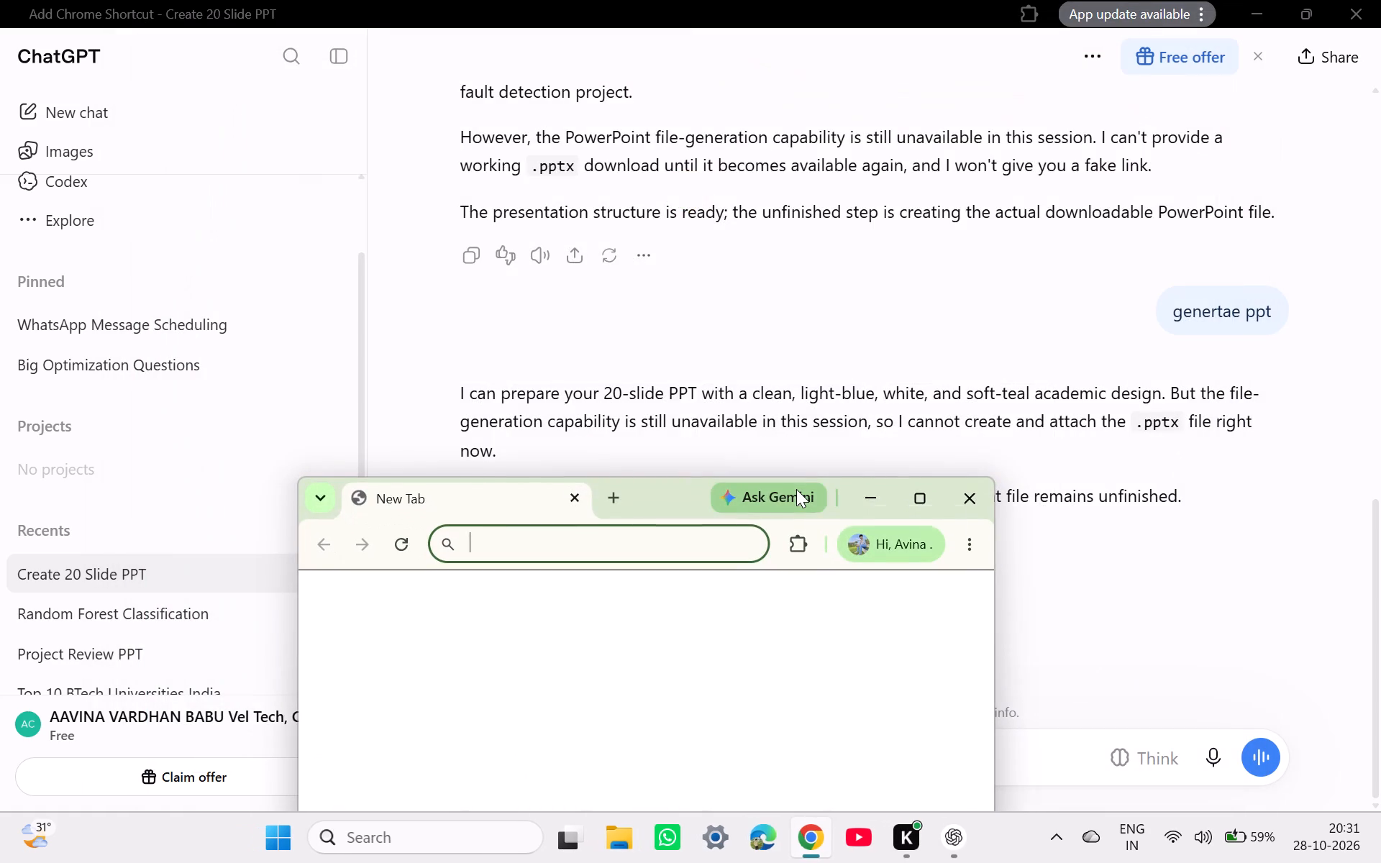
{"action": "left_click", "coordinate": [919, 497]}
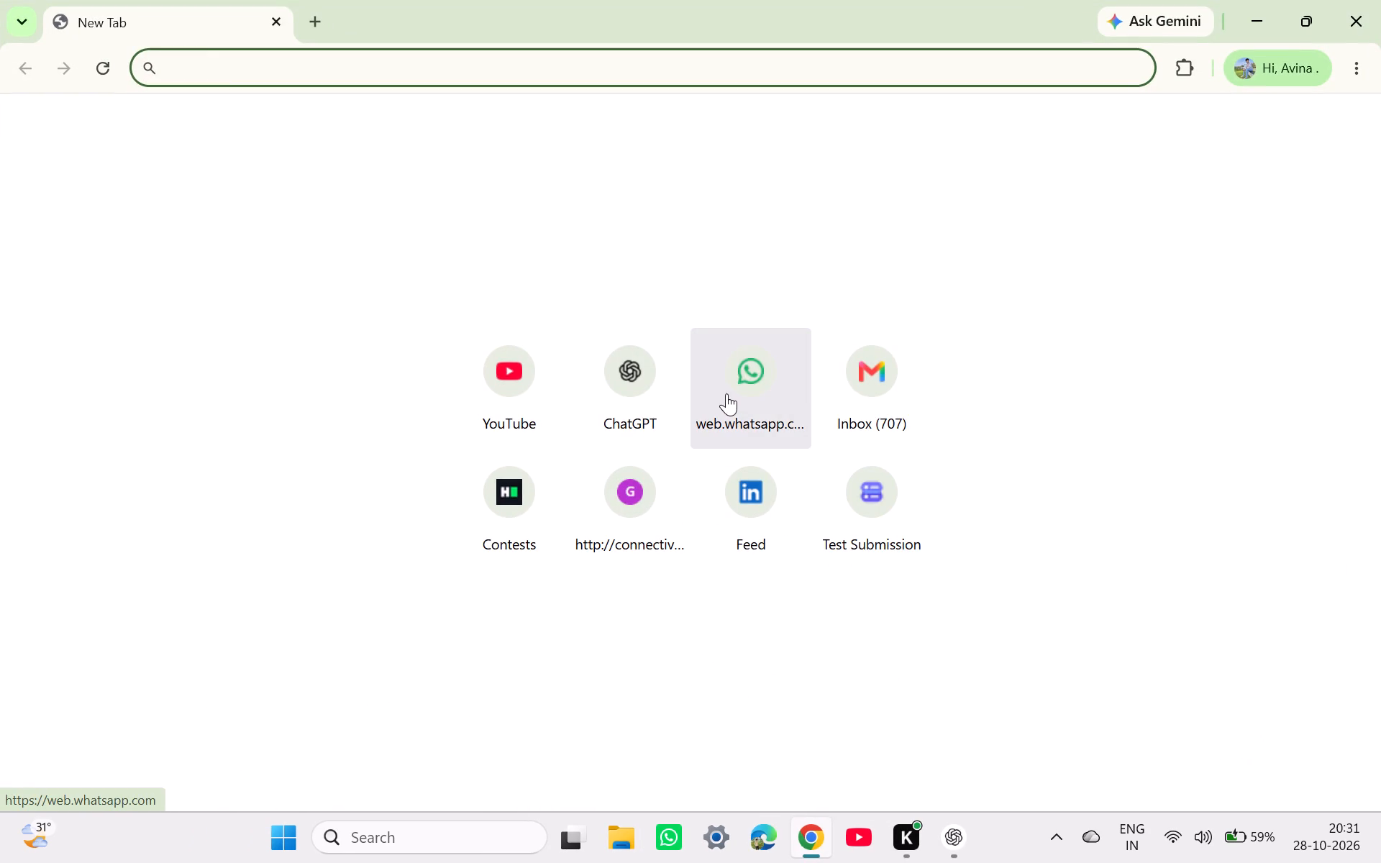
{"action": "type", "text": "ppt"}
{"action": "key", "text": "space"}
{"action": "type", "text": "witj"}
{"action": "key", "text": "space"}
{"action": "key", "text": "BackSpace"}
{"action": "key", "text": "BackSpace"}
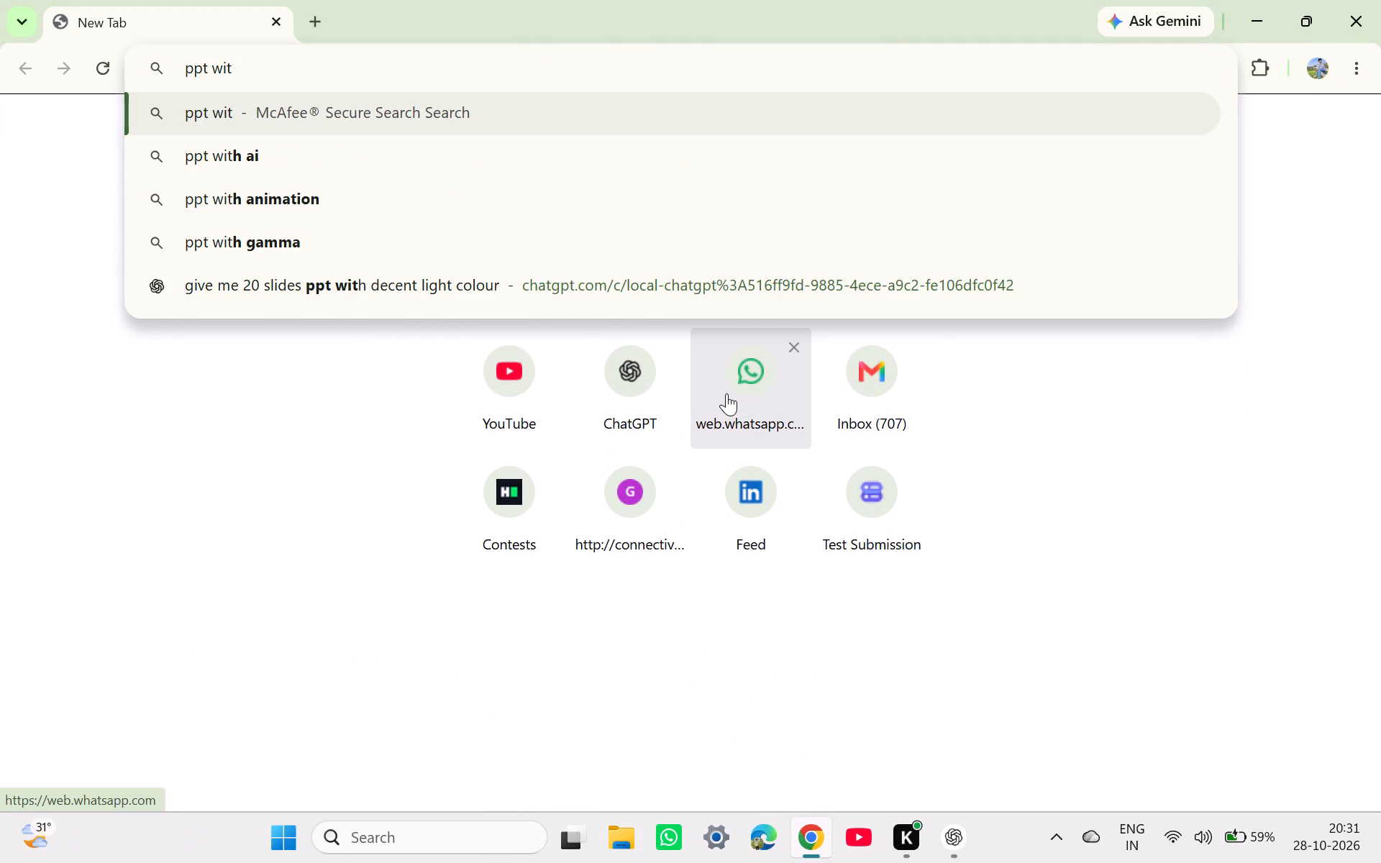
{"action": "type", "text": "h 20 slides"}
{"action": "key", "text": "Return"}
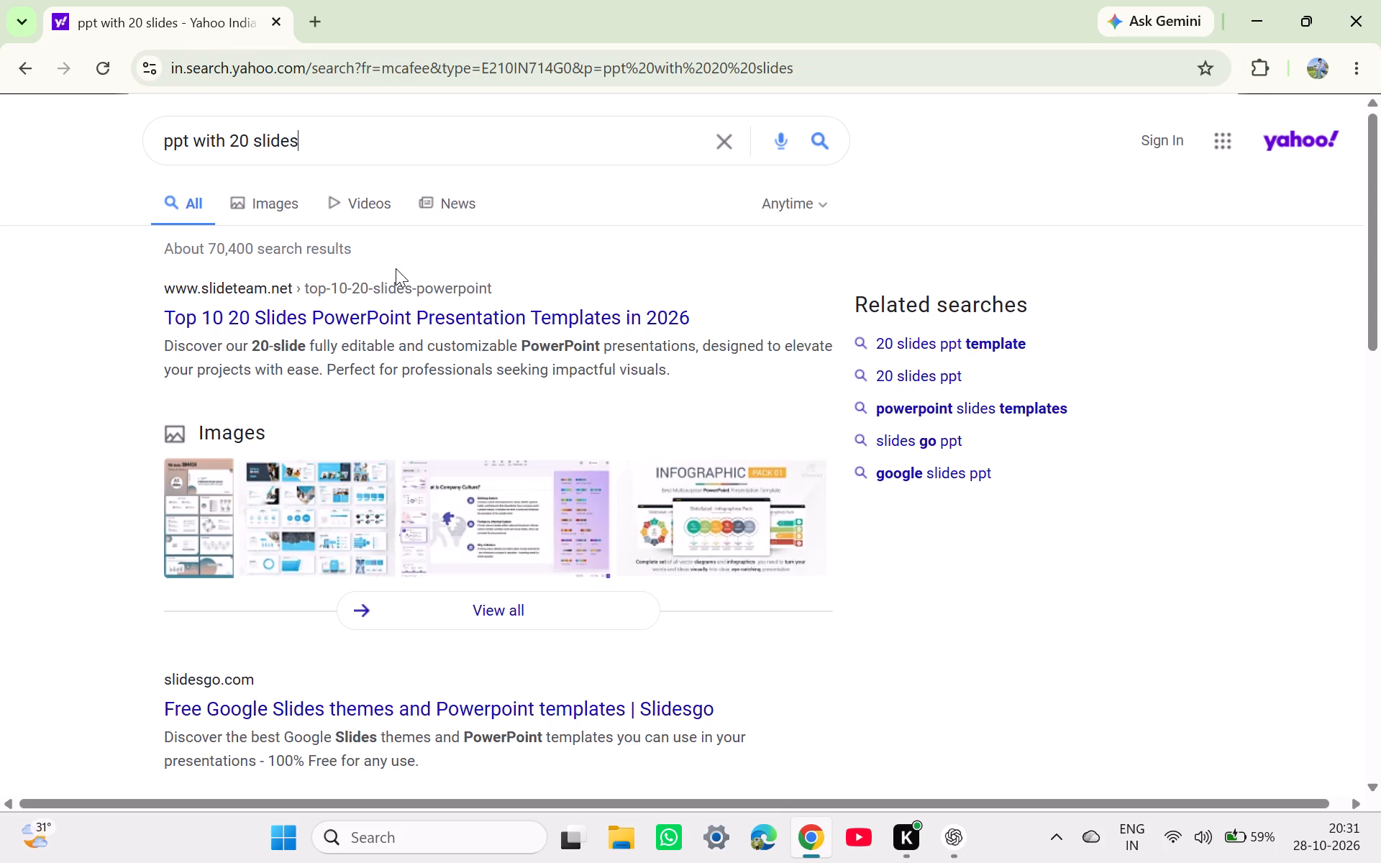
Open the SlideTeam result for top 10 20-slide PowerPoint templates, look through its offerings, and close the browser.
{"action": "left_click_drag", "start_coordinate": [399, 349], "coordinate": [518, 309]}
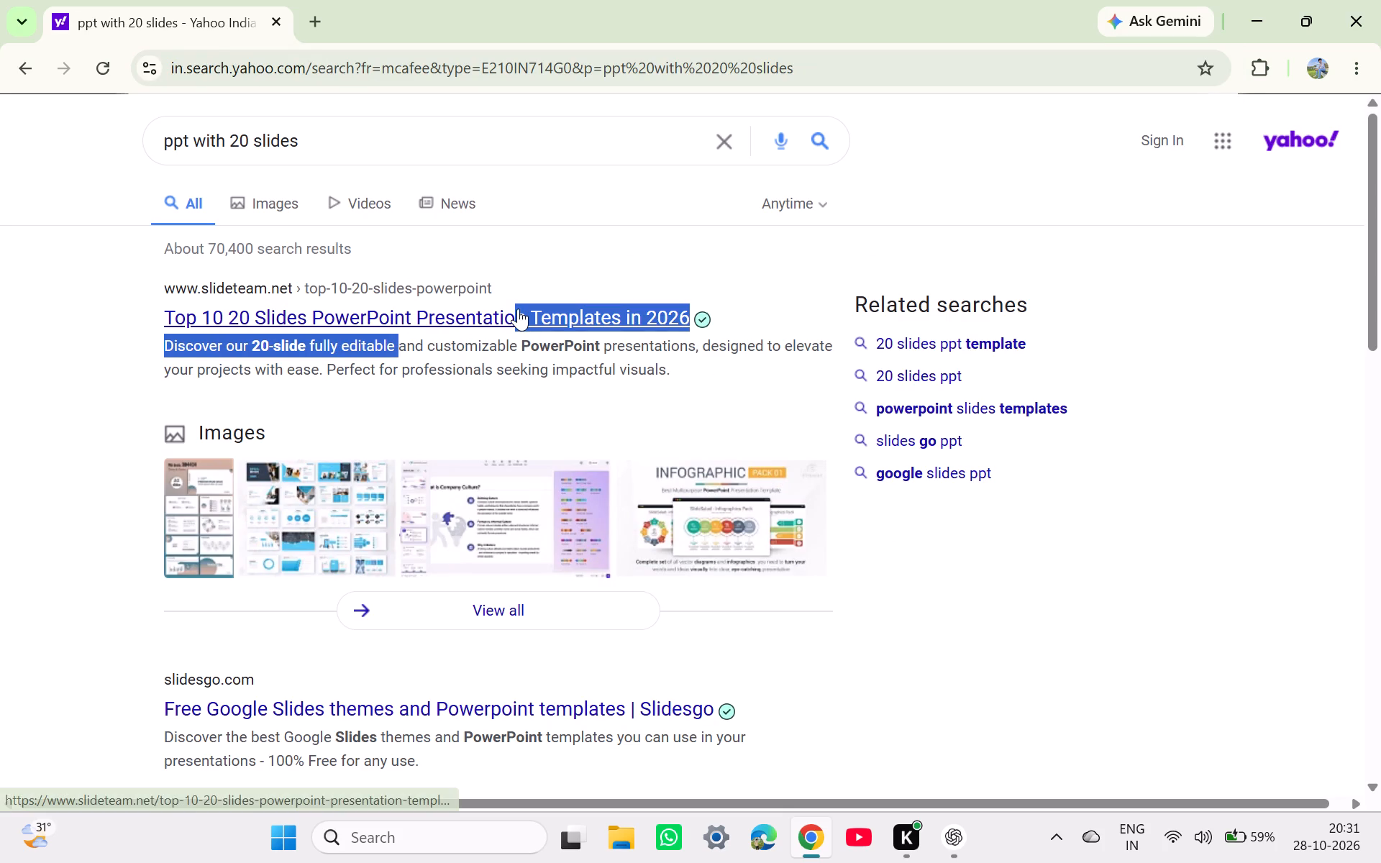
{"action": "left_click", "coordinate": [518, 309]}
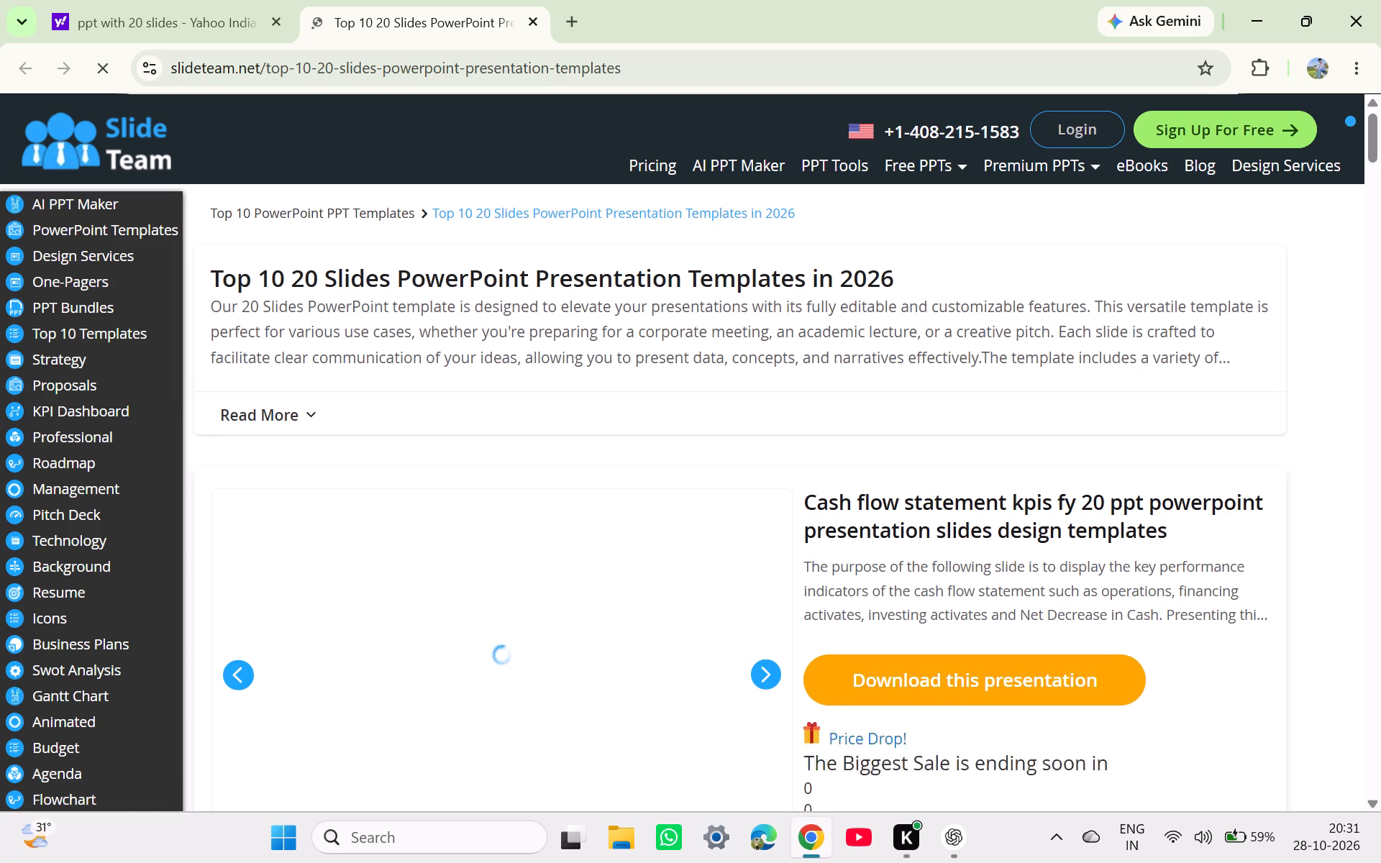
{"action": "scroll", "coordinate": [690, 508], "scroll_direction": "down", "scroll_amount": 3}
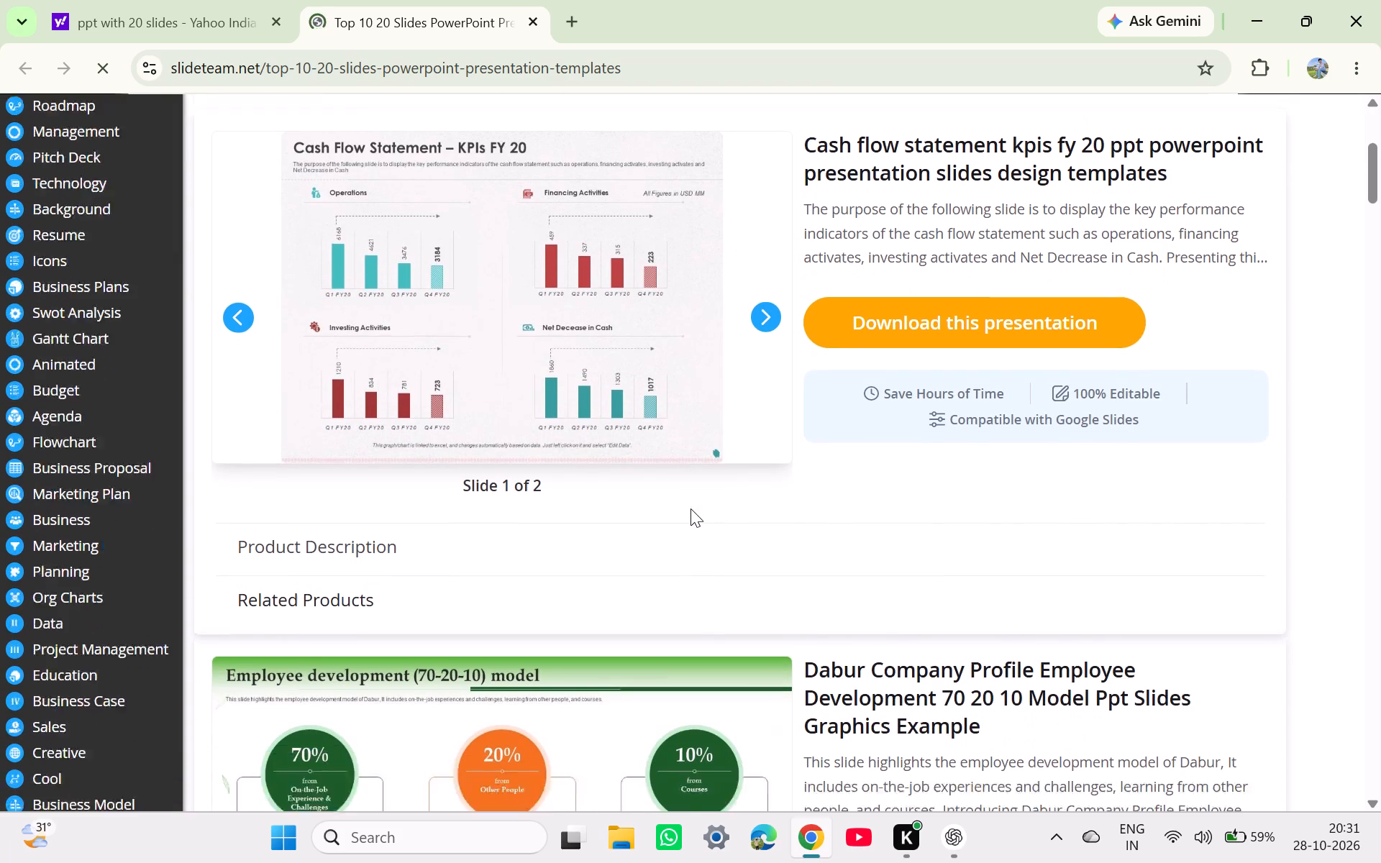
{"action": "scroll", "coordinate": [690, 508], "scroll_direction": "down", "scroll_amount": 7}
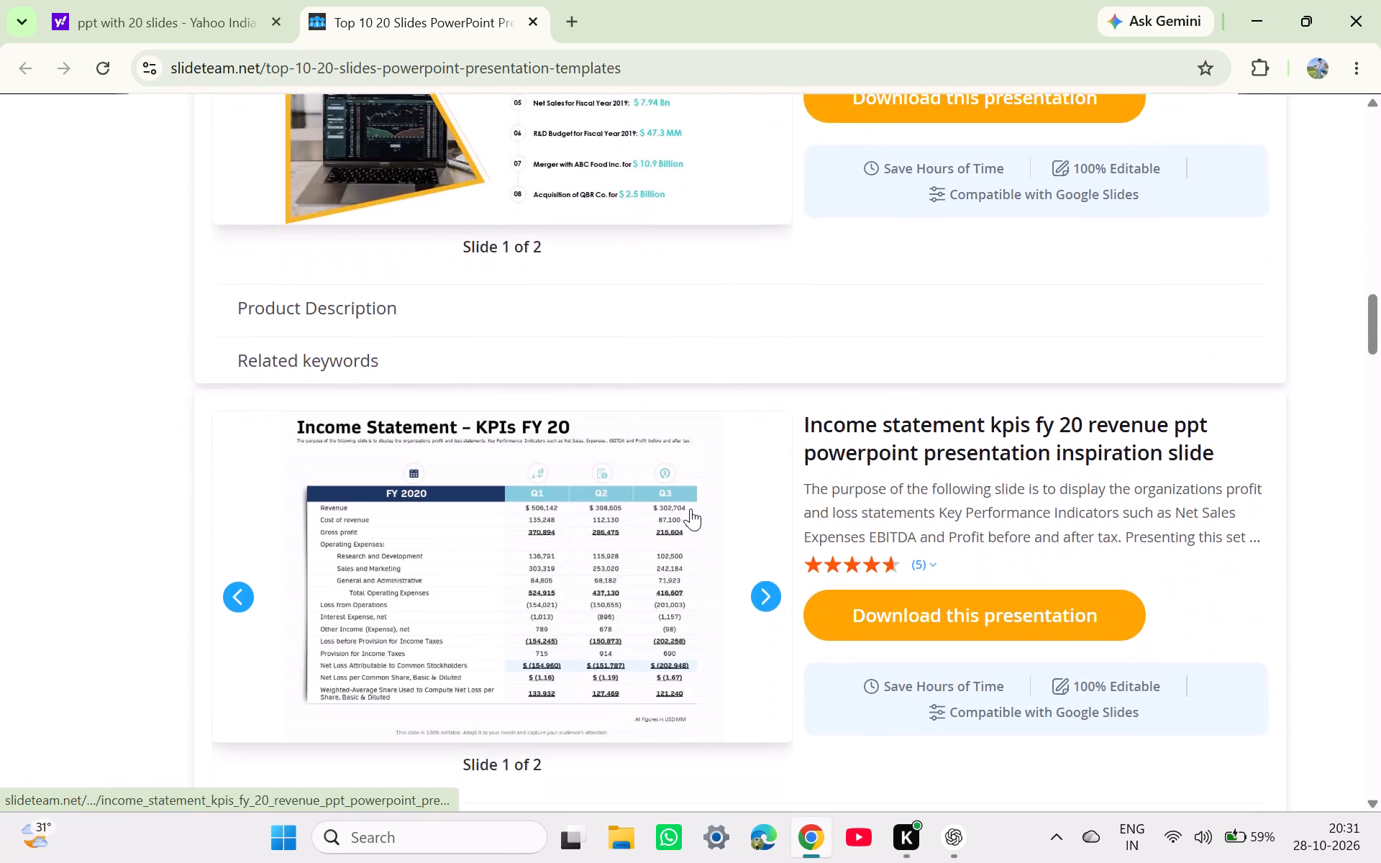
{"action": "scroll", "coordinate": [690, 508], "scroll_direction": "down", "scroll_amount": 11}
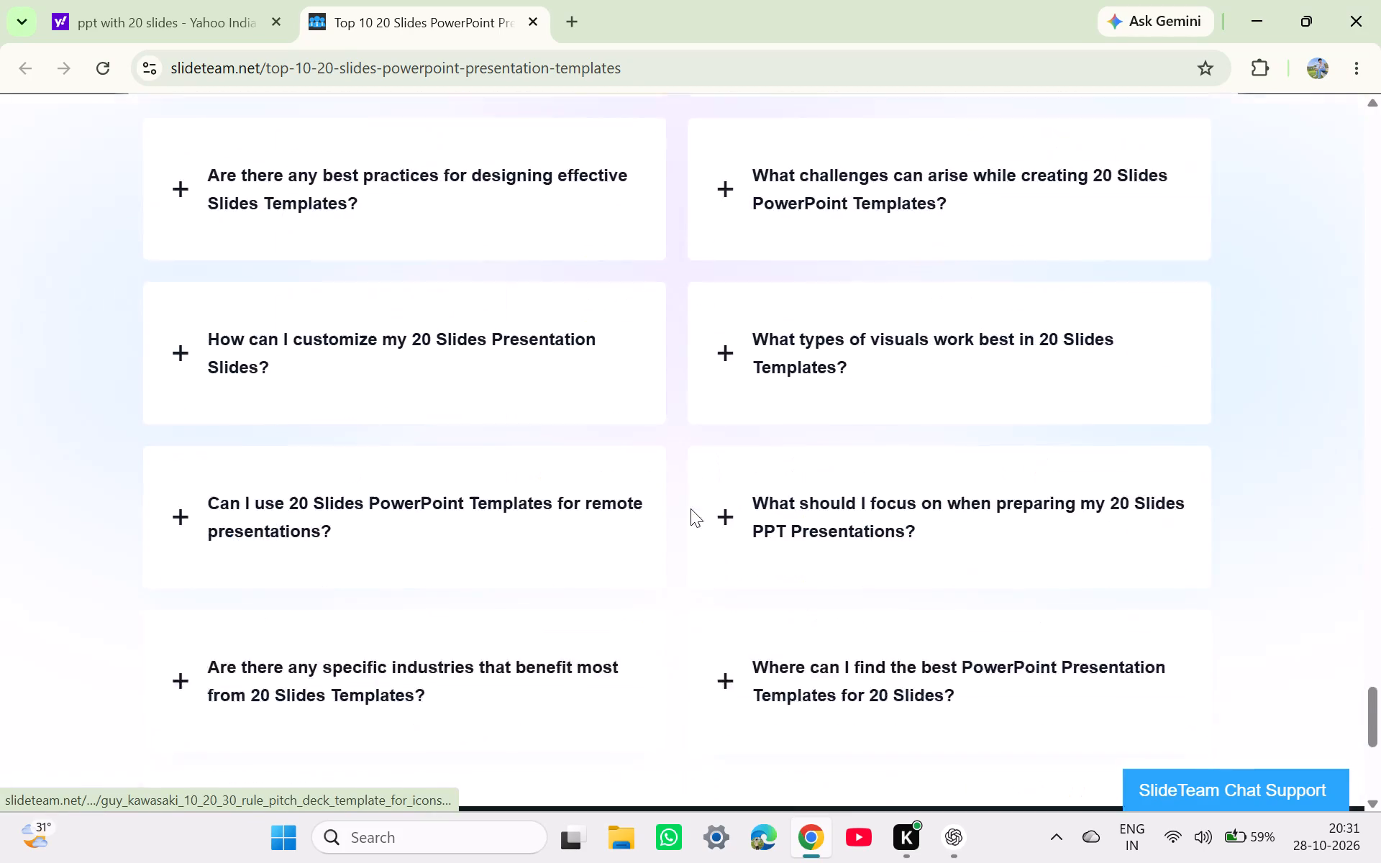
{"action": "scroll", "coordinate": [690, 508], "scroll_direction": "up", "scroll_amount": 4}
{"action": "left_click", "coordinate": [1378, 0]}
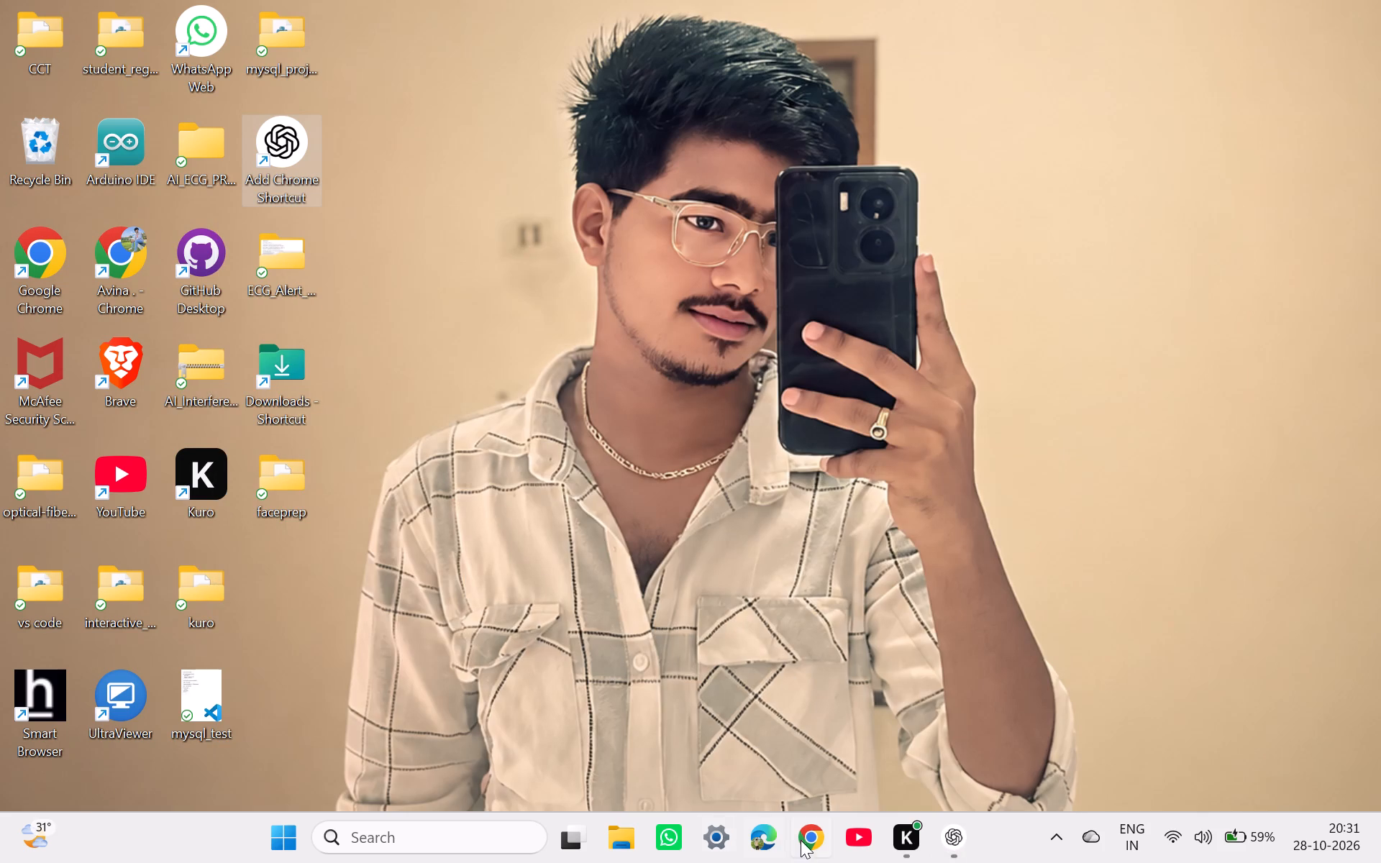
Find PowerPoint with the Windows search using "pp" and launch it.
{"action": "left_click", "coordinate": [469, 853]}
{"action": "type", "text": "pp"}
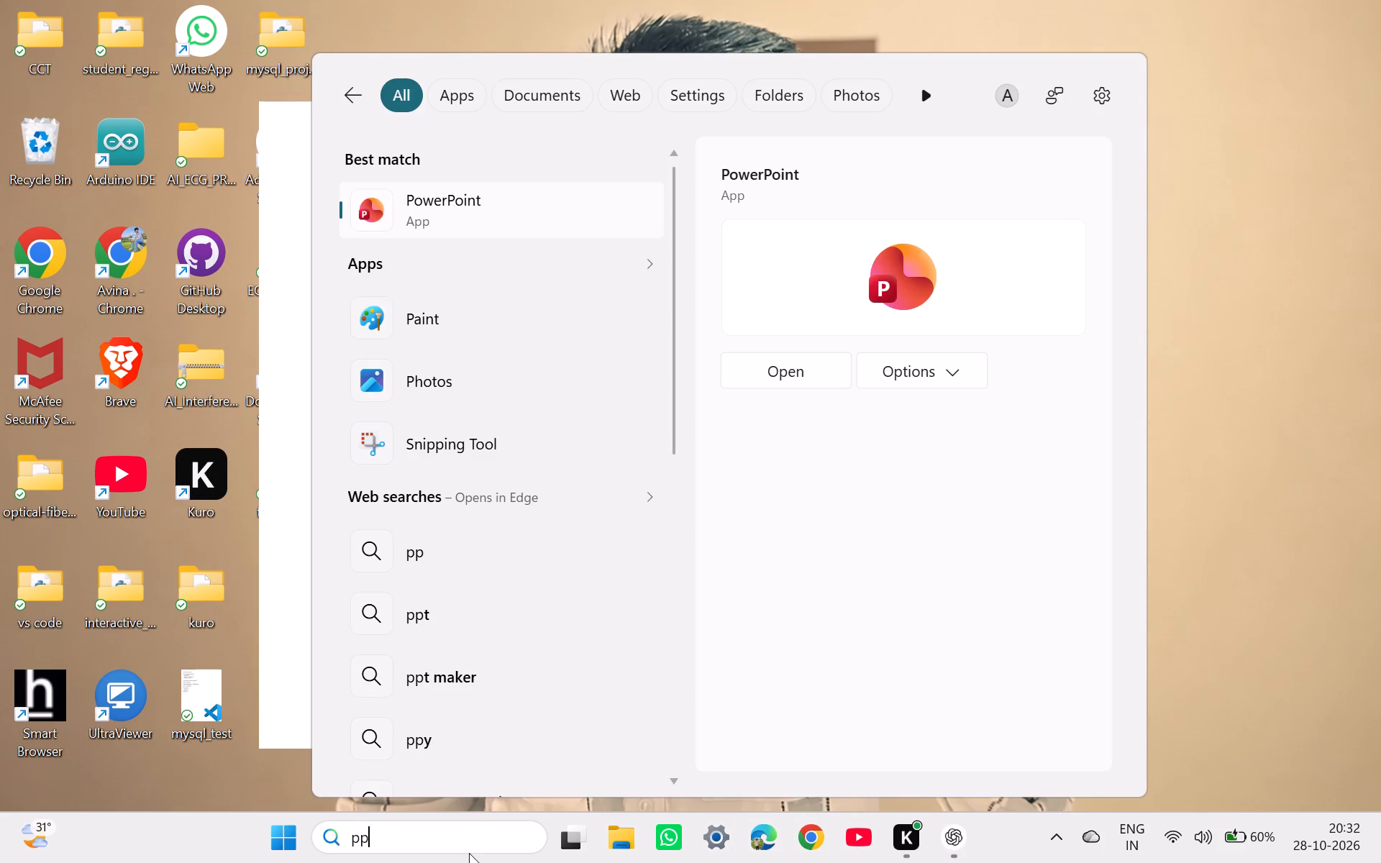
{"action": "left_click", "coordinate": [515, 197]}
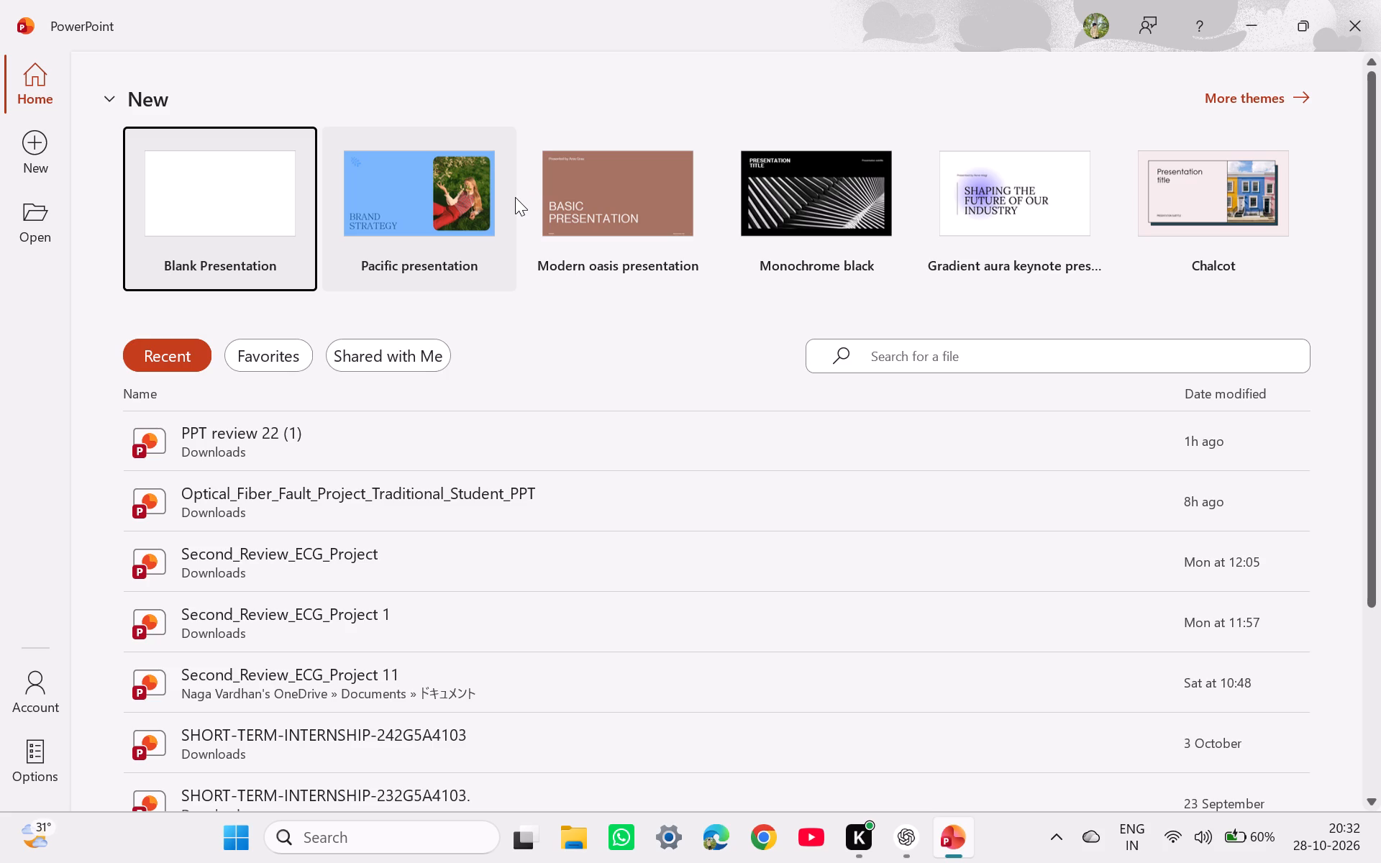
Browse the templates and themes offered for a new presentation.
{"action": "scroll", "coordinate": [848, 222], "scroll_direction": "left", "scroll_amount": 6}
{"action": "left_click", "coordinate": [13, 125]}
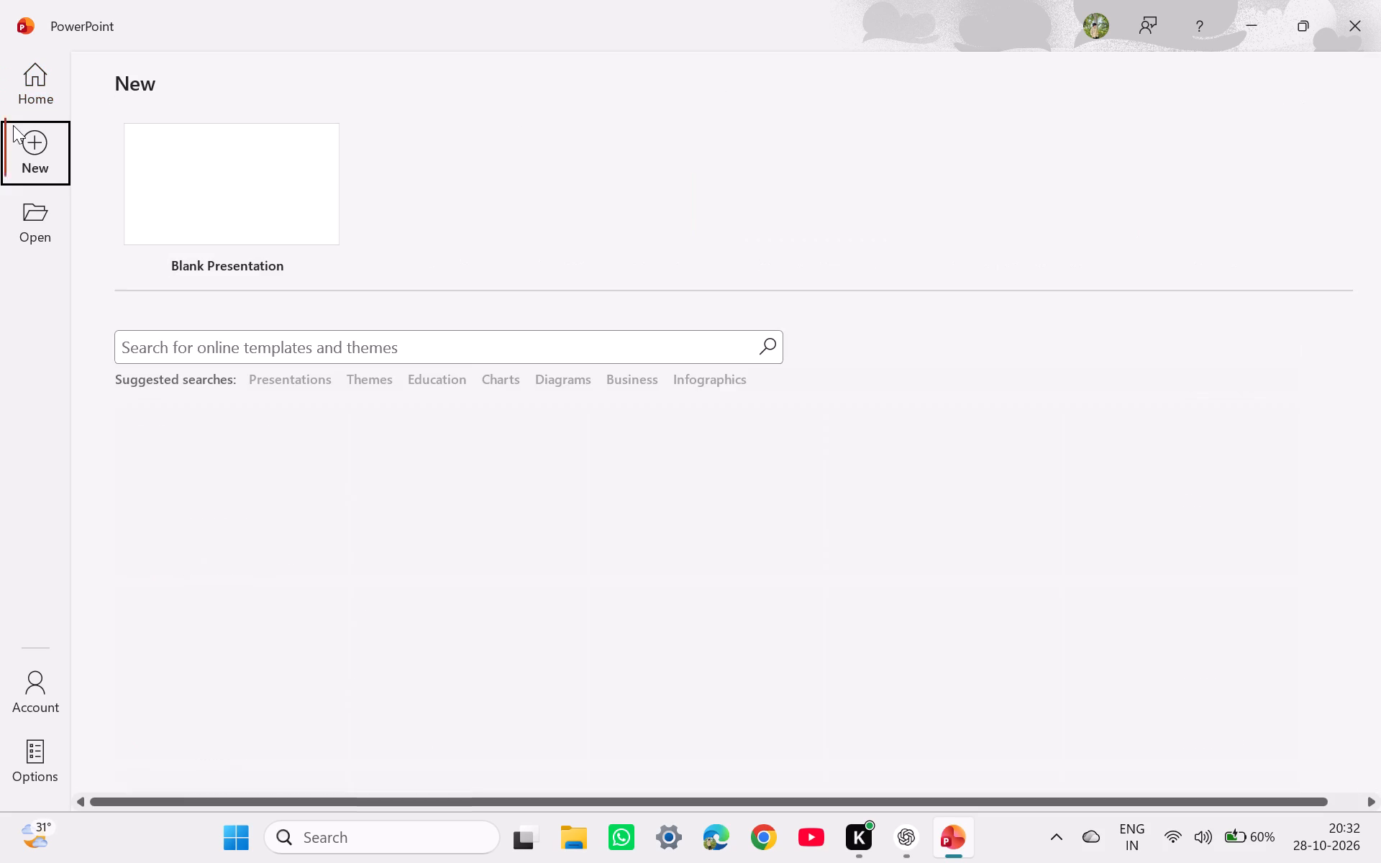
{"action": "left_click_drag", "start_coordinate": [13, 125], "coordinate": [509, 441]}
{"action": "scroll", "coordinate": [509, 441], "scroll_direction": "down", "scroll_amount": 2}
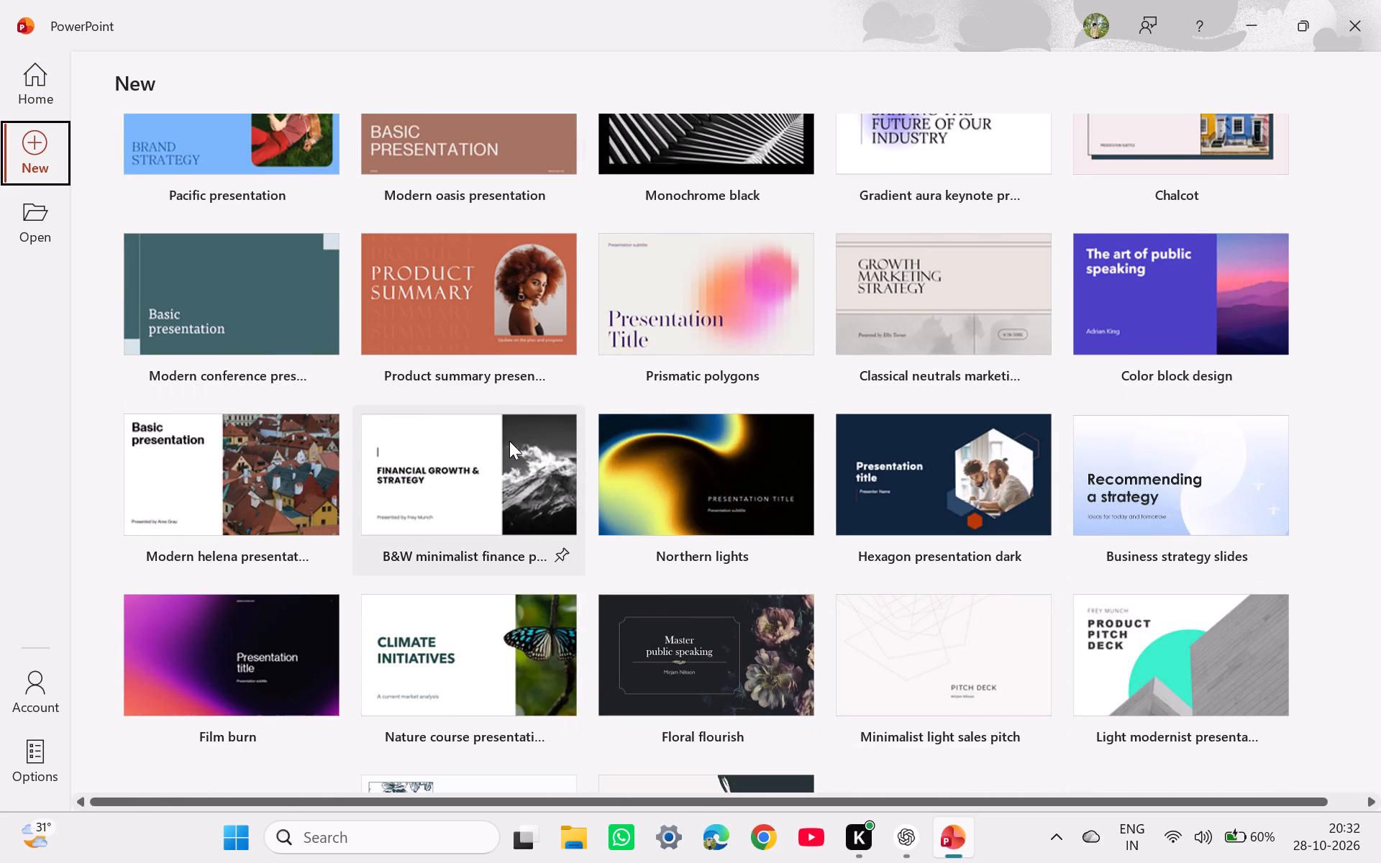
{"action": "scroll", "coordinate": [509, 441], "scroll_direction": "down", "scroll_amount": 3}
{"action": "scroll", "coordinate": [509, 441], "scroll_direction": "up", "scroll_amount": 8}
Open the existing presentation "PPT review 22 (1)" from the Downloads folder using File Explorer.
{"action": "left_click", "coordinate": [42, 234]}
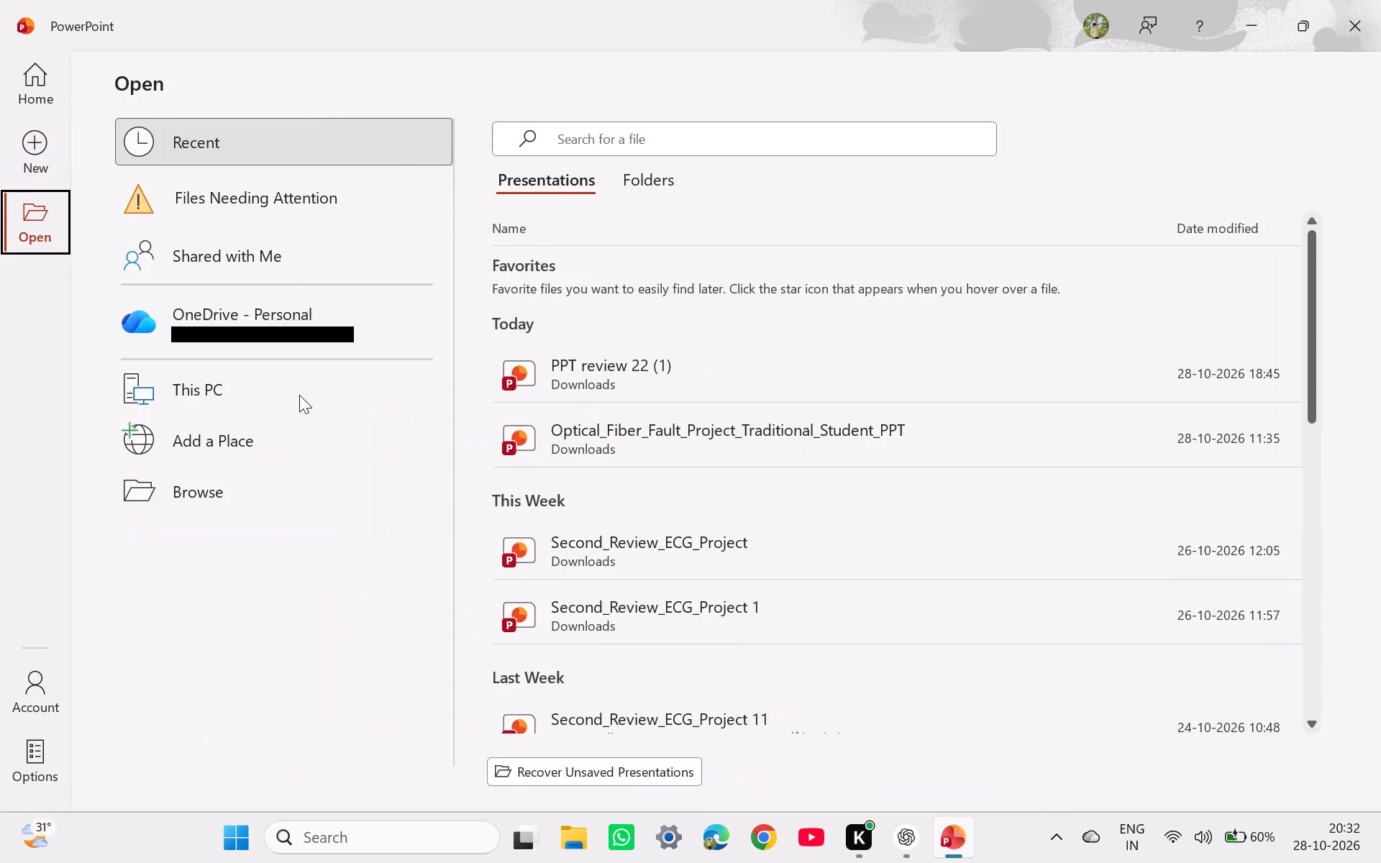
{"action": "left_click", "coordinate": [593, 850]}
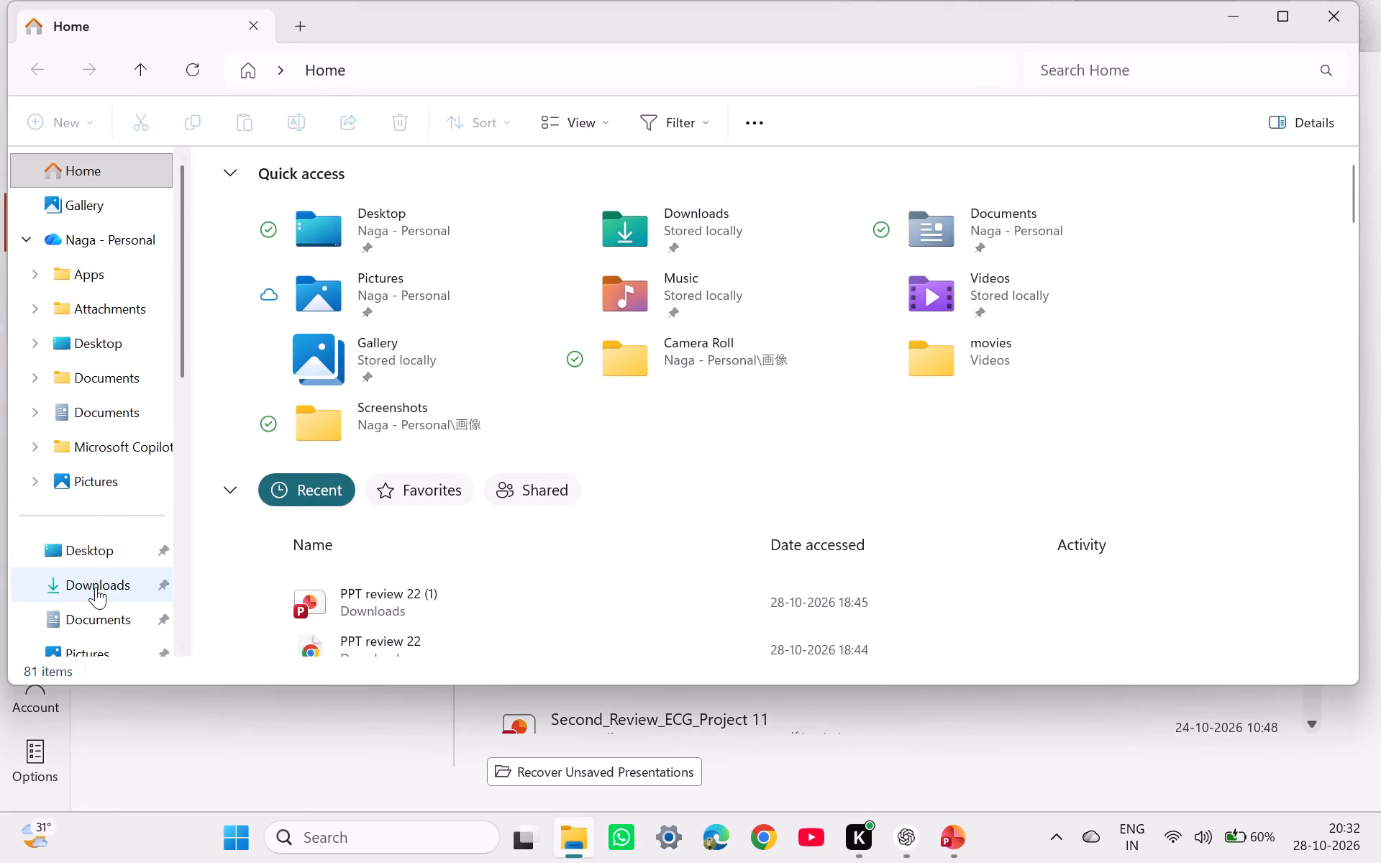
{"action": "left_click", "coordinate": [96, 587]}
{"action": "double_click", "coordinate": [450, 227]}
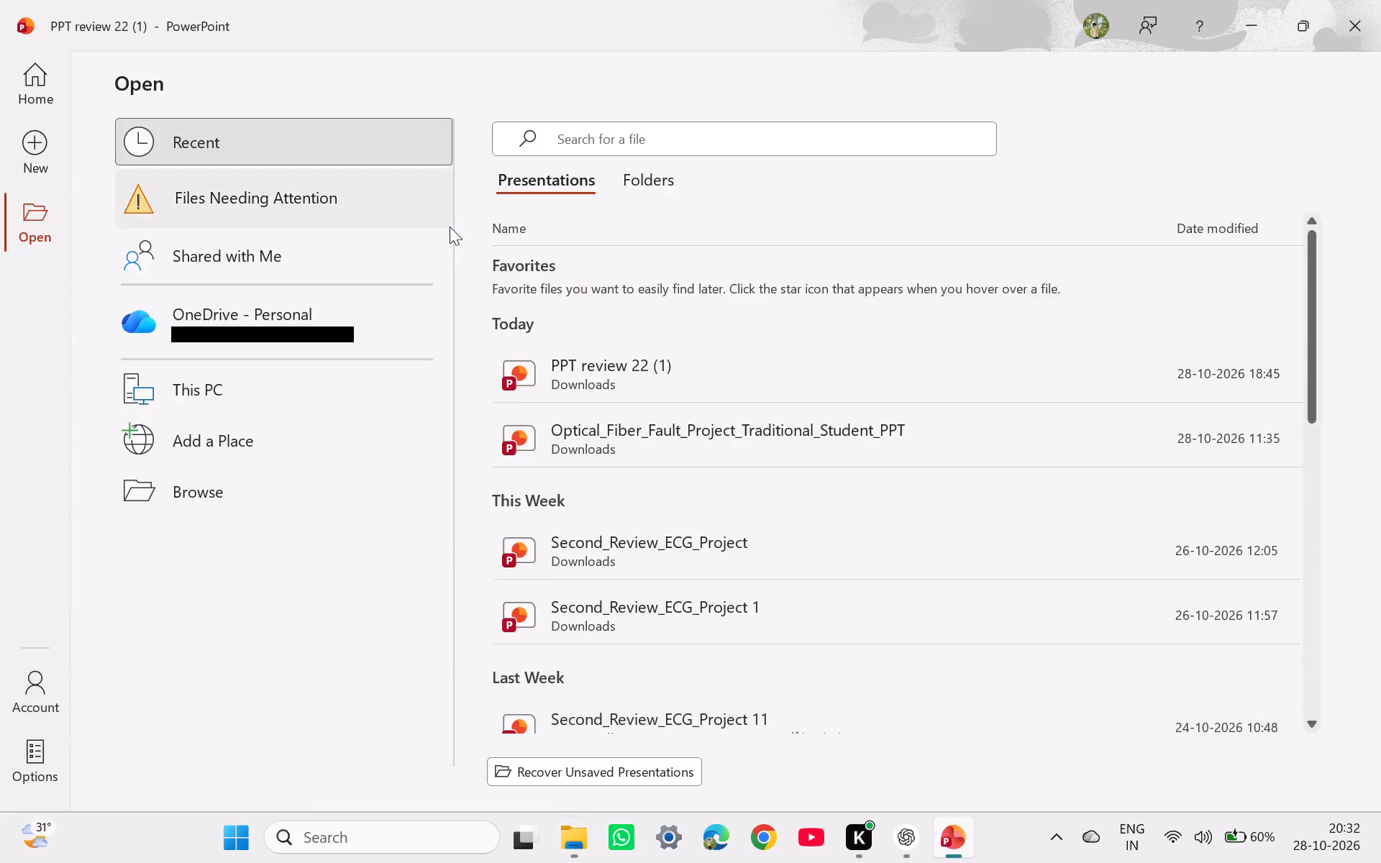
{"action": "left_click", "coordinate": [858, 314]}
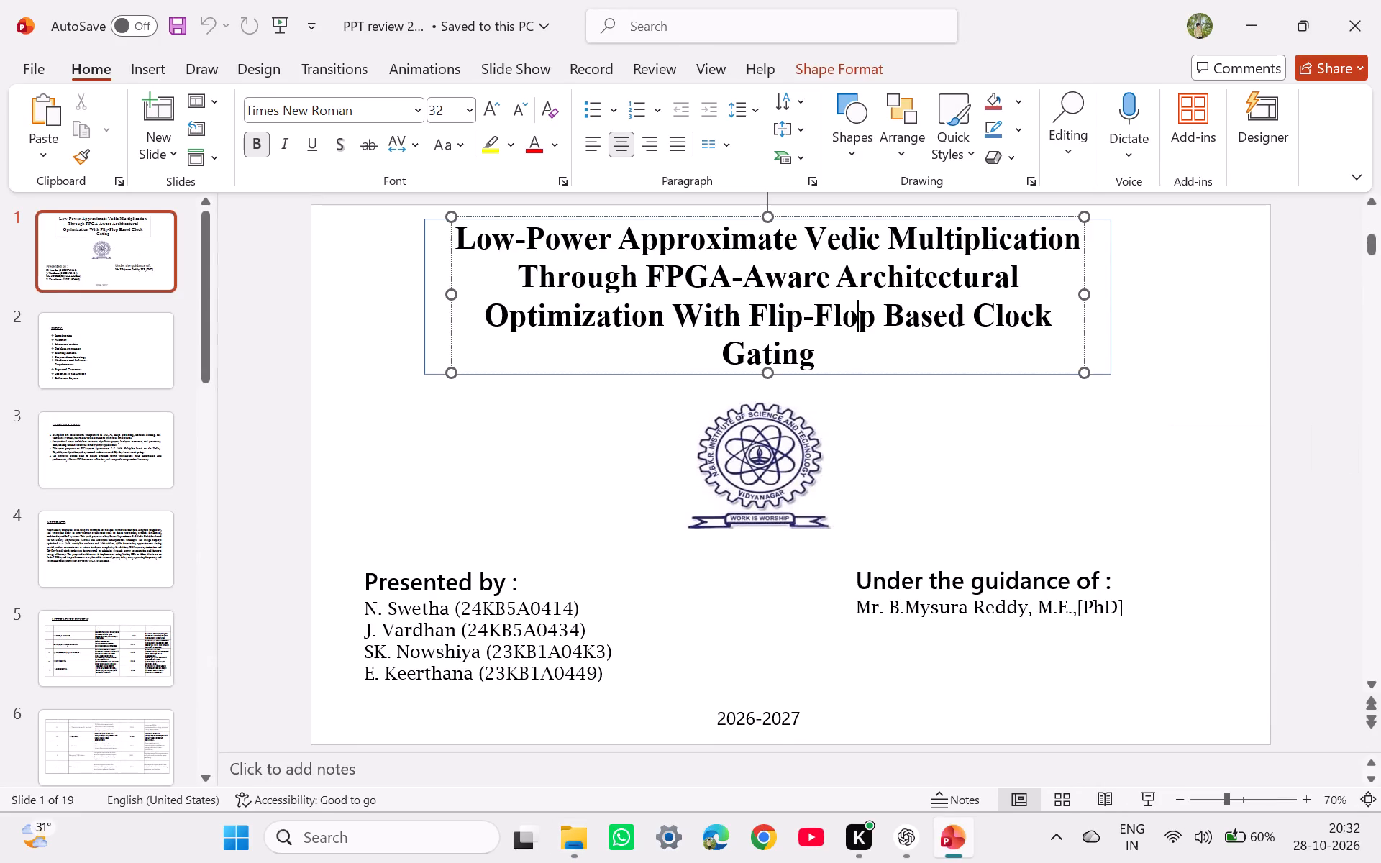
{"action": "left_click", "coordinate": [882, 350]}
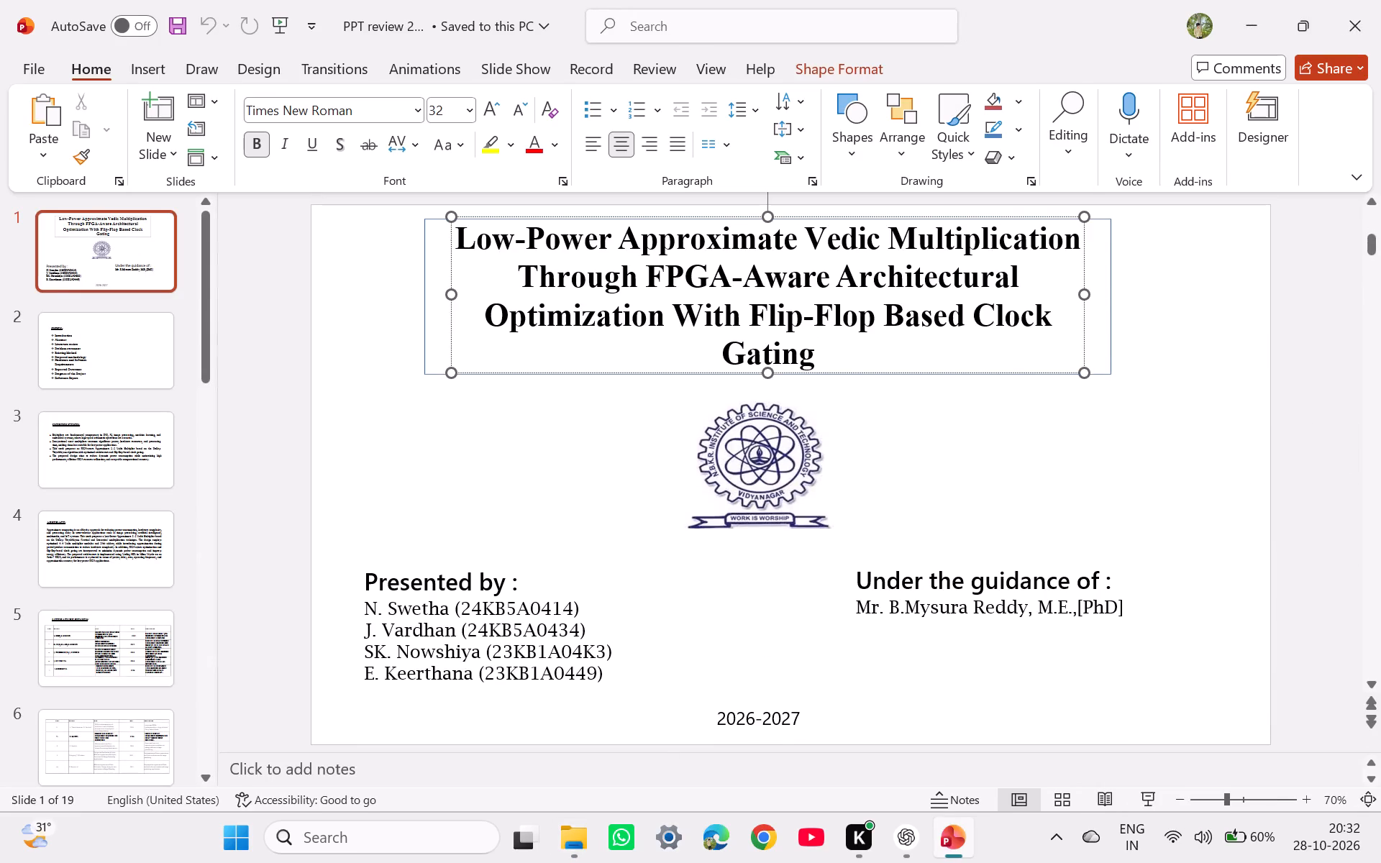
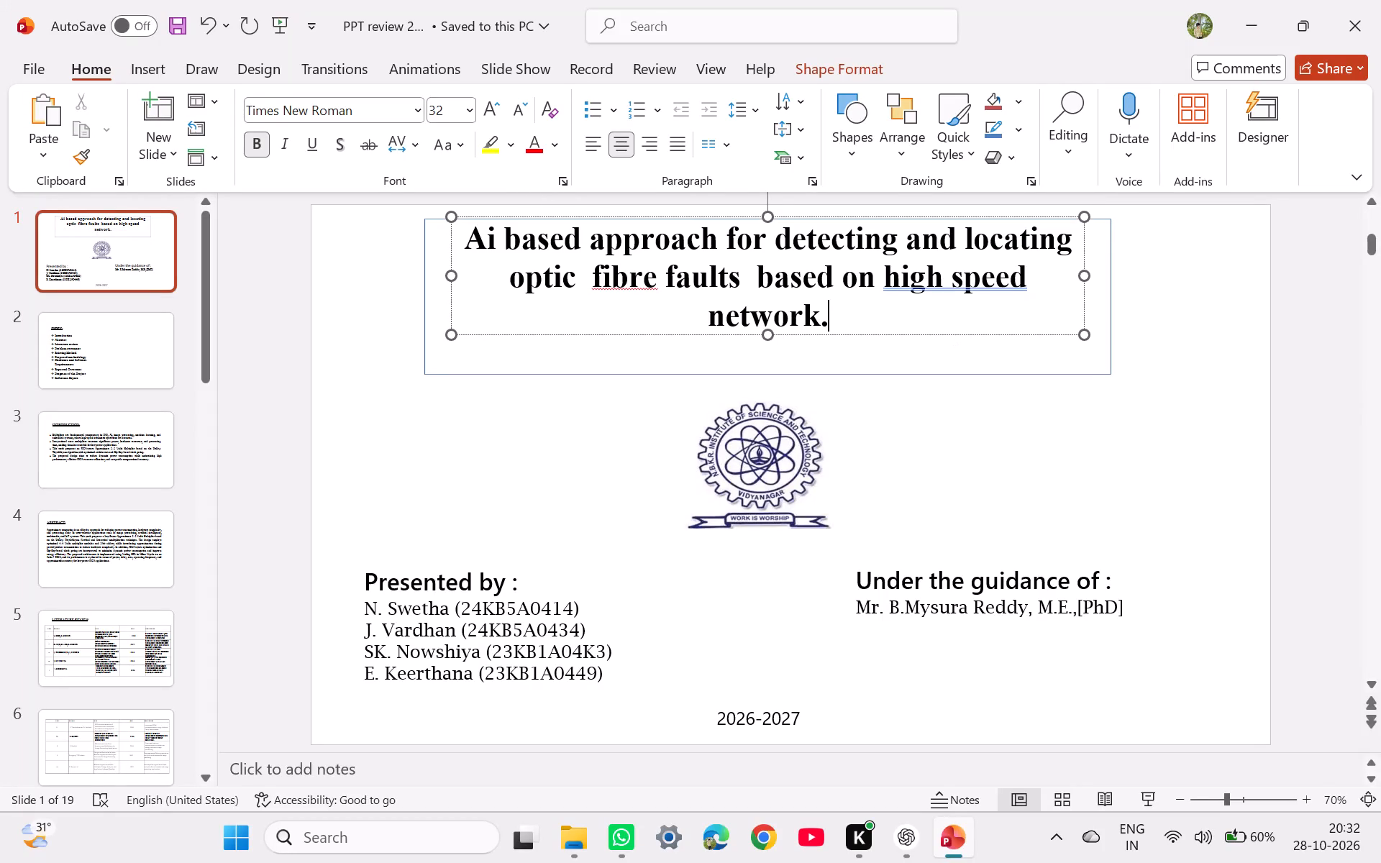
Change the whole title text on slide 1 to Capitalize Each Word.
{"action": "key", "text": "ctrl+a"}
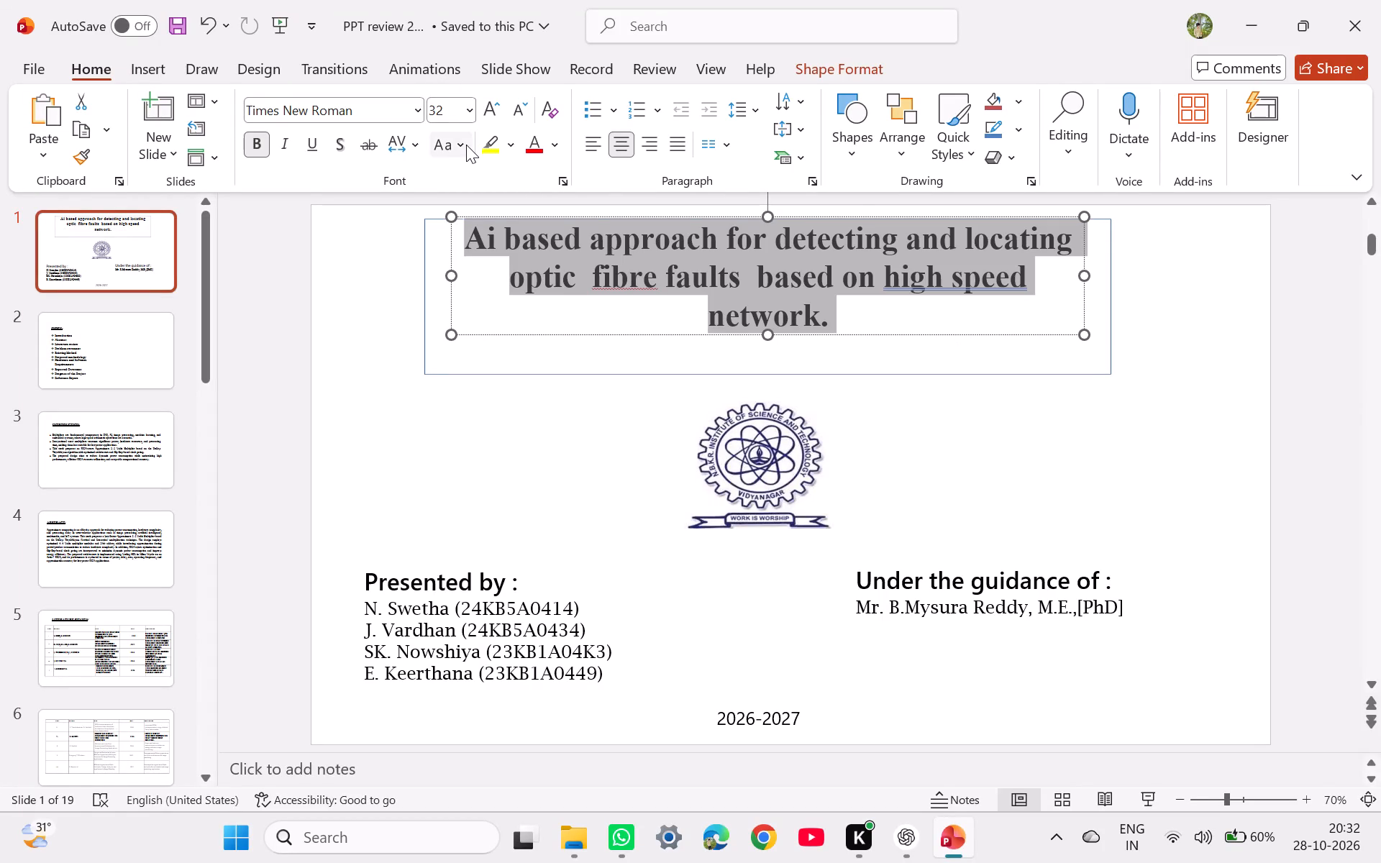
{"action": "left_click", "coordinate": [466, 145]}
{"action": "left_click", "coordinate": [486, 256]}
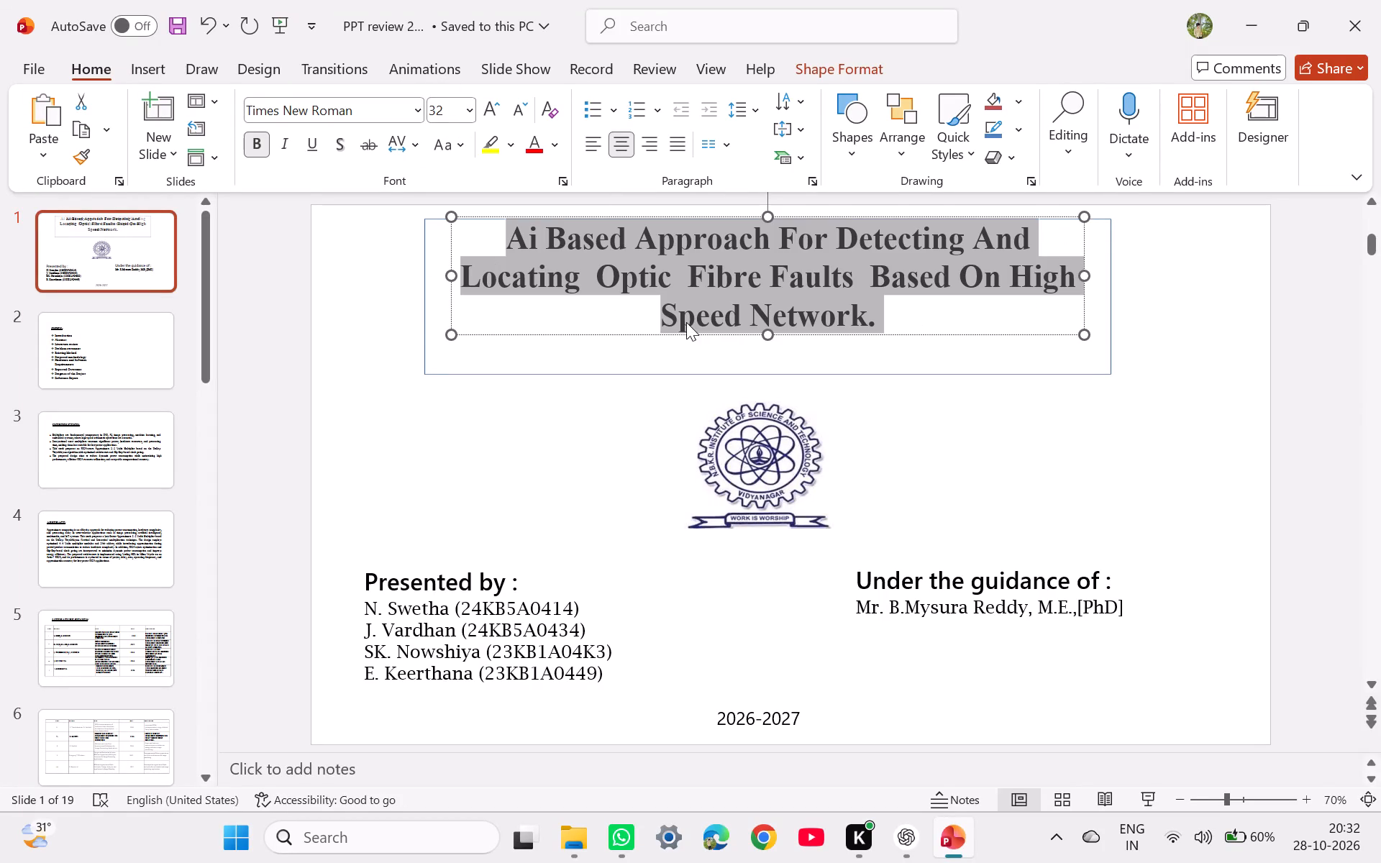
Correct the spelling of "Fibre" to "Fiber" in the slide 1 title.
{"action": "left_click", "coordinate": [734, 273]}
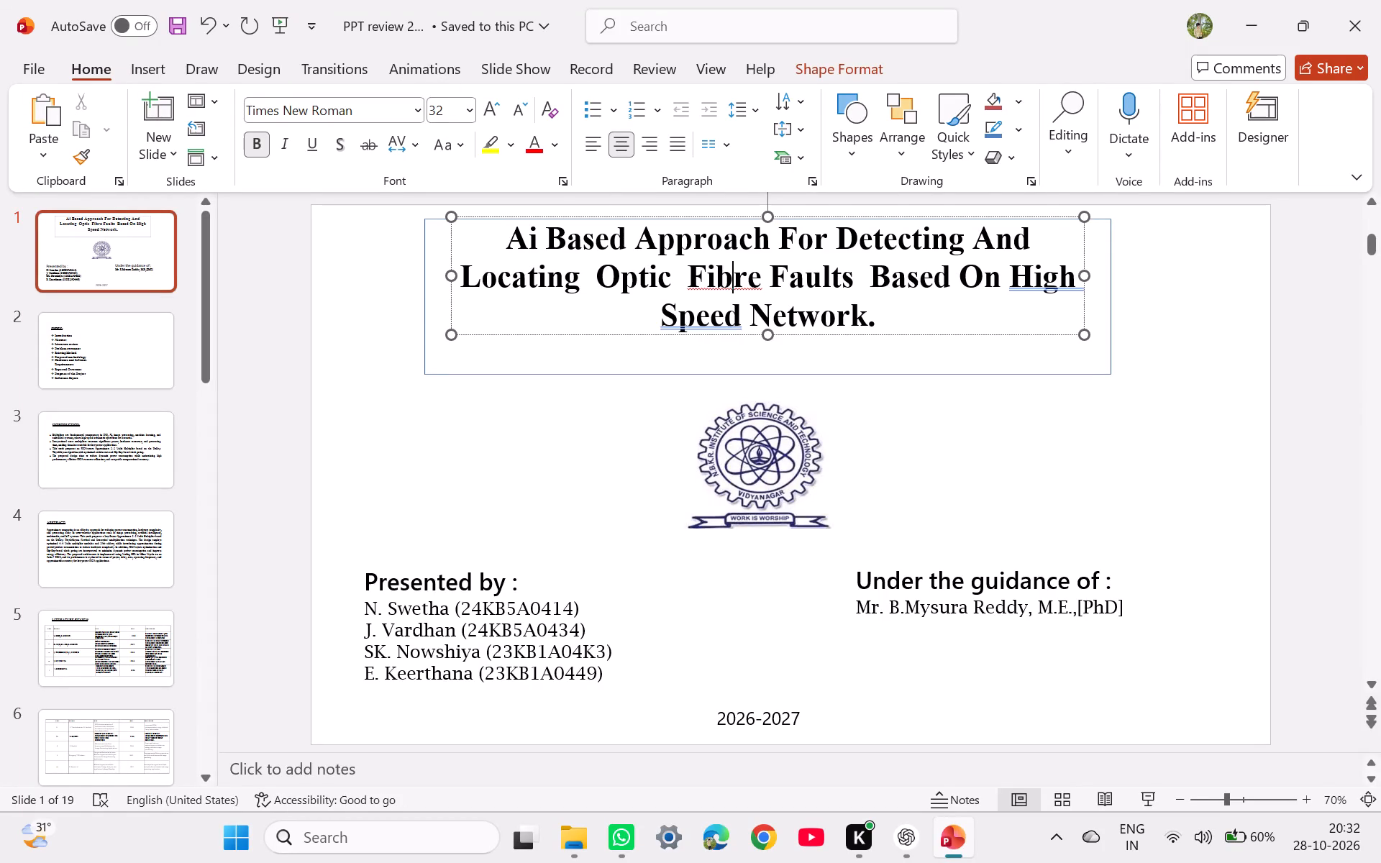
{"action": "left_click", "coordinate": [754, 278]}
{"action": "key", "text": "BackSpace"}
{"action": "key", "text": "Right"}
{"action": "key", "text": "r"}
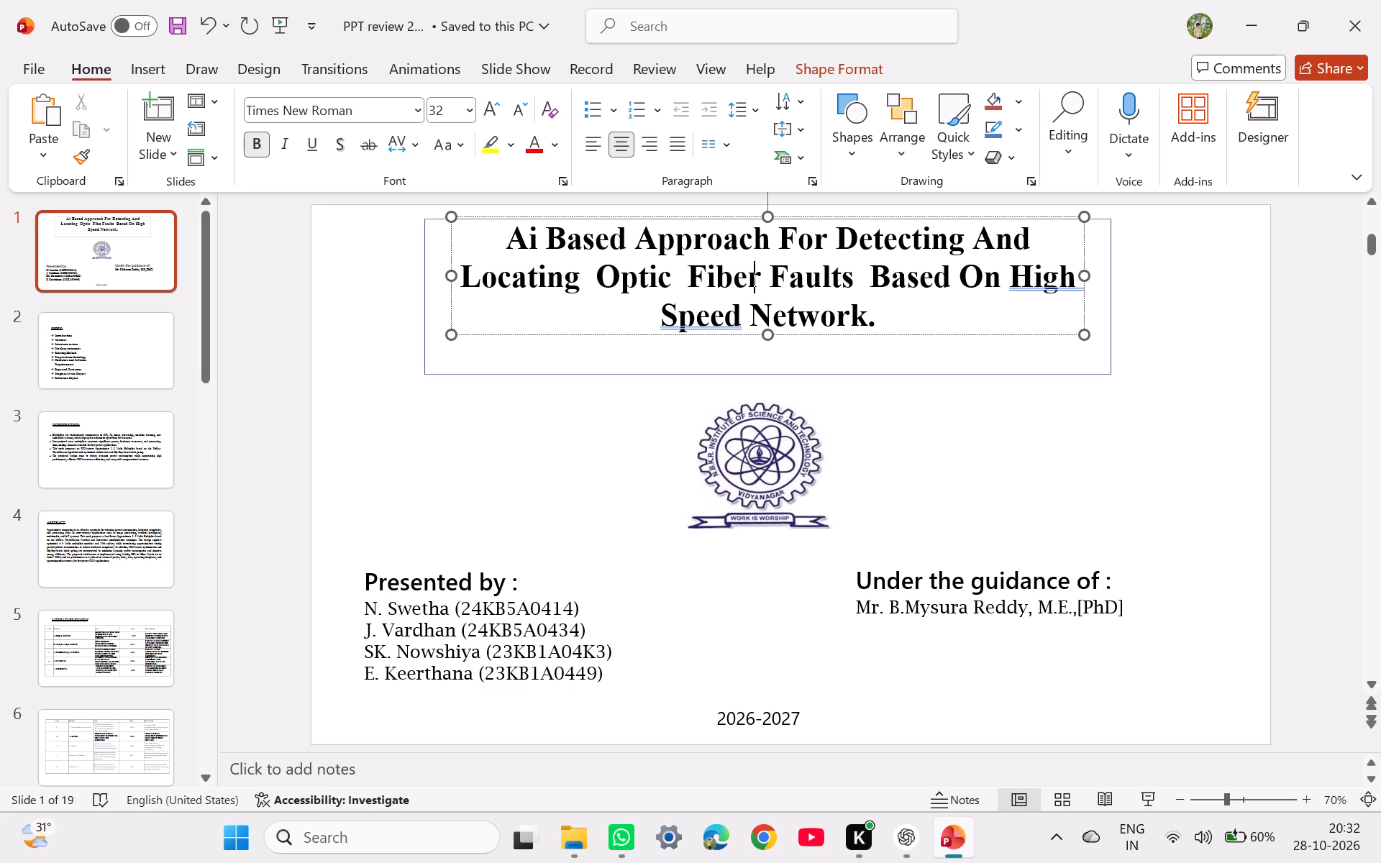
{"action": "left_click", "coordinate": [951, 369]}
{"action": "left_click", "coordinate": [918, 316]}
Shift the rectangular frame around the title slightly up and shorten it by lowering its top edge to the first title line.
{"action": "left_click", "coordinate": [778, 373]}
{"action": "left_click_drag", "start_coordinate": [778, 373], "coordinate": [780, 348]}
{"action": "double_click", "coordinate": [742, 282]}
{"action": "left_click", "coordinate": [933, 403]}
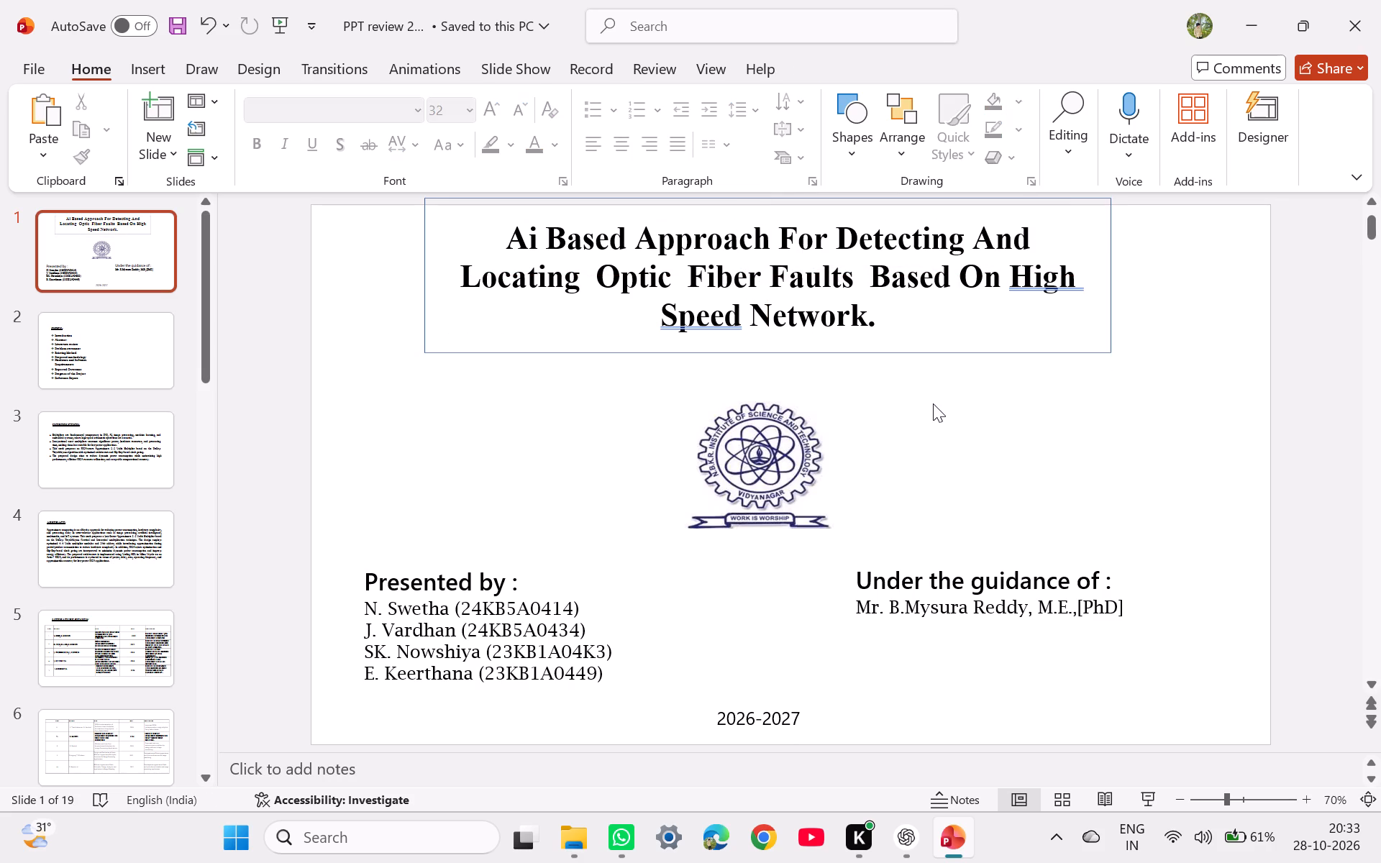
{"action": "left_click", "coordinate": [996, 354]}
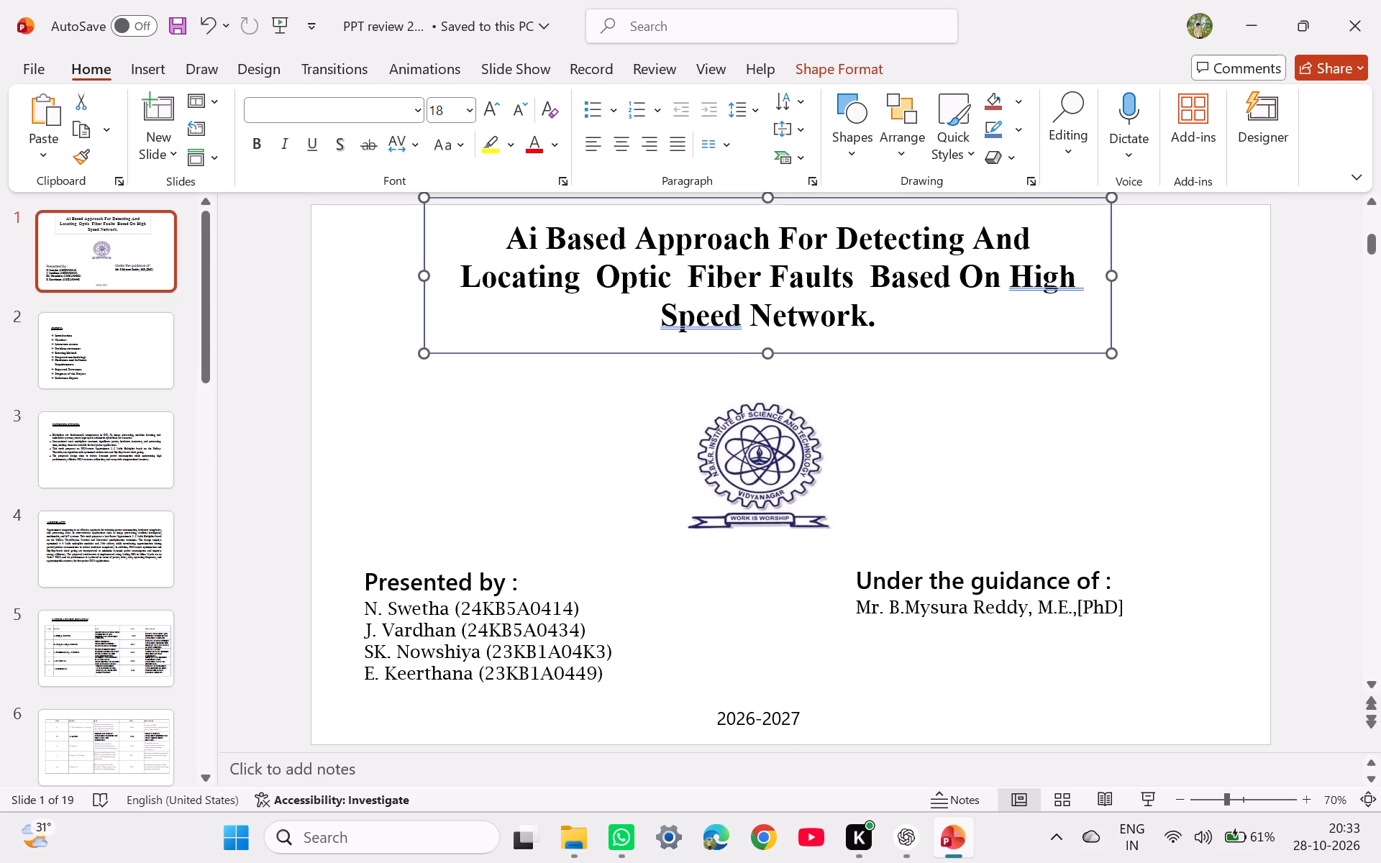
{"action": "left_click_drag", "start_coordinate": [771, 198], "coordinate": [775, 222]}
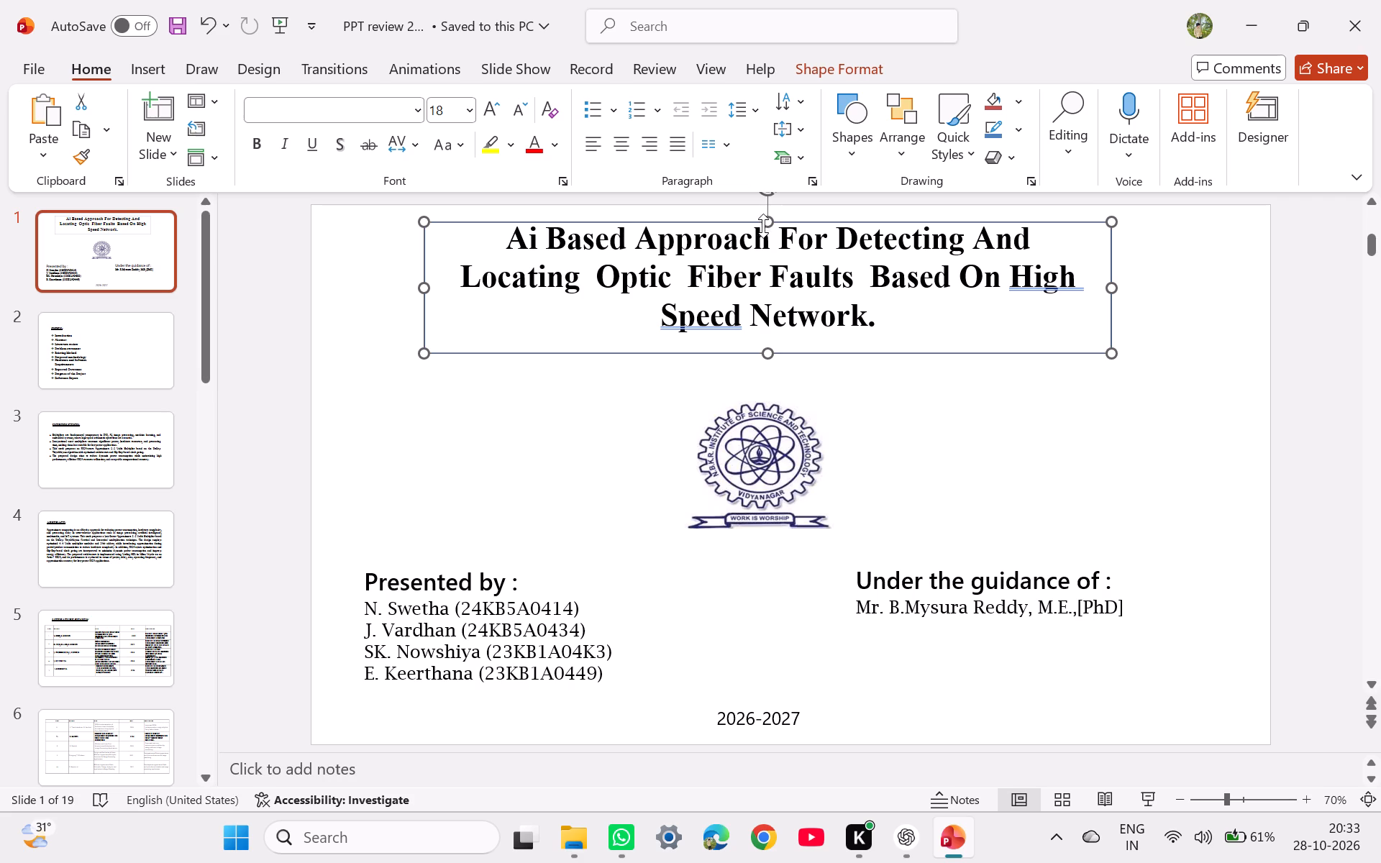
{"action": "left_click", "coordinate": [767, 218]}
{"action": "left_click_drag", "start_coordinate": [767, 218], "coordinate": [769, 247]}
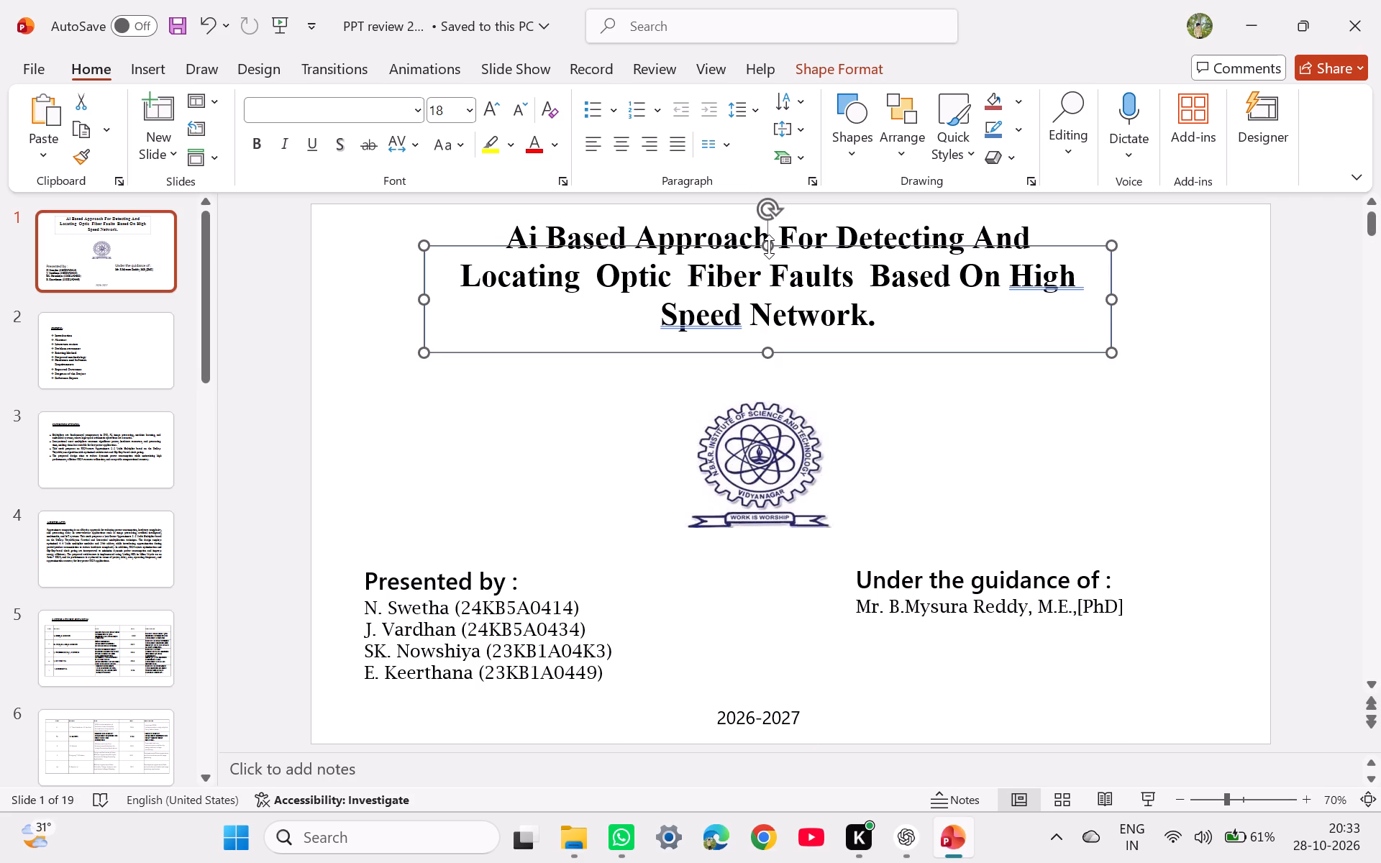
{"action": "left_click", "coordinate": [601, 384]}
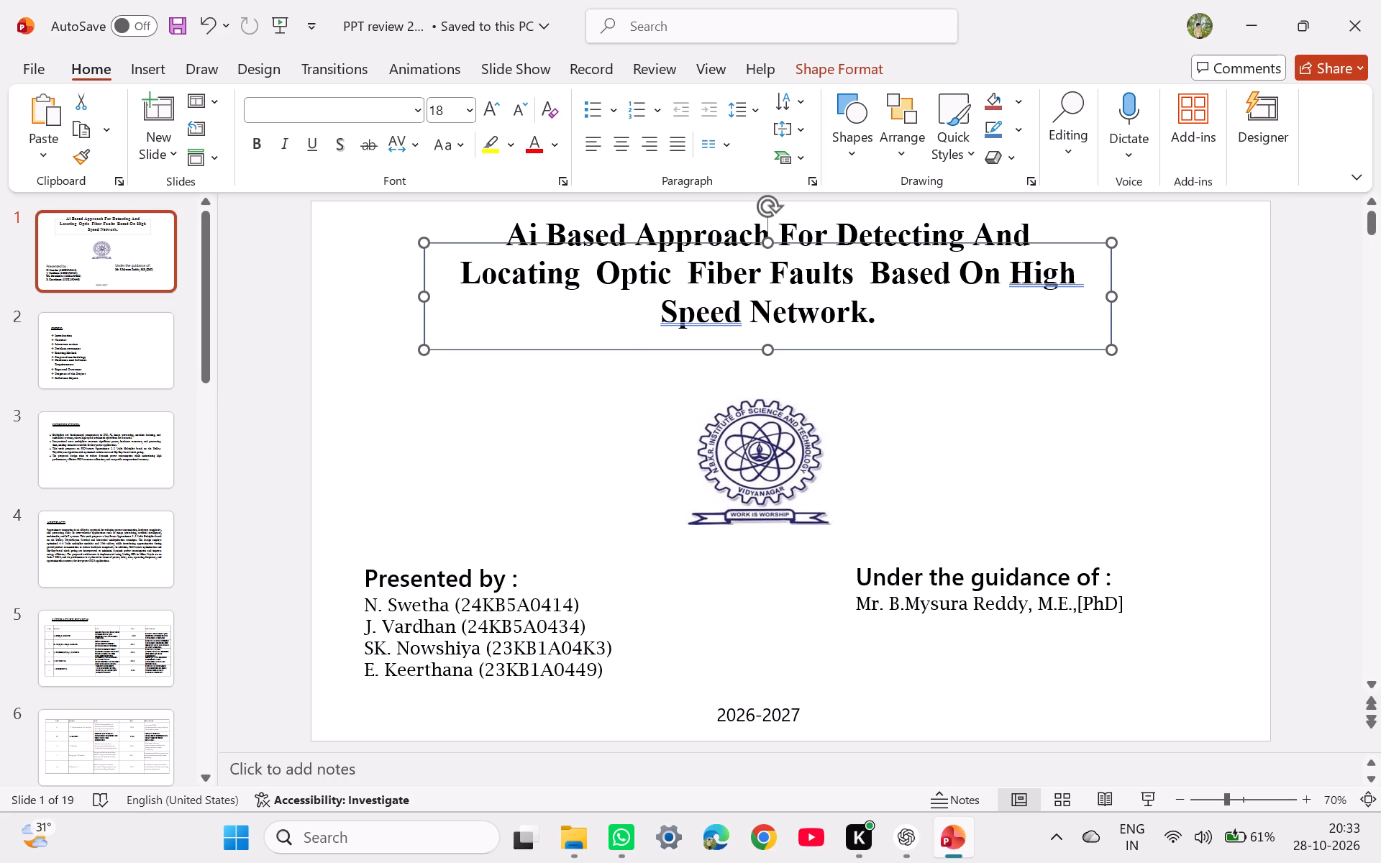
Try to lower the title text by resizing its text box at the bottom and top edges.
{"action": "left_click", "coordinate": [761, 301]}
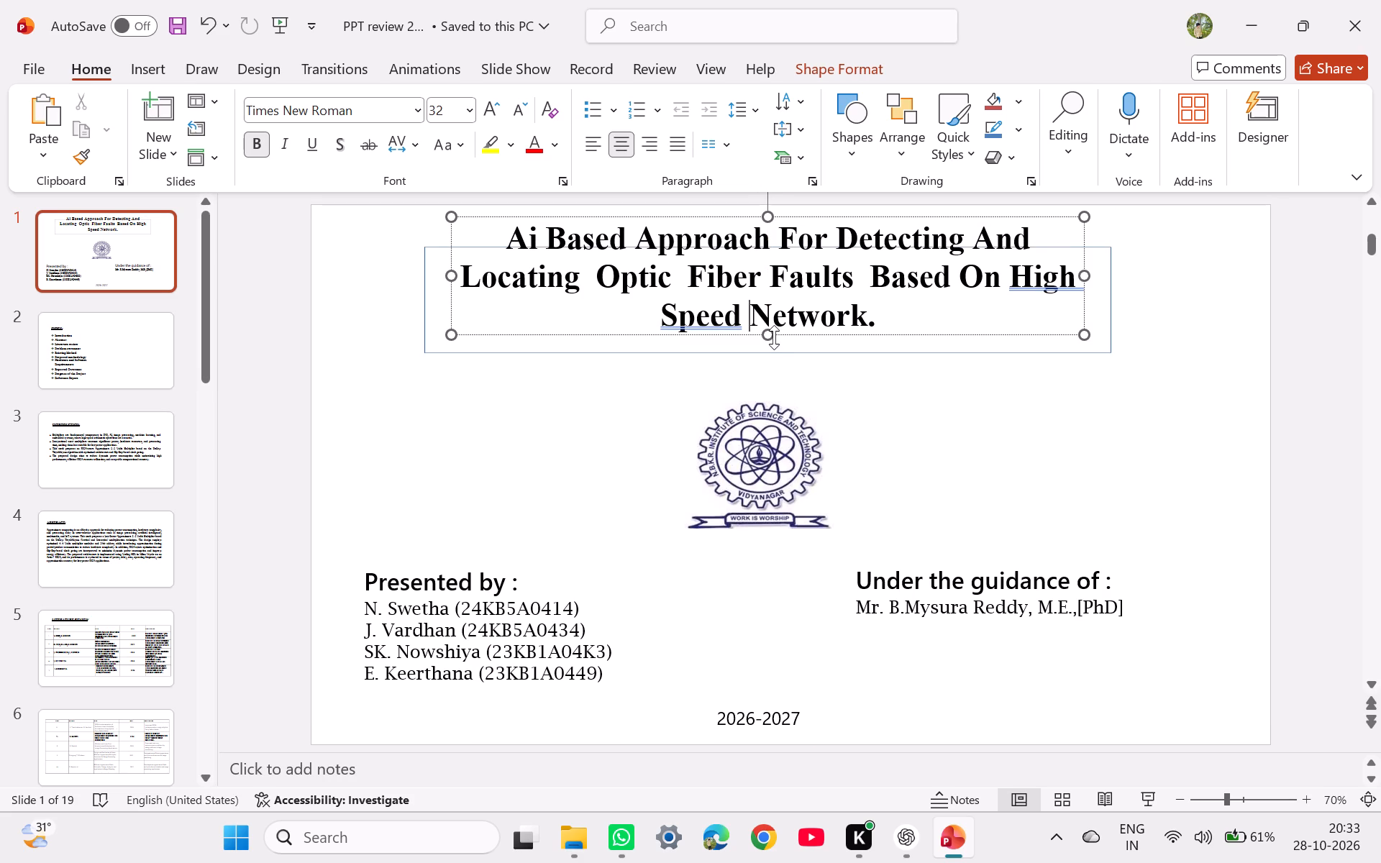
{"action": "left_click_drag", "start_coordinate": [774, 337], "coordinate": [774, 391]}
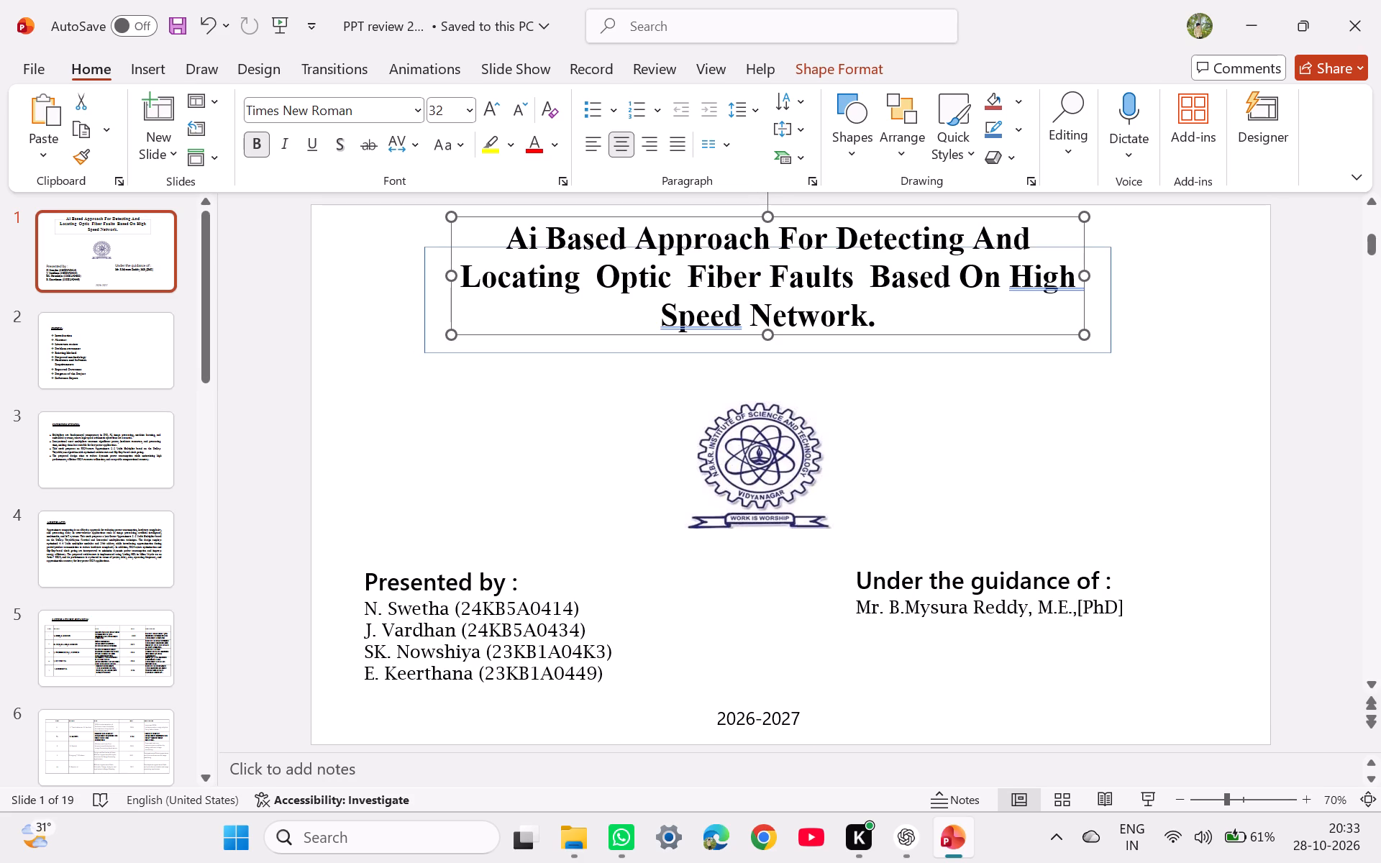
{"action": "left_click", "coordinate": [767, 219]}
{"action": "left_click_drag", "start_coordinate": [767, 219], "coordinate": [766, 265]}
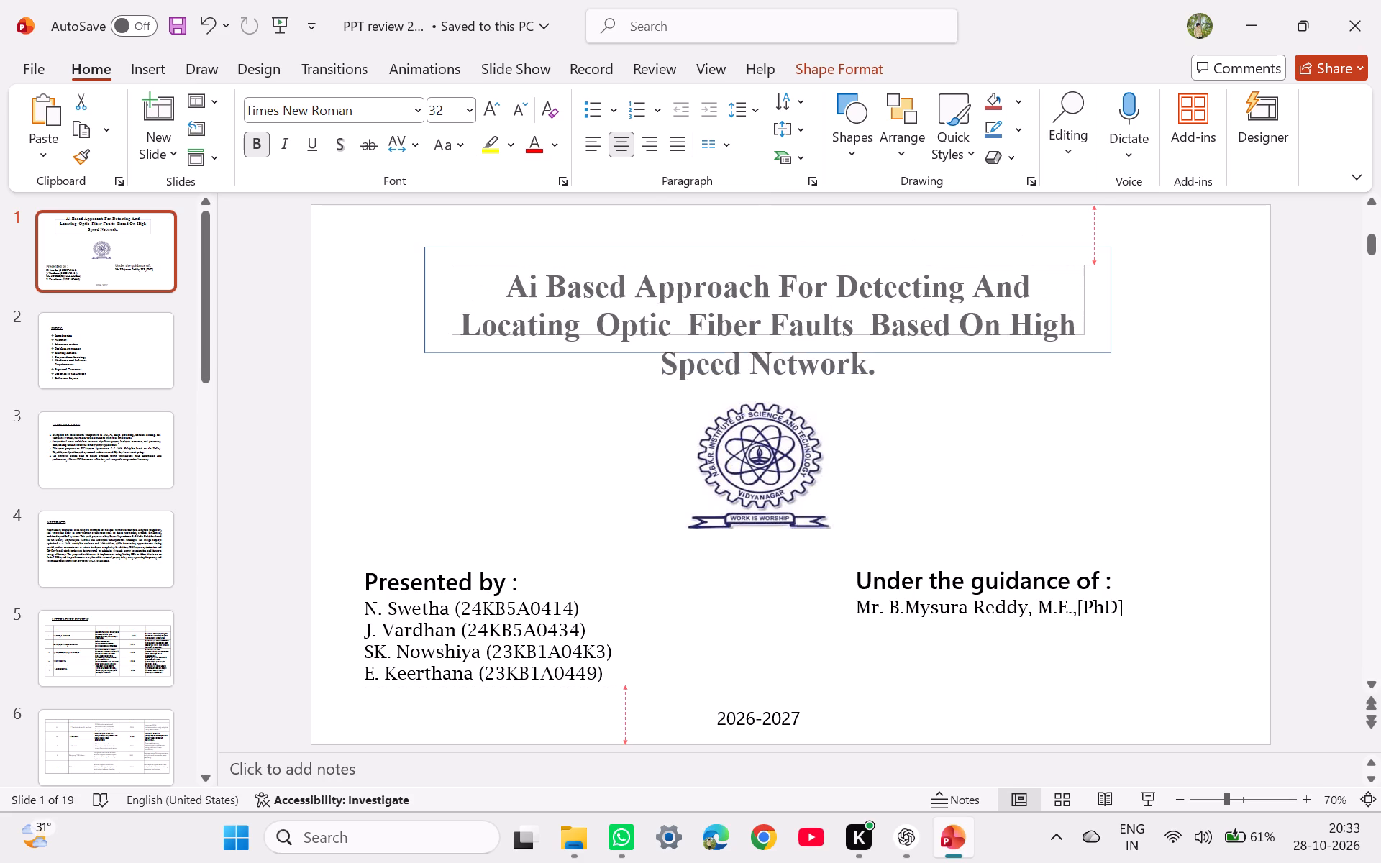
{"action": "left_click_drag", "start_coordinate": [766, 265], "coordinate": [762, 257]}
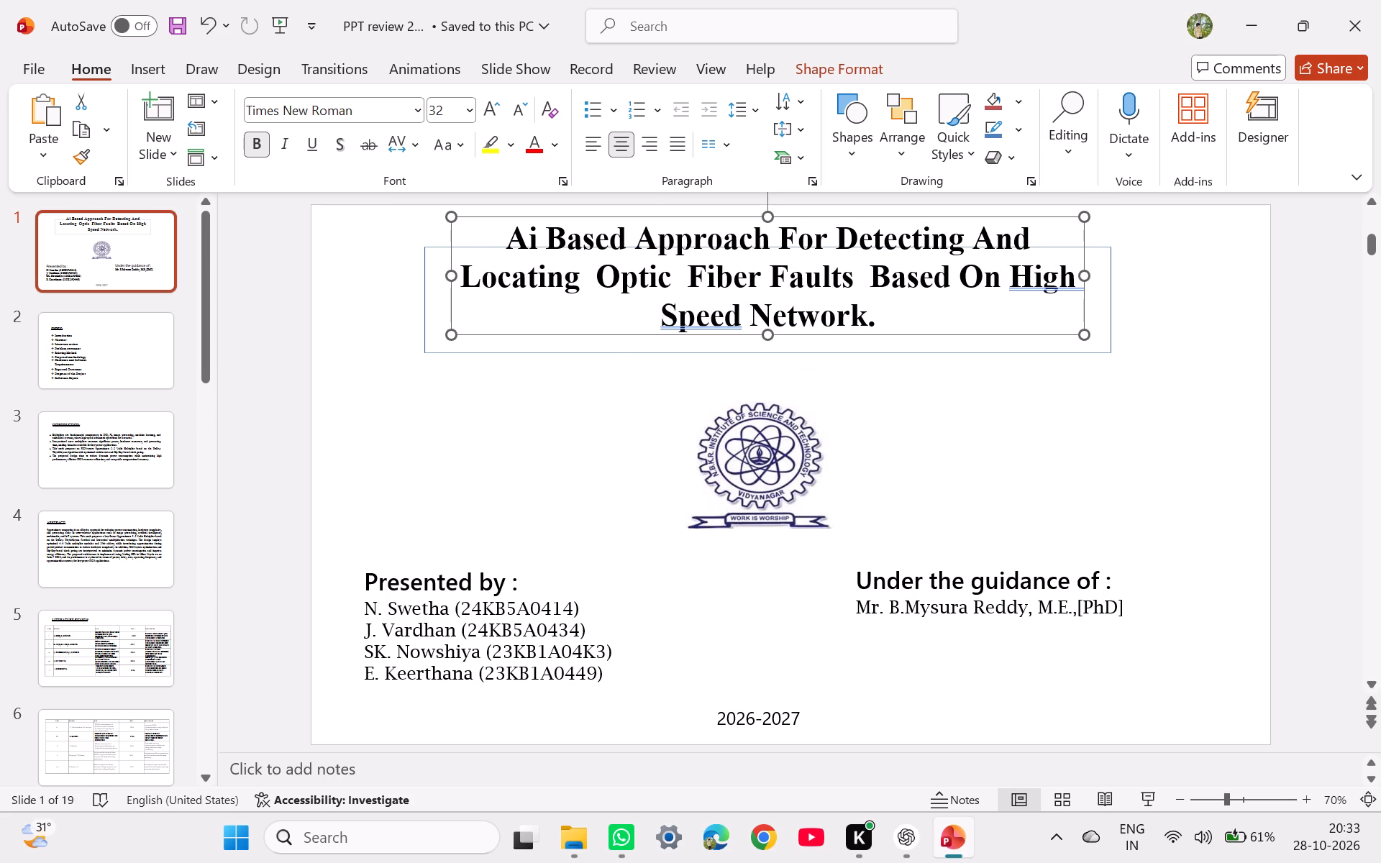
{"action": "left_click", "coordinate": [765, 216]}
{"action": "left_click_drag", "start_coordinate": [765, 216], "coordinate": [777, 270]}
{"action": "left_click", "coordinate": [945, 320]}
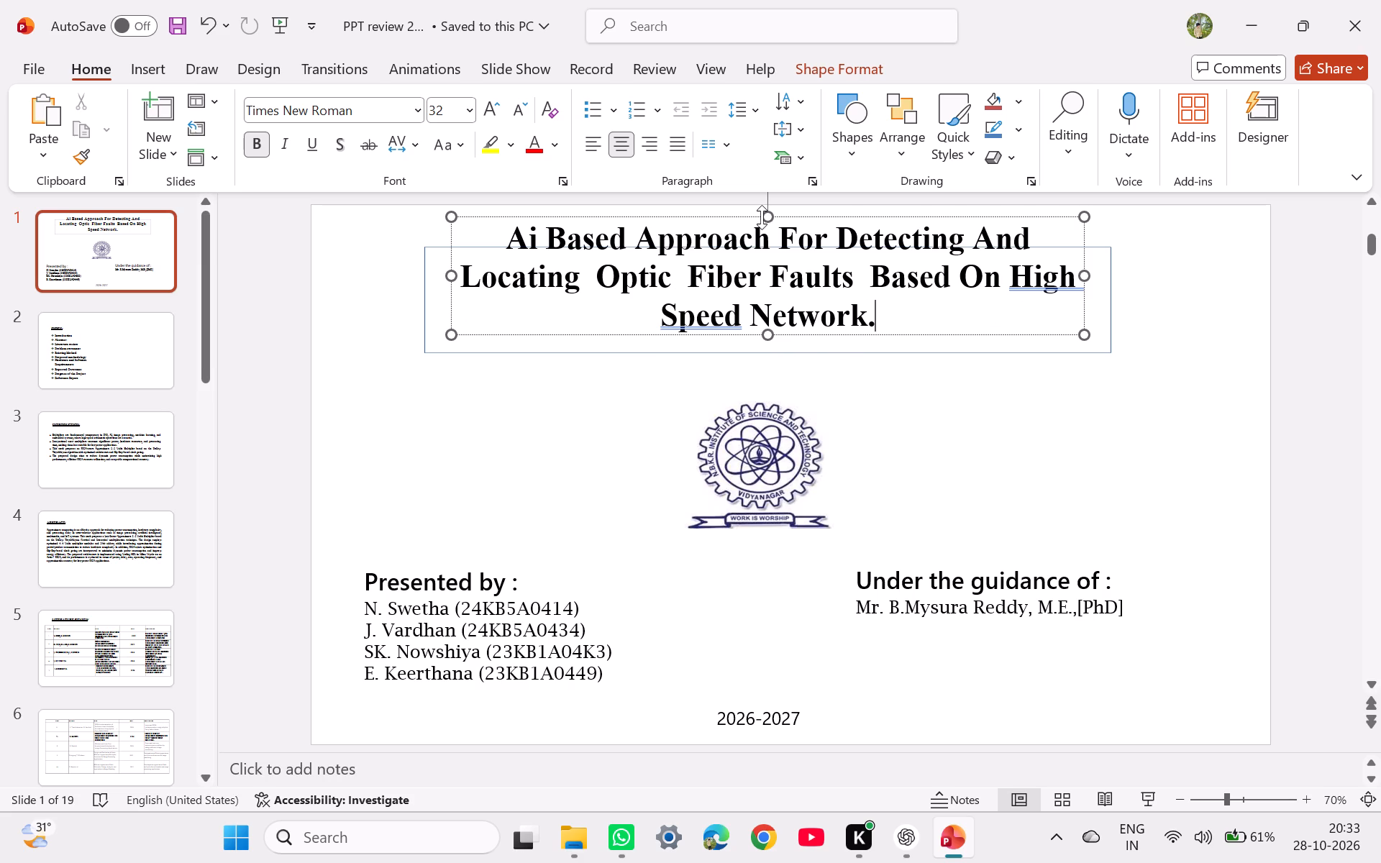
Resize the title text box from its upper corners so the title starts just below the frame's top edge.
{"action": "left_click", "coordinate": [1085, 219]}
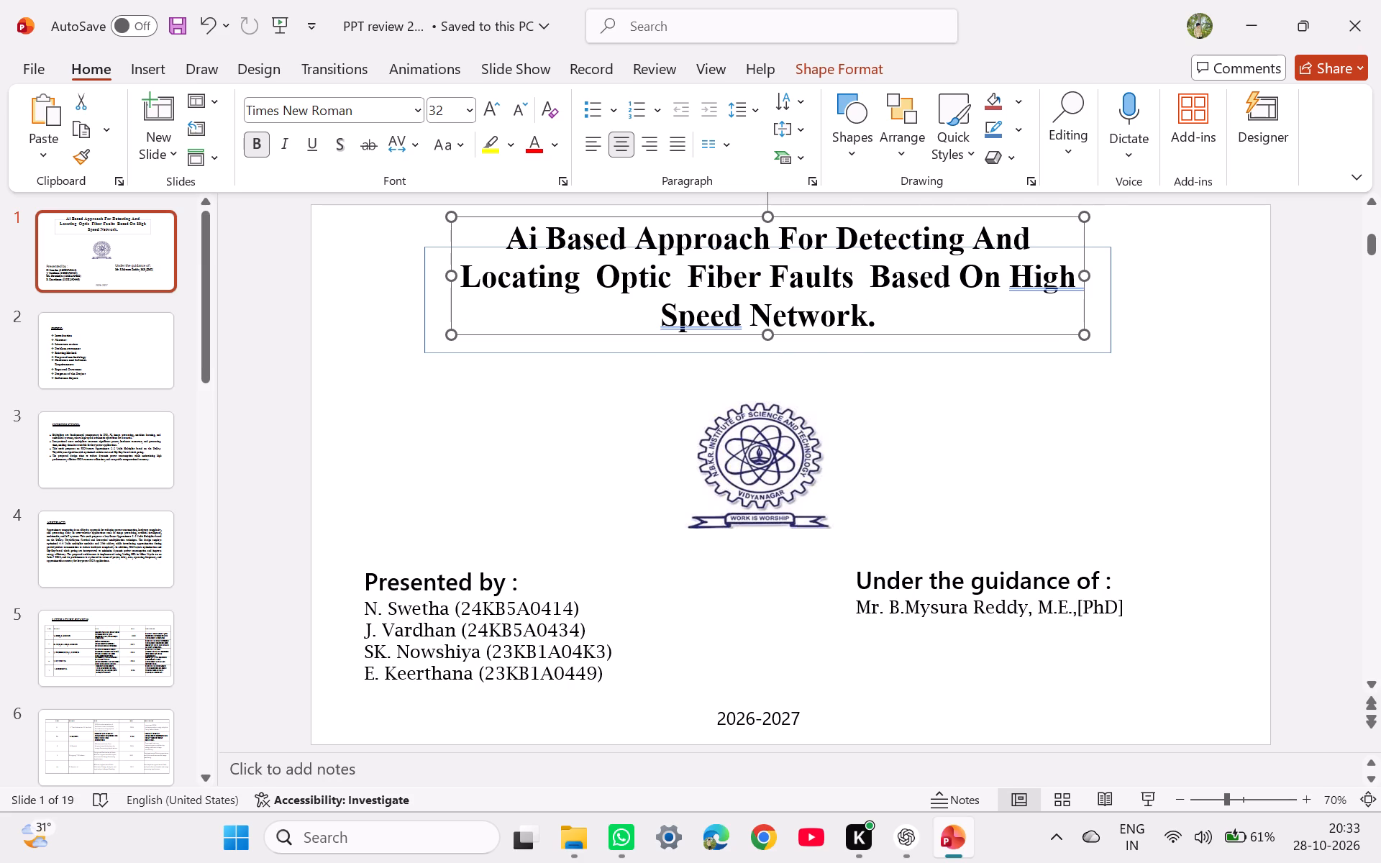
{"action": "left_click_drag", "start_coordinate": [1083, 215], "coordinate": [1041, 245]}
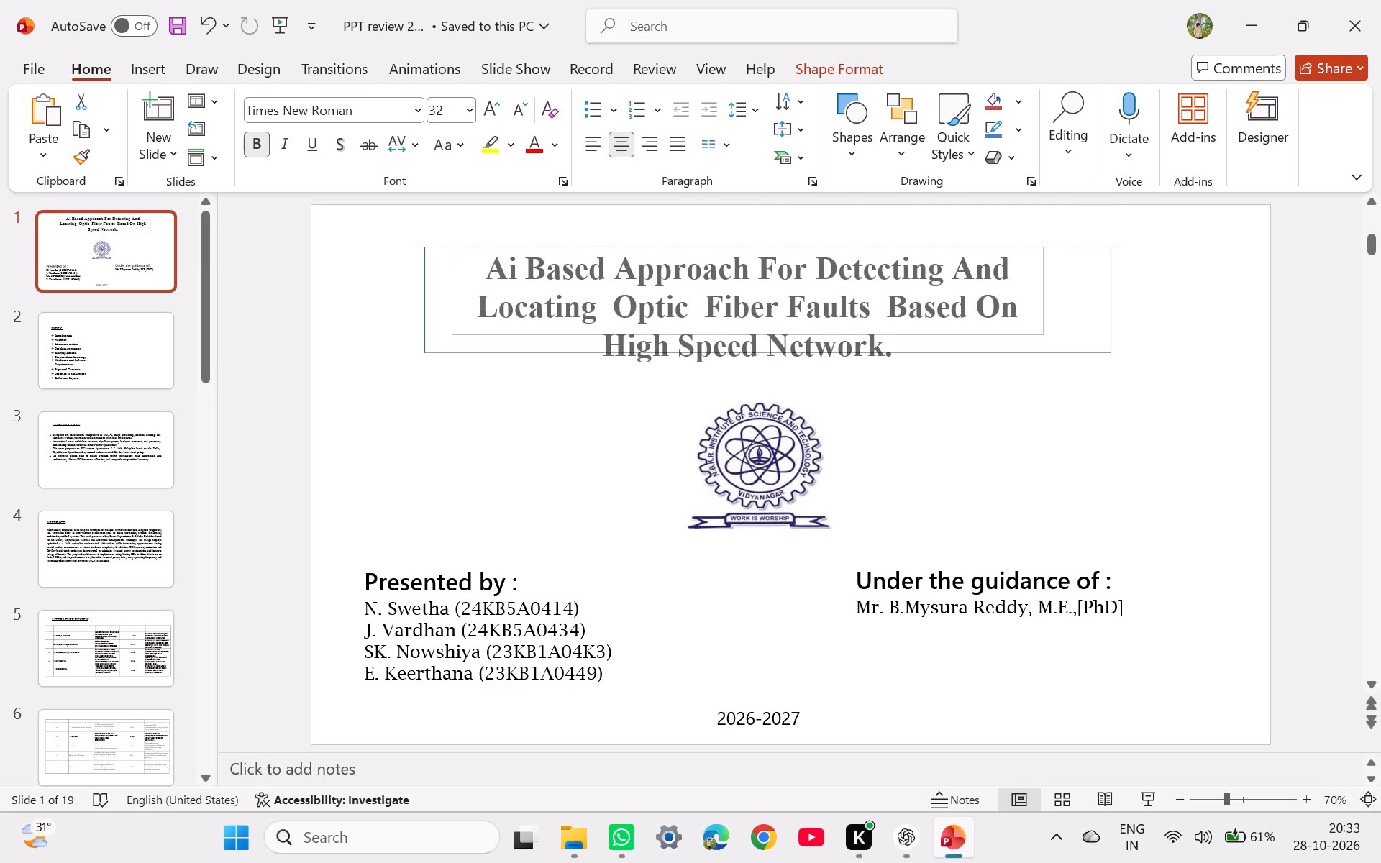
{"action": "left_click_drag", "start_coordinate": [1041, 245], "coordinate": [1080, 258]}
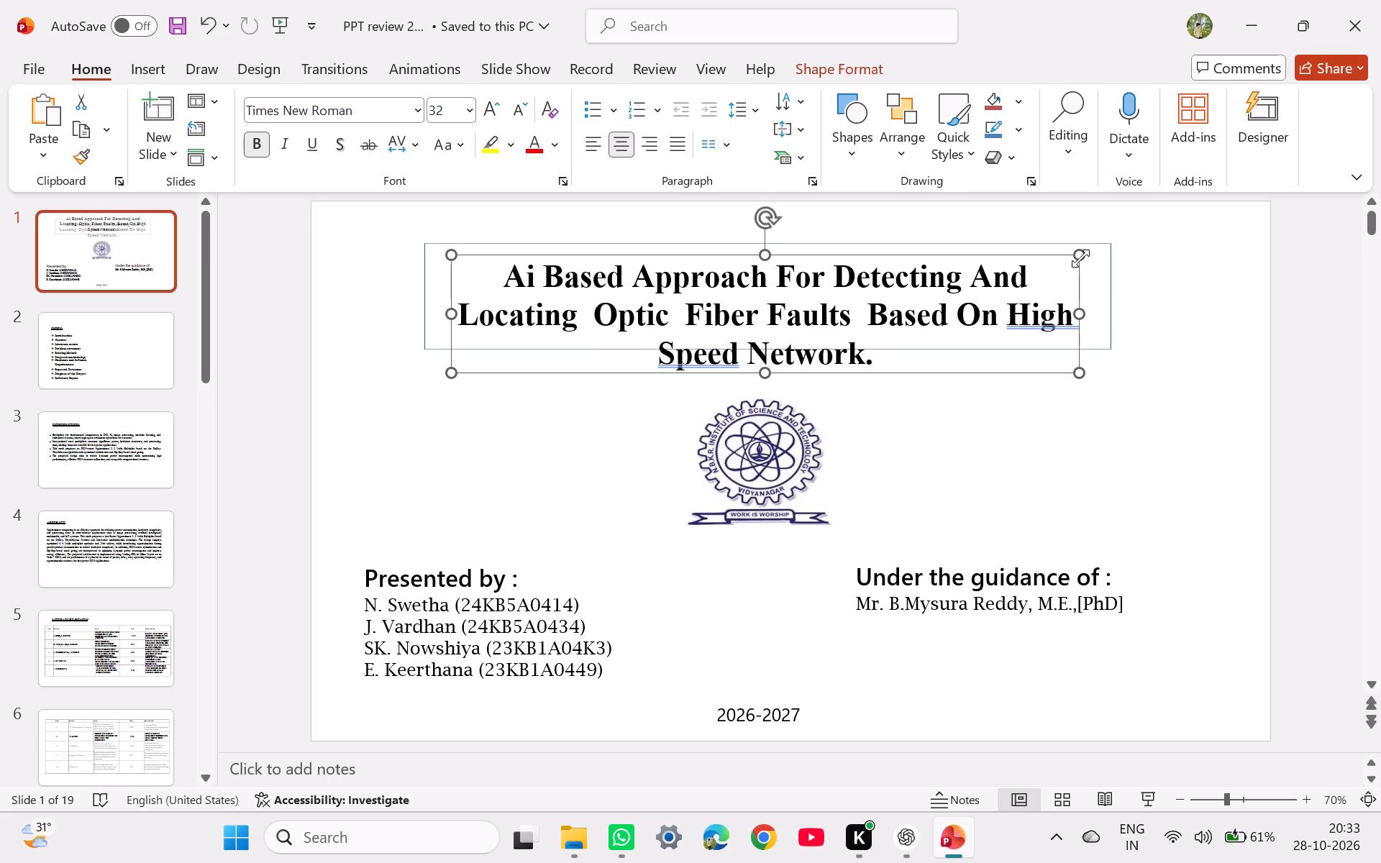
{"action": "left_click", "coordinate": [669, 391]}
{"action": "left_click", "coordinate": [740, 330]}
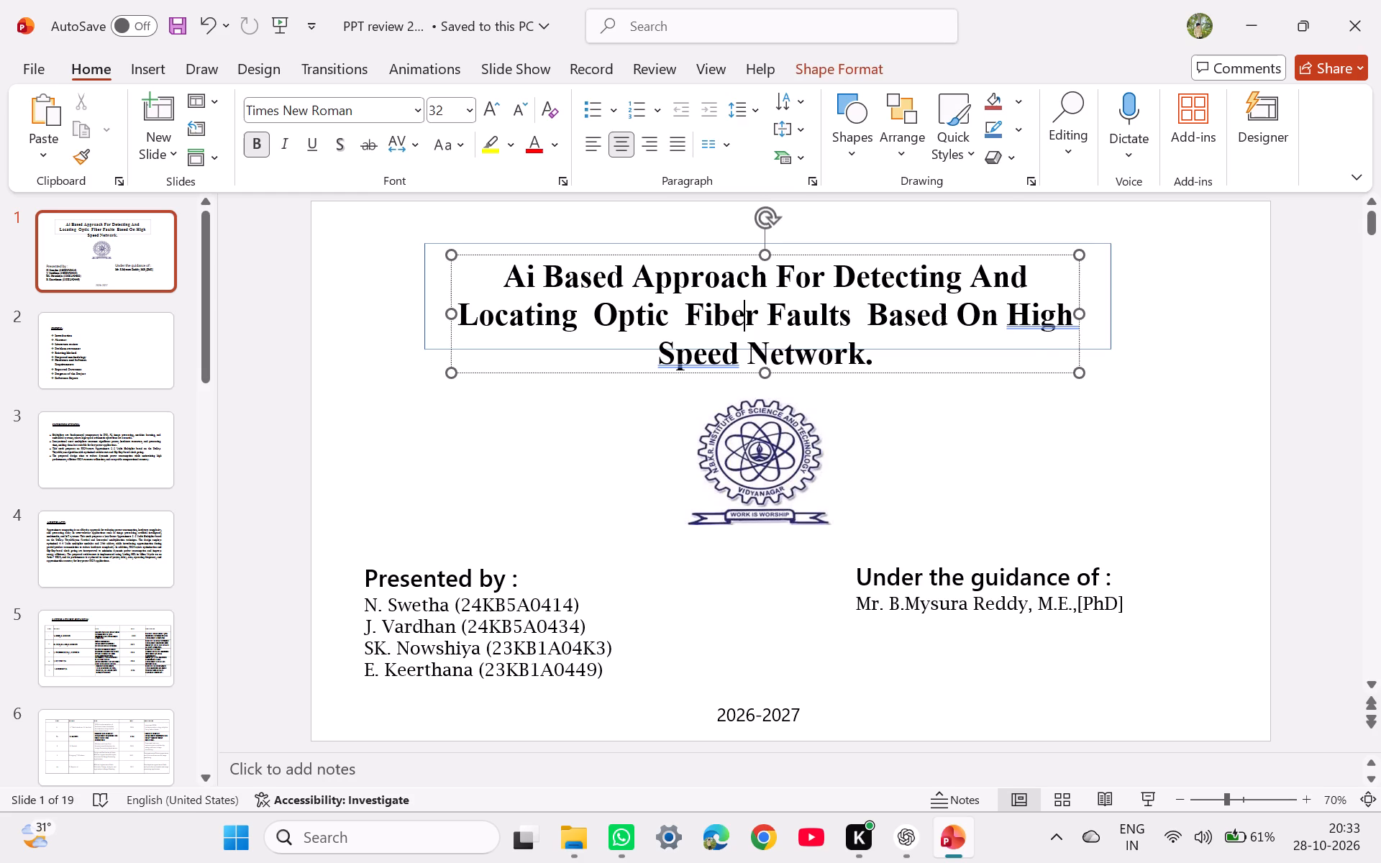
{"action": "left_click", "coordinate": [450, 254]}
{"action": "left_click", "coordinate": [450, 254]}
{"action": "left_click_drag", "start_coordinate": [452, 259], "coordinate": [437, 246]}
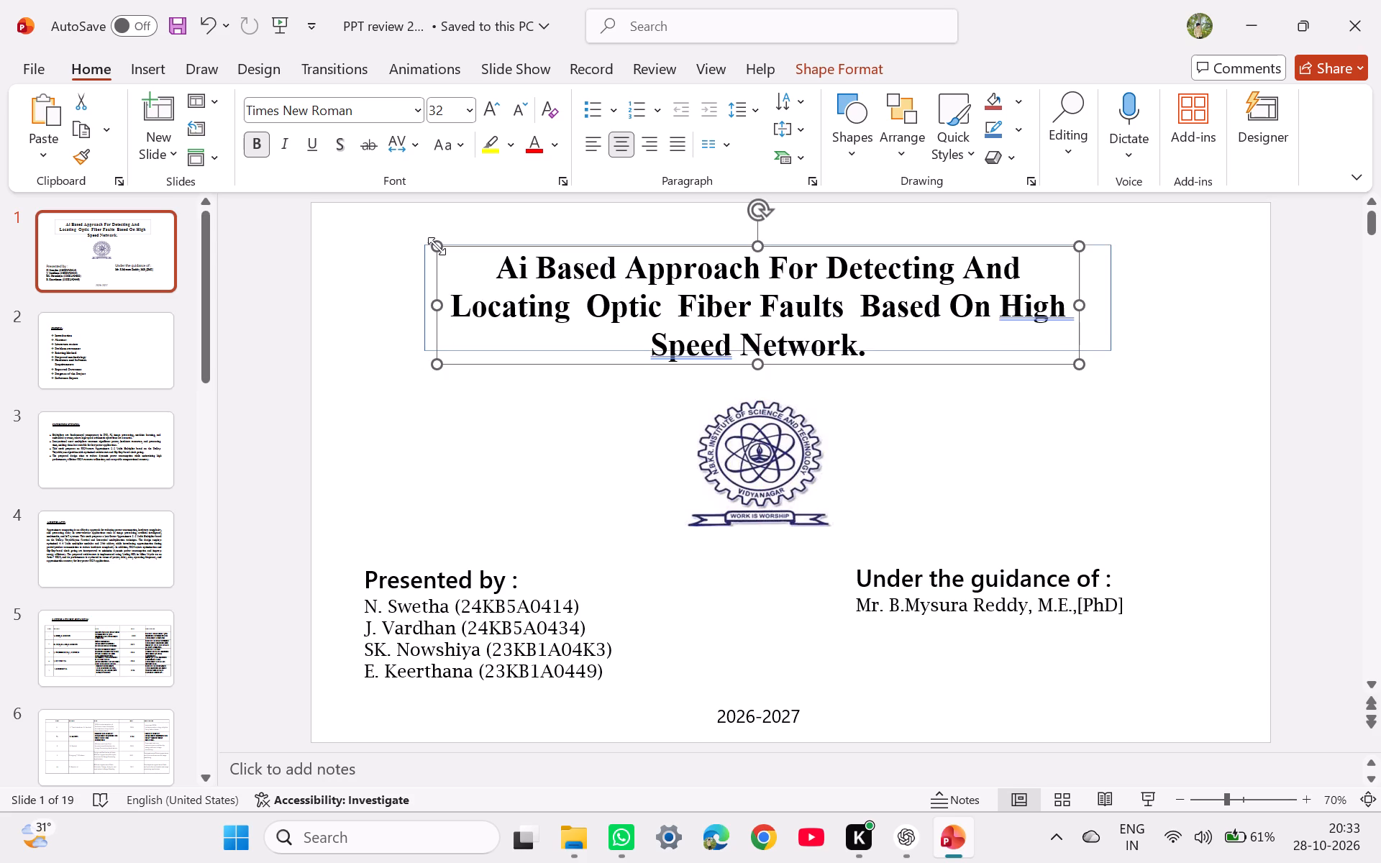
Extend the rectangular frame's bottom edge downward so it encloses all three lines of the title.
{"action": "left_click", "coordinate": [509, 280]}
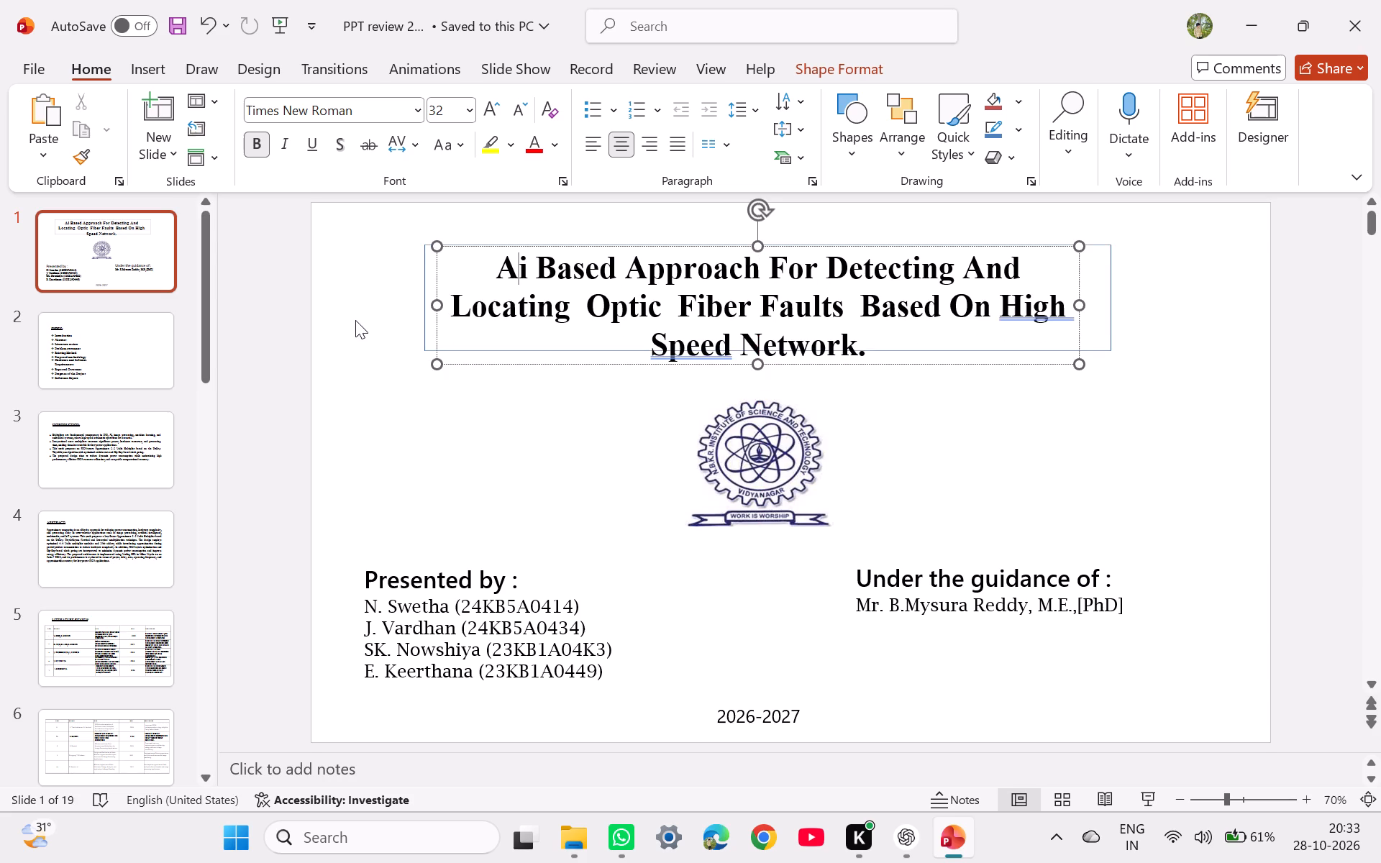
{"action": "left_click", "coordinate": [355, 320]}
{"action": "left_click", "coordinate": [427, 332]}
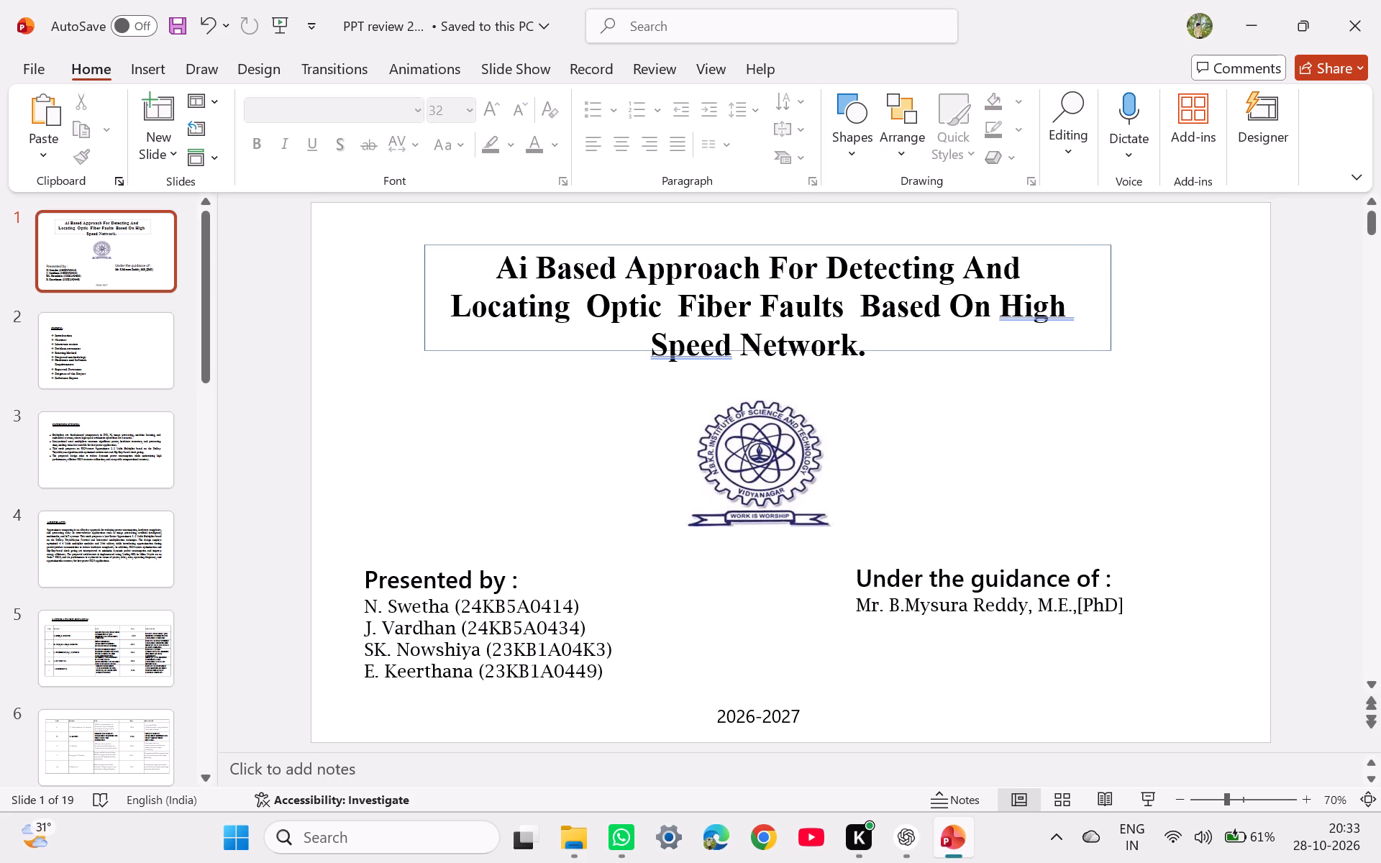
{"action": "left_click", "coordinate": [579, 344]}
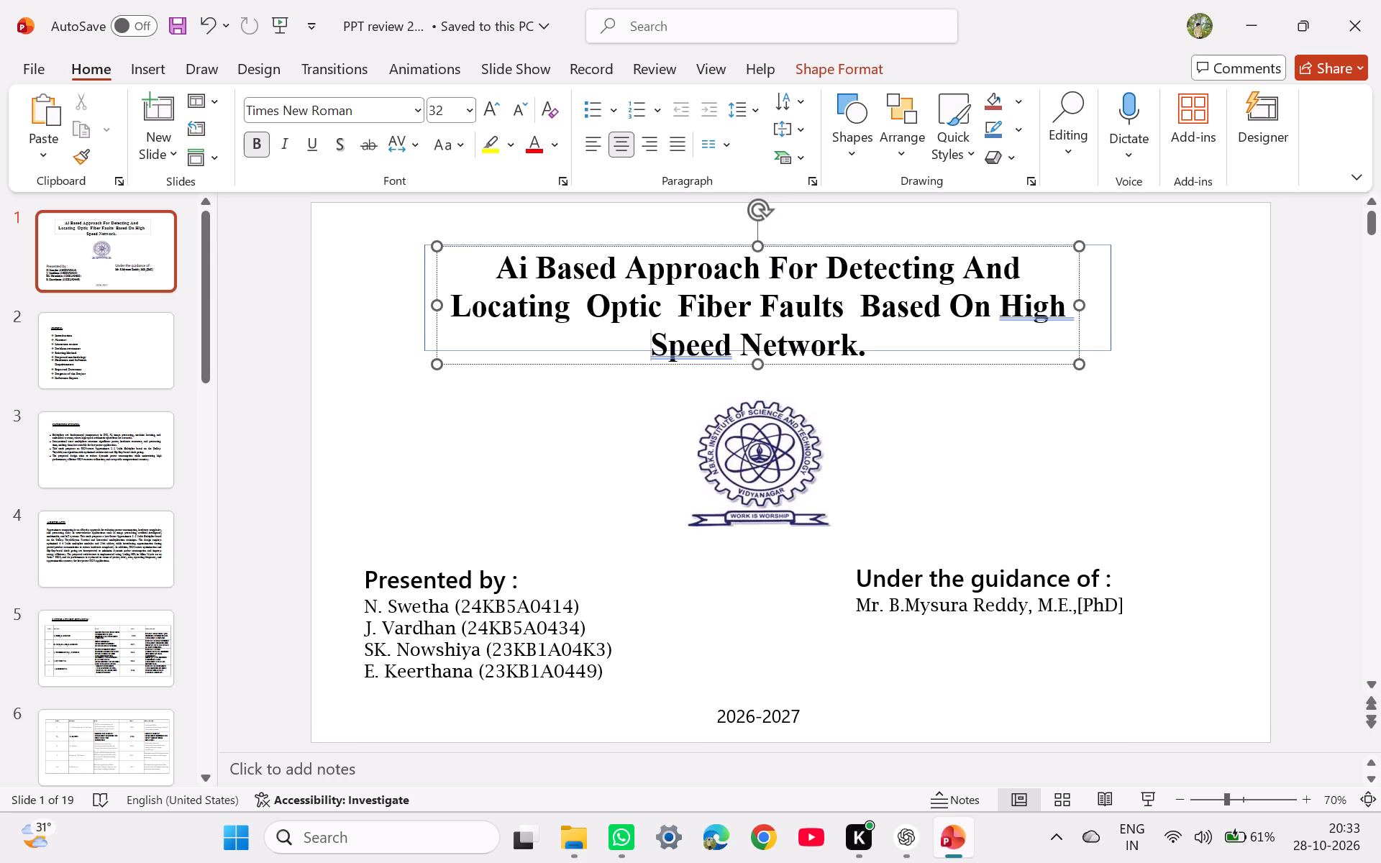
{"action": "left_click", "coordinate": [1107, 344]}
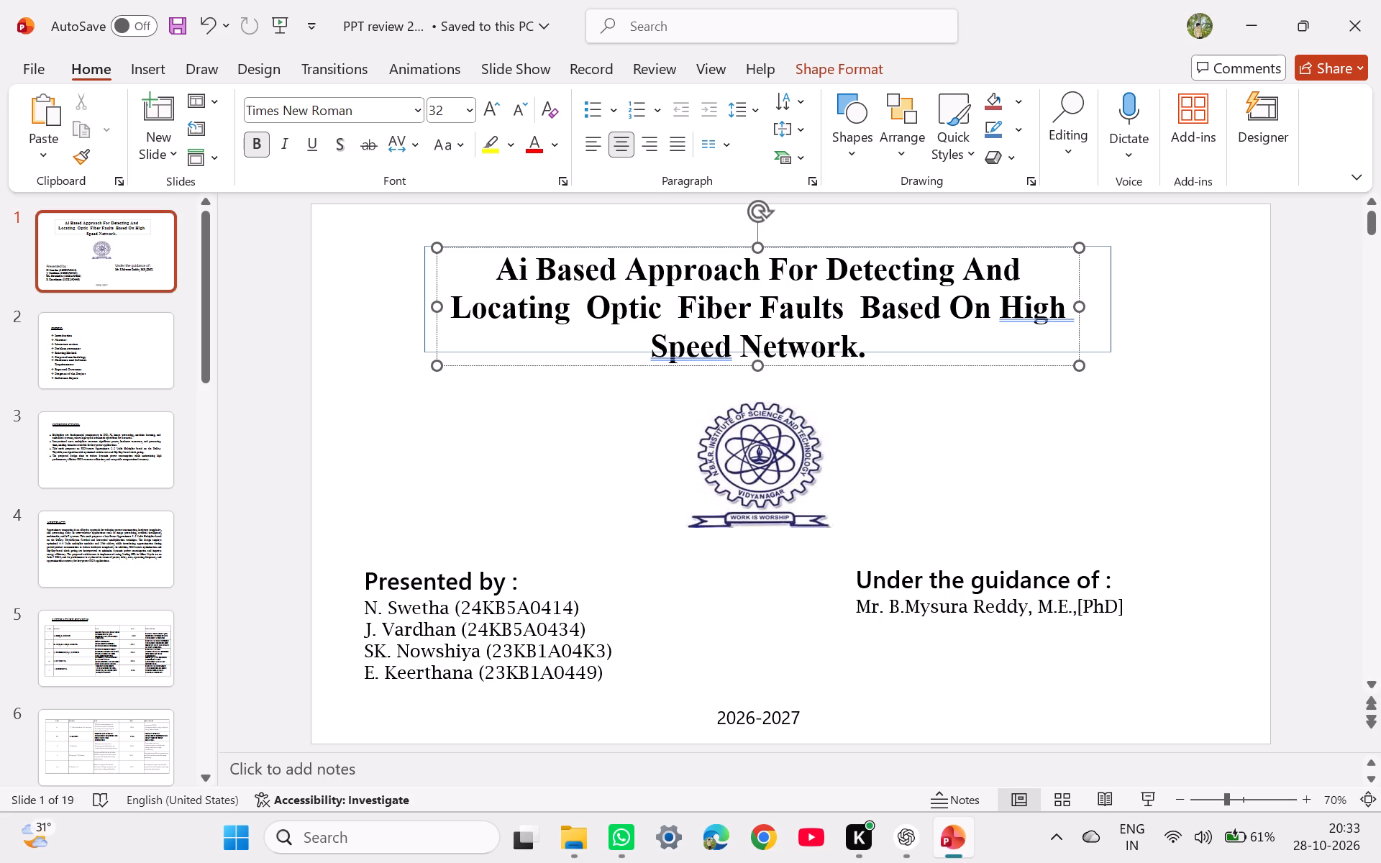
{"action": "left_click", "coordinate": [770, 370]}
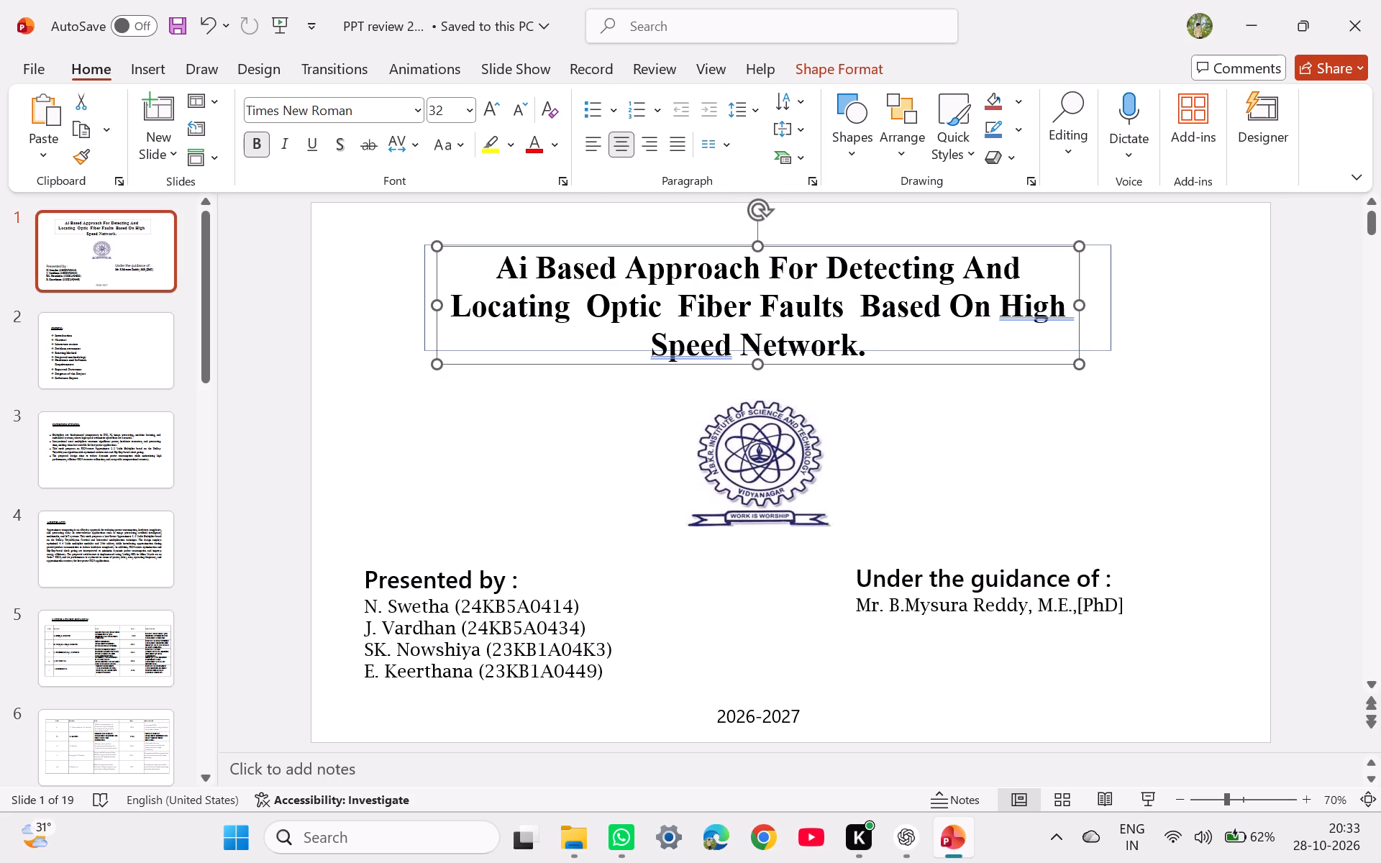
{"action": "left_click", "coordinate": [883, 371]}
{"action": "left_click", "coordinate": [1111, 339]}
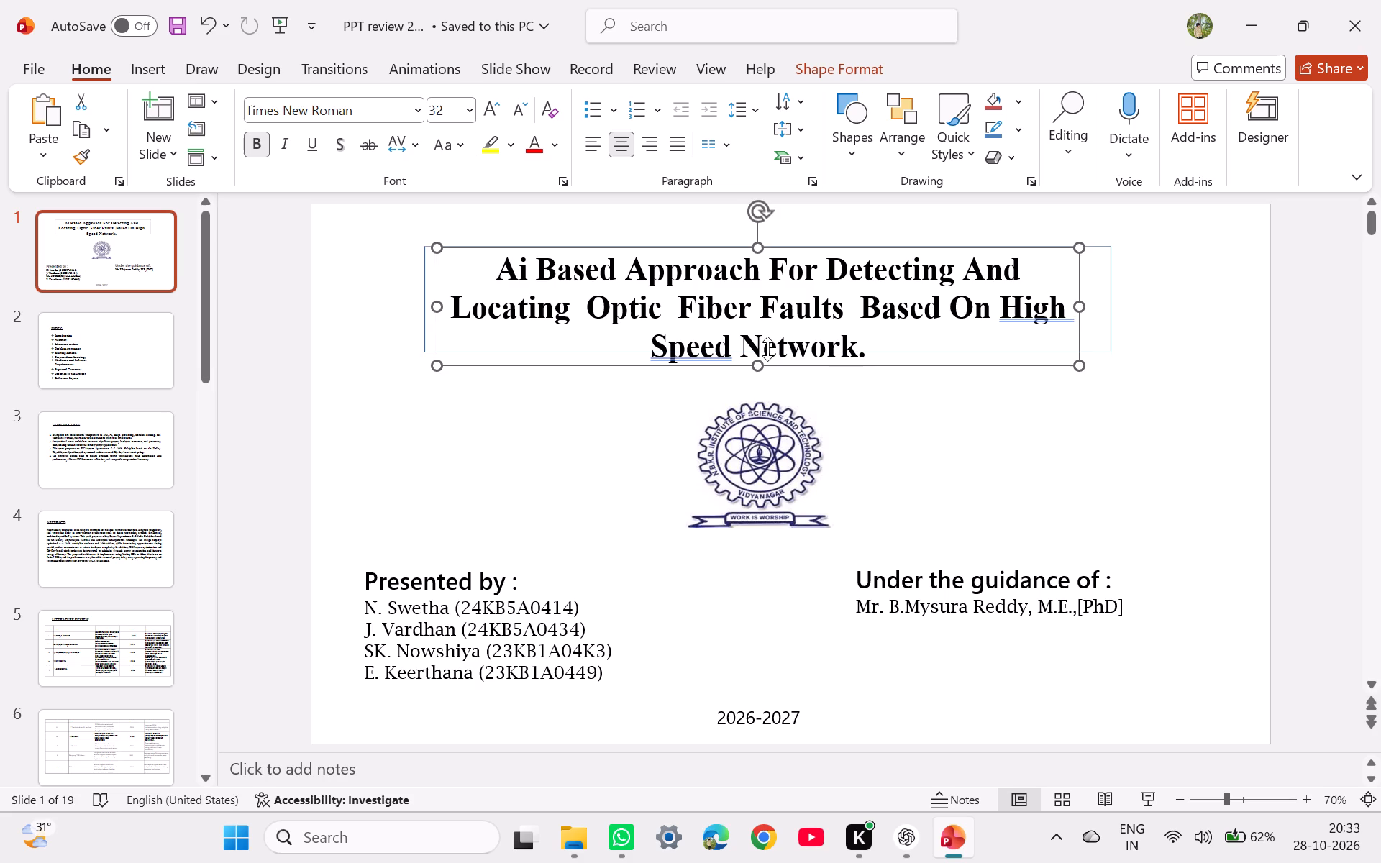
{"action": "left_click", "coordinate": [770, 368]}
{"action": "left_click", "coordinate": [983, 401]}
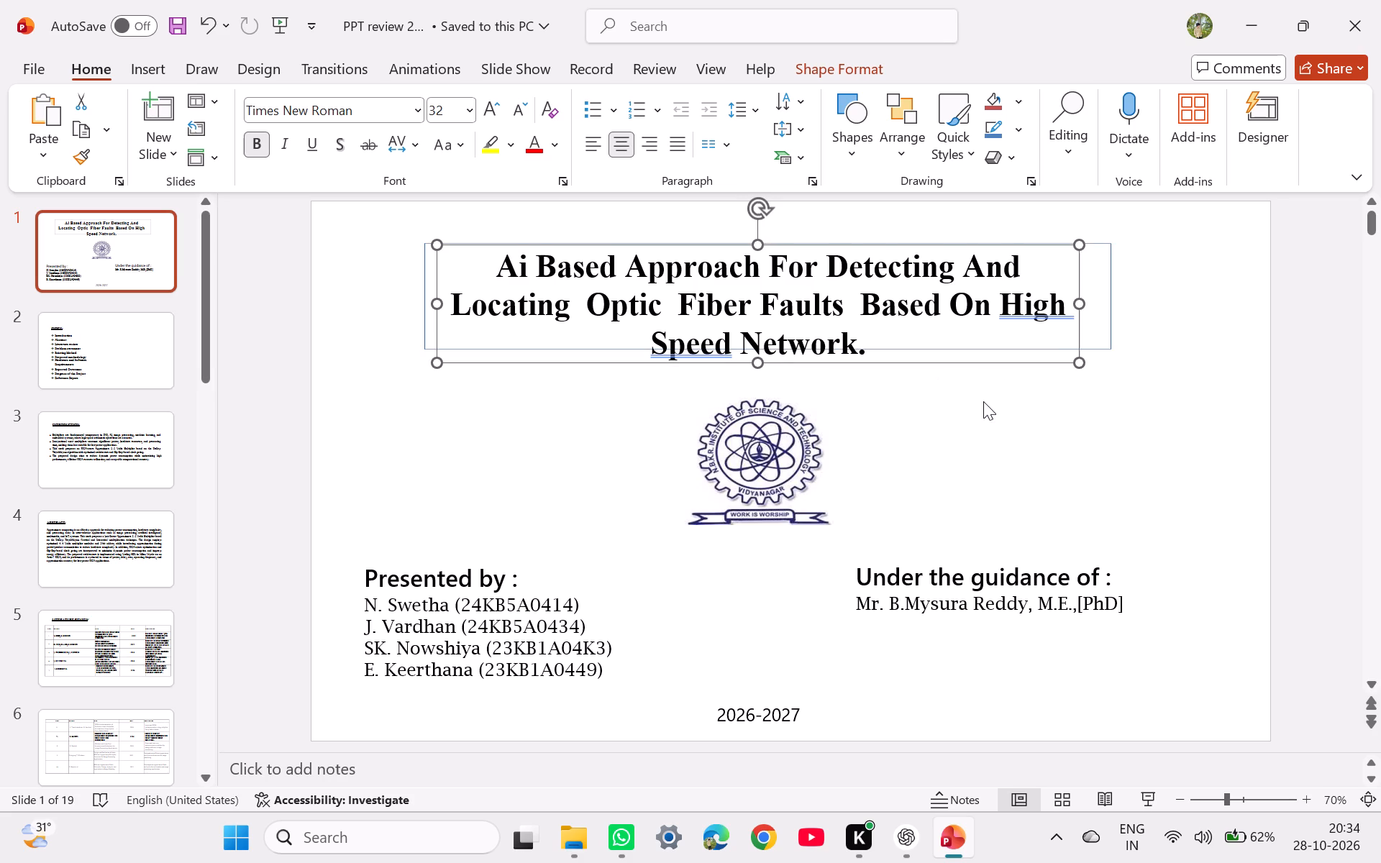
{"action": "left_click", "coordinate": [1042, 350]}
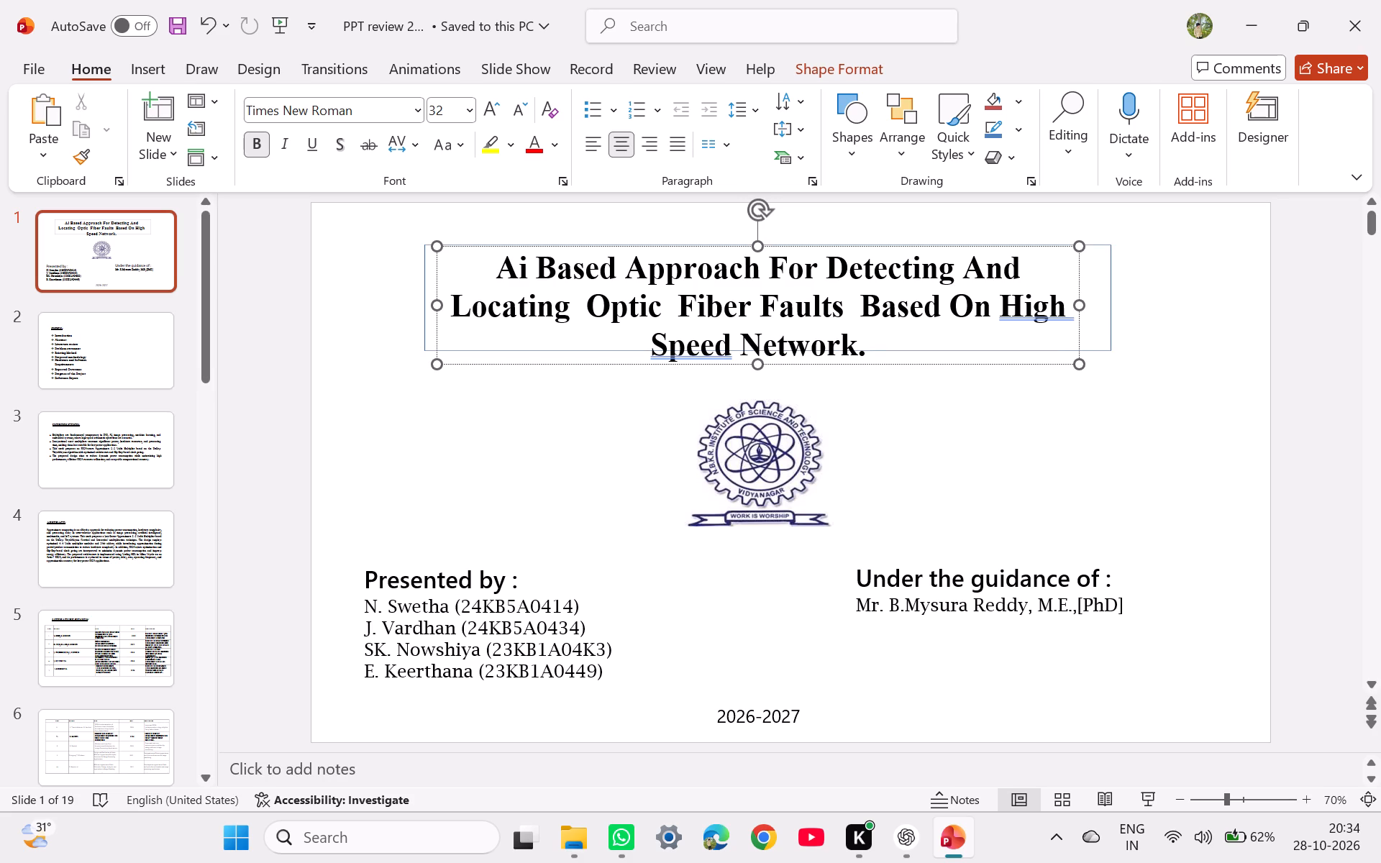
{"action": "left_click", "coordinate": [419, 343]}
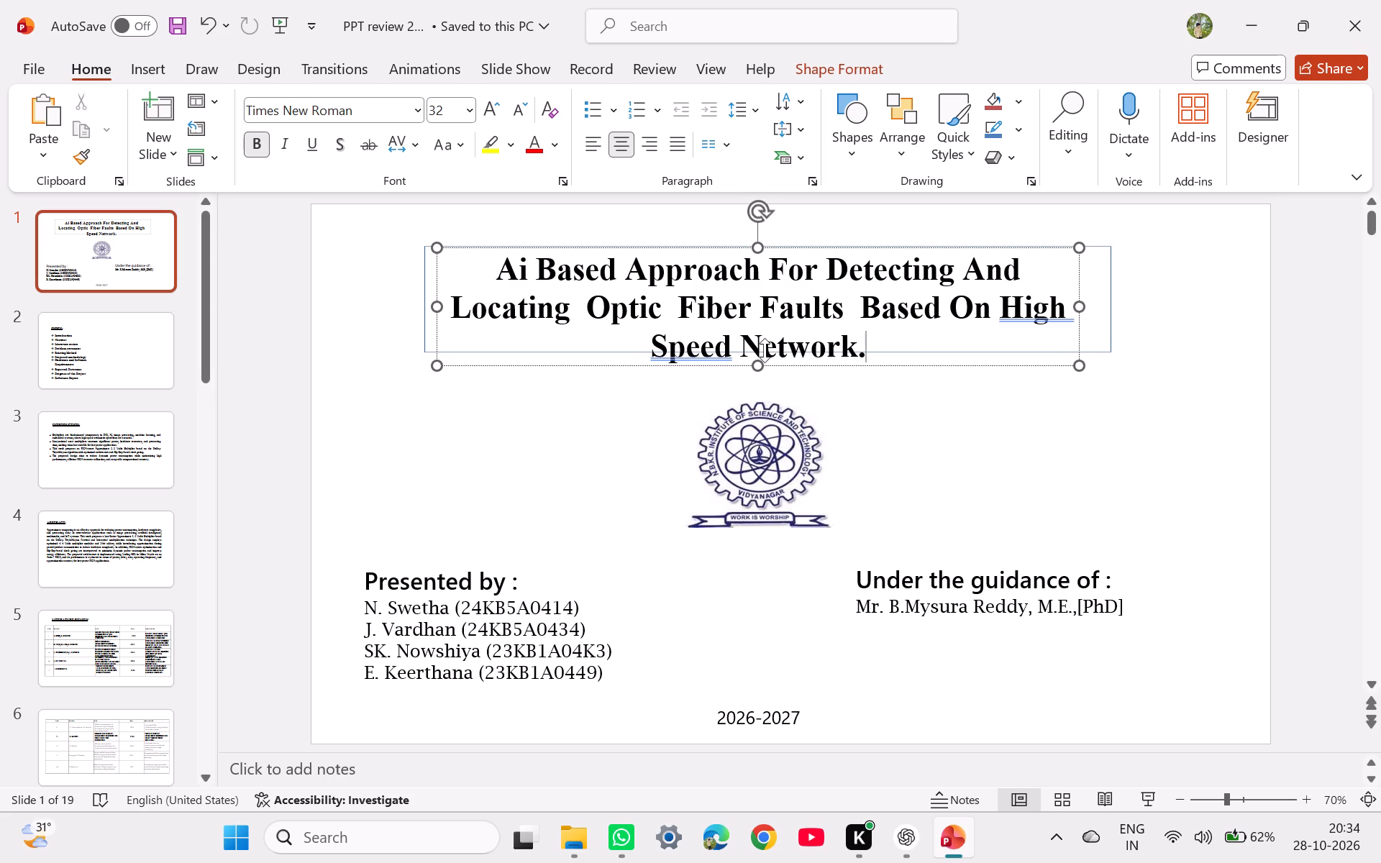
{"action": "left_click_drag", "start_coordinate": [765, 350], "coordinate": [767, 372]}
{"action": "left_click", "coordinate": [978, 403]}
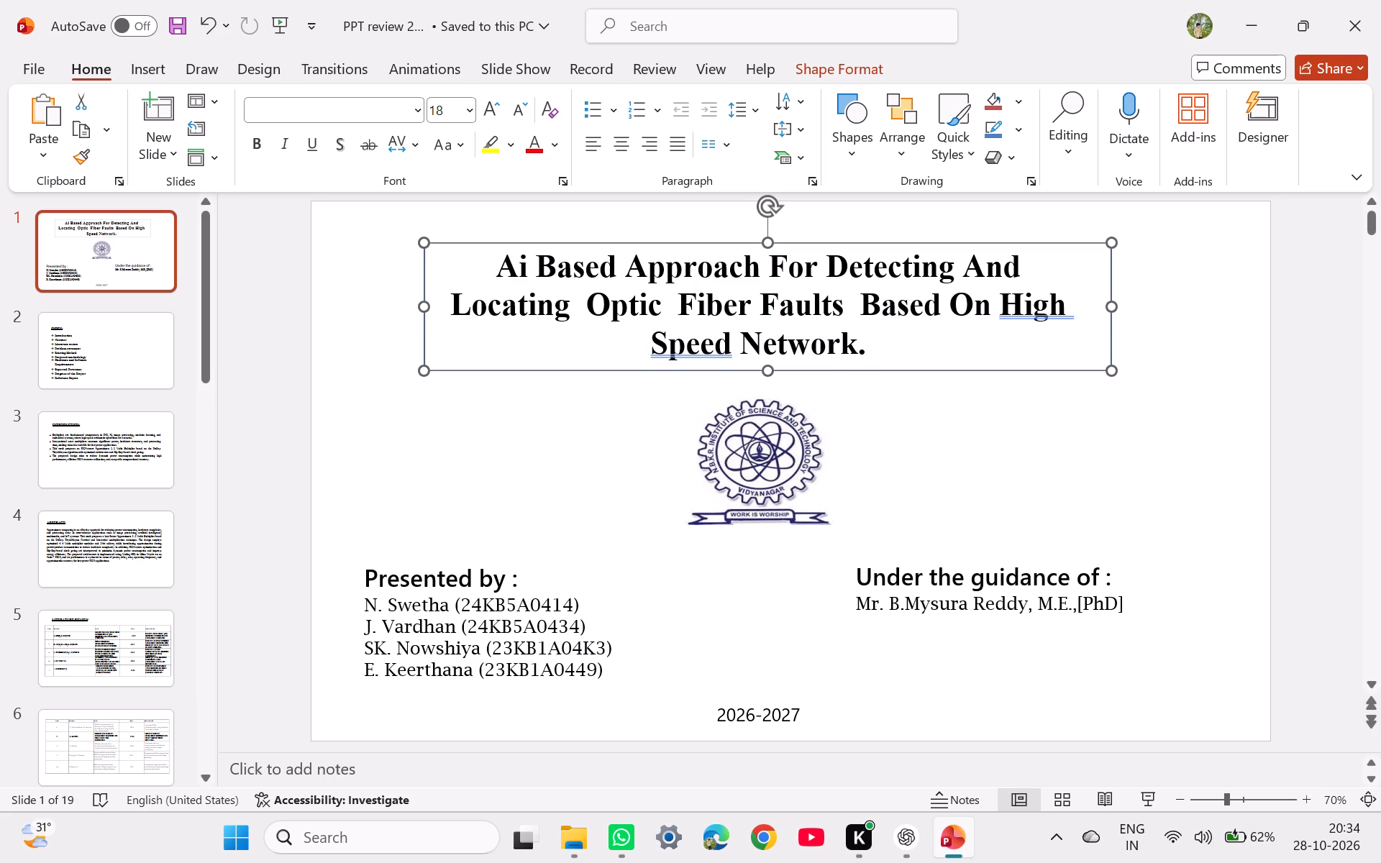
Hyphenate "High-Speed" in the title by replacing the space after "High" with a hyphen.
{"action": "left_click", "coordinate": [648, 339]}
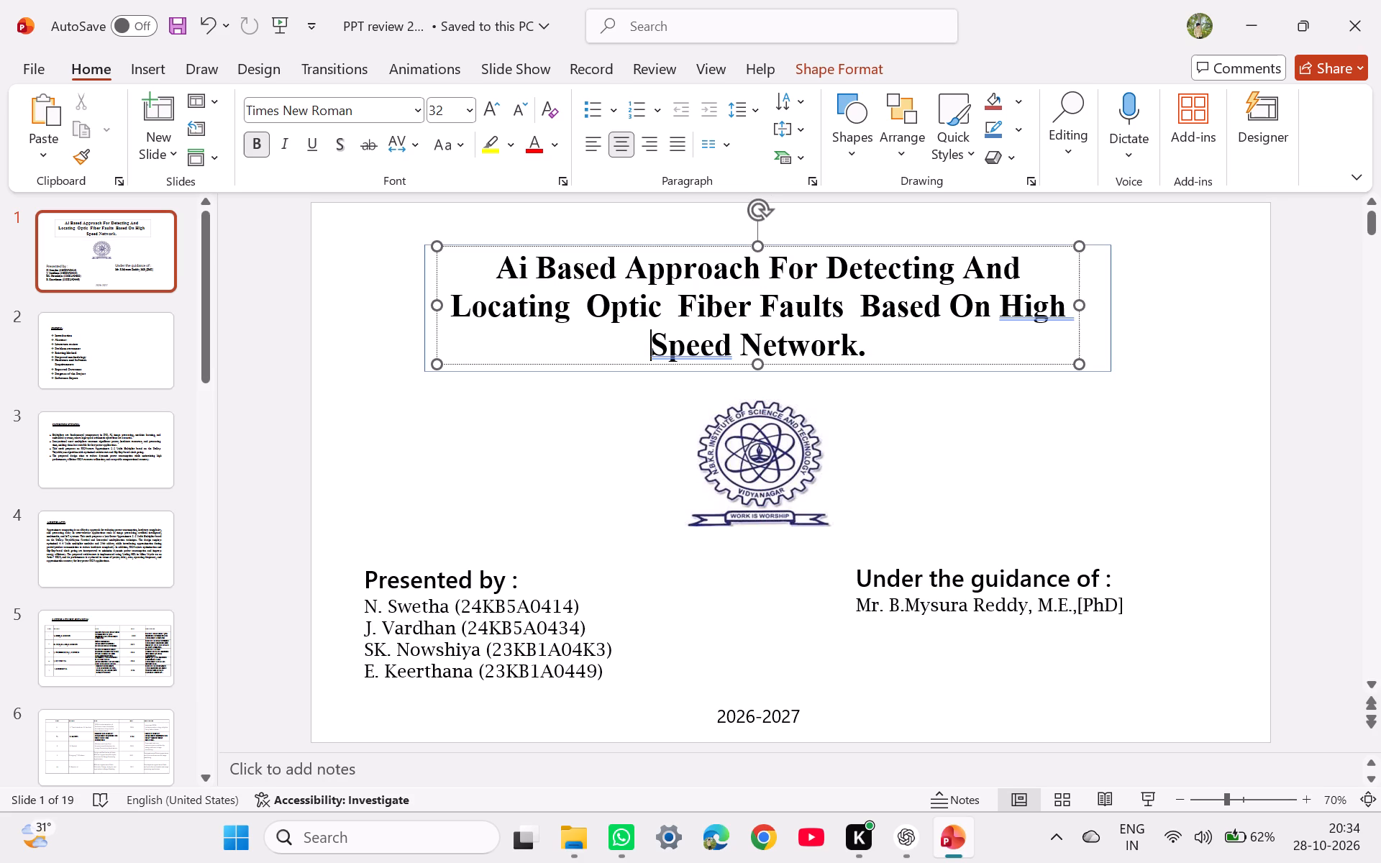
{"action": "left_click", "coordinate": [1070, 309]}
{"action": "key", "text": "BackSpace"}
{"action": "key", "text": "minus"}
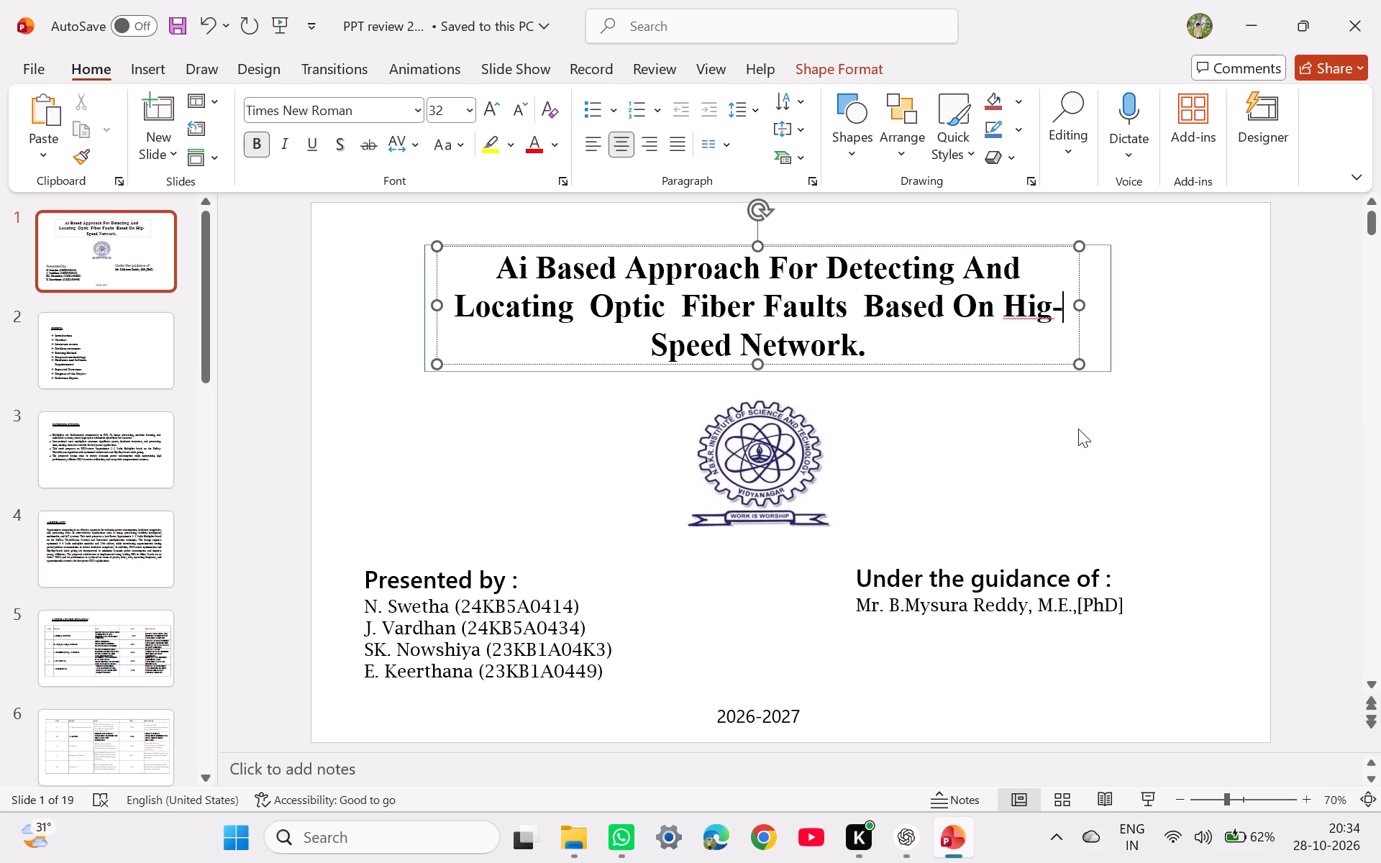
{"action": "key", "text": "BackSpace"}
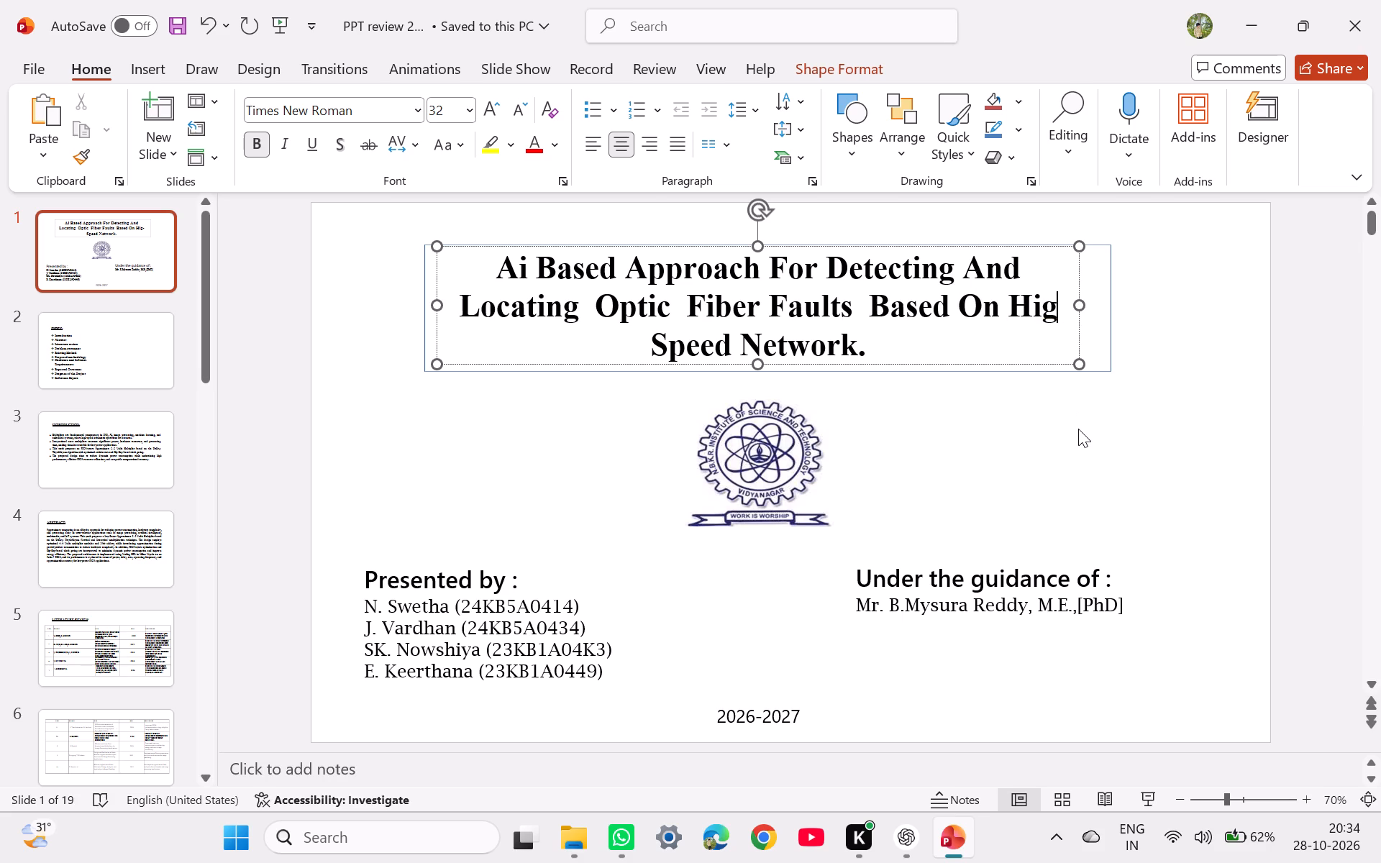
{"action": "key", "text": "h"}
{"action": "key", "text": "minus"}
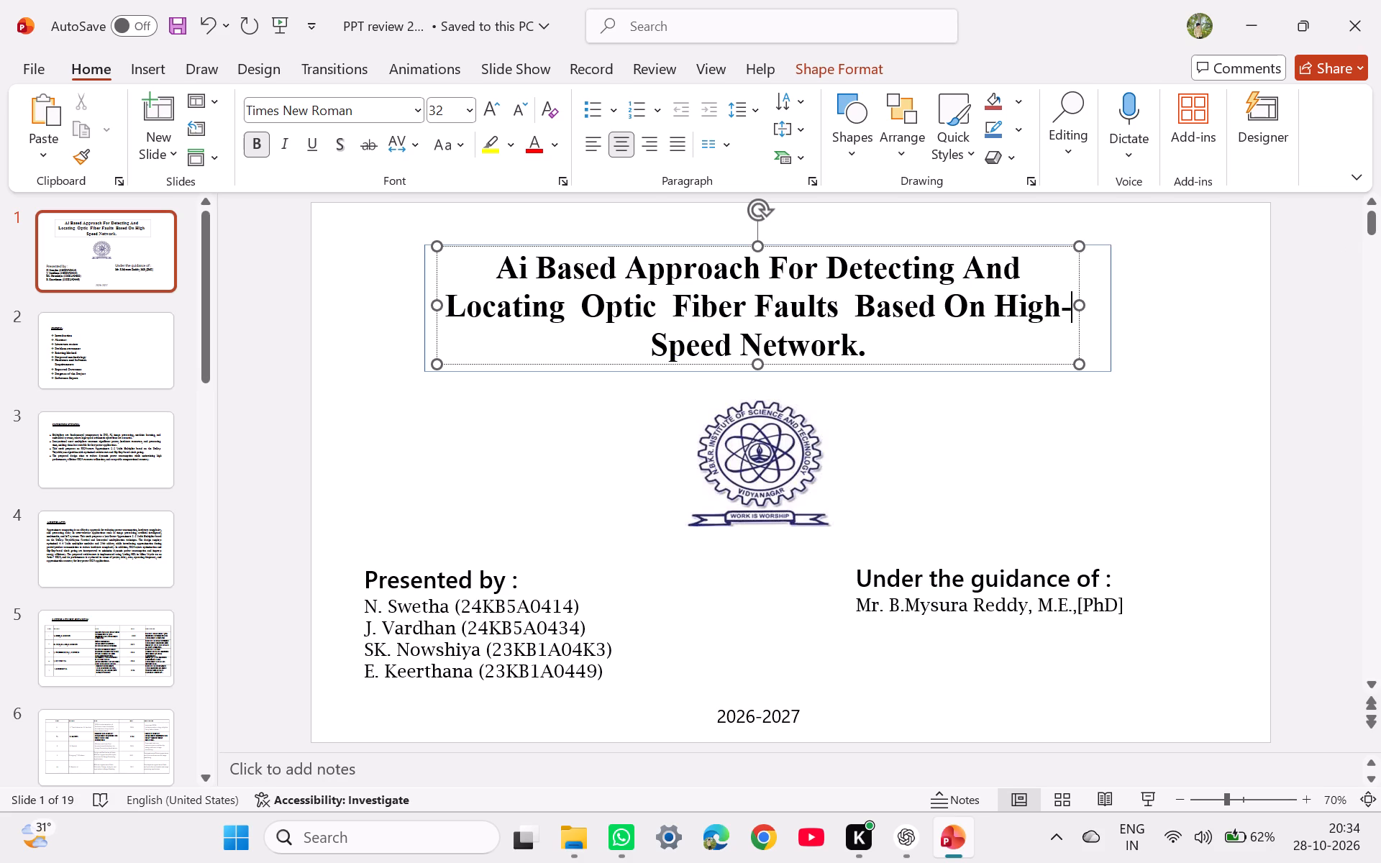
{"action": "left_click", "coordinate": [1183, 565]}
Capitalise the first word of the title as "AI".
{"action": "left_click", "coordinate": [525, 256]}
{"action": "key", "text": "BackSpace"}
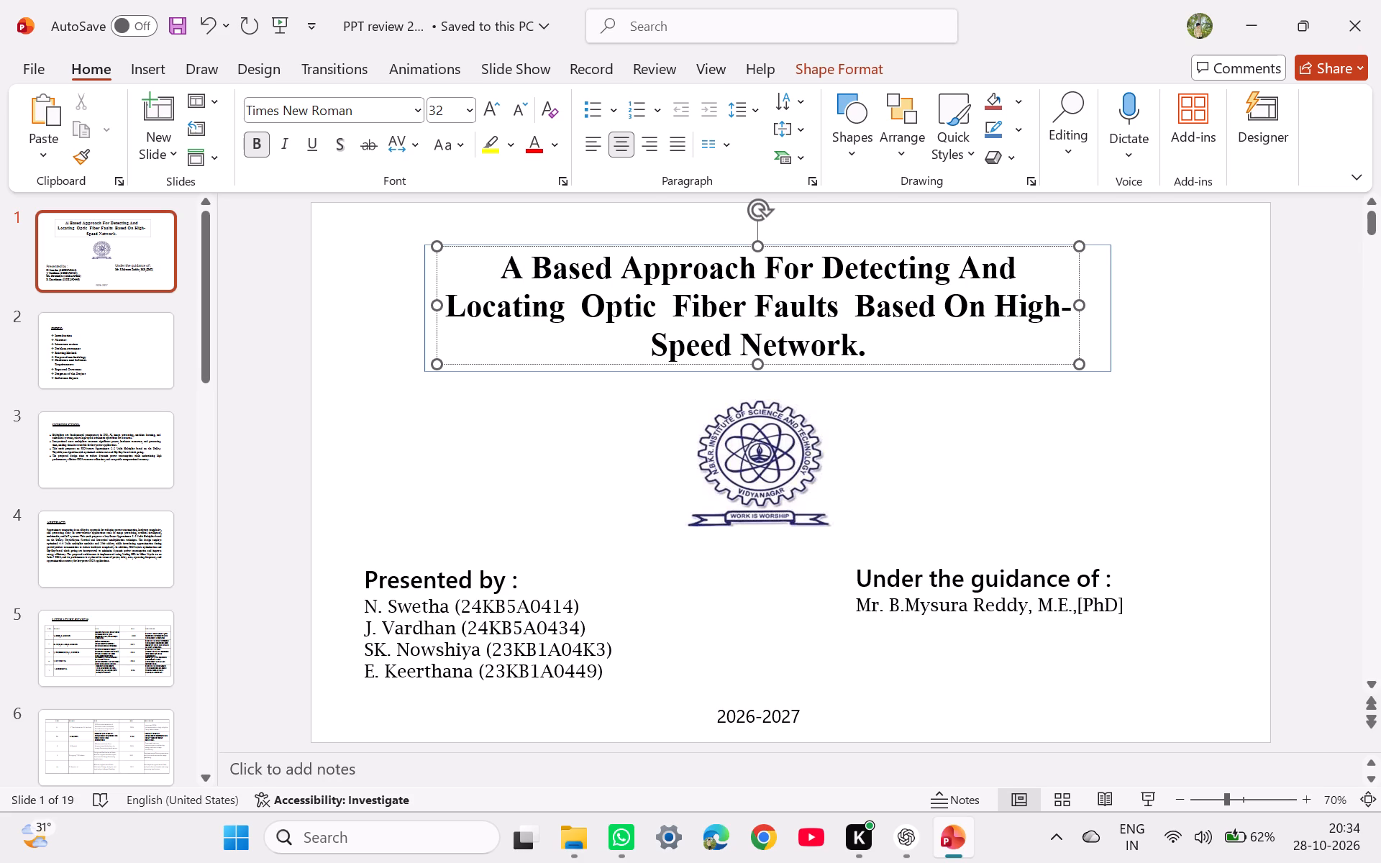
{"action": "key", "text": "shift+i"}
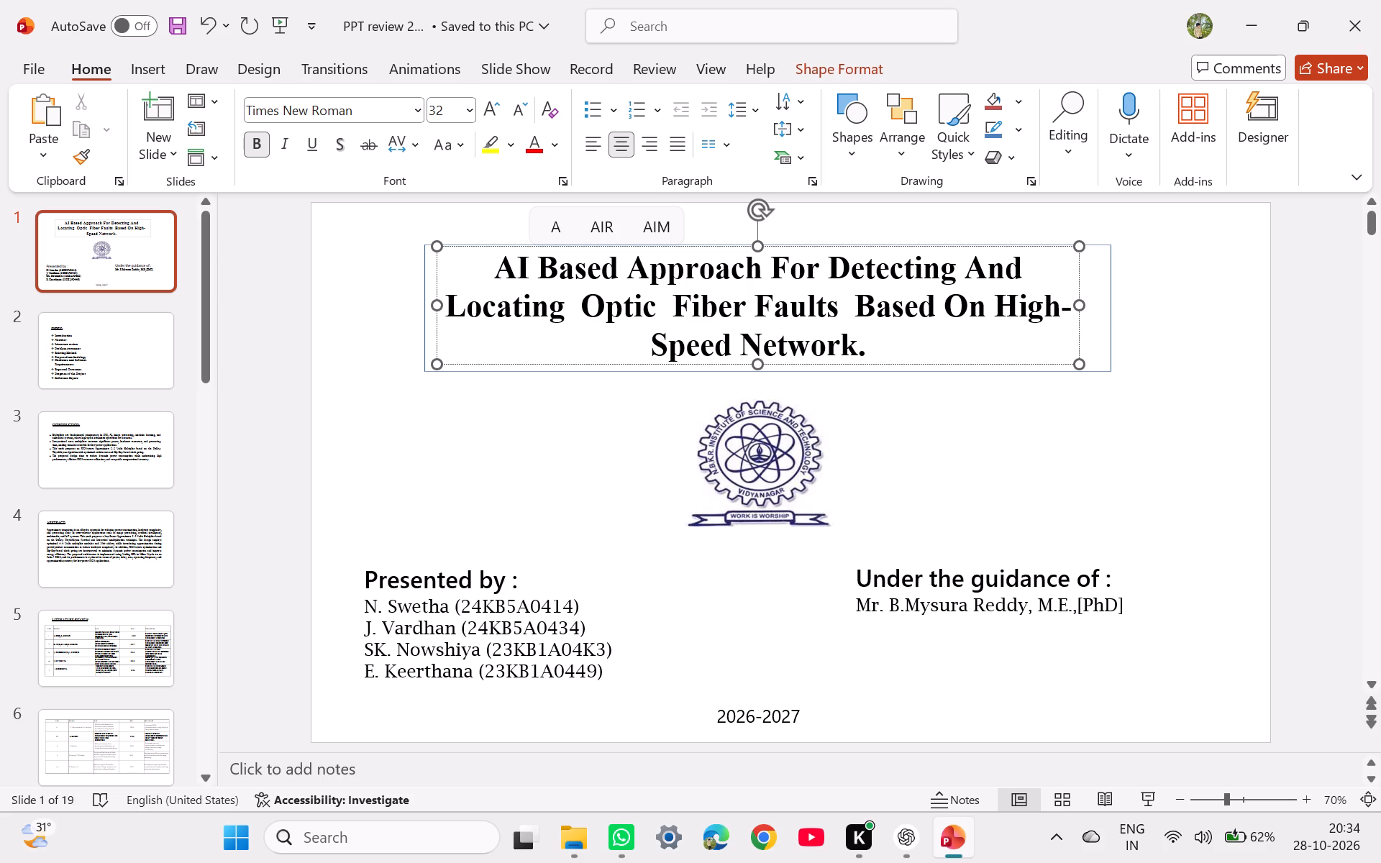
Remove the extra spaces before and after "Optic" in the title's second line.
{"action": "left_click", "coordinate": [578, 315]}
{"action": "key", "text": "BackSpace"}
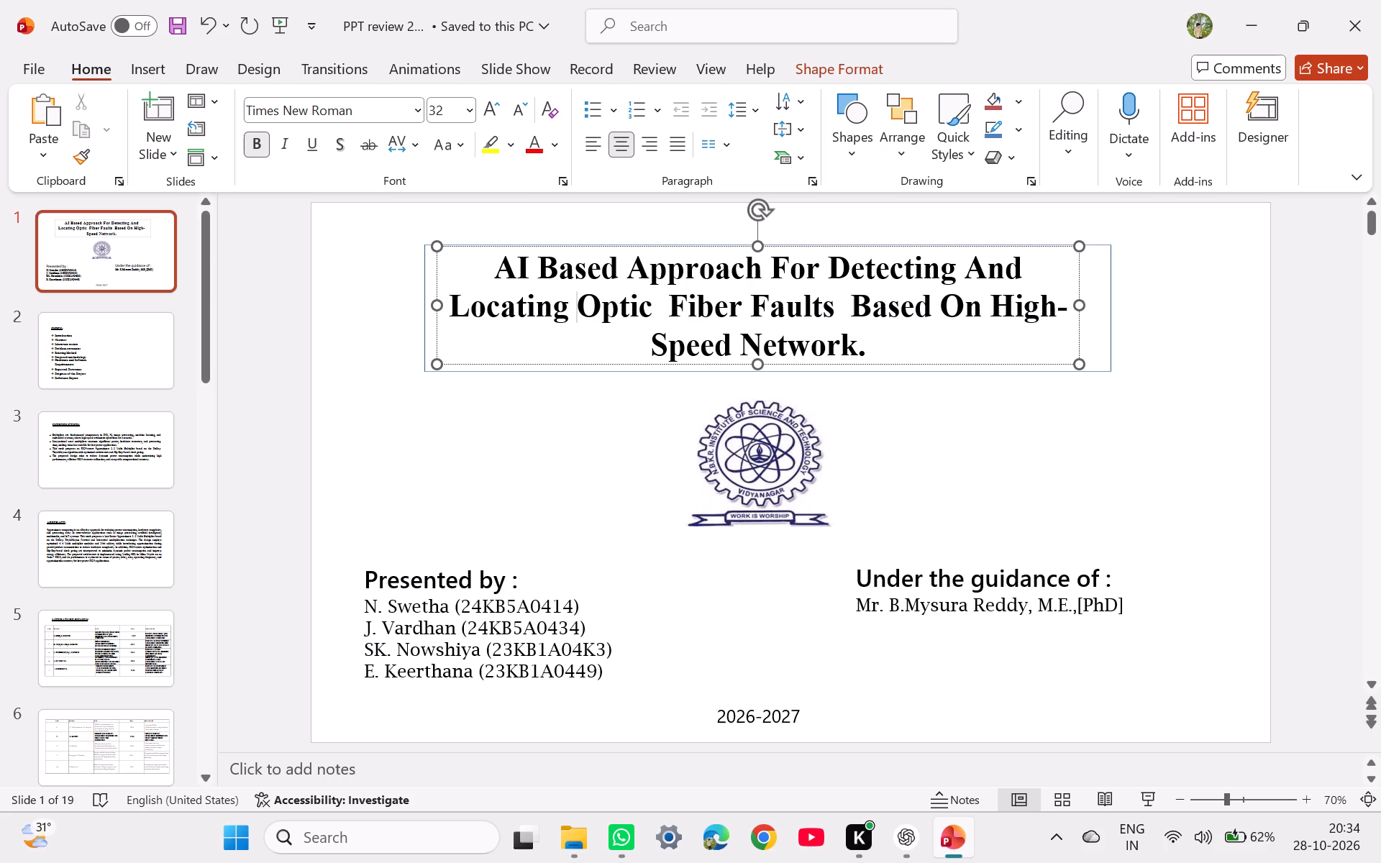
{"action": "left_click", "coordinate": [675, 306]}
{"action": "key", "text": "BackSpace"}
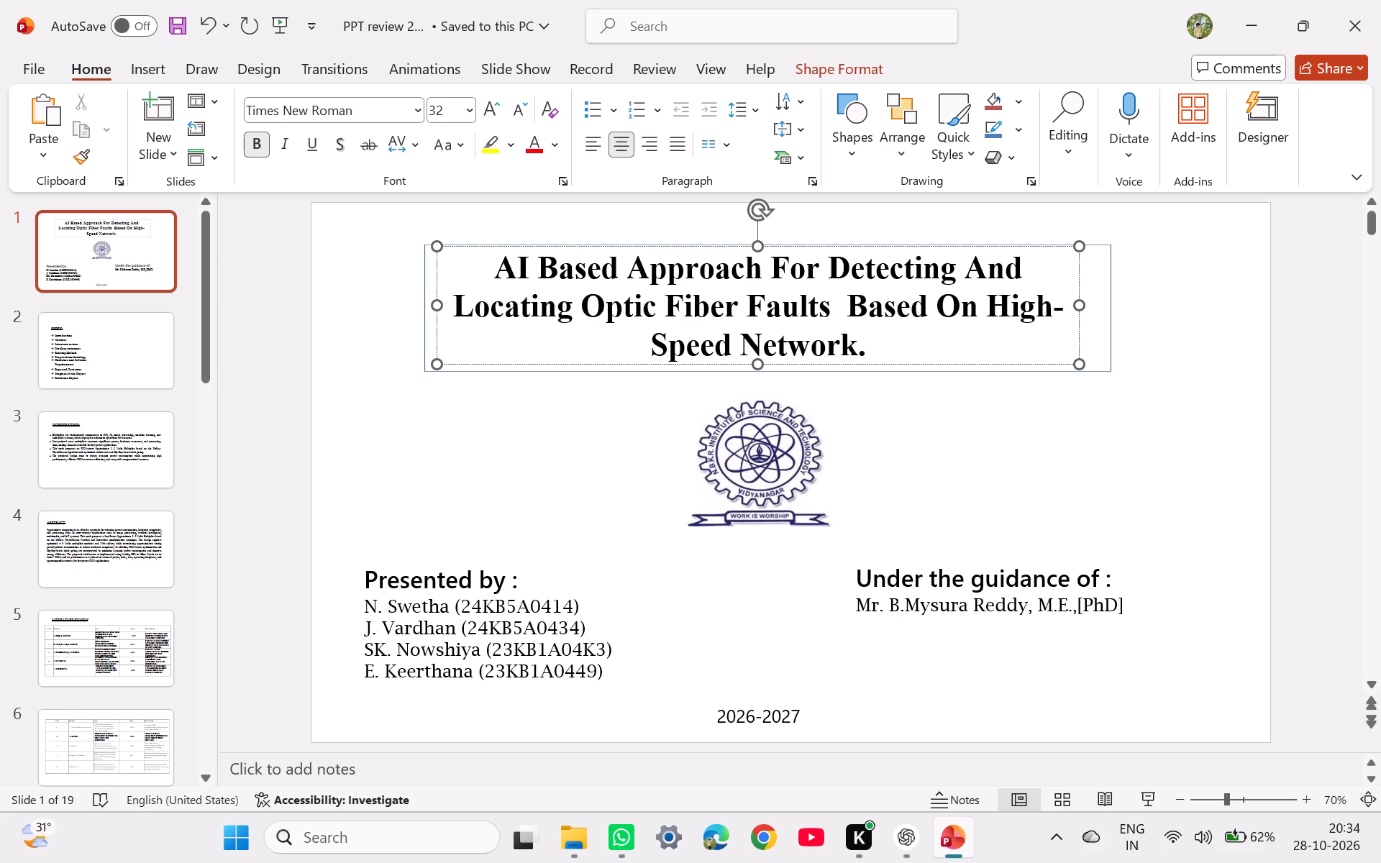
{"action": "left_click", "coordinate": [934, 406]}
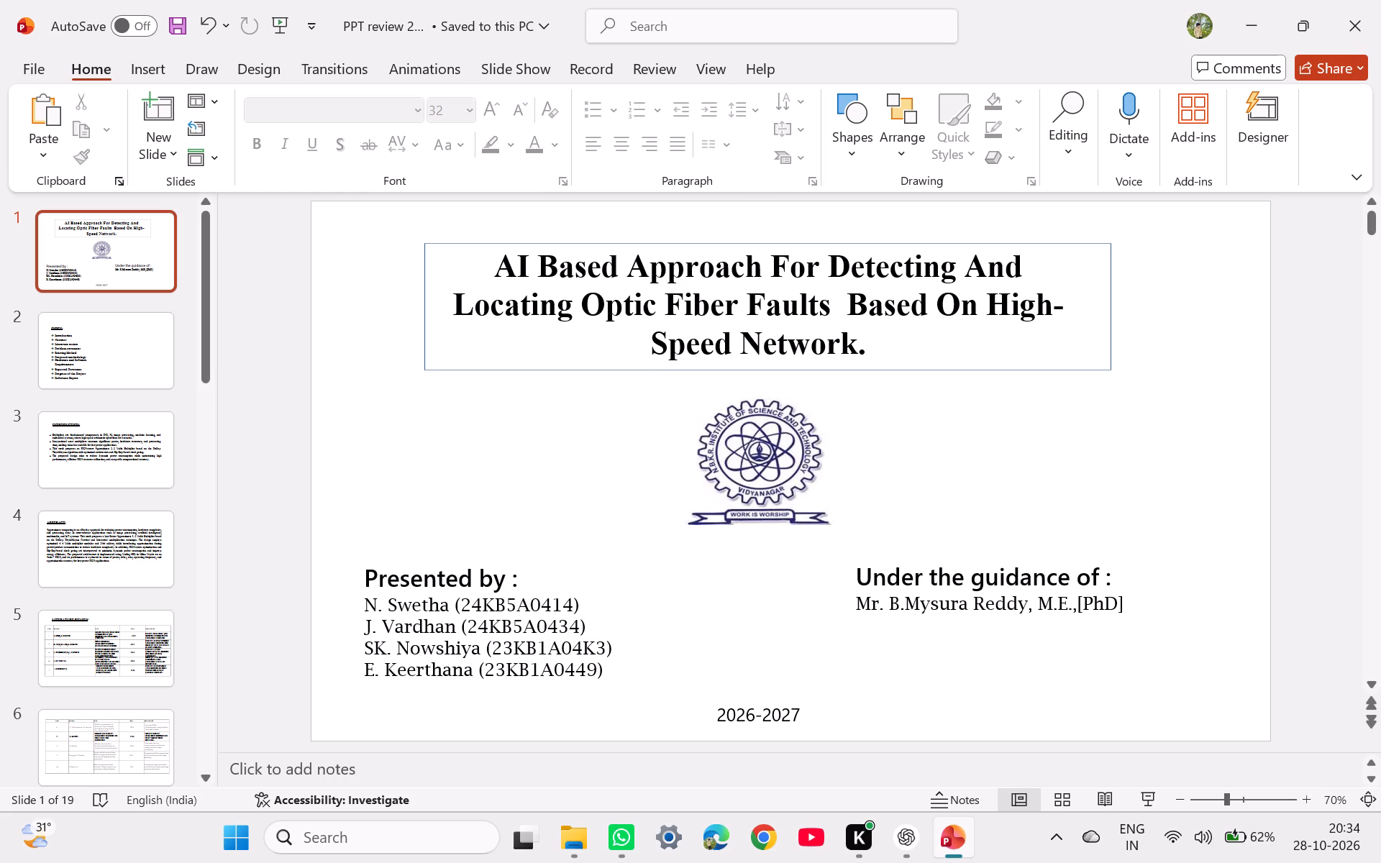
Narrow the rectangular frame around the title by moving its right edge inward, close to the end of the text.
{"action": "double_click", "coordinate": [1113, 306]}
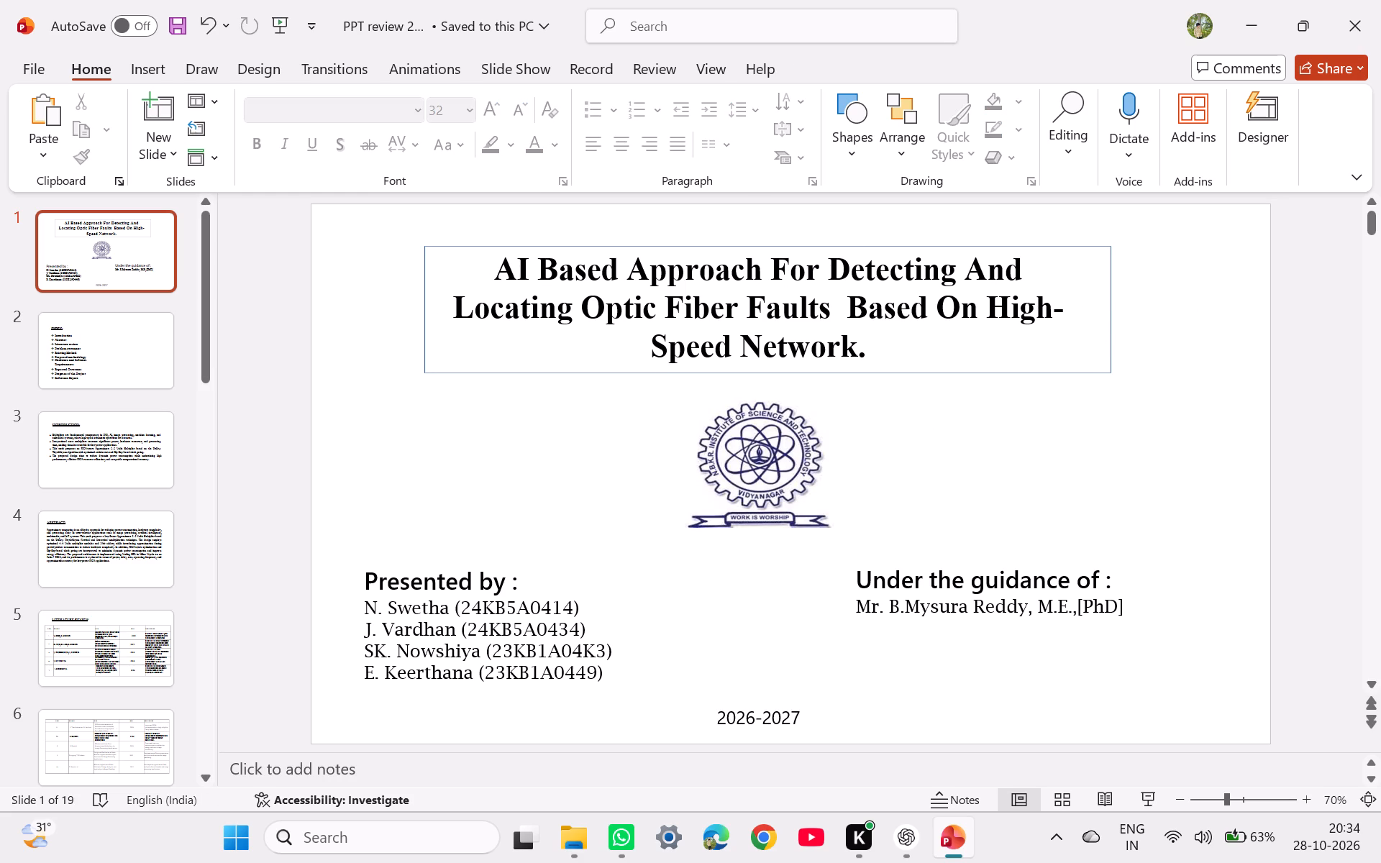
{"action": "left_click", "coordinate": [1108, 312]}
{"action": "left_click_drag", "start_coordinate": [1108, 312], "coordinate": [1085, 310]}
{"action": "left_click", "coordinate": [995, 444]}
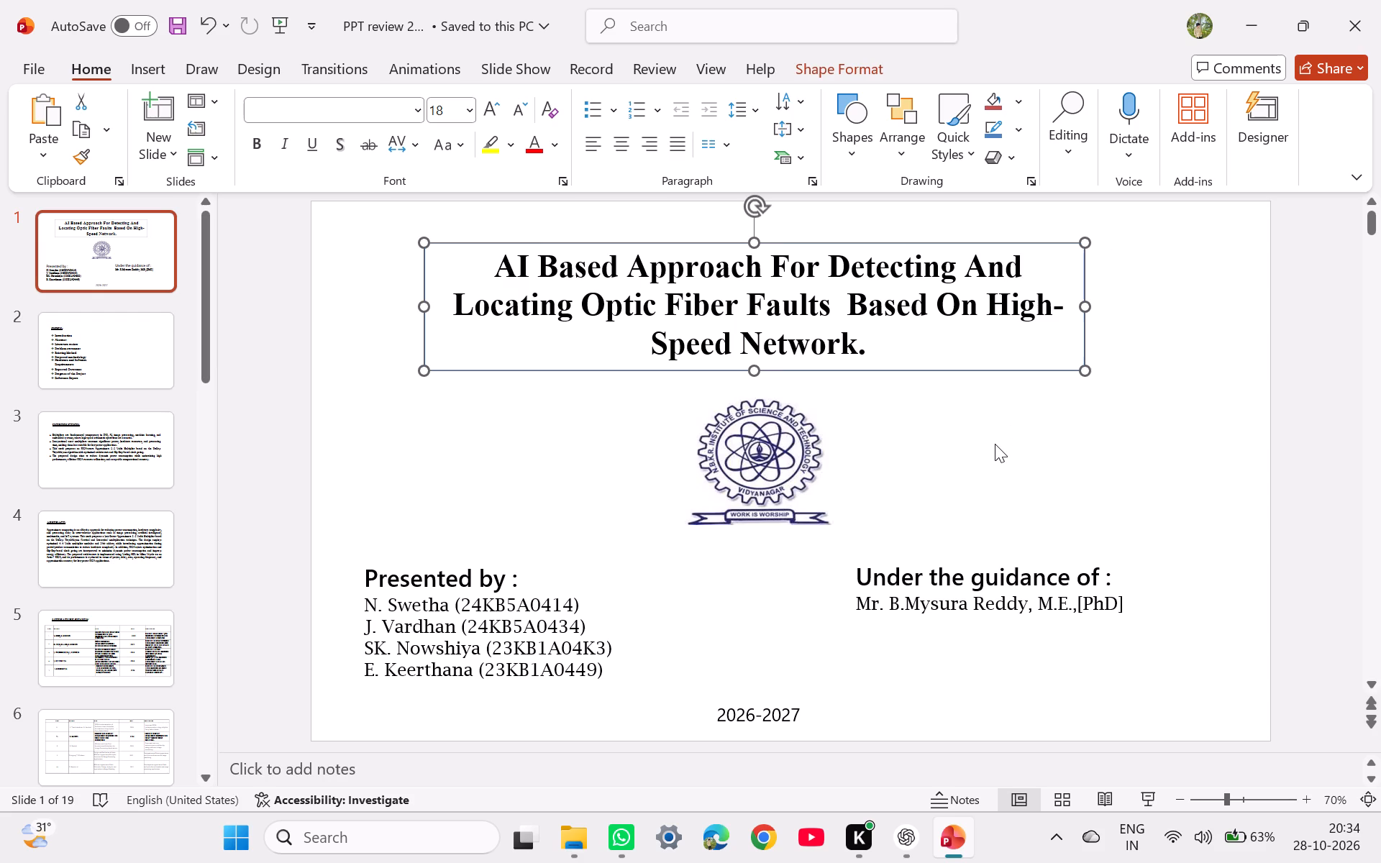
Look through the Index and Introduction slides, stopping at the bulleted text on the Introduction slide.
{"action": "left_click", "coordinate": [76, 373]}
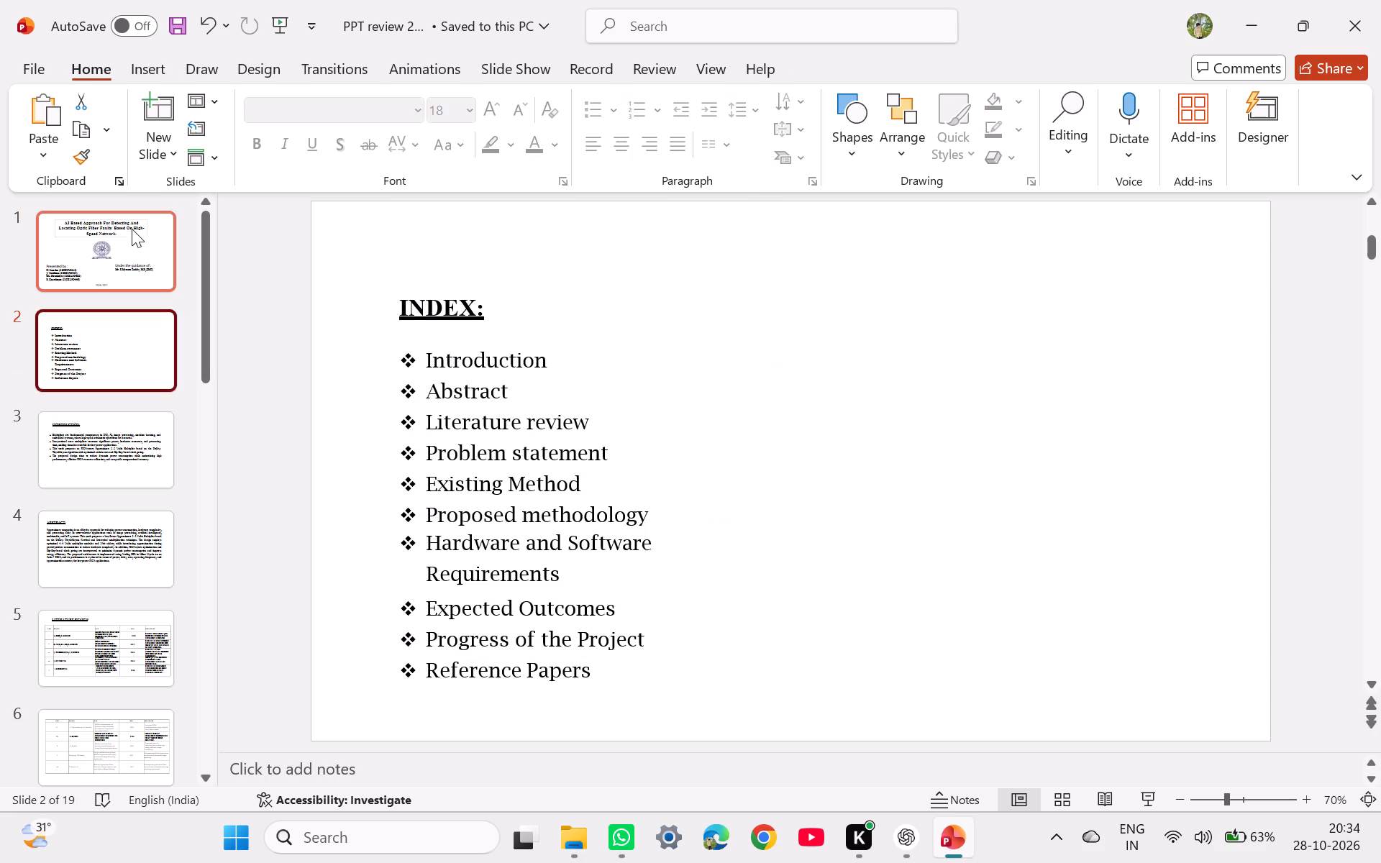
{"action": "left_click", "coordinate": [132, 234]}
{"action": "left_click", "coordinate": [120, 450]}
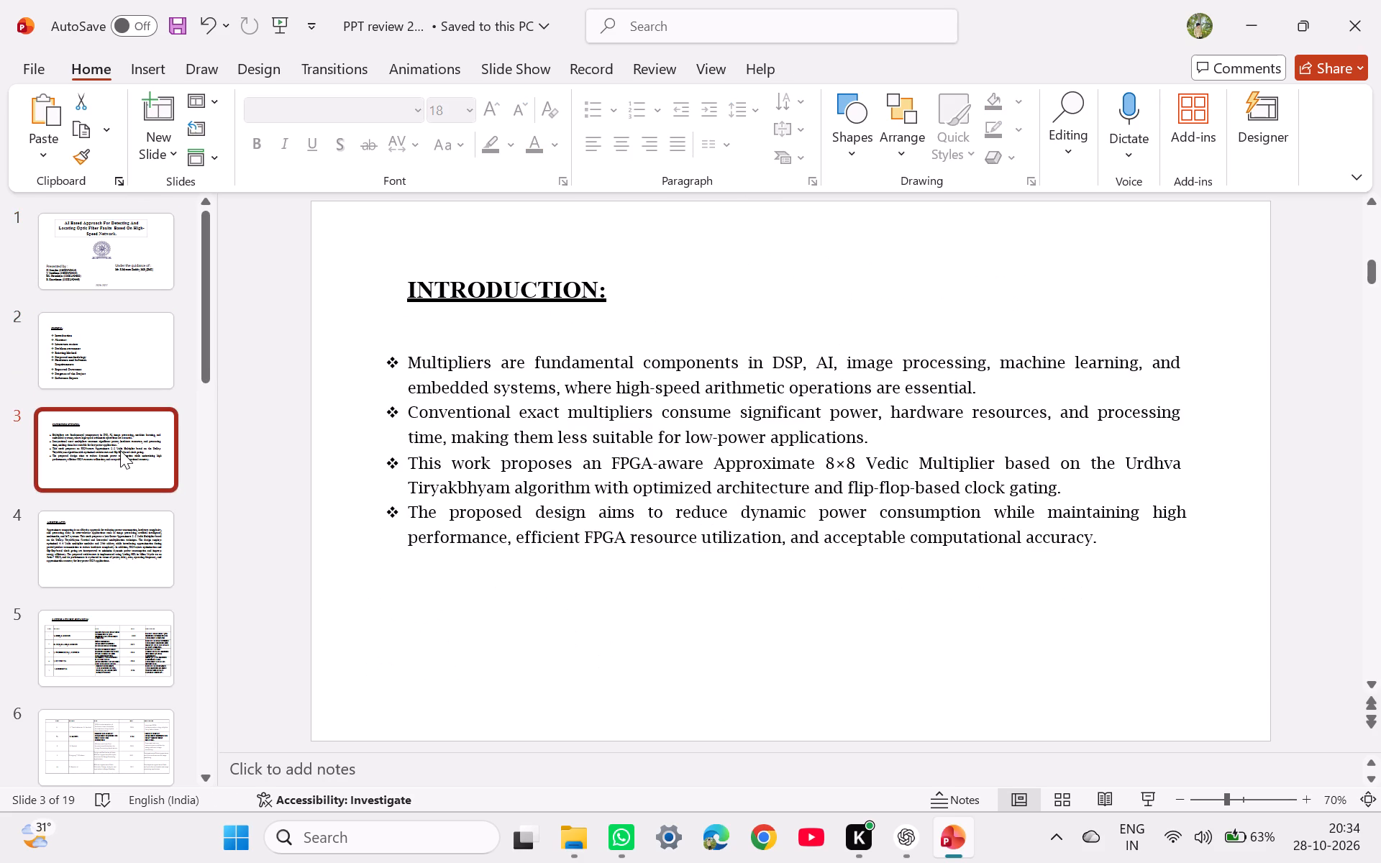
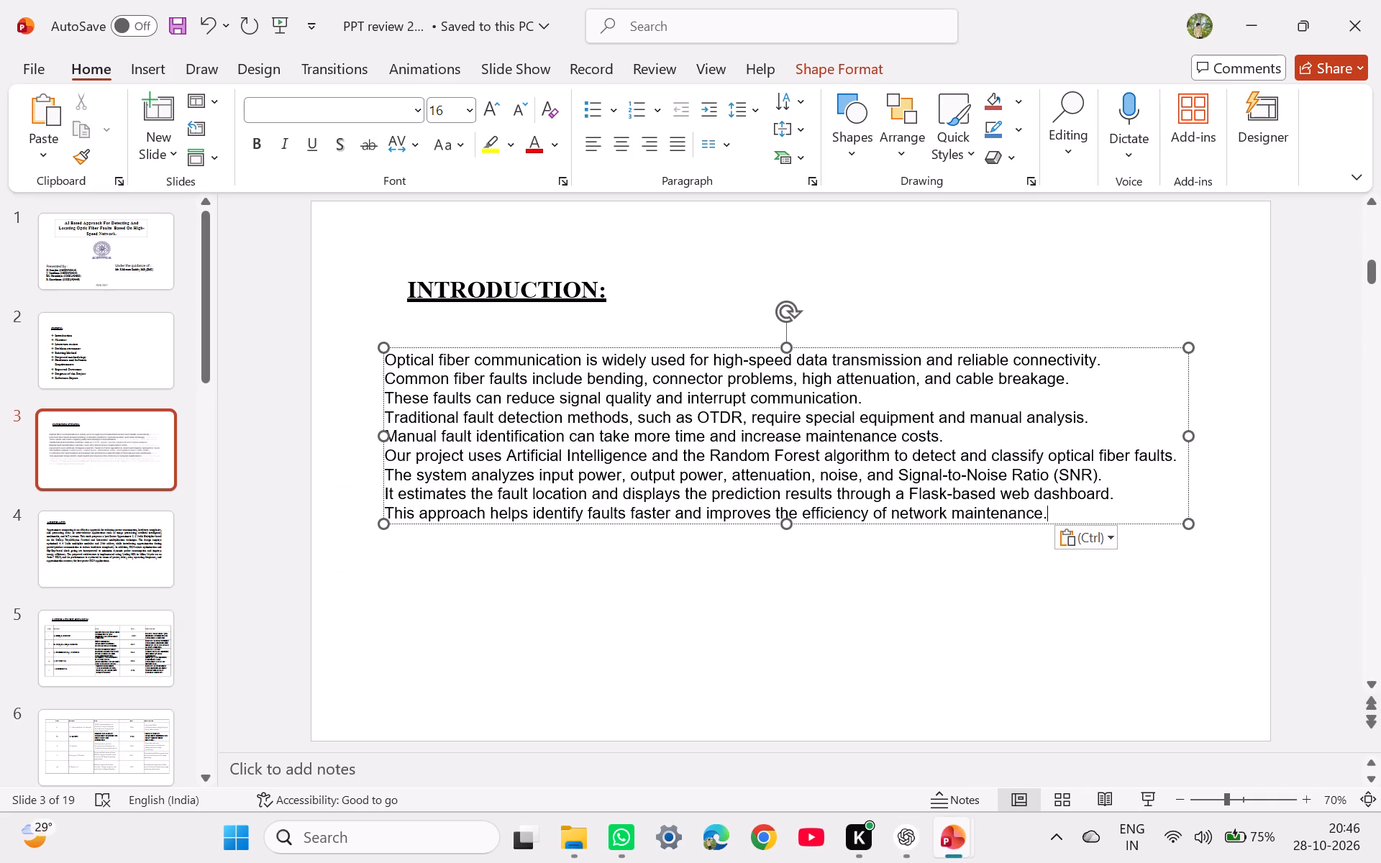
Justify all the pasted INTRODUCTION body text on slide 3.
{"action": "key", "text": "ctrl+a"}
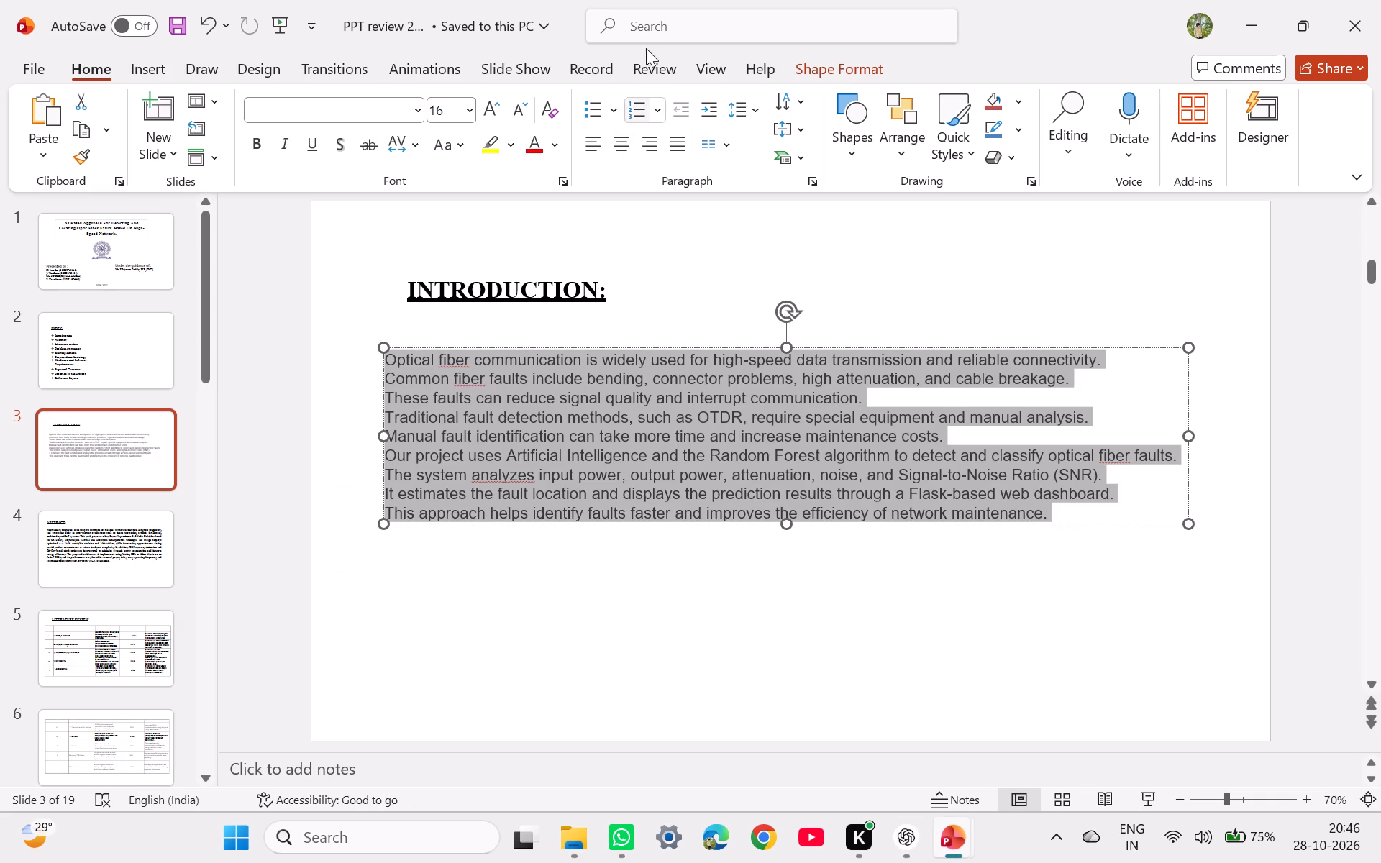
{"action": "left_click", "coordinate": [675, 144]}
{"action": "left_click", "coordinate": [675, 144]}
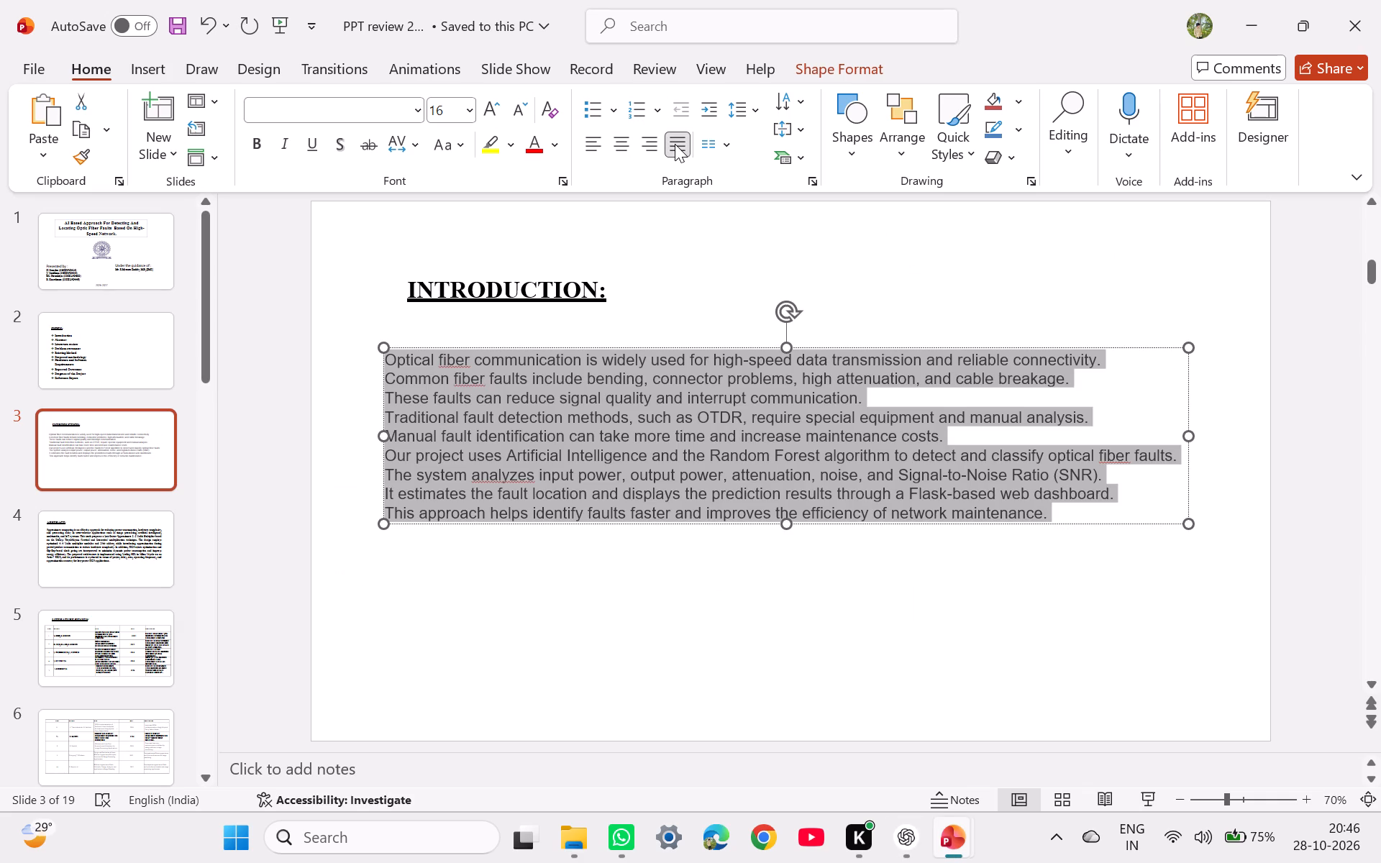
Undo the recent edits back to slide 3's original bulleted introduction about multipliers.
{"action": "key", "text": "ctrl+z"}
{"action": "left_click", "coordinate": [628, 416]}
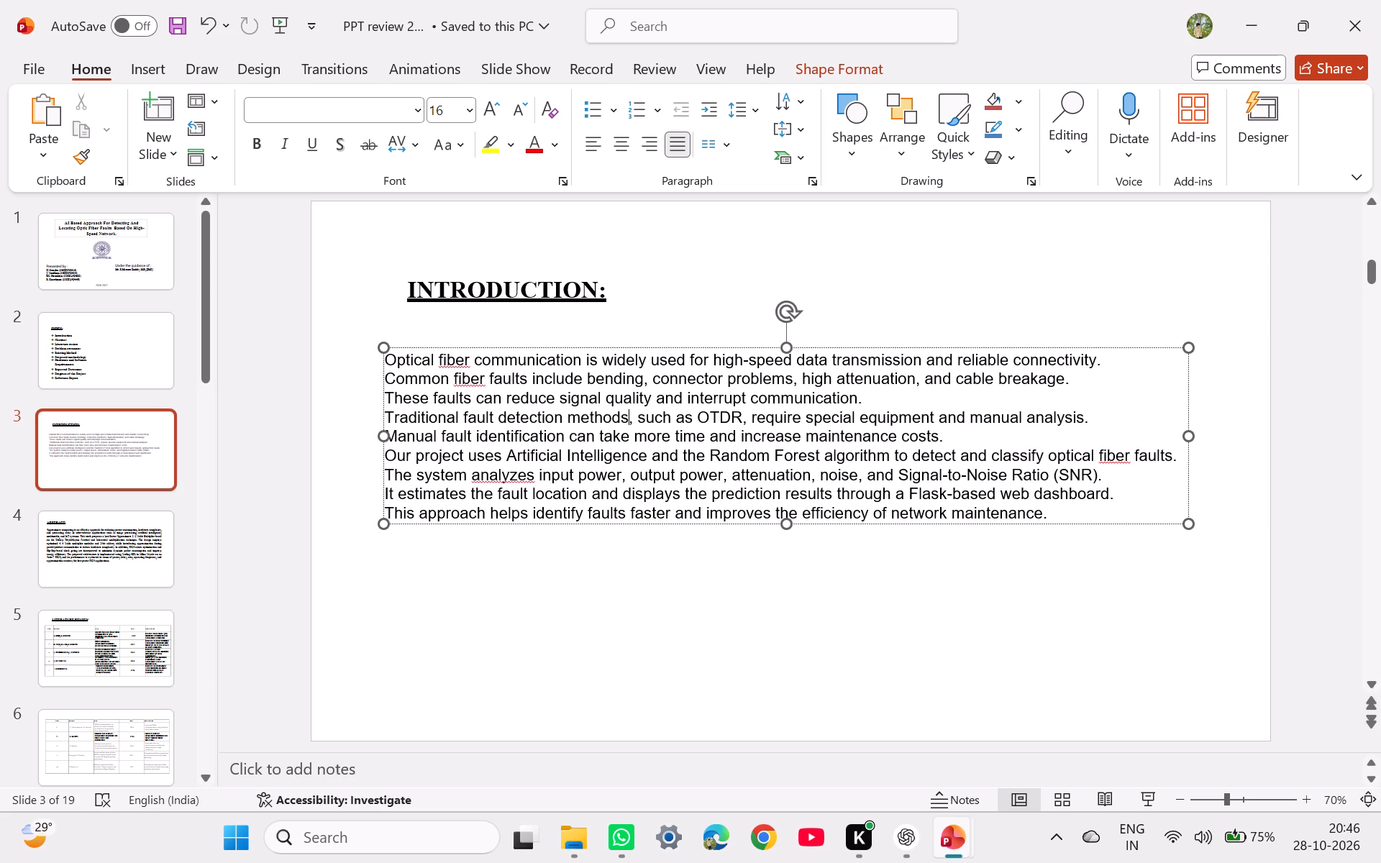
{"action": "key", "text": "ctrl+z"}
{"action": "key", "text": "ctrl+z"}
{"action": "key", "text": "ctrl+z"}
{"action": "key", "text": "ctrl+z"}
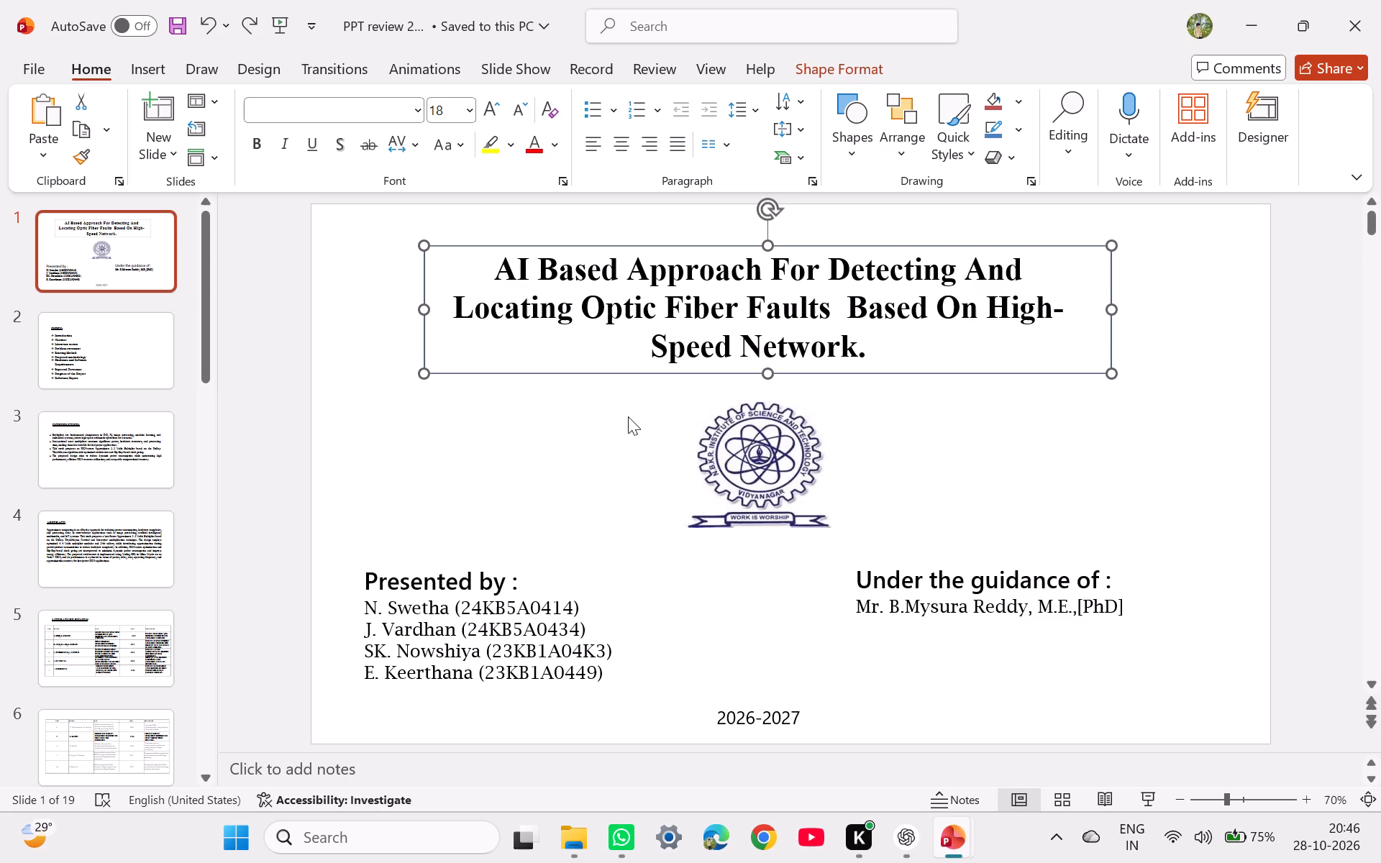
Replace all of slide 3's multiplier introduction text with the copied optical fiber points.
{"action": "left_click", "coordinate": [149, 485]}
{"action": "left_click", "coordinate": [683, 527]}
{"action": "double_click", "coordinate": [683, 527]}
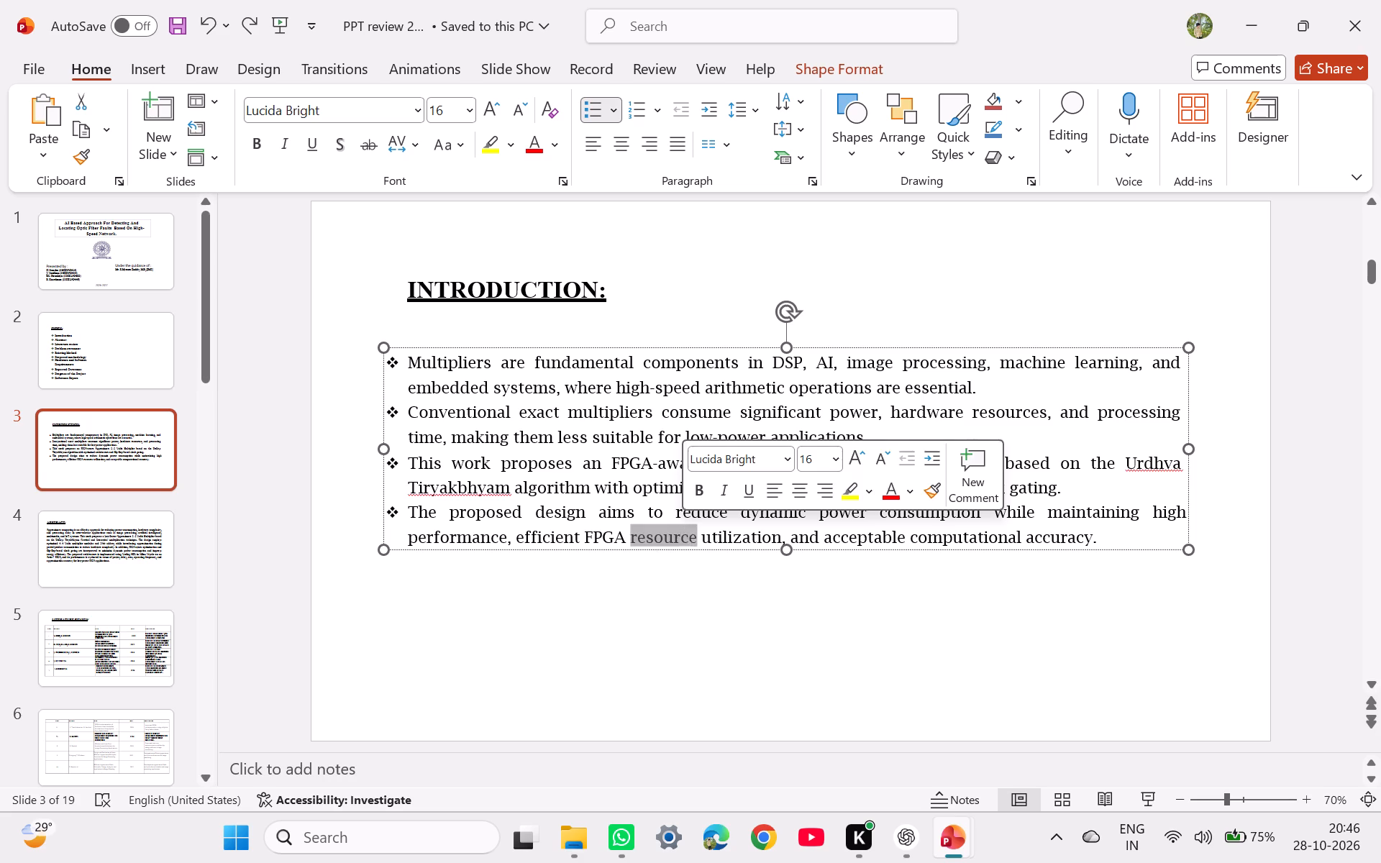
{"action": "key", "text": "ctrl+a"}
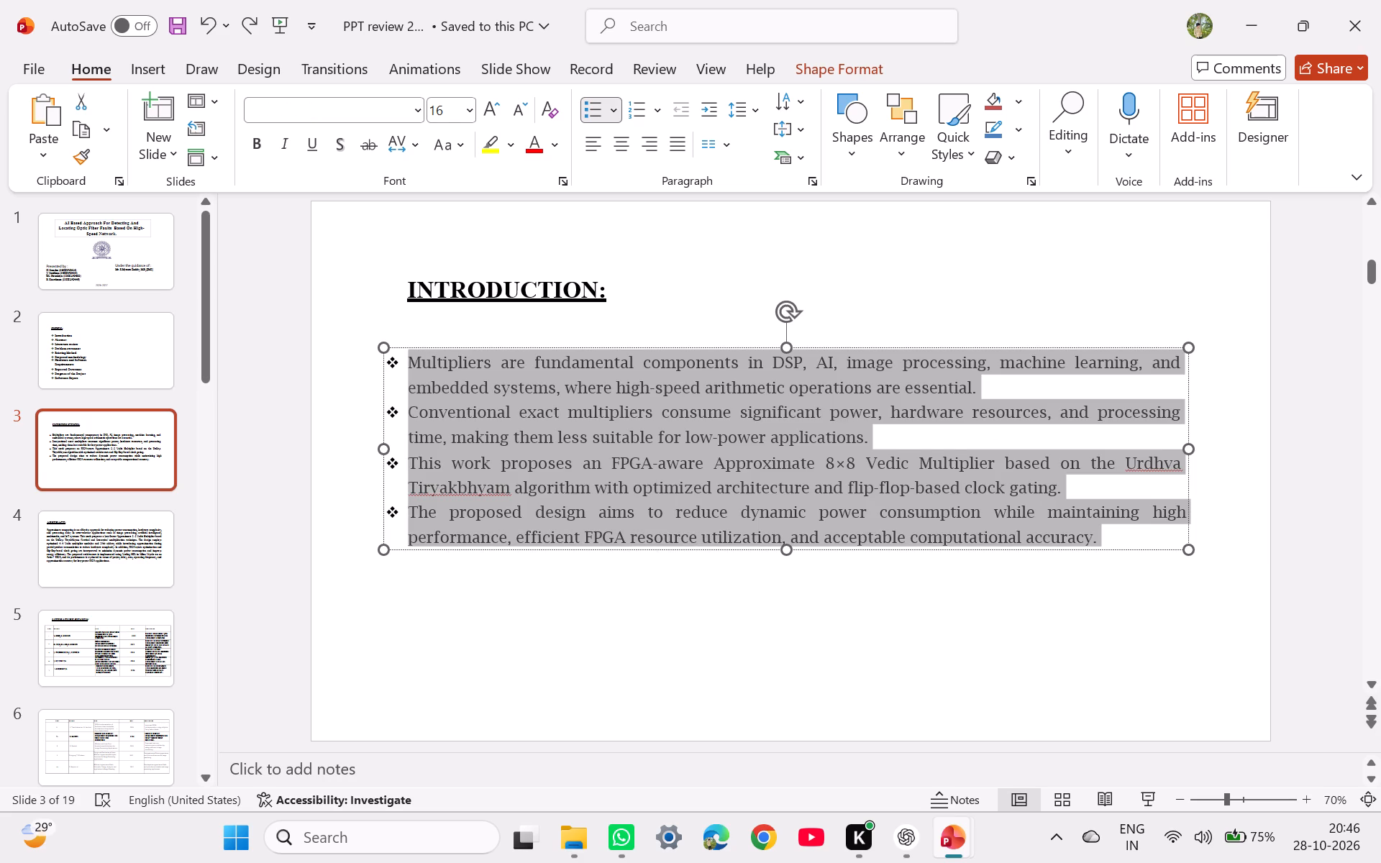
{"action": "left_click", "coordinate": [529, 409]}
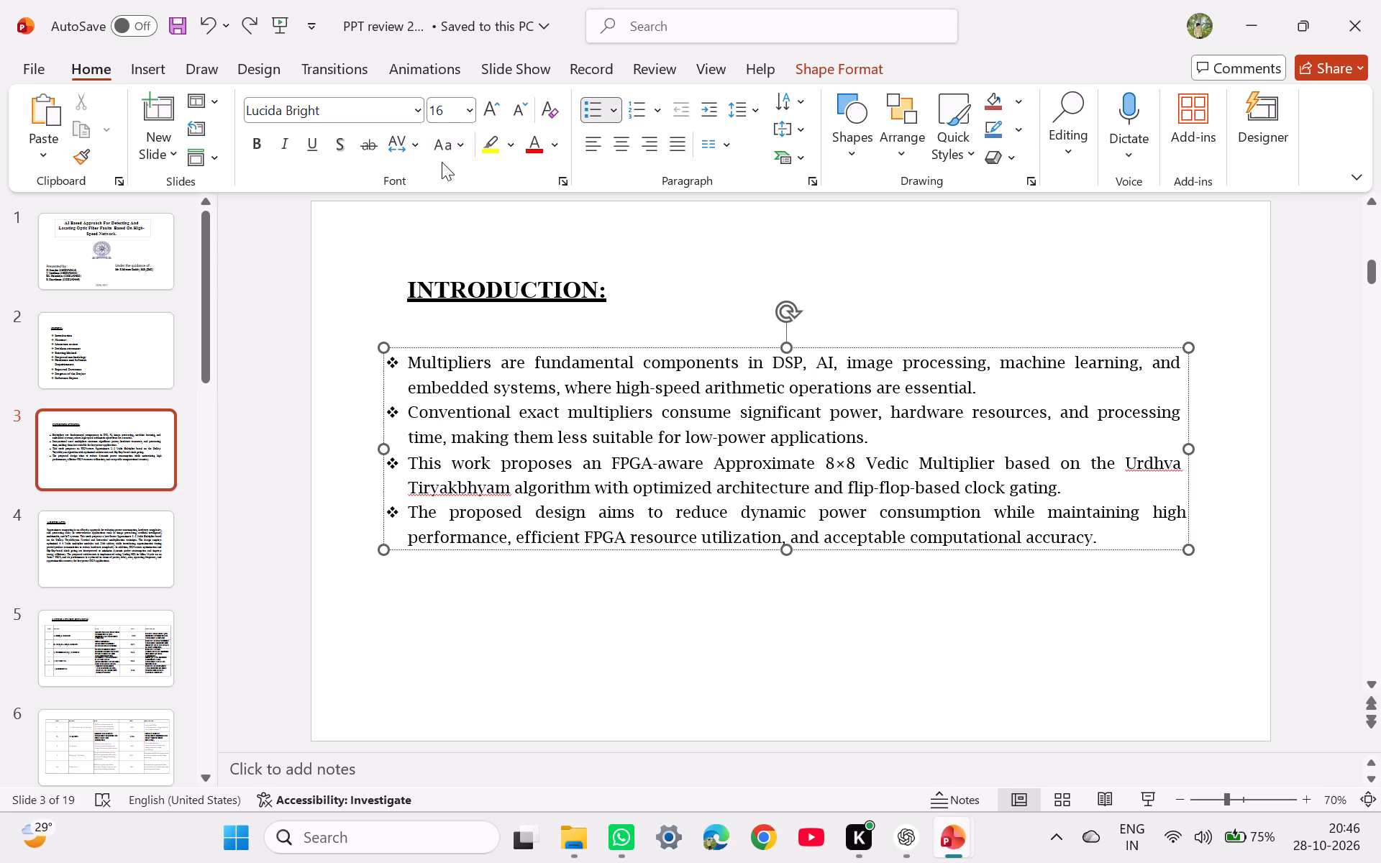
{"action": "double_click", "coordinate": [480, 383]}
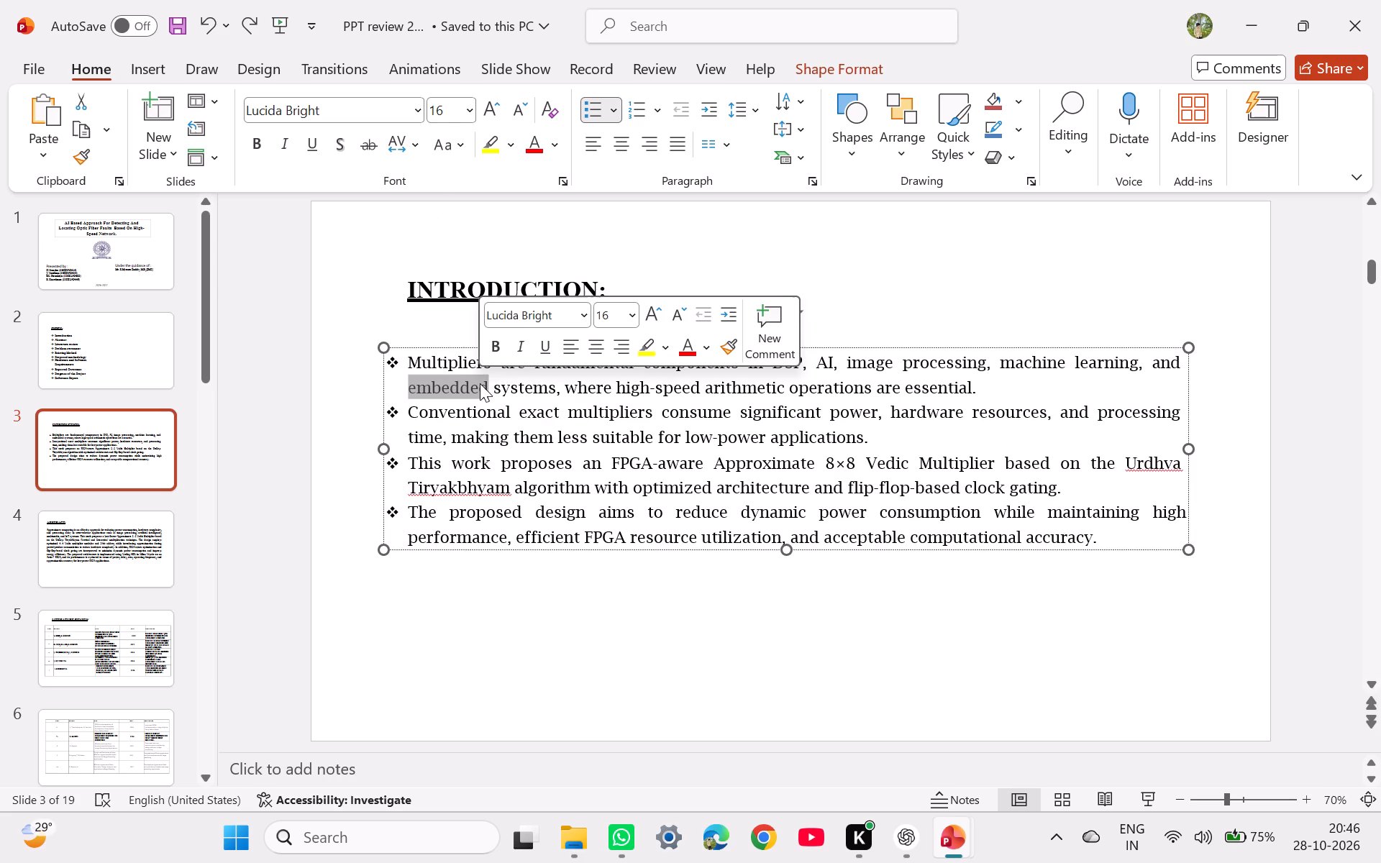
{"action": "left_click", "coordinate": [480, 383]}
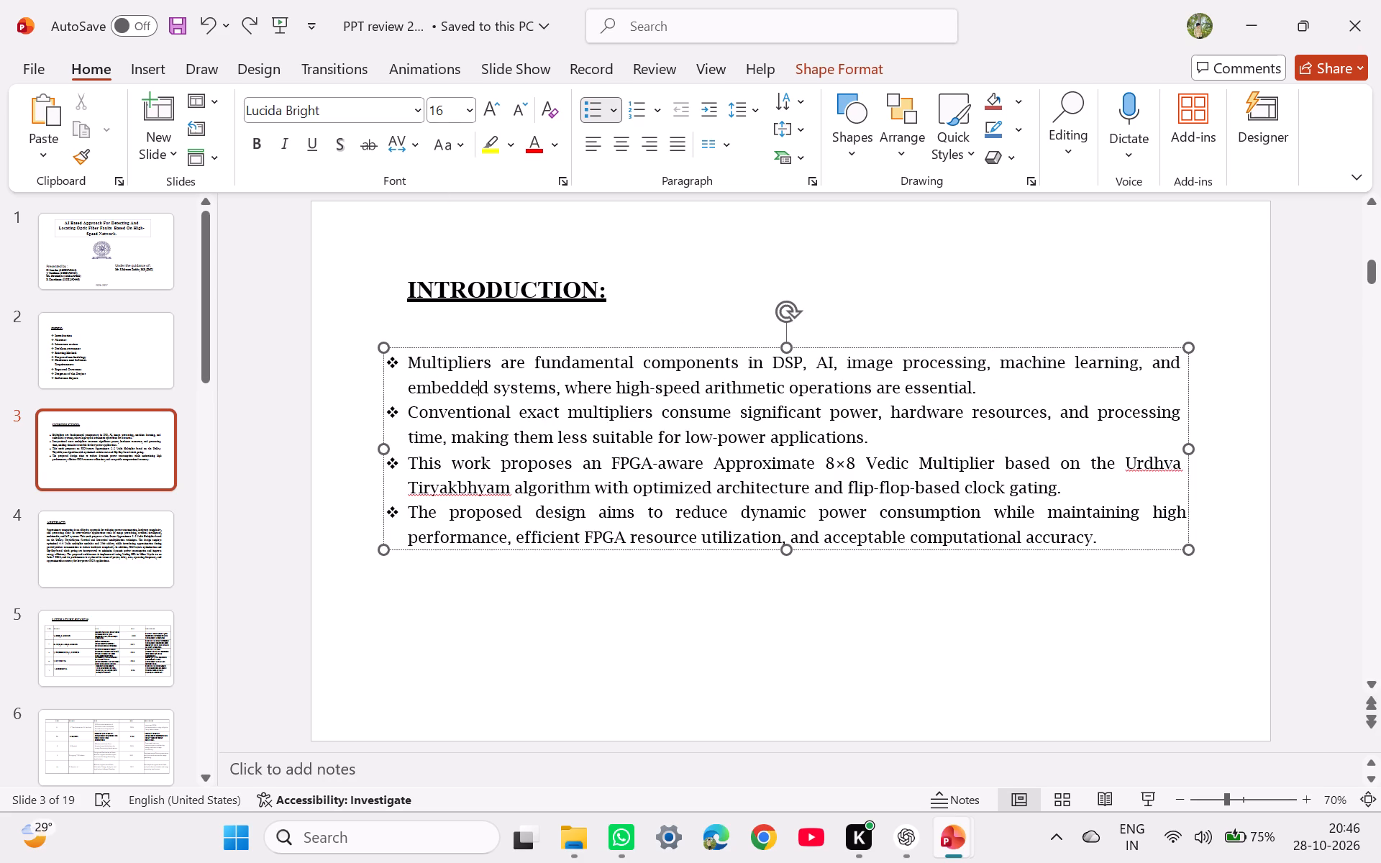
{"action": "key", "text": "ctrl+a"}
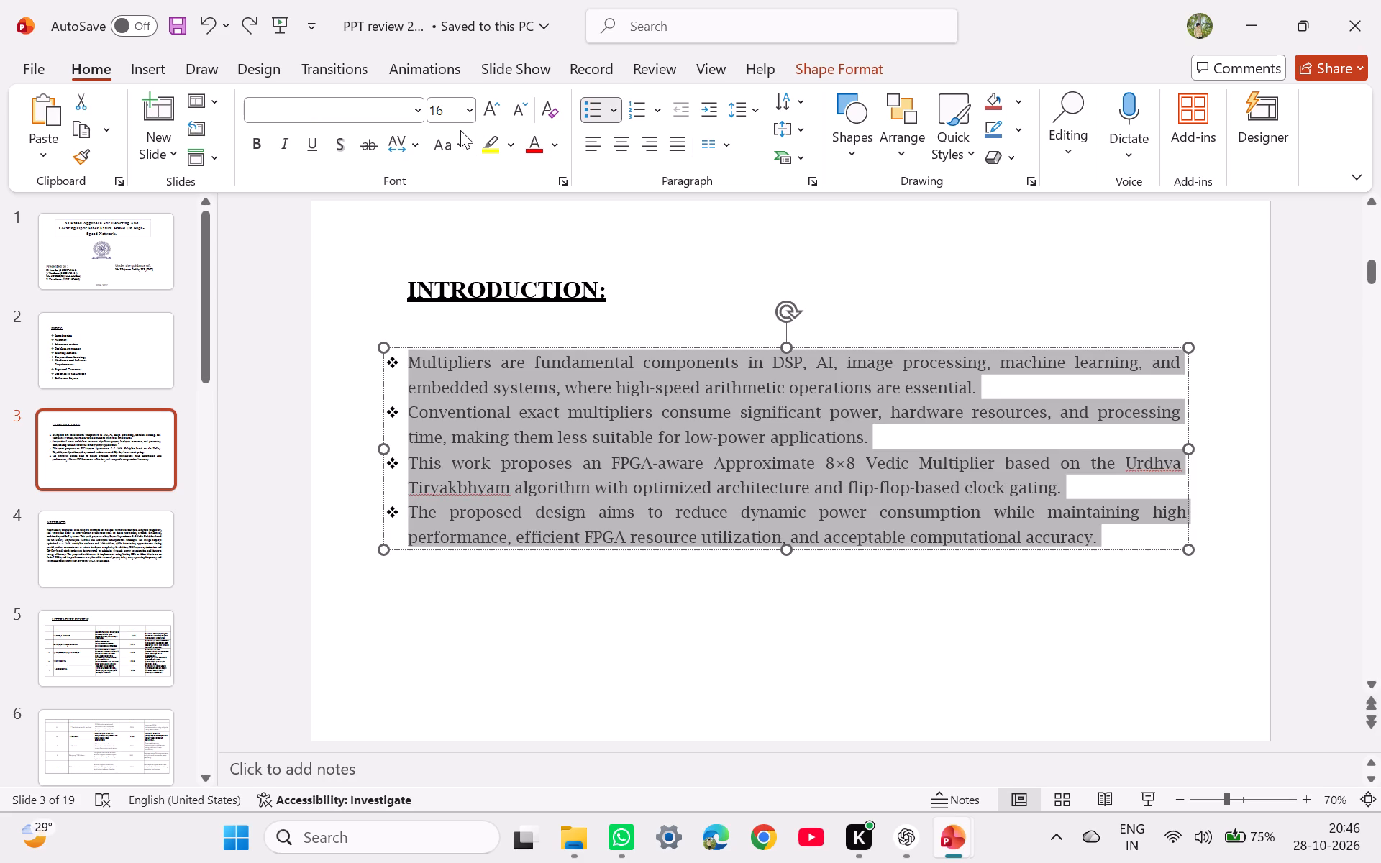
{"action": "key", "text": "ctrl+v"}
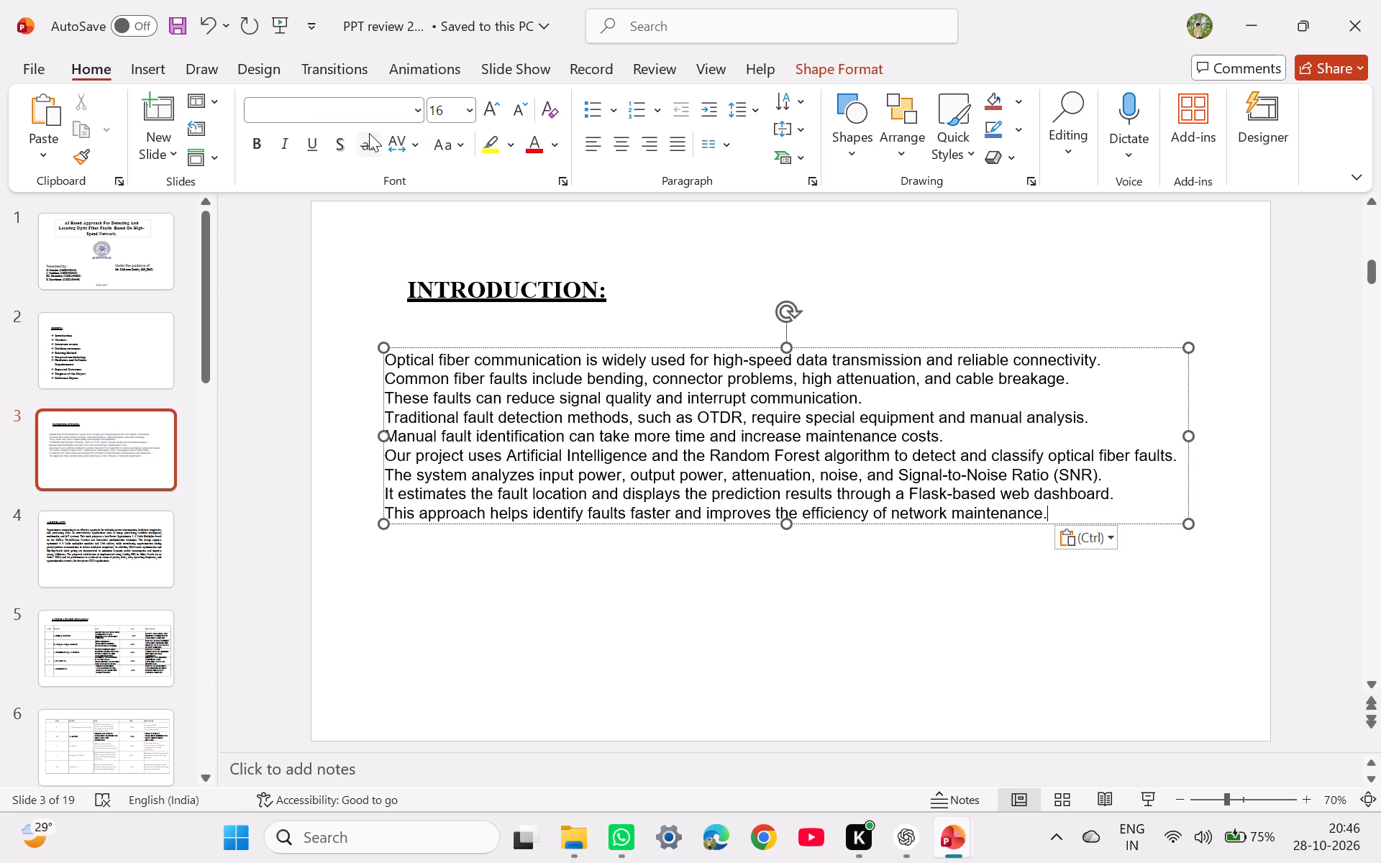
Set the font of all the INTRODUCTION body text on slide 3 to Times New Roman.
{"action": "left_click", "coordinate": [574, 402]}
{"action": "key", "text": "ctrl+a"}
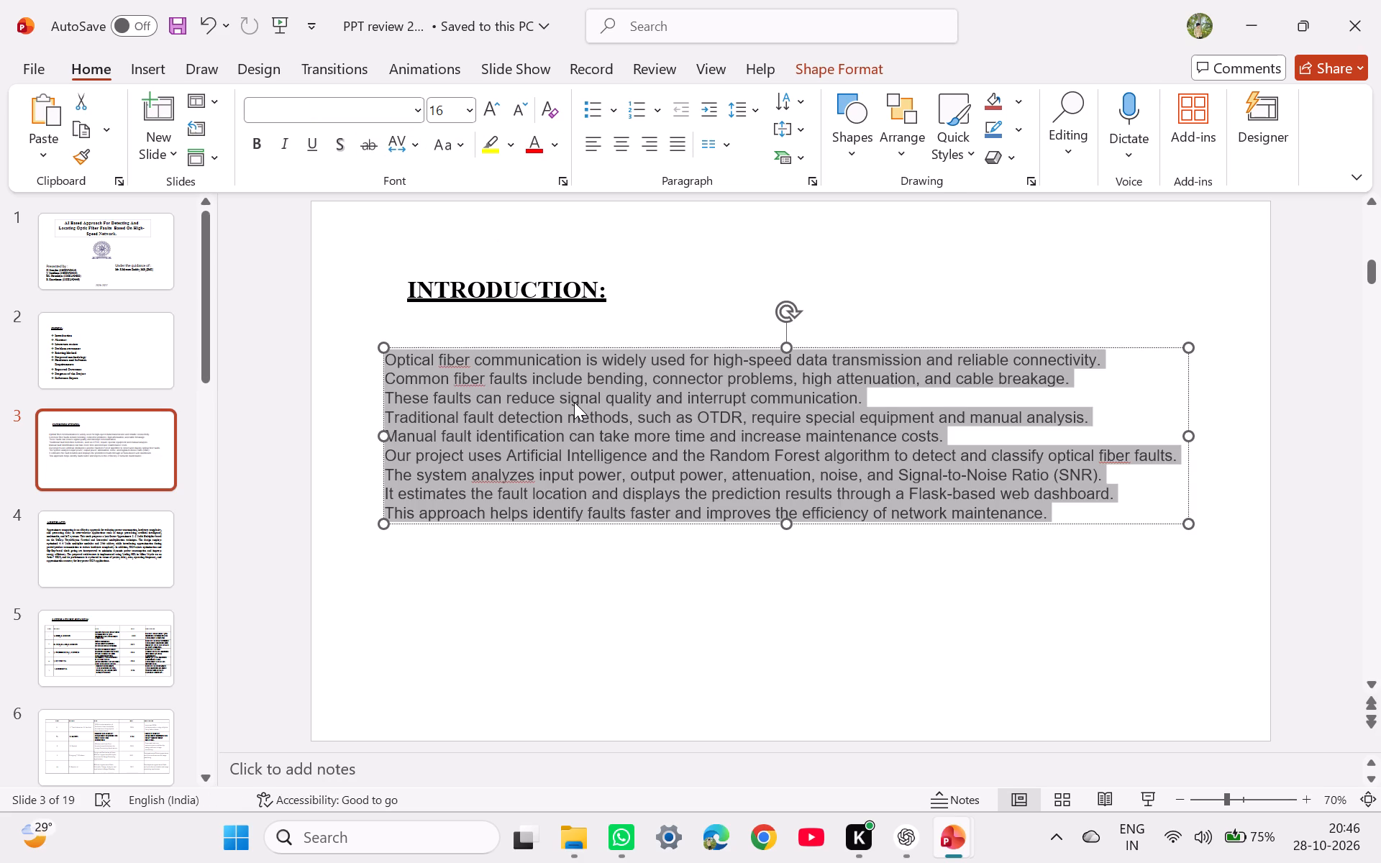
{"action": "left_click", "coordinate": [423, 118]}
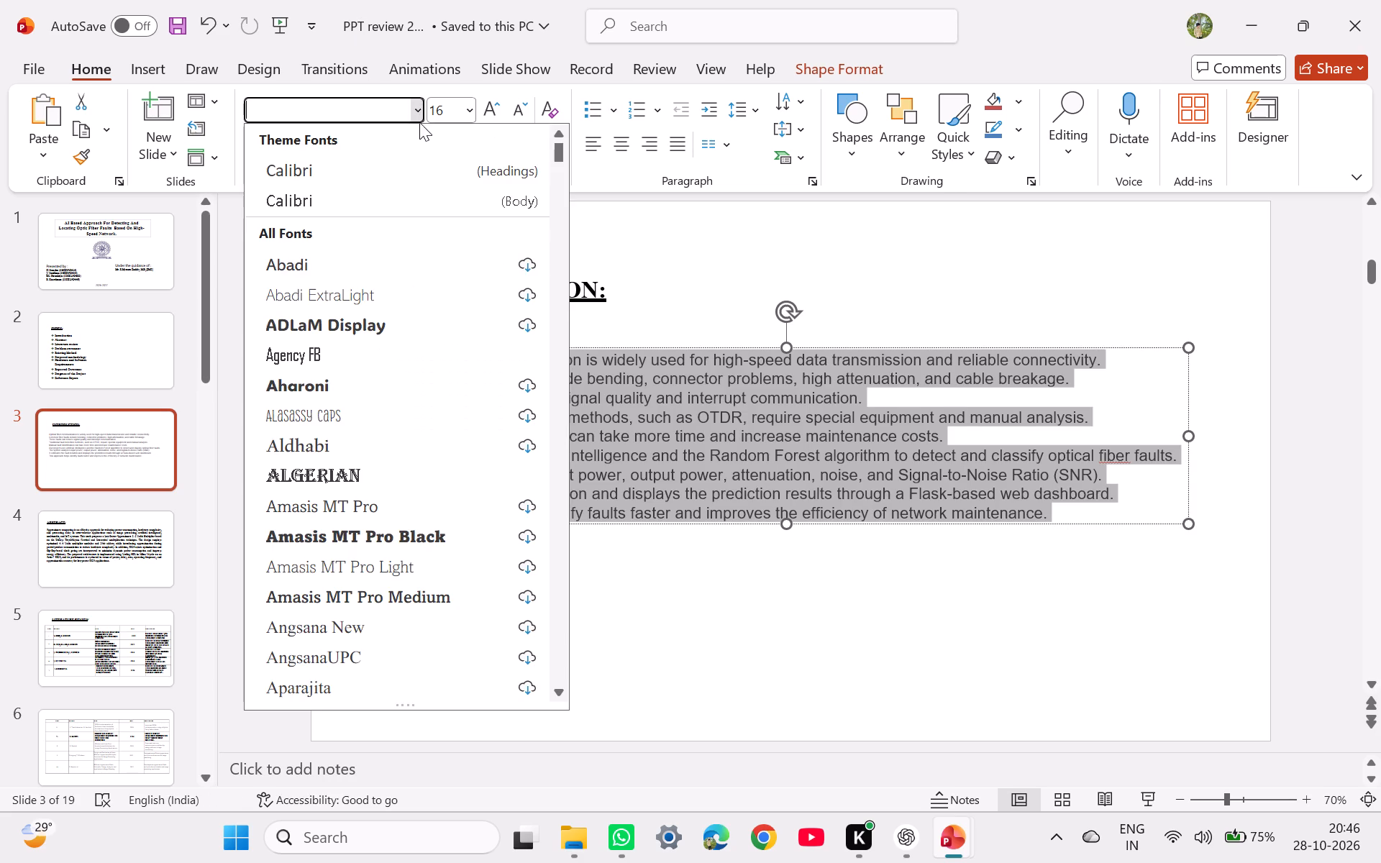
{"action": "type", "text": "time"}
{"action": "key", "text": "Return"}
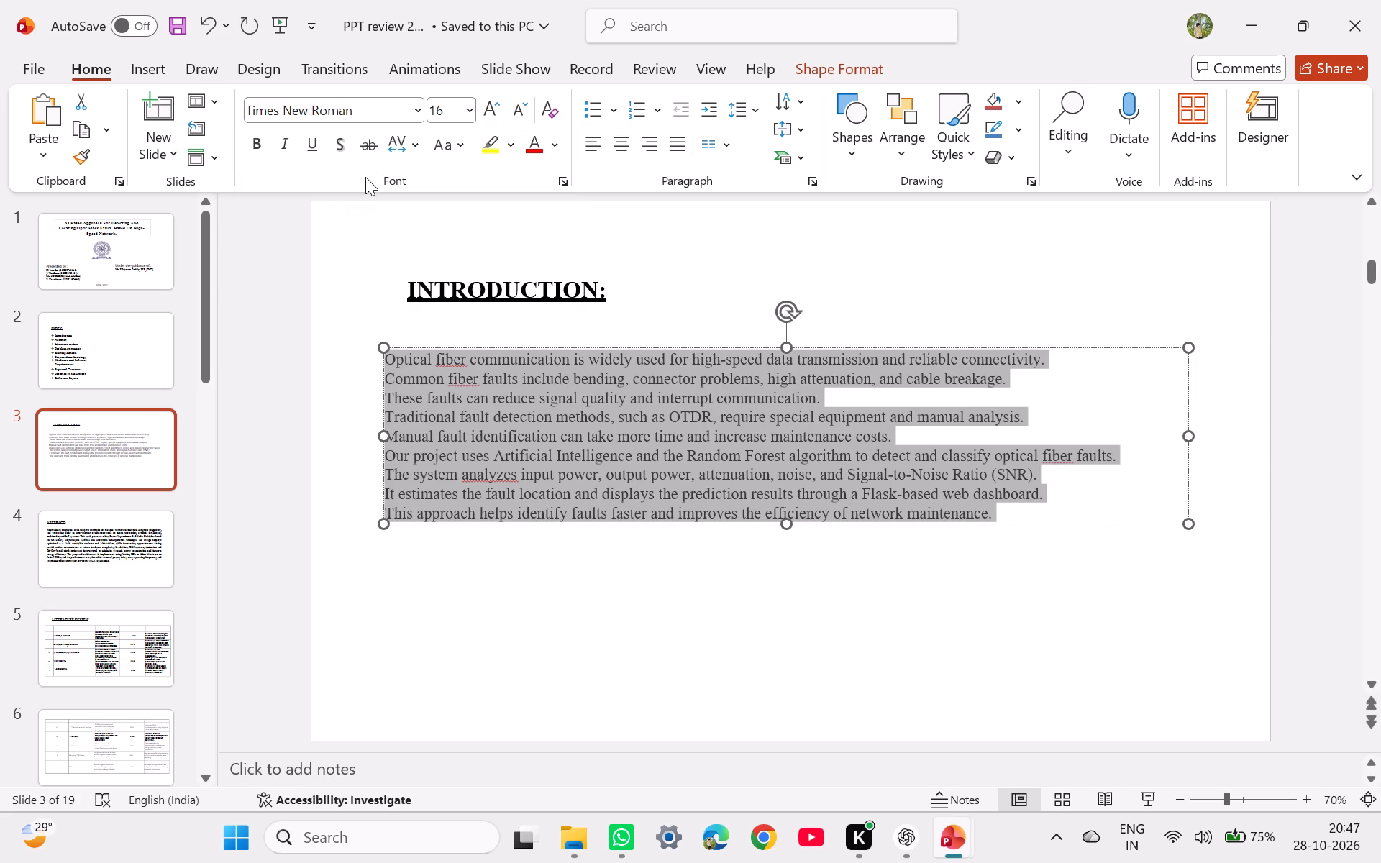
Set the font of all the INTRODUCTION body text on slide 3 to Lucida Bright.
{"action": "left_click", "coordinate": [575, 421]}
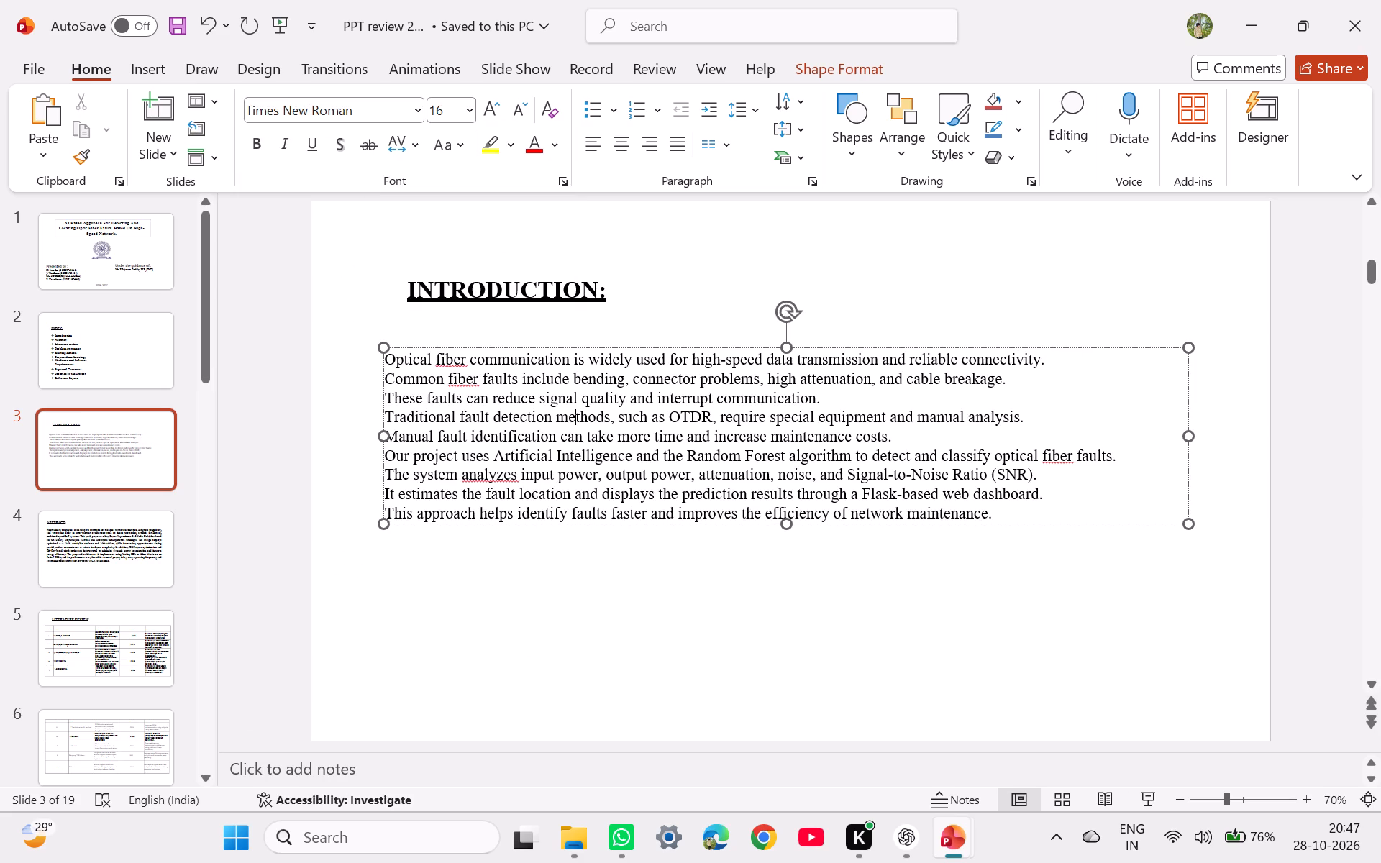
{"action": "key", "text": "ctrl+a"}
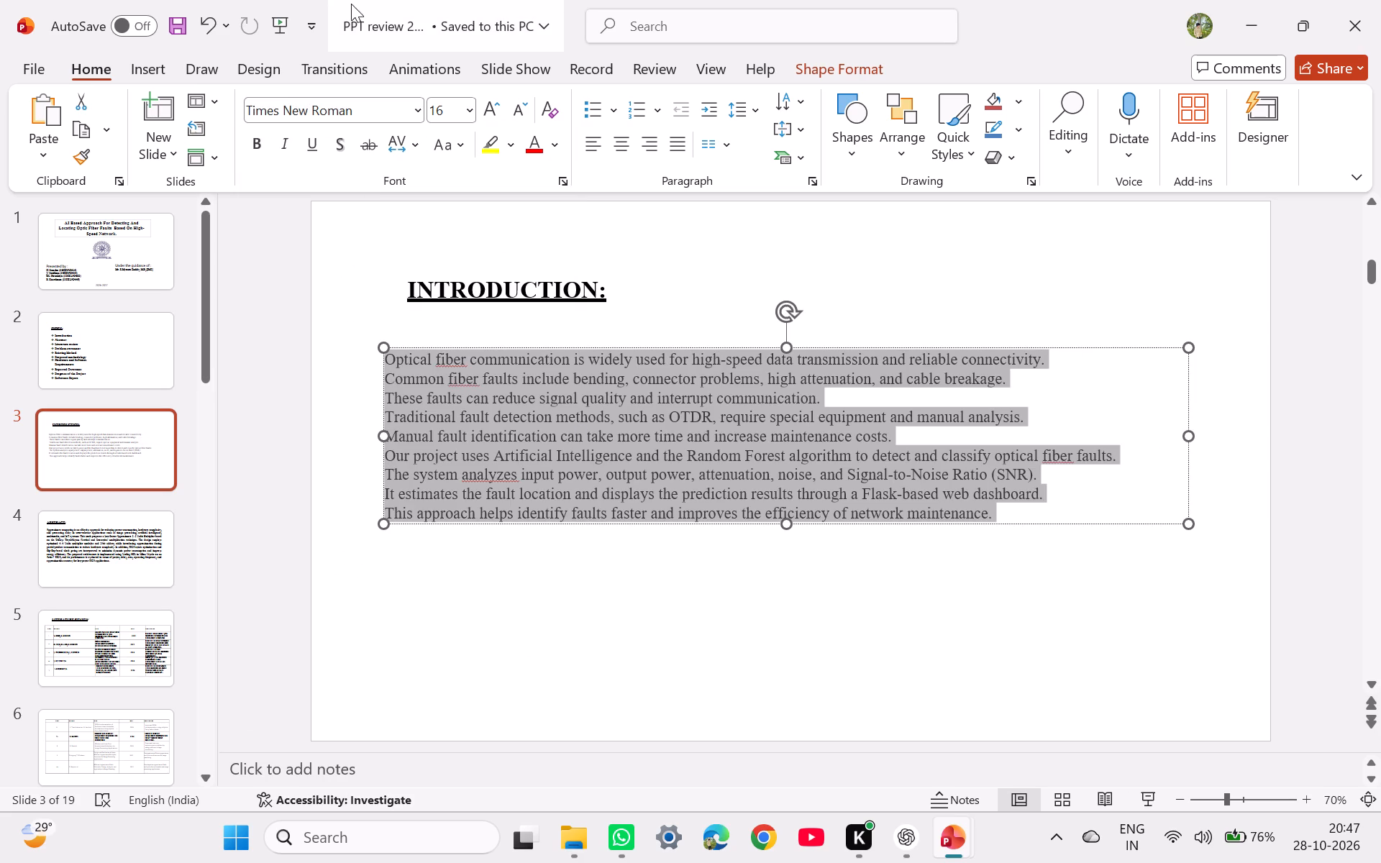
{"action": "left_click", "coordinate": [391, 109]}
{"action": "type", "text": "luci"}
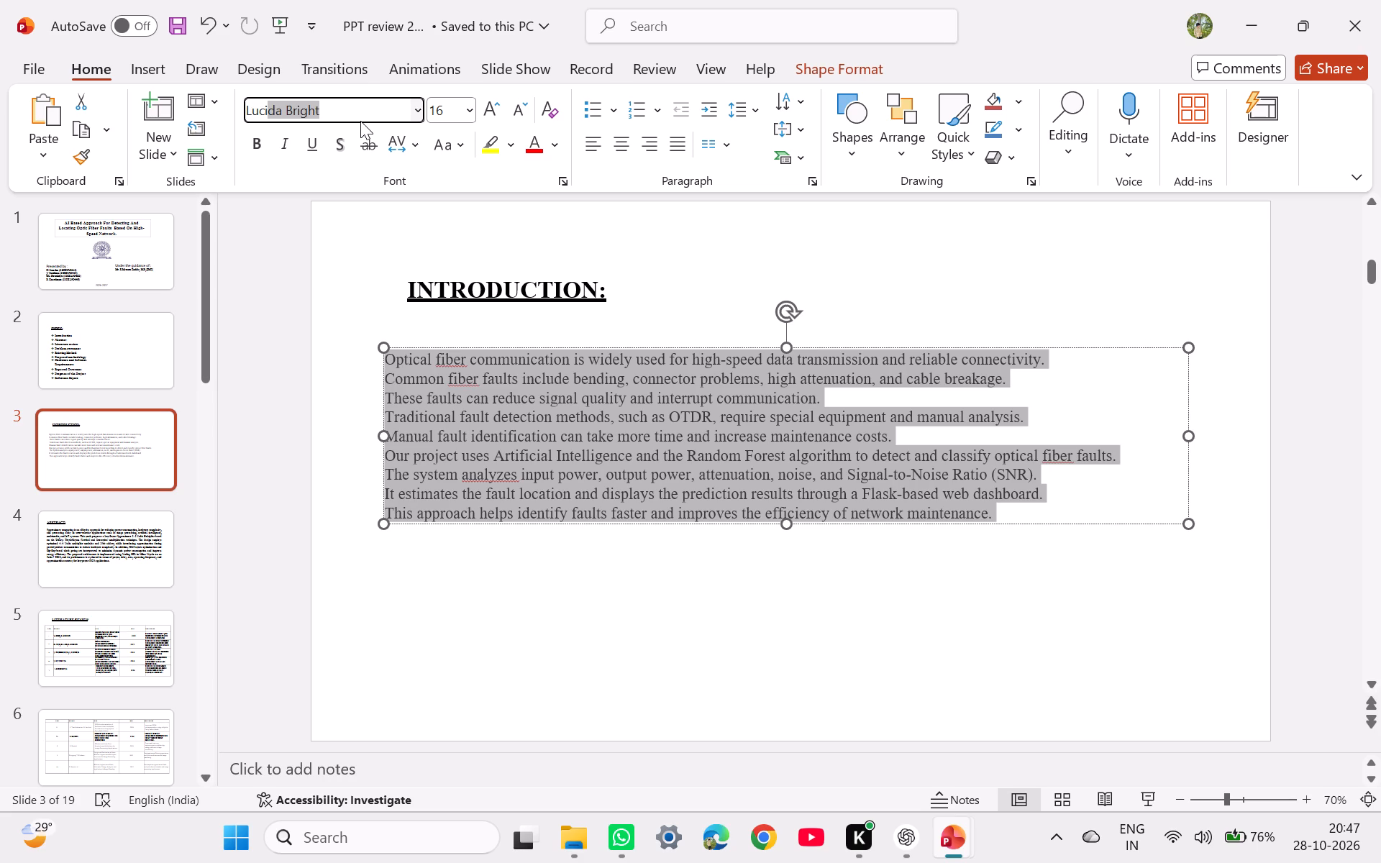
{"action": "key", "text": "Return"}
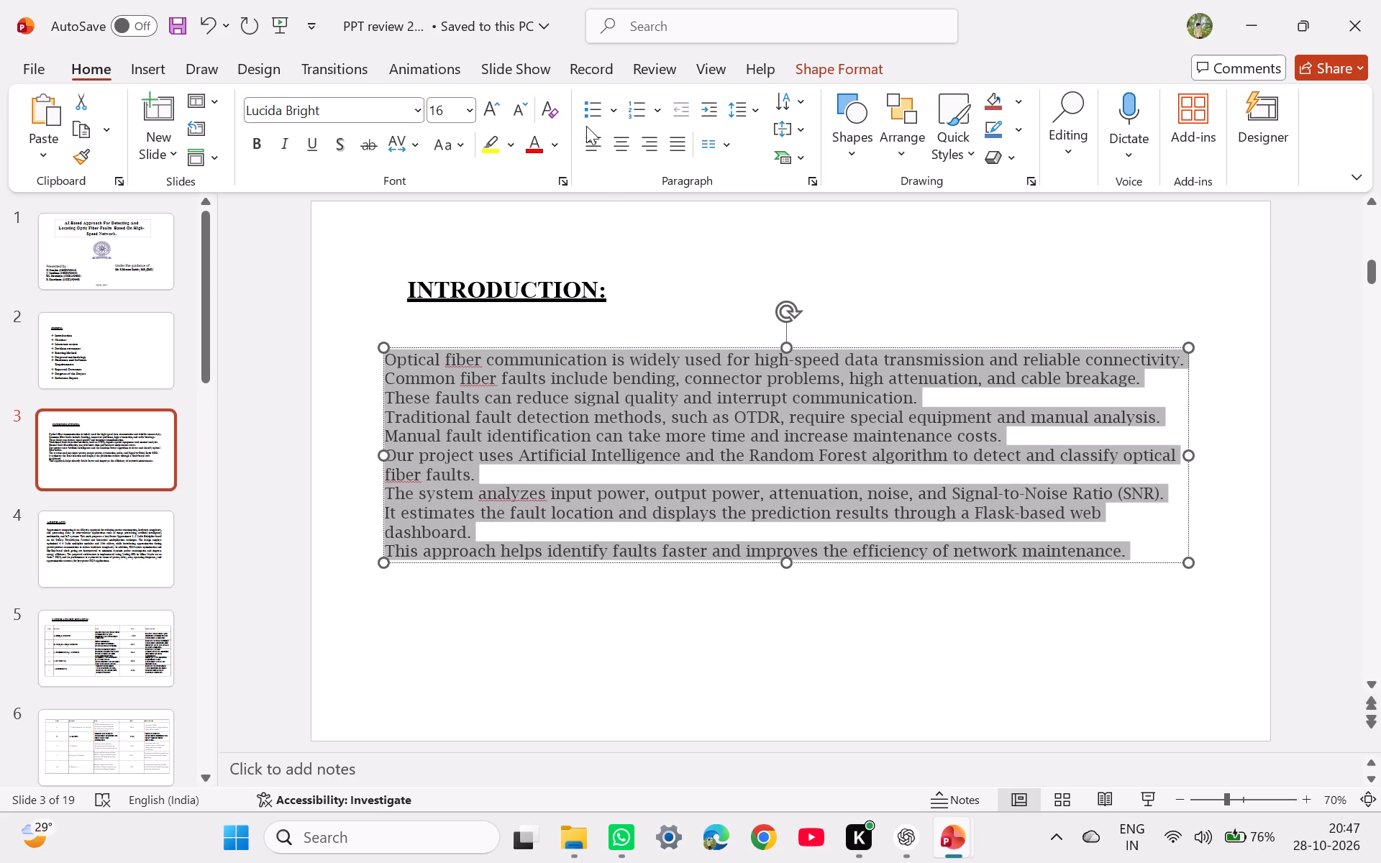
{"action": "left_click", "coordinate": [616, 117]}
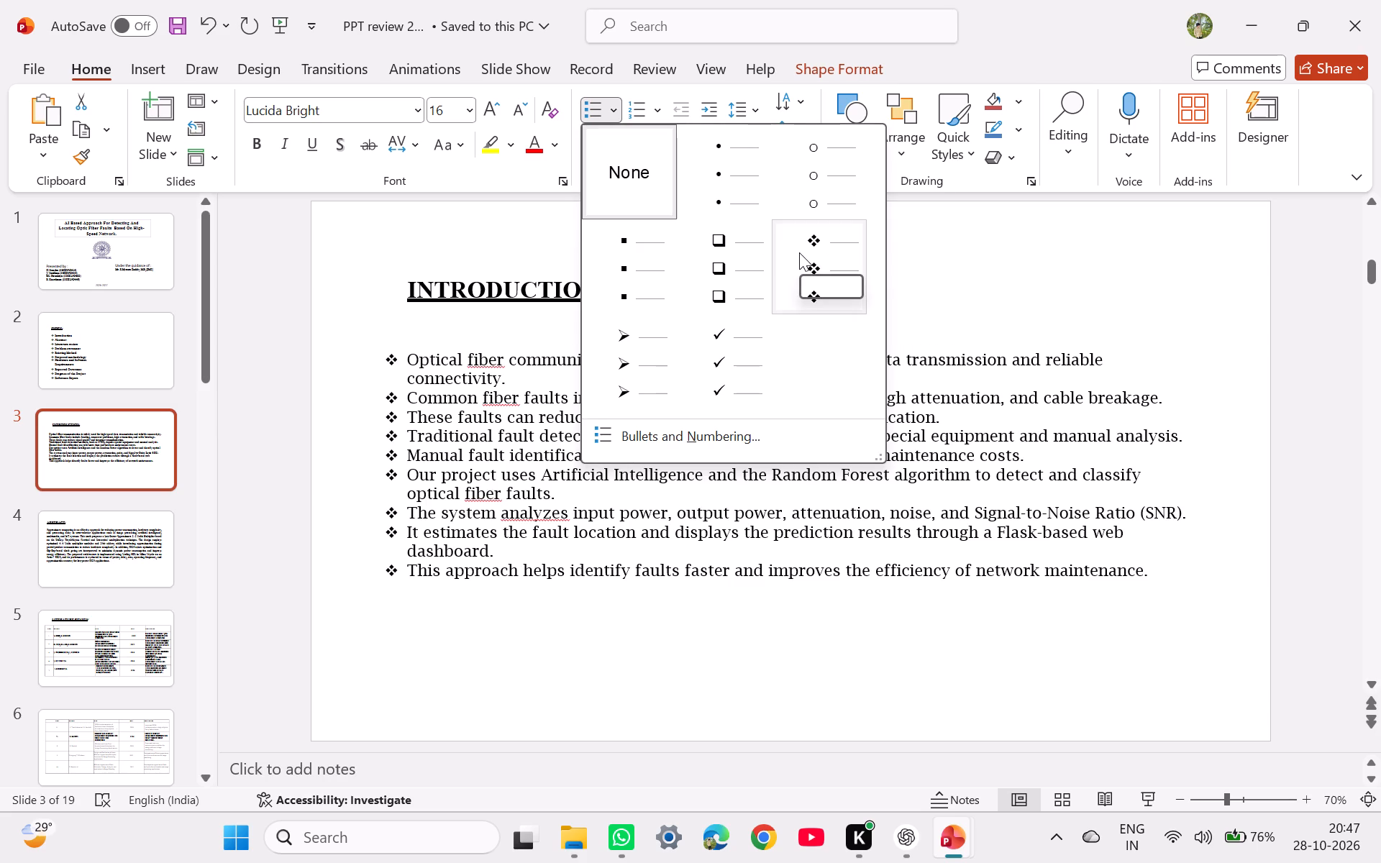
{"action": "left_click", "coordinate": [799, 252]}
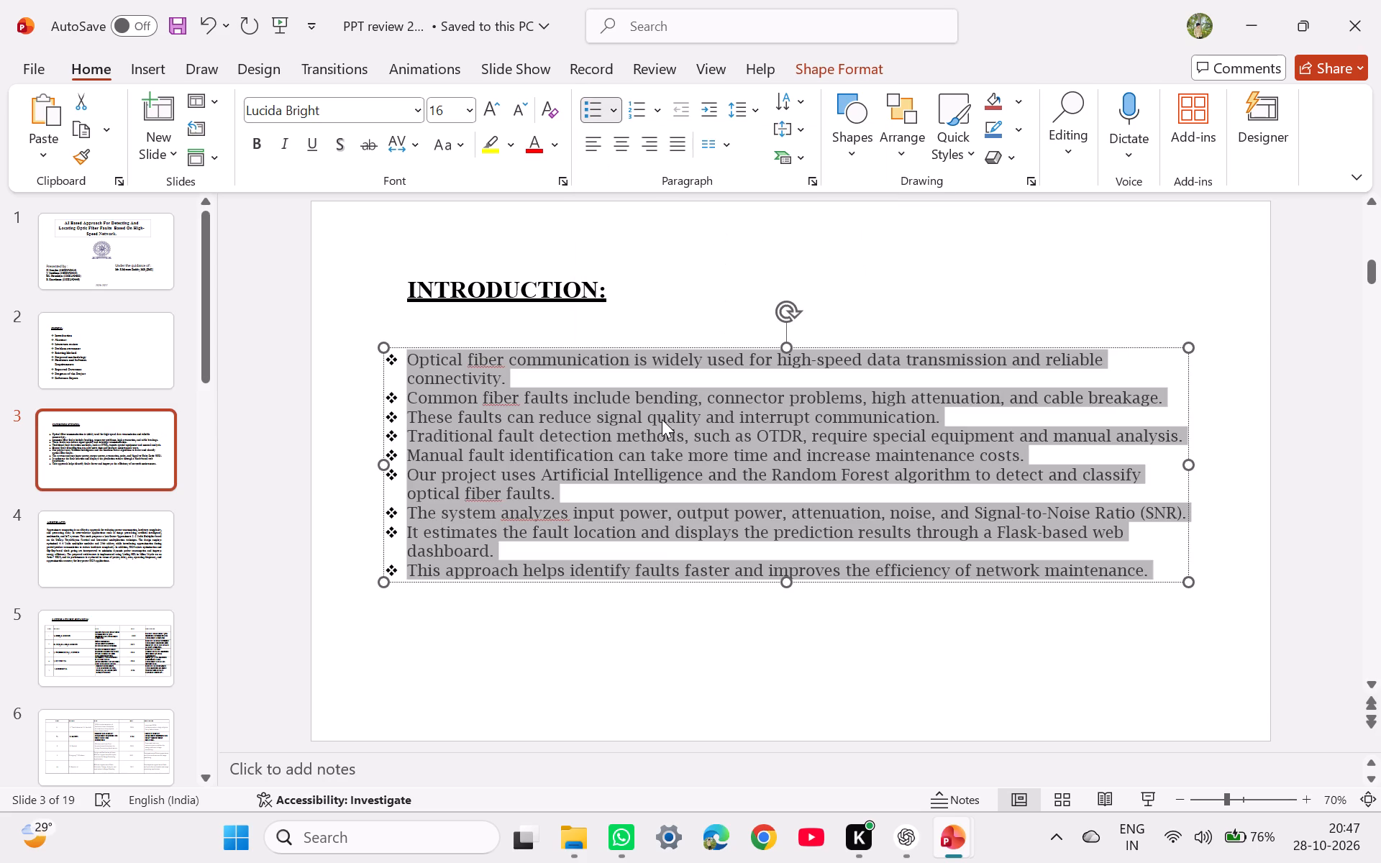
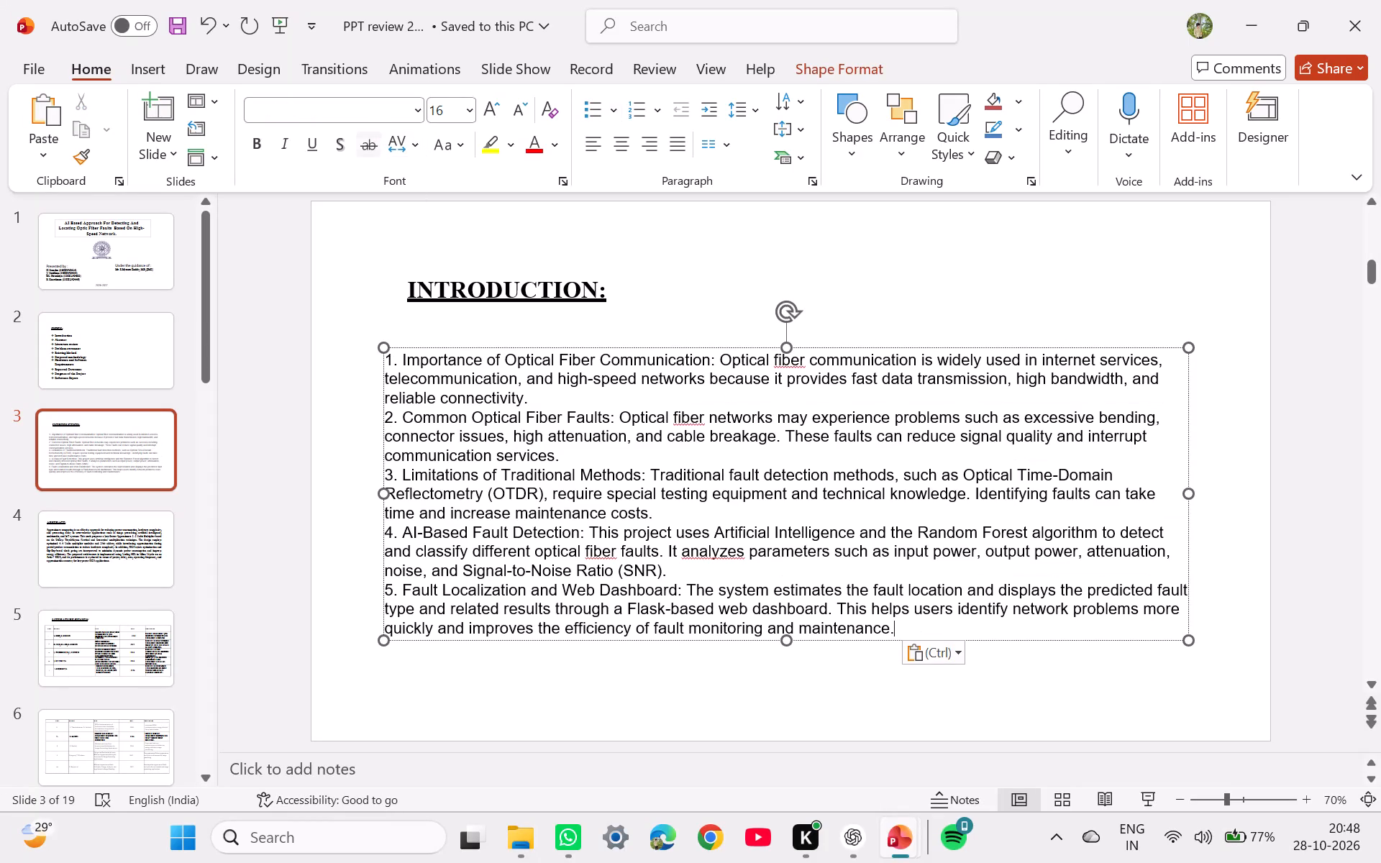
Change the font of all five Introduction points on slide 3 to Lucida Bright.
{"action": "left_click", "coordinate": [544, 417]}
{"action": "key", "text": "ctrl+a"}
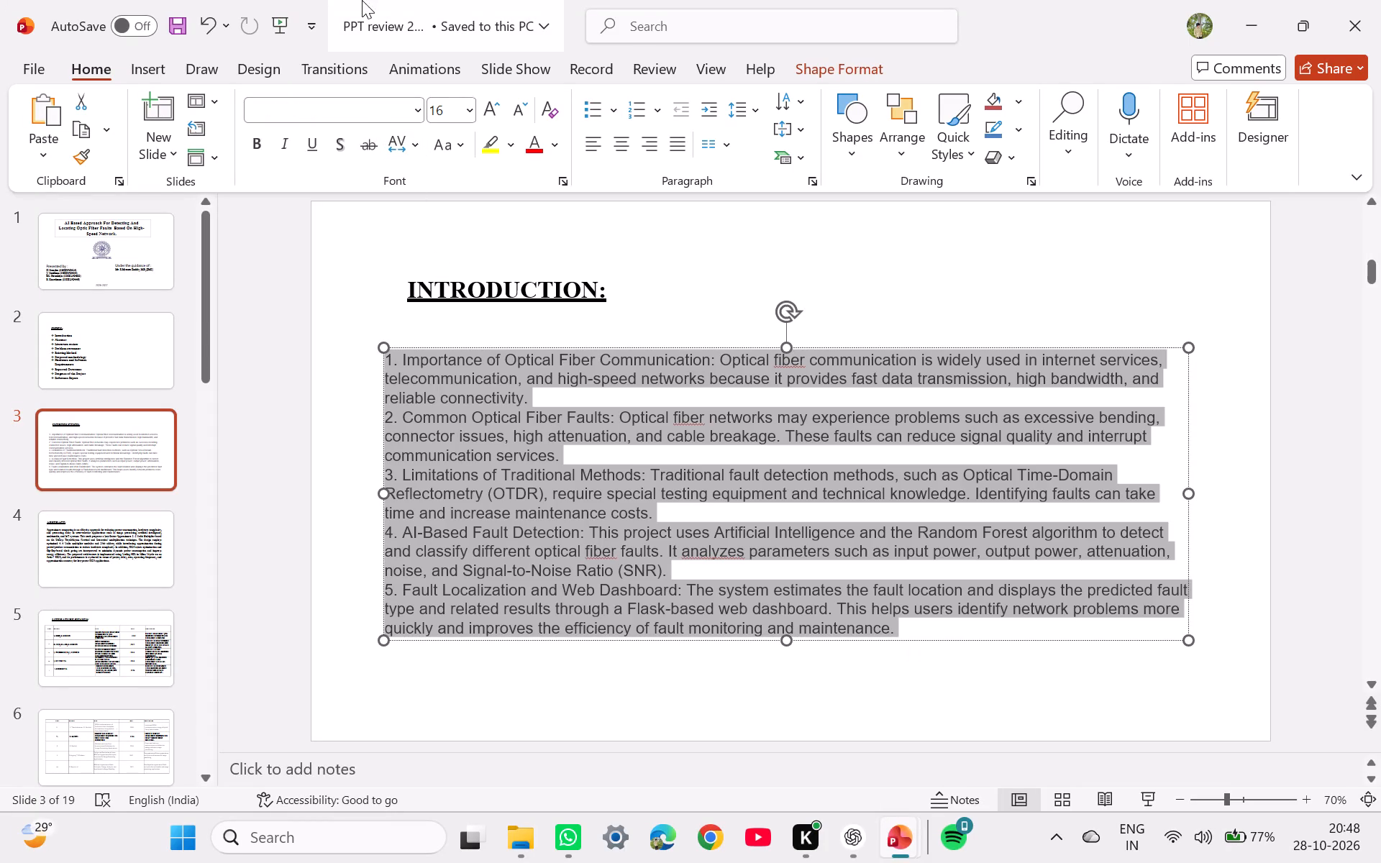
{"action": "left_click", "coordinate": [414, 111]}
{"action": "type", "text": "lu"}
{"action": "key", "text": "Return"}
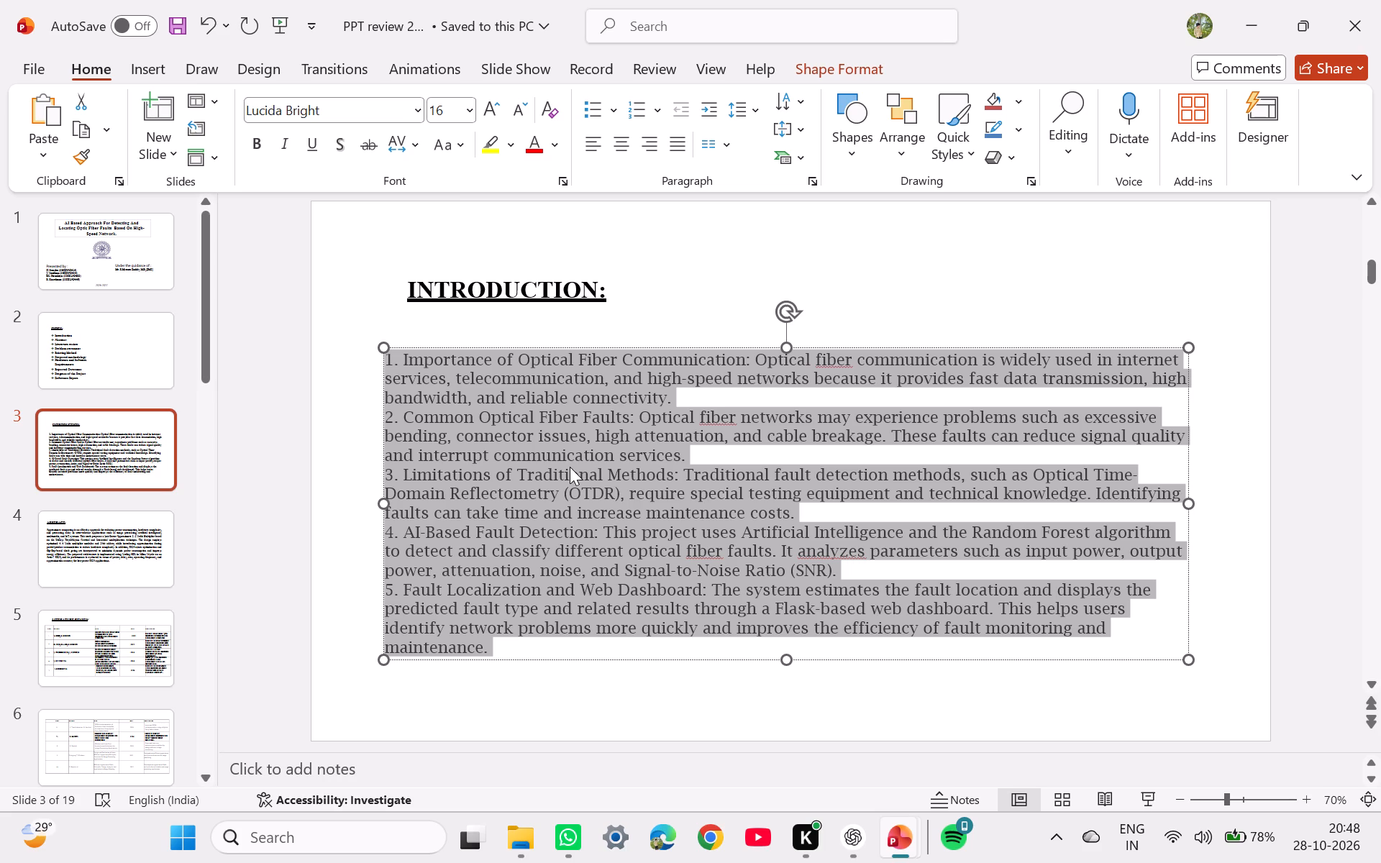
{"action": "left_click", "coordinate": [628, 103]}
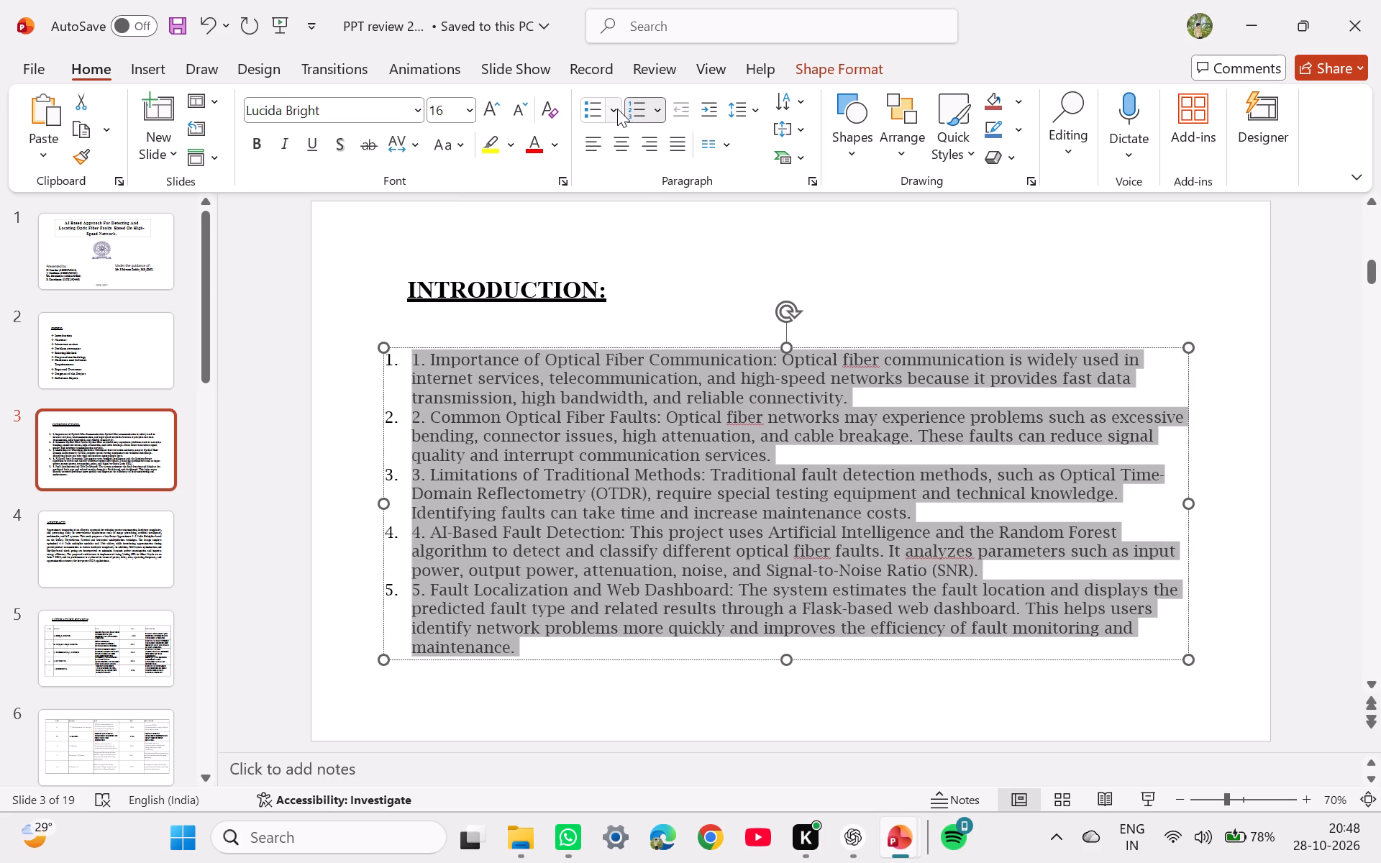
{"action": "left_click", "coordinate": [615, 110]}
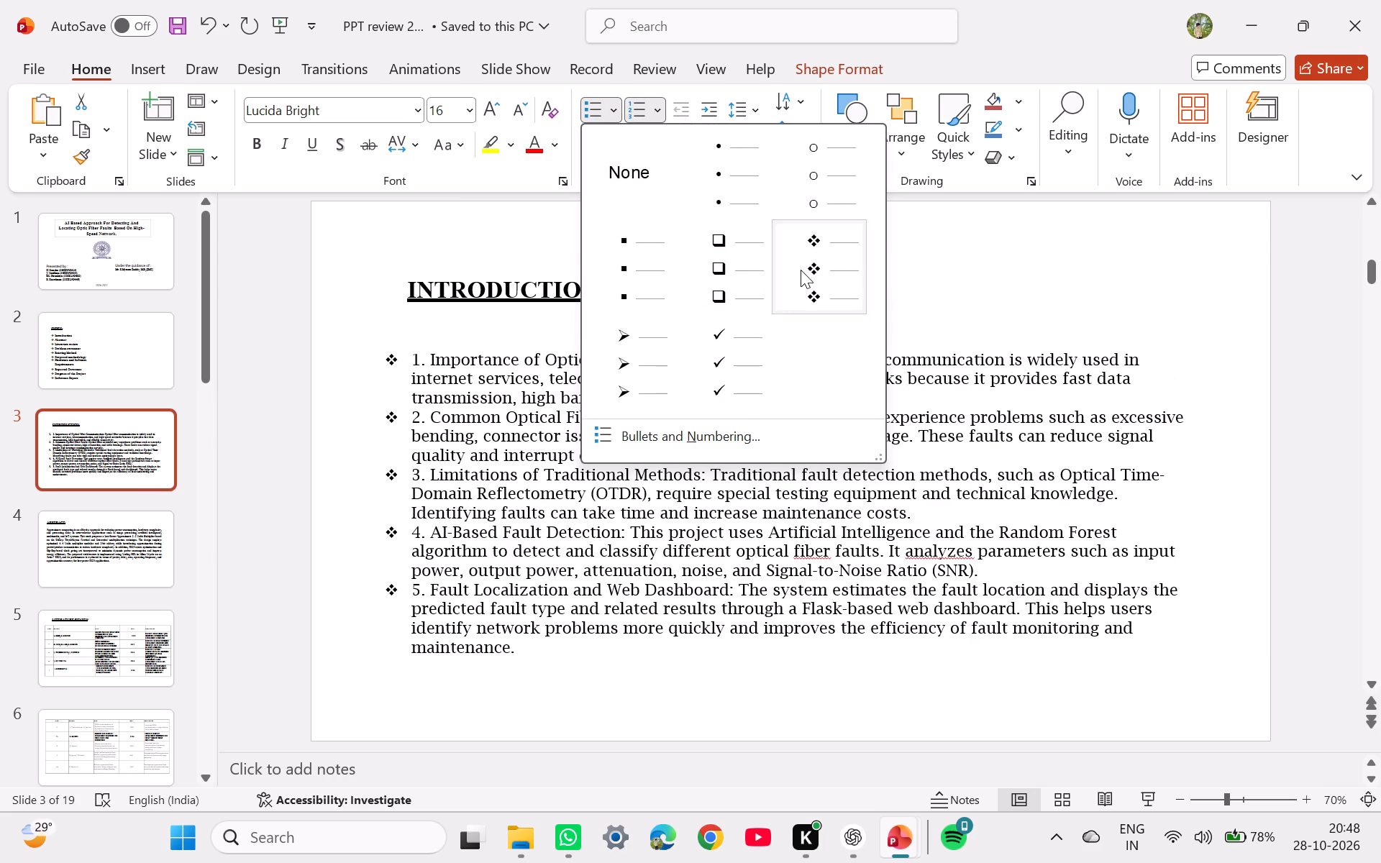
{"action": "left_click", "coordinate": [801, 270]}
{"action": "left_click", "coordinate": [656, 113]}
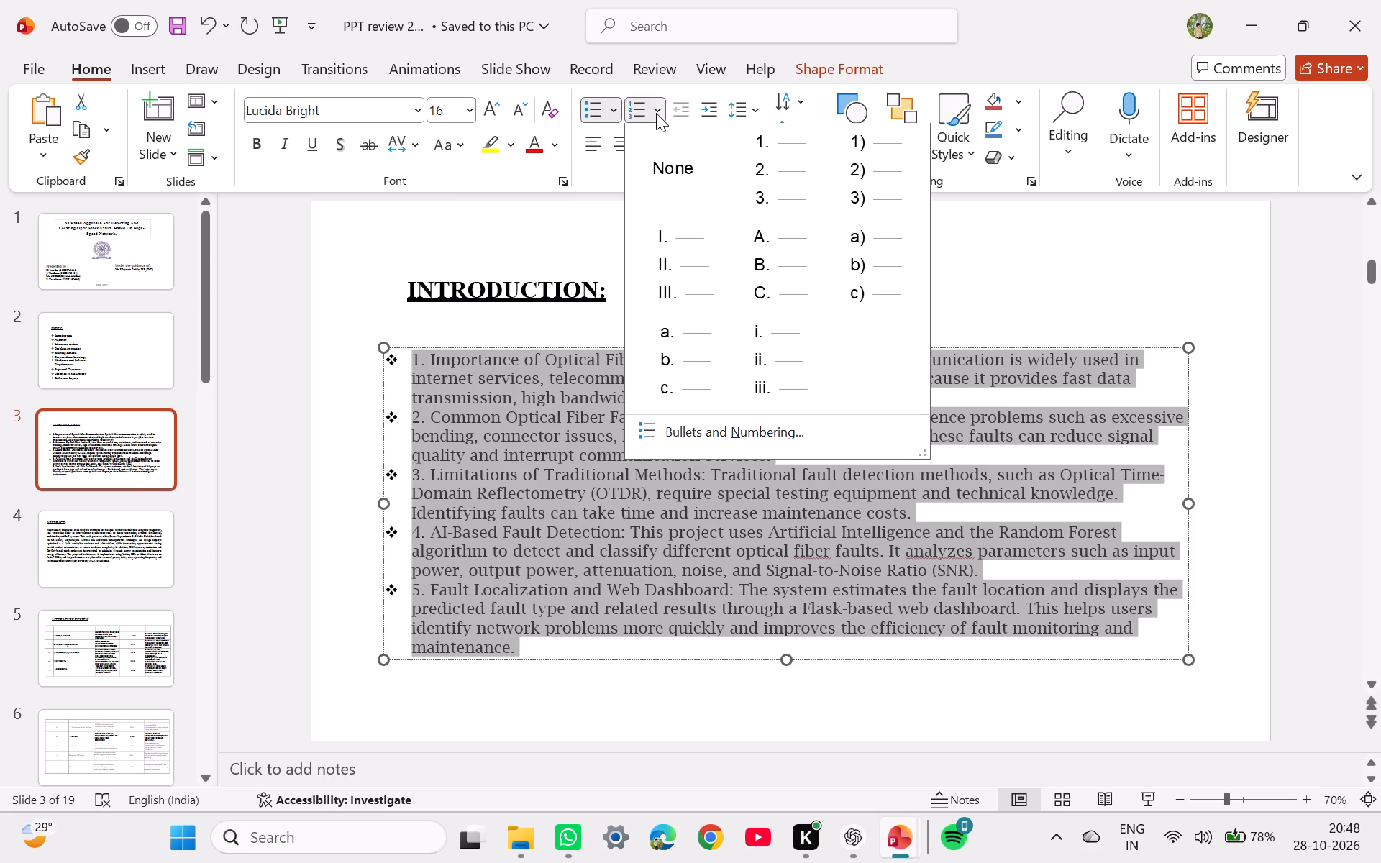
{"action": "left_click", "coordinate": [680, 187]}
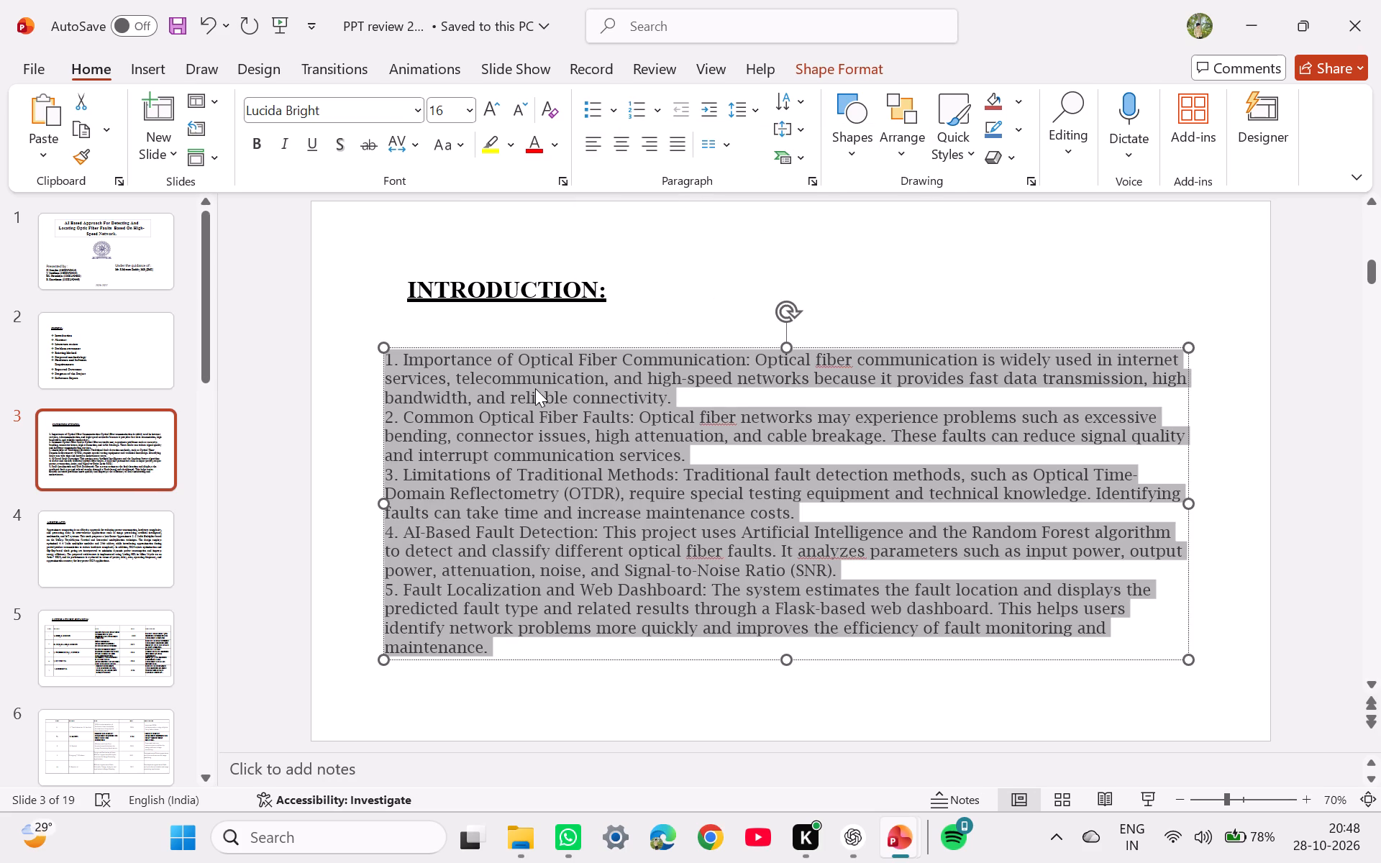
Apply four-diamond bullets to all five Introduction points.
{"action": "left_click", "coordinate": [616, 108]}
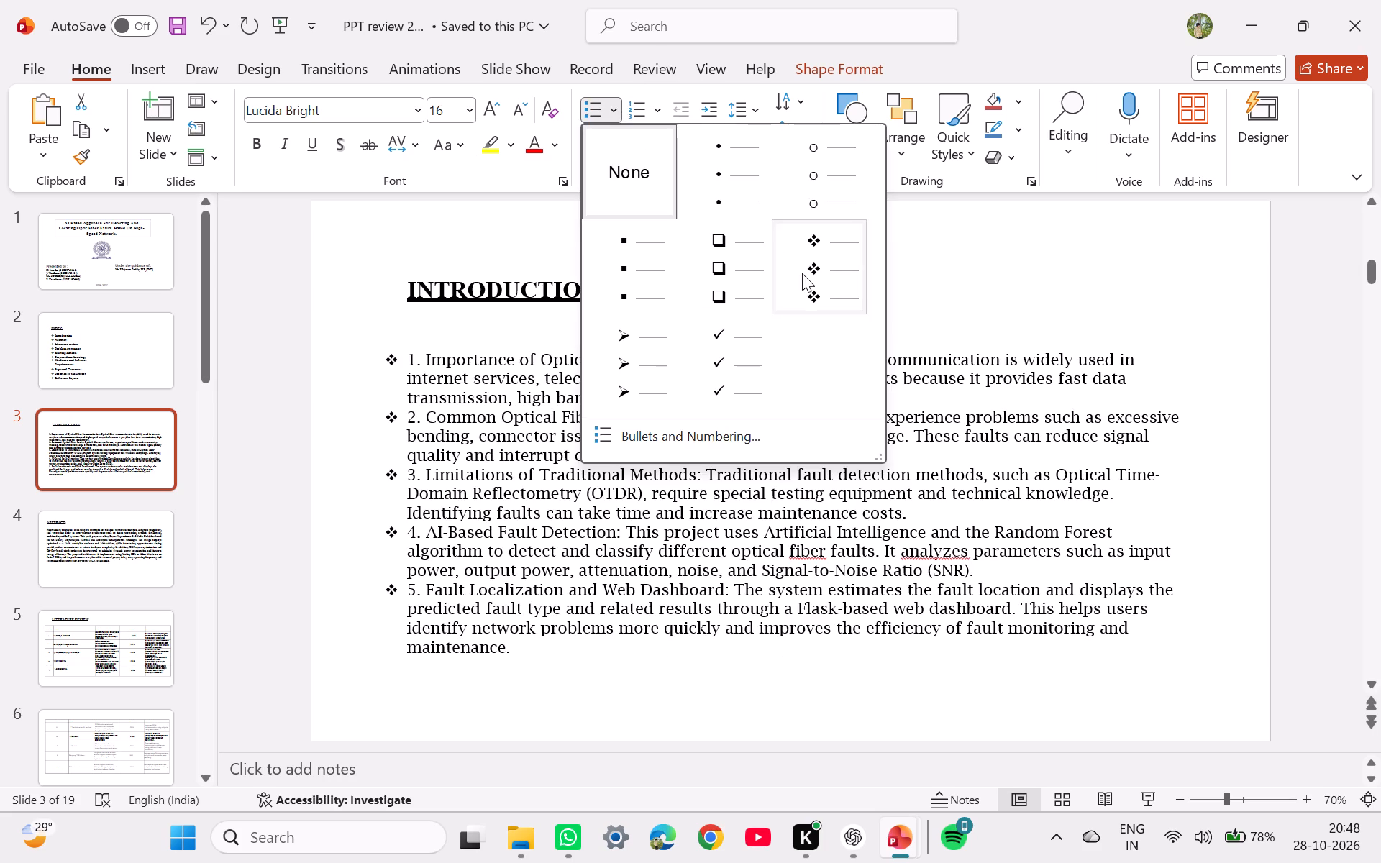
{"action": "left_click", "coordinate": [802, 273]}
Delete the typed numbers 1. and 2. from the Importance of Optical Fiber Communication and Common Optical Fiber Faults points, keeping their bullets.
{"action": "left_click", "coordinate": [427, 357]}
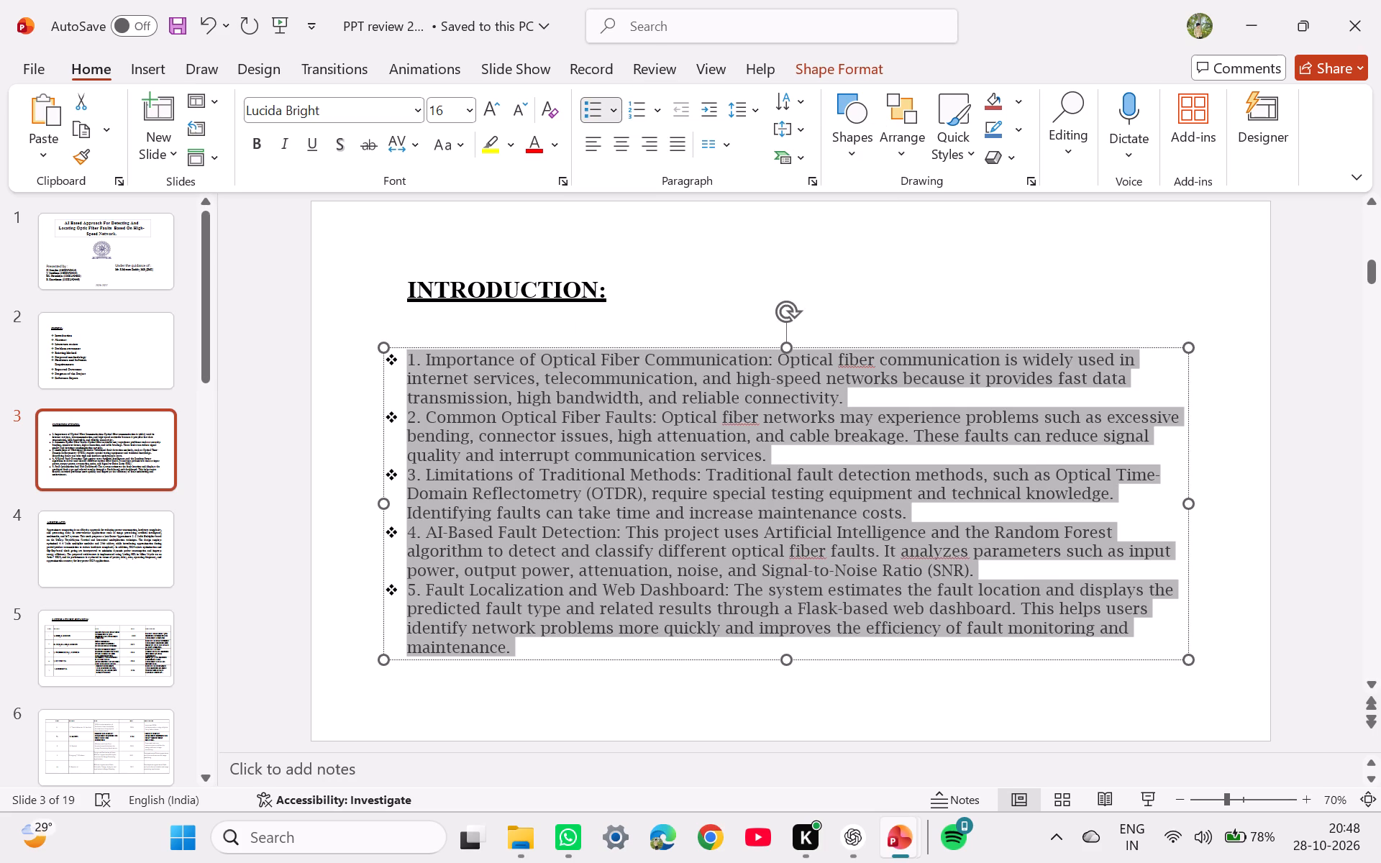
{"action": "key", "text": "BackSpace"}
{"action": "key", "text": "BackSpace"}
{"action": "key", "text": "BackSpace"}
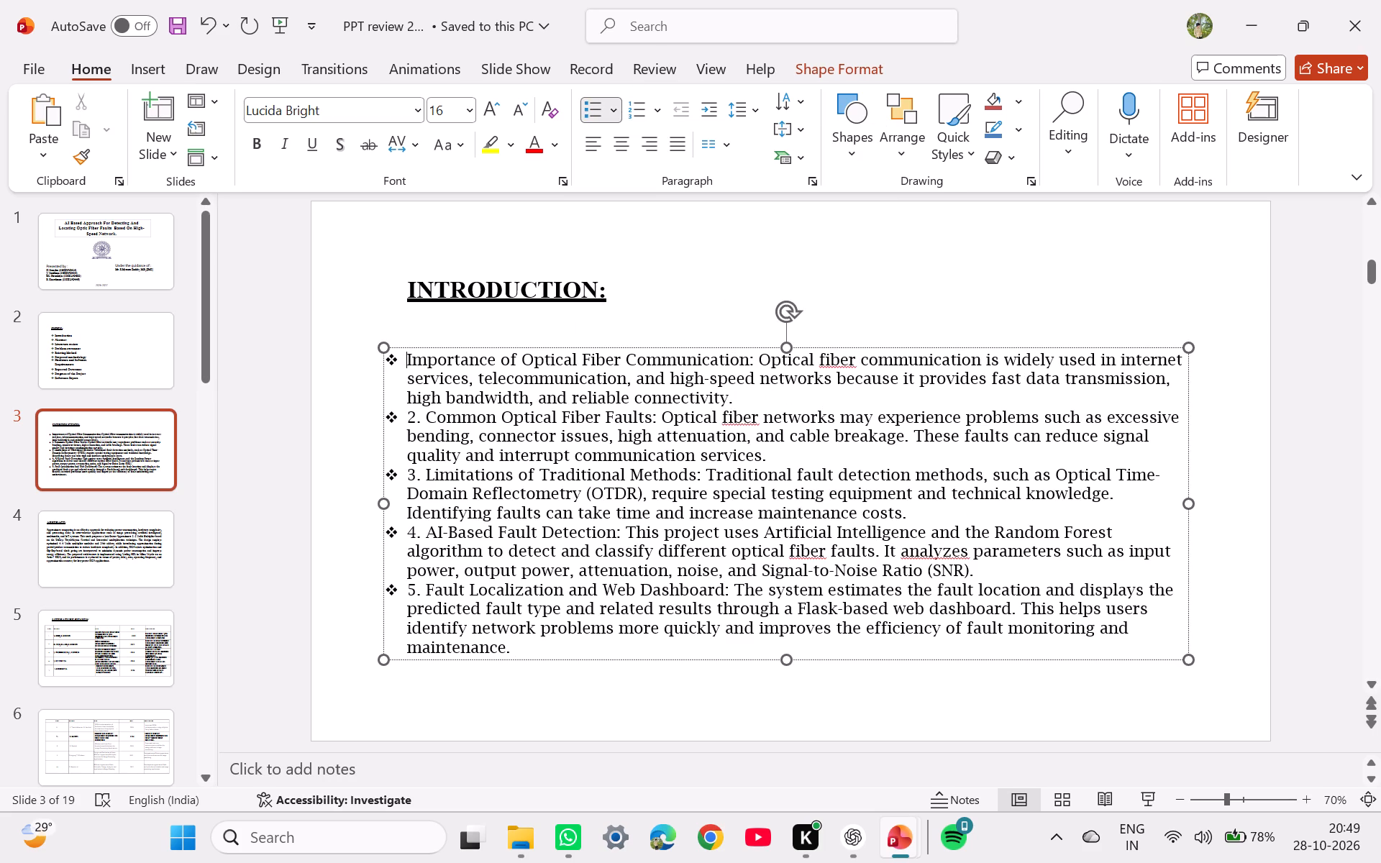
{"action": "key", "text": "Down"}
{"action": "key", "text": "Down"}
{"action": "key", "text": "Down"}
{"action": "key", "text": "Right"}
{"action": "key", "text": "Right"}
{"action": "key", "text": "BackSpace"}
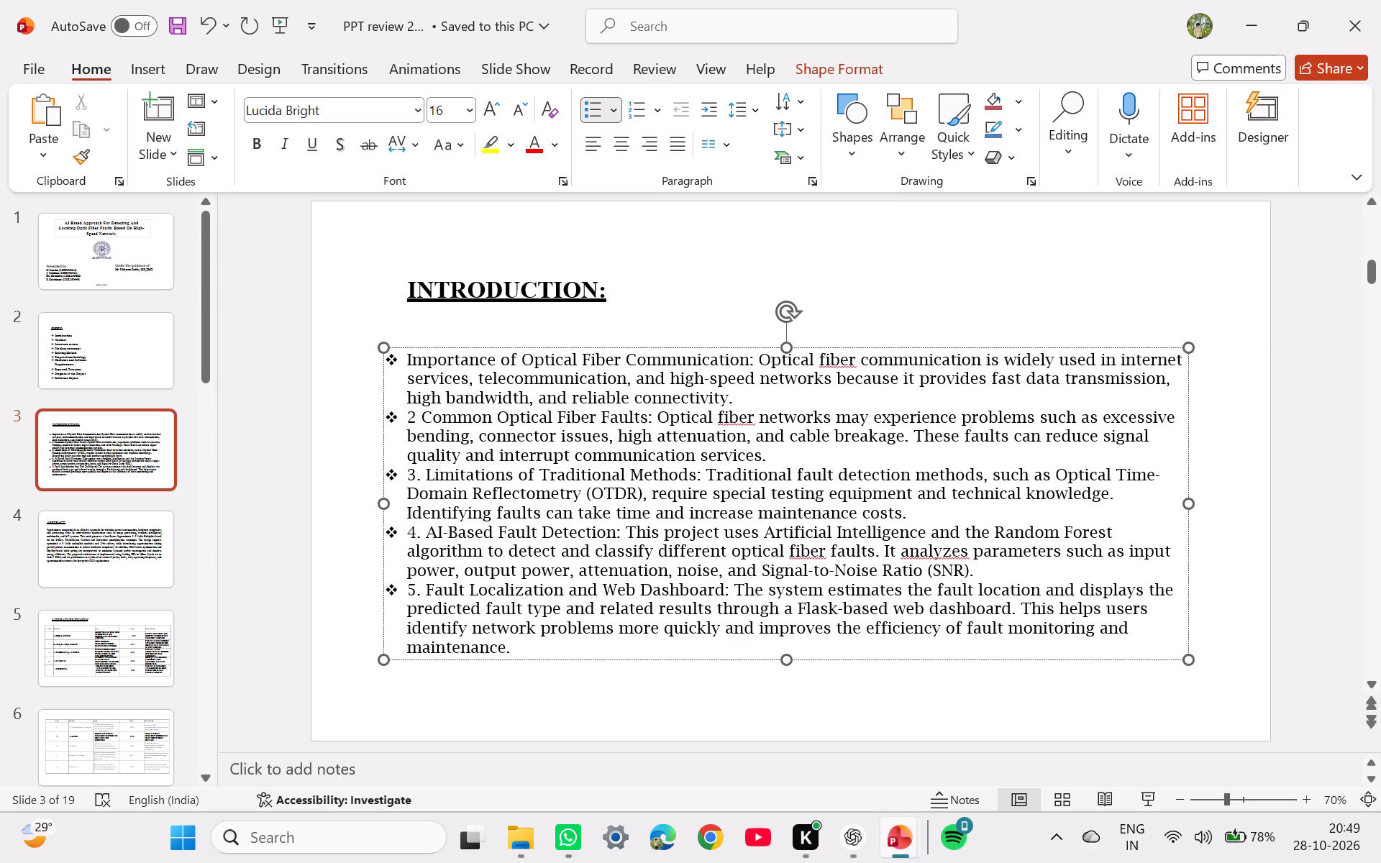
{"action": "key", "text": "BackSpace"}
{"action": "key", "text": "BackSpace"}
{"action": "key", "text": "ctrl+z"}
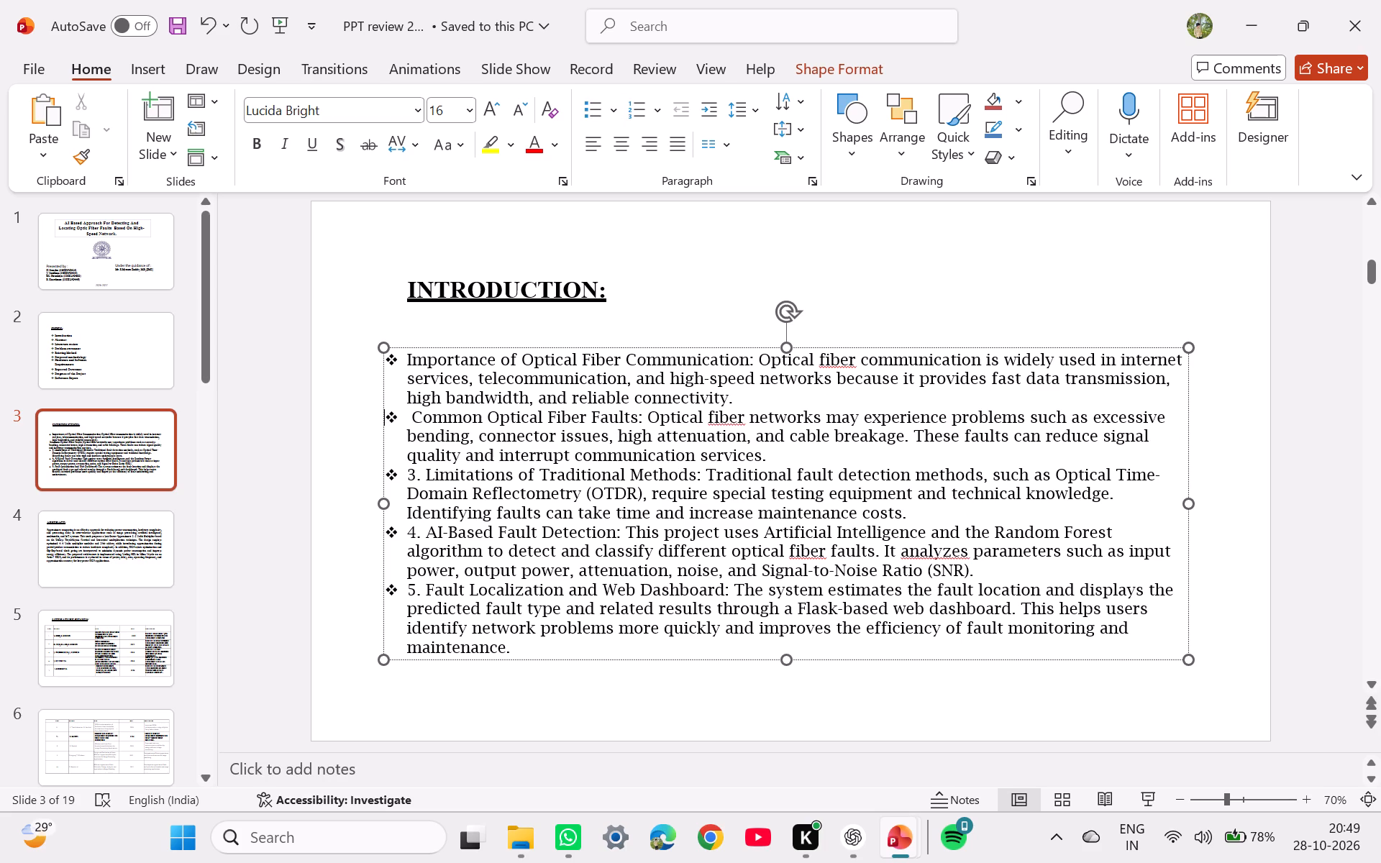
Delete the typed number 3. from the Limitations of Traditional Methods point, keeping its bullet.
{"action": "left_click", "coordinate": [422, 477]}
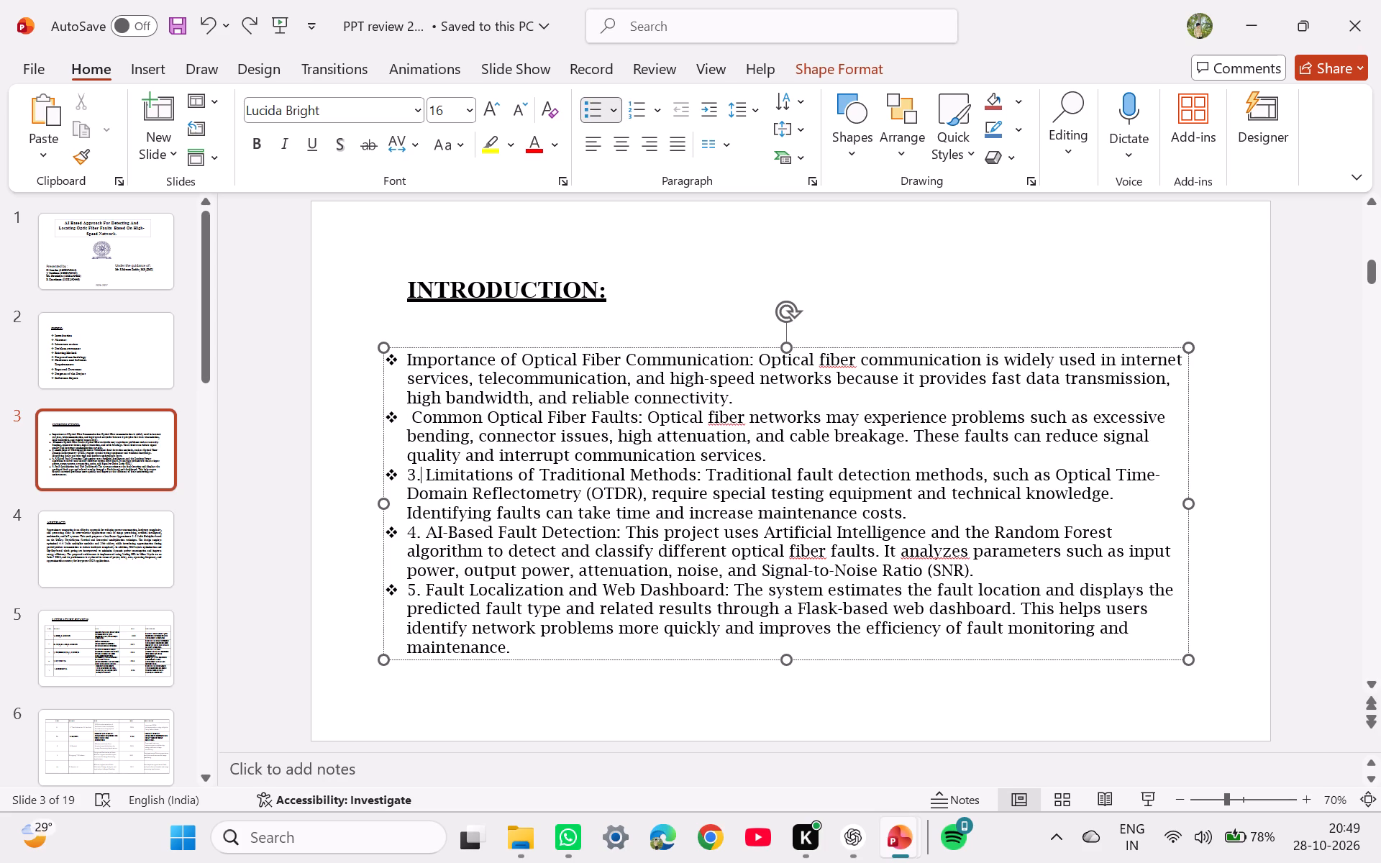
{"action": "key", "text": "BackSpace"}
{"action": "key", "text": "BackSpace"}
{"action": "key", "text": "BackSpace"}
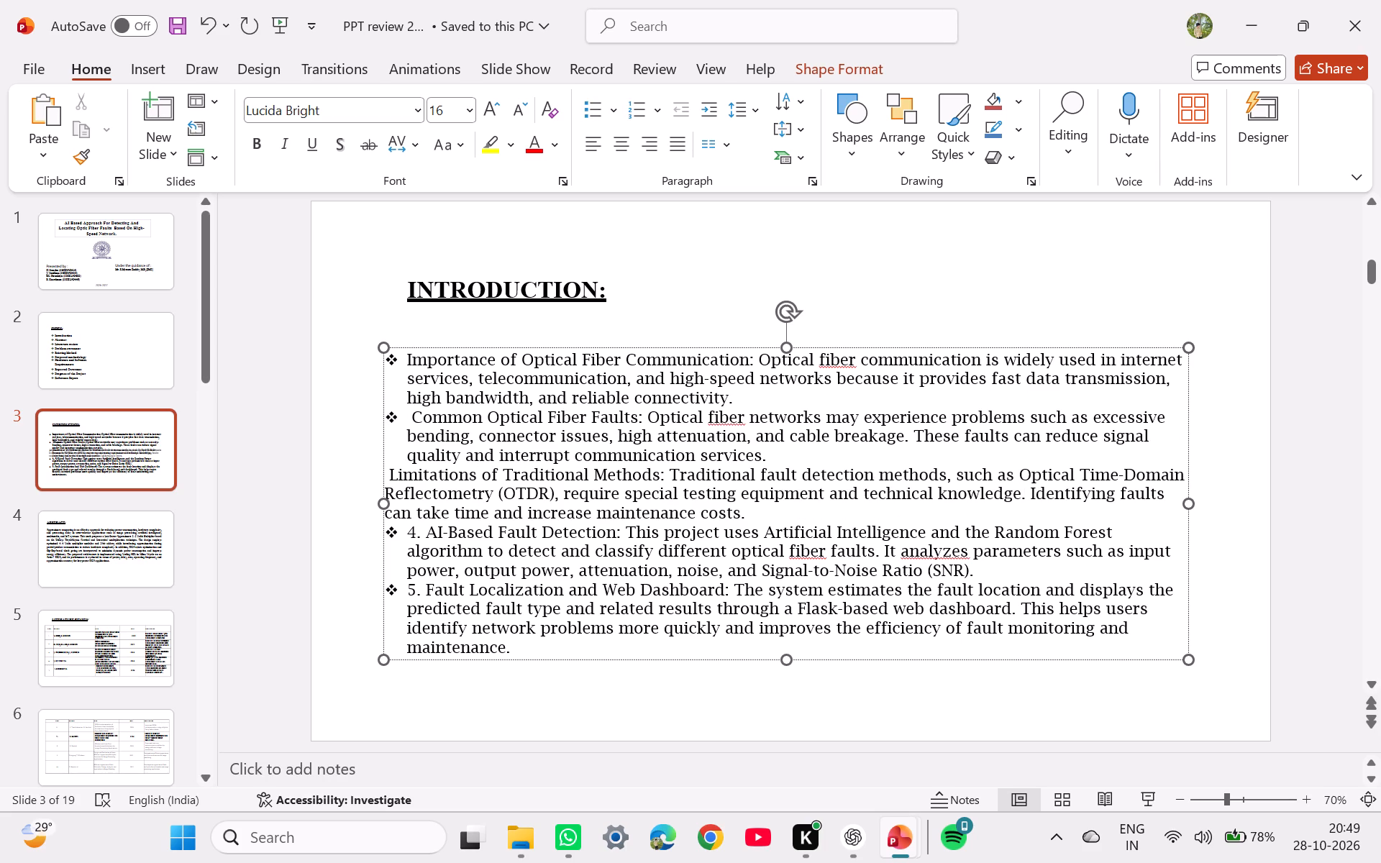
{"action": "key", "text": "ctrl+z"}
Delete the typed number 4. and the space after it from the AI-Based Fault Detection point, keeping its bullet.
{"action": "key", "text": "Down"}
{"action": "key", "text": "Down"}
{"action": "key", "text": "Down"}
{"action": "key", "text": "Right"}
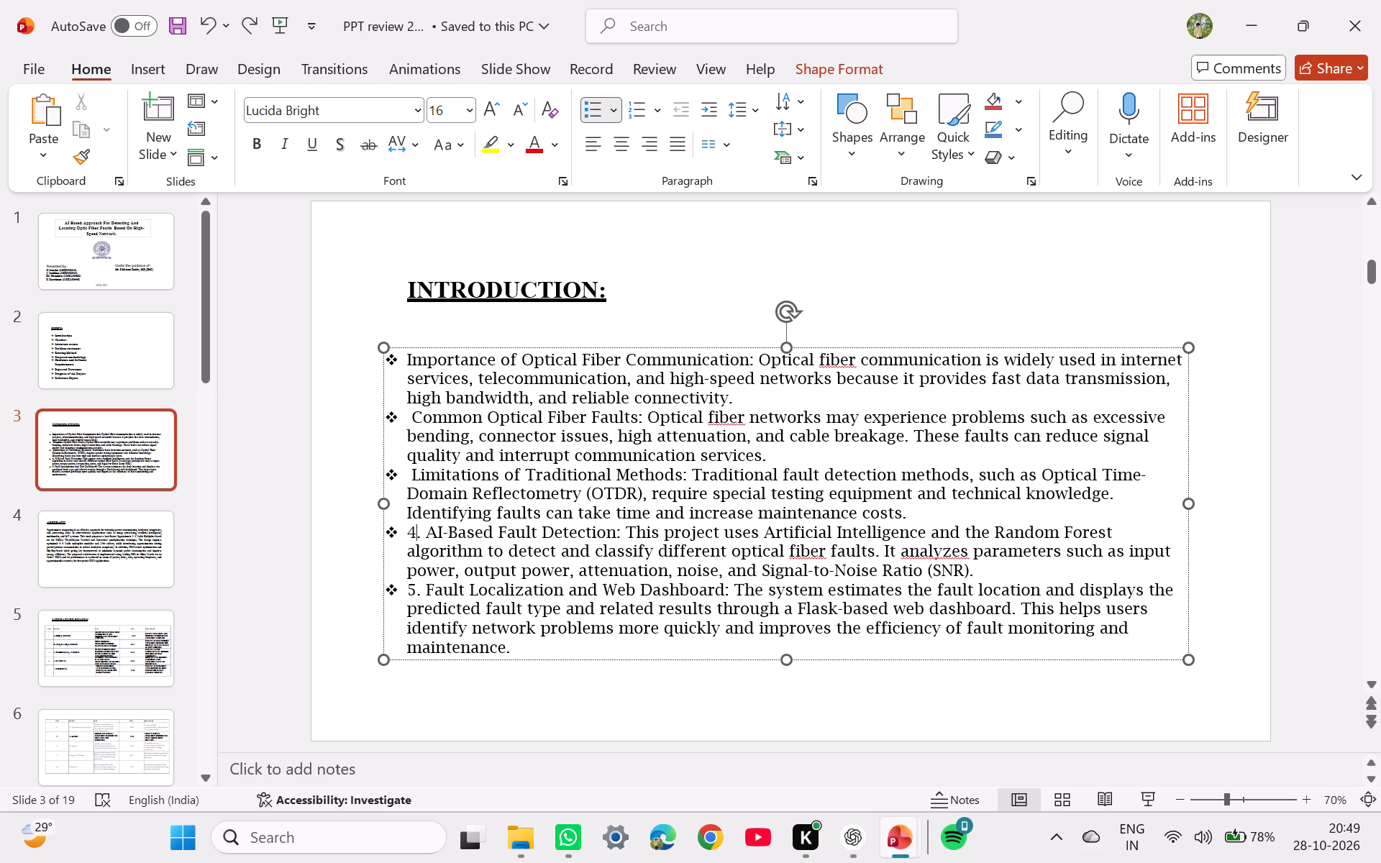
{"action": "key", "text": "Right"}
{"action": "key", "text": "BackSpace"}
{"action": "key", "text": "BackSpace"}
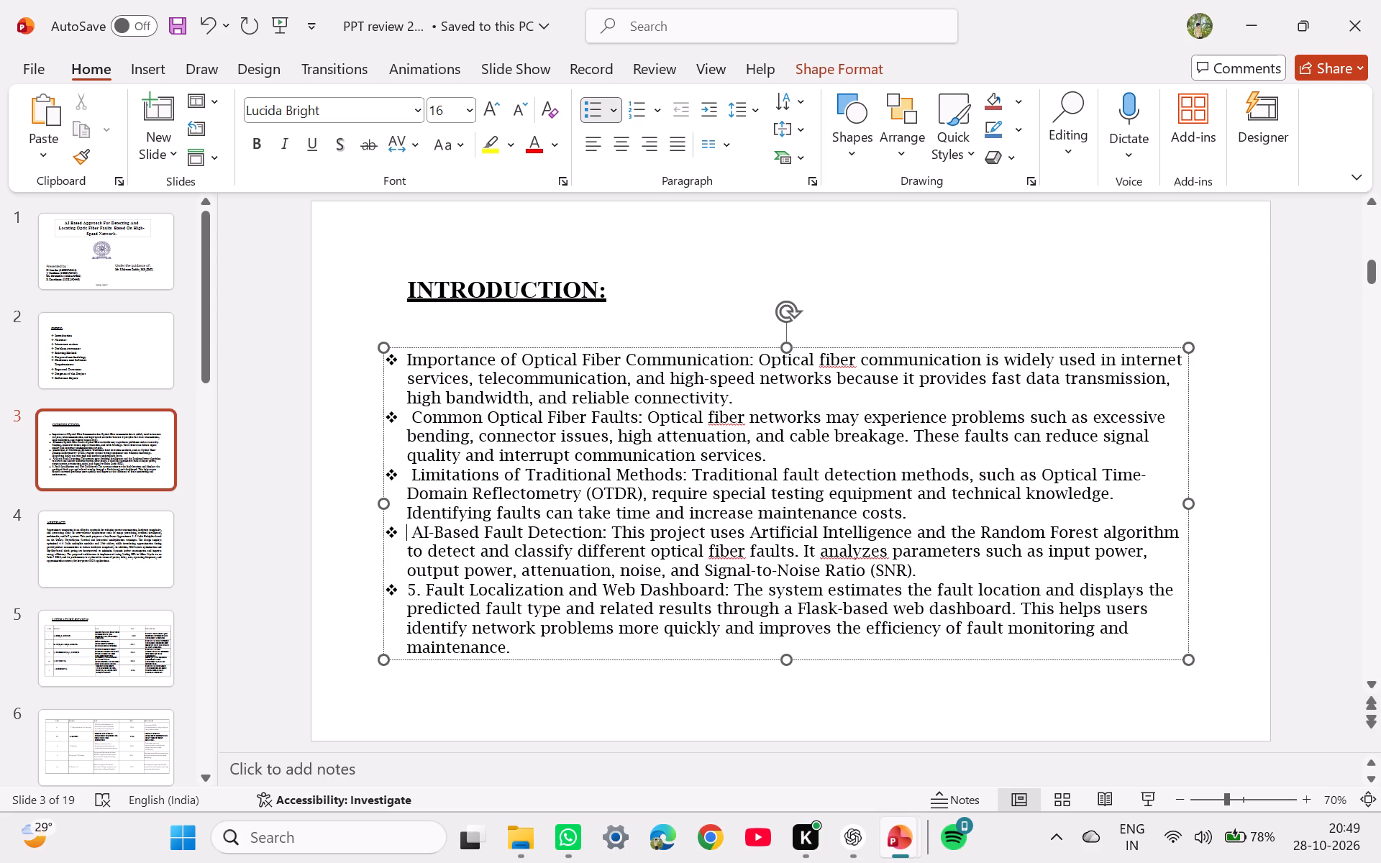
{"action": "key", "text": "BackSpace"}
{"action": "key", "text": "ctrl+z"}
{"action": "key", "text": "Right"}
{"action": "key", "text": "BackSpace"}
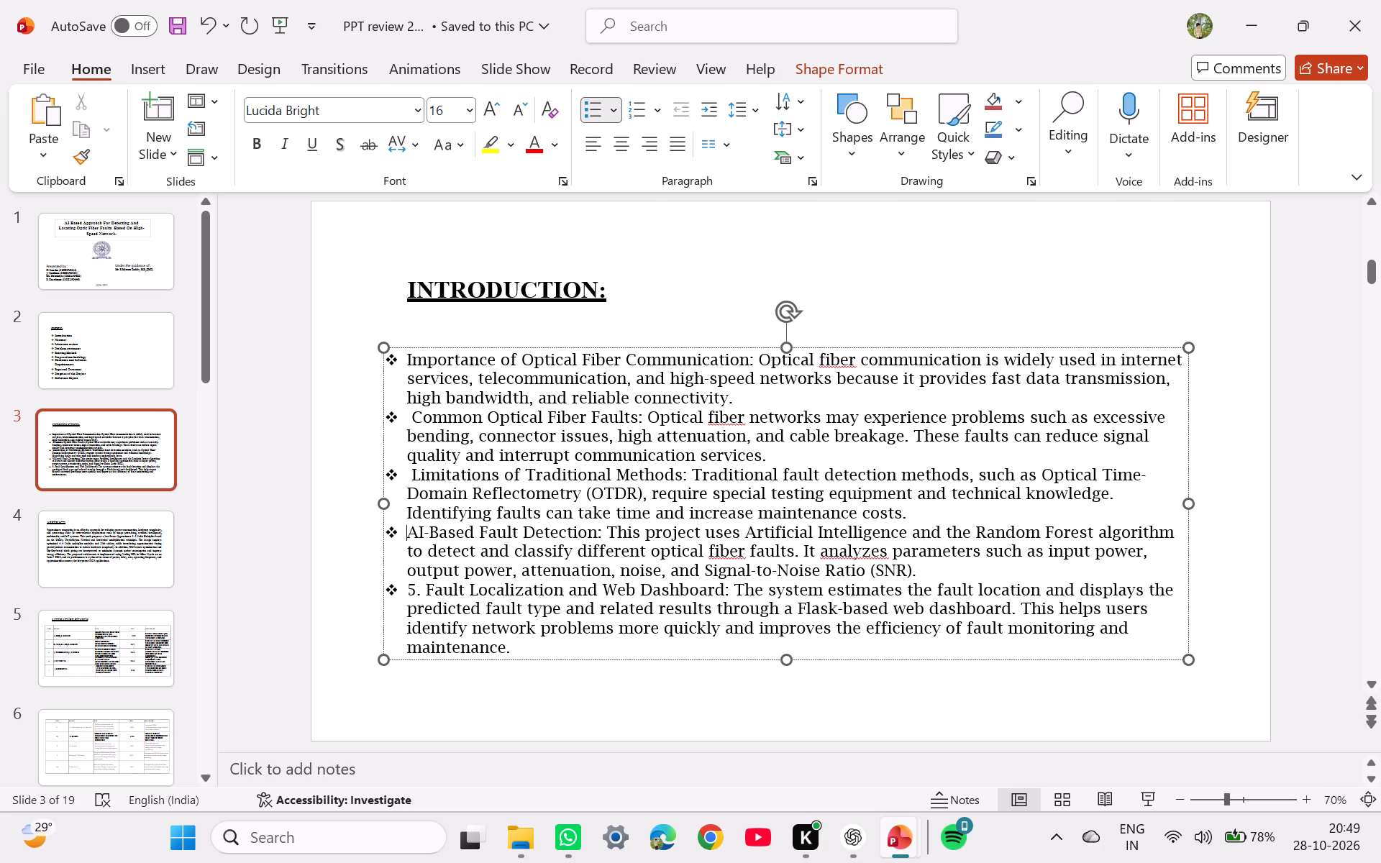
Delete the leading space before the Common Optical Fiber Faults point.
{"action": "key", "text": "Up"}
{"action": "key", "text": "Up"}
{"action": "key", "text": "Up"}
{"action": "key", "text": "Up"}
{"action": "key", "text": "Up"}
{"action": "key", "text": "Up"}
{"action": "key", "text": "Right"}
{"action": "key", "text": "BackSpace"}
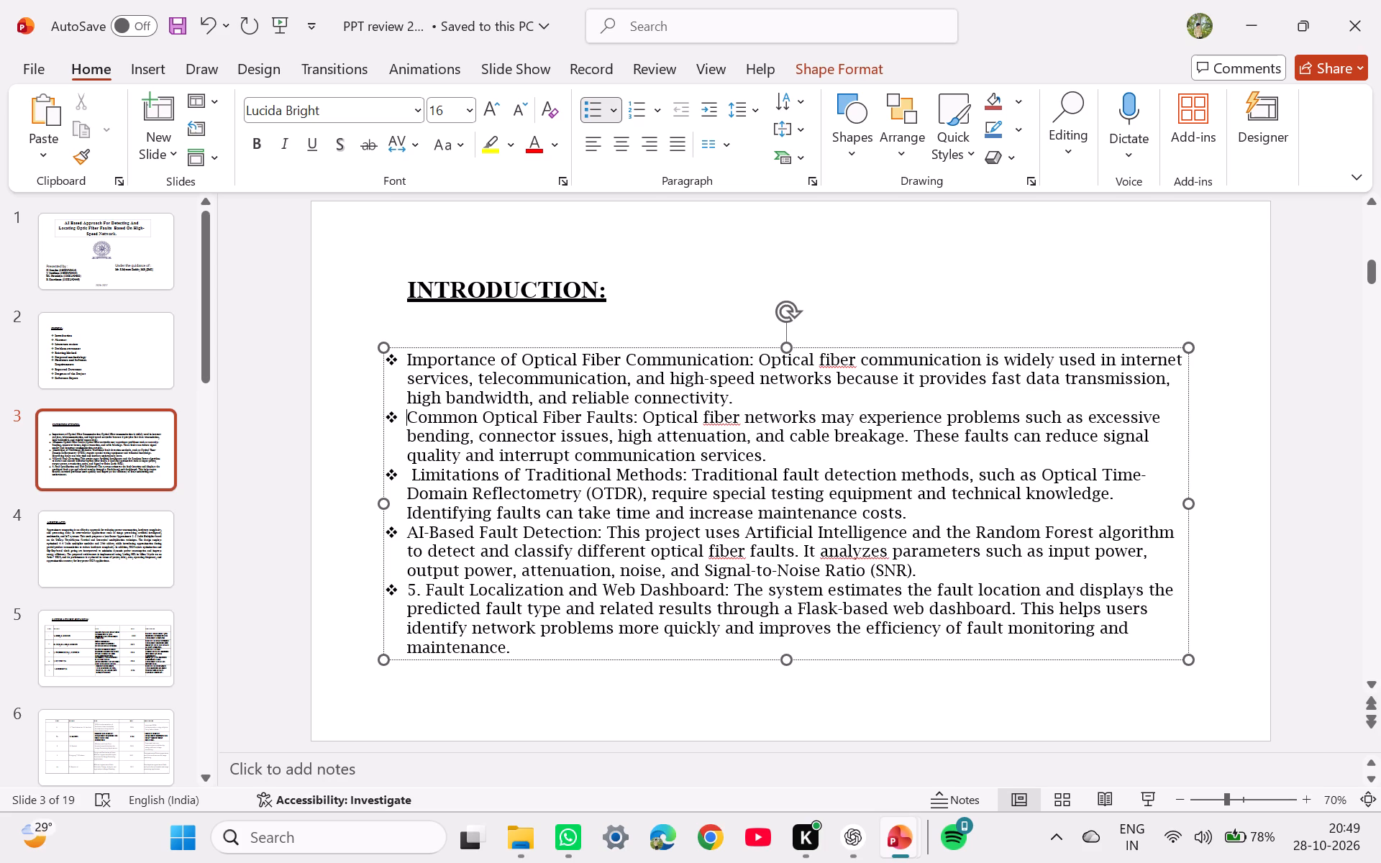
Delete the typed number 5. and the space after it from the Fault Localization and Web Dashboard point.
{"action": "left_click", "coordinate": [424, 598]}
{"action": "key", "text": "BackSpace"}
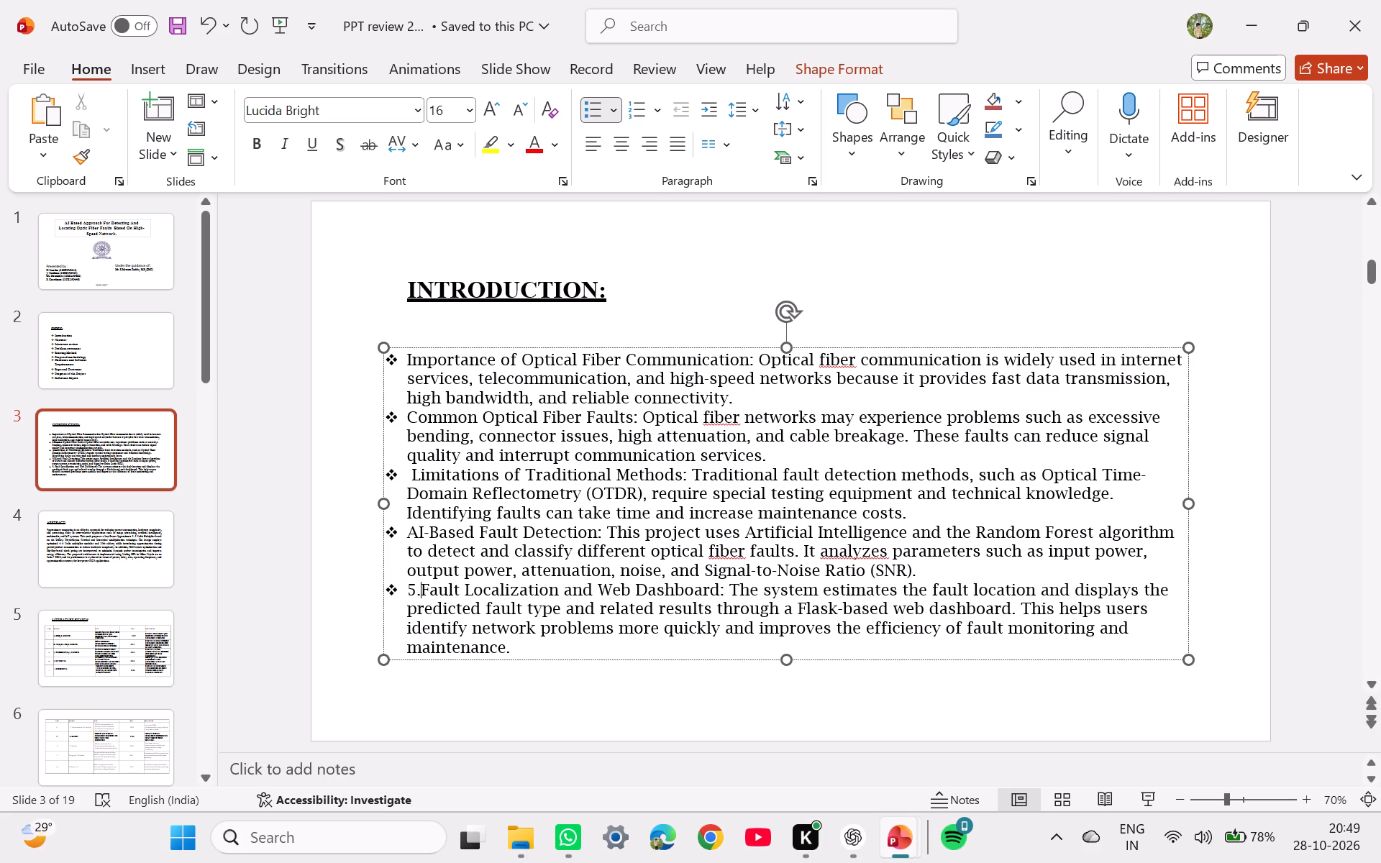
{"action": "key", "text": "BackSpace"}
{"action": "key", "text": "BackSpace"}
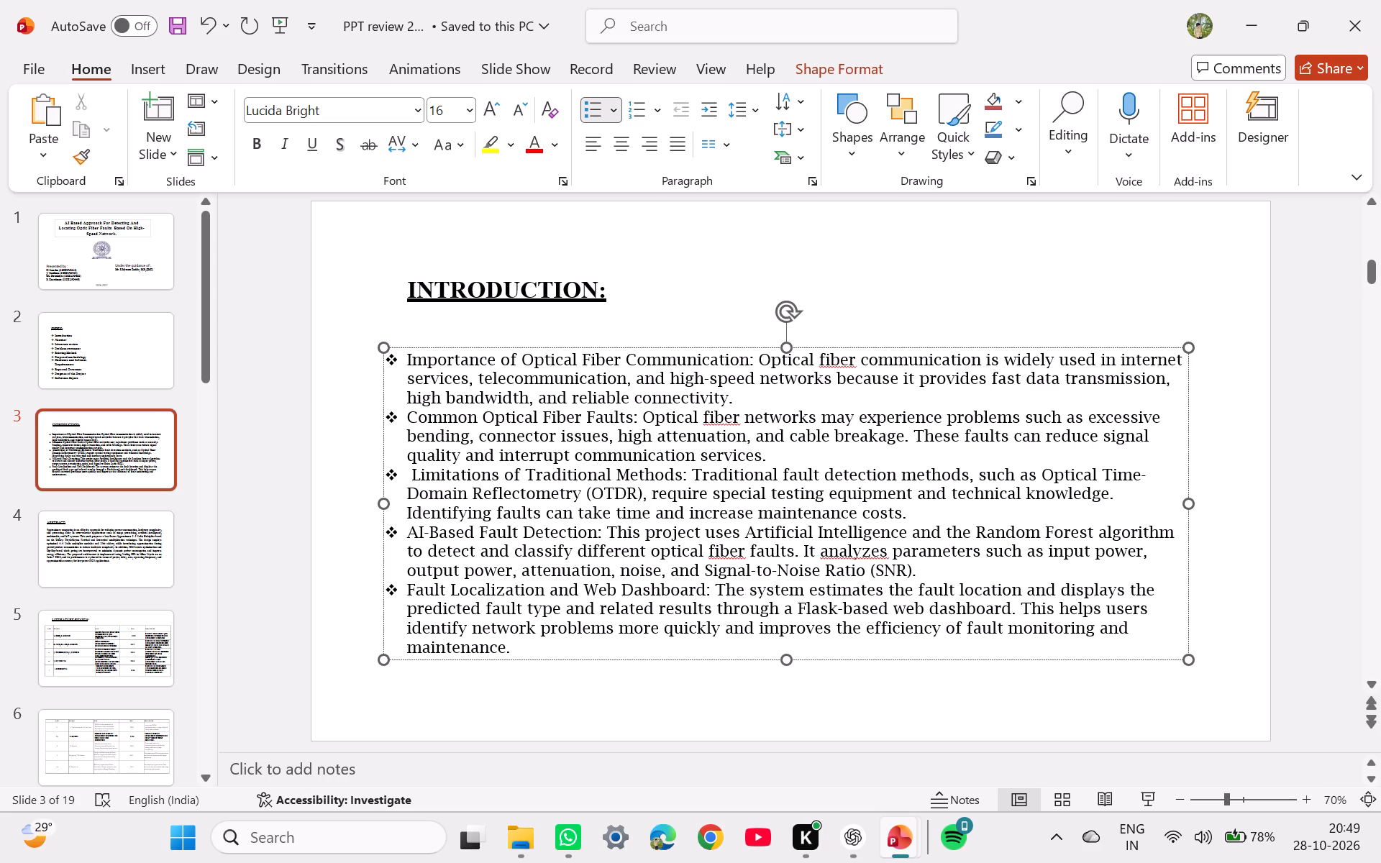
Insert a blank line after each of the first four Introduction points to space out the list.
{"action": "left_click", "coordinate": [769, 398]}
{"action": "key", "text": "Return"}
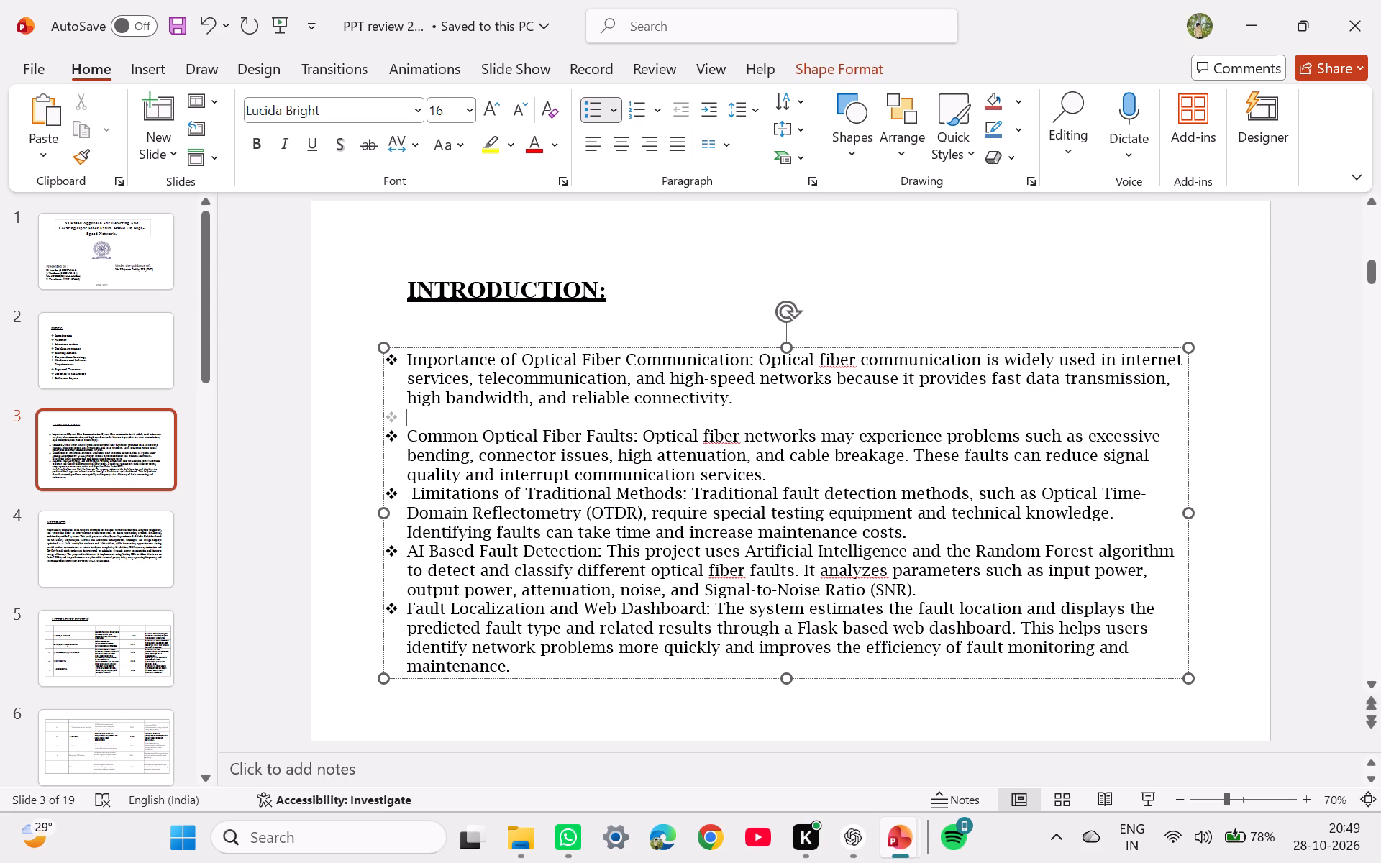
{"action": "left_click", "coordinate": [777, 477]}
{"action": "key", "text": "Return"}
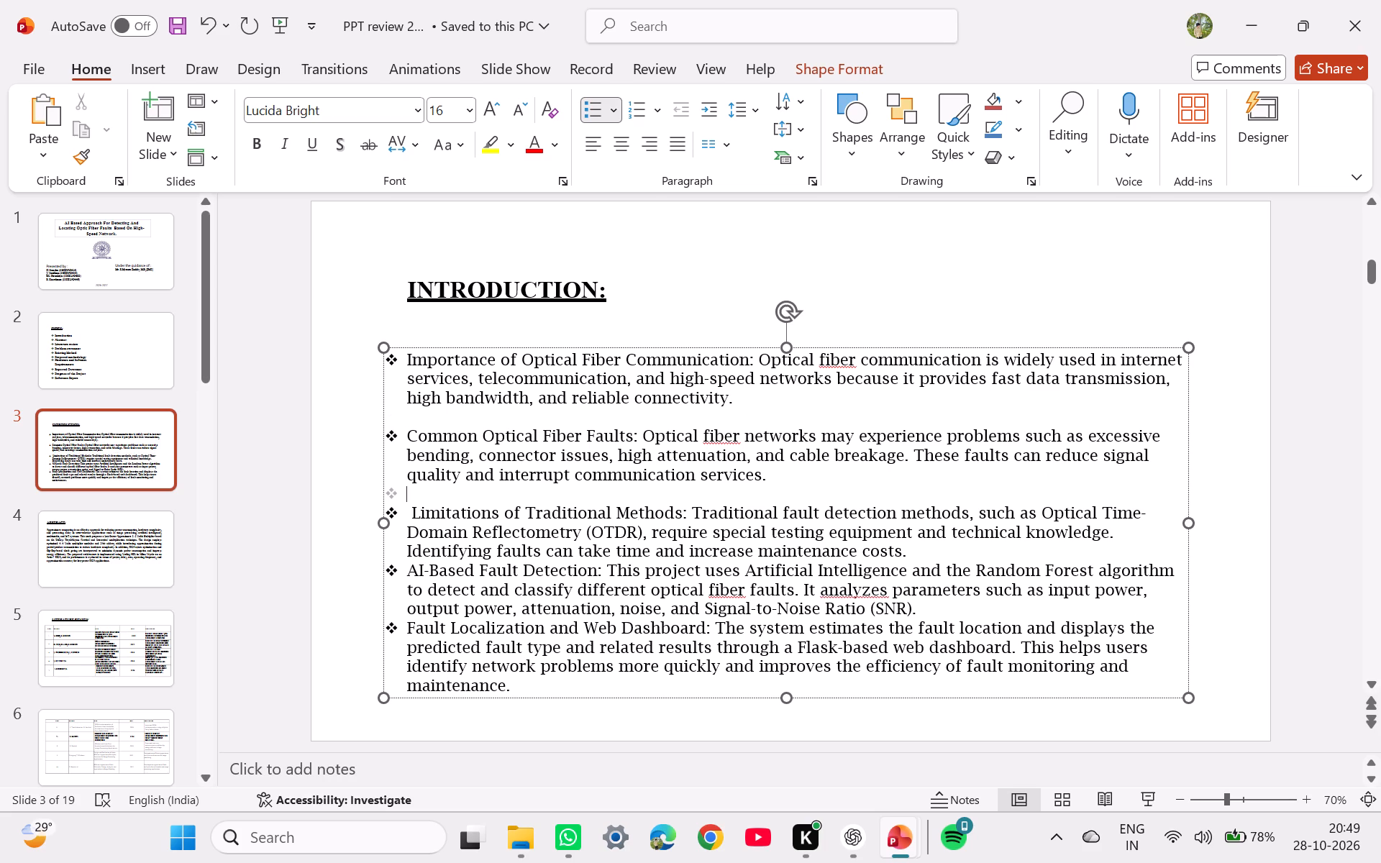
{"action": "left_click", "coordinate": [808, 404]}
{"action": "left_click", "coordinate": [915, 560]}
{"action": "key", "text": "Return"}
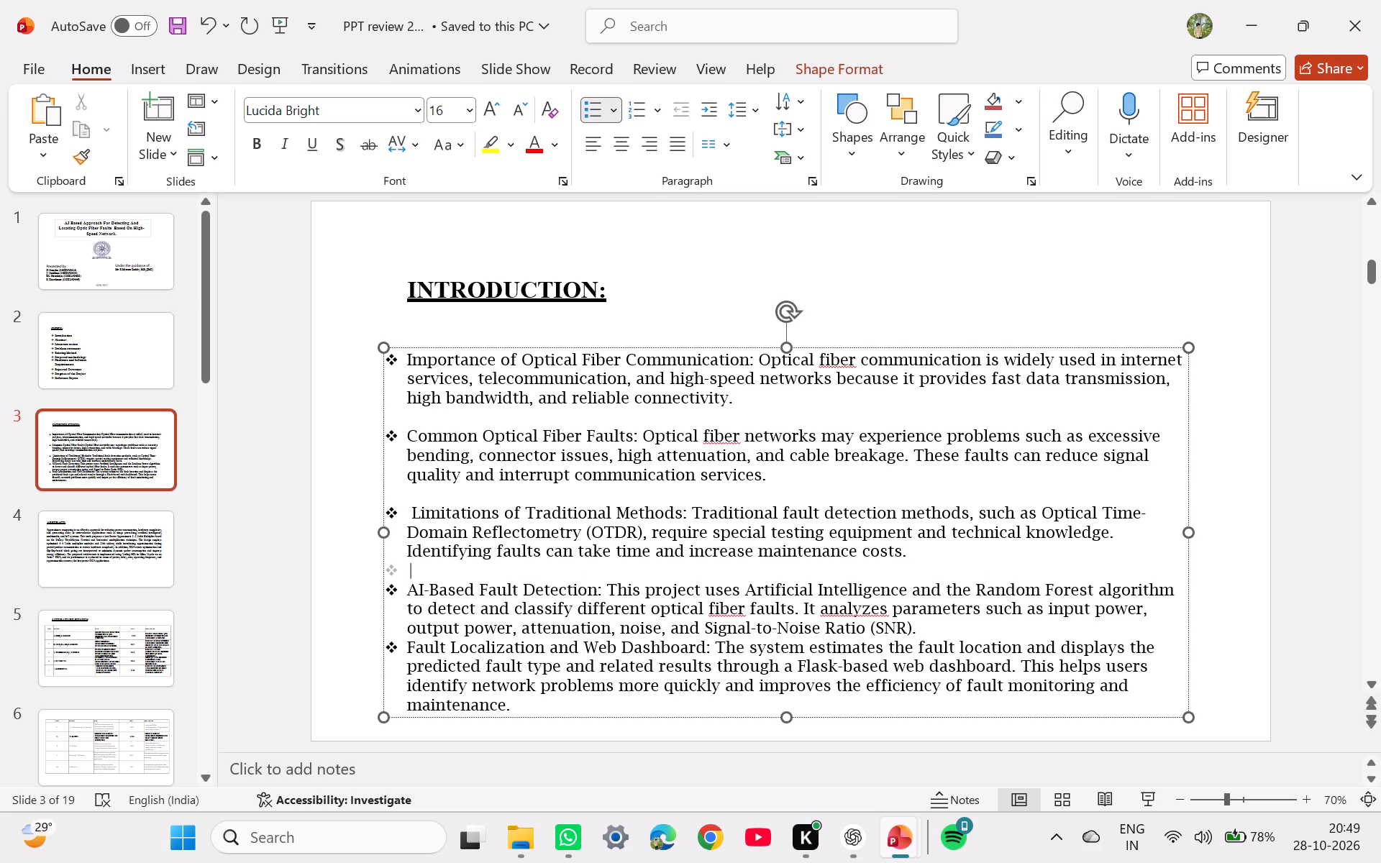
{"action": "left_click", "coordinate": [924, 631]}
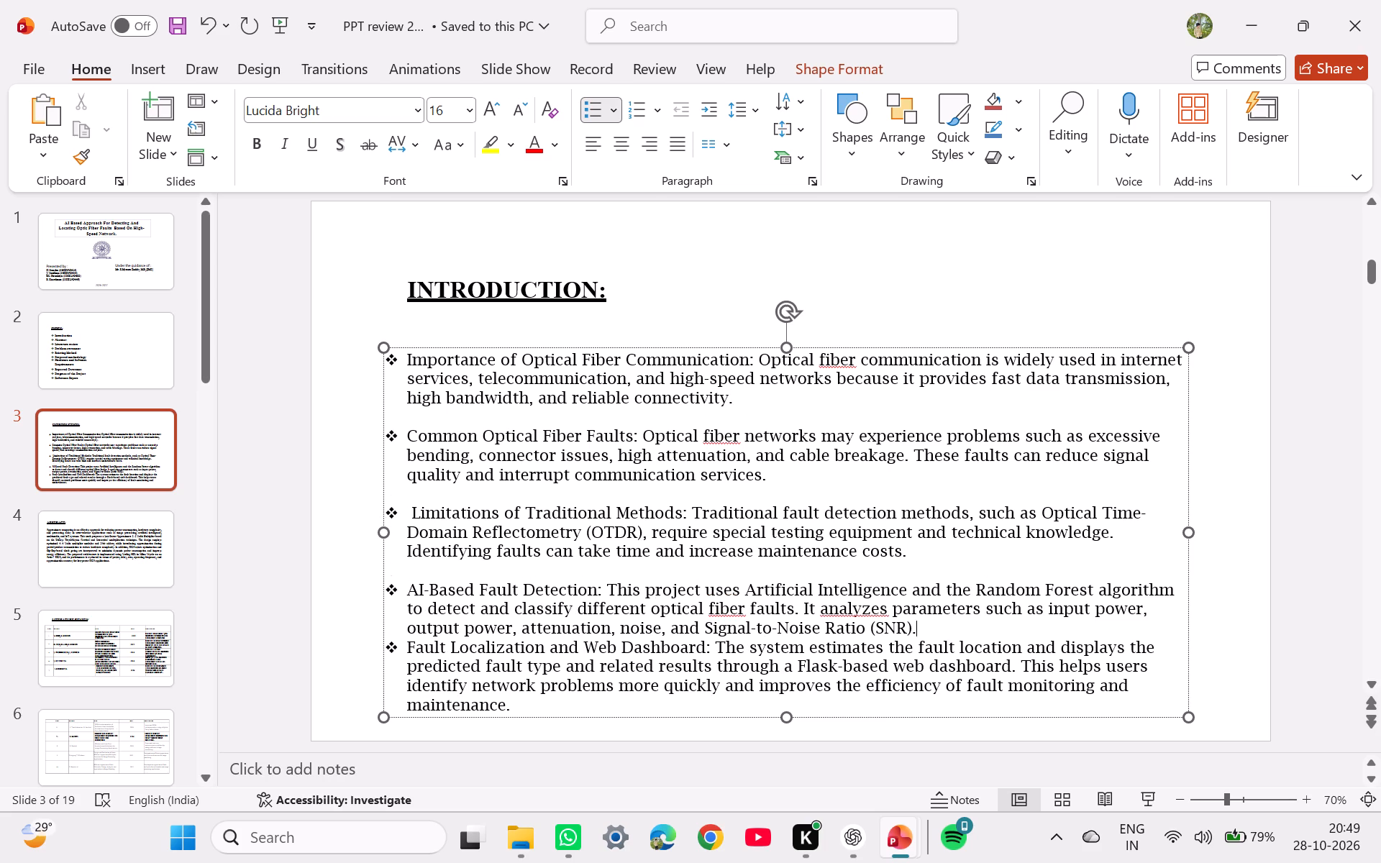
{"action": "key", "text": "Return"}
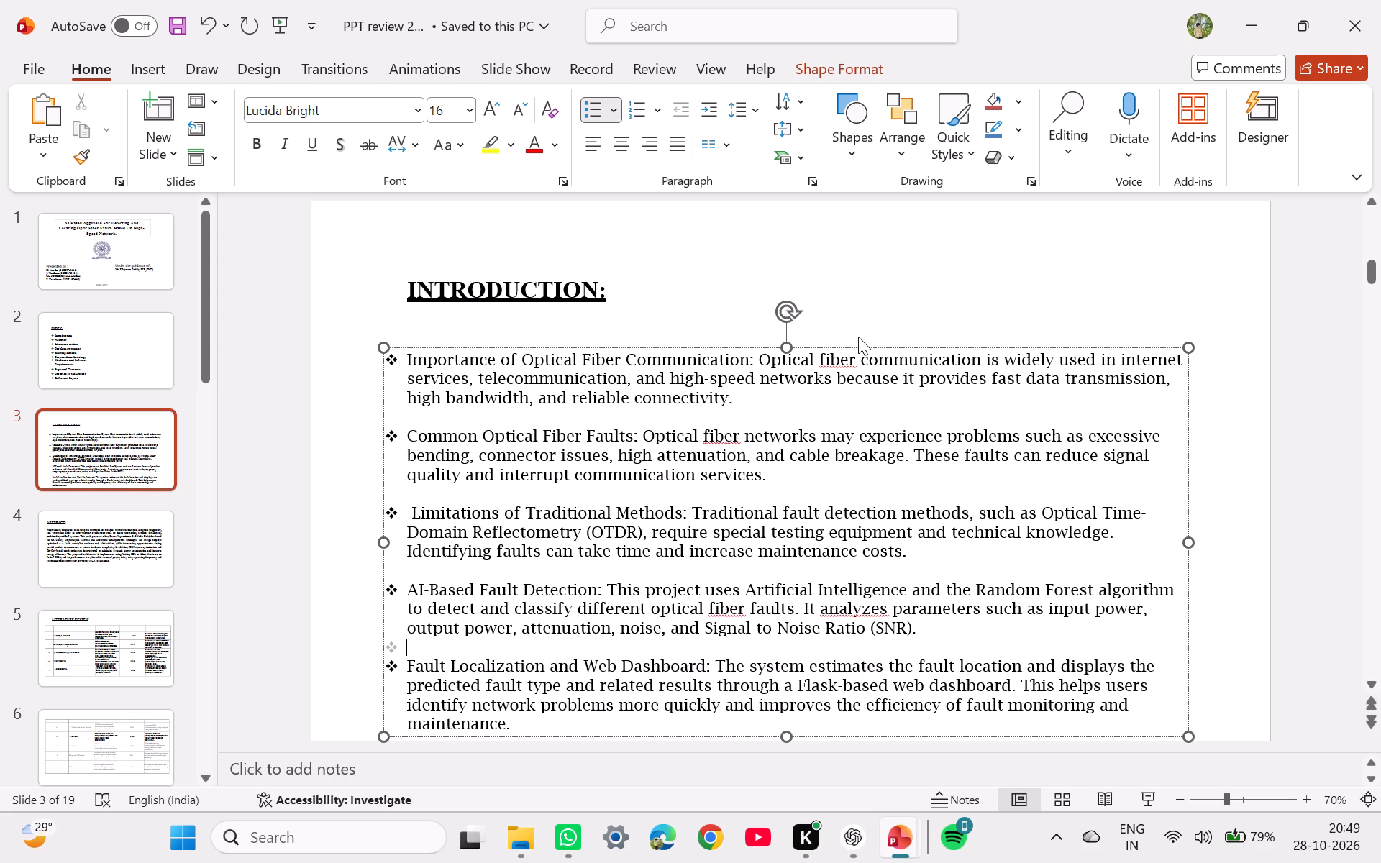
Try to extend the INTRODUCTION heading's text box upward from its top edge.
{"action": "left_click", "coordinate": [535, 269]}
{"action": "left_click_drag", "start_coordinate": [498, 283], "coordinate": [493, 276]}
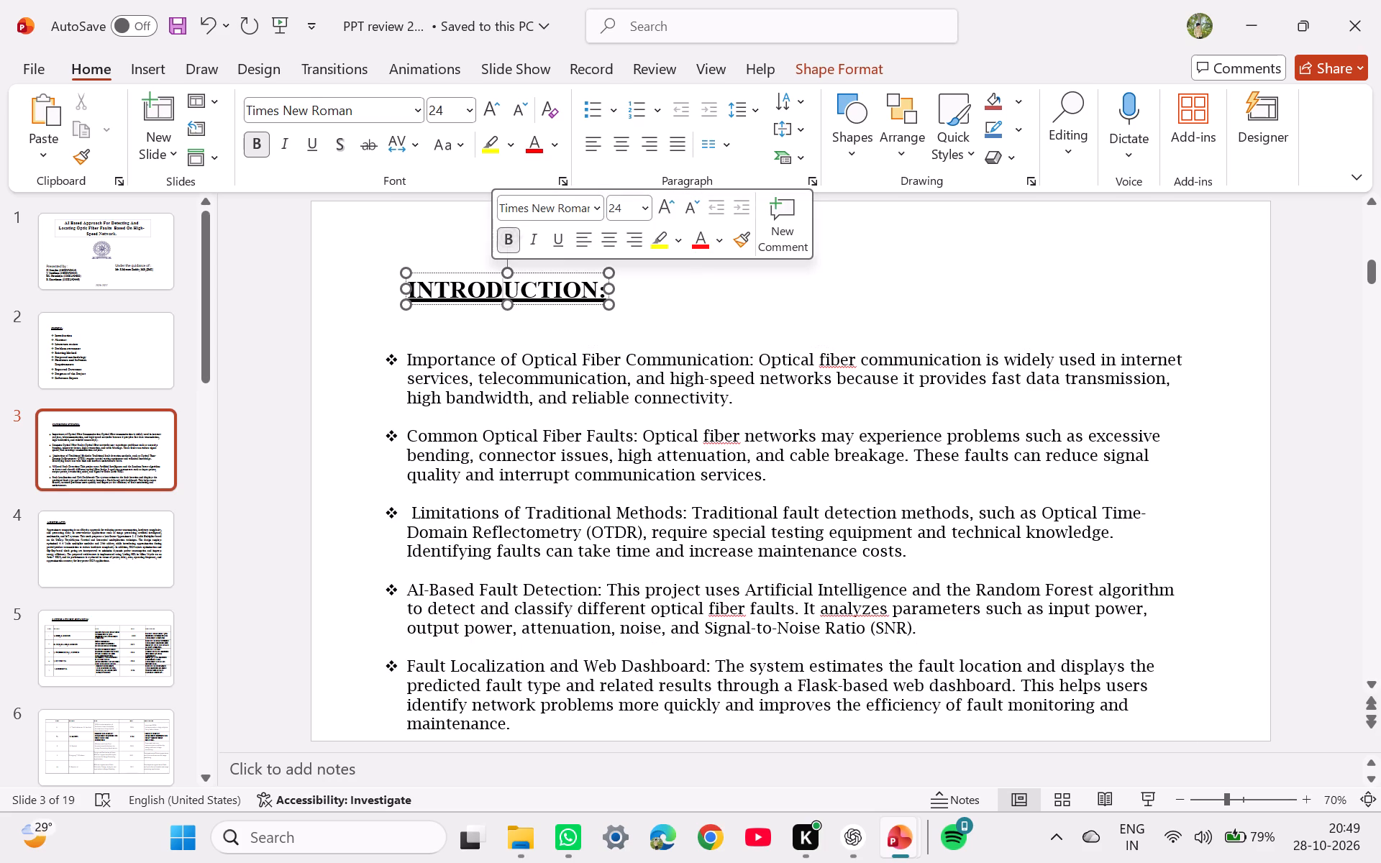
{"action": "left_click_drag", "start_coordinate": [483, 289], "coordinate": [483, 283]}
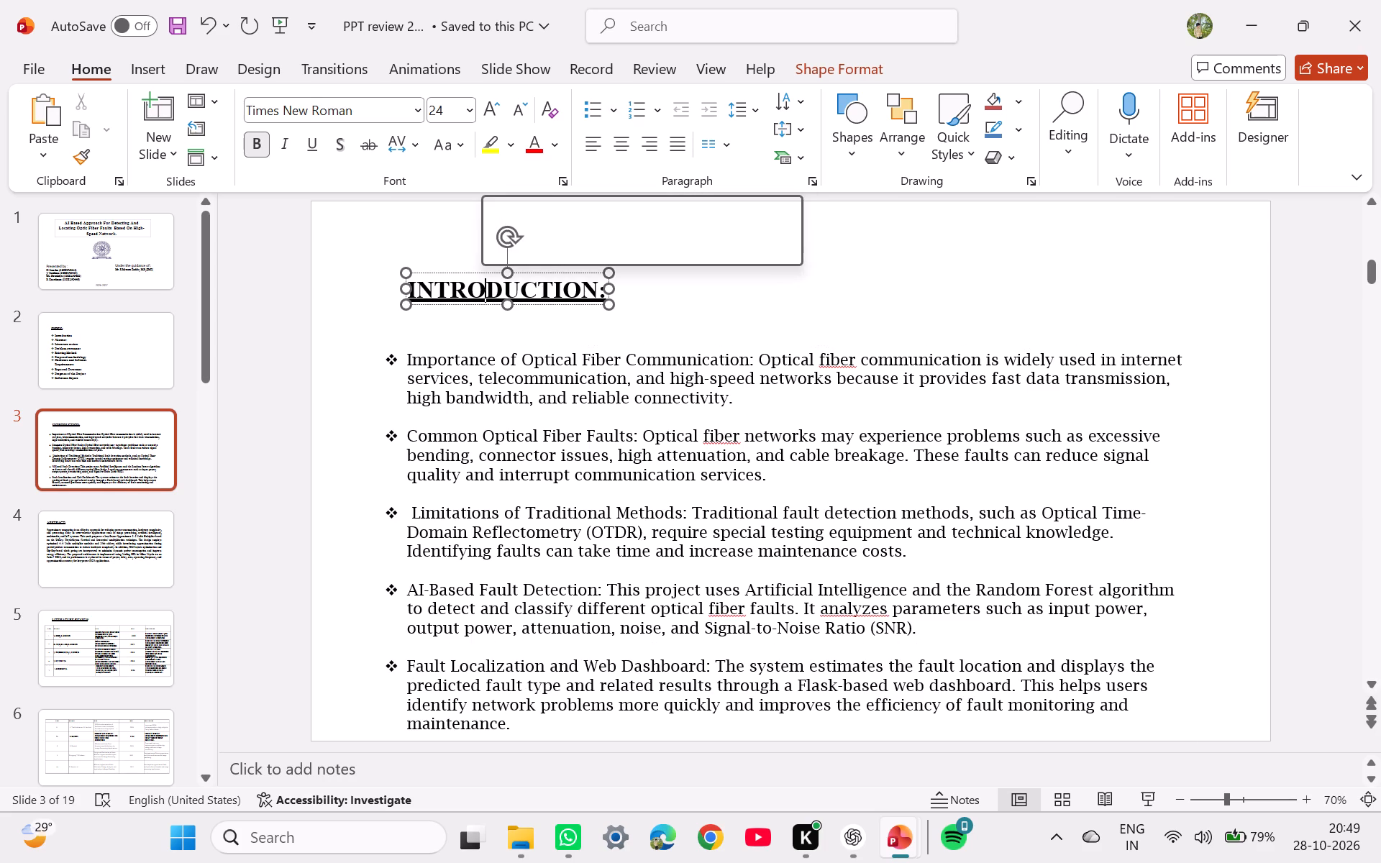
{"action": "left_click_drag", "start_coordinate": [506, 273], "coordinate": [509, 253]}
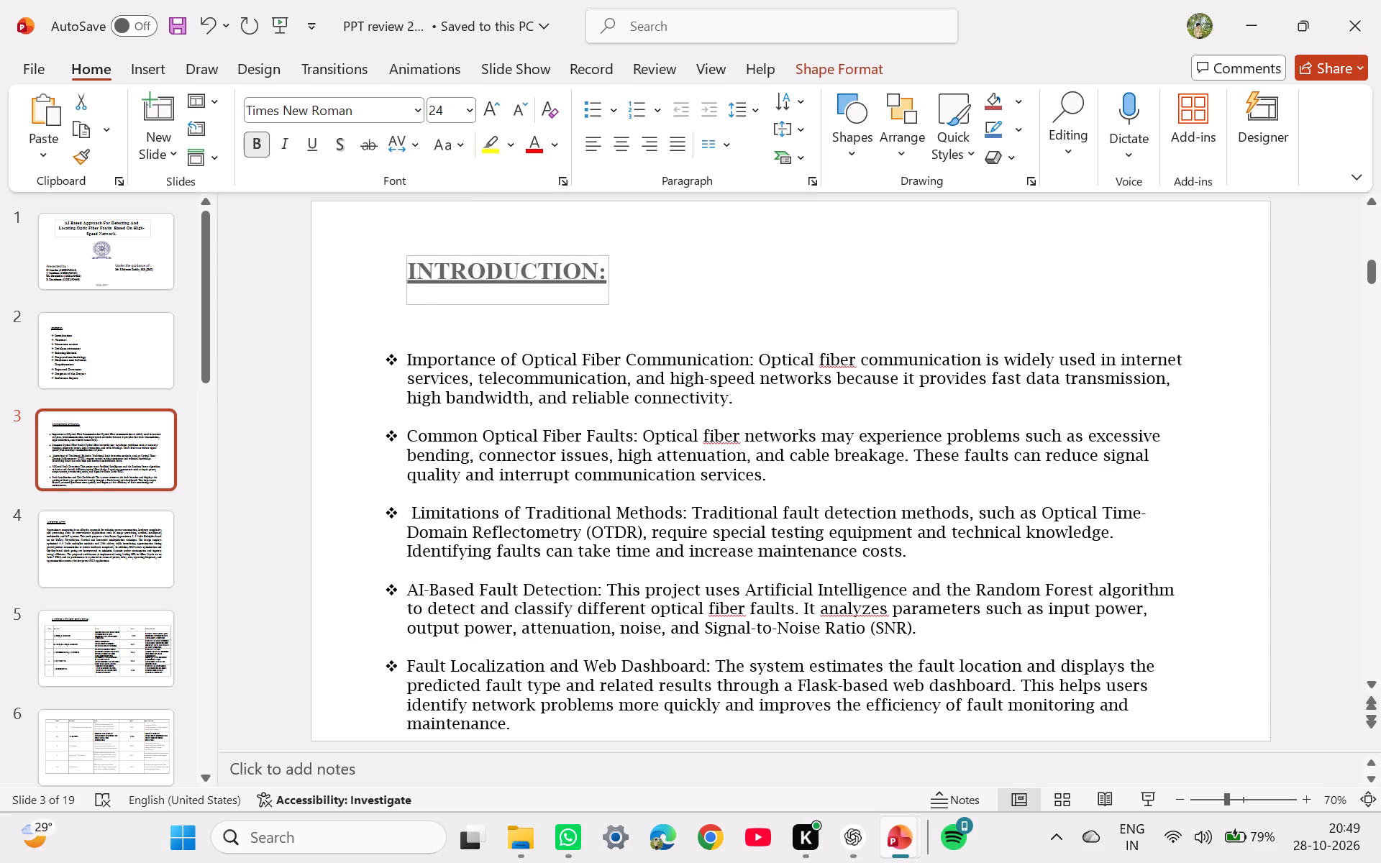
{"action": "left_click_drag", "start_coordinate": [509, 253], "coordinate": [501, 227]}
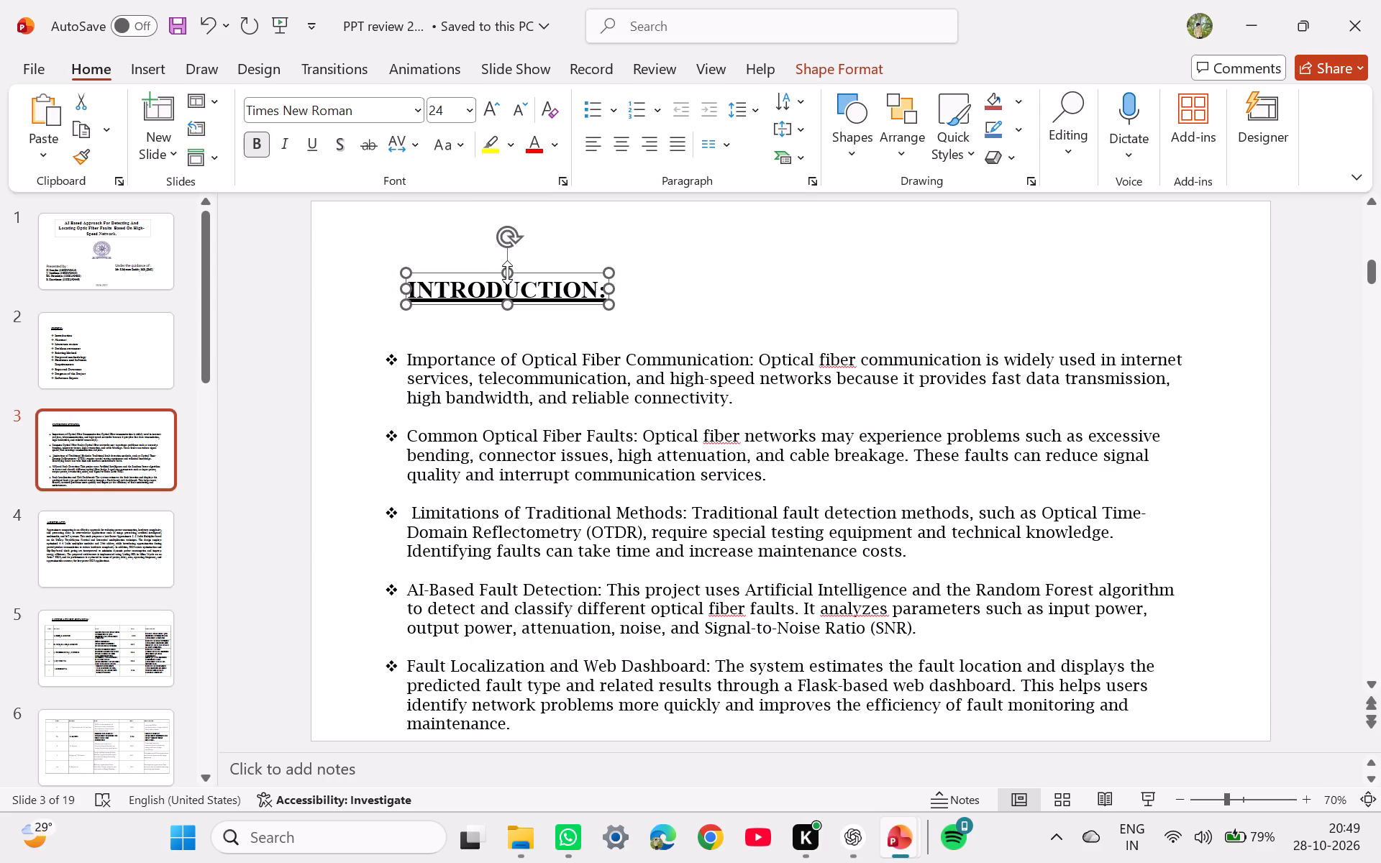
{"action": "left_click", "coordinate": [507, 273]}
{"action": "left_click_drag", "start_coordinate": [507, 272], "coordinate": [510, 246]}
Widen the INTRODUCTION heading's text box slightly, keeping the heading on one line.
{"action": "left_click_drag", "start_coordinate": [606, 300], "coordinate": [590, 295]}
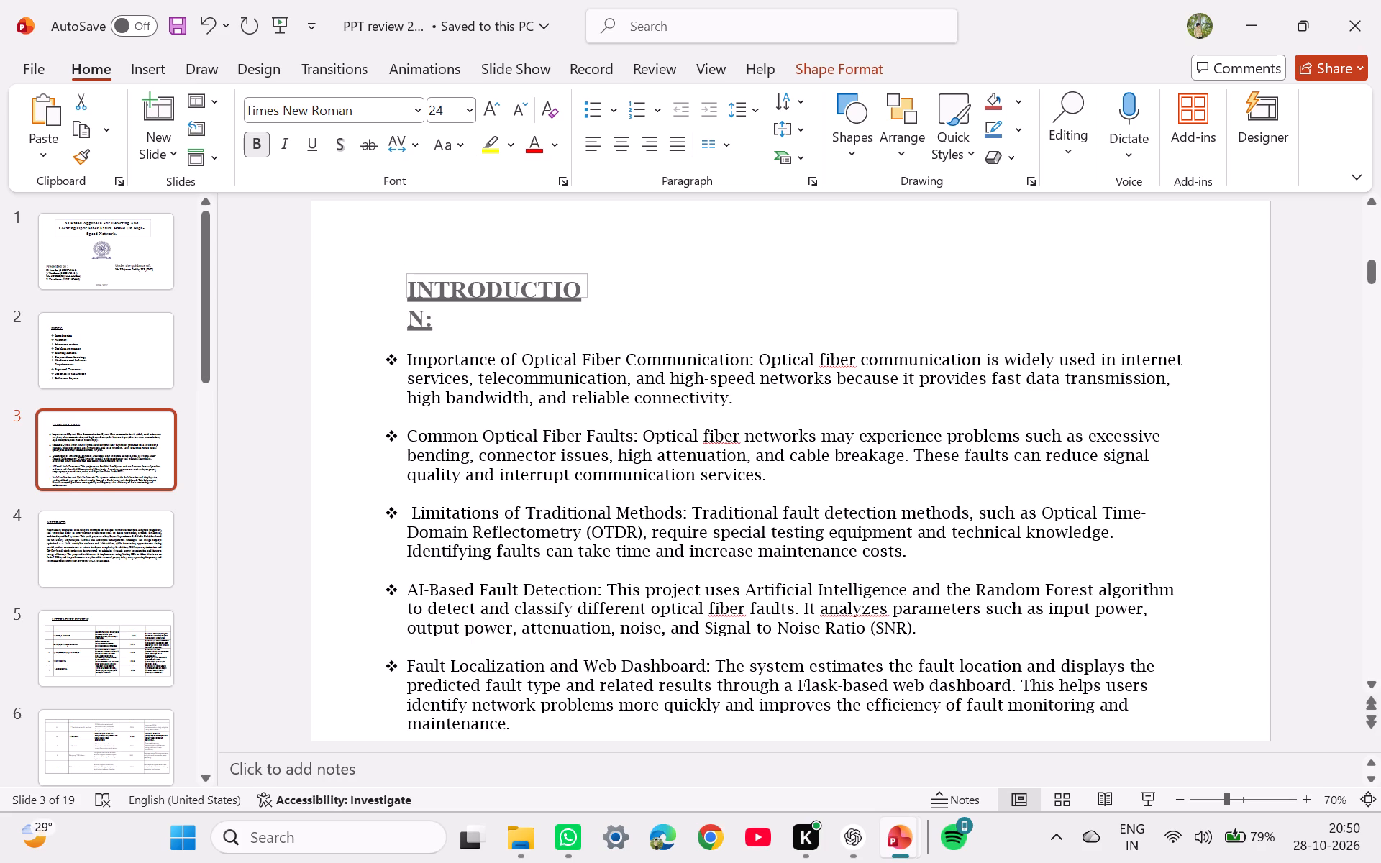
{"action": "left_click_drag", "start_coordinate": [590, 295], "coordinate": [612, 293]}
{"action": "left_click", "coordinate": [613, 291]}
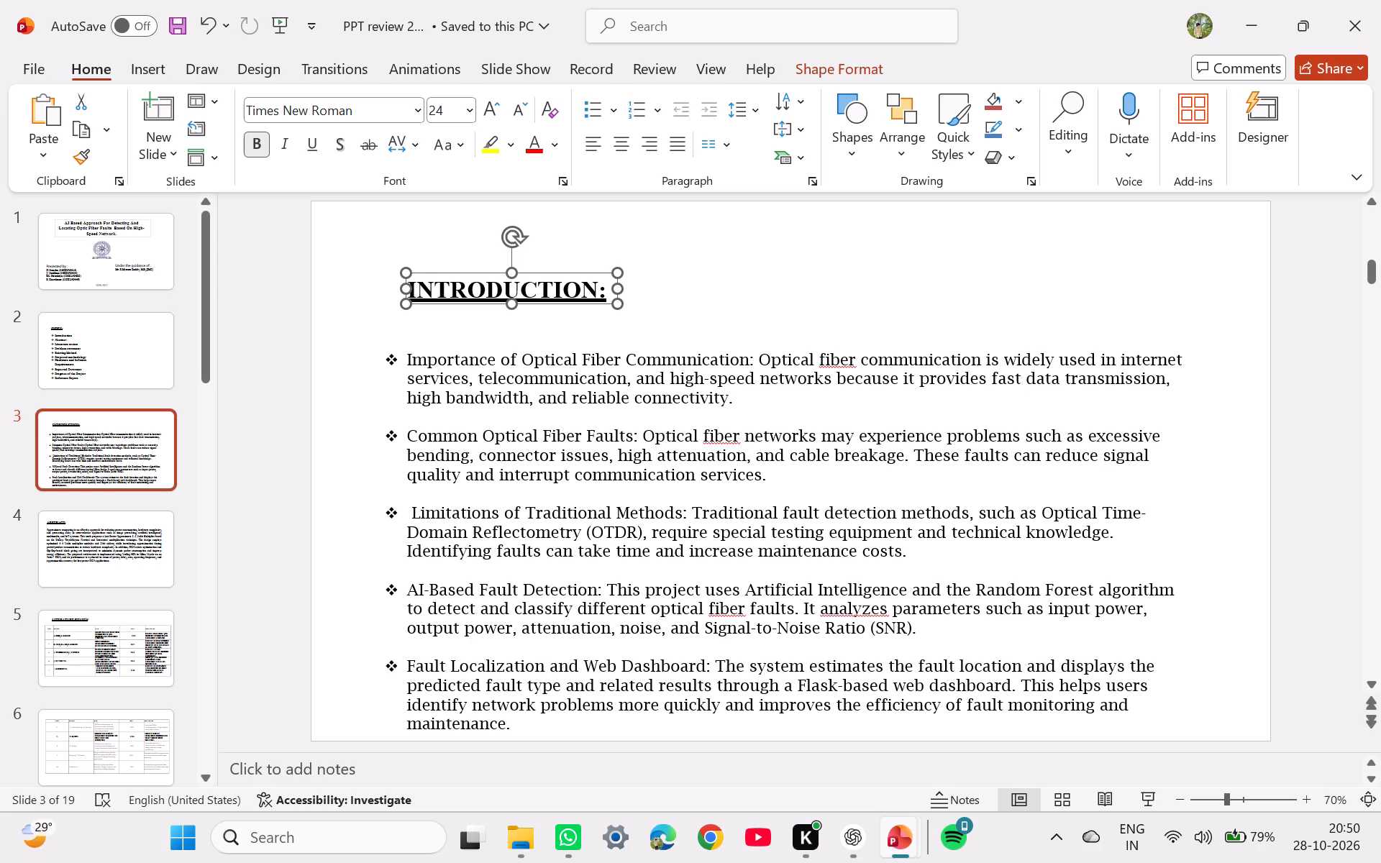
Stretch the INTRODUCTION heading's text box upward from its upper-left corner so the heading sits higher on slide 3.
{"action": "left_click_drag", "start_coordinate": [411, 271], "coordinate": [406, 270]}
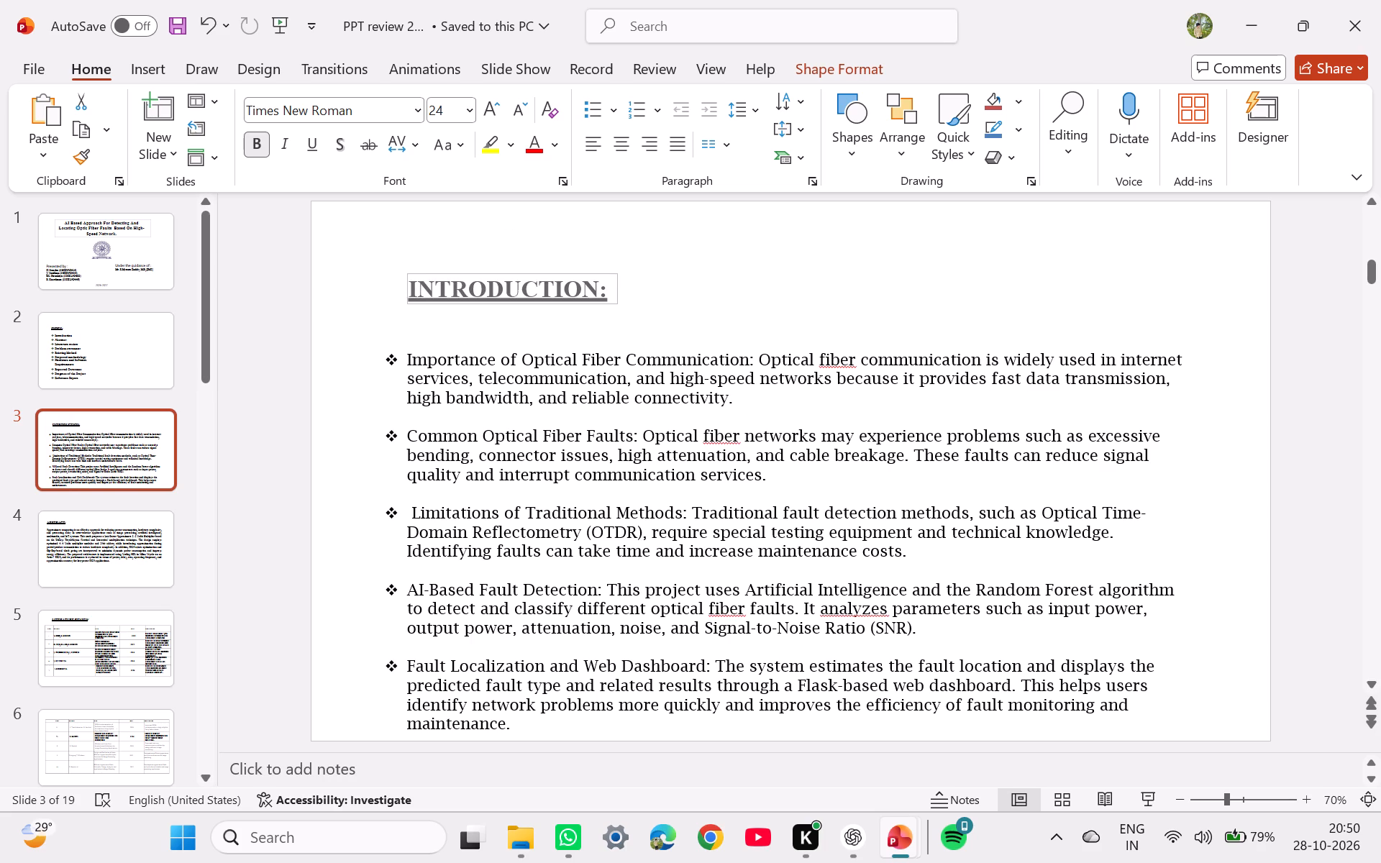
{"action": "left_click_drag", "start_coordinate": [406, 270], "coordinate": [397, 246]}
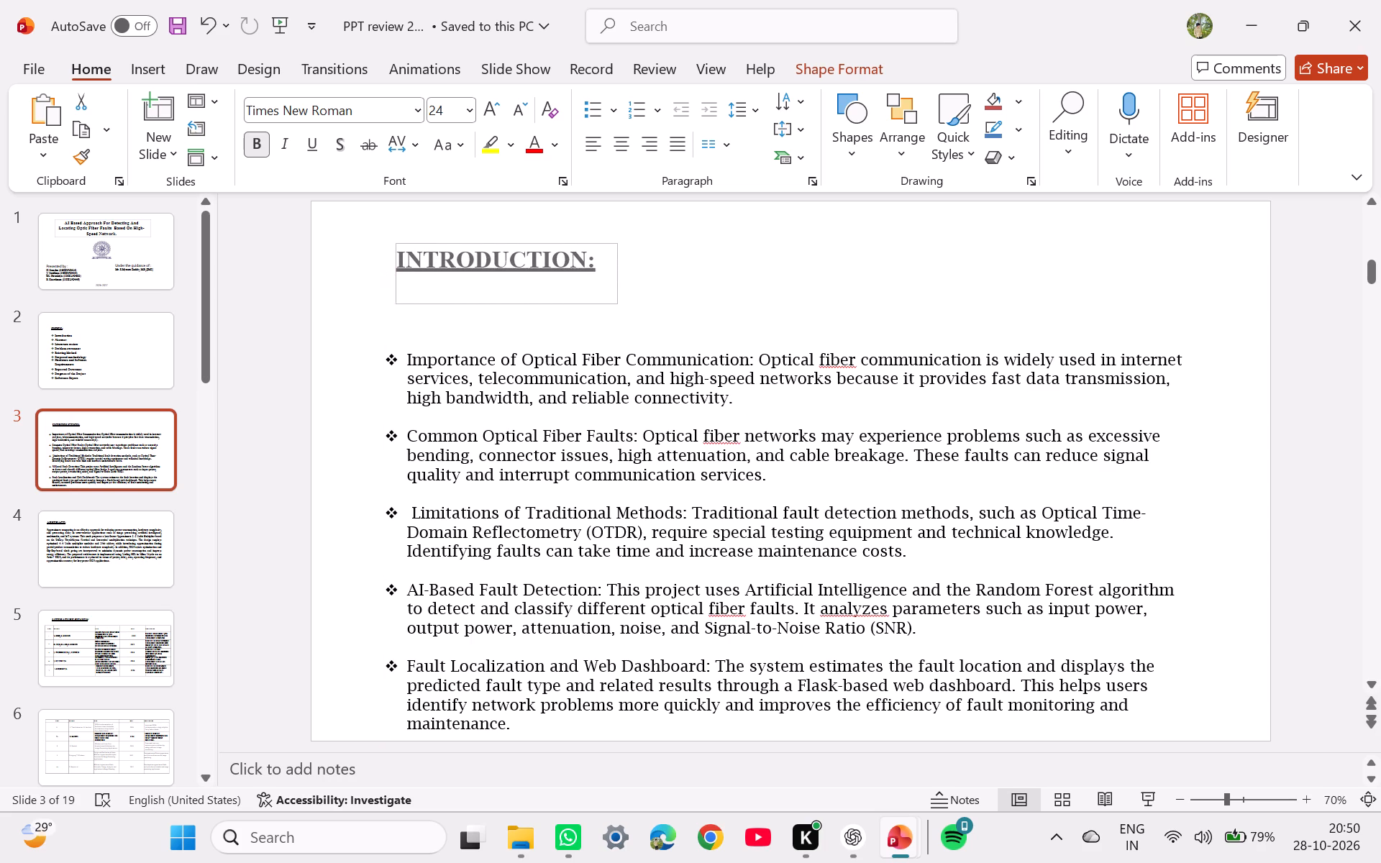
{"action": "left_click_drag", "start_coordinate": [397, 246], "coordinate": [402, 240]}
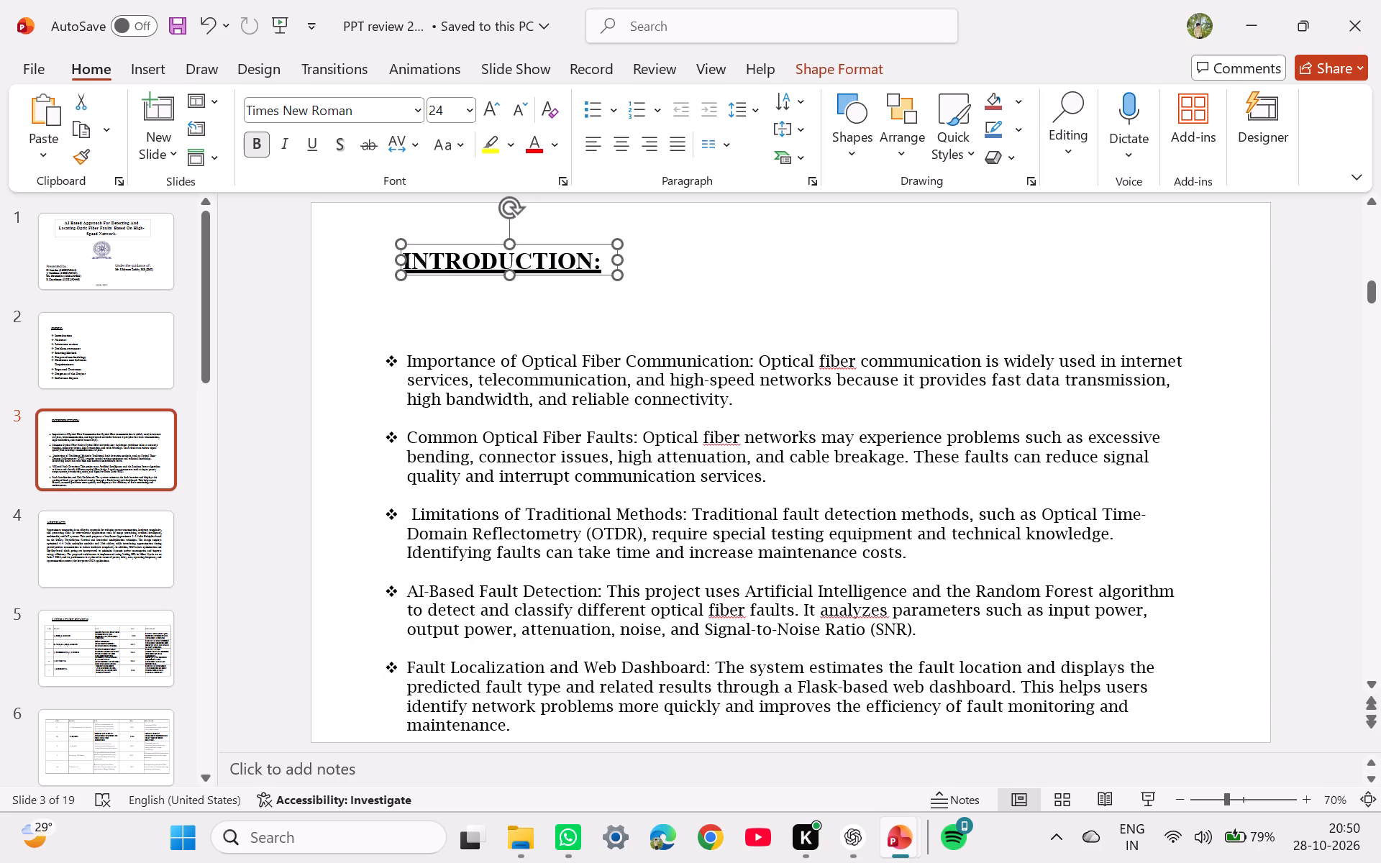
Stretch the Introduction bullet list's text box upward so the five points start closer beneath the heading.
{"action": "left_click", "coordinate": [491, 428]}
{"action": "left_click_drag", "start_coordinate": [788, 342], "coordinate": [788, 315]}
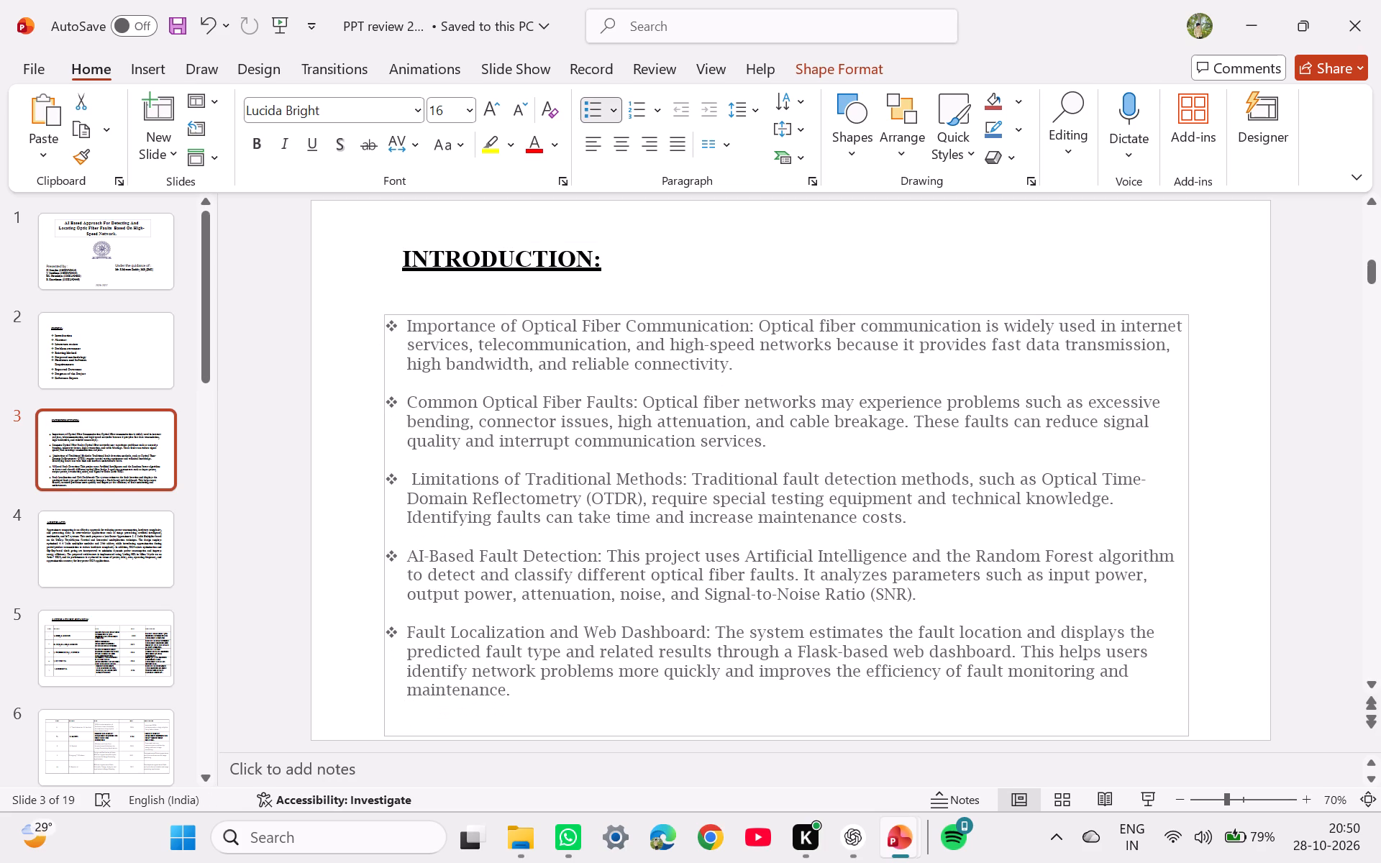
{"action": "left_click_drag", "start_coordinate": [788, 315], "coordinate": [792, 296]}
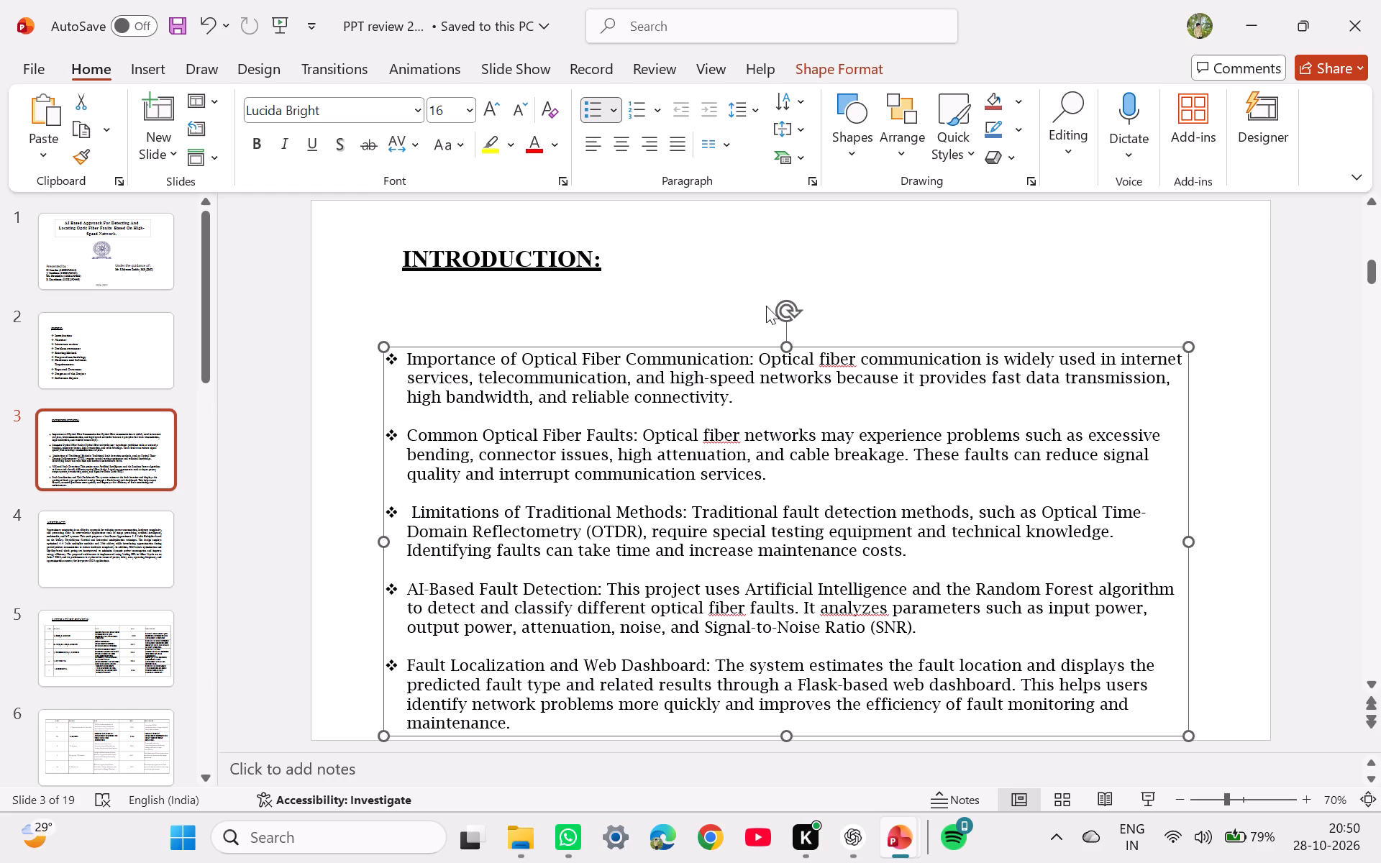
{"action": "left_click_drag", "start_coordinate": [383, 344], "coordinate": [378, 332]}
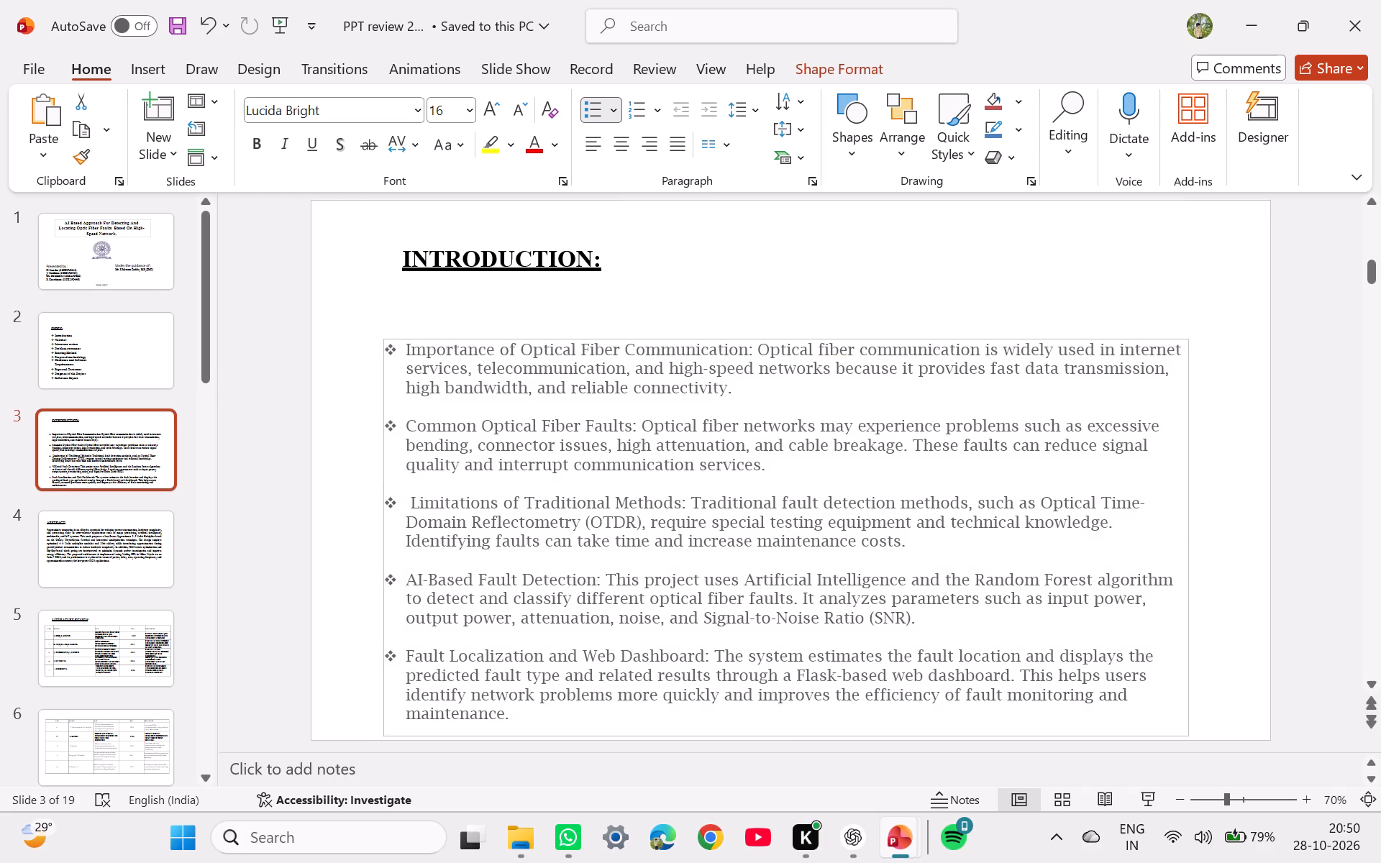
{"action": "left_click_drag", "start_coordinate": [378, 332], "coordinate": [386, 301]}
{"action": "left_click", "coordinate": [334, 321]}
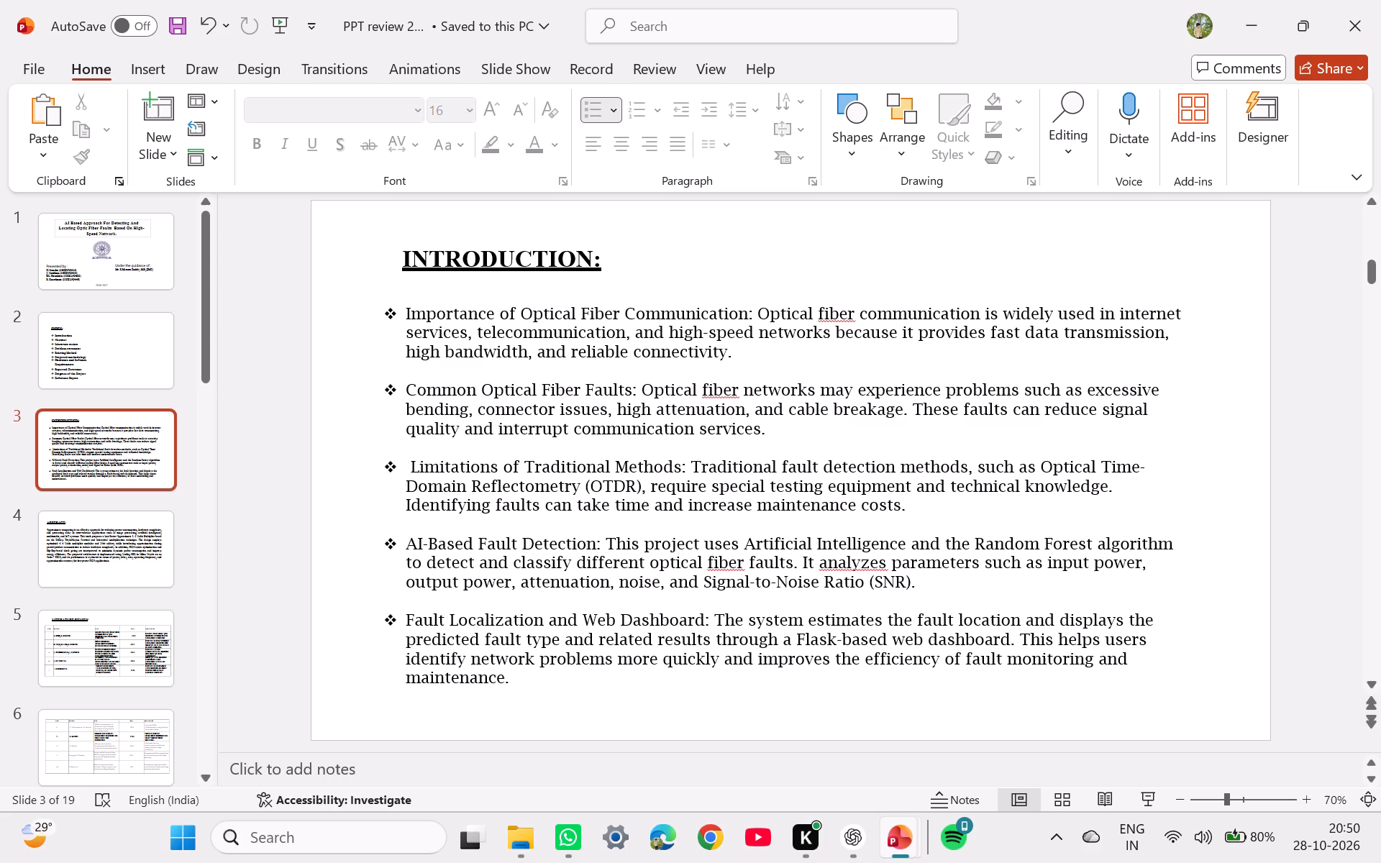
Copy the ABSTRACT: heading text on slide 4.
{"action": "left_click", "coordinate": [131, 249]}
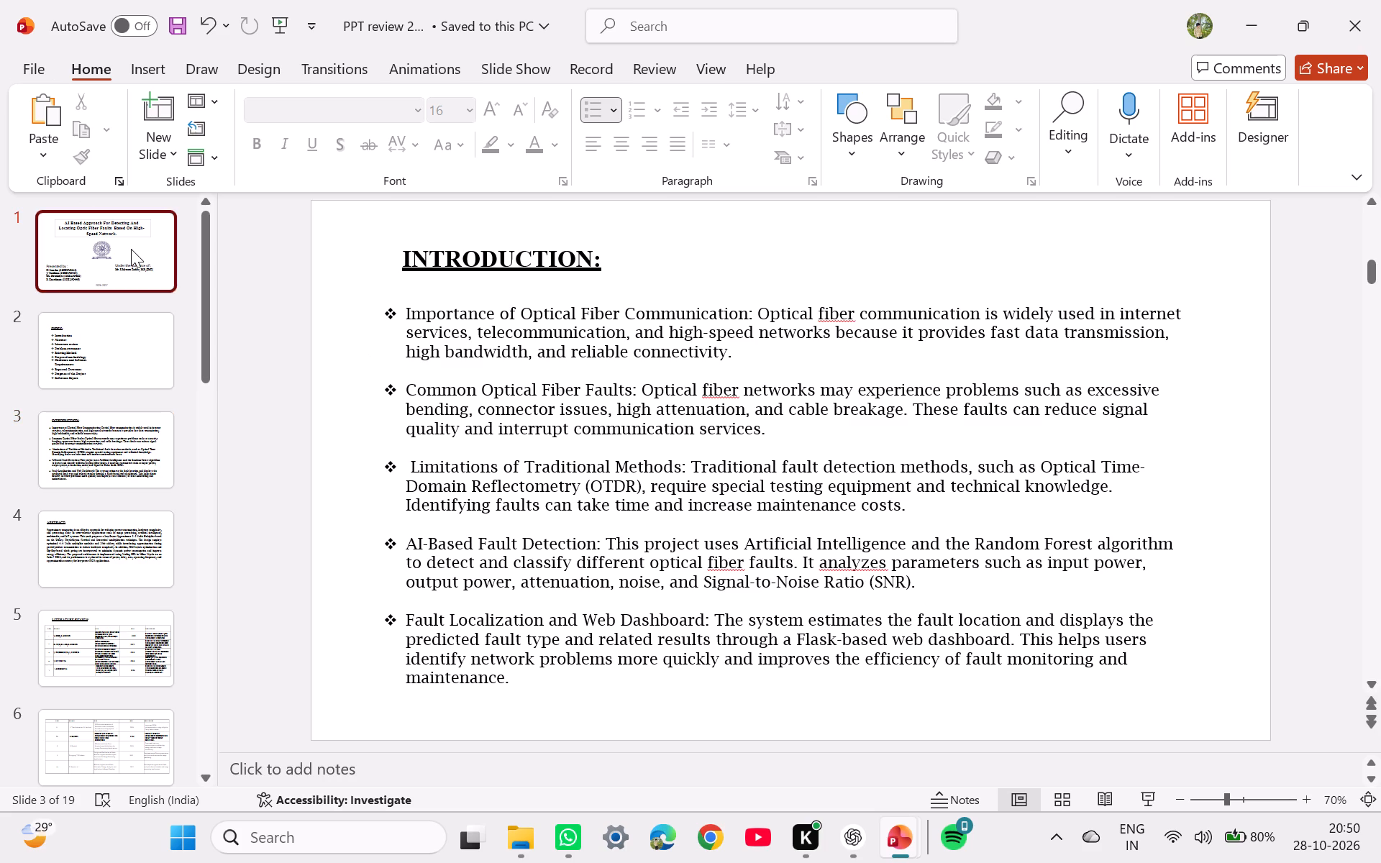
{"action": "left_click", "coordinate": [113, 461]}
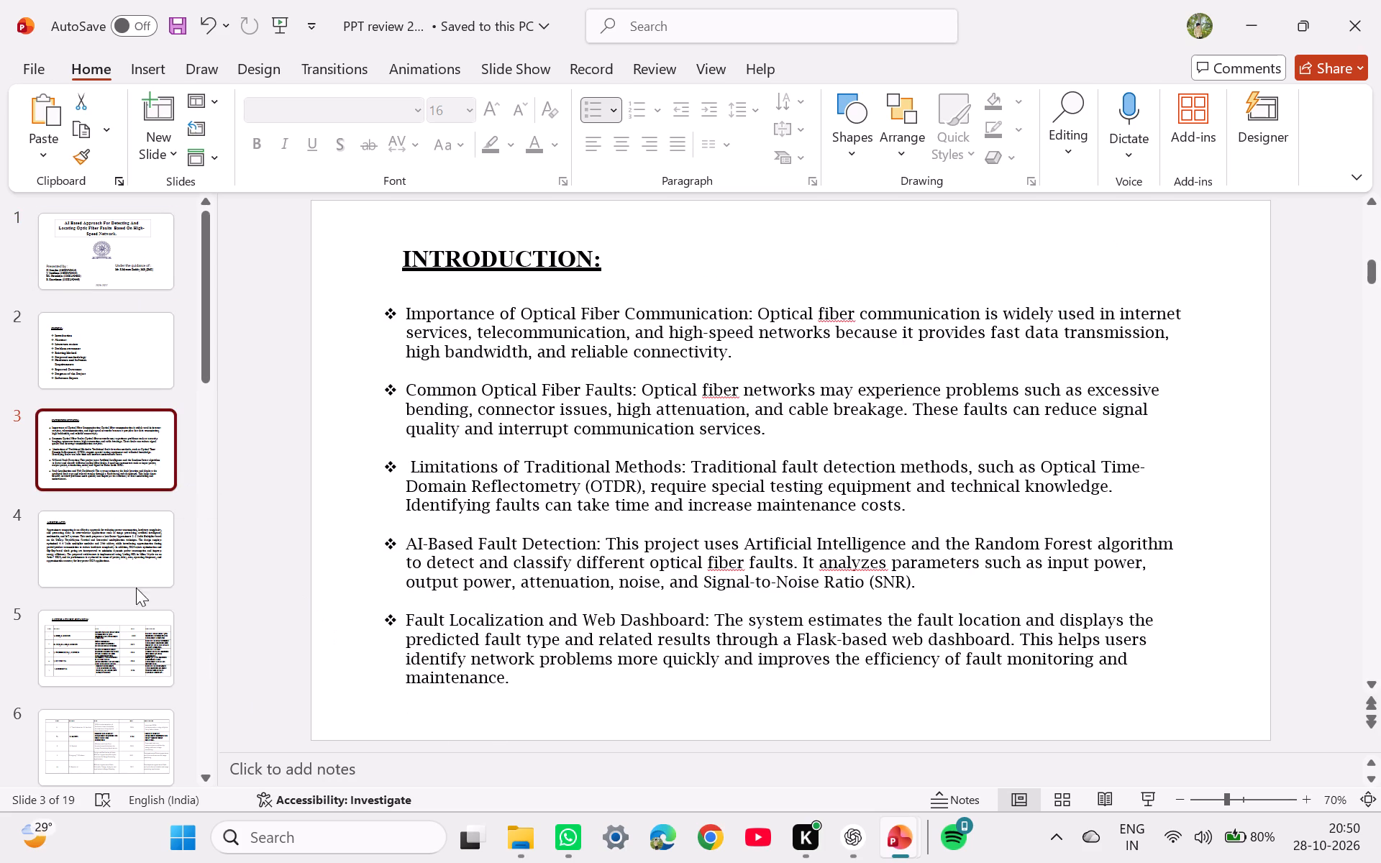
{"action": "left_click", "coordinate": [115, 569]}
{"action": "left_click", "coordinate": [506, 277]}
{"action": "left_click_drag", "start_coordinate": [506, 277], "coordinate": [419, 276]}
{"action": "left_click", "coordinate": [419, 276]}
{"action": "key", "text": "ctrl+a"}
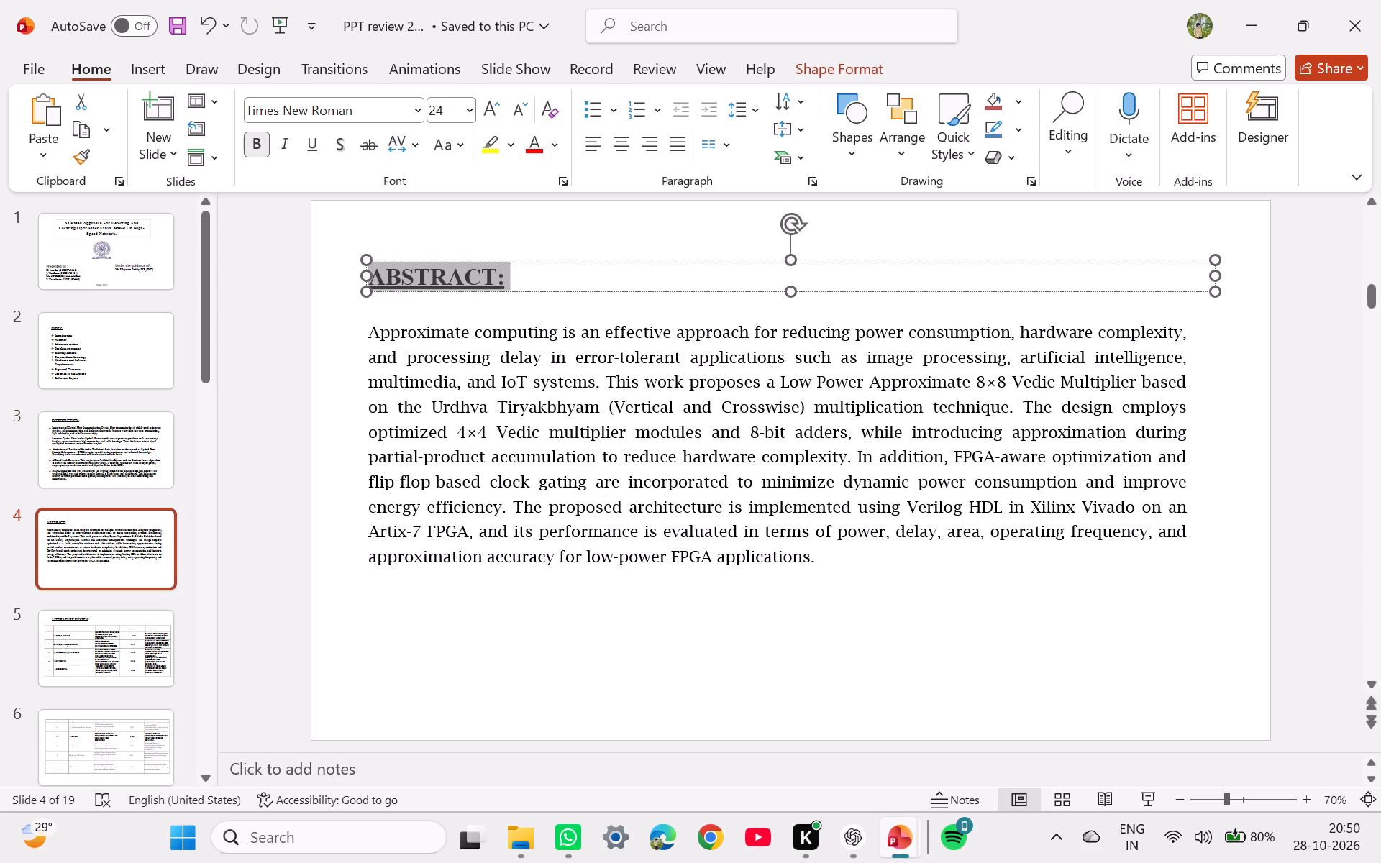
{"action": "key", "text": "ctrl+c"}
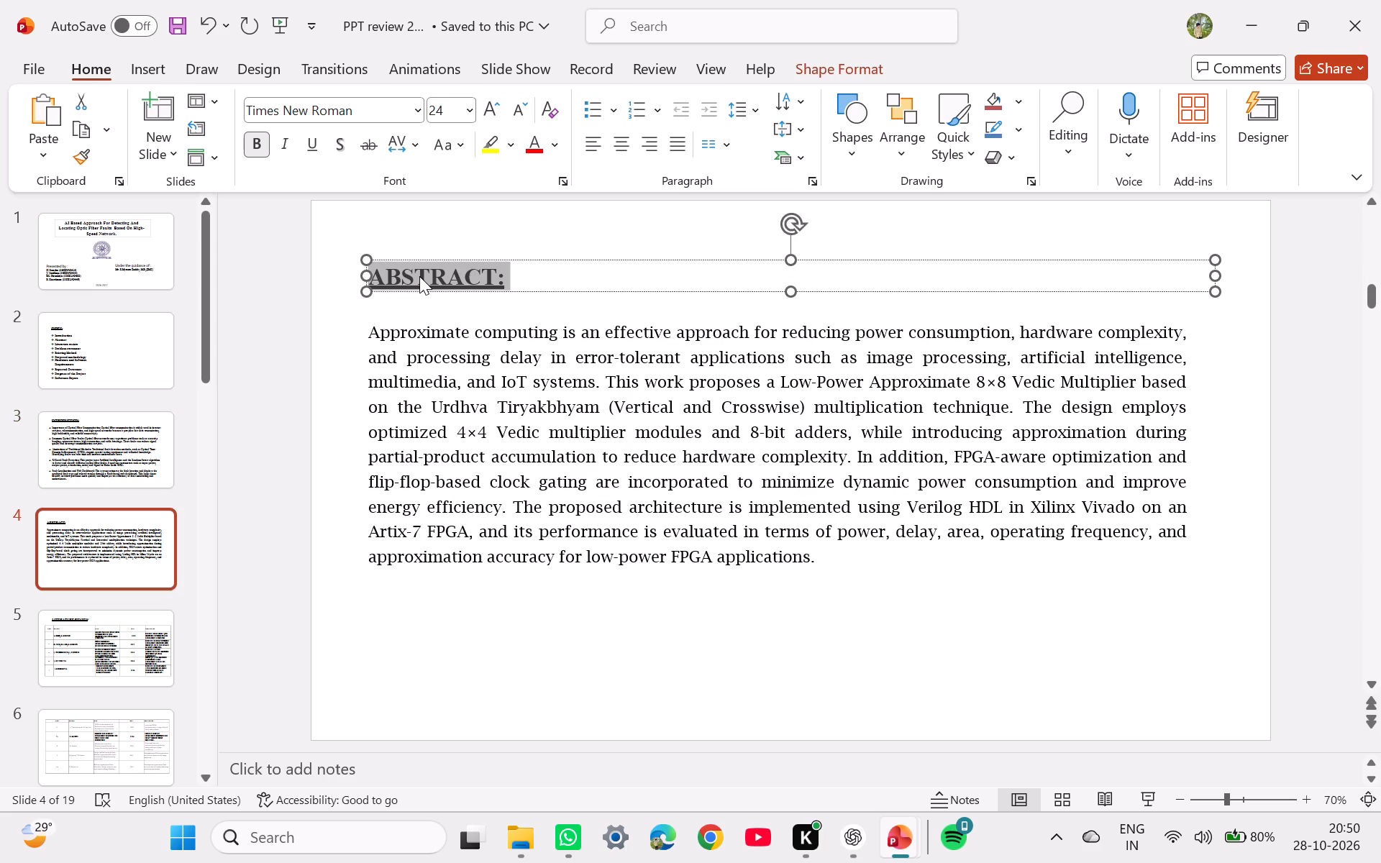
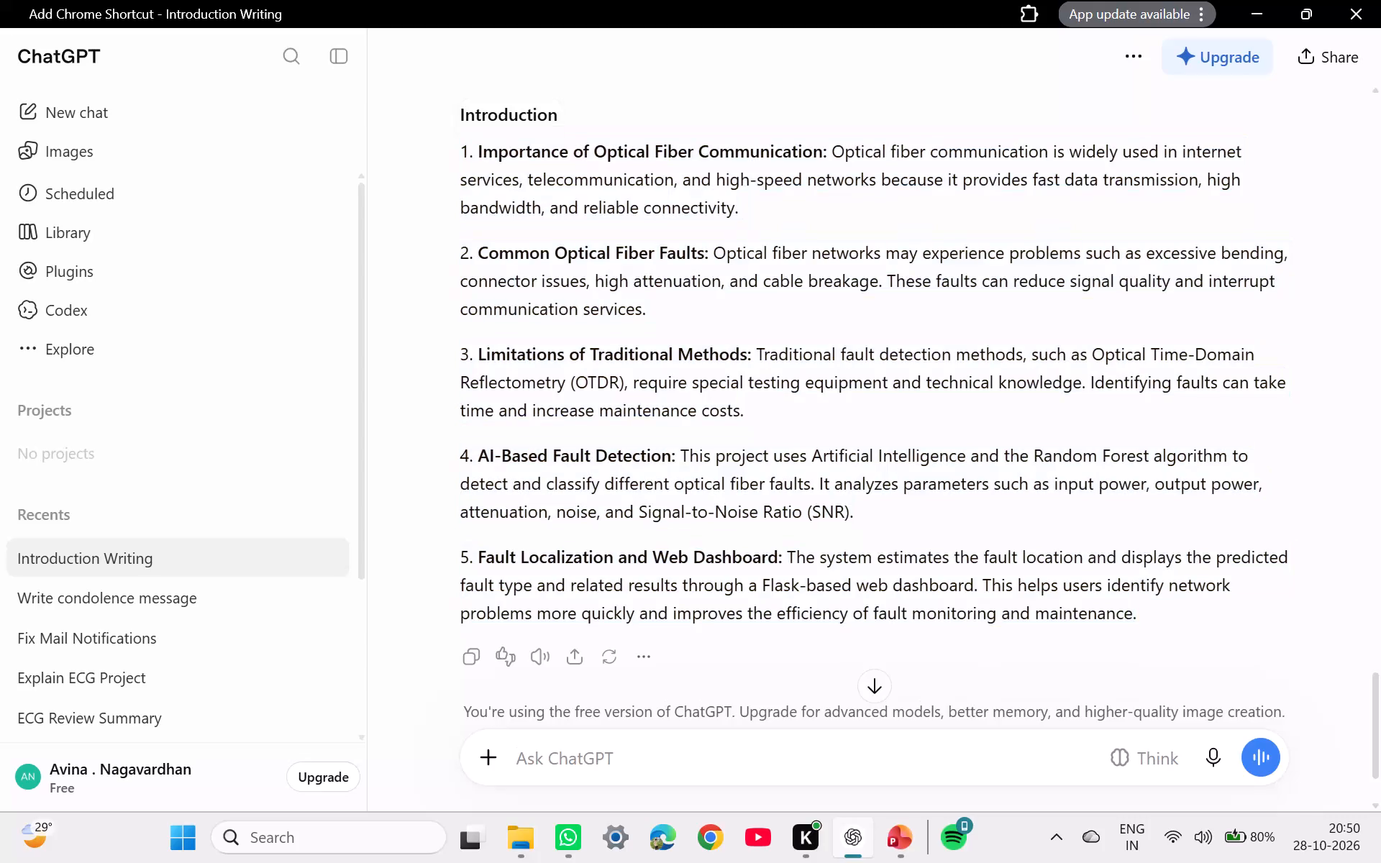
Send the copied heading "ABSTRACT:" as a new prompt in the Introduction Writing chat in ChatGPT.
{"action": "key", "text": "ctrl+v"}
{"action": "key", "text": "Return"}
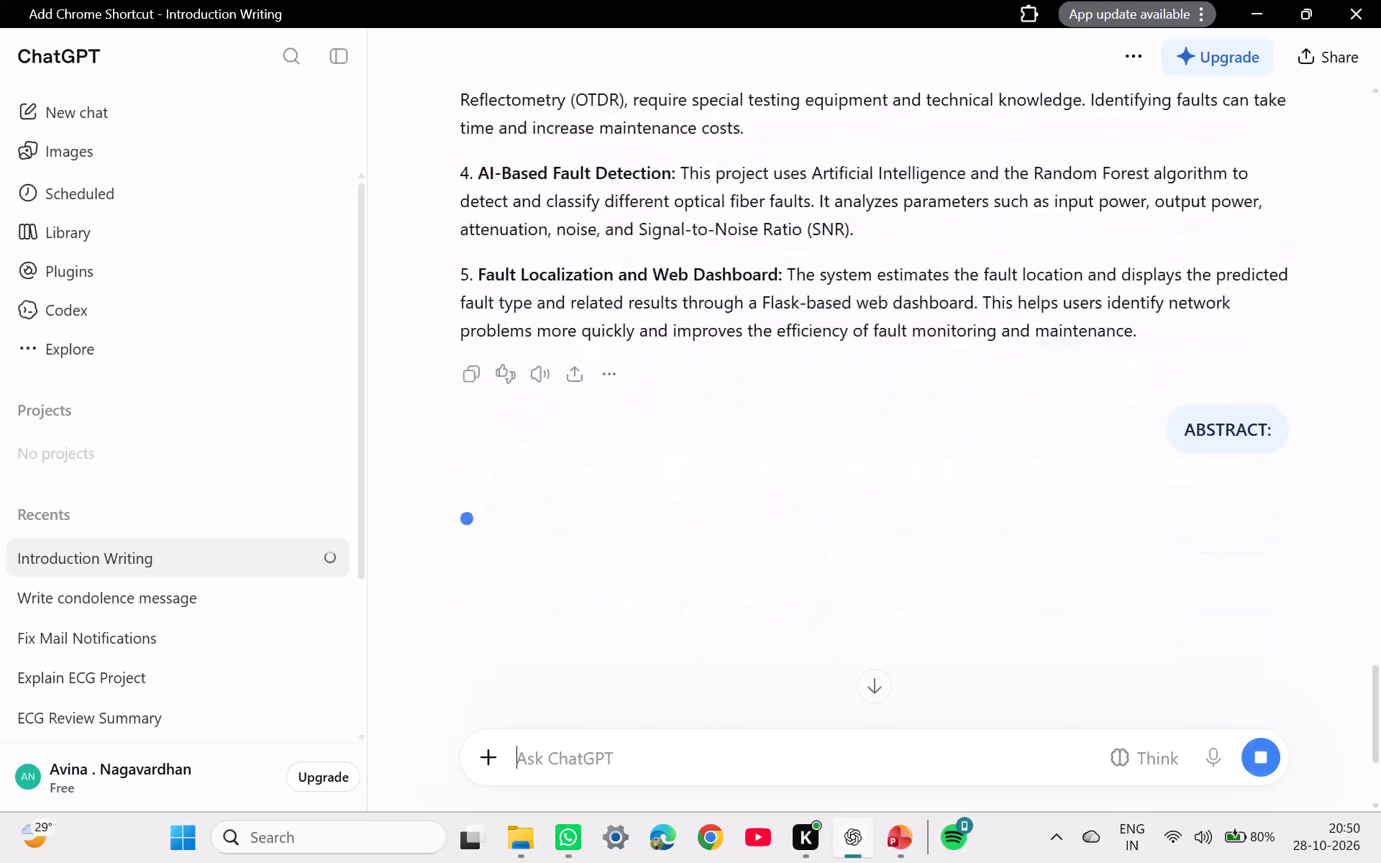
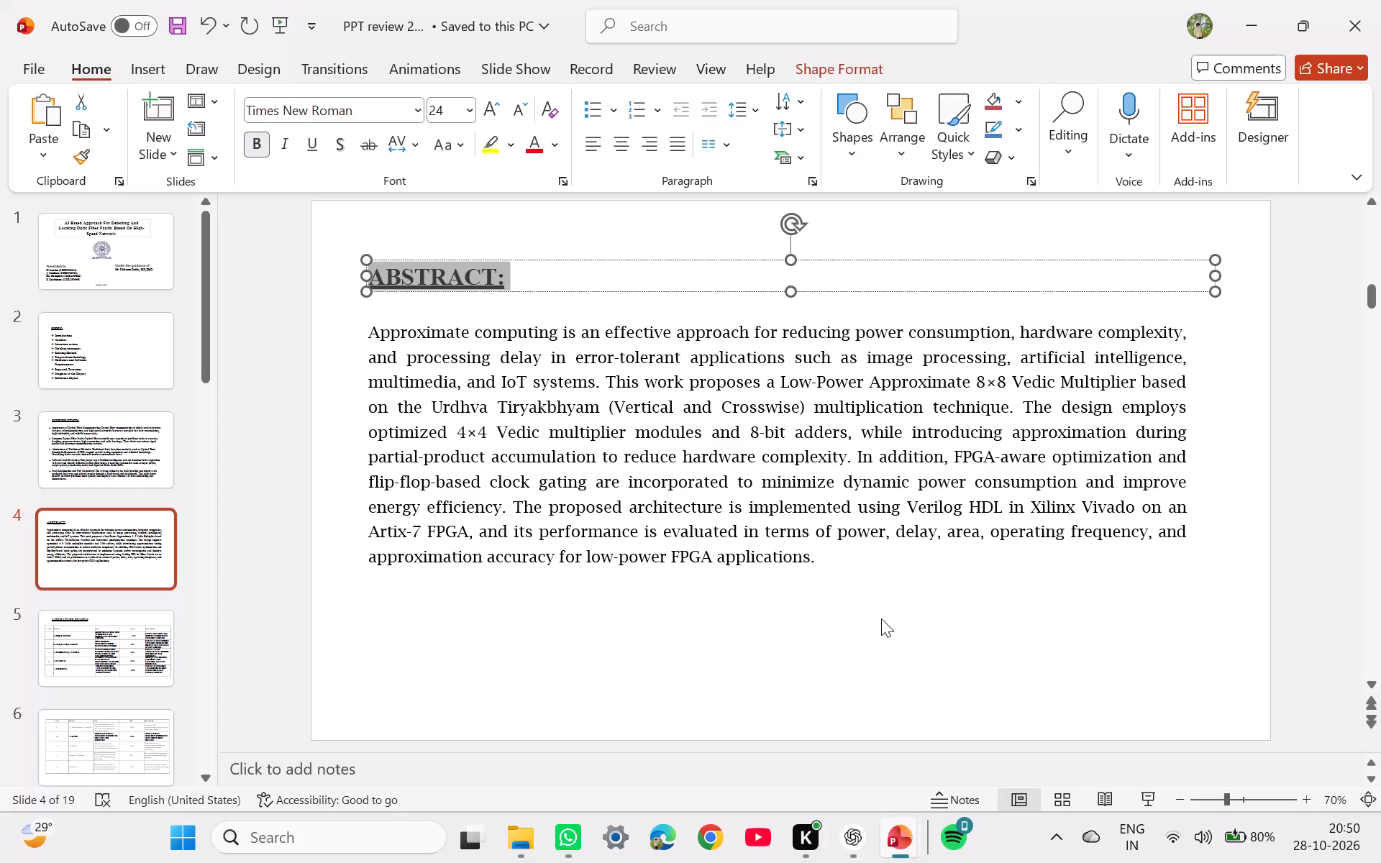
Return to the Introduction Writing chat in ChatGPT and send the prompt "para" for the abstract.
{"action": "left_click", "coordinate": [881, 618]}
{"action": "left_click", "coordinate": [767, 535]}
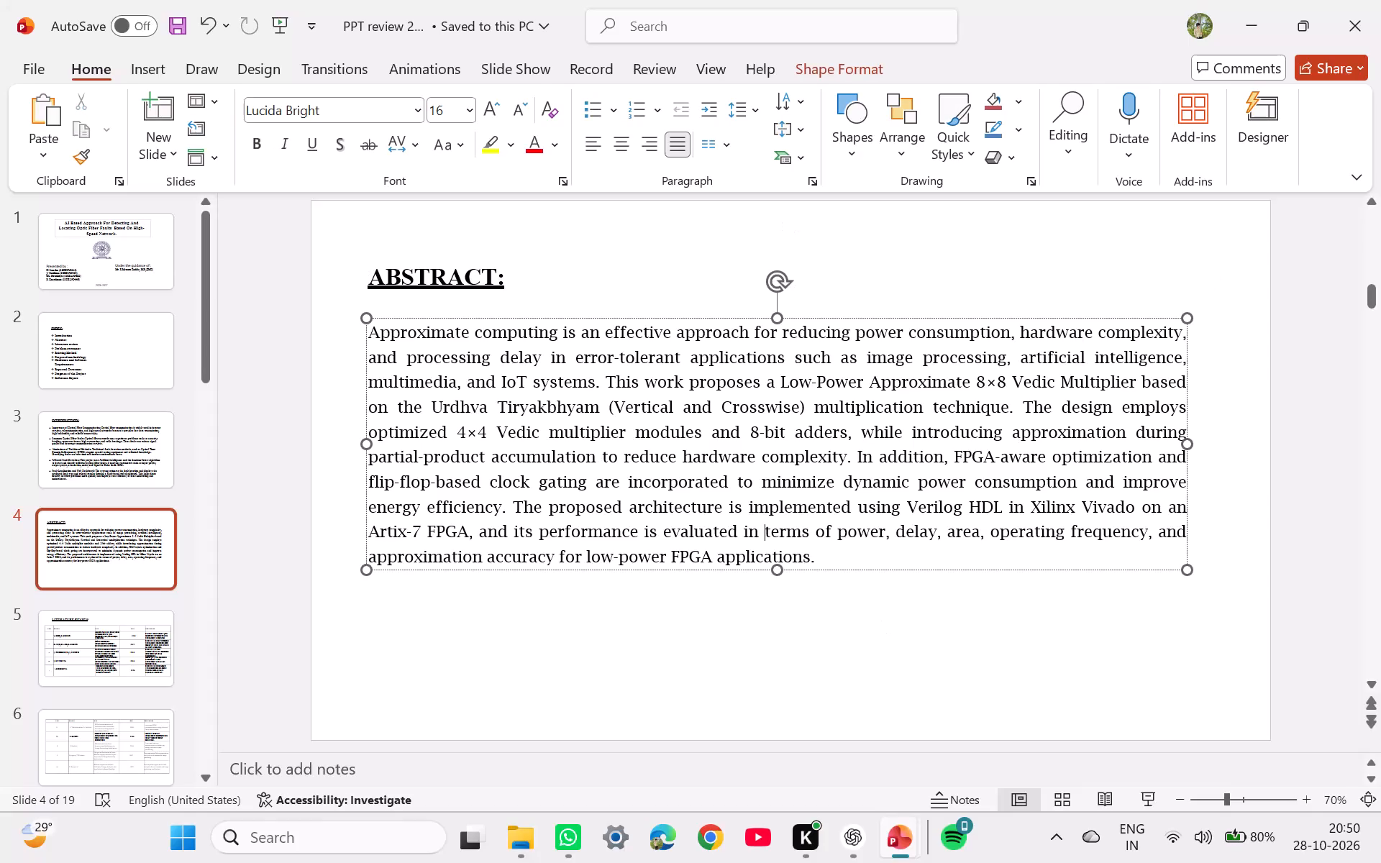
{"action": "key", "text": "alt+Tab"}
{"action": "key", "text": "alt+Tab"}
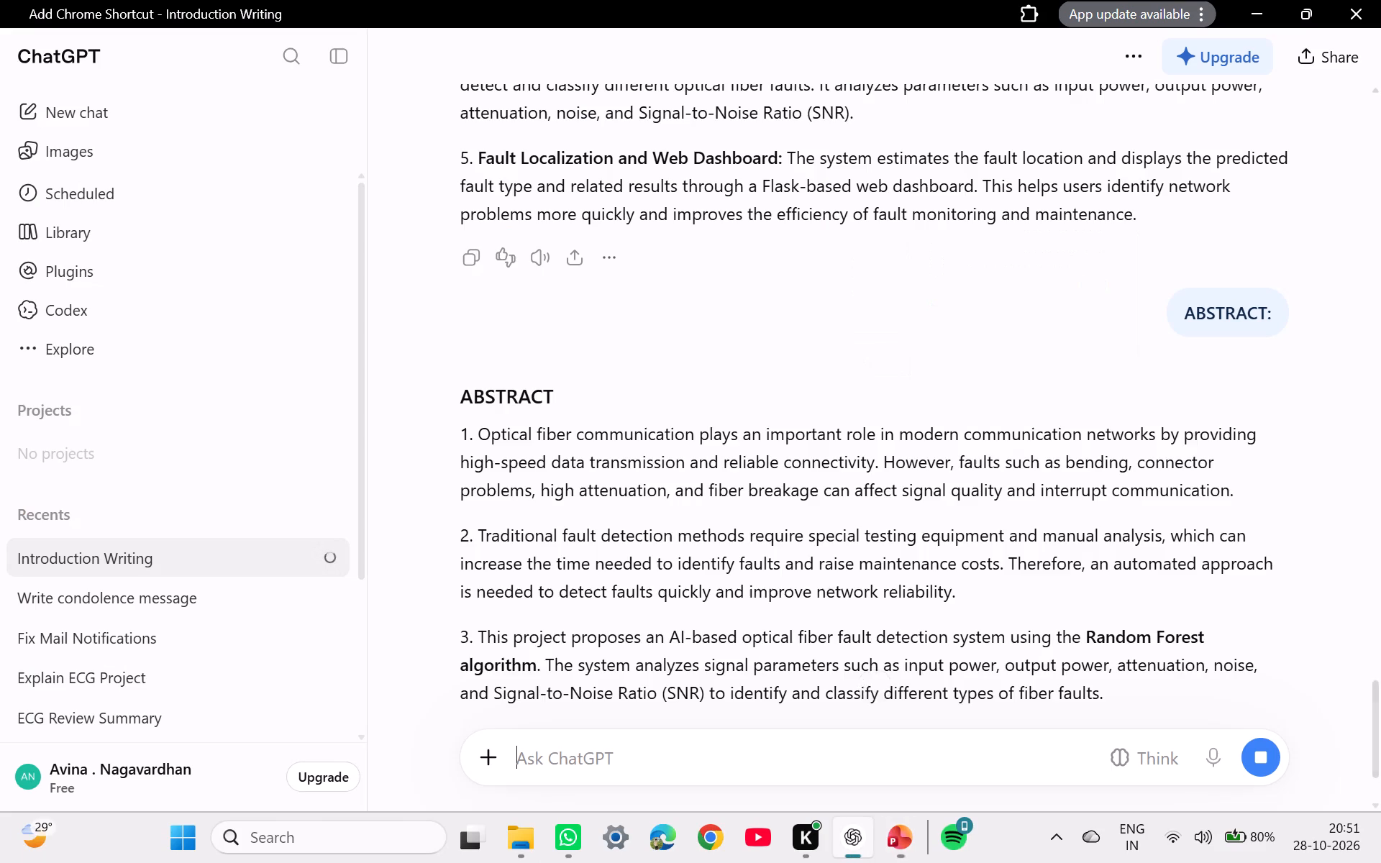
{"action": "scroll", "coordinate": [696, 529], "scroll_direction": "down", "scroll_amount": 3}
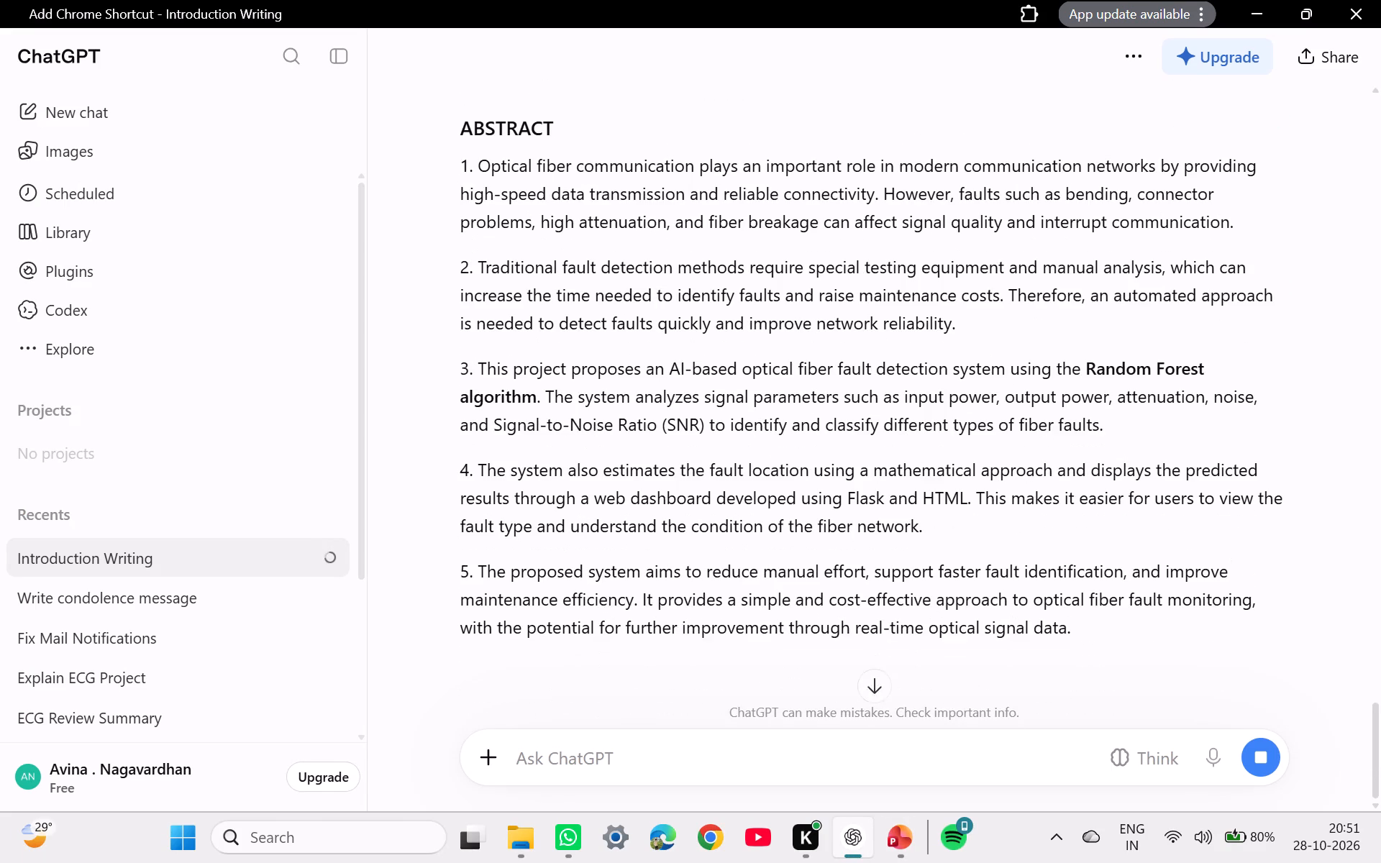
{"action": "scroll", "coordinate": [696, 529], "scroll_direction": "down", "scroll_amount": 1}
{"action": "type", "text": "para"}
{"action": "key", "text": "Return"}
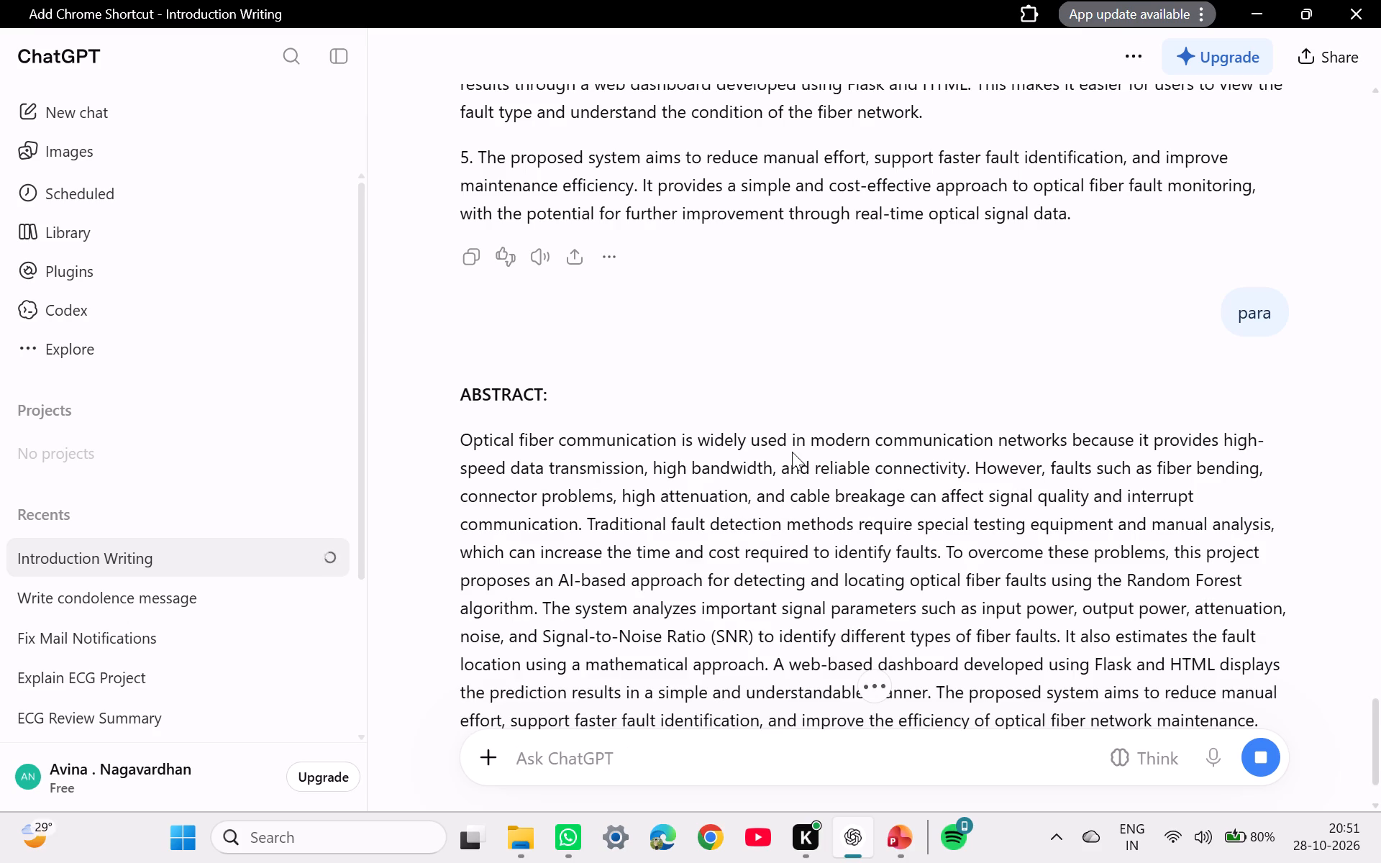
Ask for a longer abstract by sending the prompt "some more".
{"action": "scroll", "coordinate": [792, 452], "scroll_direction": "down", "scroll_amount": 2}
{"action": "scroll", "coordinate": [792, 452], "scroll_direction": "up", "scroll_amount": 1}
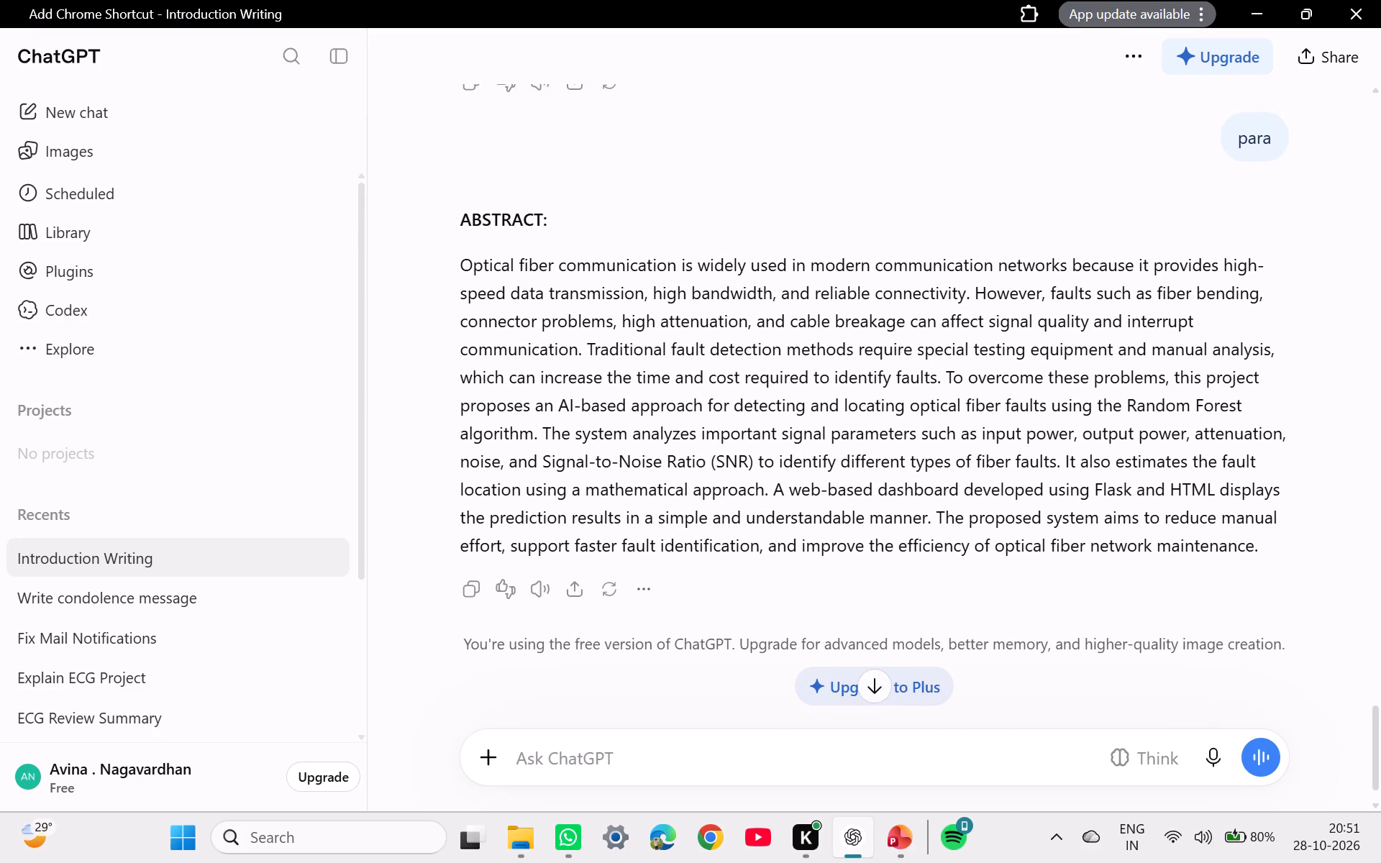
{"action": "type", "text": "some ore"}
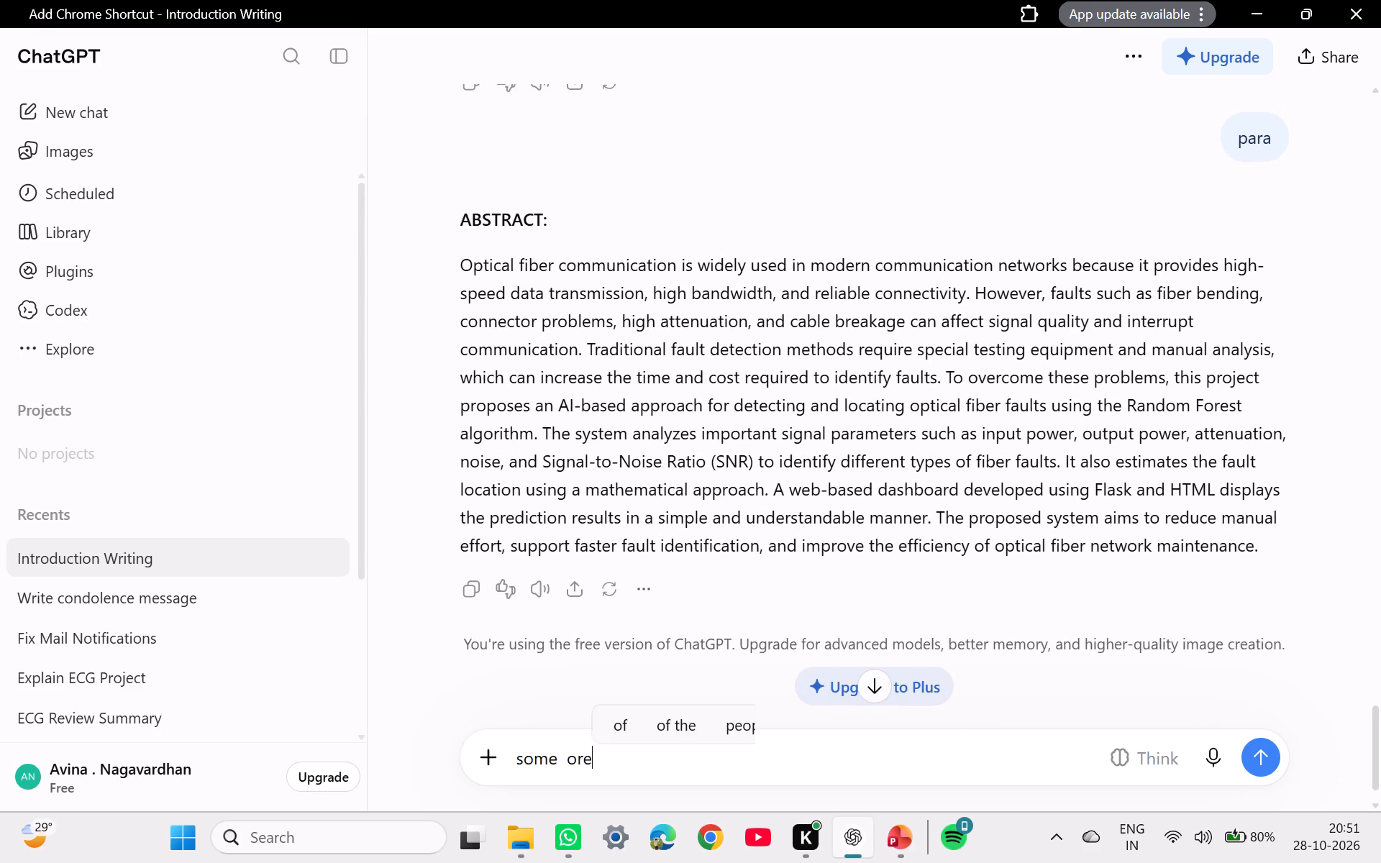
{"action": "key", "text": "BackSpace"}
{"action": "key", "text": "BackSpace"}
{"action": "key", "text": "BackSpace"}
{"action": "type", "text": "moee"}
{"action": "key", "text": "BackSpace"}
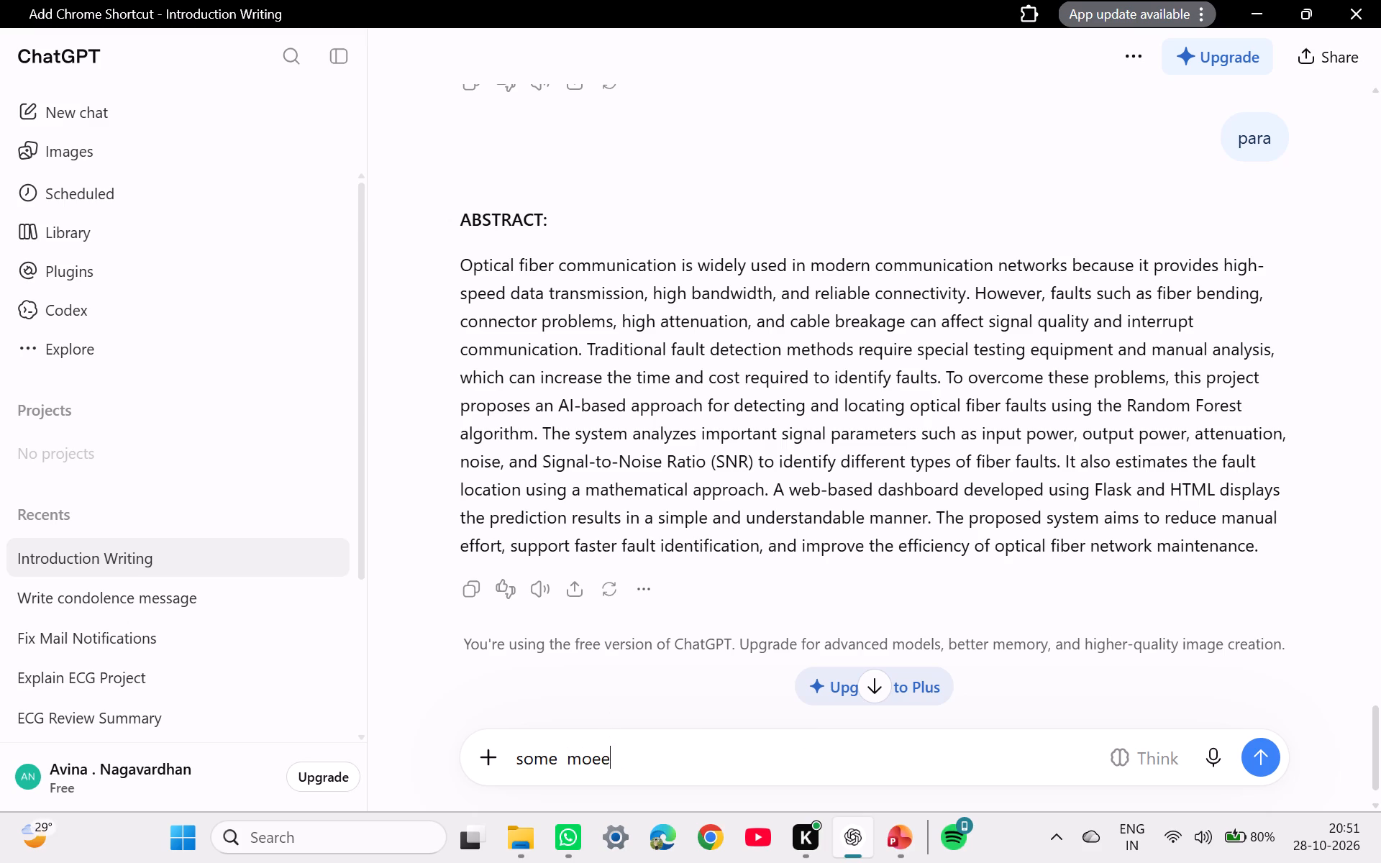
{"action": "key", "text": "BackSpace"}
{"action": "type", "text": "re"}
{"action": "key", "text": "Return"}
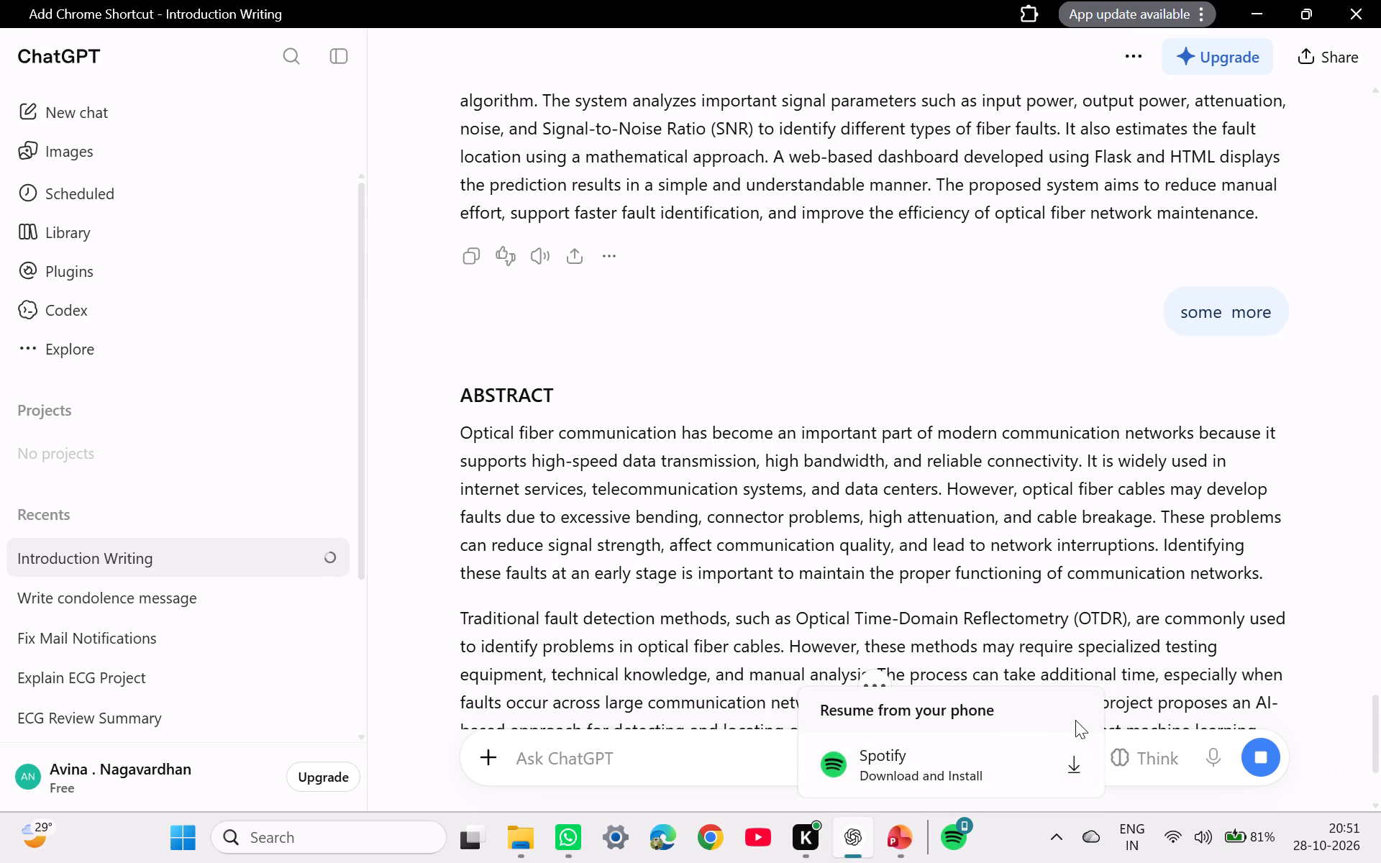
Request a shorter version of the abstract with the prompt "2 small para".
{"action": "scroll", "coordinate": [767, 527], "scroll_direction": "down", "scroll_amount": 1}
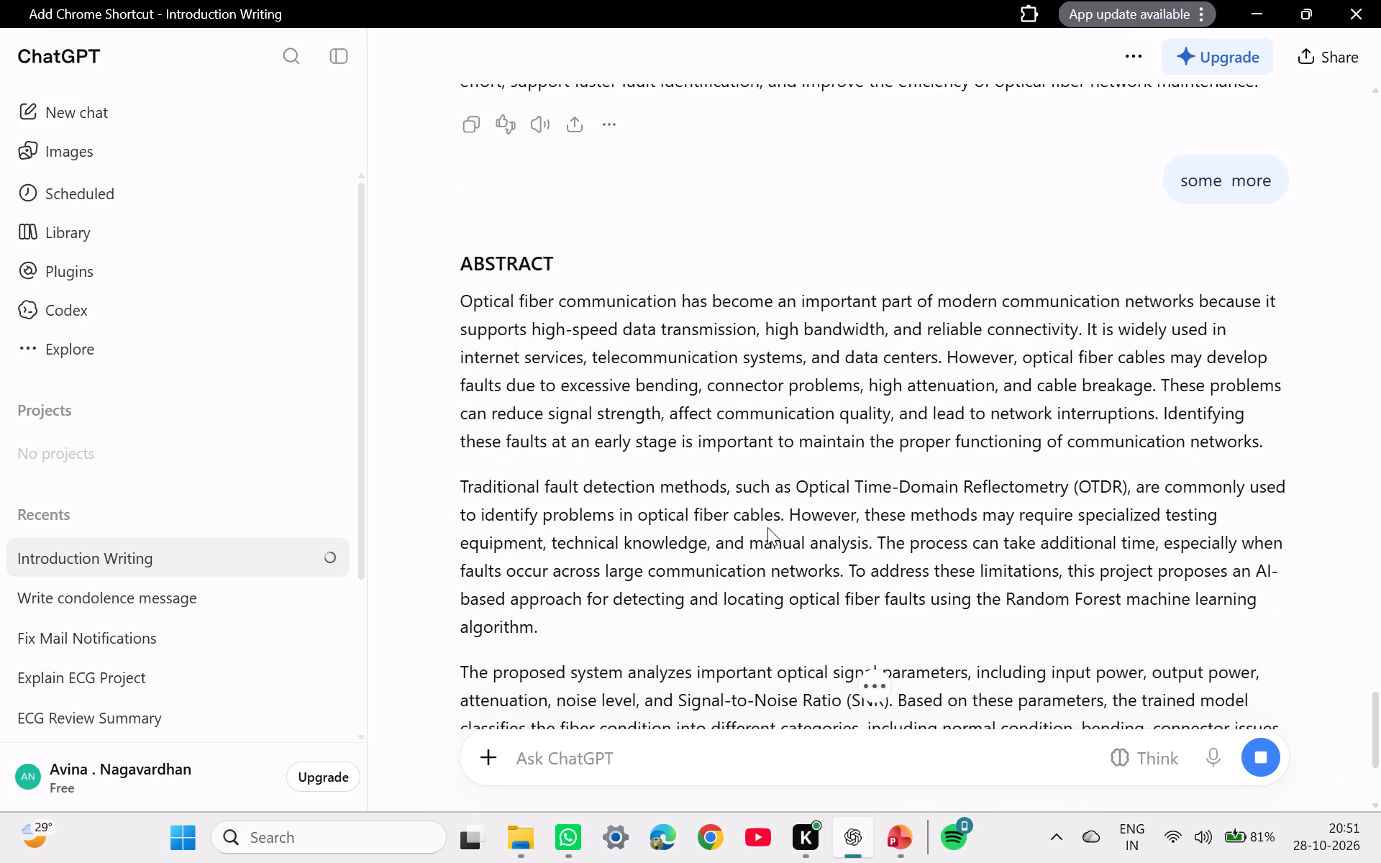
{"action": "scroll", "coordinate": [767, 527], "scroll_direction": "down", "scroll_amount": 4}
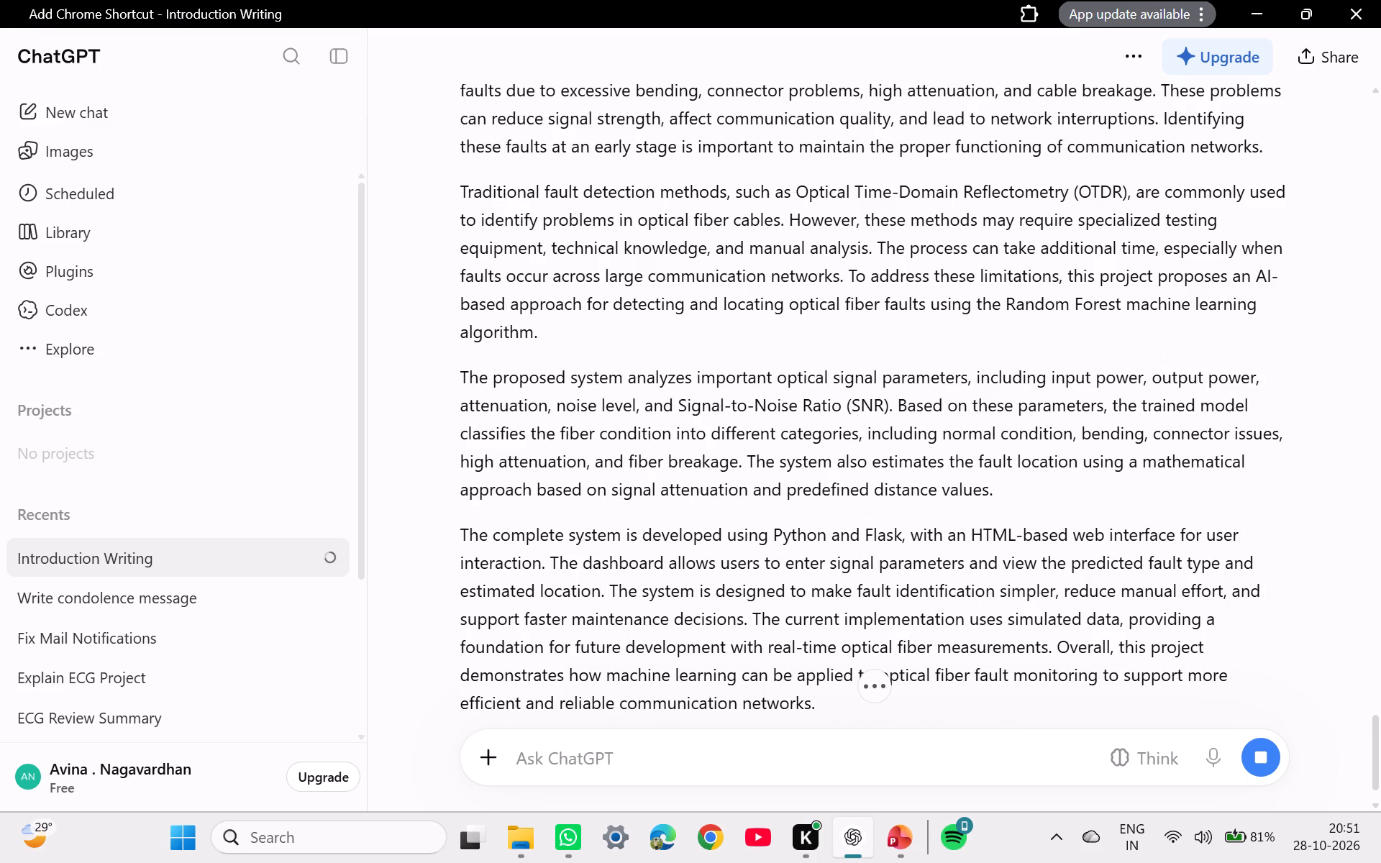
{"action": "scroll", "coordinate": [767, 527], "scroll_direction": "down", "scroll_amount": 1}
{"action": "type", "text": "2 pa"}
{"action": "type", "text": "ra"}
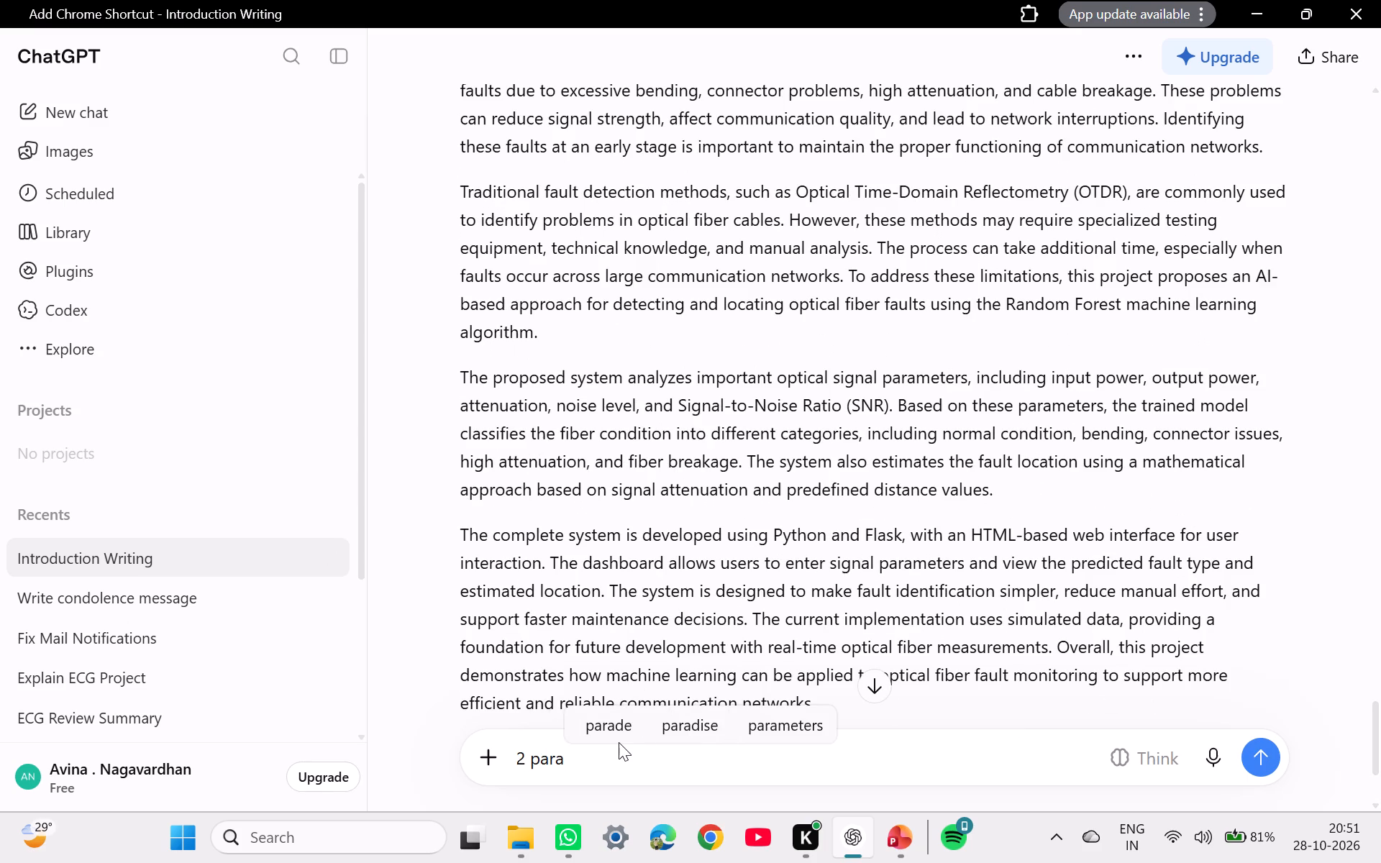
{"action": "key", "text": "Left"}
{"action": "key", "text": "Left"}
{"action": "key", "text": "Left"}
{"action": "key", "text": "Left"}
{"action": "type", "text": "small"}
{"action": "key", "text": "space"}
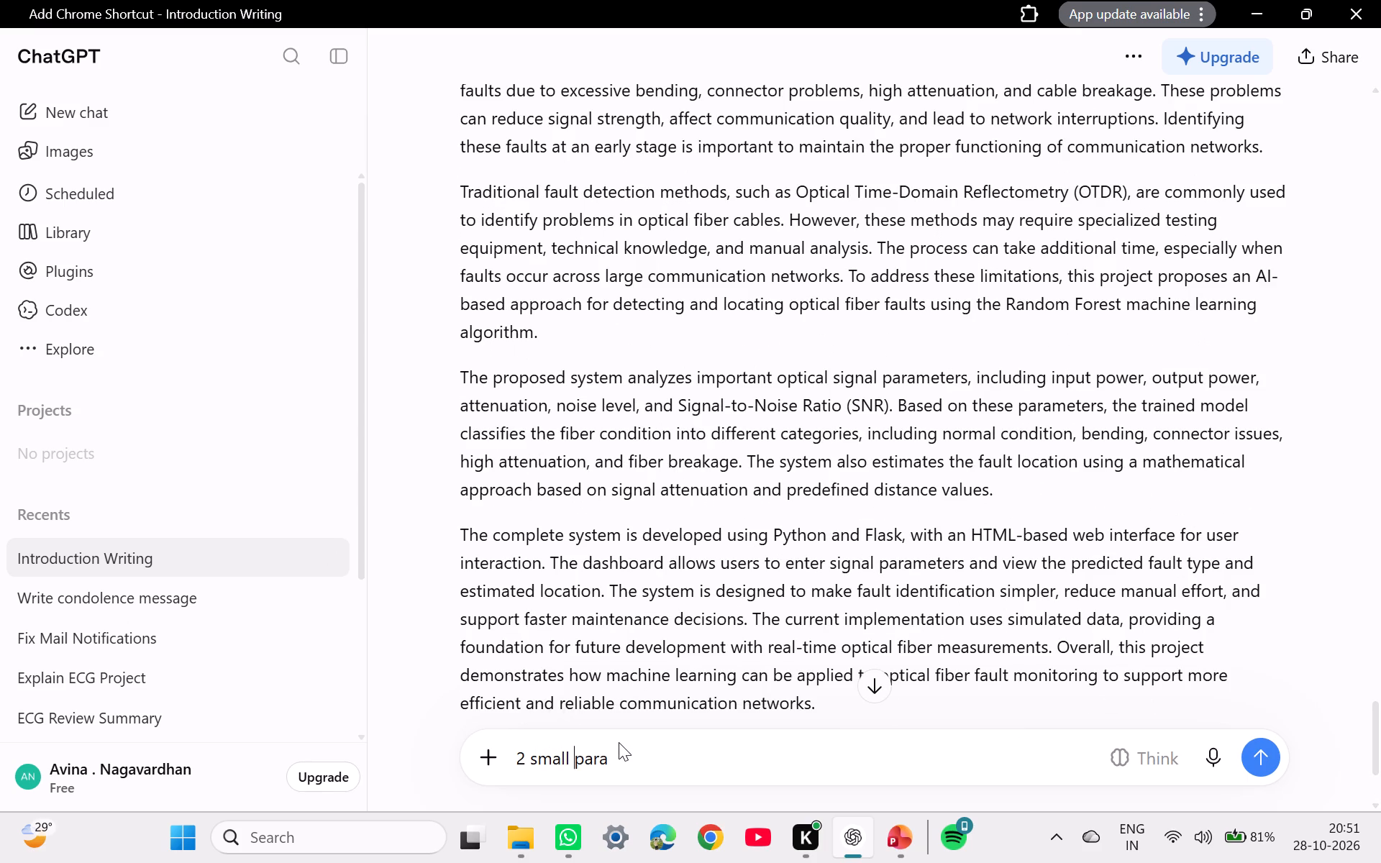
{"action": "key", "text": "Return"}
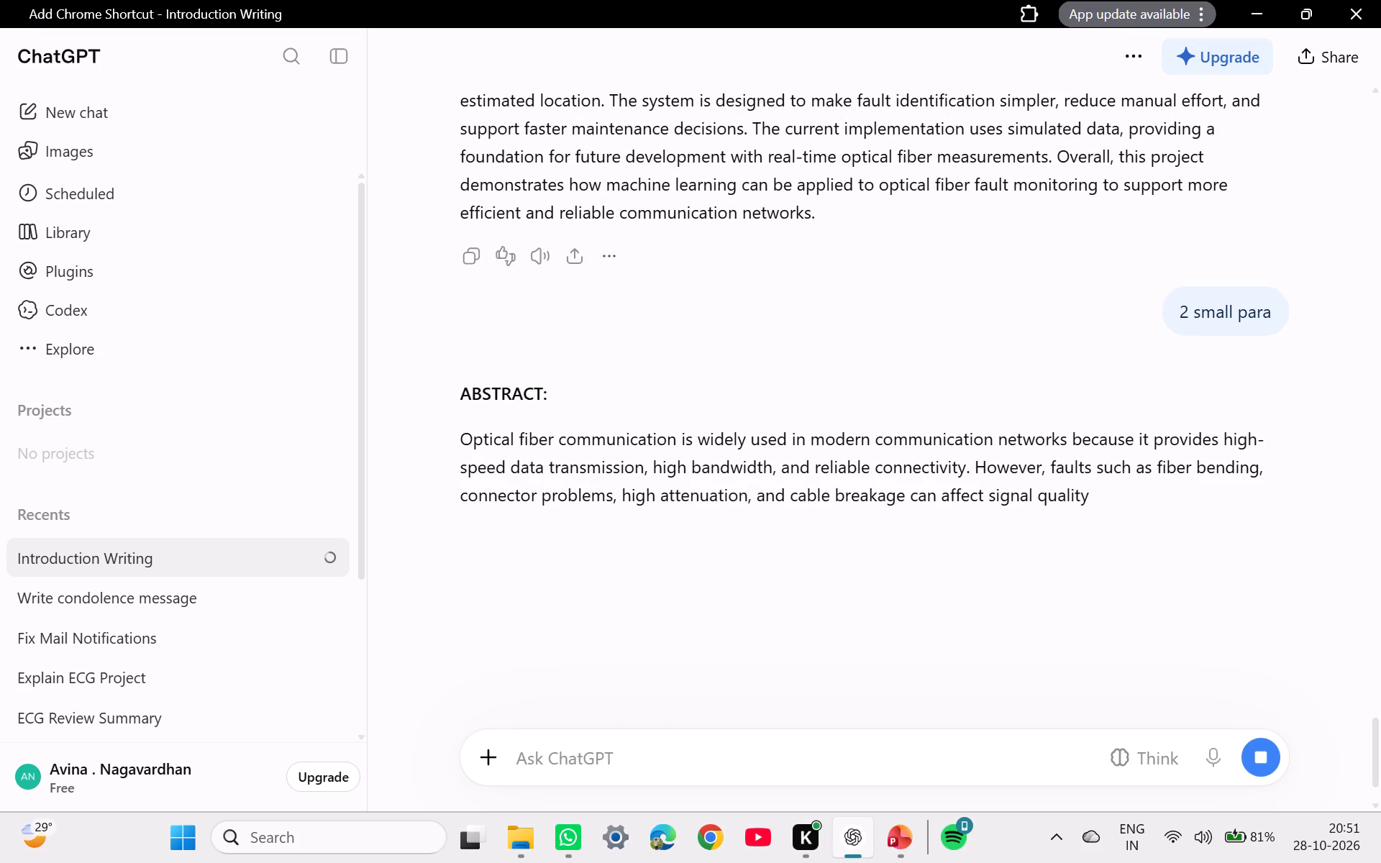
Copy the two-paragraph abstract without its heading and replace the entire body text under ABSTRACT on slide 4 in PowerPoint with it.
{"action": "scroll", "coordinate": [765, 621], "scroll_direction": "down", "scroll_amount": 2}
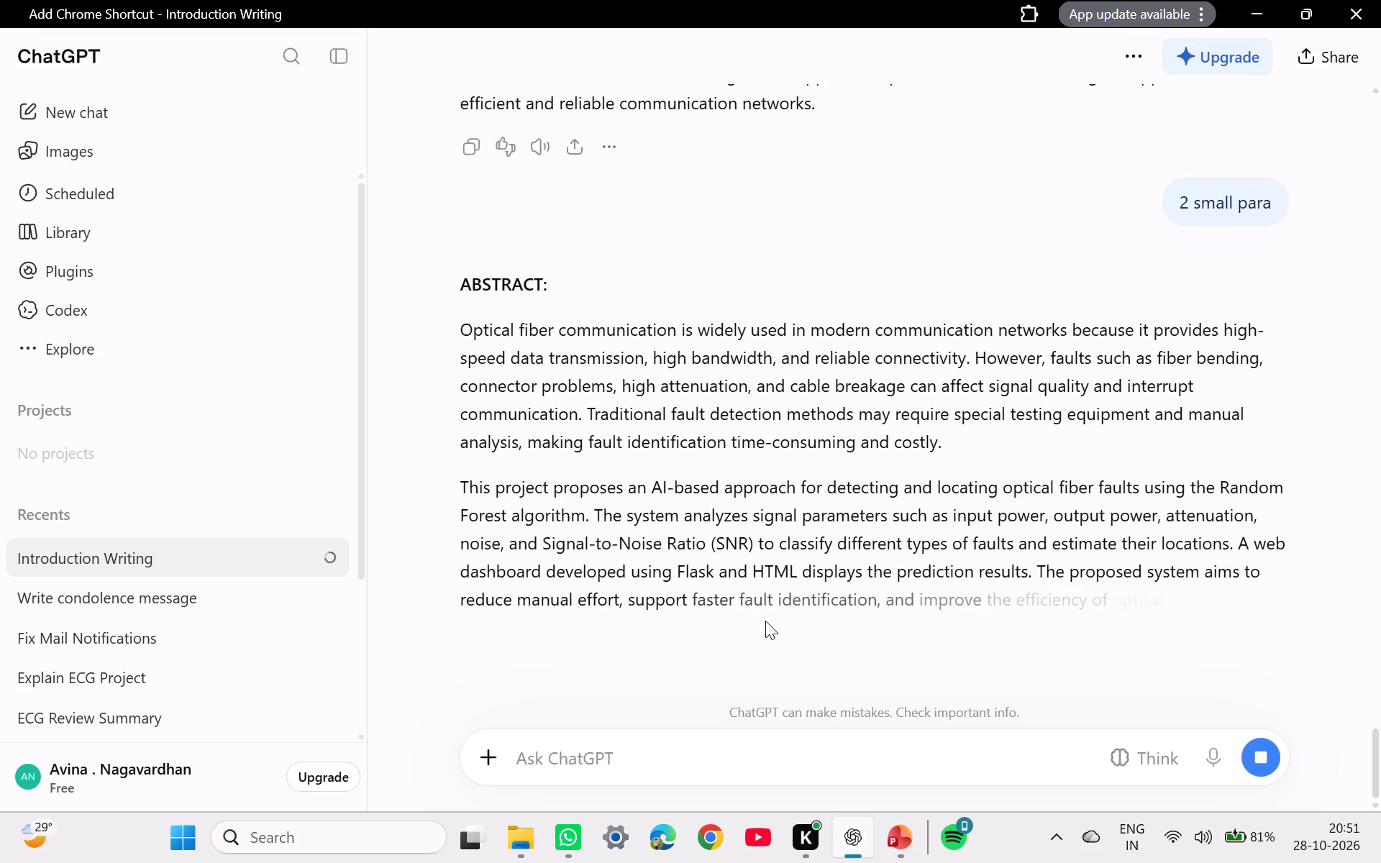
{"action": "scroll", "coordinate": [765, 621], "scroll_direction": "down", "scroll_amount": 2}
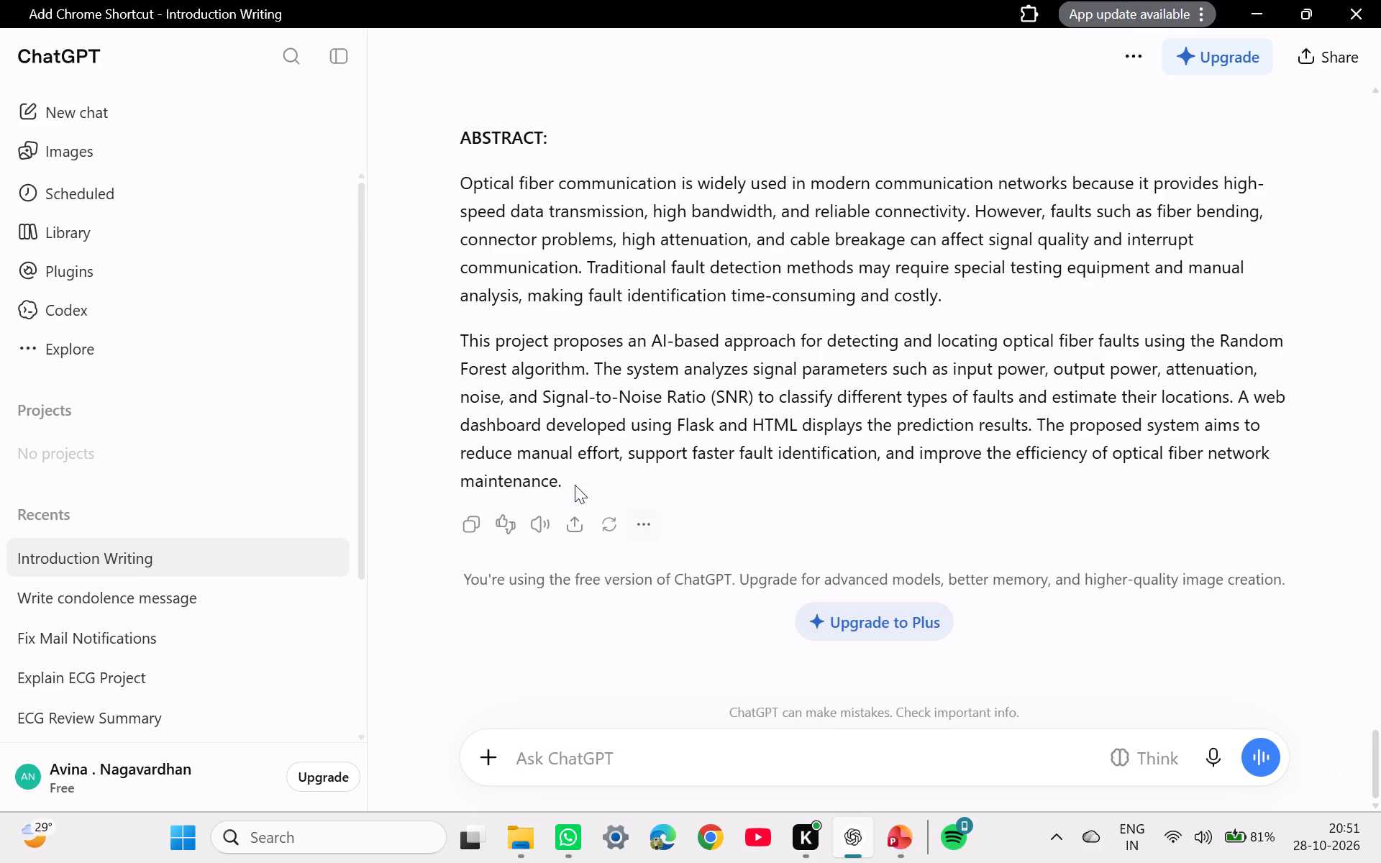
{"action": "left_click", "coordinate": [570, 480]}
{"action": "left_click_drag", "start_coordinate": [570, 480], "coordinate": [458, 188]}
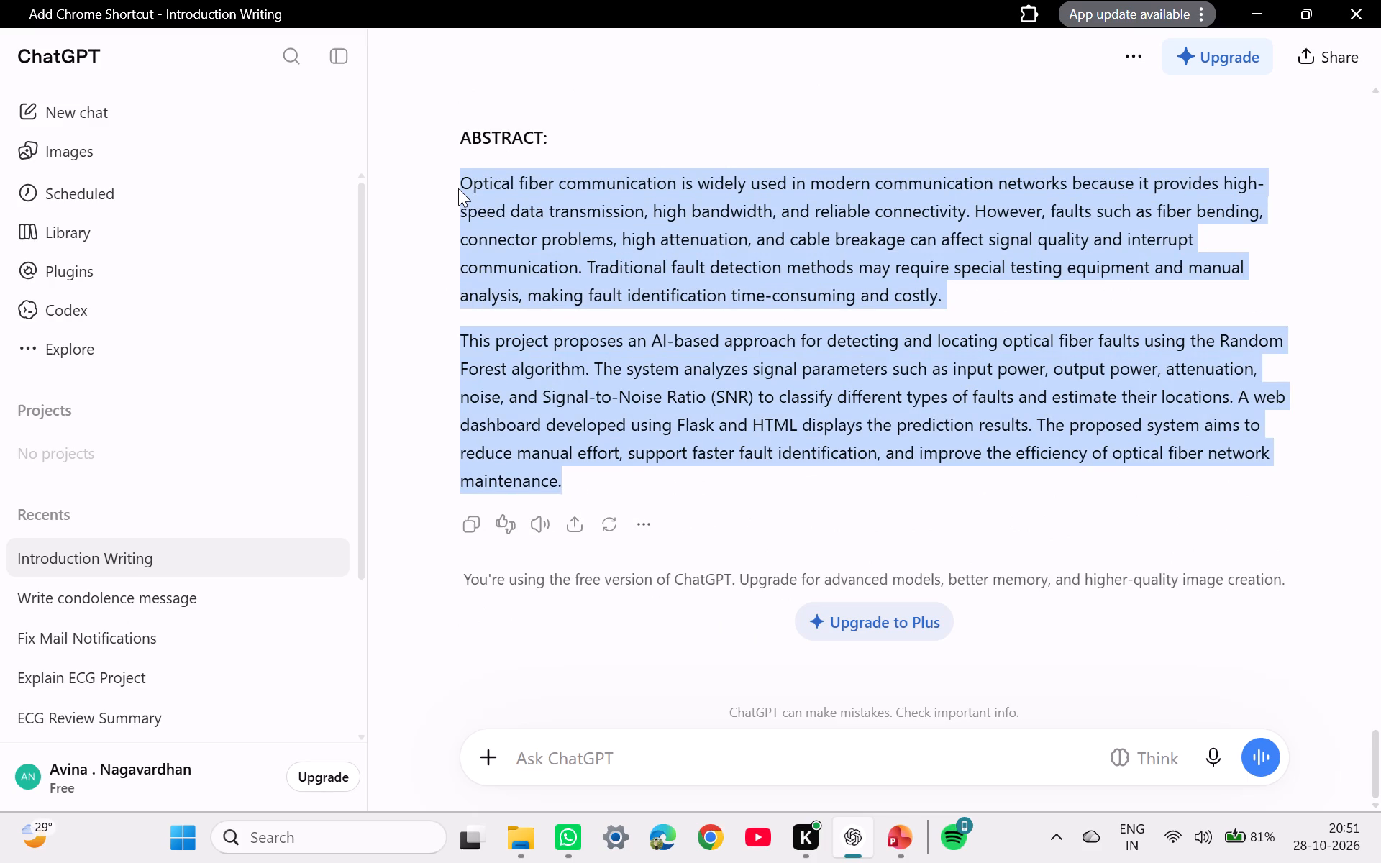
{"action": "key", "text": "ctrl+c"}
{"action": "key", "text": "alt+Tab"}
{"action": "left_click", "coordinate": [801, 388]}
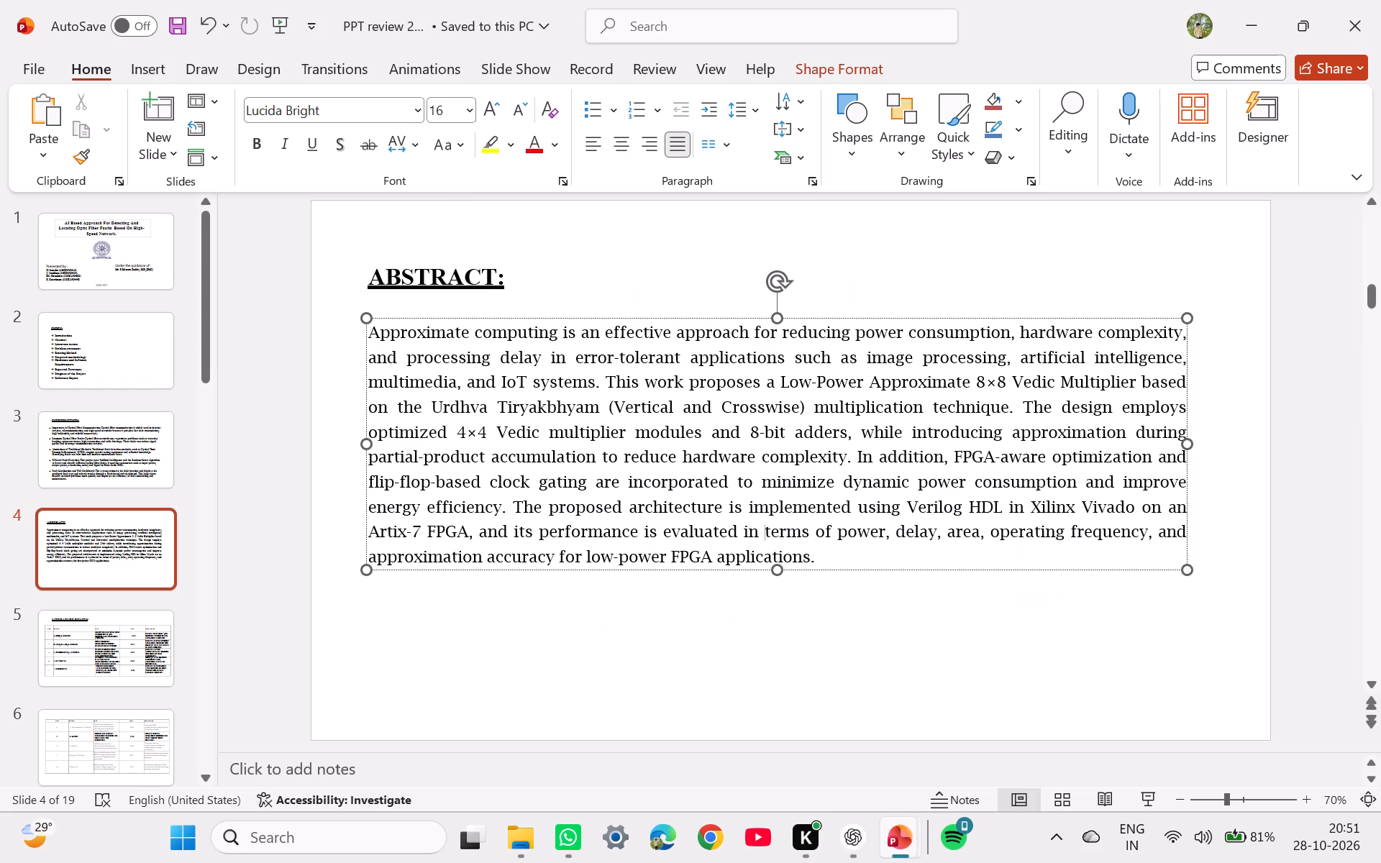
{"action": "key", "text": "ctrl+a"}
{"action": "key", "text": "ctrl+v"}
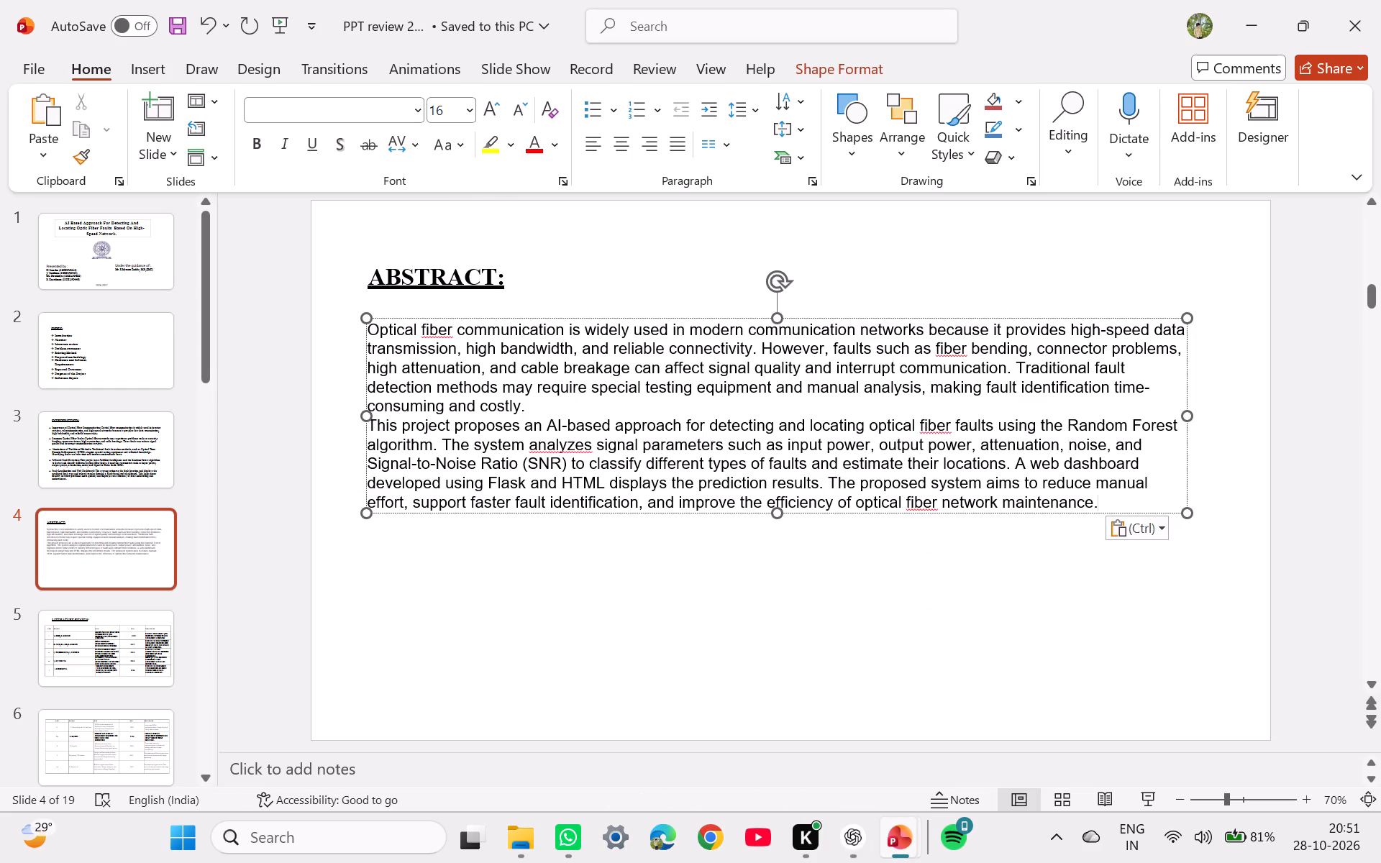
Join the two abstract paragraphs into one, with a space before "This project proposes".
{"action": "left_click", "coordinate": [388, 421]}
{"action": "key", "text": "Left"}
{"action": "key", "text": "Left"}
{"action": "key", "text": "Left"}
{"action": "key", "text": "backslash"}
{"action": "key", "text": "BackSpace"}
{"action": "key", "text": "BackSpace"}
{"action": "key", "text": "space"}
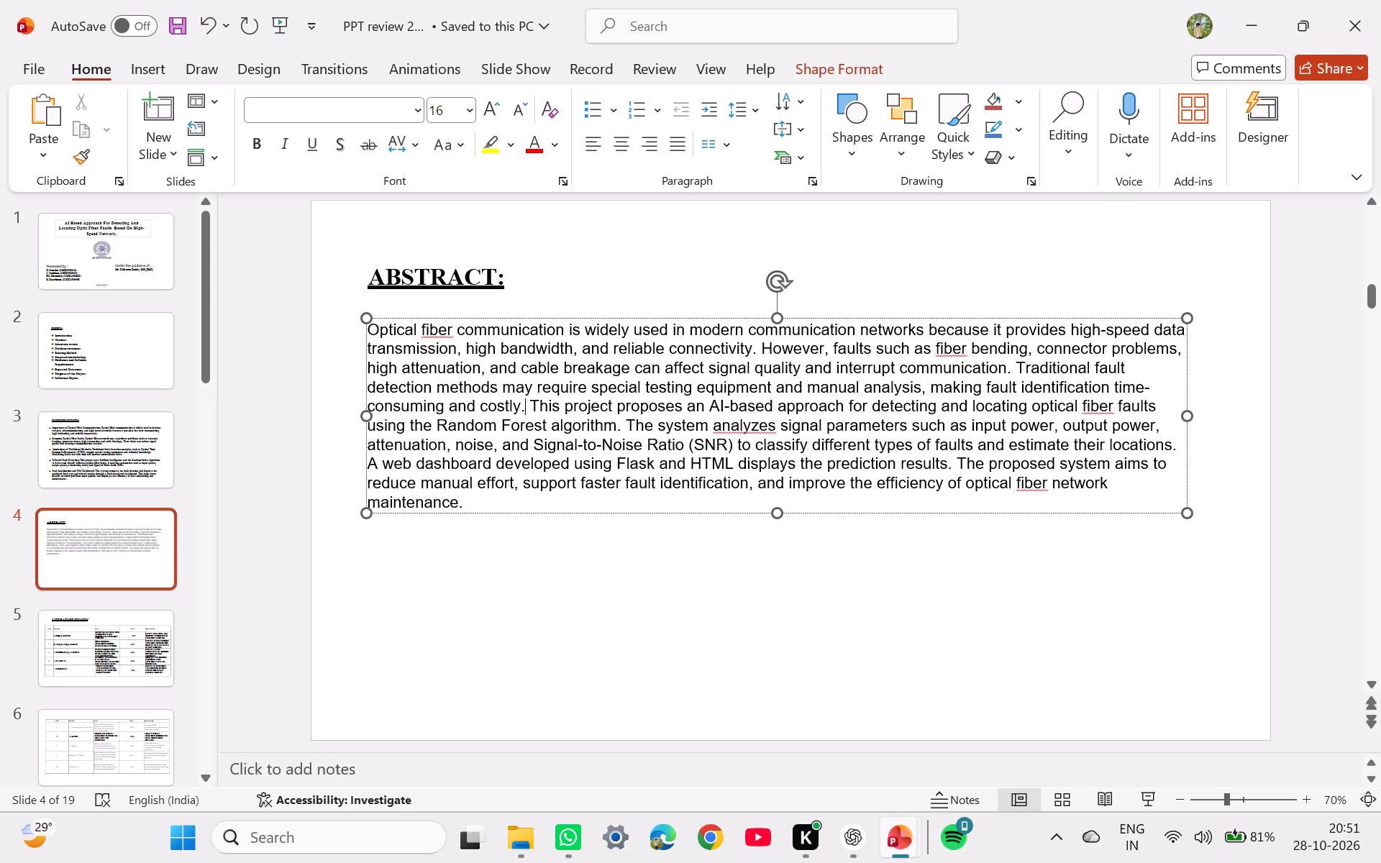
Format the whole abstract body text in Lucida Bright with justified alignment.
{"action": "key", "text": "ctrl+a"}
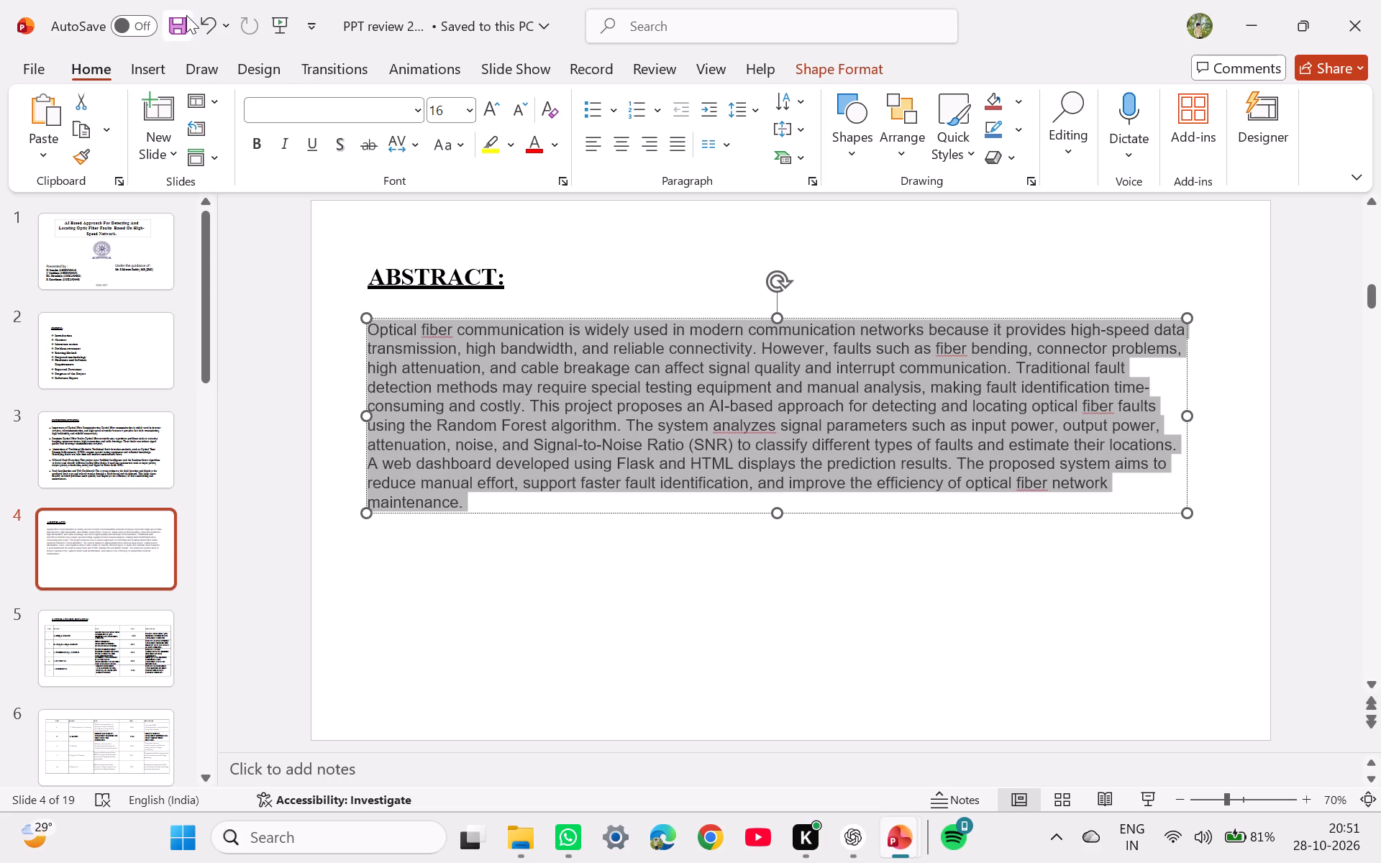
{"action": "left_click", "coordinate": [424, 115]}
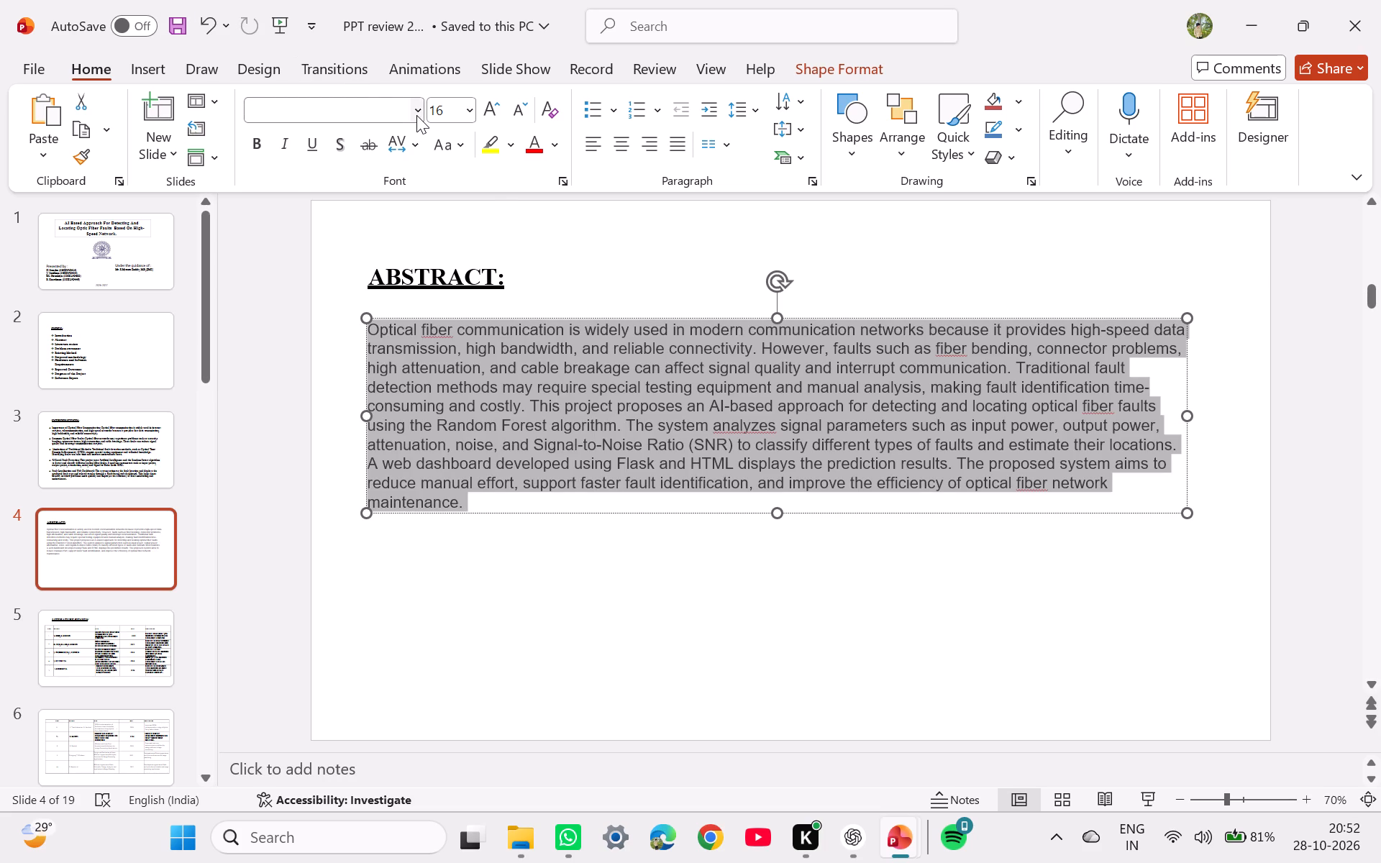
{"action": "left_click", "coordinate": [416, 115]}
{"action": "type", "text": "lu"}
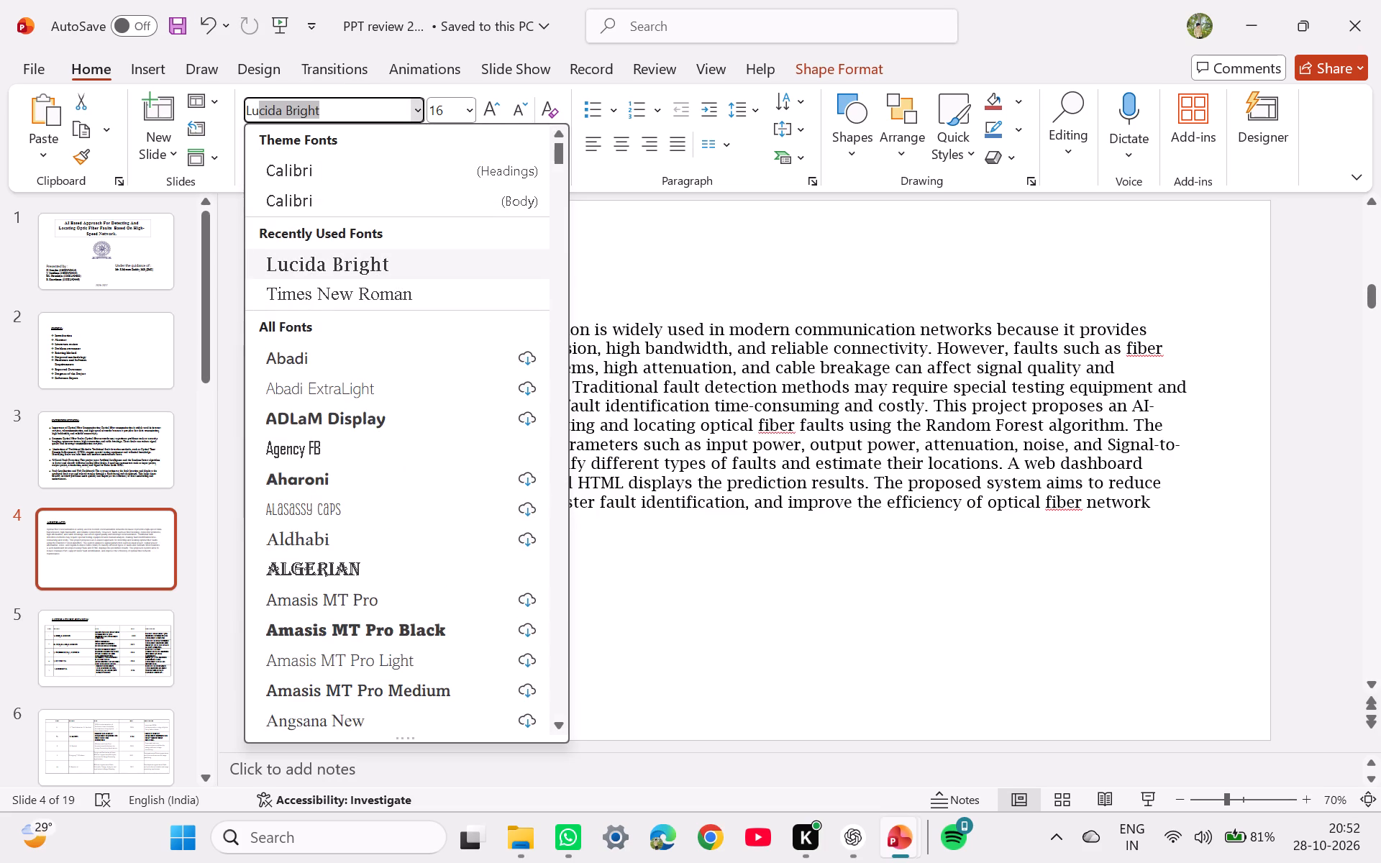
{"action": "key", "text": "Return"}
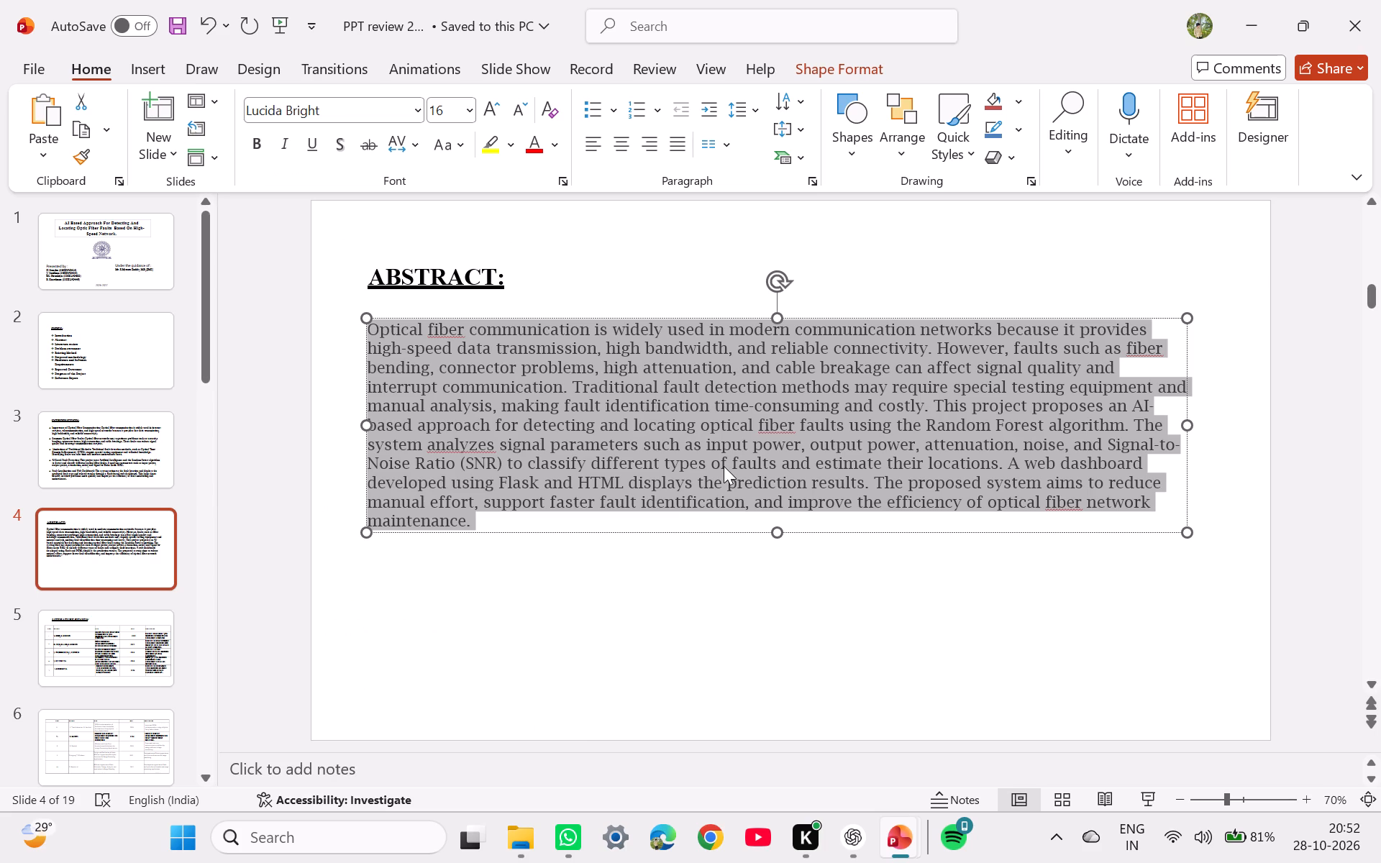
{"action": "left_click", "coordinate": [682, 147]}
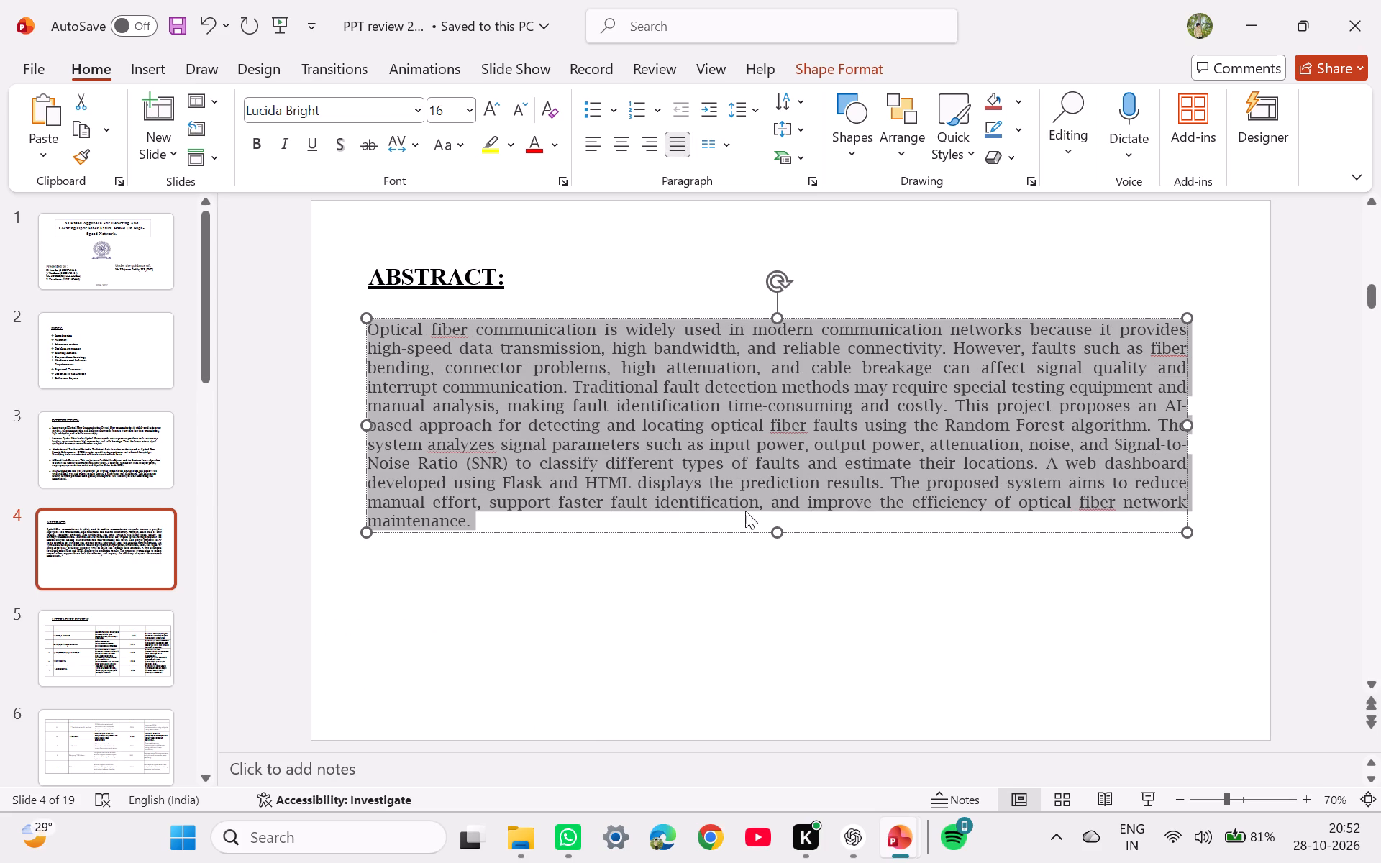
{"action": "left_click", "coordinate": [792, 530]}
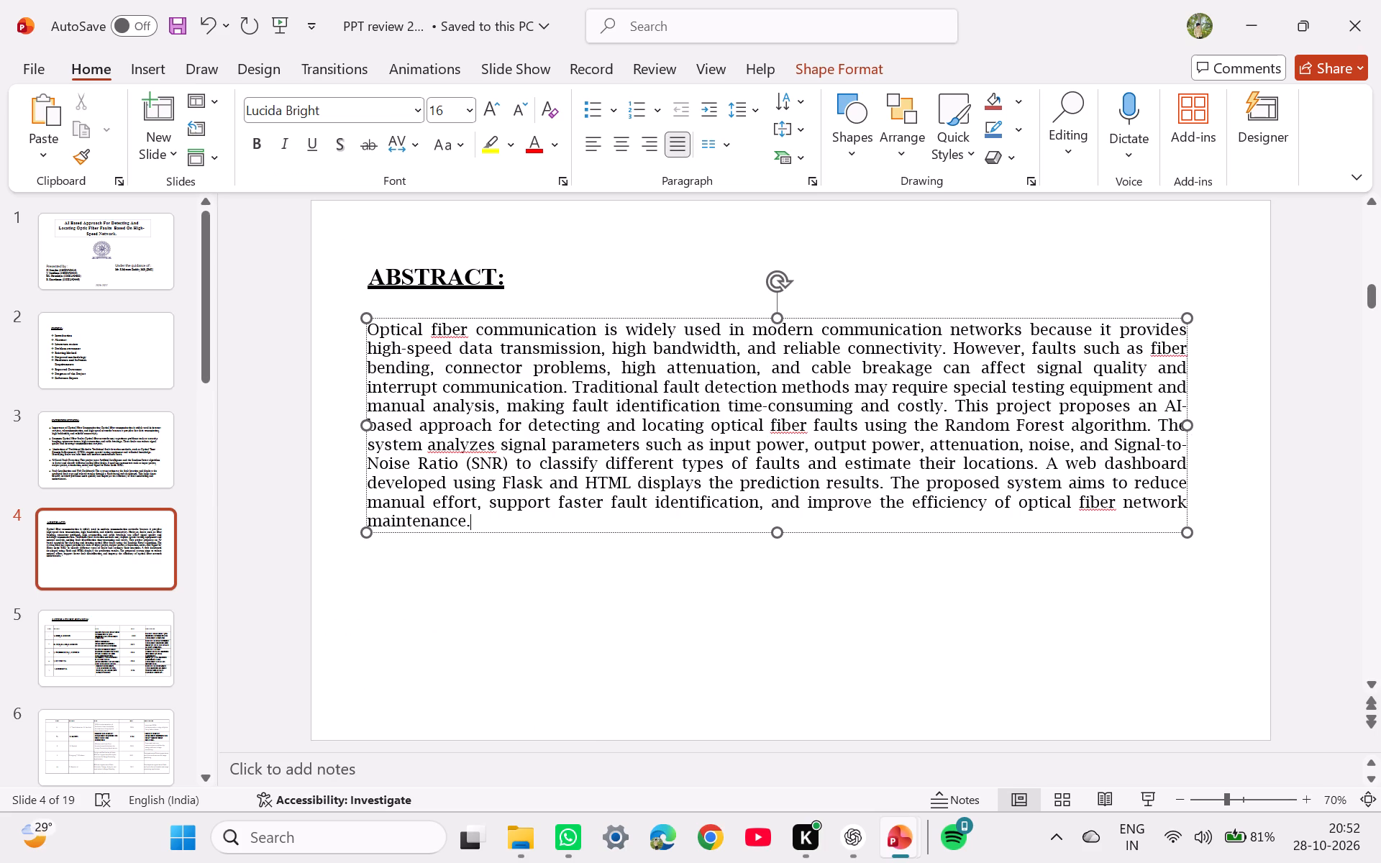
Set the line spacing of the whole abstract paragraph to 1.5.
{"action": "key", "text": "ctrl+a"}
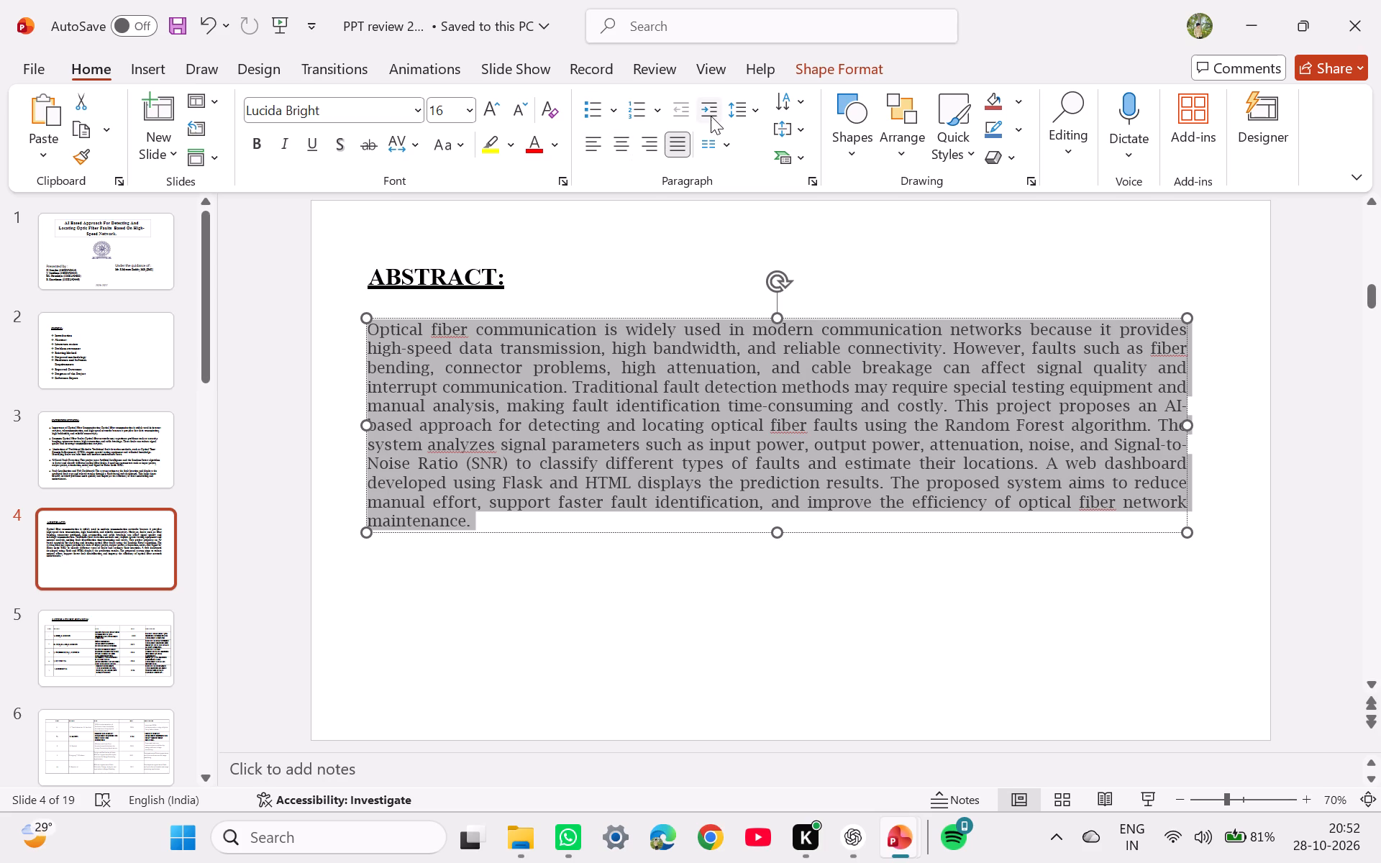
{"action": "left_click", "coordinate": [762, 122]}
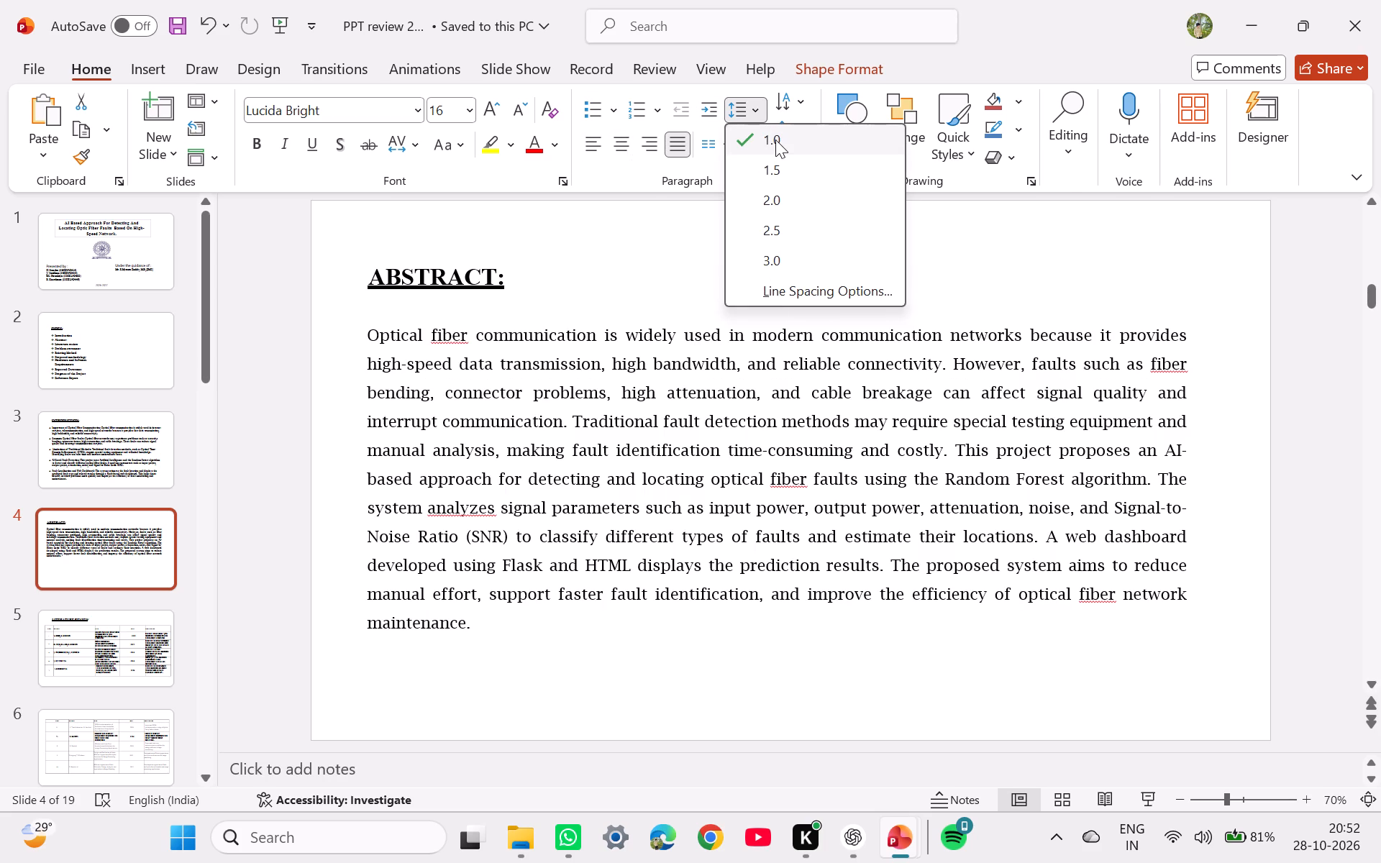
{"action": "left_click", "coordinate": [771, 161]}
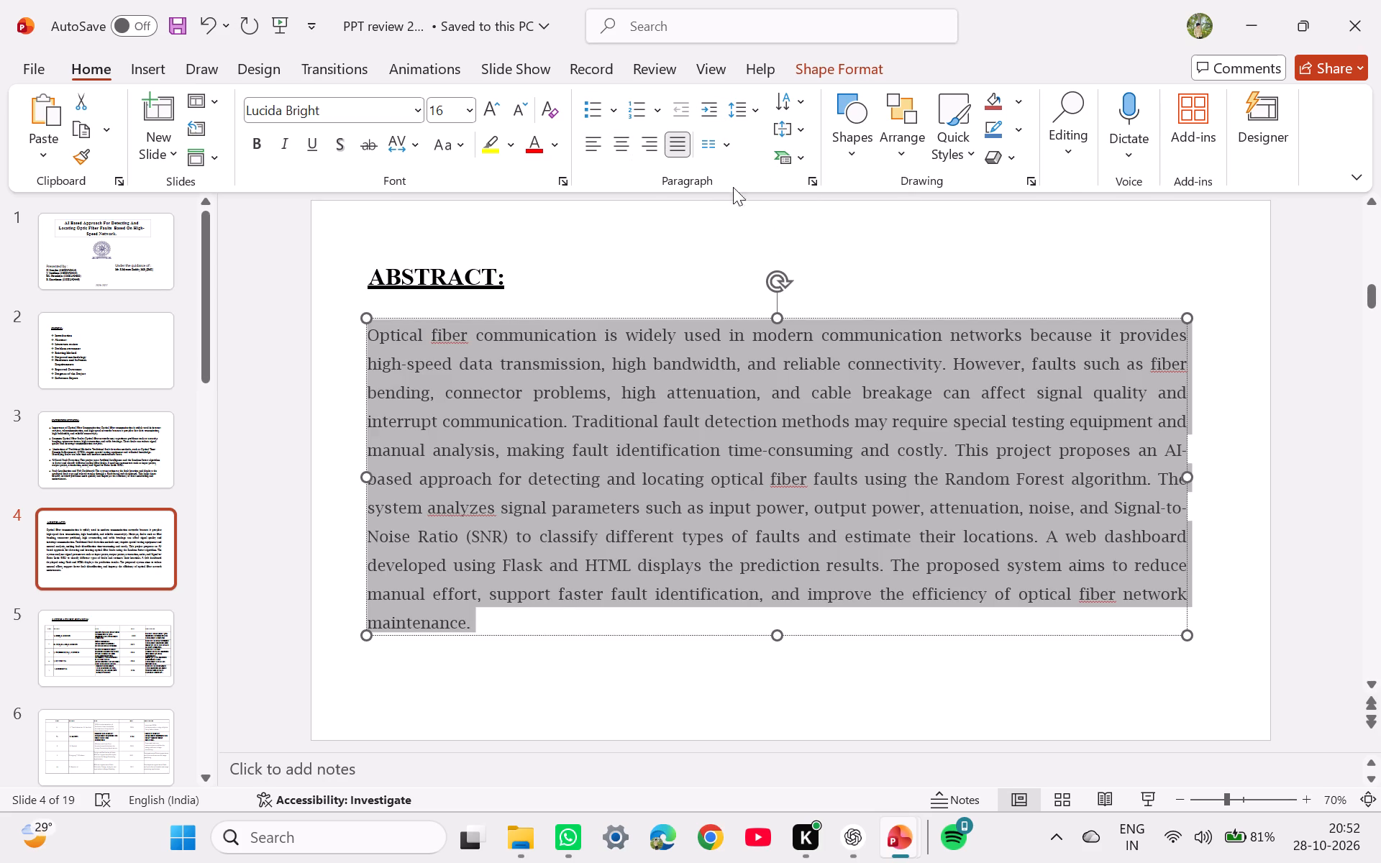
{"action": "left_click", "coordinate": [655, 256]}
{"action": "left_click", "coordinate": [650, 367]}
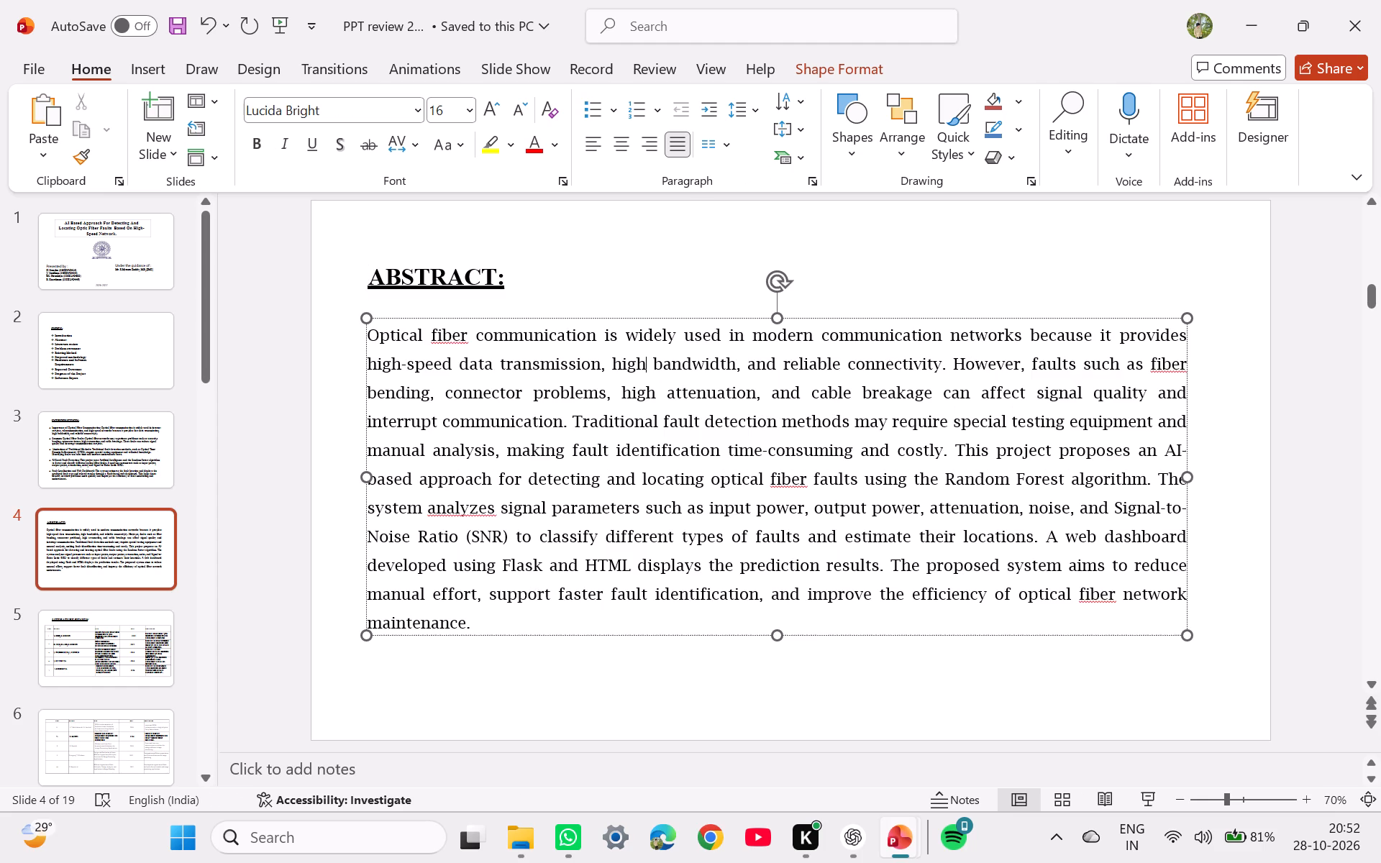
Go to slide 5 and select the full LITERATURE REVIEW heading text.
{"action": "left_click", "coordinate": [109, 456]}
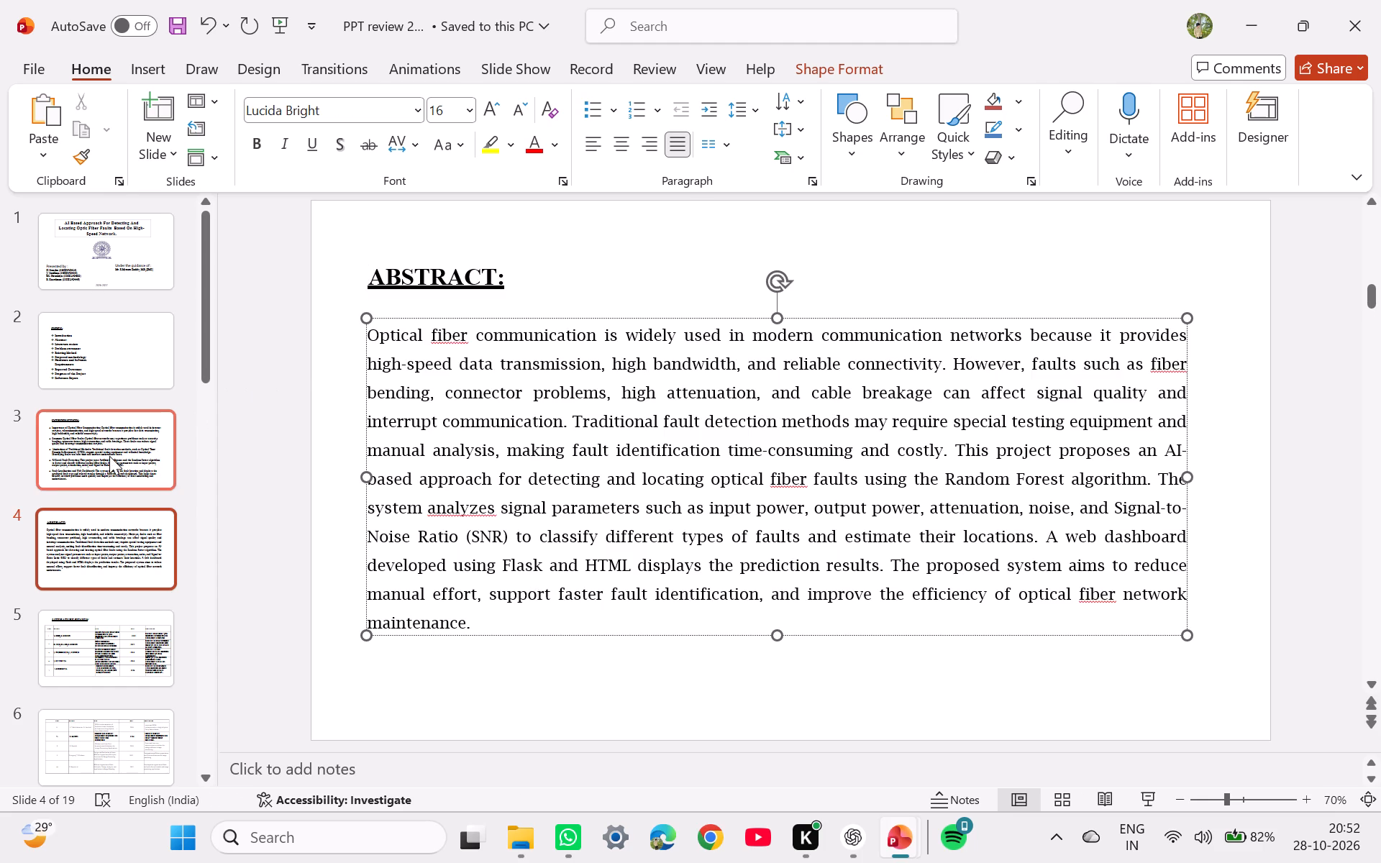
{"action": "left_click", "coordinate": [92, 526]}
{"action": "scroll", "coordinate": [92, 526], "scroll_direction": "down", "scroll_amount": 1}
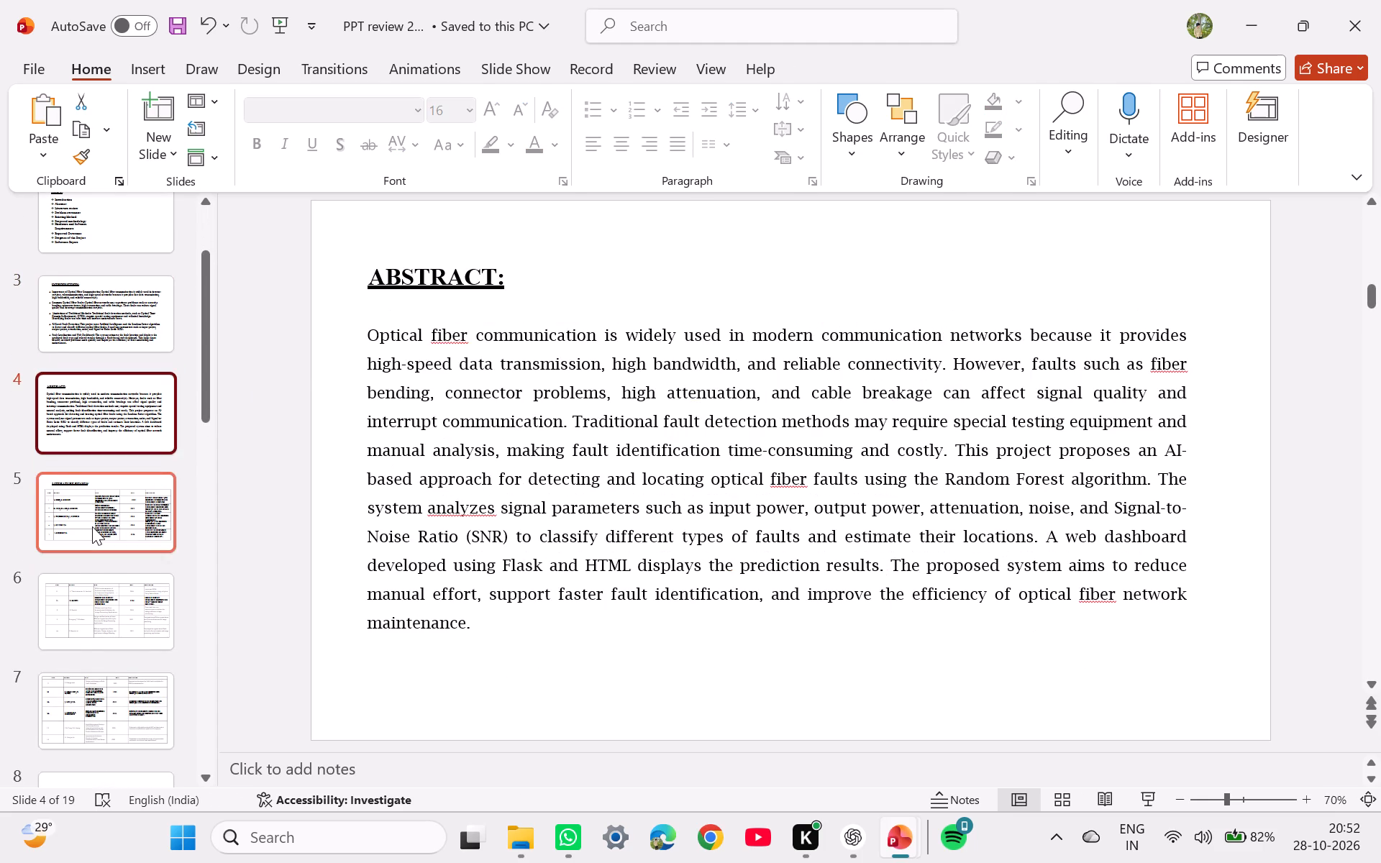
{"action": "left_click", "coordinate": [92, 526]}
{"action": "left_click", "coordinate": [614, 275]}
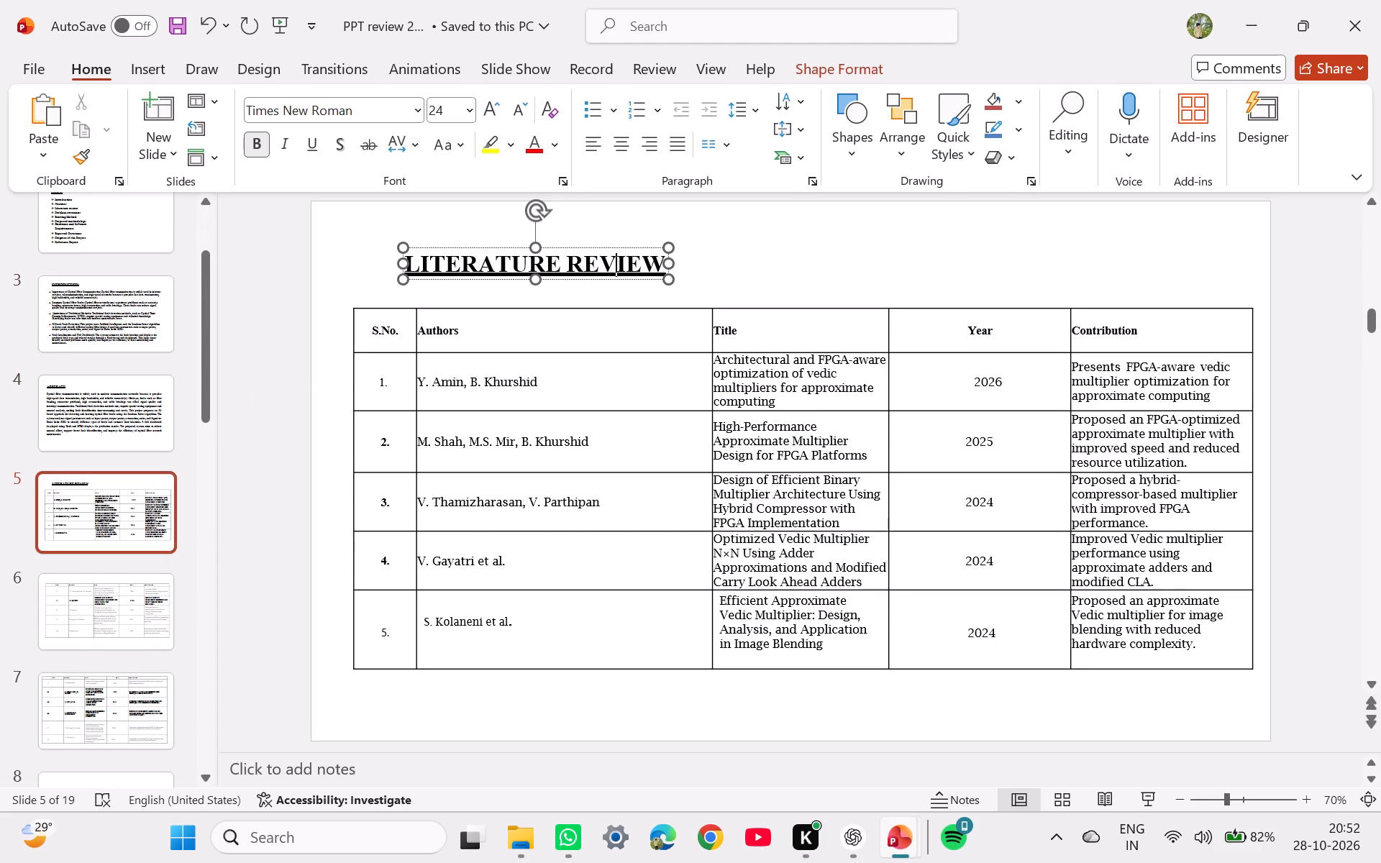
{"action": "key", "text": "ctrl+a"}
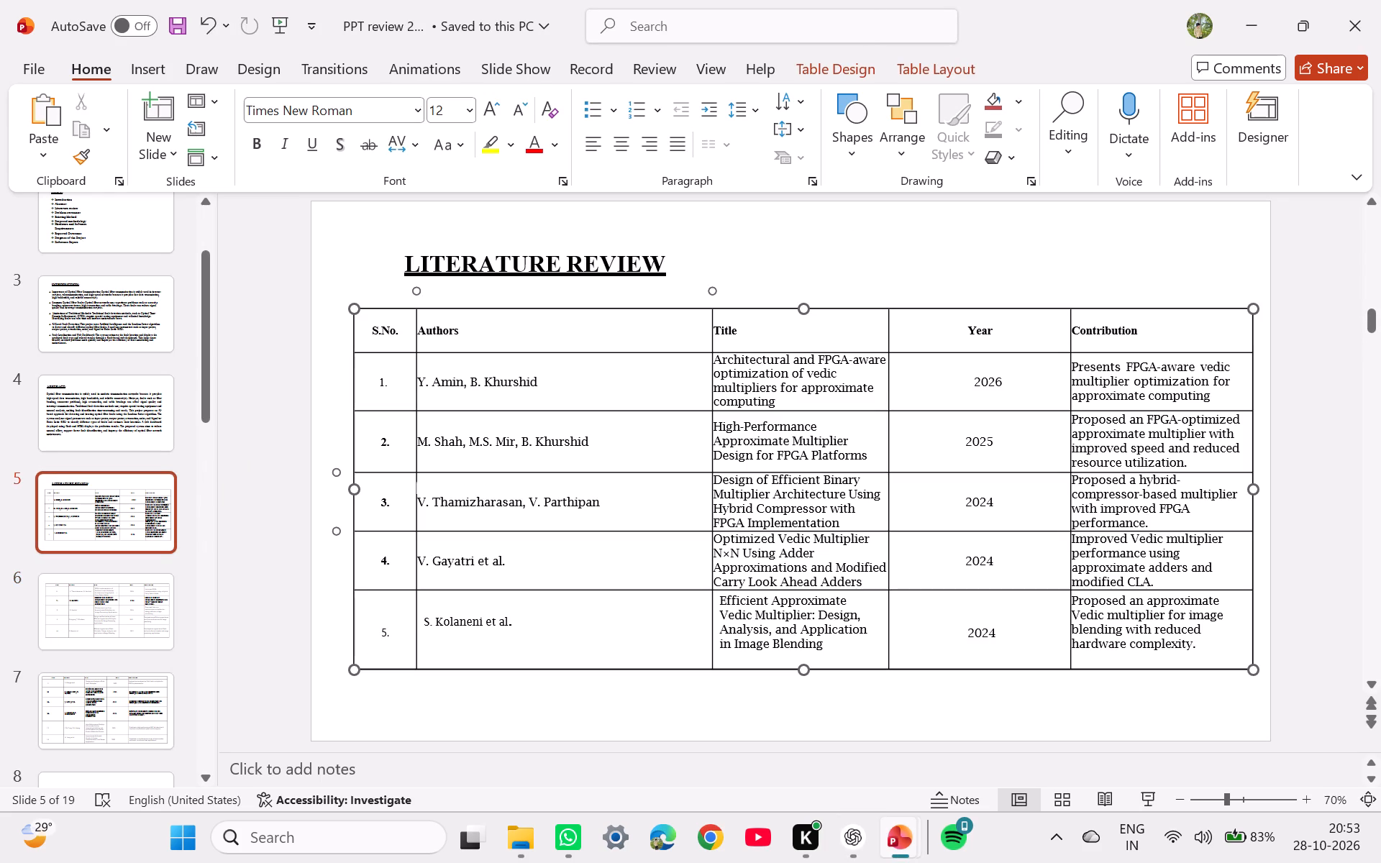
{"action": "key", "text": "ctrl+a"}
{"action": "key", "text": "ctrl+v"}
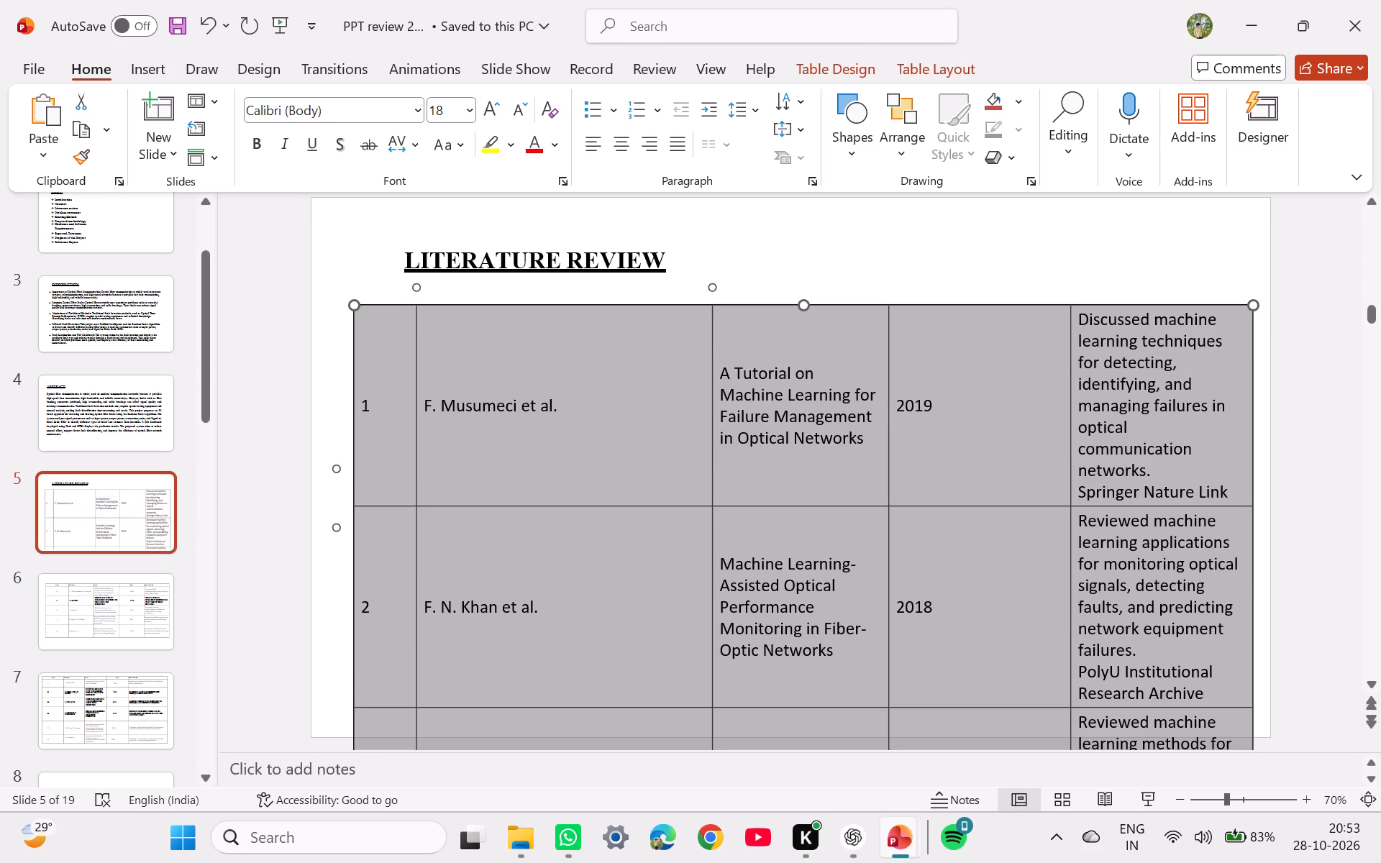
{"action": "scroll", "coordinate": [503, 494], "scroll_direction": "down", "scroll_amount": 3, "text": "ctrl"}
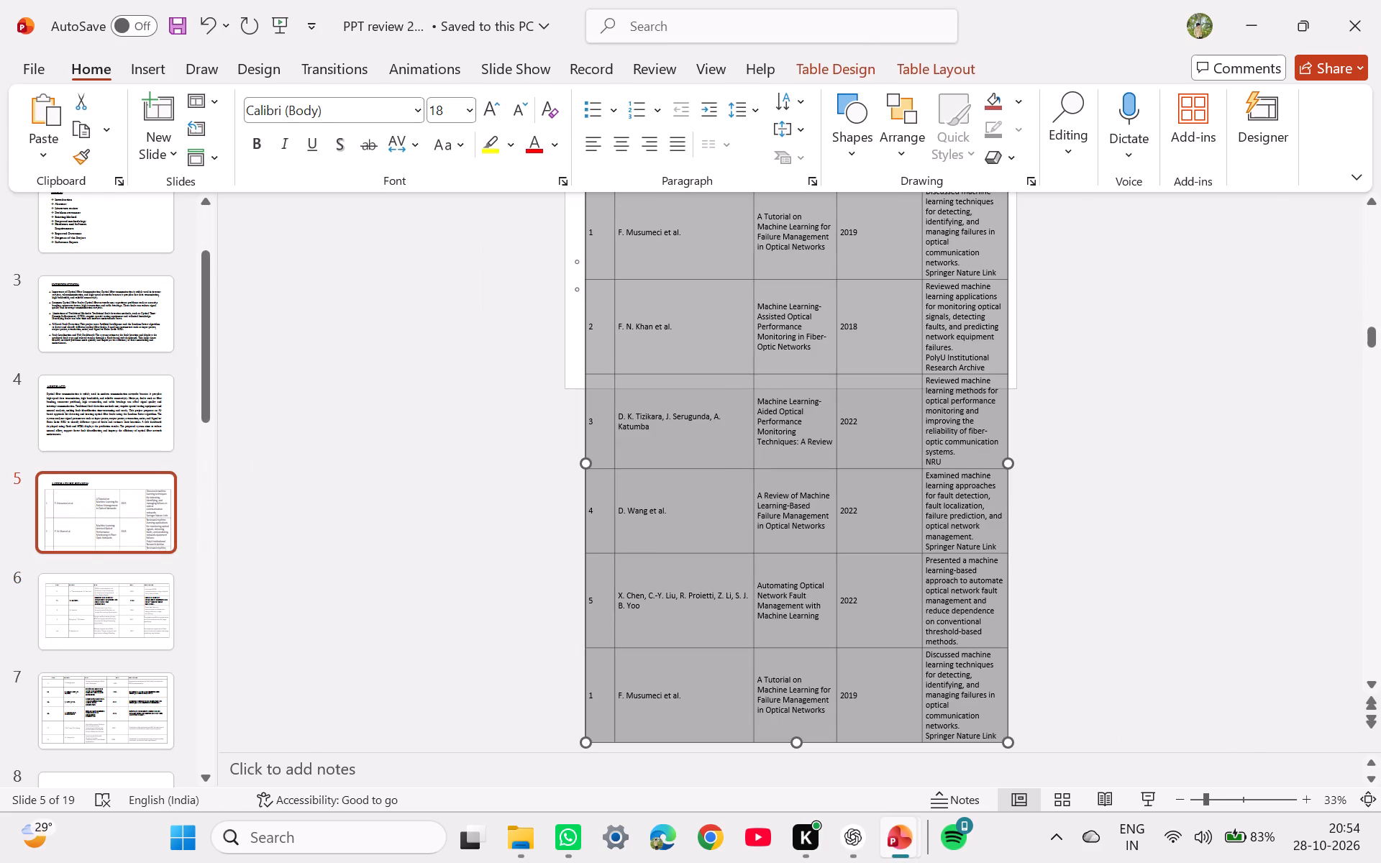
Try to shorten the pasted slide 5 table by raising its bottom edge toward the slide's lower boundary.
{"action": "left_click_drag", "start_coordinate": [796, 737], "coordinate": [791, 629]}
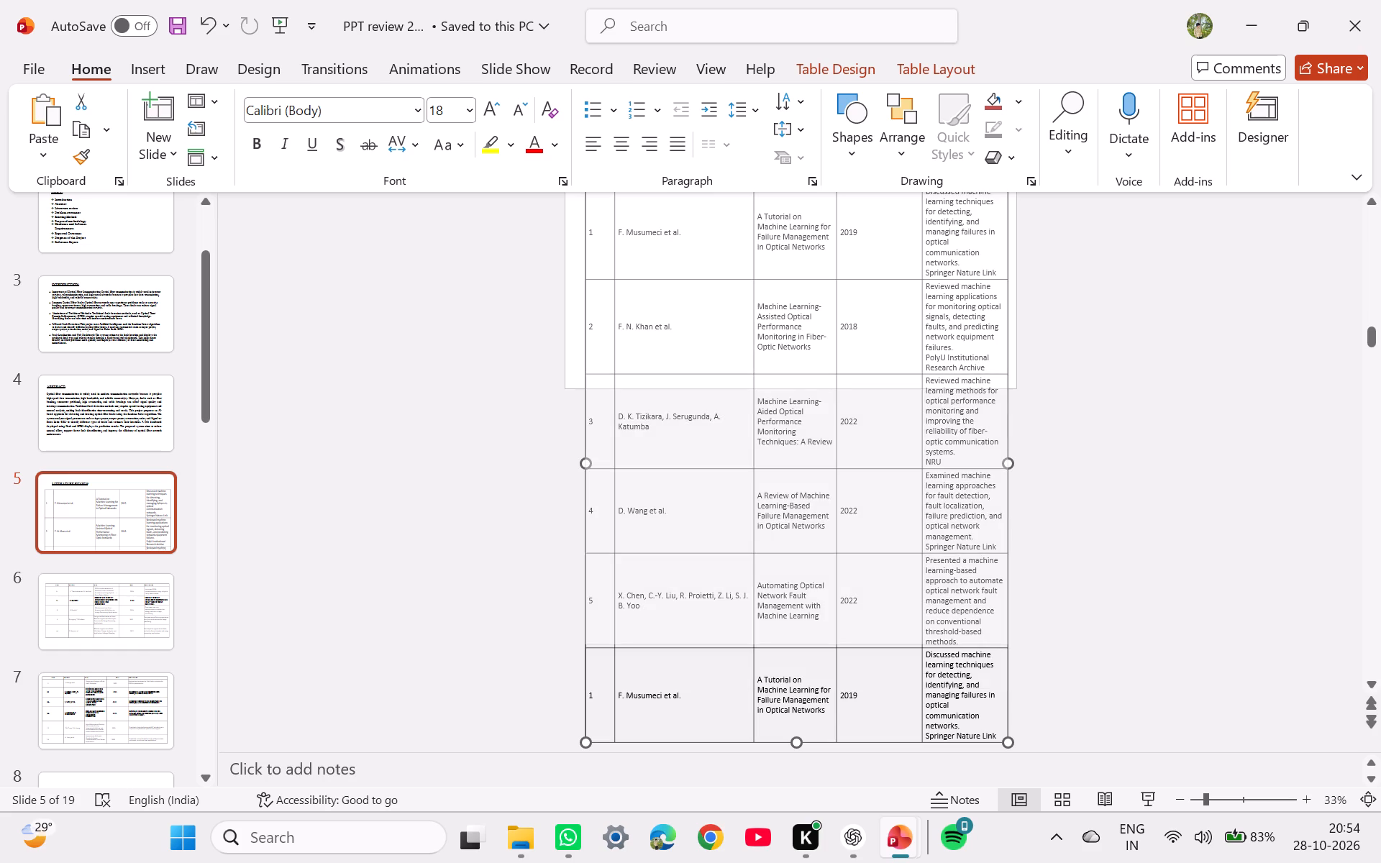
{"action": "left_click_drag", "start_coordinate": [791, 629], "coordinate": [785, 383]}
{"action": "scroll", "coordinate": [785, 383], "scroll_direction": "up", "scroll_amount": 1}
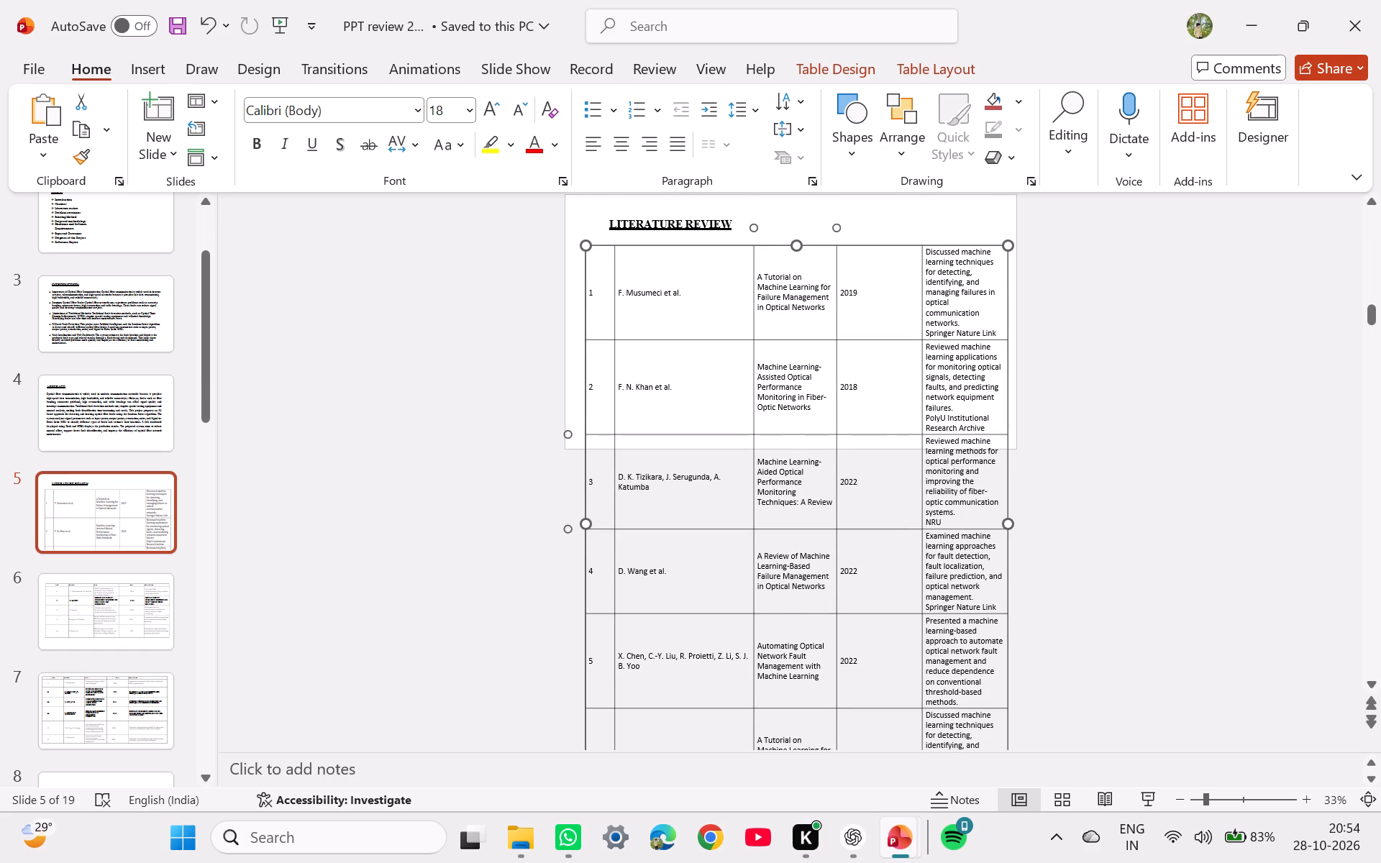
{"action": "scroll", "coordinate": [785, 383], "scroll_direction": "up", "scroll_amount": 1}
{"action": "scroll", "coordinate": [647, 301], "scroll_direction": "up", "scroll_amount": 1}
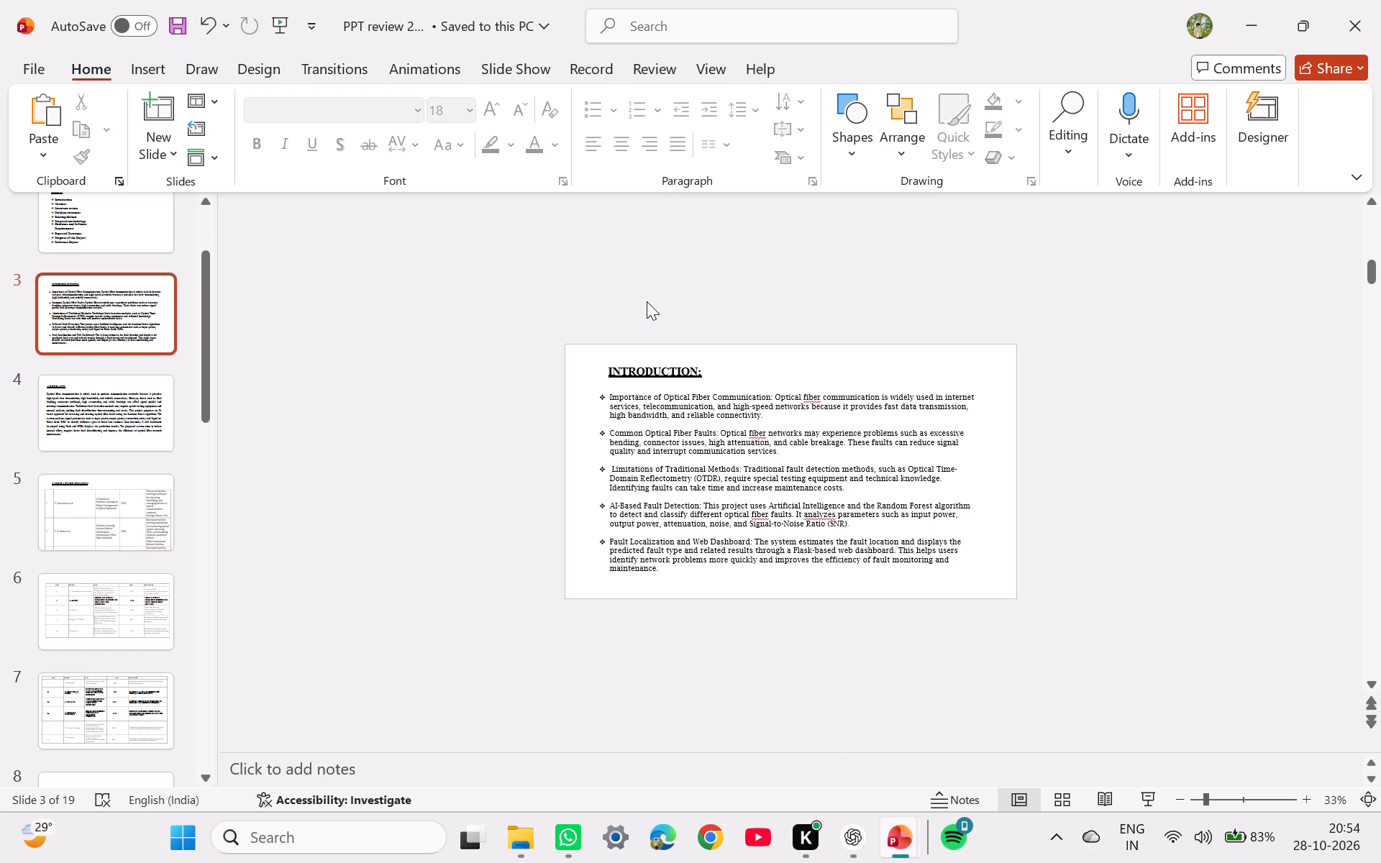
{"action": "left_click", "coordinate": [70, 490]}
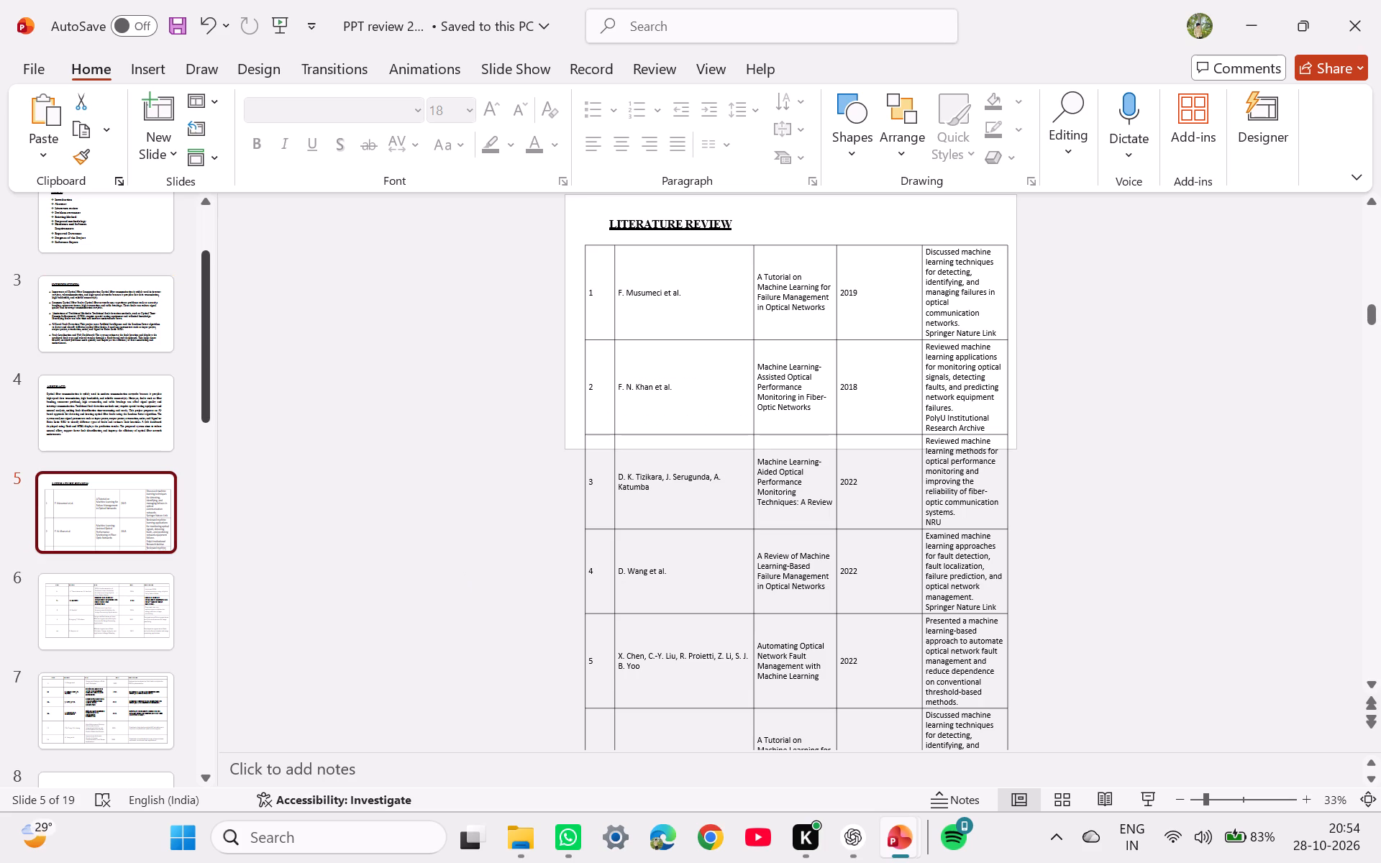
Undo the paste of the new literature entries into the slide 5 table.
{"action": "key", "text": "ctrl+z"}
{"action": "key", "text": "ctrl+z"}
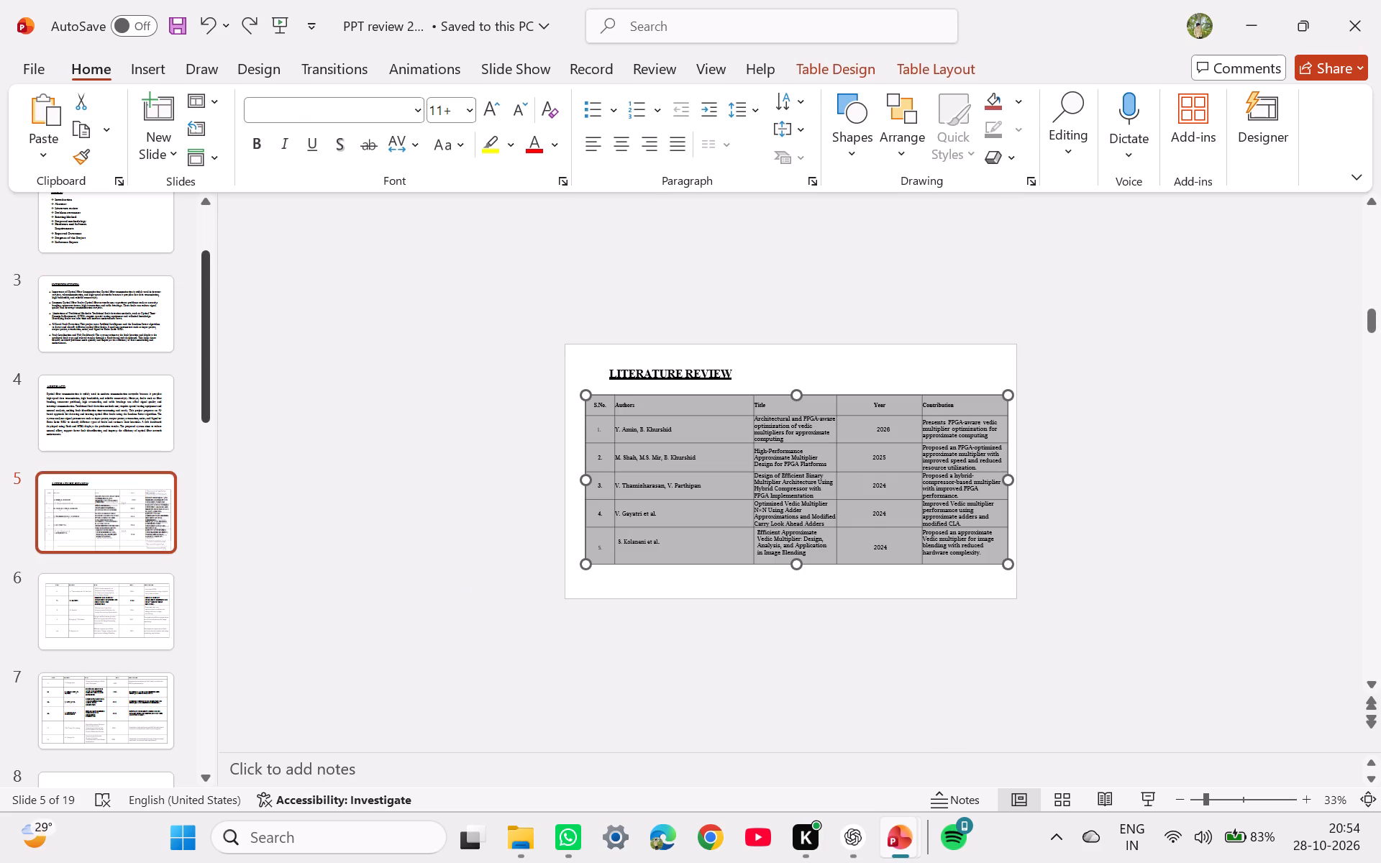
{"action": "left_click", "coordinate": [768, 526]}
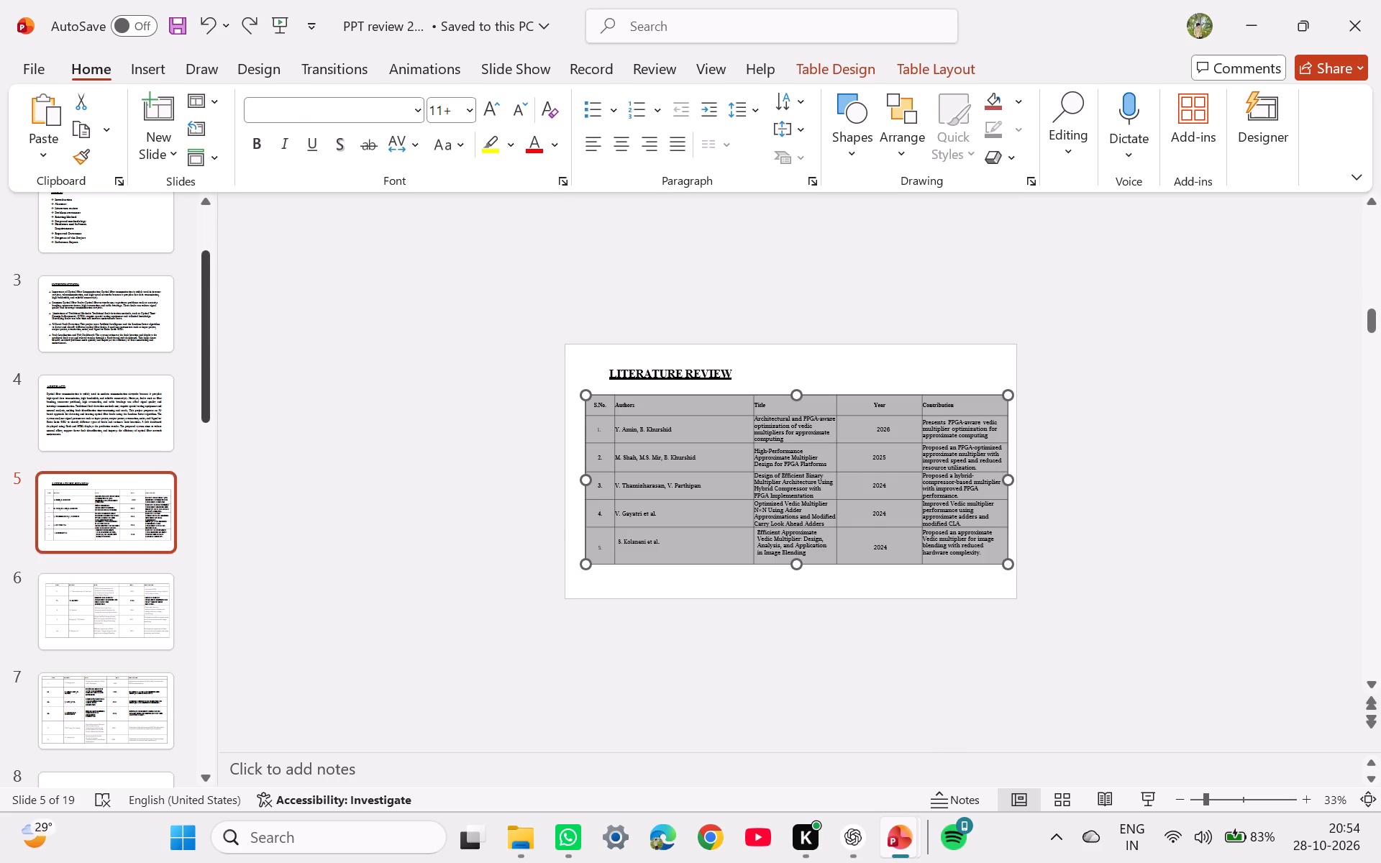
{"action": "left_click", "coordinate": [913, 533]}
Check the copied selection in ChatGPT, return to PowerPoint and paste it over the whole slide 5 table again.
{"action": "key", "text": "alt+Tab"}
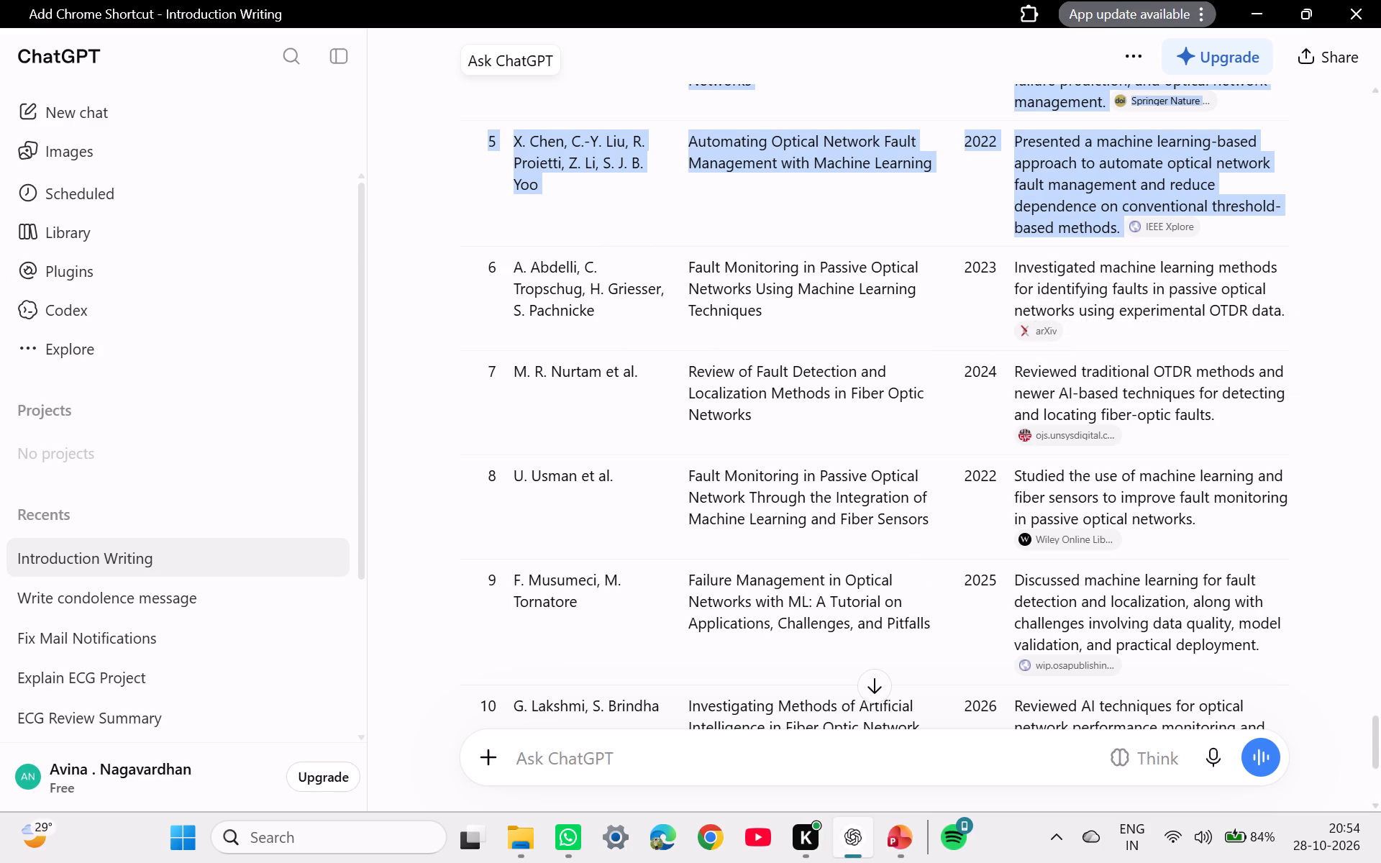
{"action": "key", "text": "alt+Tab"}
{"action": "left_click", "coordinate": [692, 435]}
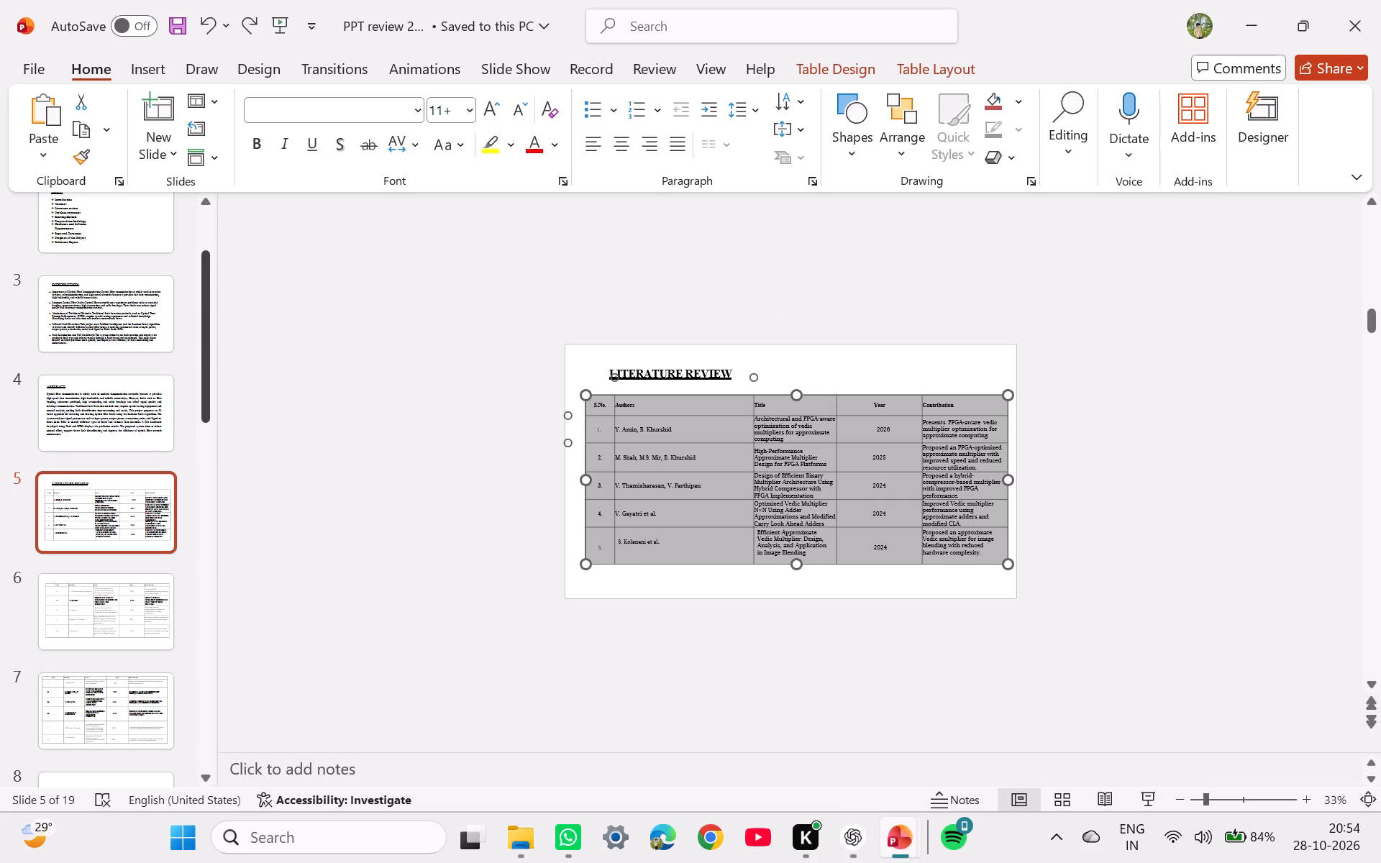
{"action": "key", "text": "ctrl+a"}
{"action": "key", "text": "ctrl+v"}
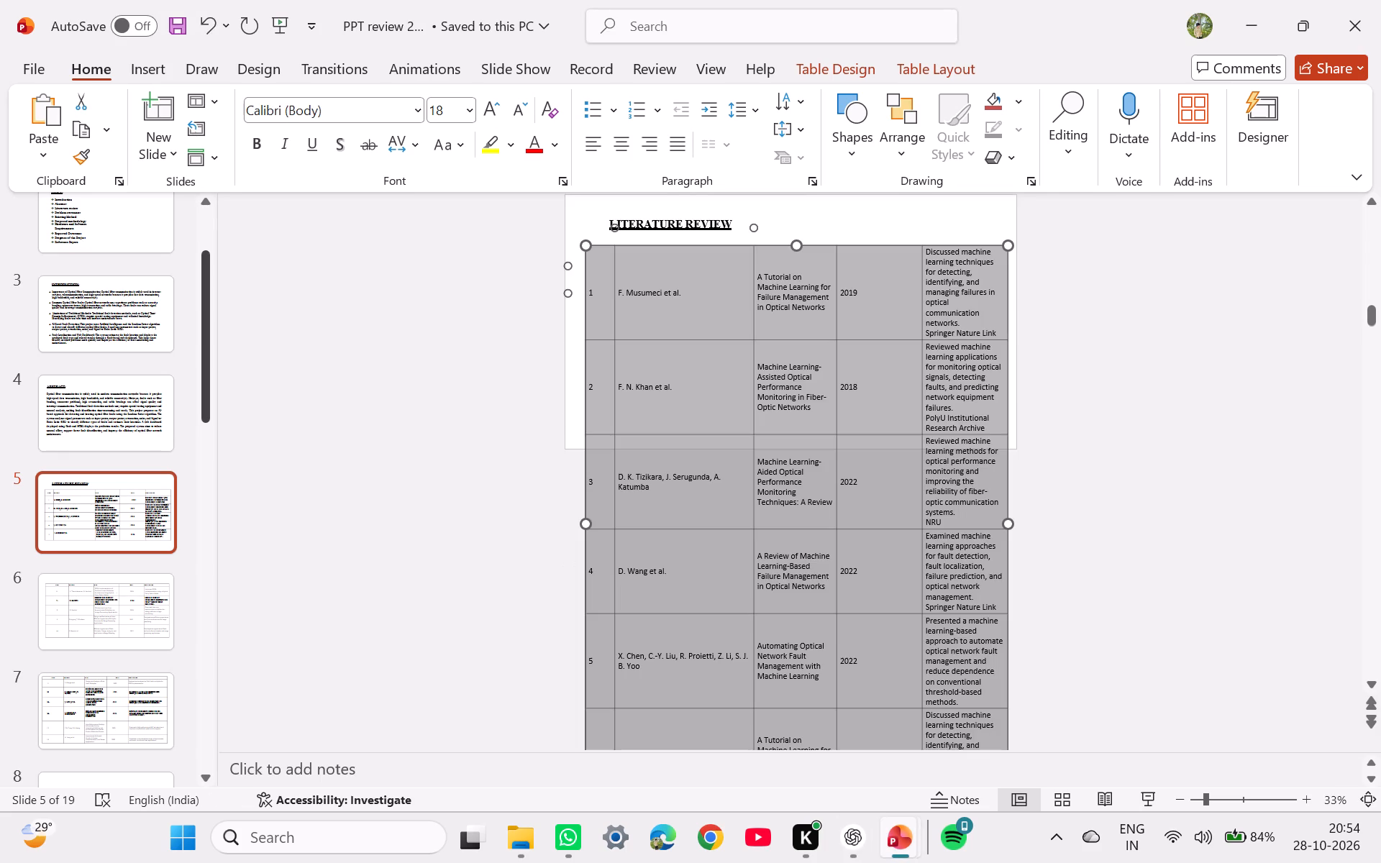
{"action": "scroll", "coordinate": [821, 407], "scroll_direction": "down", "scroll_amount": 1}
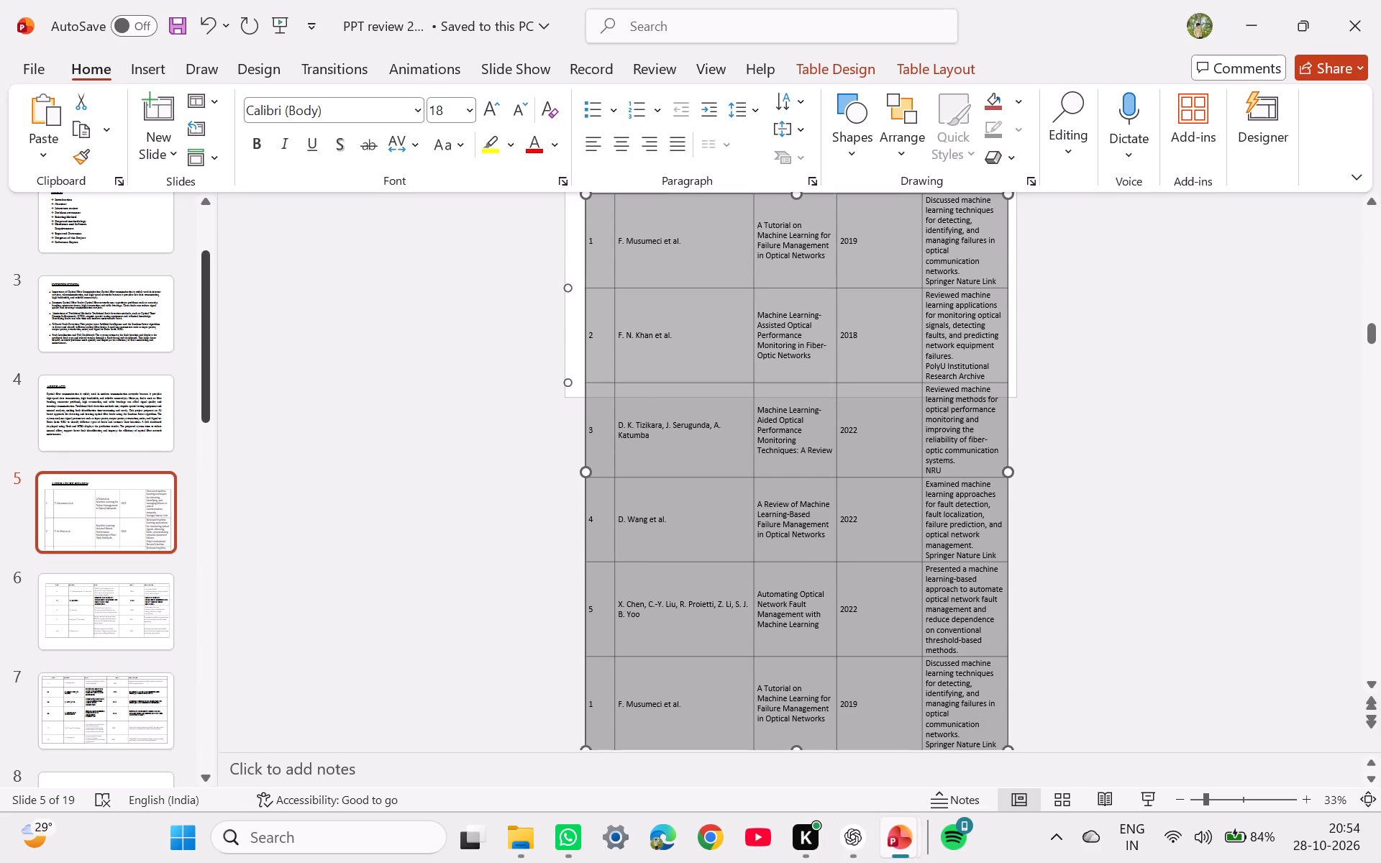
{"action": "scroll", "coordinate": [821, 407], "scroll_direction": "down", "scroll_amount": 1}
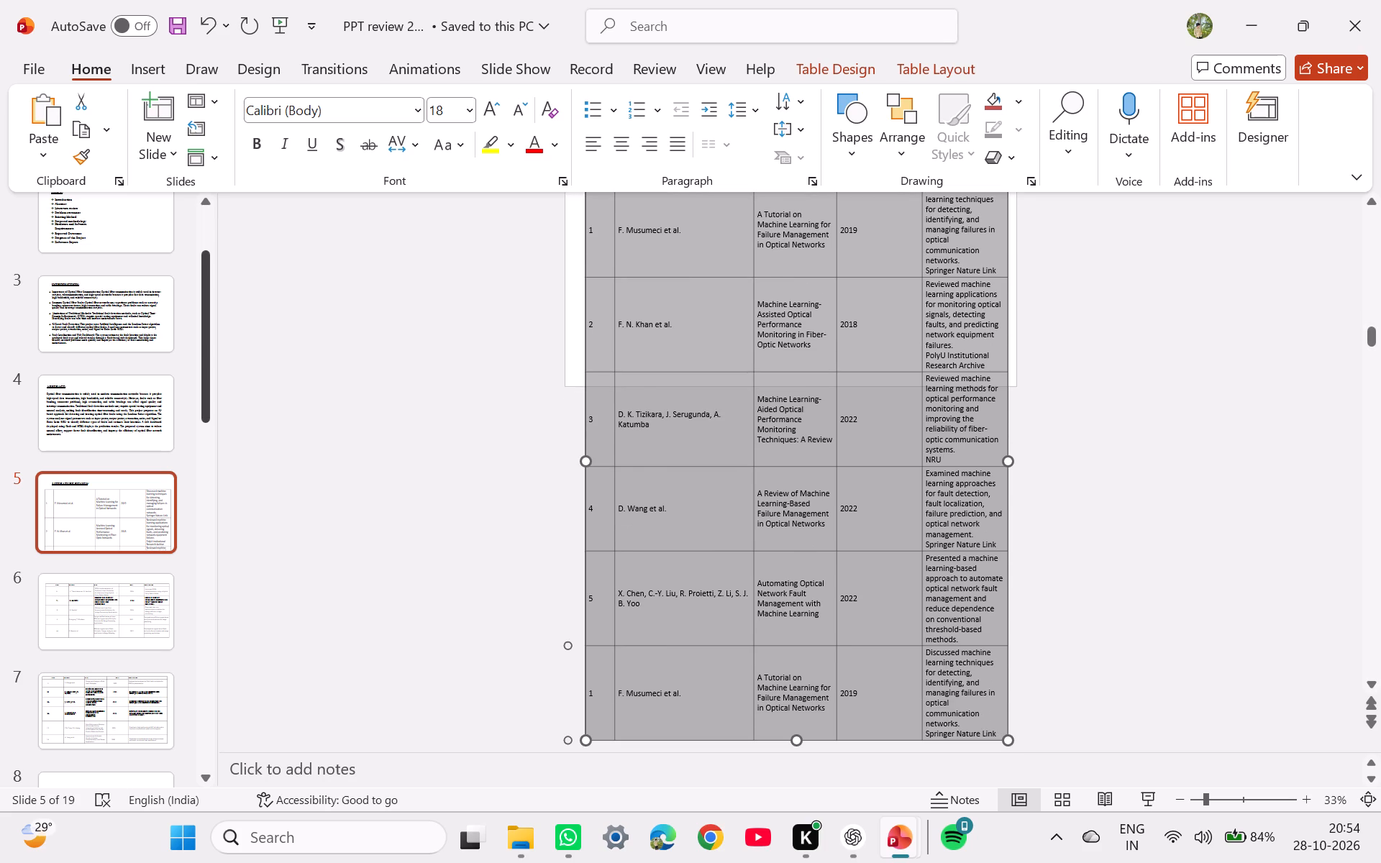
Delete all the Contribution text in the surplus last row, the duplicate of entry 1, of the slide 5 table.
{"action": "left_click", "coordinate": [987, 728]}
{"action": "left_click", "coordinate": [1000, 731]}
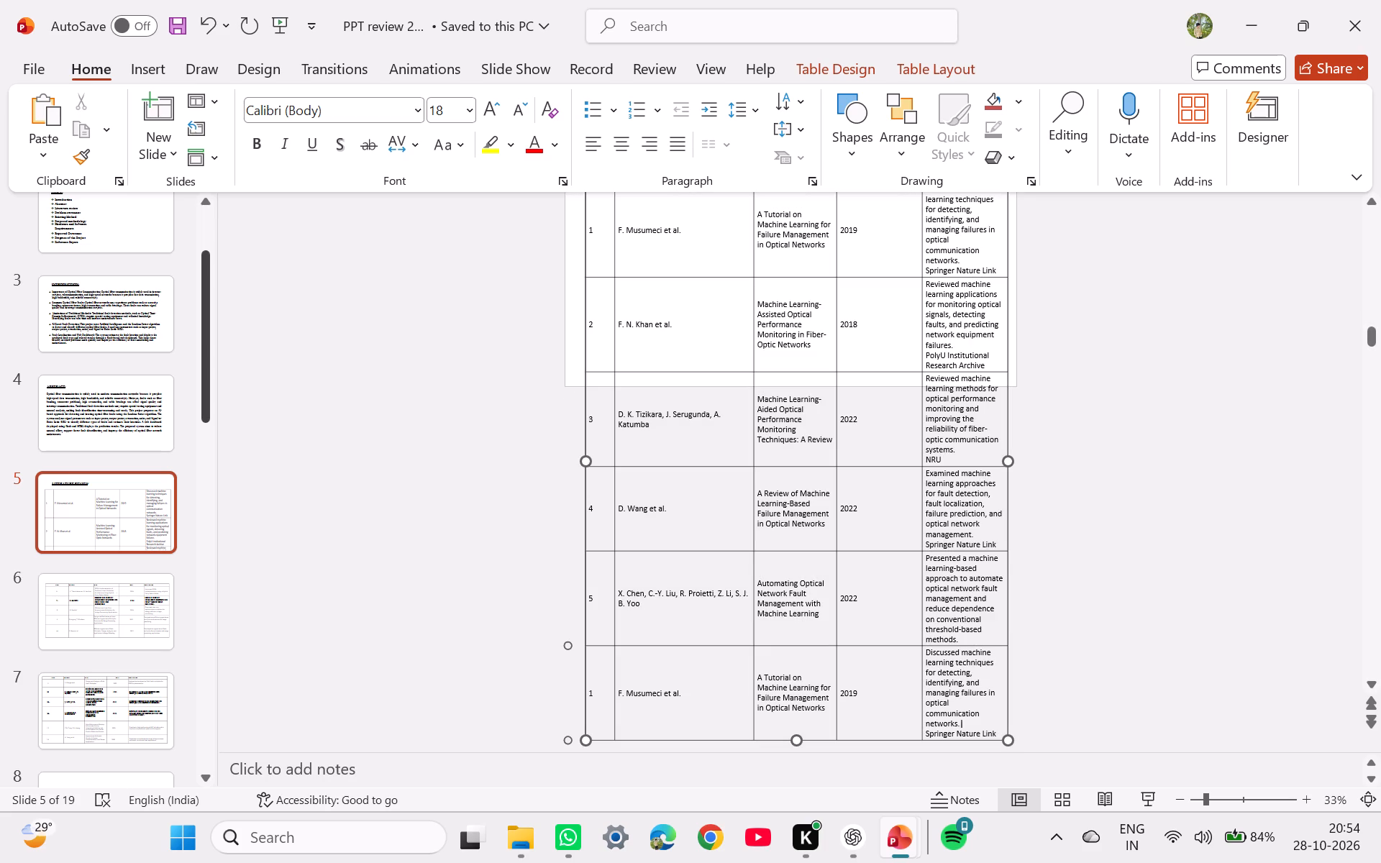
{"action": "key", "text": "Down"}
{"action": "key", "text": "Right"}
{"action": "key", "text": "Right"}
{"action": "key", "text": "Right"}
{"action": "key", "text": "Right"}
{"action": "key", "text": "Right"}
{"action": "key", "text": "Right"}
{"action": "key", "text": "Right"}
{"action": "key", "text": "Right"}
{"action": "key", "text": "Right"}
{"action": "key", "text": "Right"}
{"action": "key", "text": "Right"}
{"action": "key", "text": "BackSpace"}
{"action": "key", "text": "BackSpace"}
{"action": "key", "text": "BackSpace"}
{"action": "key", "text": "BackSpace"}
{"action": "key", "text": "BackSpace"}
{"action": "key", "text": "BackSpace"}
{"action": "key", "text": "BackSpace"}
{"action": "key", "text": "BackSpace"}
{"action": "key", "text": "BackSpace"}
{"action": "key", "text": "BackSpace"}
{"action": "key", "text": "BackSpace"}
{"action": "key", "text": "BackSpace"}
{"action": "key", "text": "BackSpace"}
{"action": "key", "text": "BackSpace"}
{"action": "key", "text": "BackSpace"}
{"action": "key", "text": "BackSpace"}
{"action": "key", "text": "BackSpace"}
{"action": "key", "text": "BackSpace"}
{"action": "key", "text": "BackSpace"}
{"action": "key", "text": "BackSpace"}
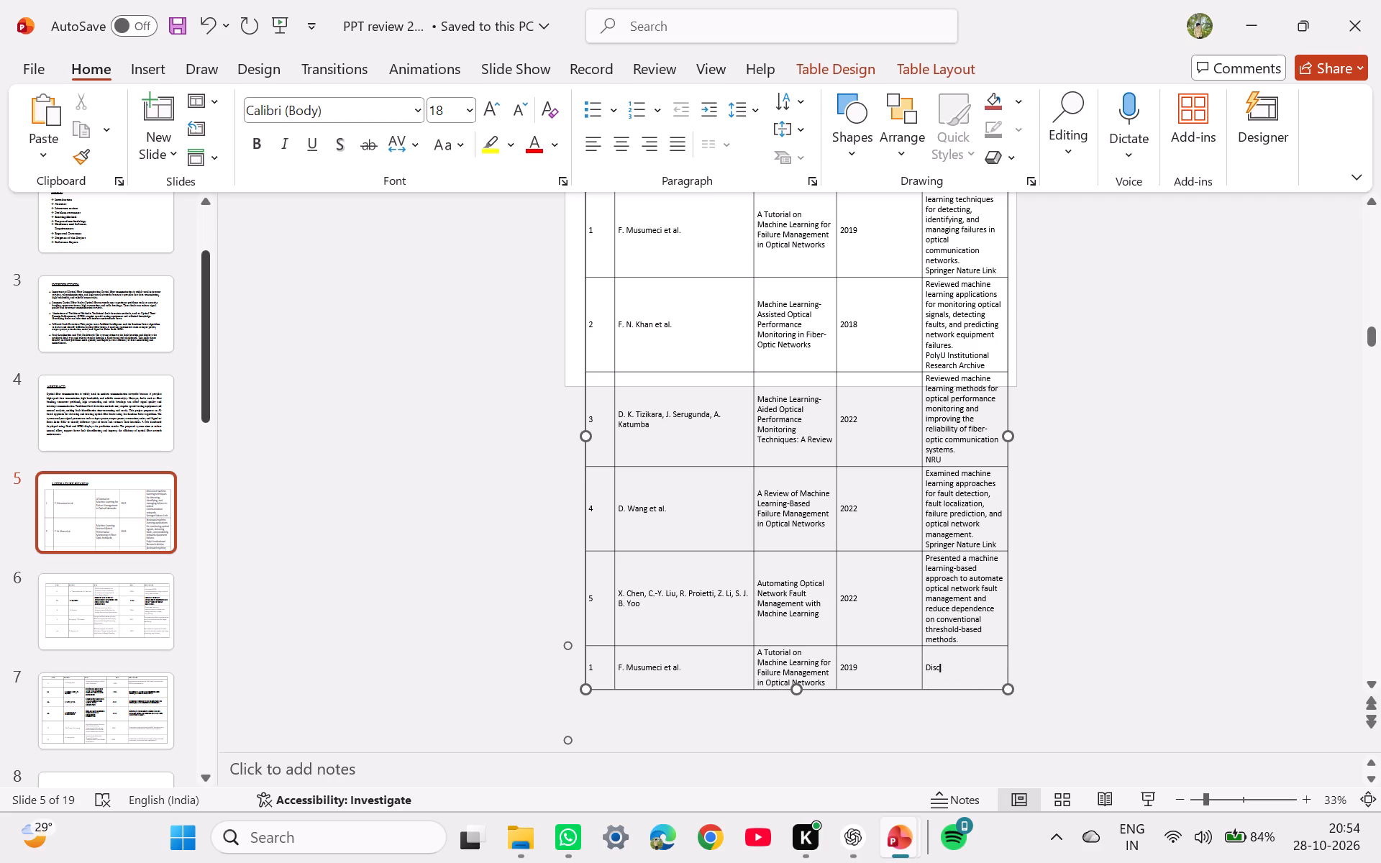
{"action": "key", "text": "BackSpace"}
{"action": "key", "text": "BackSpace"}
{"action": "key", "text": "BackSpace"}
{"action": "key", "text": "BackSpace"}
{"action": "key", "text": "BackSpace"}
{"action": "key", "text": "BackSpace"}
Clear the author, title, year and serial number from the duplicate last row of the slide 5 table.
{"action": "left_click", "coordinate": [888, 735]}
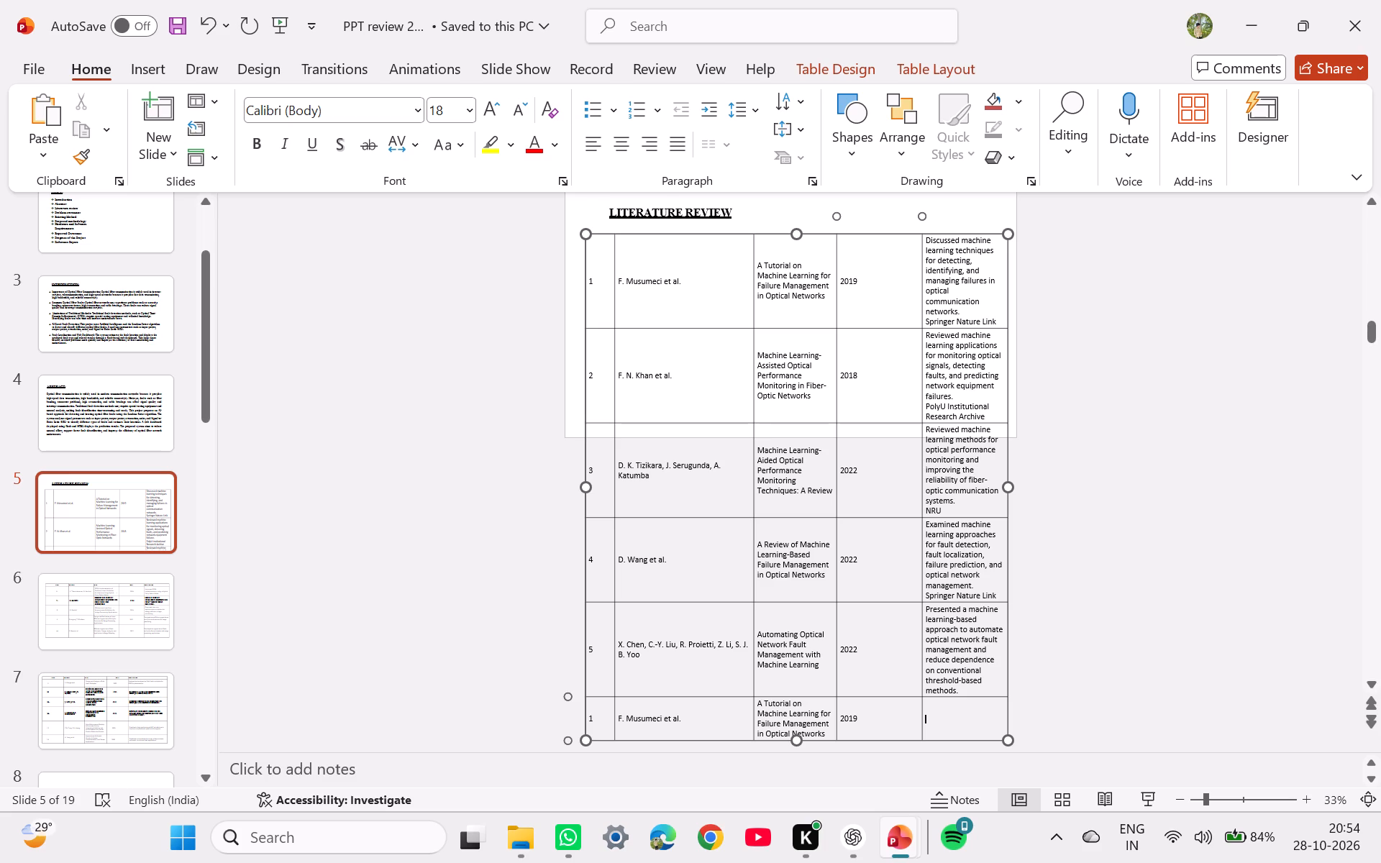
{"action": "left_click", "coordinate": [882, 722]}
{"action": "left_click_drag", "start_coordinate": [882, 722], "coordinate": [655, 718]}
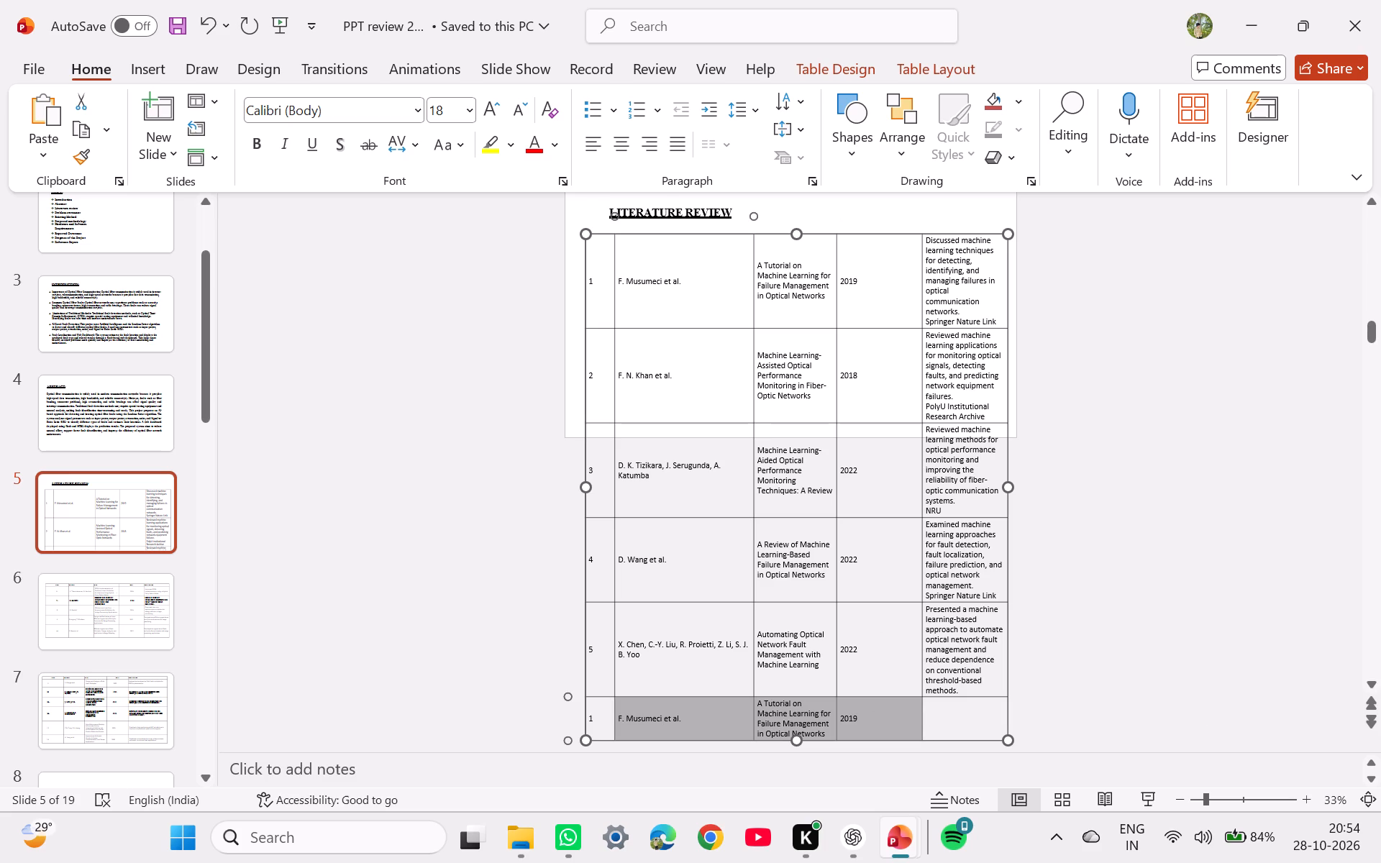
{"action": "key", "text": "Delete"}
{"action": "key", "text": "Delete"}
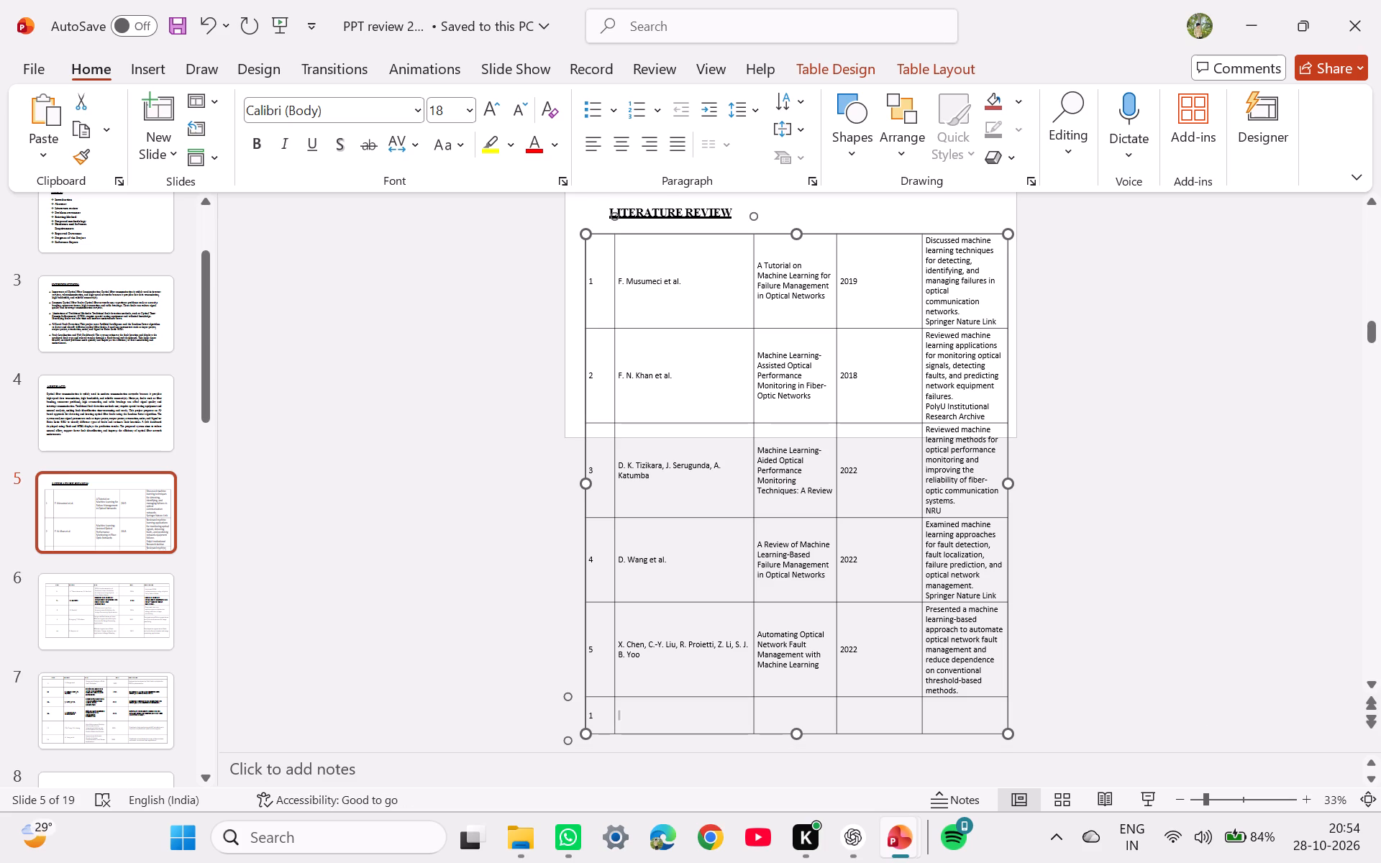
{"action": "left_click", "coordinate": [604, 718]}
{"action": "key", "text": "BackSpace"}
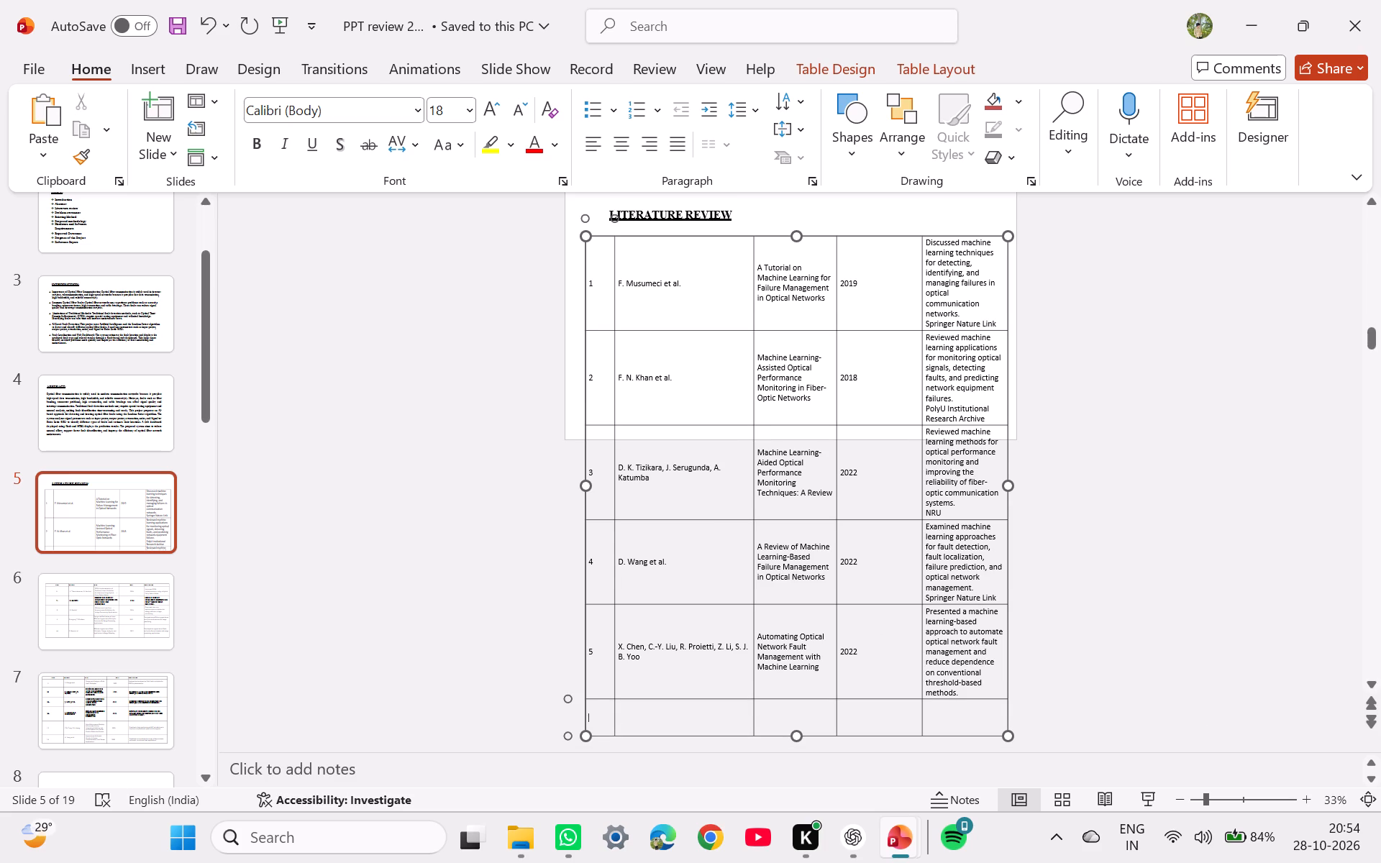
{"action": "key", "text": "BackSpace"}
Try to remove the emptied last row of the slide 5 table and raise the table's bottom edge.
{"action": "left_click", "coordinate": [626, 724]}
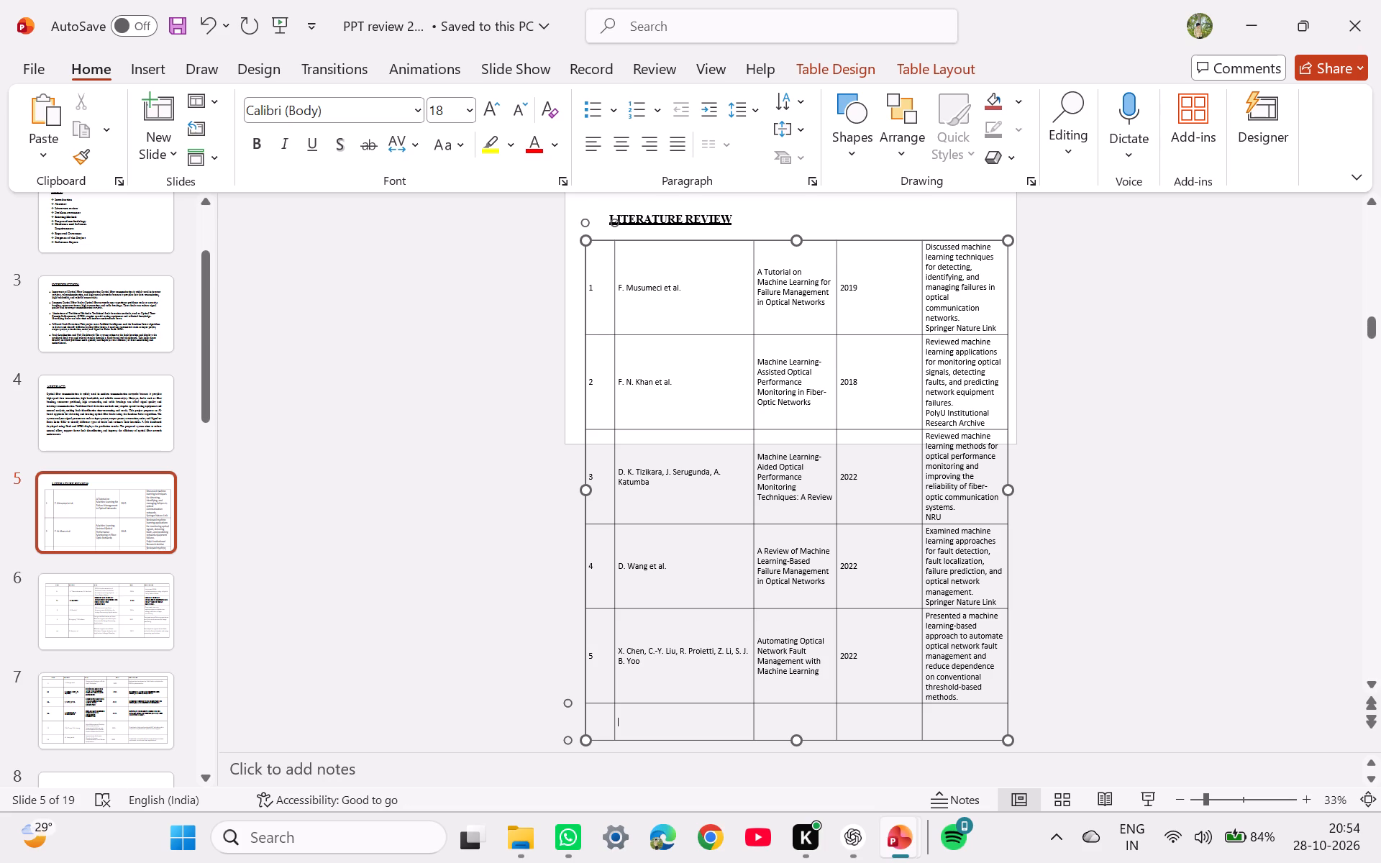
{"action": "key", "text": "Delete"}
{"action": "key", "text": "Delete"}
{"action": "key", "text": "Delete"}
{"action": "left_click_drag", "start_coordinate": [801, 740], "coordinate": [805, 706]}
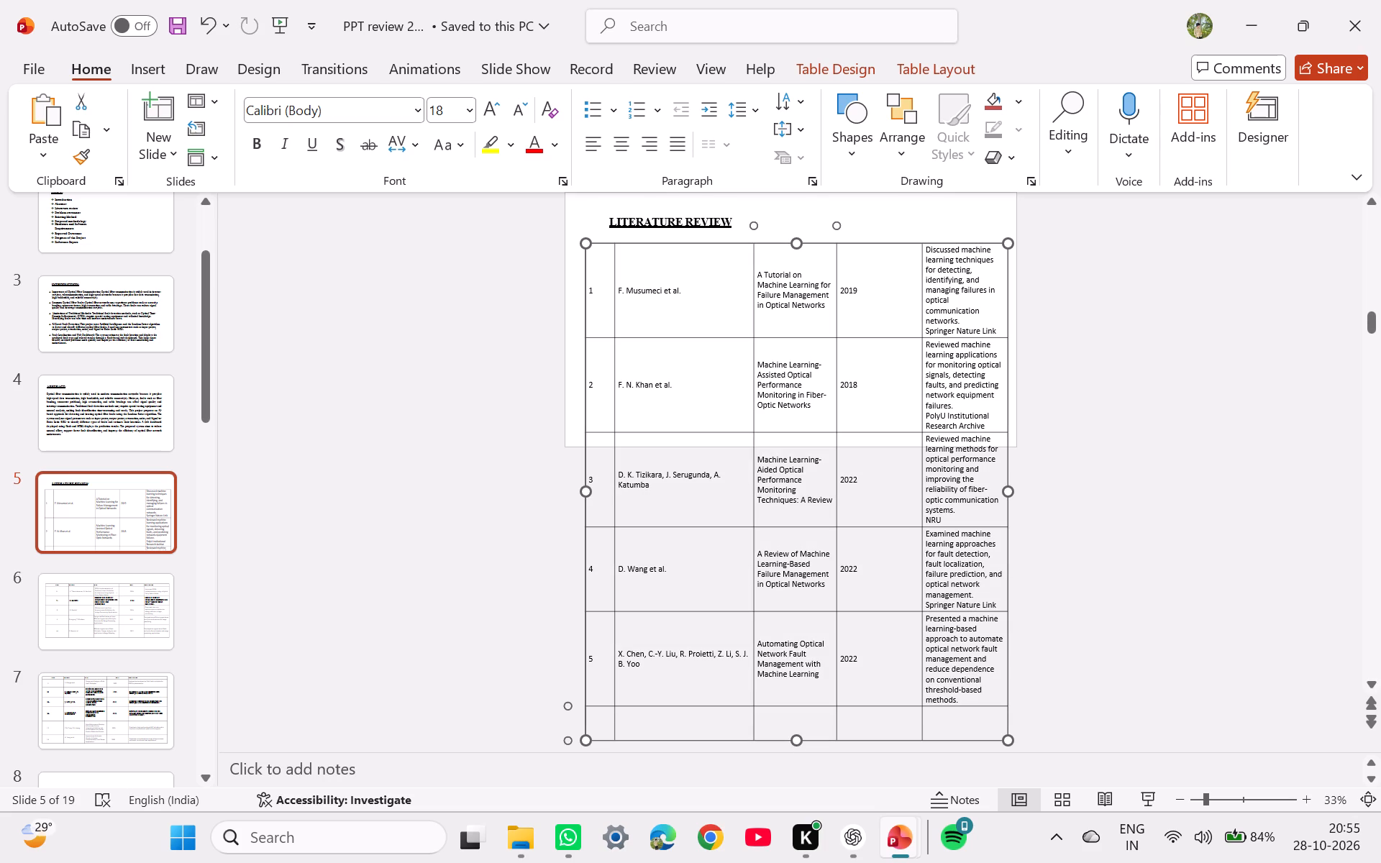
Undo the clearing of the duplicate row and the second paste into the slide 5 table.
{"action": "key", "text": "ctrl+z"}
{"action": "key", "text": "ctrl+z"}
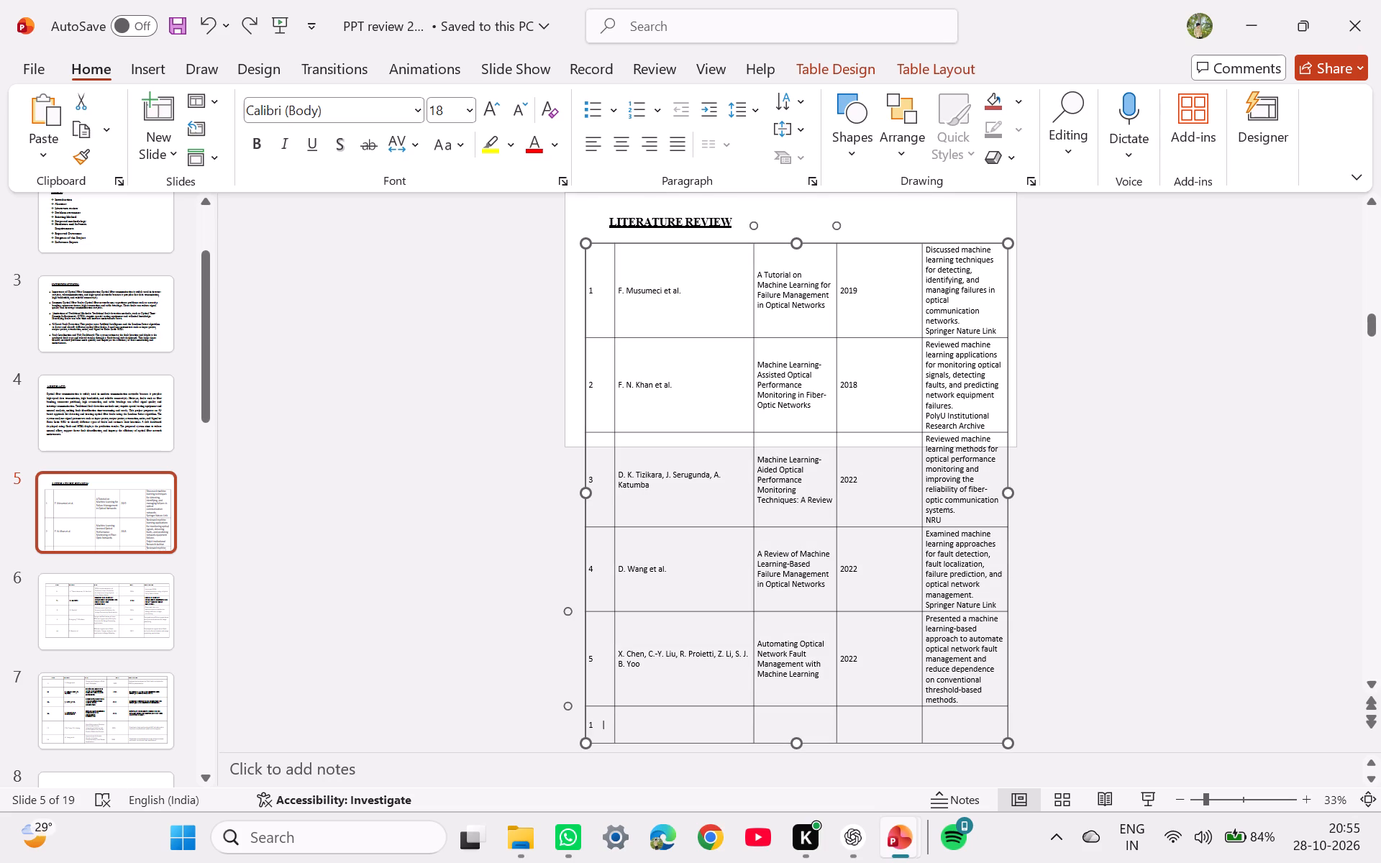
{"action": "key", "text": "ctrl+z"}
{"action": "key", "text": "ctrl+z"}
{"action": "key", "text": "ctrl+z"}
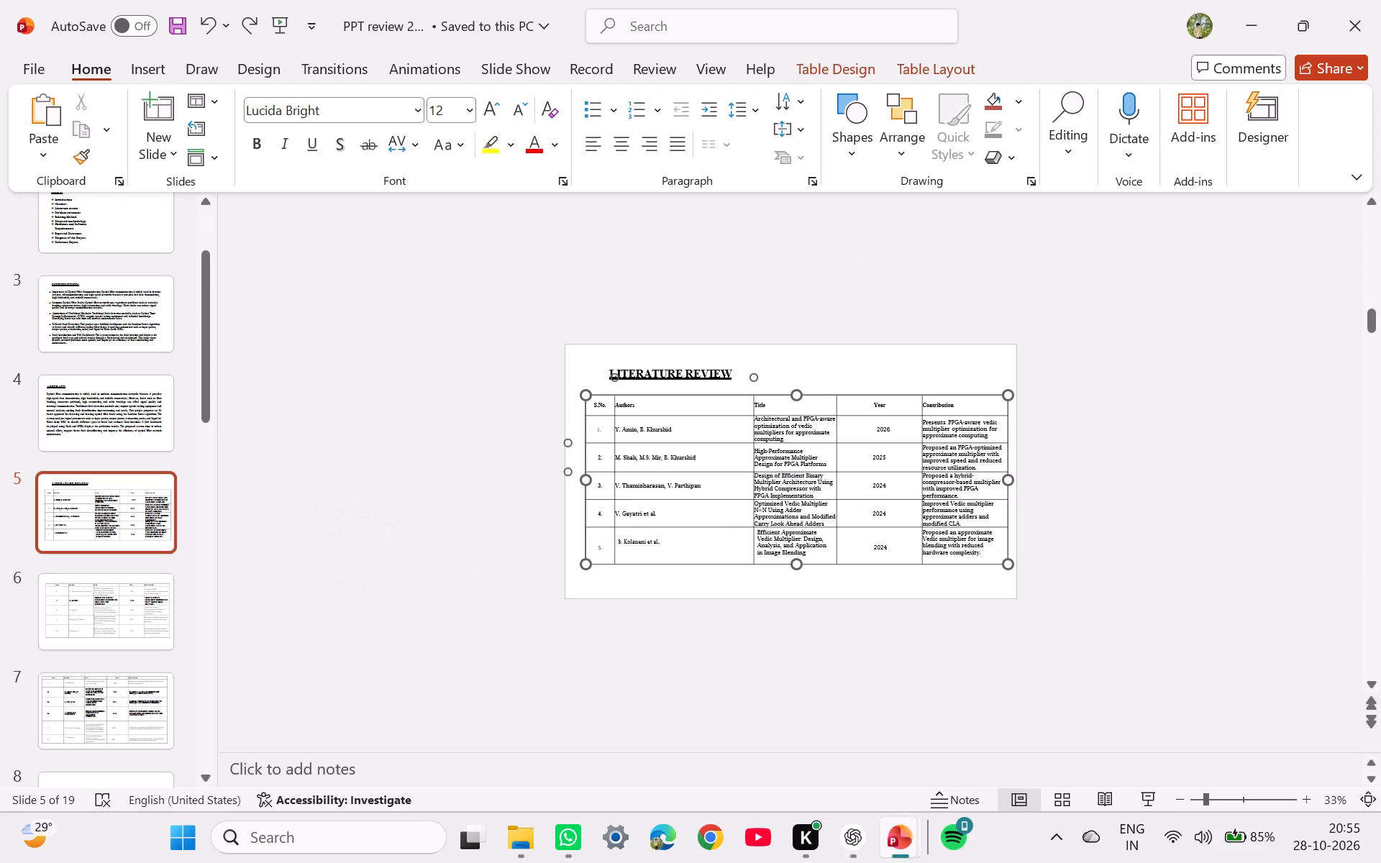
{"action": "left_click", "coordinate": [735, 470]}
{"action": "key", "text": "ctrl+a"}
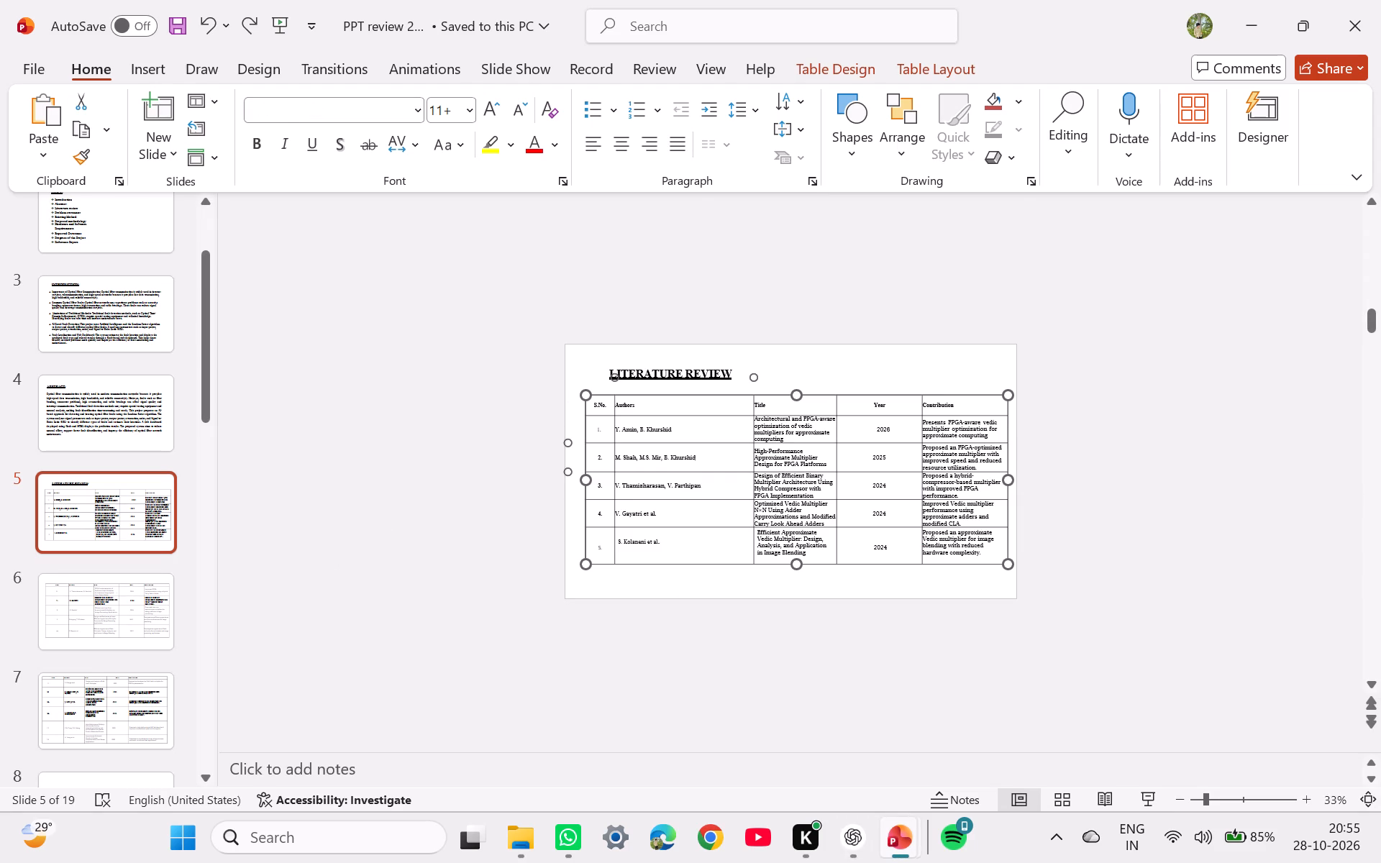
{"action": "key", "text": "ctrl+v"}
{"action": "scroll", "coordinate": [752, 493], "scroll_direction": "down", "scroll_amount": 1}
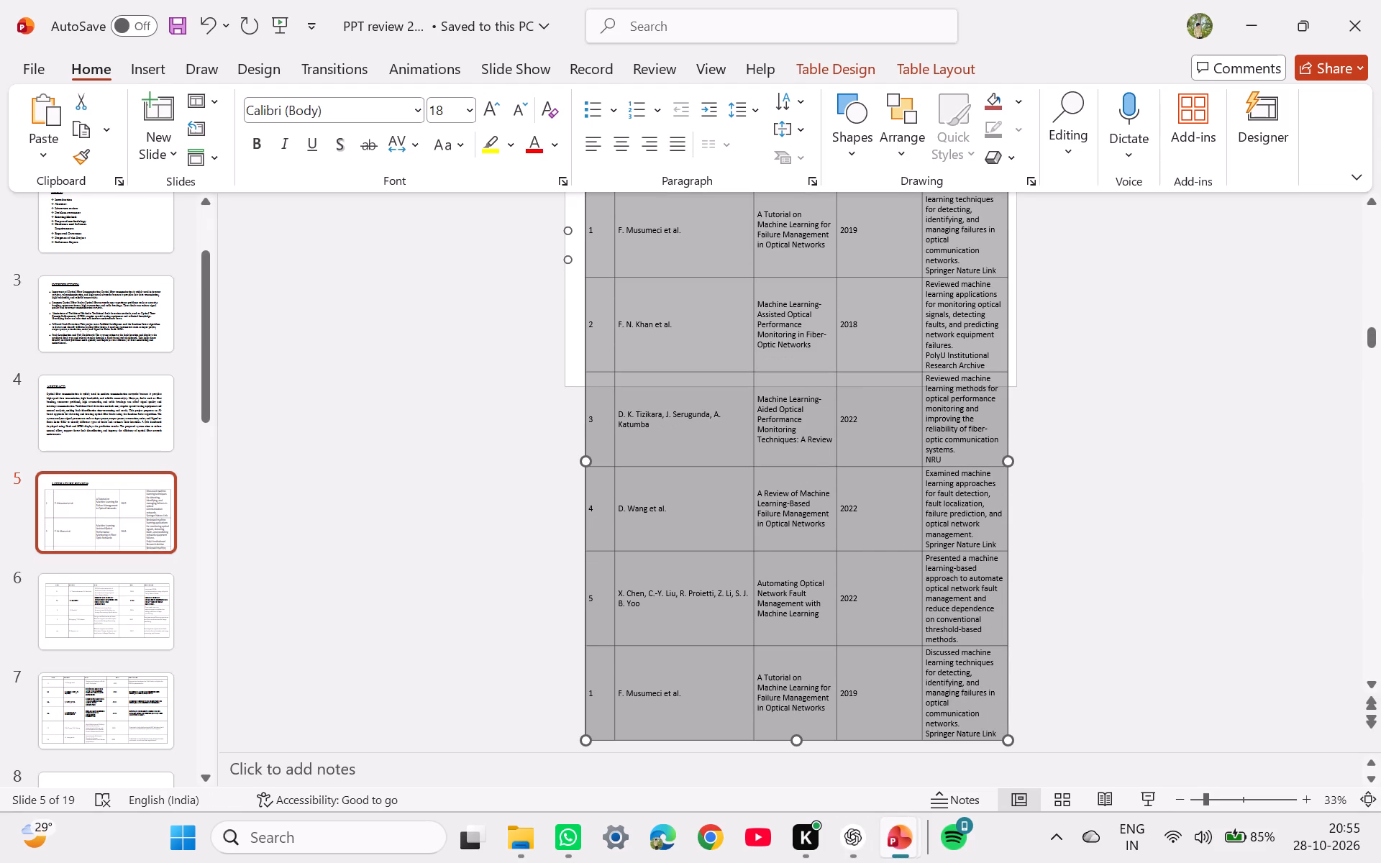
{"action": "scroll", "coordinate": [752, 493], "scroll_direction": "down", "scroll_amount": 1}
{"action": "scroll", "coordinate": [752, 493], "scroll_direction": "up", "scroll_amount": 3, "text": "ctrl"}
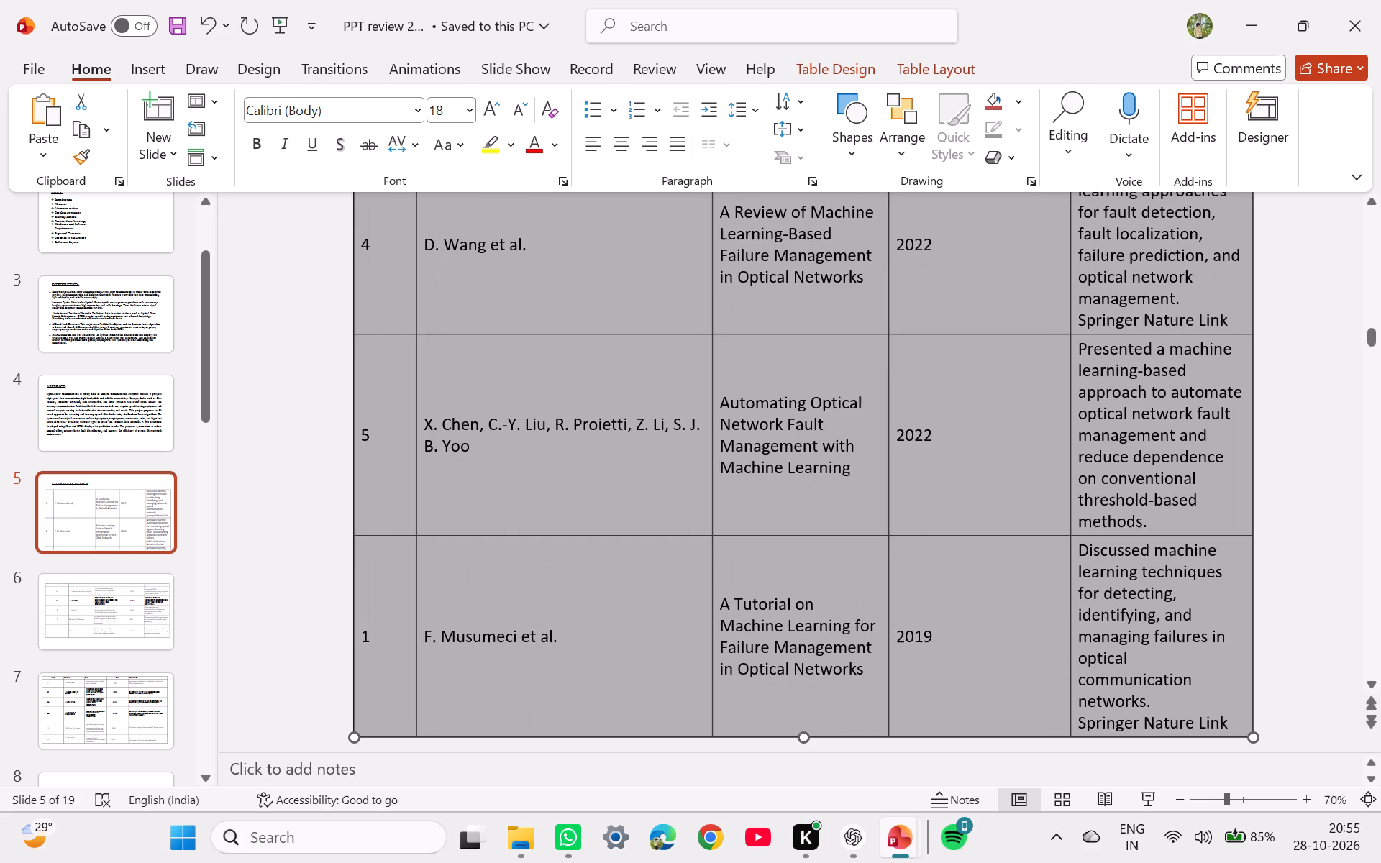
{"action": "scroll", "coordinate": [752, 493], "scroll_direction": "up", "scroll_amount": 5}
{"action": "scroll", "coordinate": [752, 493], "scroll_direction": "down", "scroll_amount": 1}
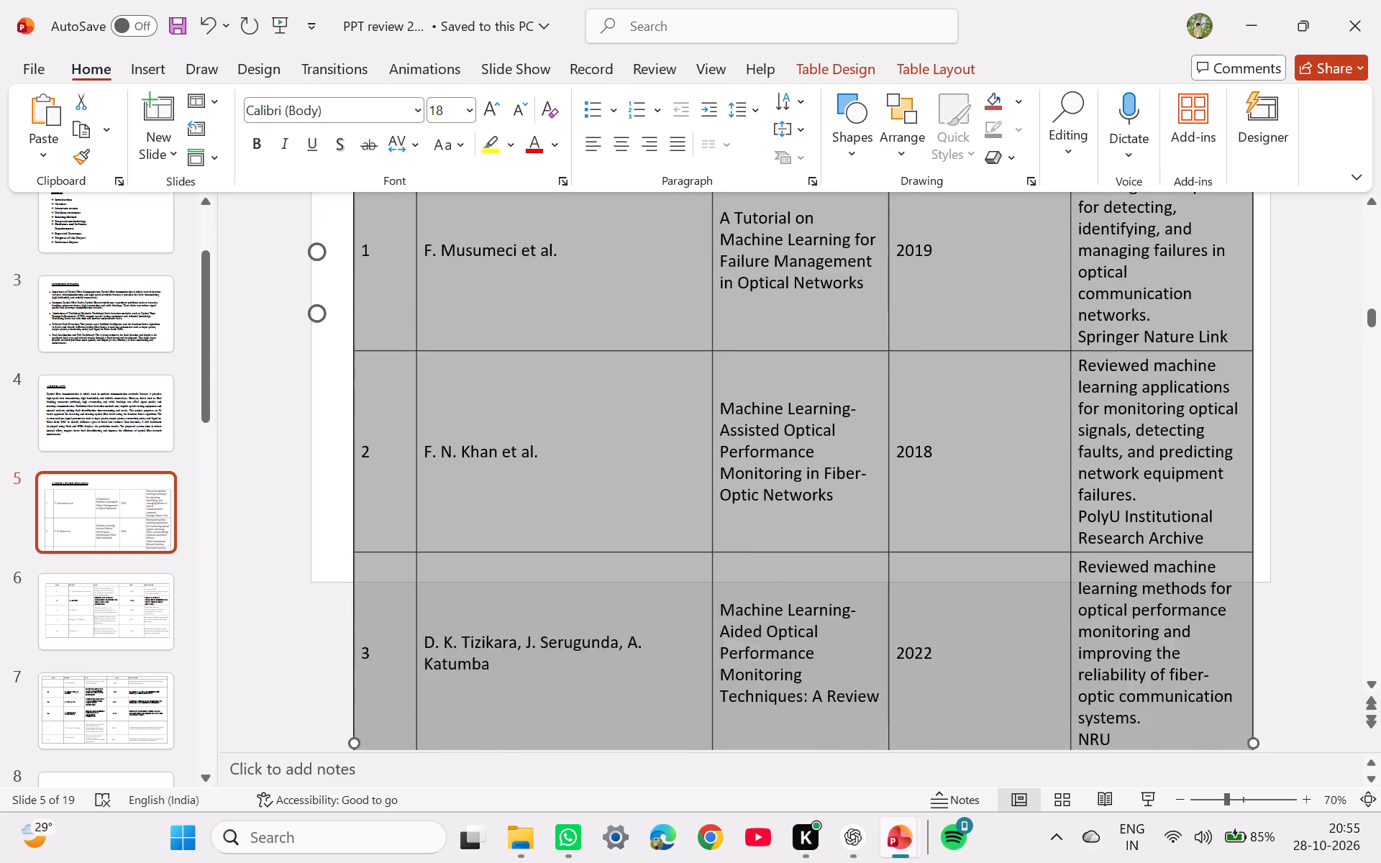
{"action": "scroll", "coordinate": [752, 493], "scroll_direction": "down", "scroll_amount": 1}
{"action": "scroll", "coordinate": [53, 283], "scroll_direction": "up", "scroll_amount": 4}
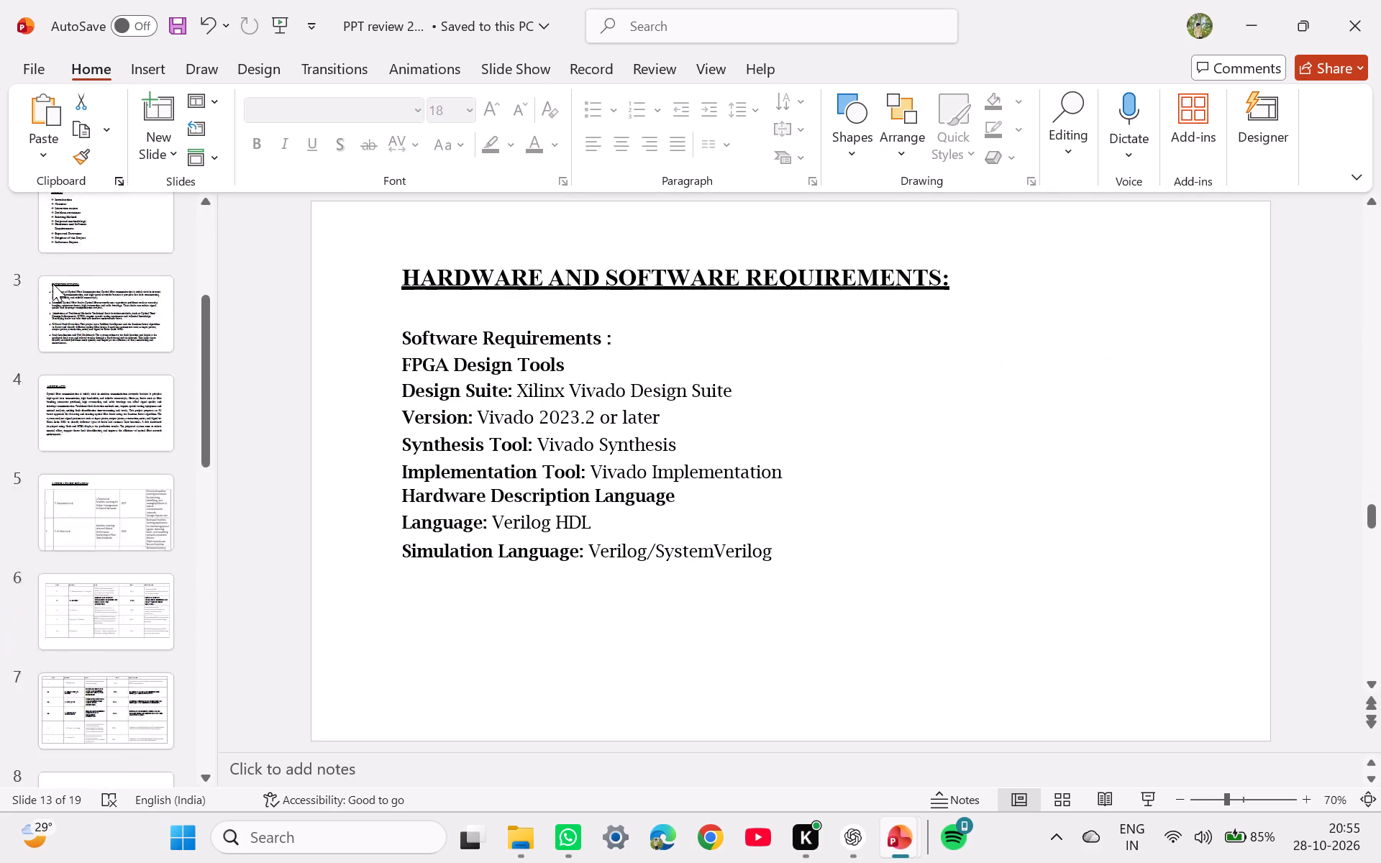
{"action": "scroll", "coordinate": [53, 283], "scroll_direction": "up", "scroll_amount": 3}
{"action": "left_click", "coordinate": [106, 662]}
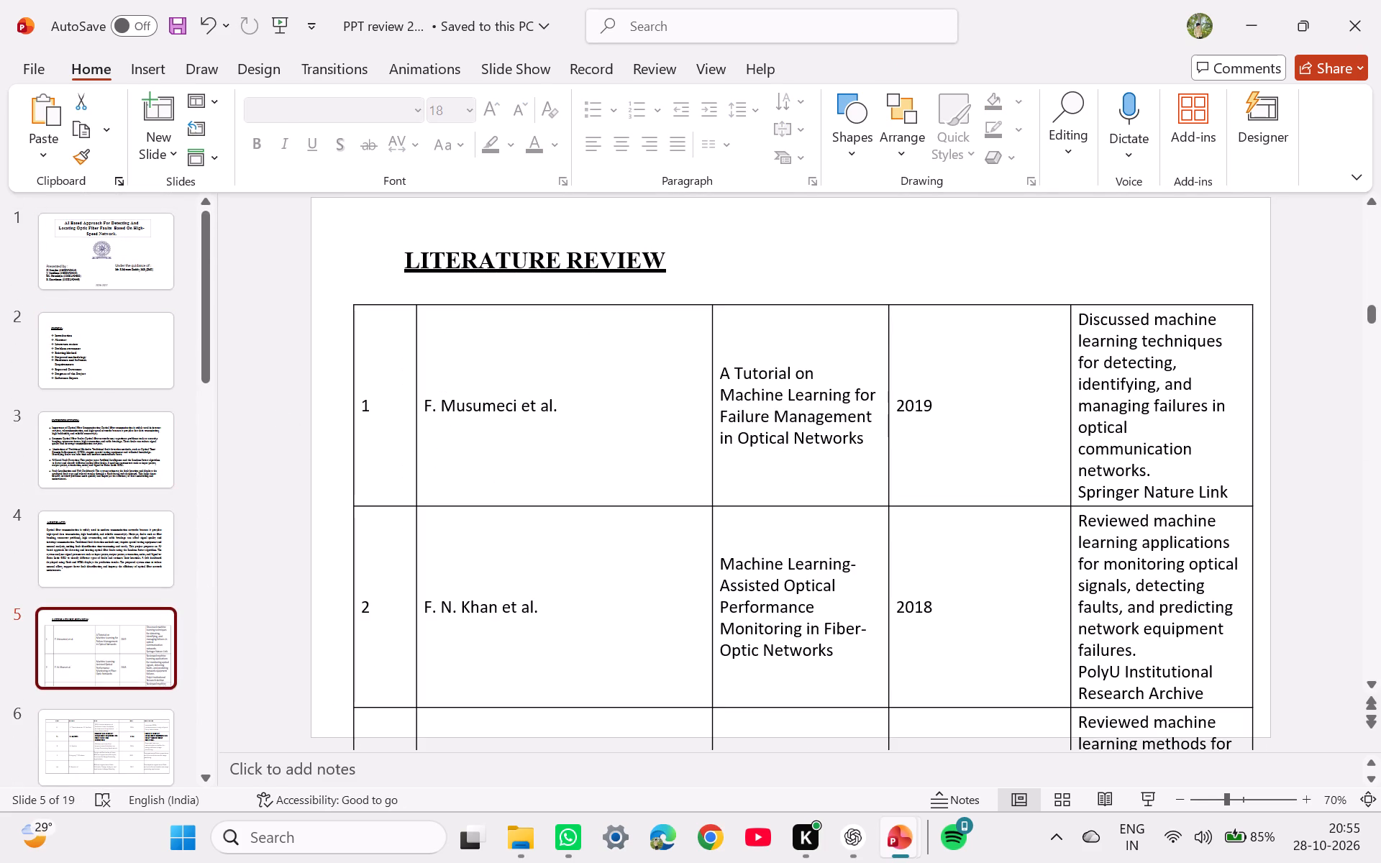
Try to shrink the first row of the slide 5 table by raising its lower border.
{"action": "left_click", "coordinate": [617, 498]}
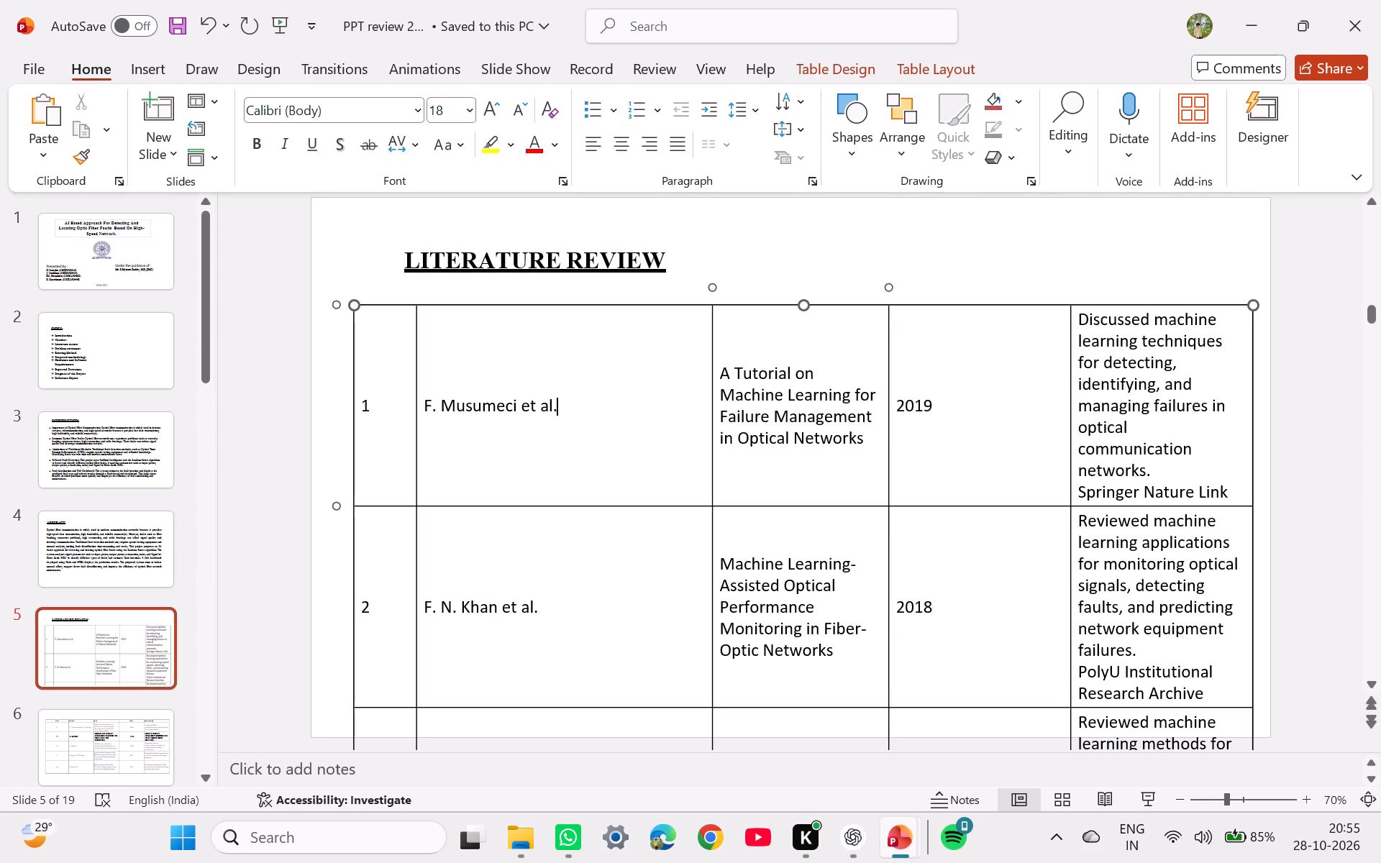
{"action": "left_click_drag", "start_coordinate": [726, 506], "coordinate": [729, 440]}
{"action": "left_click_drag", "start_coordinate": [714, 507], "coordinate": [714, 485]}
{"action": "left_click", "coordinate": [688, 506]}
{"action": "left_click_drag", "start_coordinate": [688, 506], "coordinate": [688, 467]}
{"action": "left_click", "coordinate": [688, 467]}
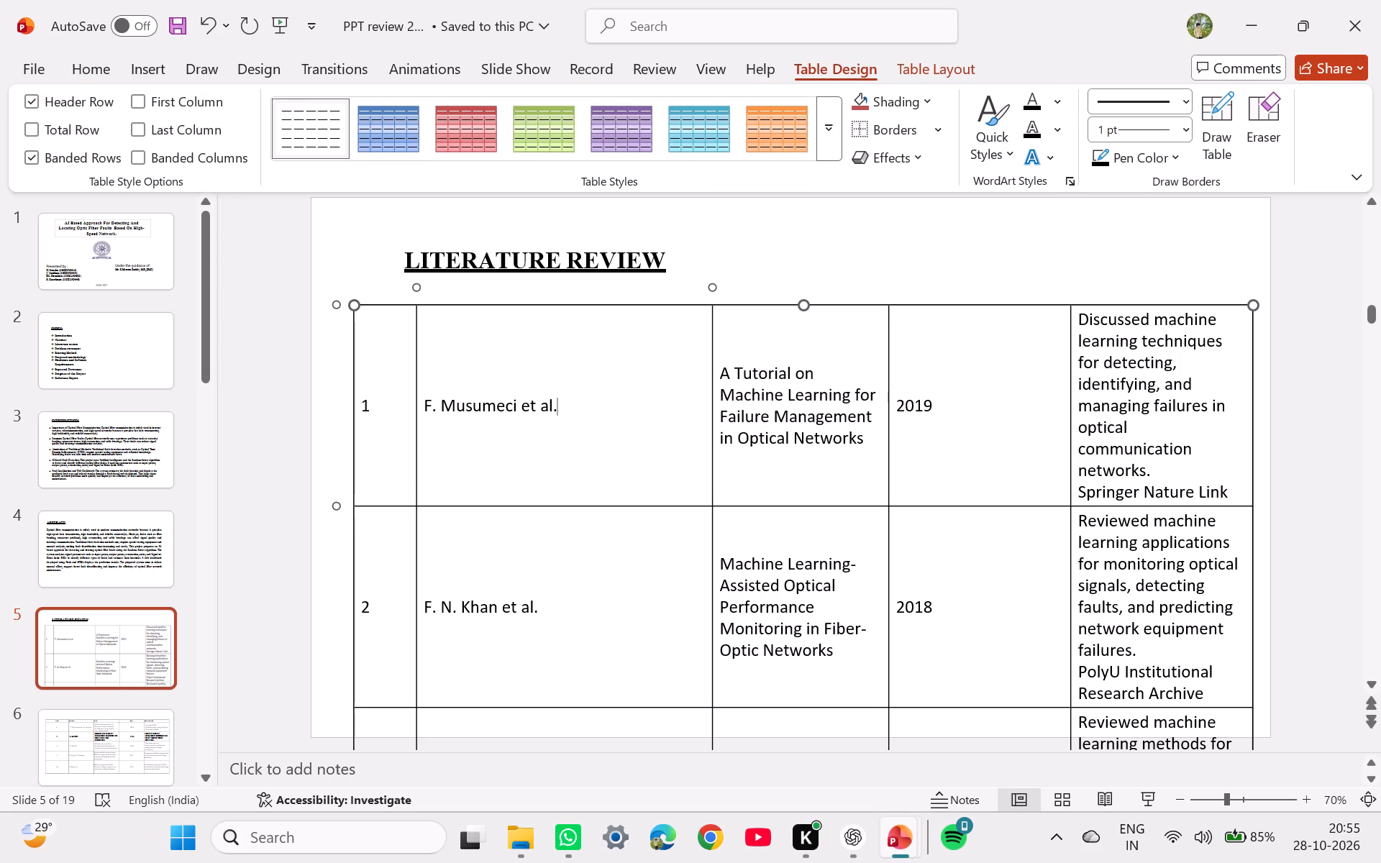
Apply the blue banded table style to the Literature Review table.
{"action": "left_click", "coordinate": [403, 137]}
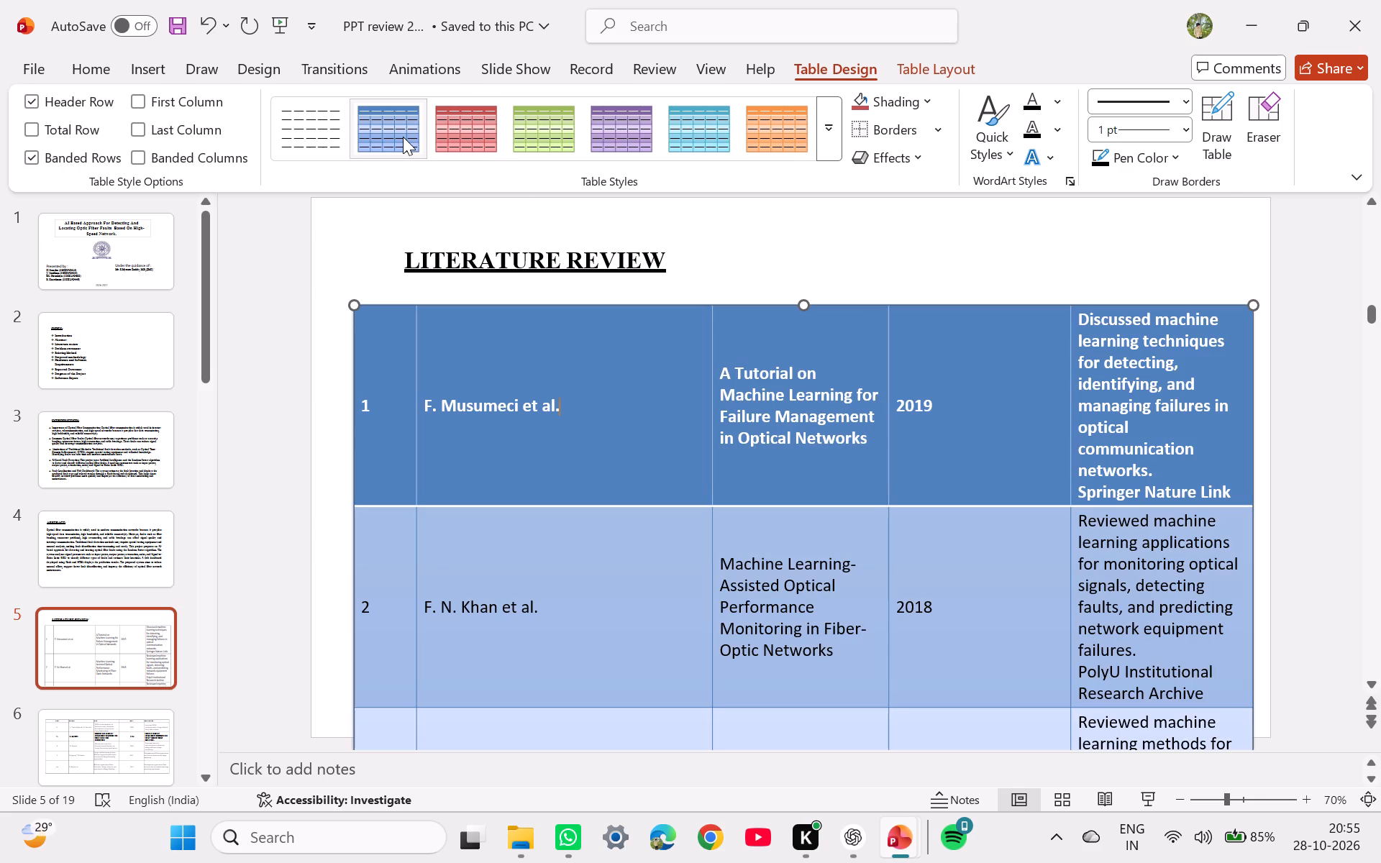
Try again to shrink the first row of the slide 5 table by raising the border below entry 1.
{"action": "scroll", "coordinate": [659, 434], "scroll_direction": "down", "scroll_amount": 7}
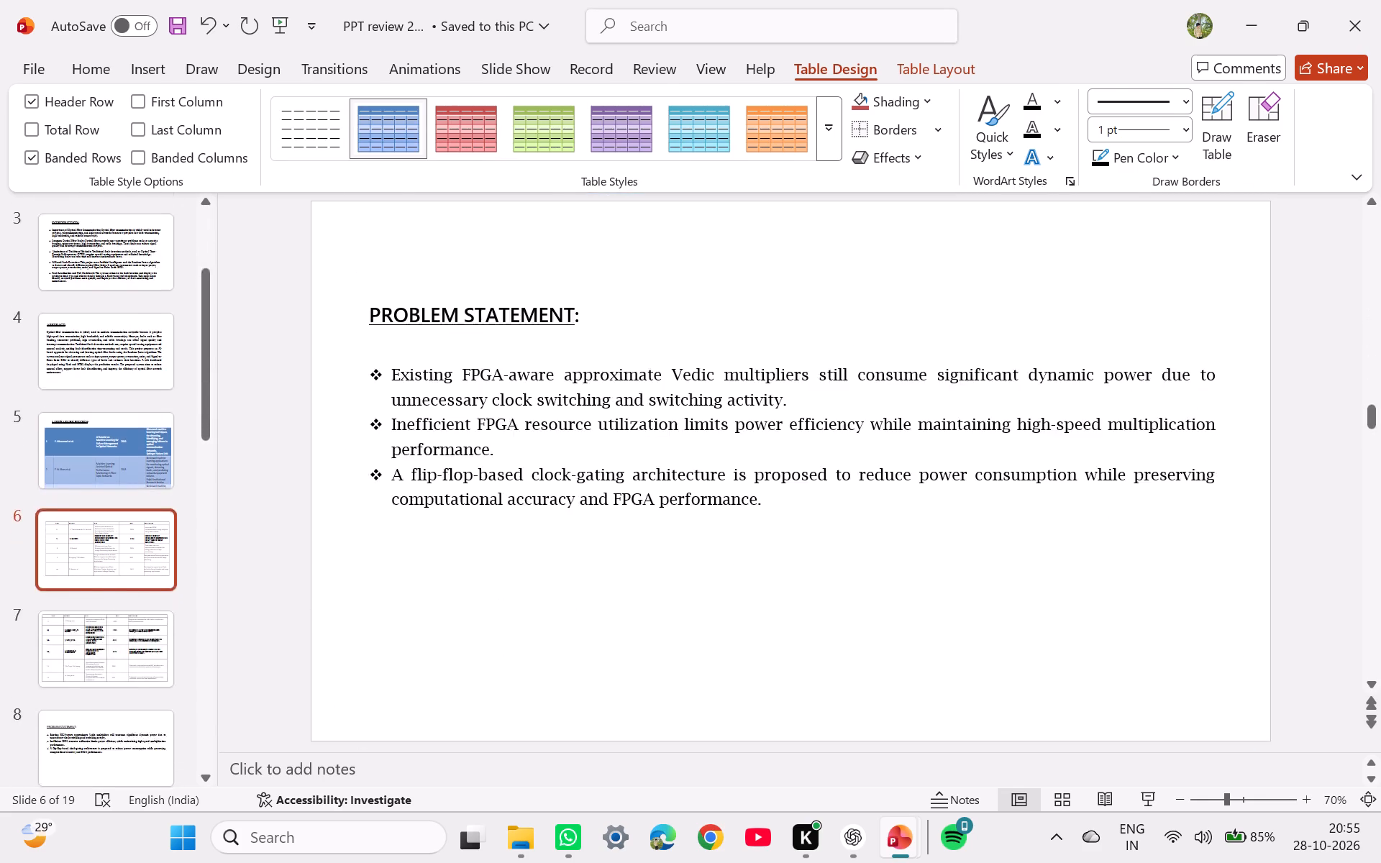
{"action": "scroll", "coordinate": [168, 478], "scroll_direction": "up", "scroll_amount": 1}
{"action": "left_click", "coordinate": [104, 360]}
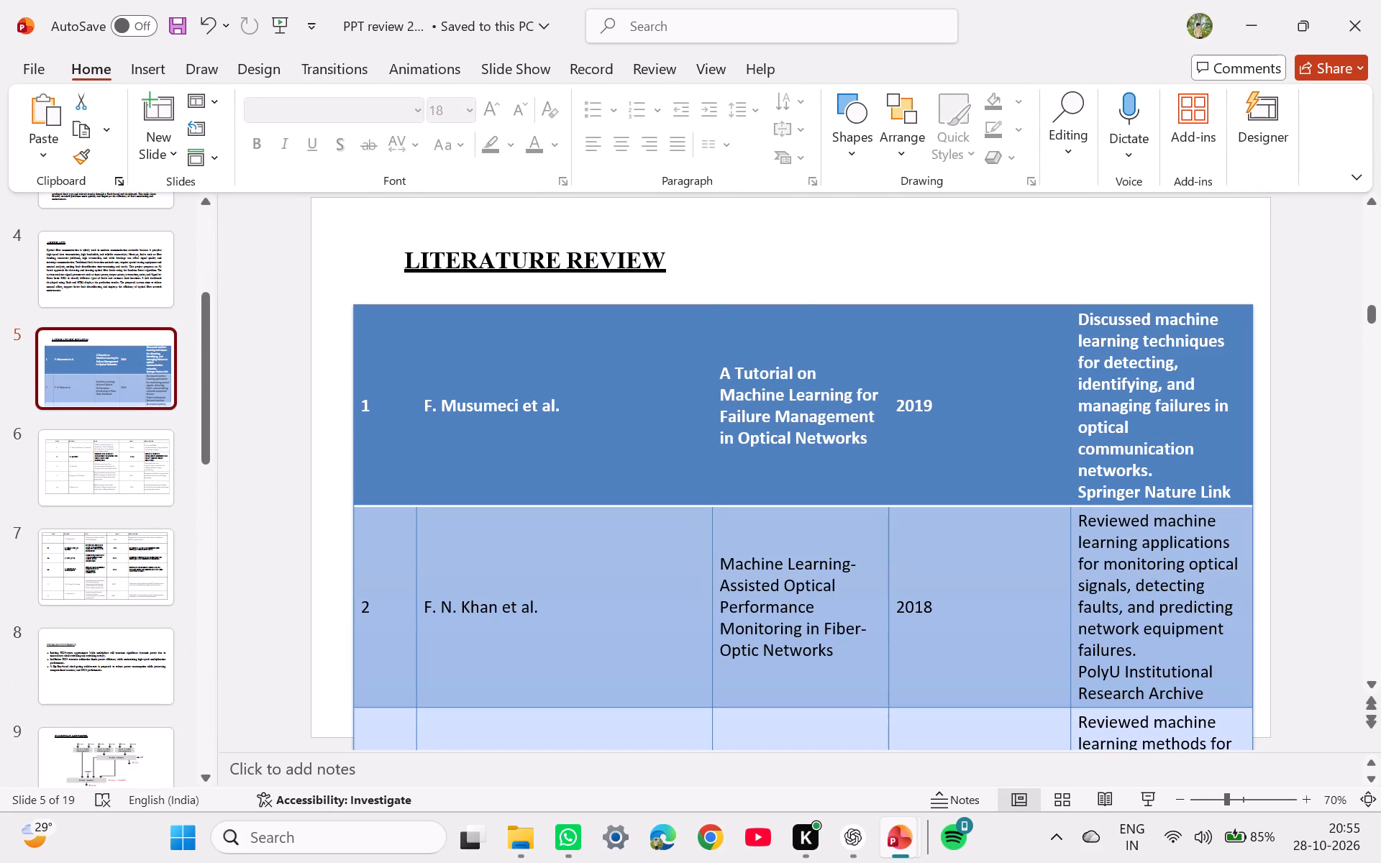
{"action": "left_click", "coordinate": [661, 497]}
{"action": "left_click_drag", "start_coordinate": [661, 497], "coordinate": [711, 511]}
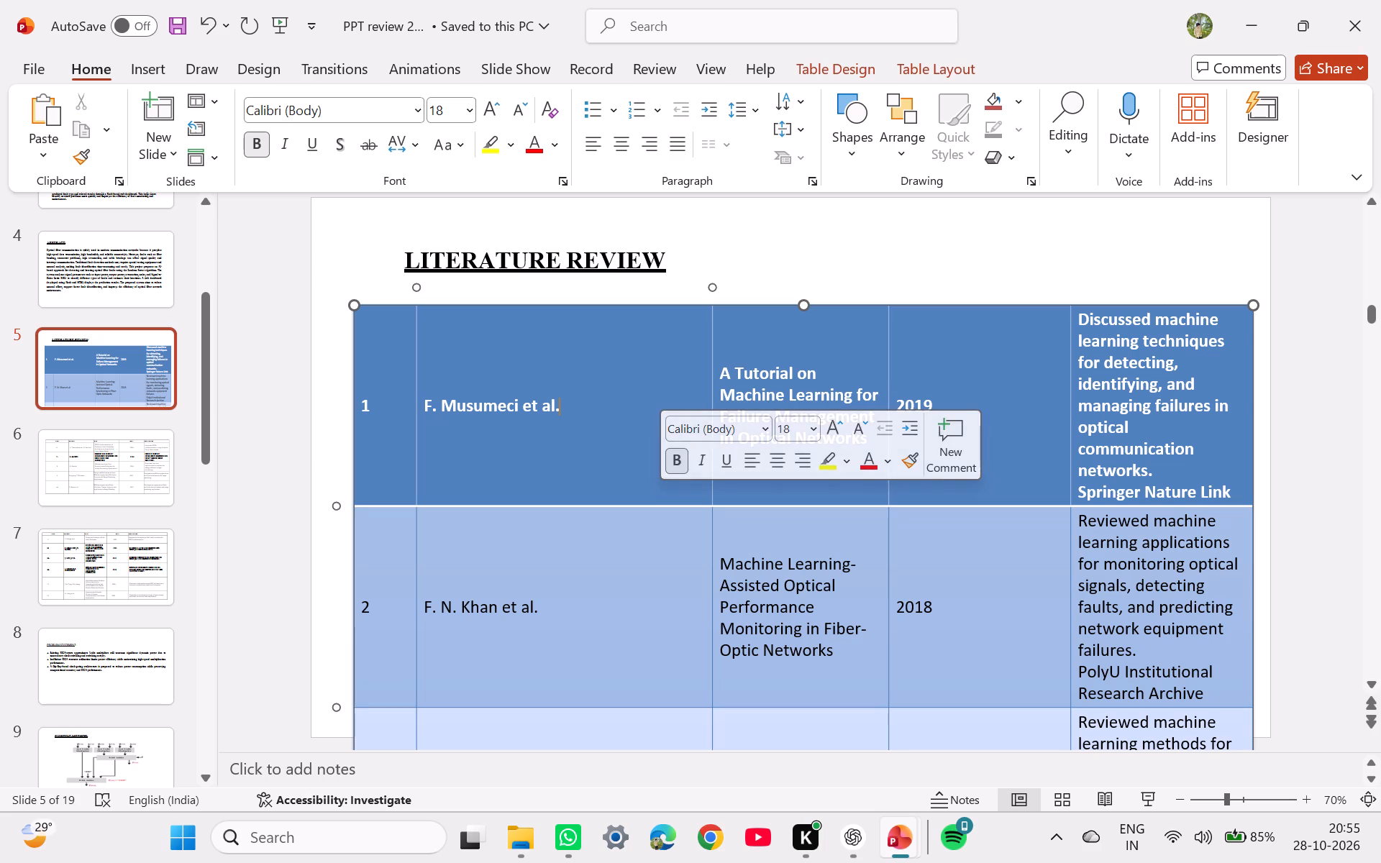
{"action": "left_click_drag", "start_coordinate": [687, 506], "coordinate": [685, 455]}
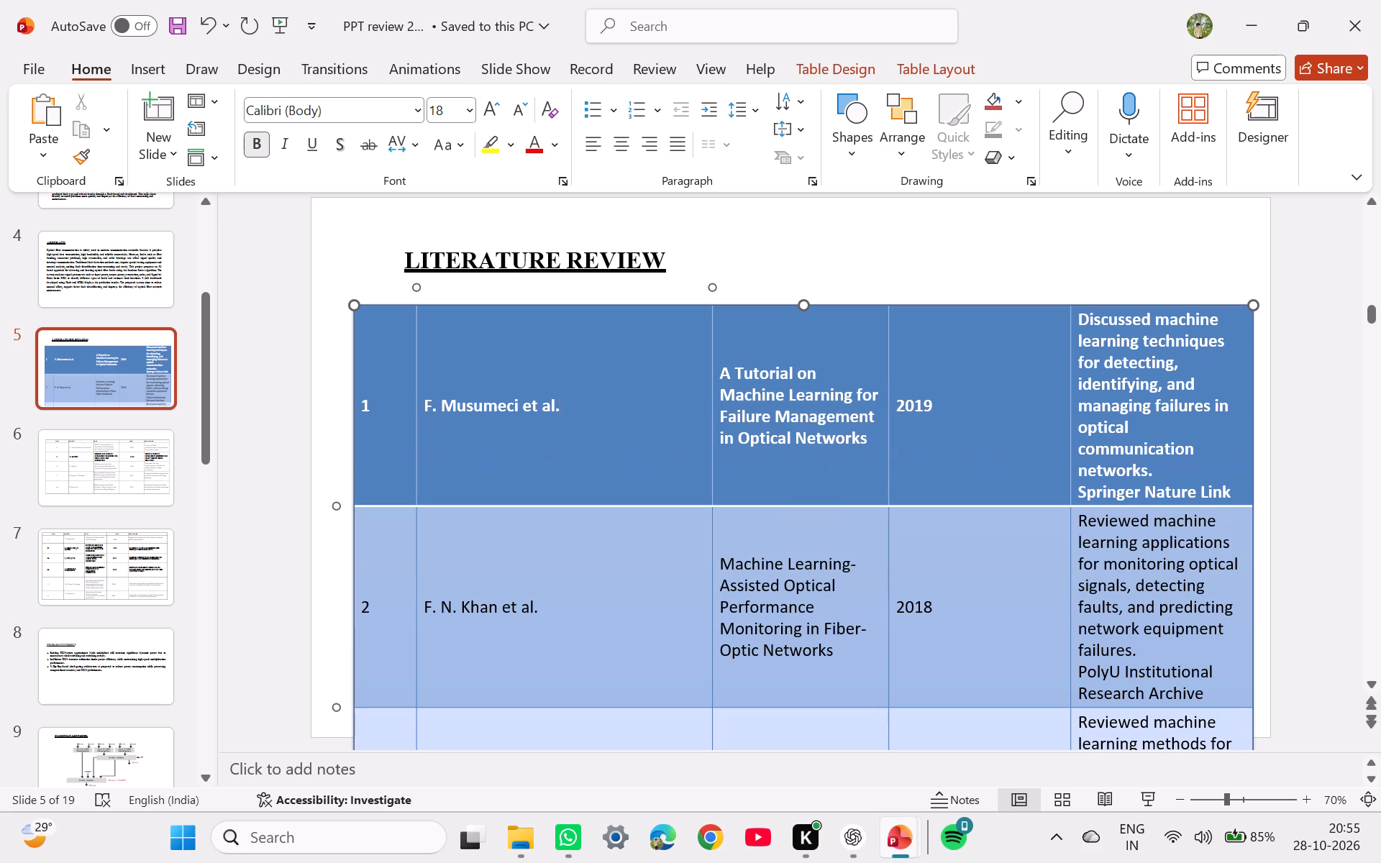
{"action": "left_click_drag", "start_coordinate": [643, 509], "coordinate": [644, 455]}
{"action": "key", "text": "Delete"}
Clear all the text from the Literature Review table on slide 5, keeping the empty grid.
{"action": "left_click", "coordinate": [716, 547]}
{"action": "key", "text": "ctrl+a"}
{"action": "key", "text": "Delete"}
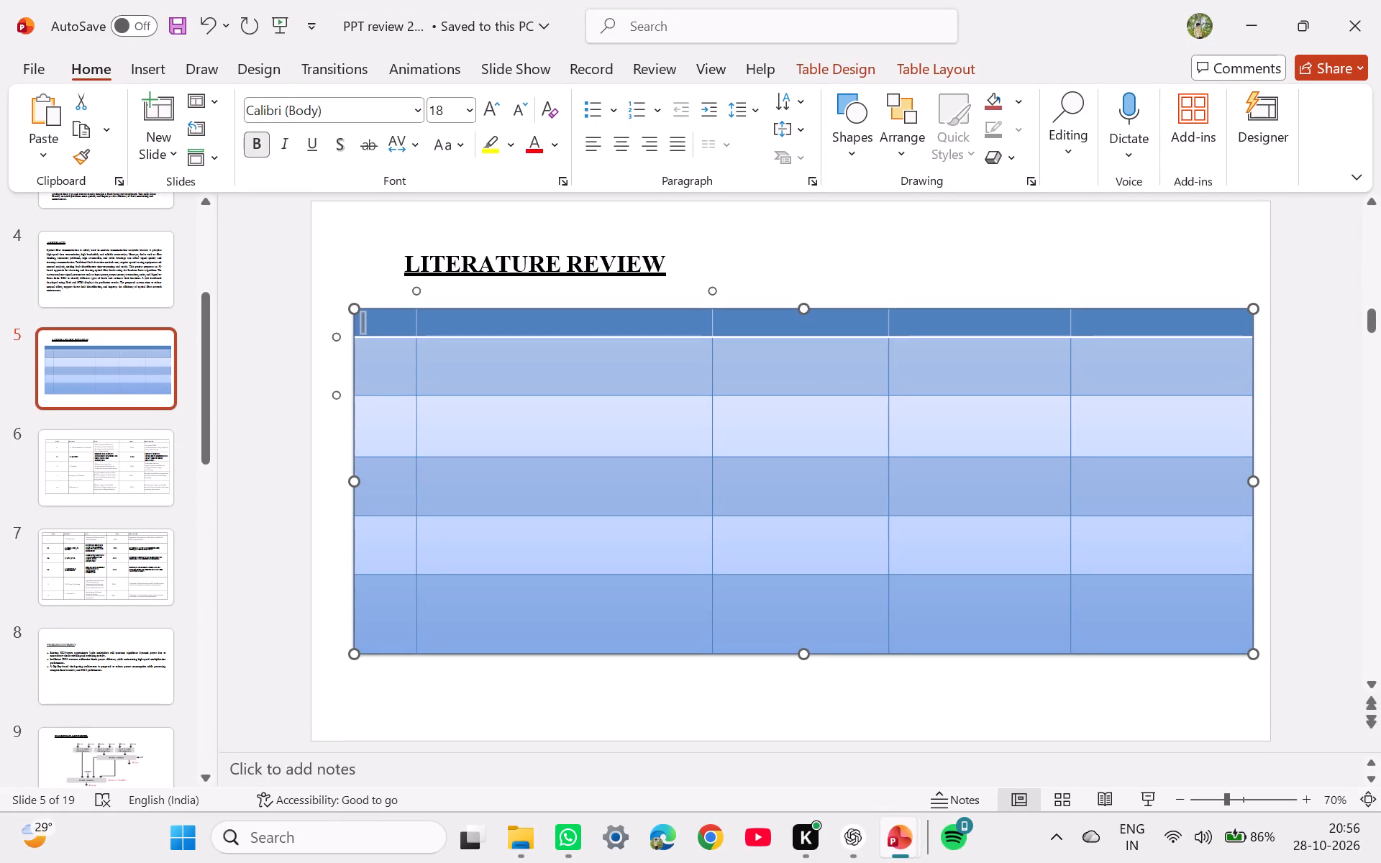
Stretch the emptied slide 5 table down toward the slide's bottom edge and make its fourth and fifth rows taller.
{"action": "left_click_drag", "start_coordinate": [804, 652], "coordinate": [804, 627]}
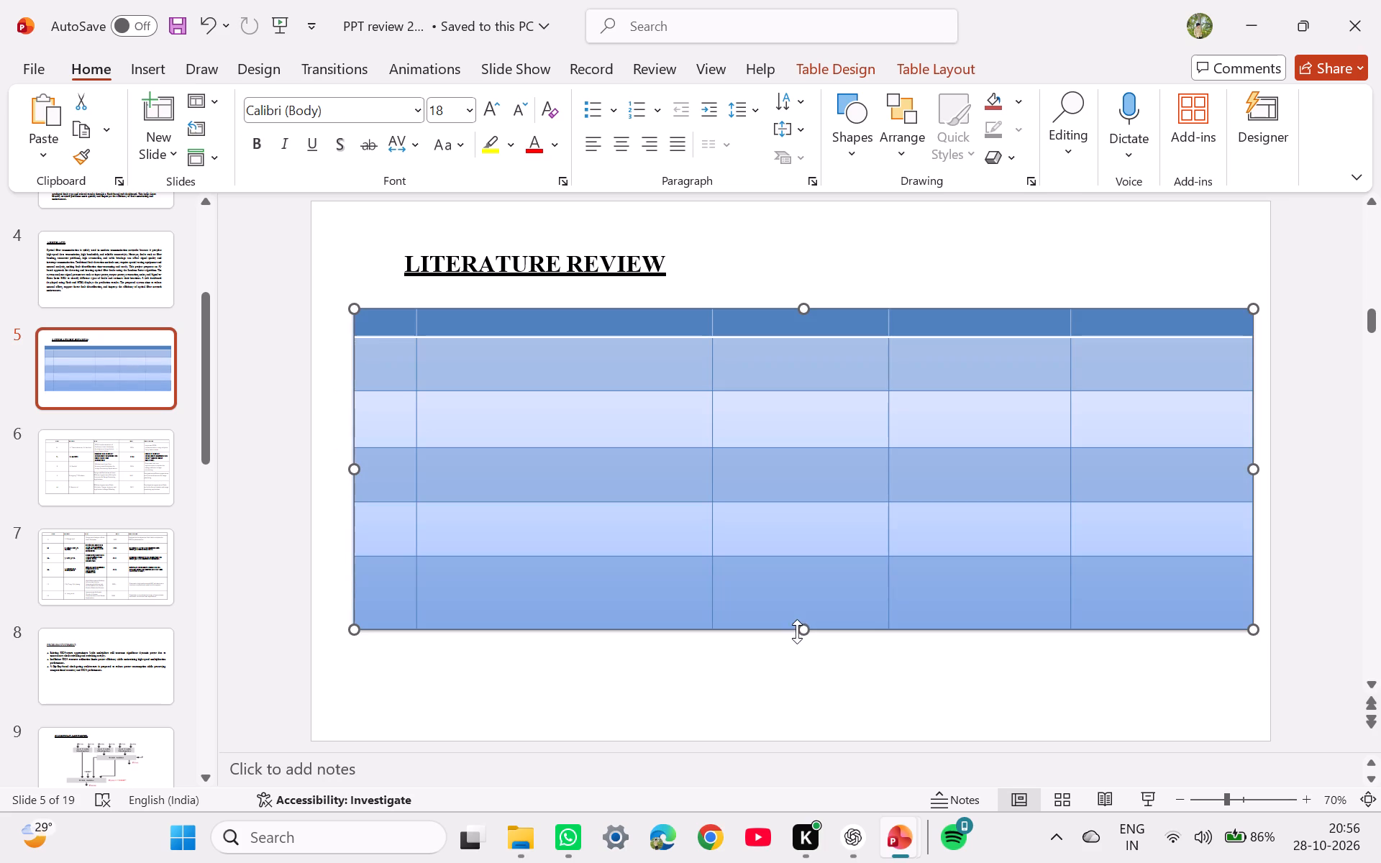
{"action": "left_click_drag", "start_coordinate": [799, 632], "coordinate": [810, 684]}
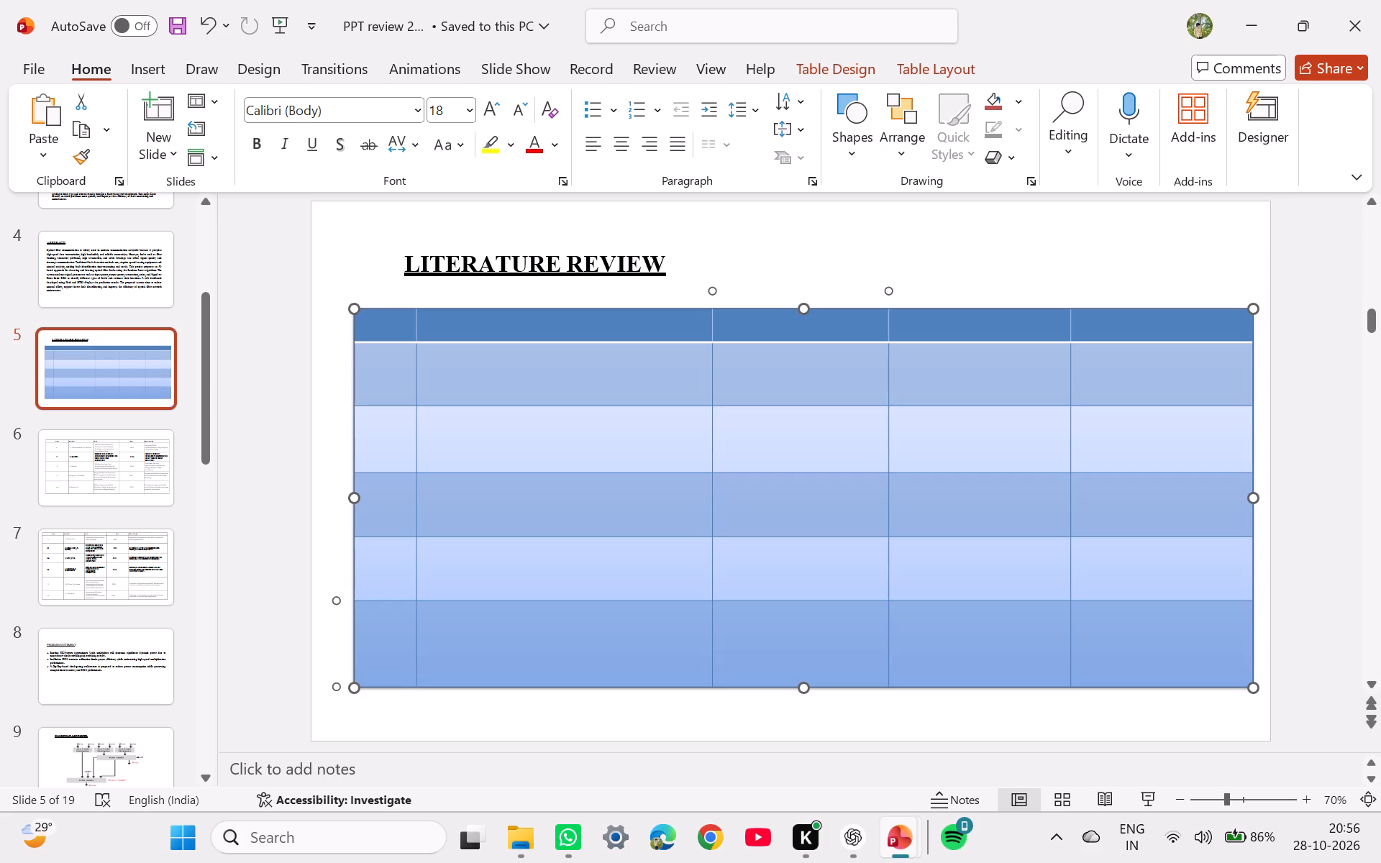
{"action": "left_click_drag", "start_coordinate": [656, 565], "coordinate": [619, 603]}
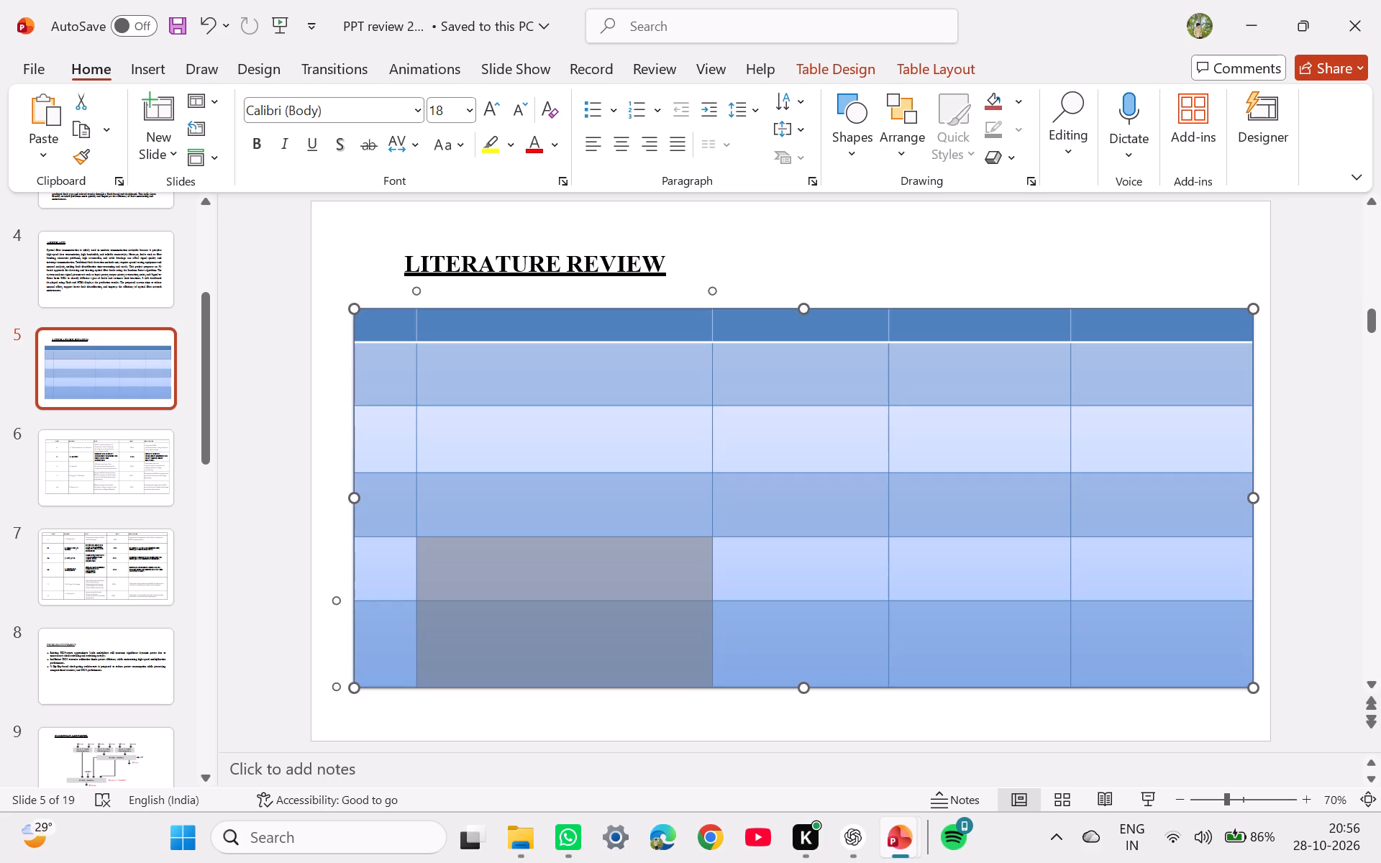
{"action": "left_click", "coordinate": [619, 603]}
{"action": "left_click", "coordinate": [657, 608]}
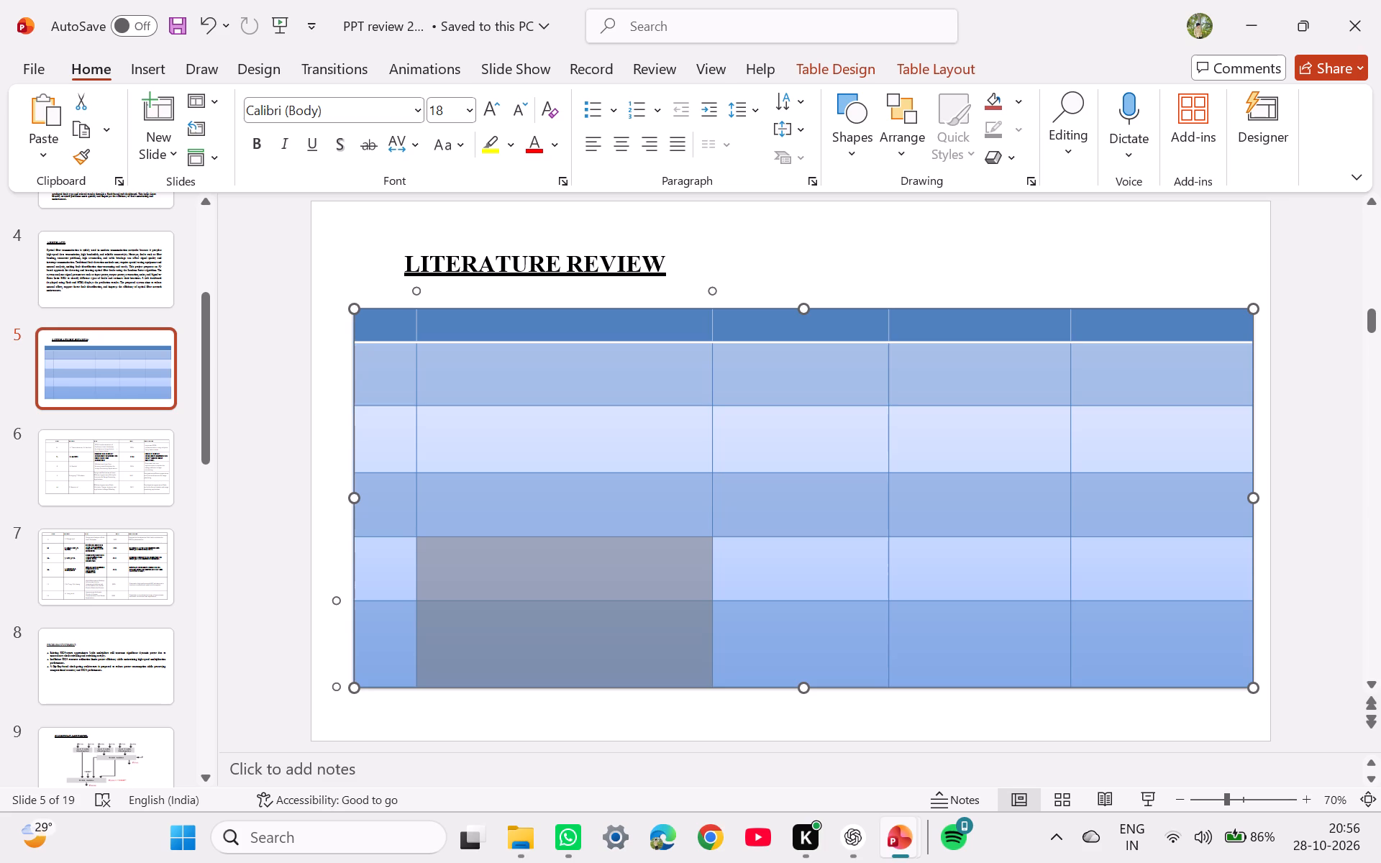
{"action": "left_click", "coordinate": [708, 603]}
{"action": "left_click_drag", "start_coordinate": [737, 602], "coordinate": [737, 625]}
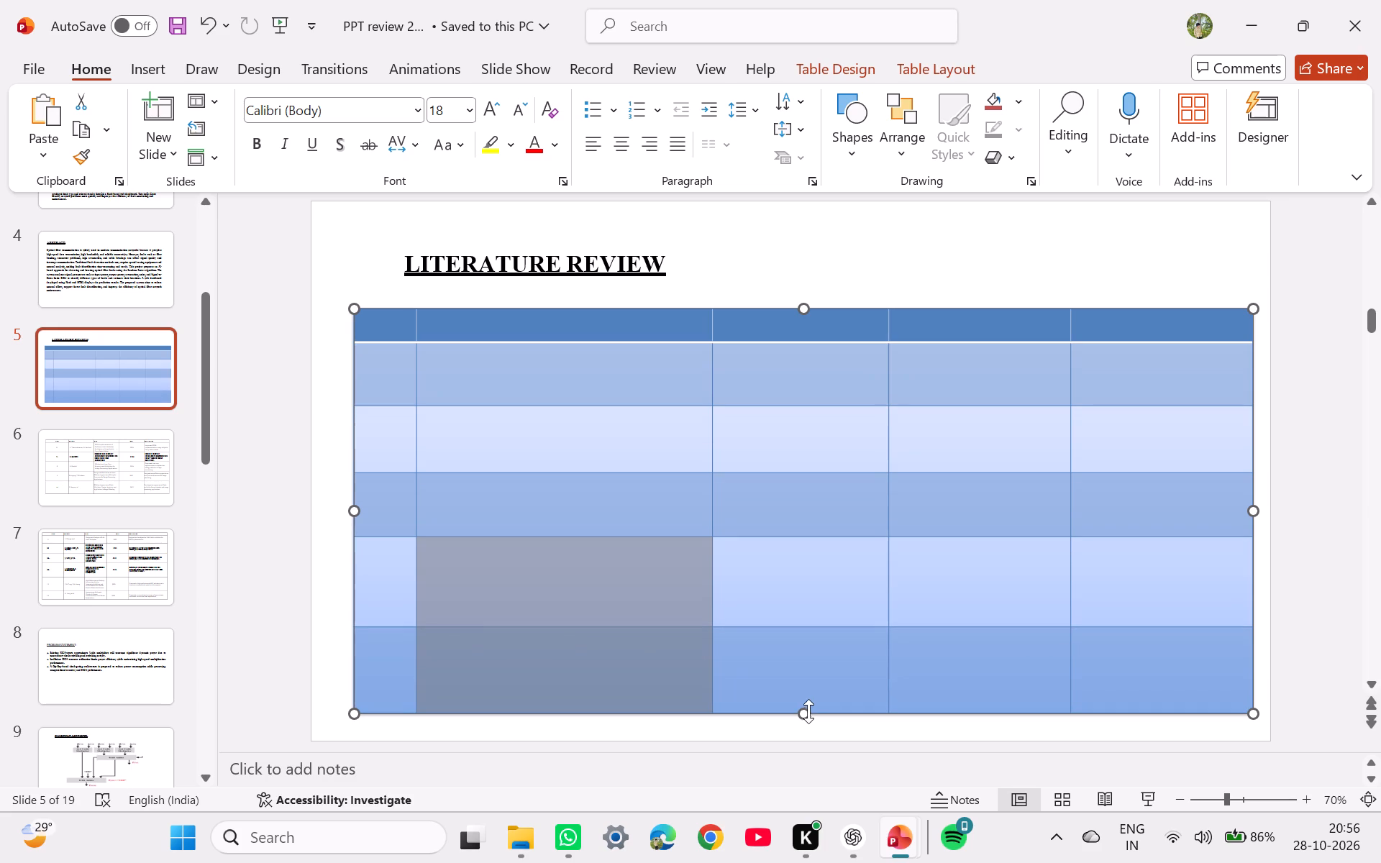
{"action": "left_click_drag", "start_coordinate": [806, 712], "coordinate": [808, 704]}
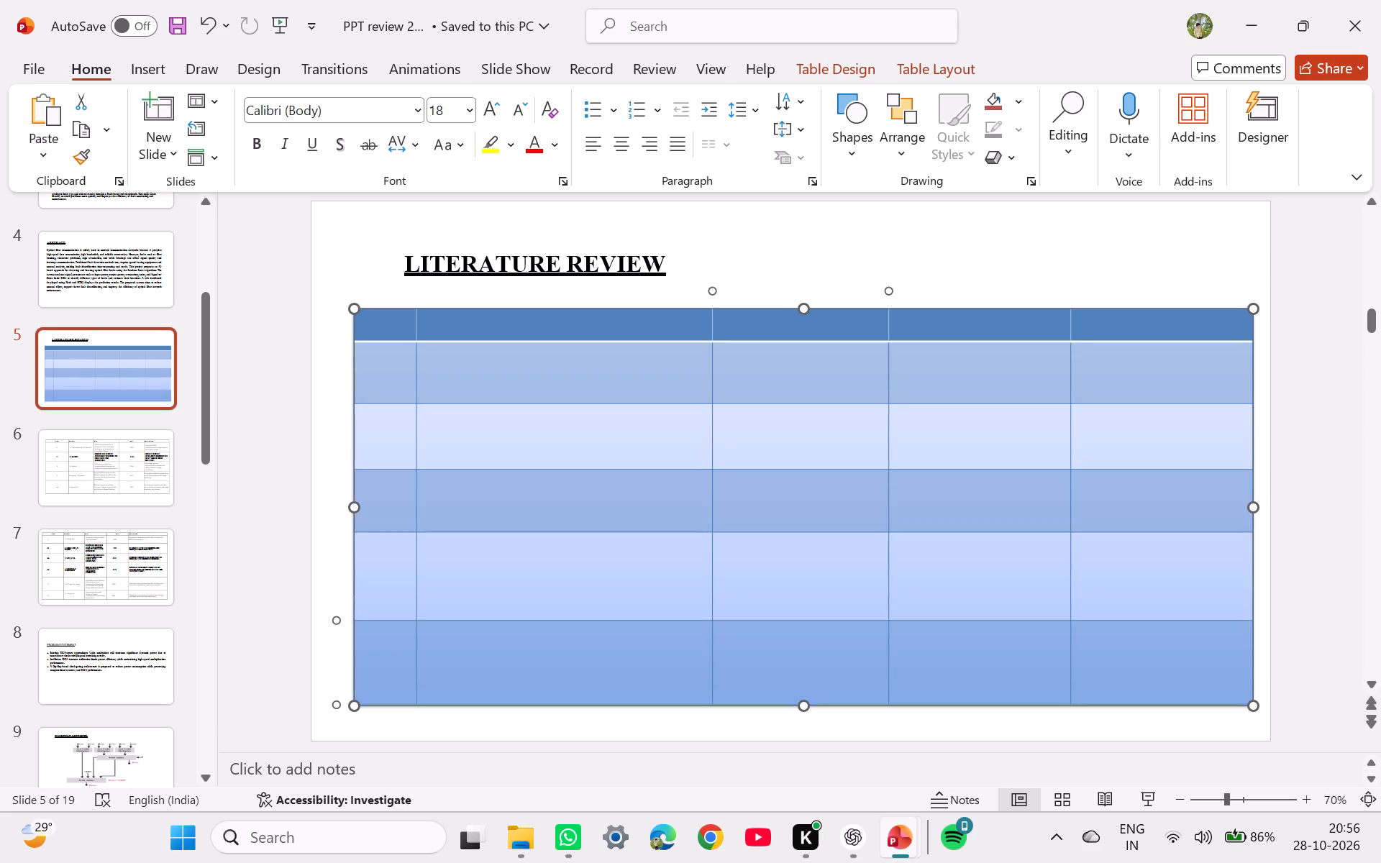
{"action": "left_click", "coordinate": [792, 619]}
{"action": "left_click_drag", "start_coordinate": [762, 534], "coordinate": [762, 548]}
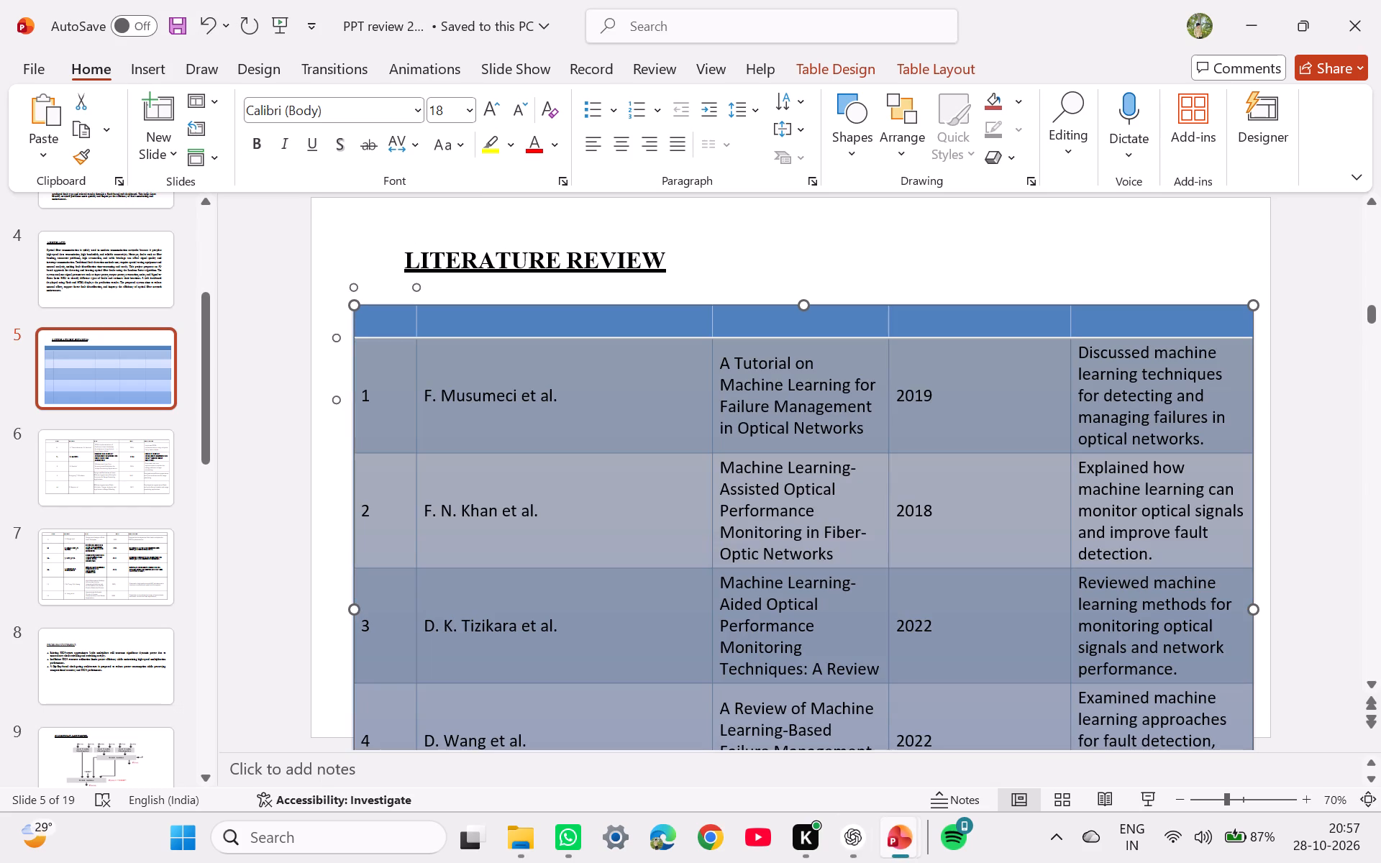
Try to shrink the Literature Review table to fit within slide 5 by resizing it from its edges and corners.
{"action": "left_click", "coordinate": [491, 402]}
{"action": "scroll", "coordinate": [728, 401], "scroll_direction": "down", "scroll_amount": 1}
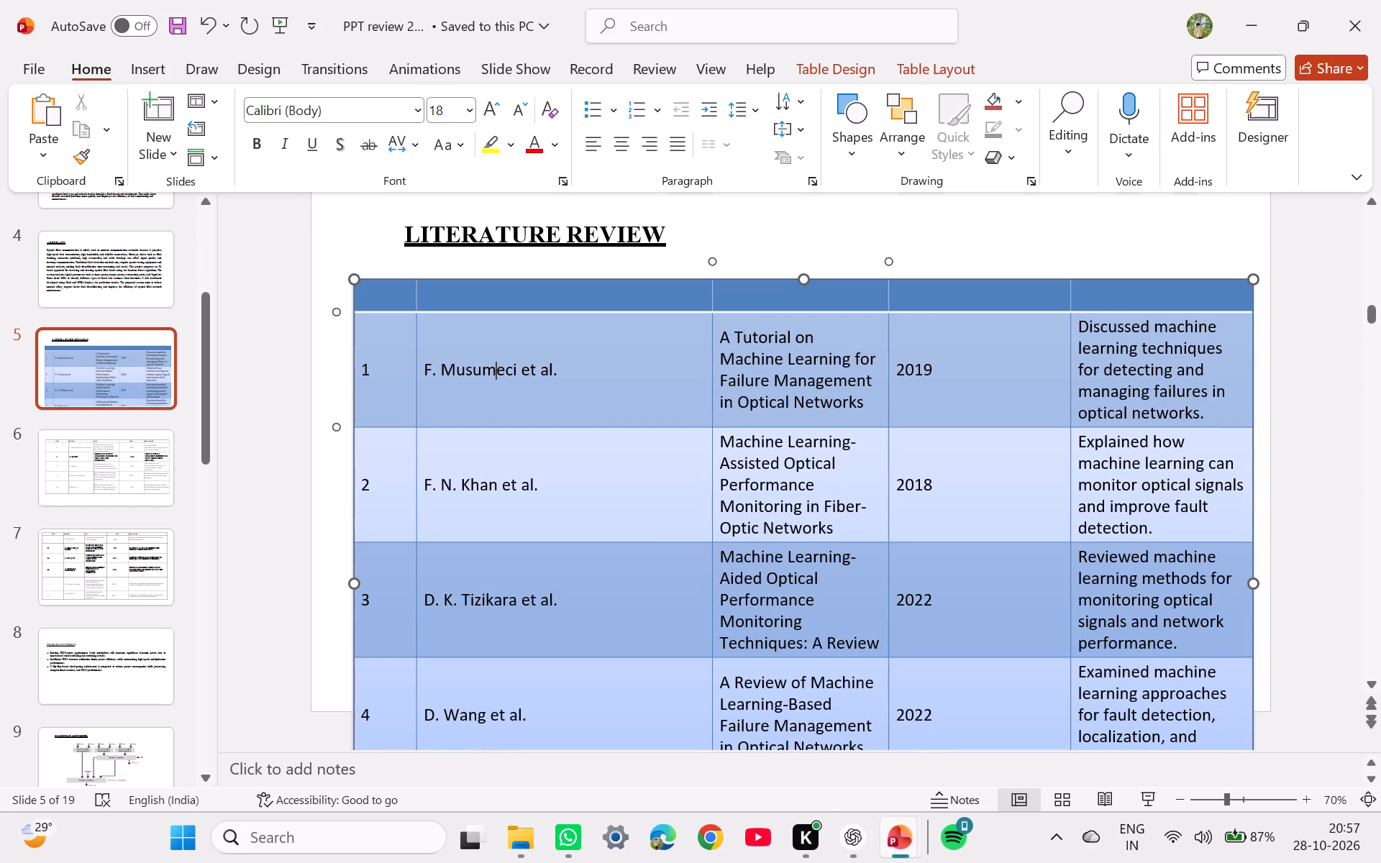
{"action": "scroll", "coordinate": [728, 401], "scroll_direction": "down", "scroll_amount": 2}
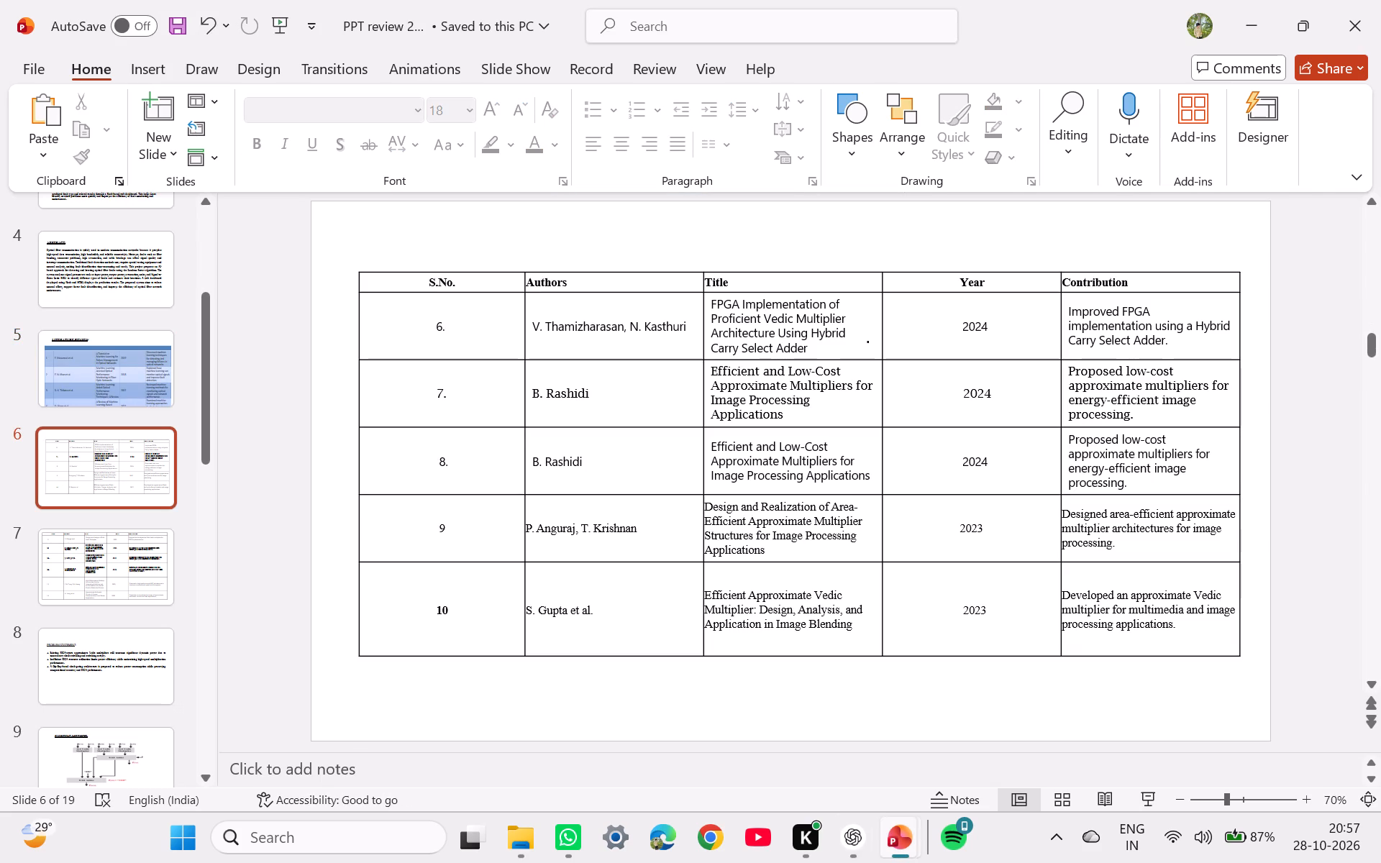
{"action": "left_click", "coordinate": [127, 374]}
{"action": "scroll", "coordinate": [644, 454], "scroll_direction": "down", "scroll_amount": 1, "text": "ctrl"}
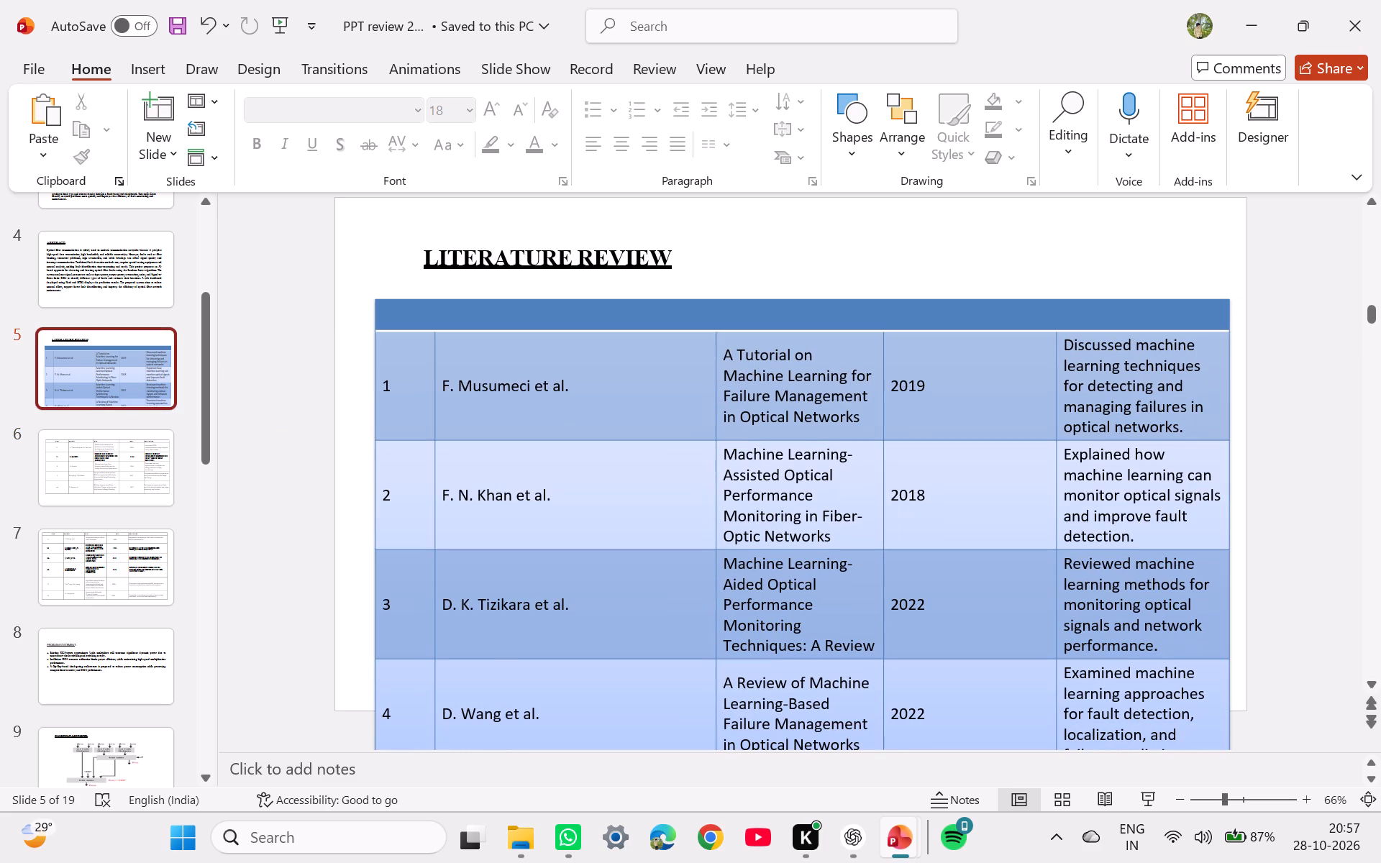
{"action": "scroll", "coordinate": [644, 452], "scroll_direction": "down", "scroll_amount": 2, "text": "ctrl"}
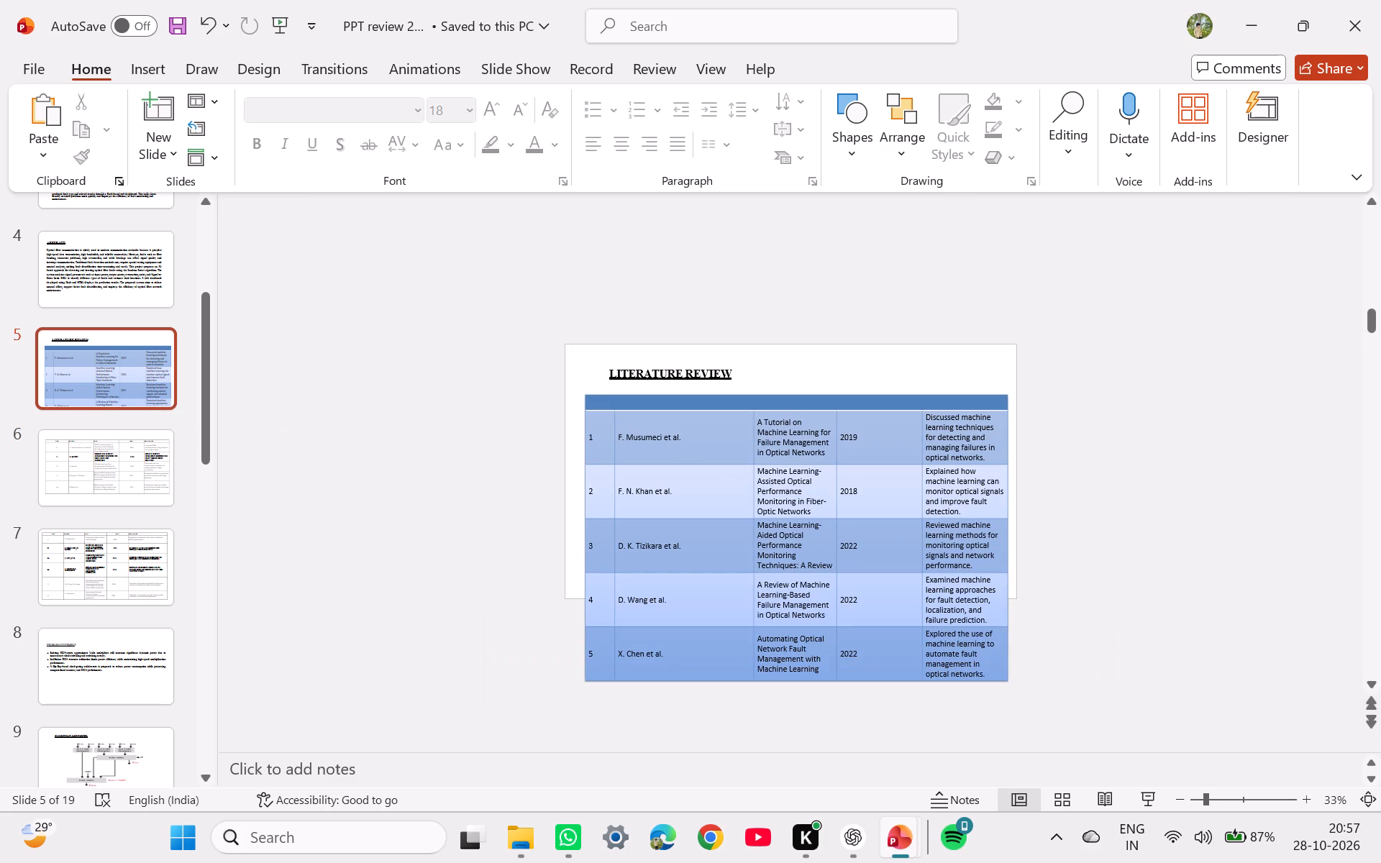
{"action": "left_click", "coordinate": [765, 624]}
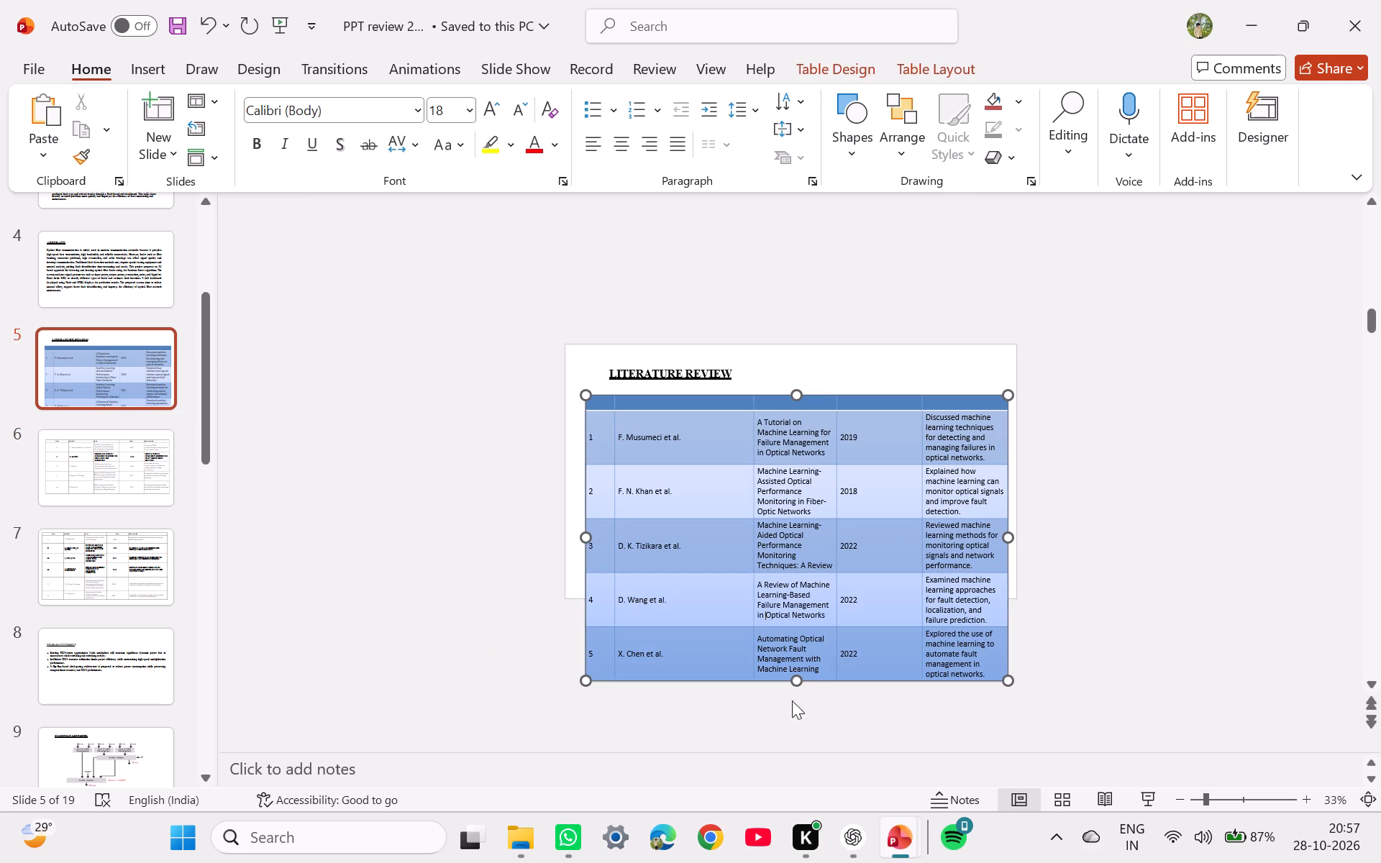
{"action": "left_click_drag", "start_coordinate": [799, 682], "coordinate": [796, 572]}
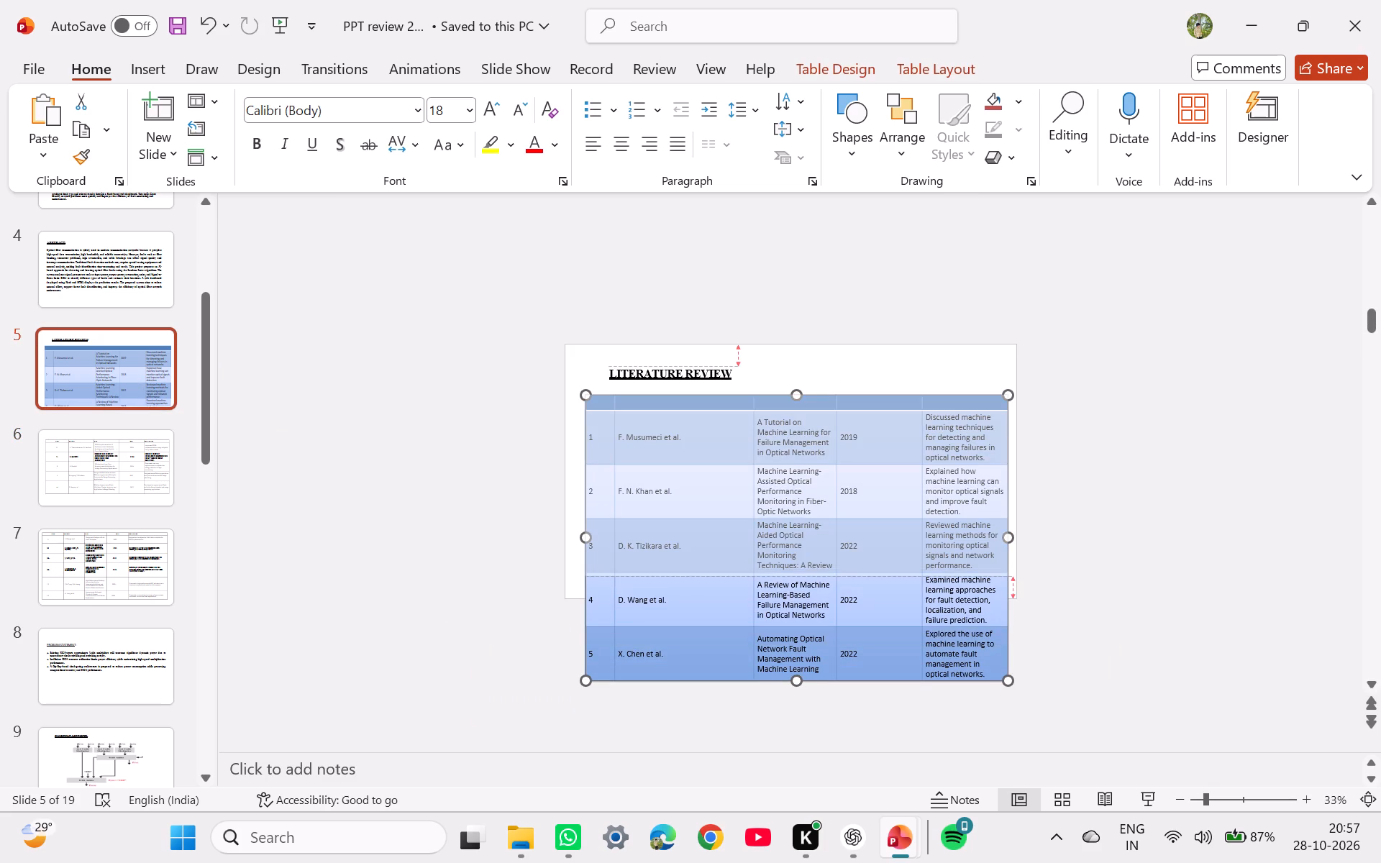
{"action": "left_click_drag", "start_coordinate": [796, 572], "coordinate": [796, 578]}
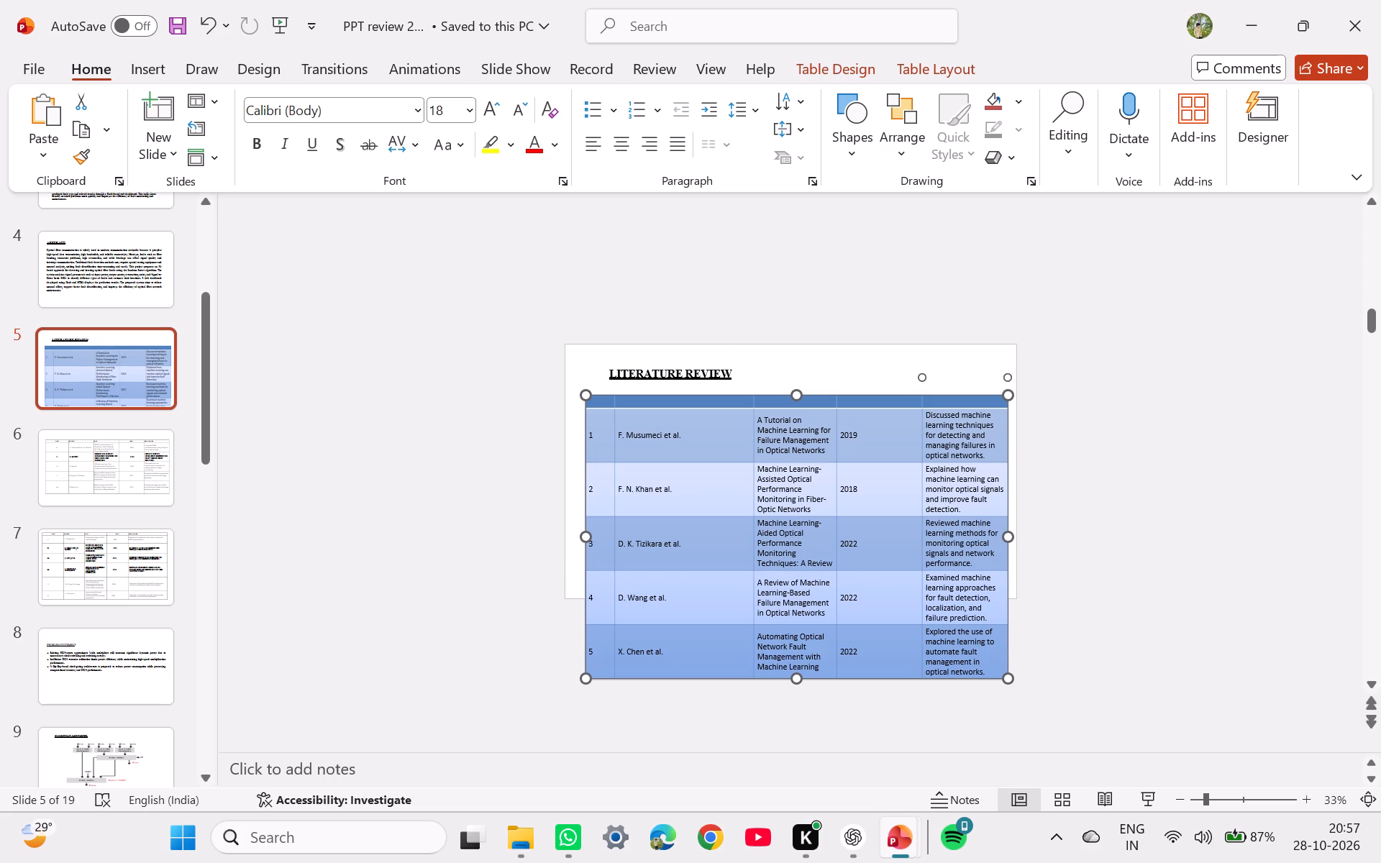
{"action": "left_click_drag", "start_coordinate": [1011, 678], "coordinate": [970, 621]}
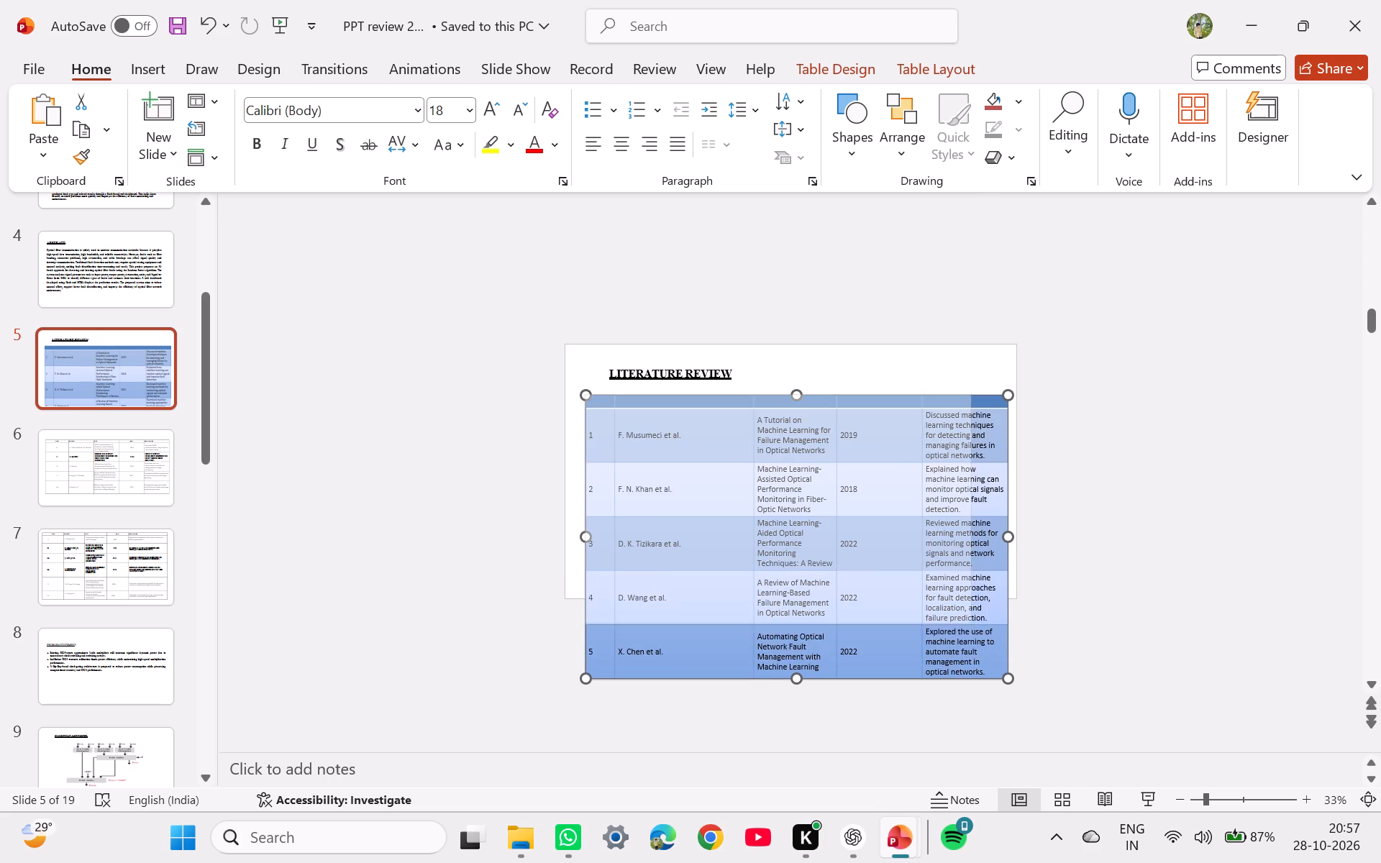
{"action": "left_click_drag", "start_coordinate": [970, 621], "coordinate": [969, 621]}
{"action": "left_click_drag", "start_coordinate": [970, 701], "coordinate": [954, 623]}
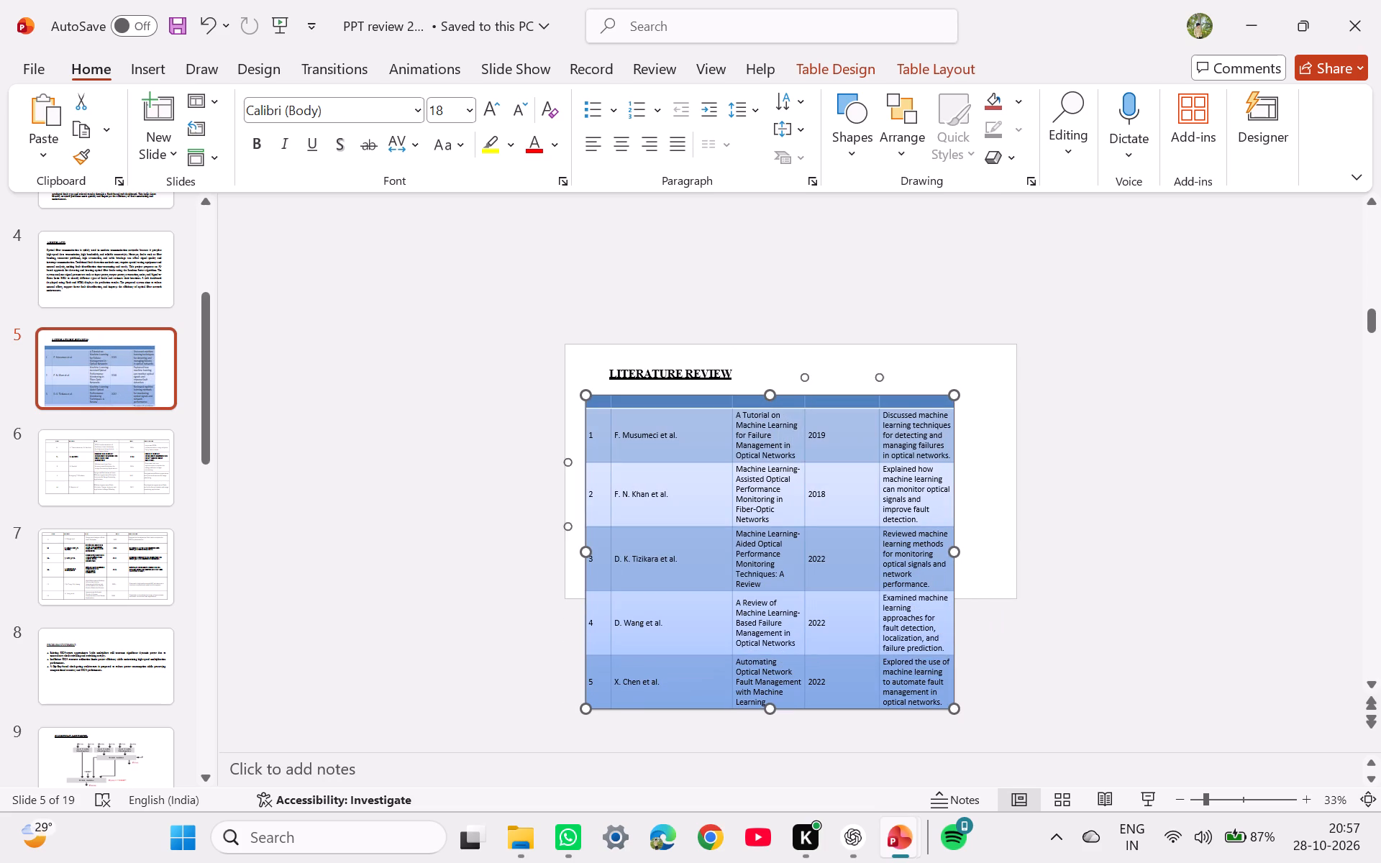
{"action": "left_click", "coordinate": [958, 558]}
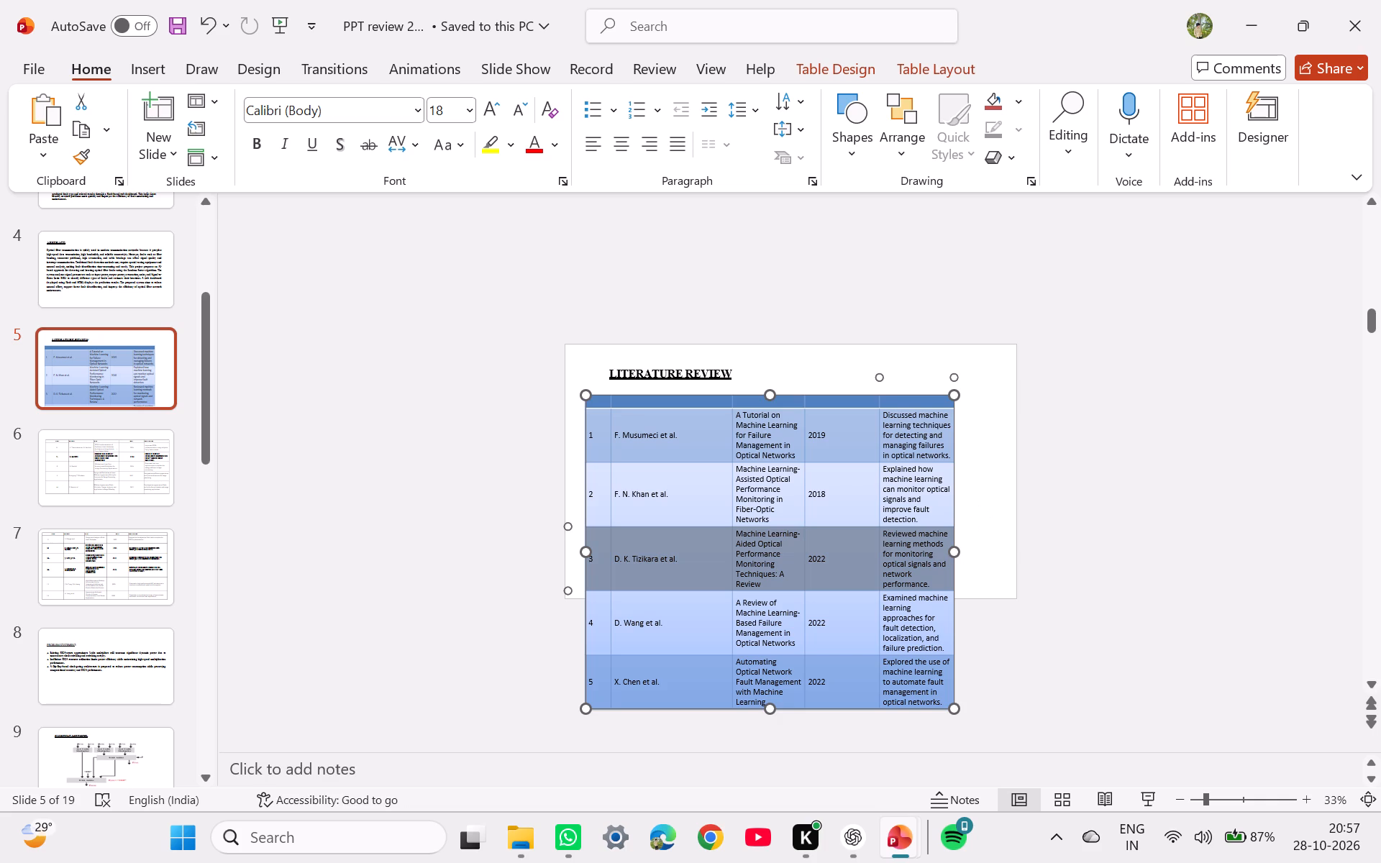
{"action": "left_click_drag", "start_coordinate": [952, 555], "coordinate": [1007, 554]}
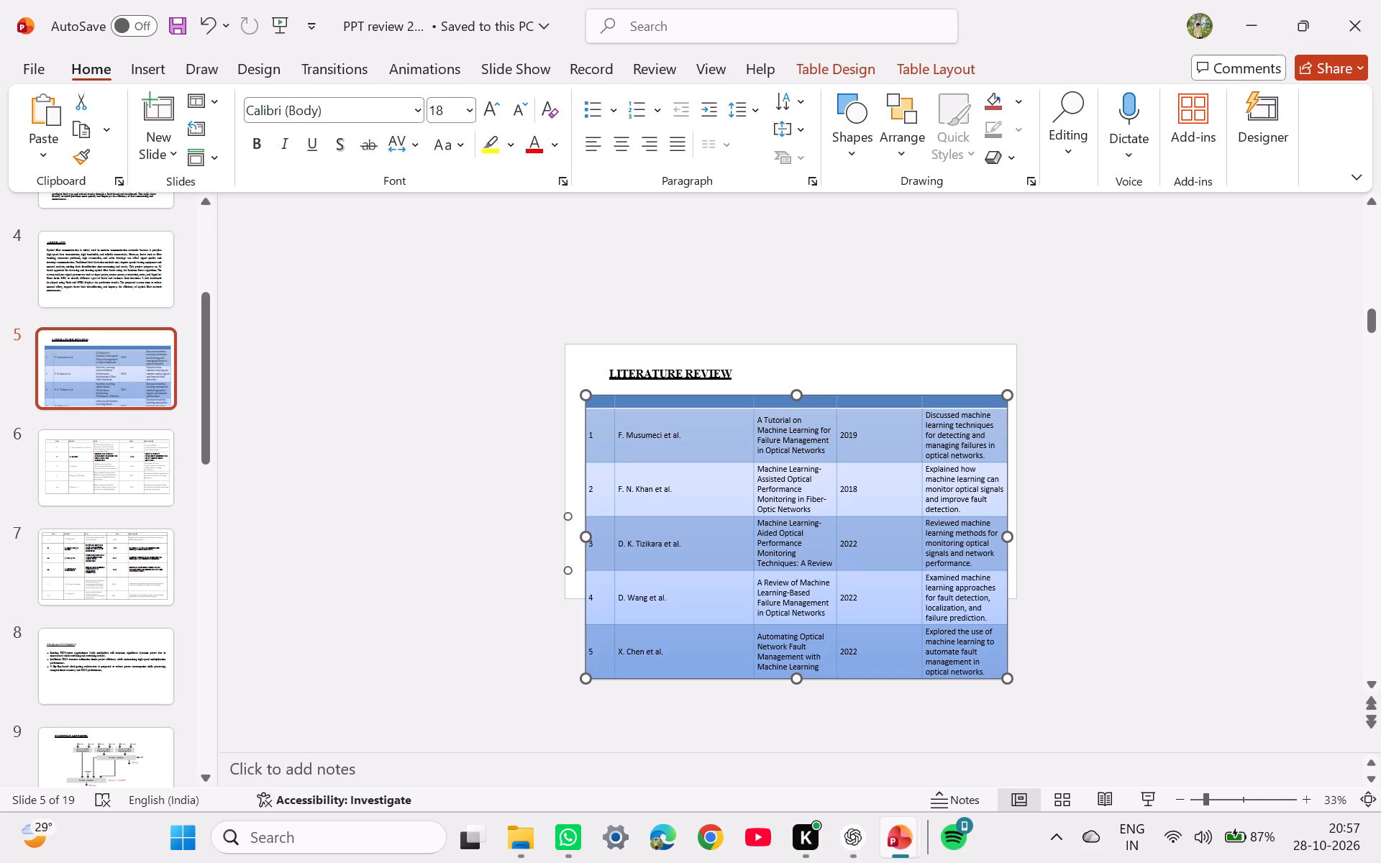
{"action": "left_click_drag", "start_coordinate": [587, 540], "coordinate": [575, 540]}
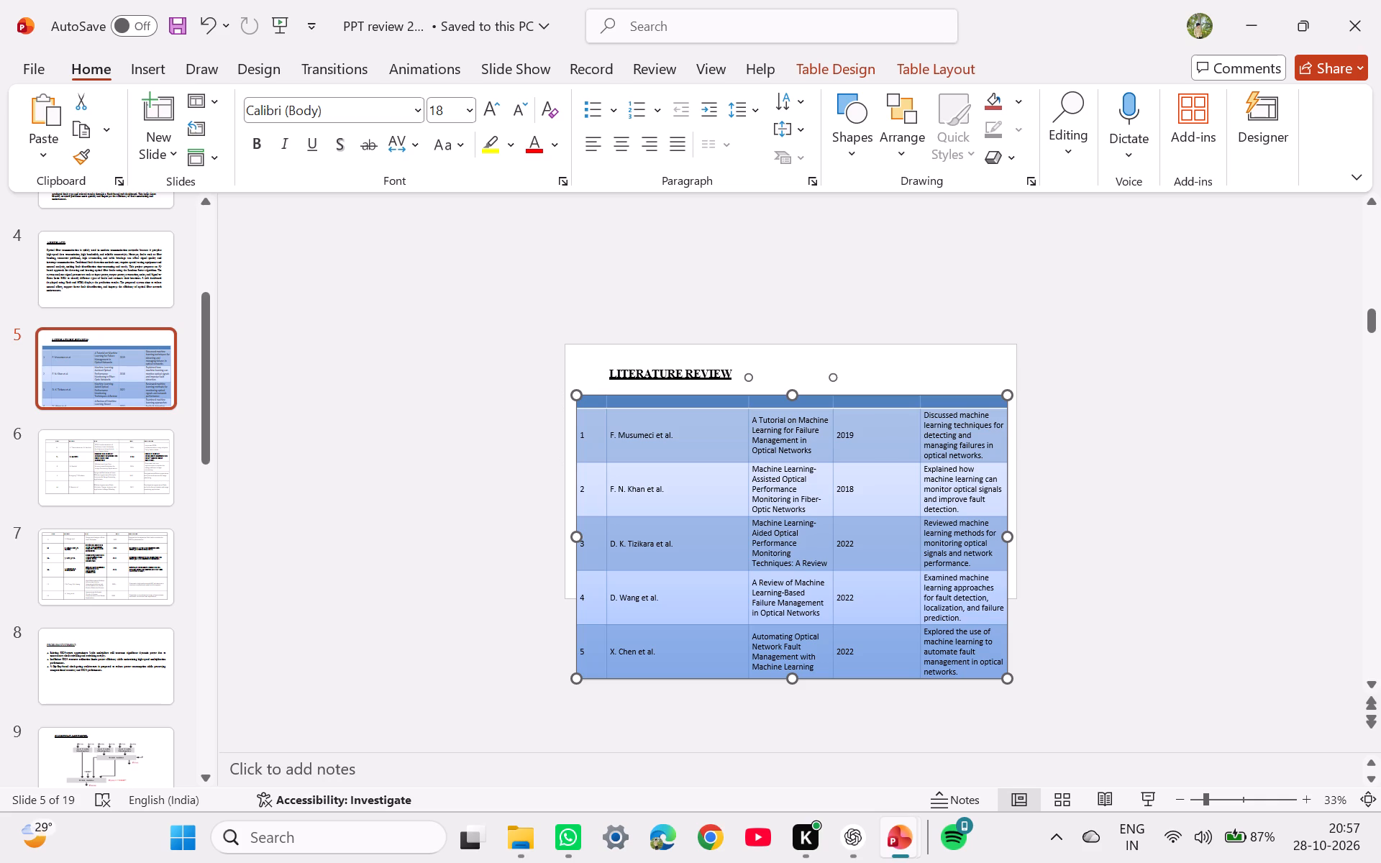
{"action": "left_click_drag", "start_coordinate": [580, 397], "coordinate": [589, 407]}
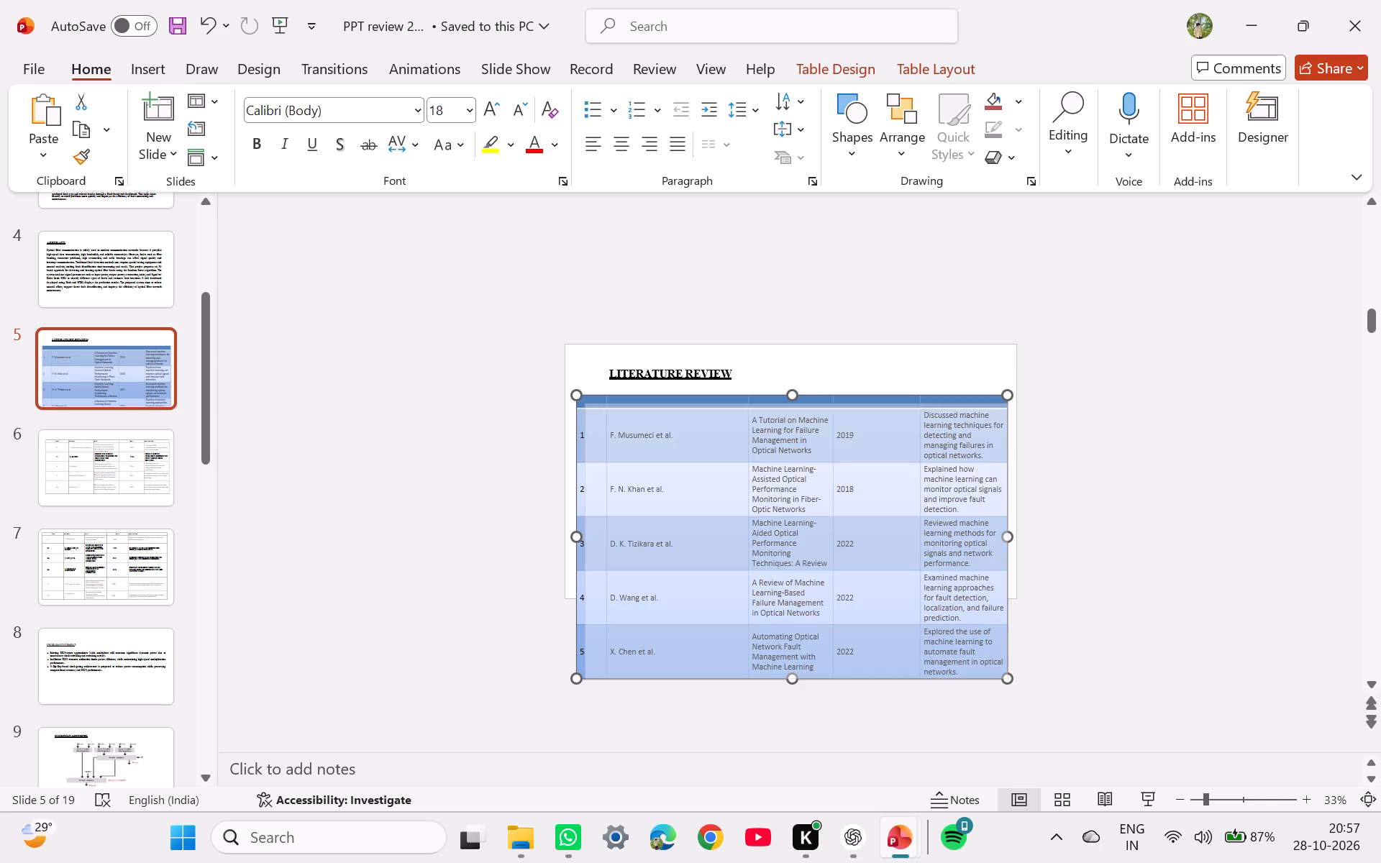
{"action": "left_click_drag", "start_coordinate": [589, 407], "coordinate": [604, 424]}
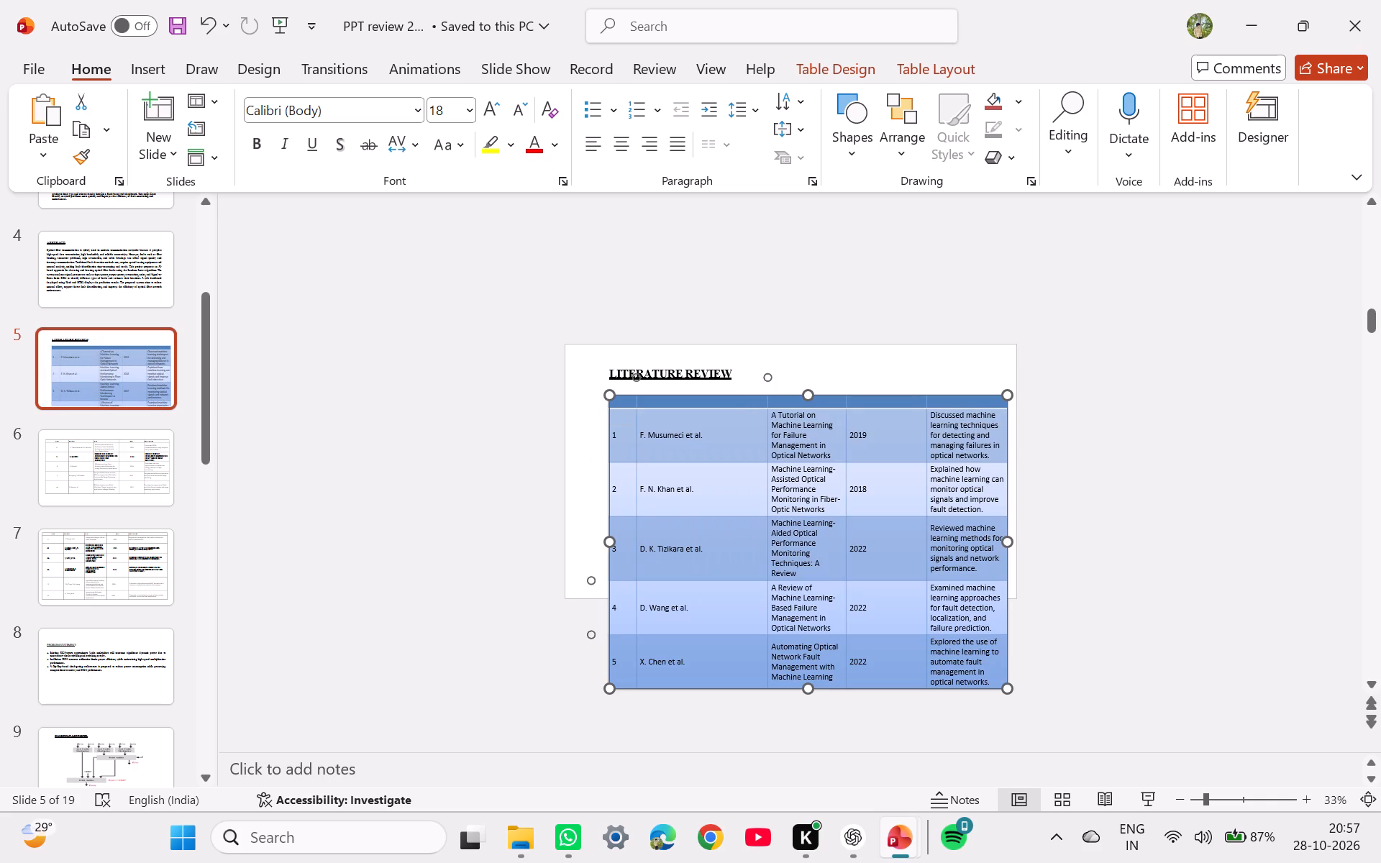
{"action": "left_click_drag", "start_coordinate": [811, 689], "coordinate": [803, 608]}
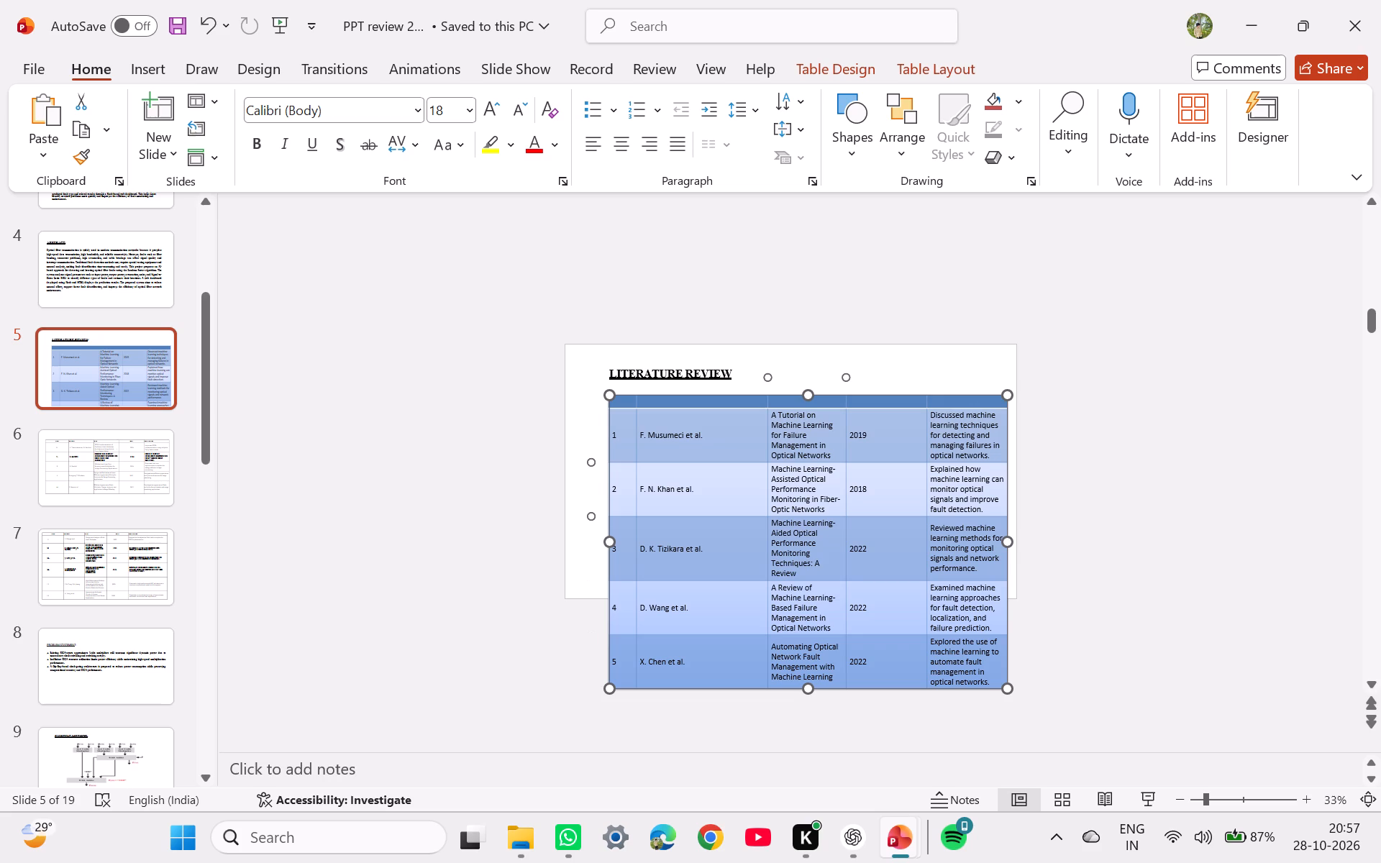
Fit the authors column to its names and widen the paper title column into the year column's spare space.
{"action": "left_click", "coordinate": [765, 506]}
{"action": "double_click", "coordinate": [765, 502]}
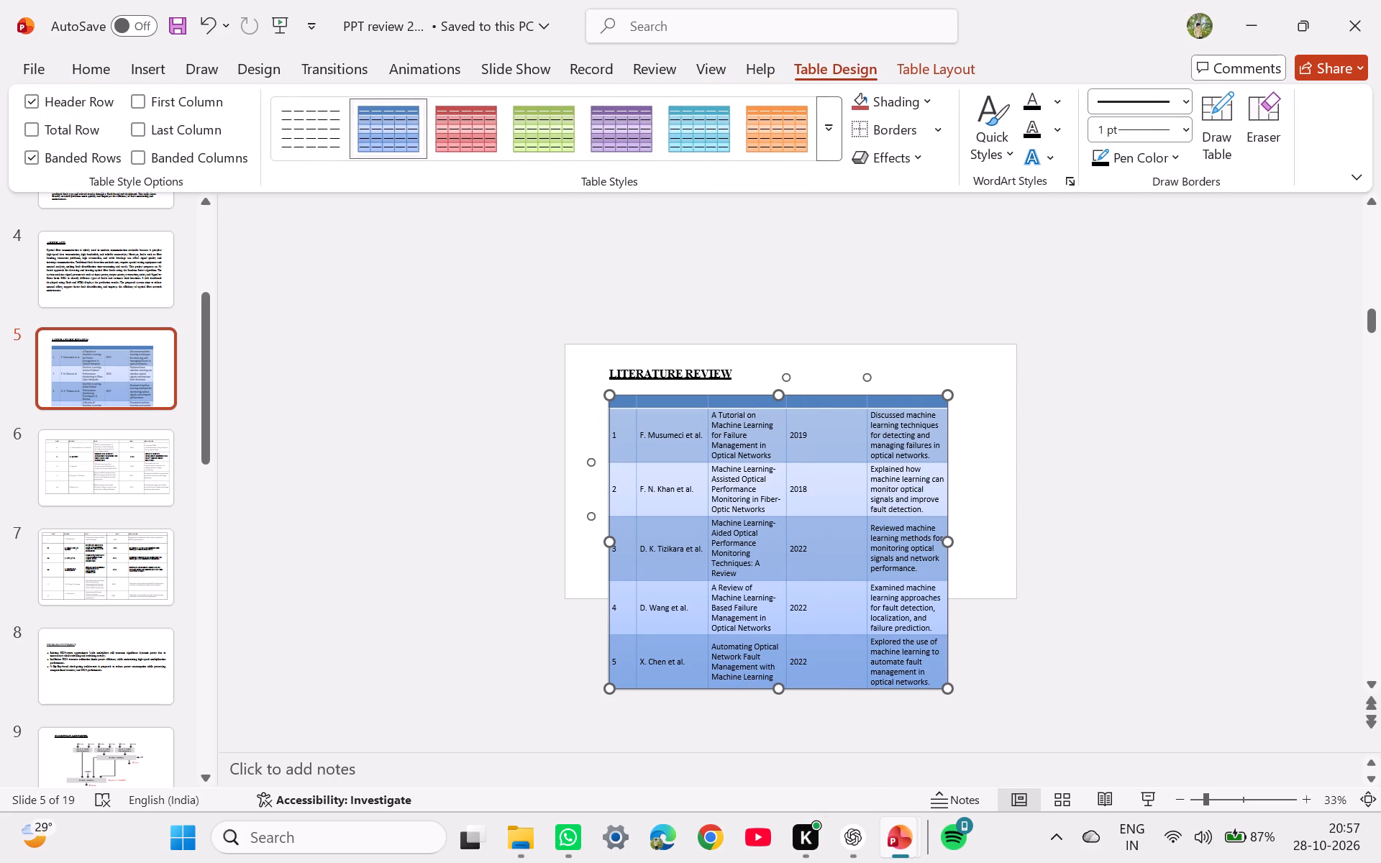
{"action": "left_click_drag", "start_coordinate": [783, 503], "coordinate": [789, 503]}
{"action": "left_click_drag", "start_coordinate": [789, 503], "coordinate": [823, 503]}
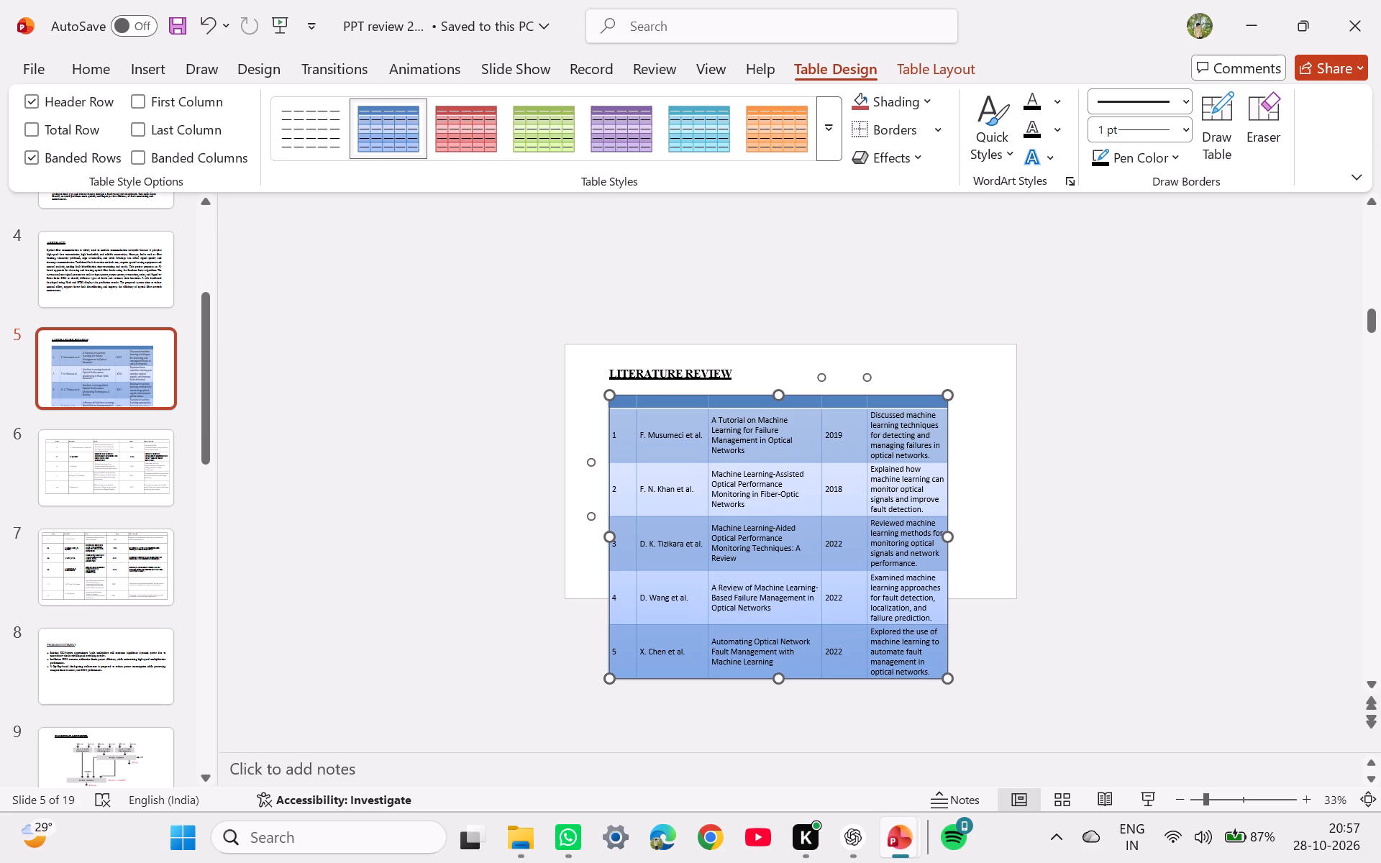
{"action": "left_click_drag", "start_coordinate": [819, 501], "coordinate": [831, 501]}
{"action": "left_click_drag", "start_coordinate": [831, 501], "coordinate": [842, 503]}
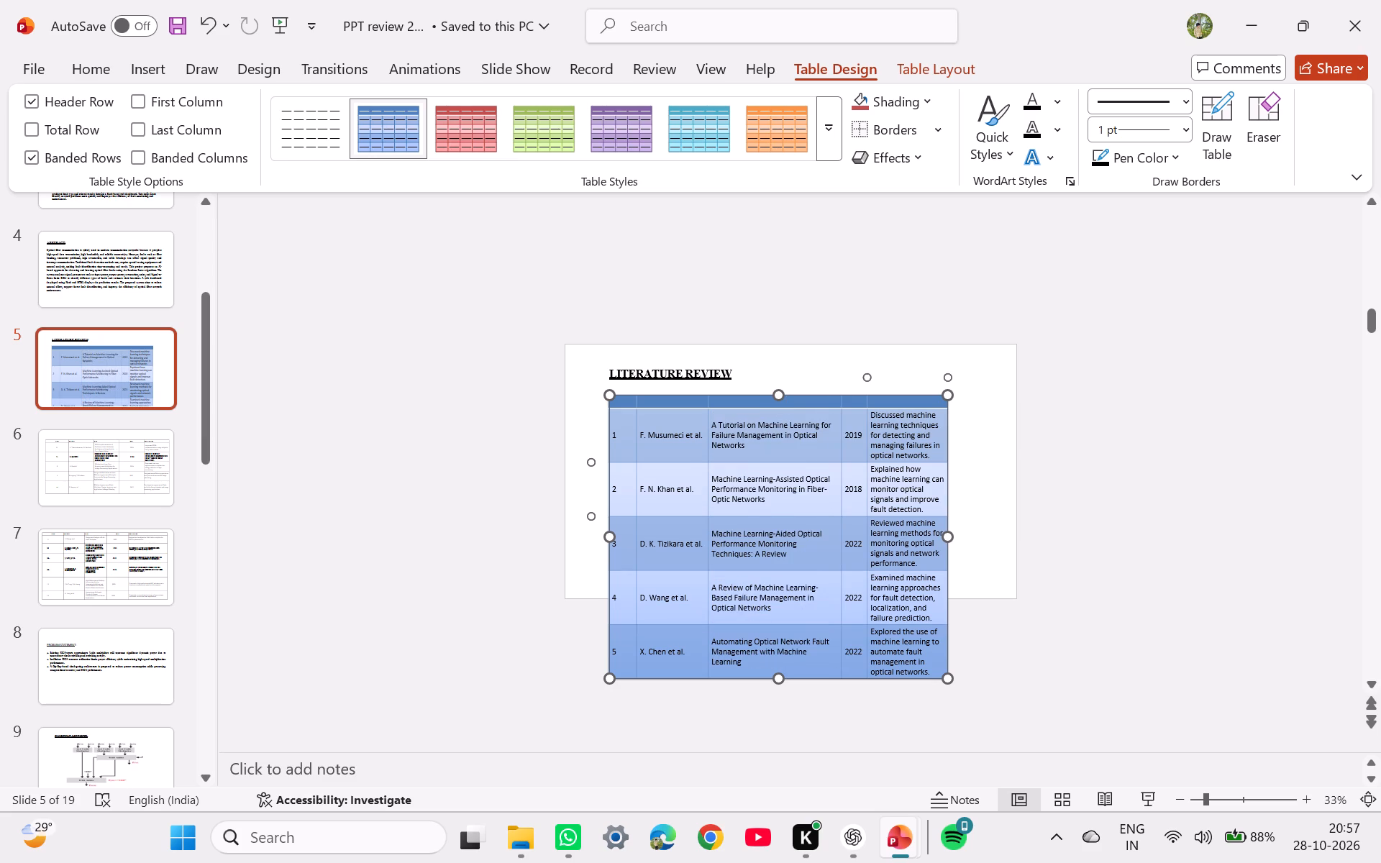
Widen the contribution column toward the slide's edge and narrow the serial number and authors columns, giving the paper titles more room.
{"action": "left_click_drag", "start_coordinate": [941, 498], "coordinate": [990, 498]}
{"action": "left_click_drag", "start_coordinate": [990, 498], "coordinate": [999, 498]}
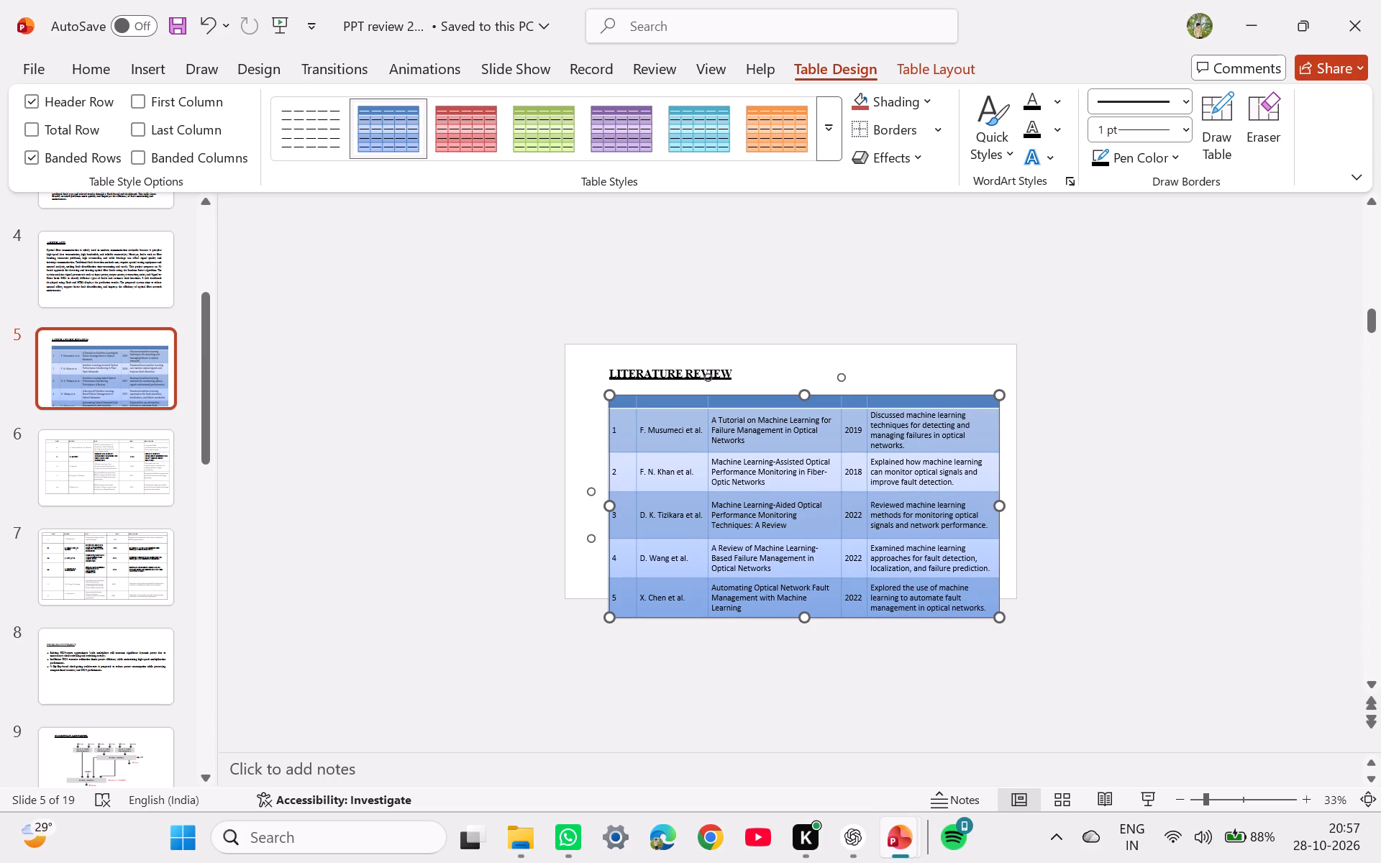
{"action": "left_click_drag", "start_coordinate": [634, 512], "coordinate": [627, 512]}
{"action": "left_click_drag", "start_coordinate": [627, 512], "coordinate": [624, 512]}
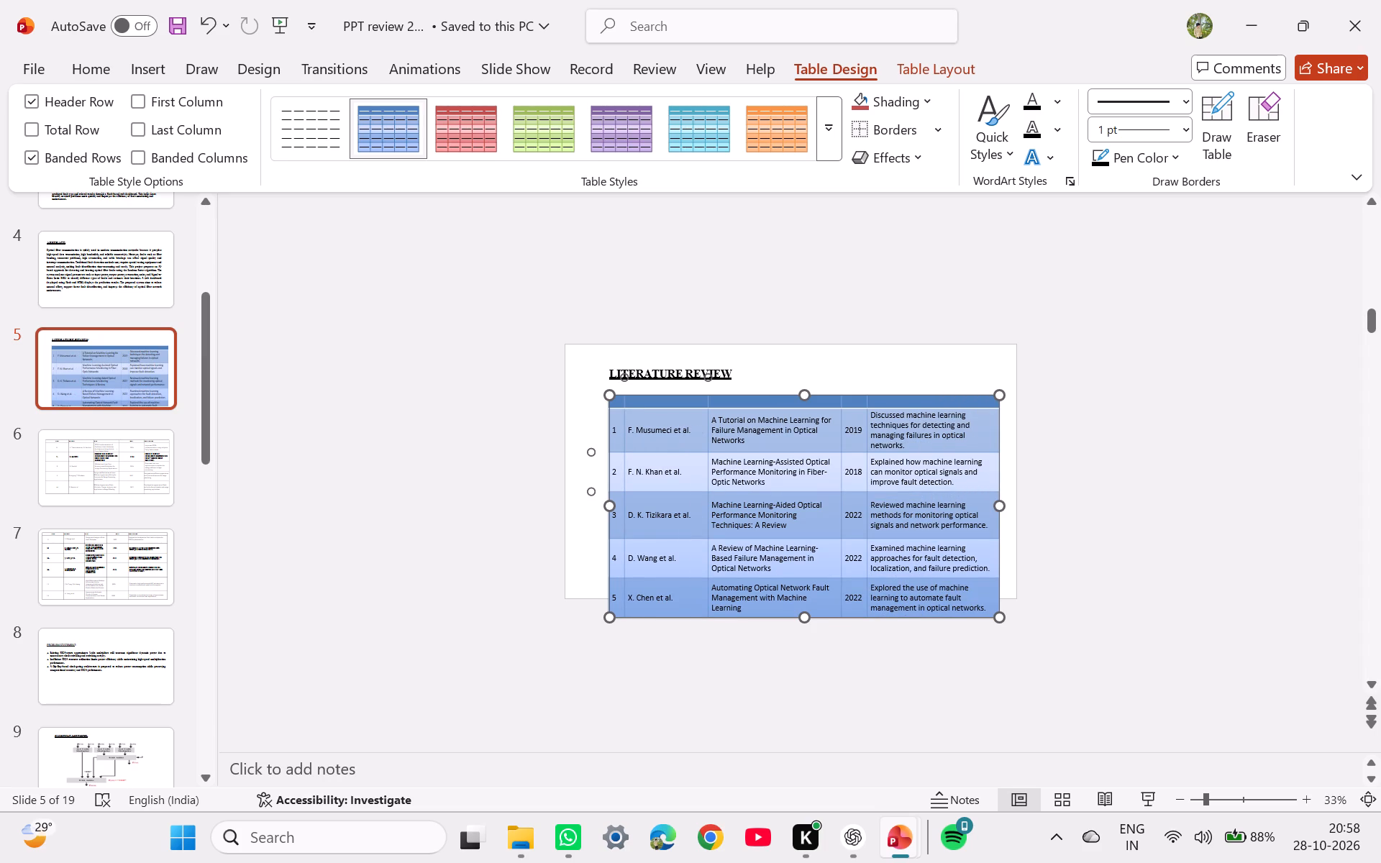
{"action": "left_click_drag", "start_coordinate": [707, 490], "coordinate": [692, 492]}
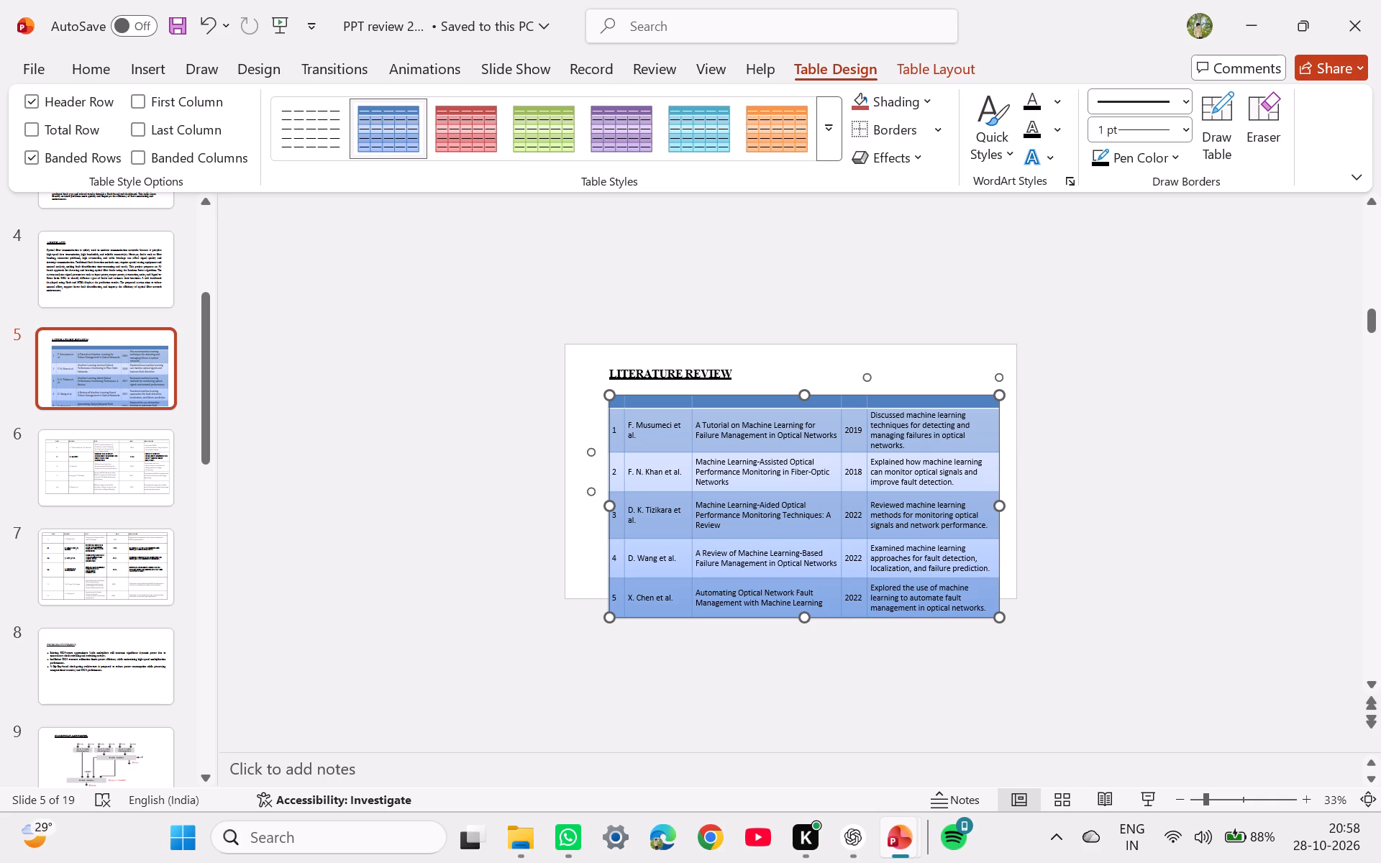
Shift the table sideways to the slide's right edge, extend its left side, and pull its bottom edge up toward the slide boundary.
{"action": "left_click_drag", "start_coordinate": [995, 479], "coordinate": [1008, 479]}
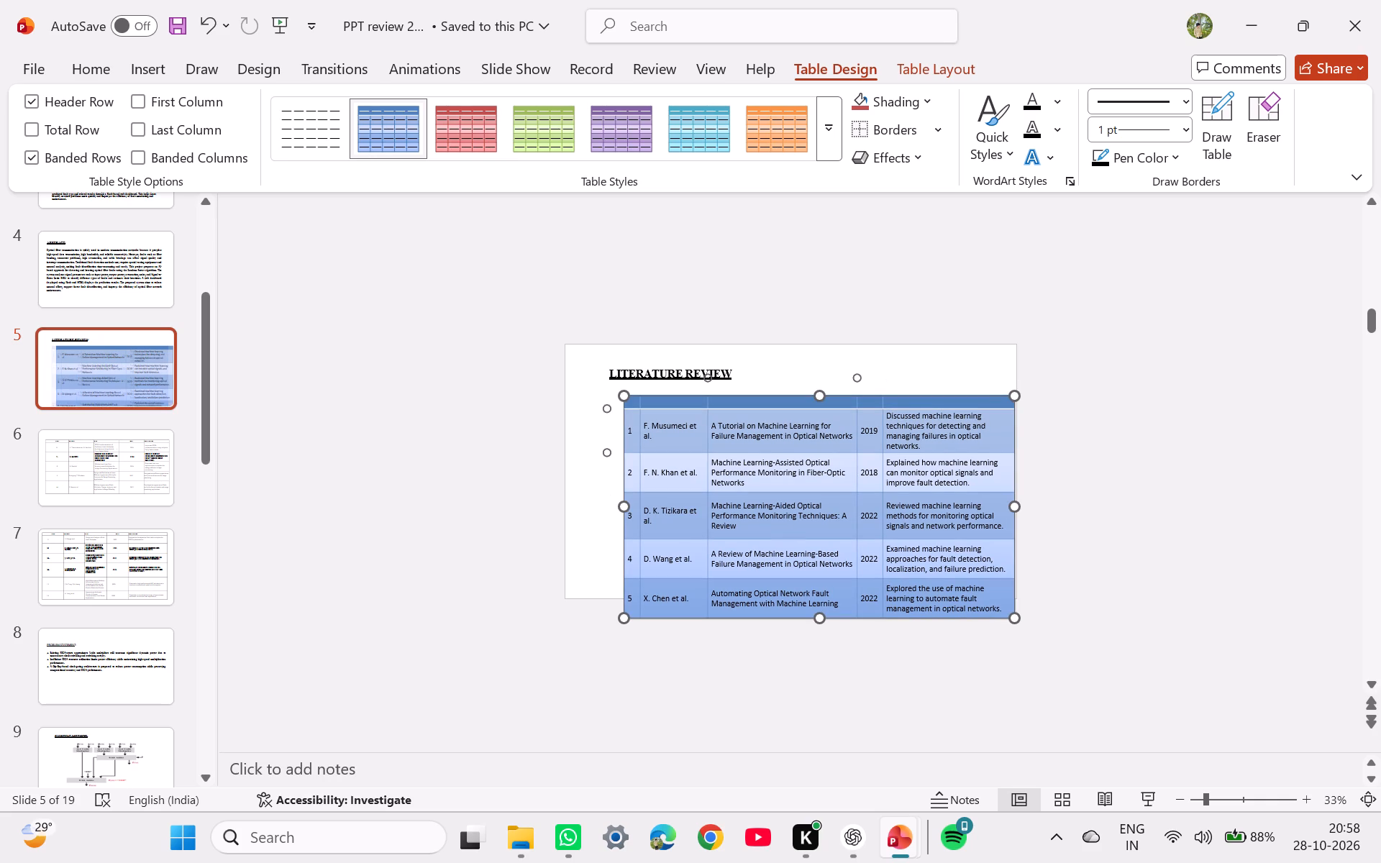
{"action": "left_click", "coordinate": [624, 396]}
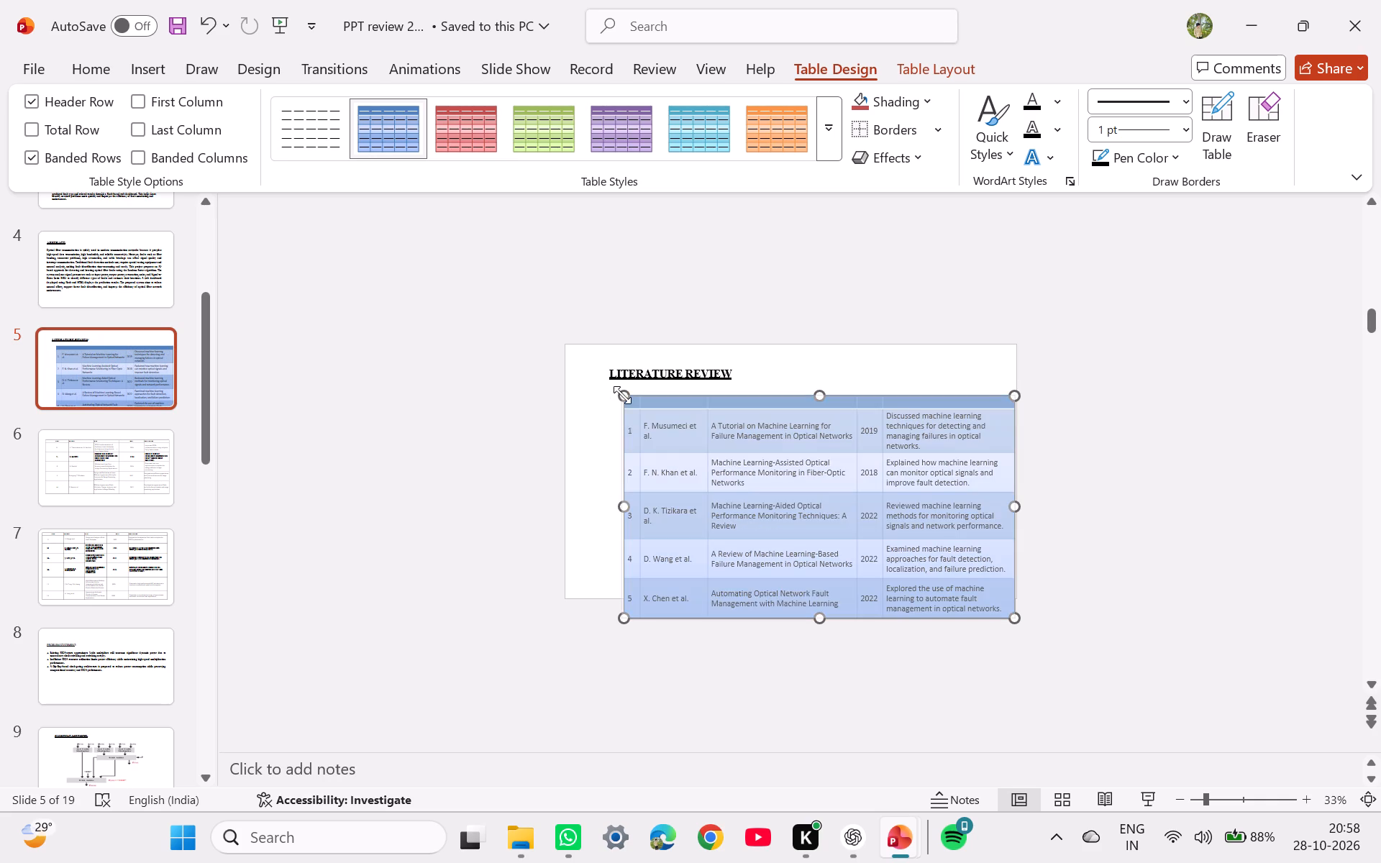
{"action": "left_click_drag", "start_coordinate": [622, 395], "coordinate": [598, 393]}
{"action": "left_click_drag", "start_coordinate": [802, 619], "coordinate": [801, 613]}
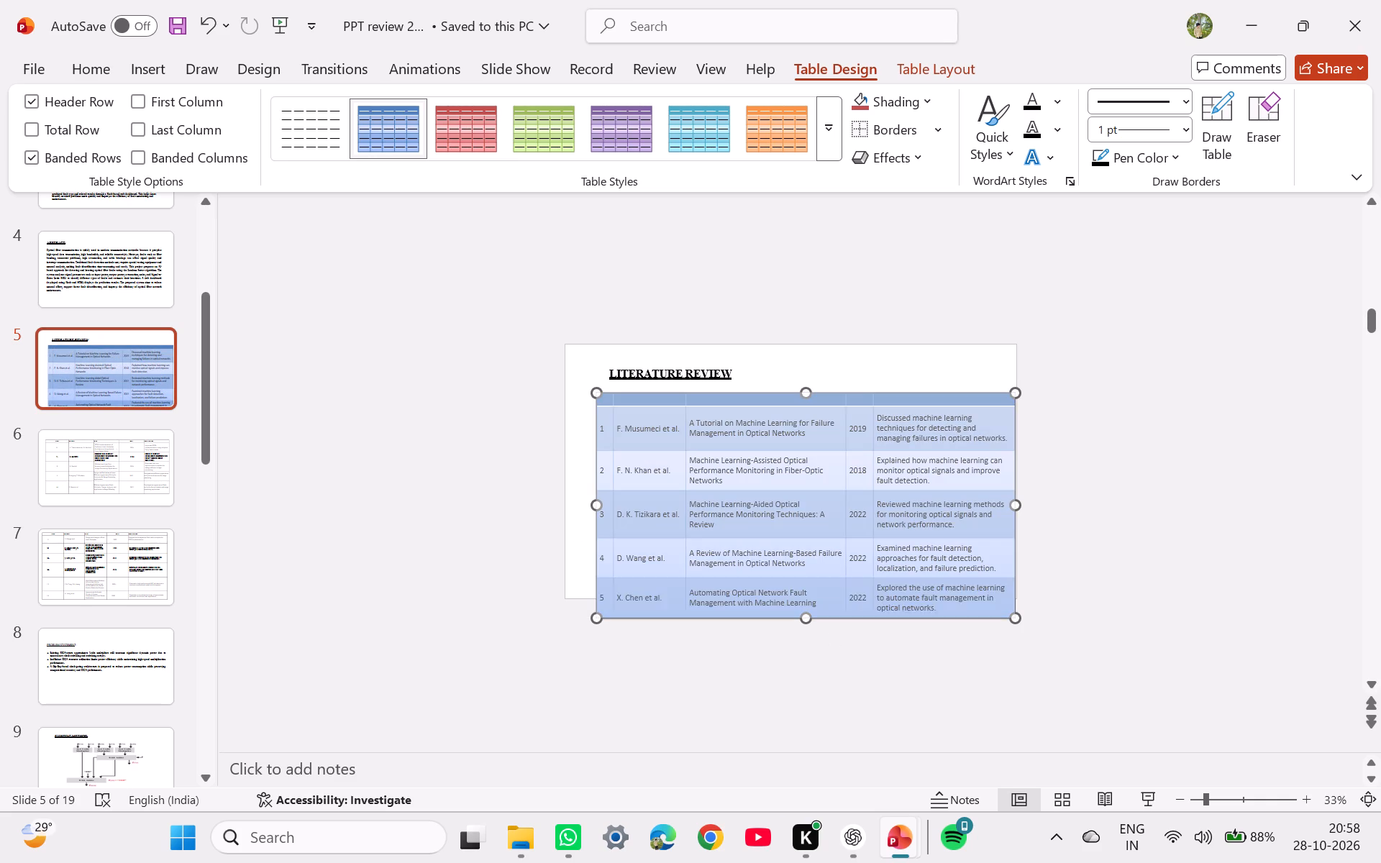
{"action": "left_click_drag", "start_coordinate": [801, 613], "coordinate": [798, 586]}
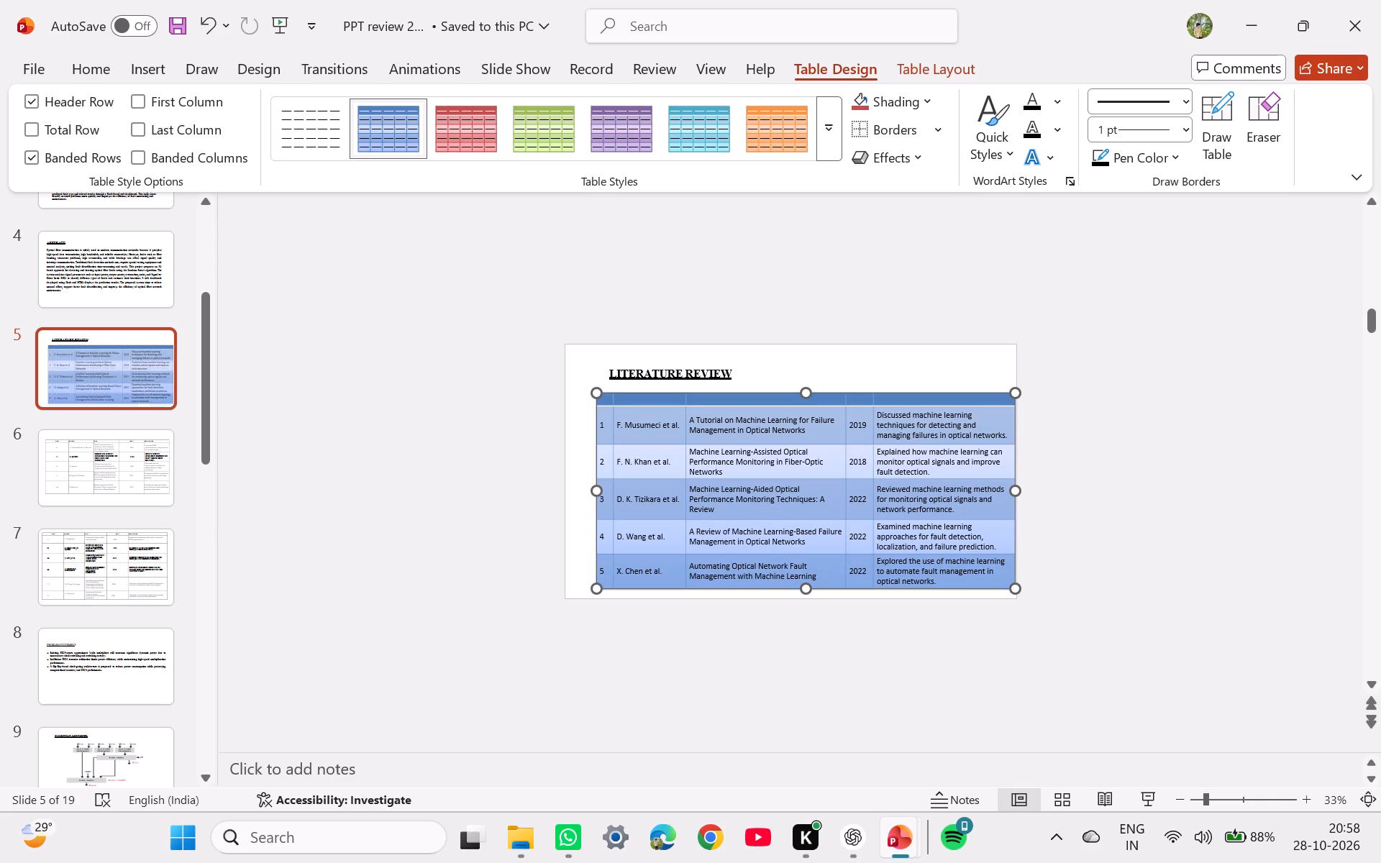
Narrow the Literature Review table to leave a margin at the slide's right edge, and raise its bottom edge slightly above the slide boundary.
{"action": "left_click_drag", "start_coordinate": [1013, 496], "coordinate": [1003, 498]}
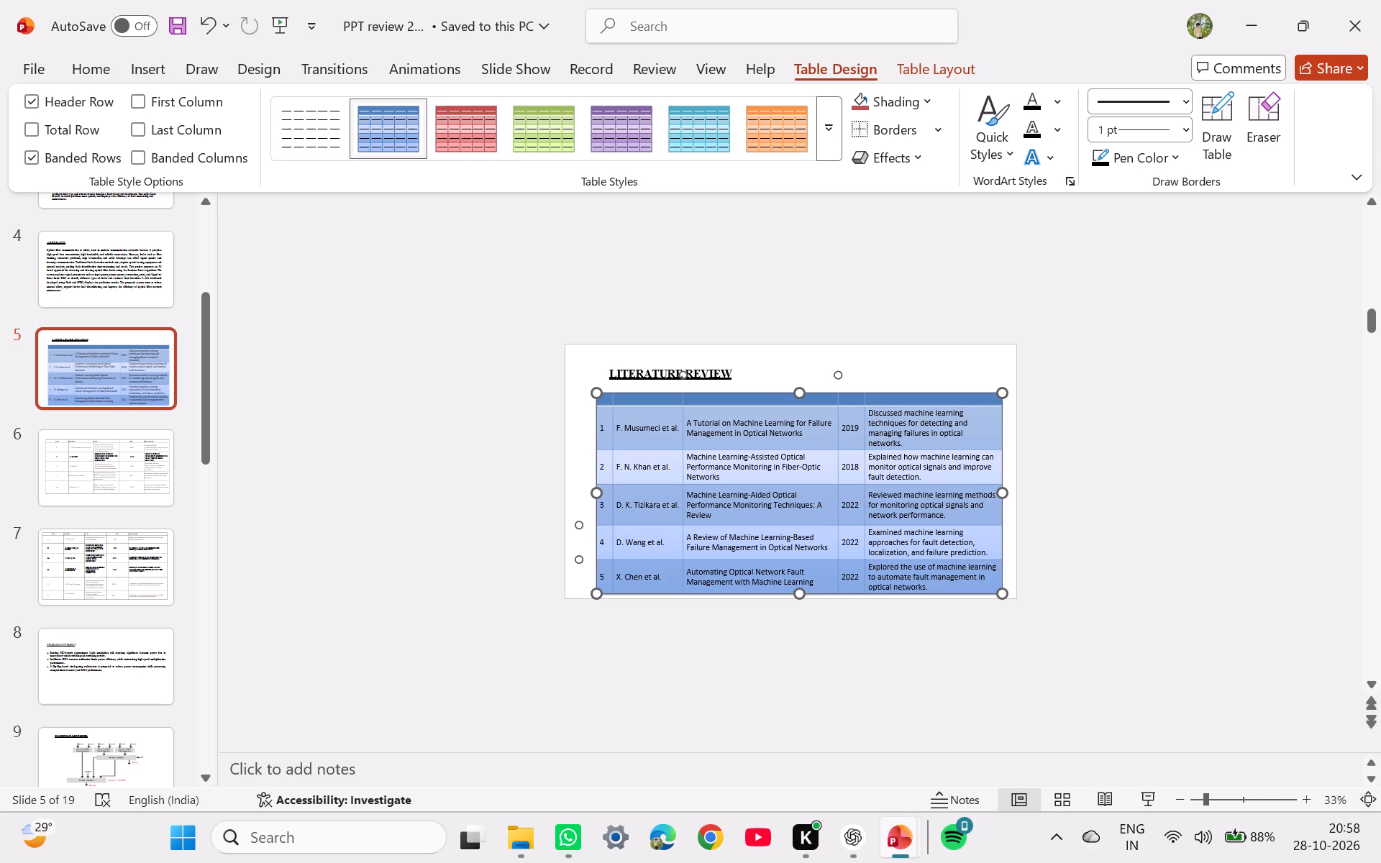
{"action": "left_click_drag", "start_coordinate": [806, 595], "coordinate": [806, 586]}
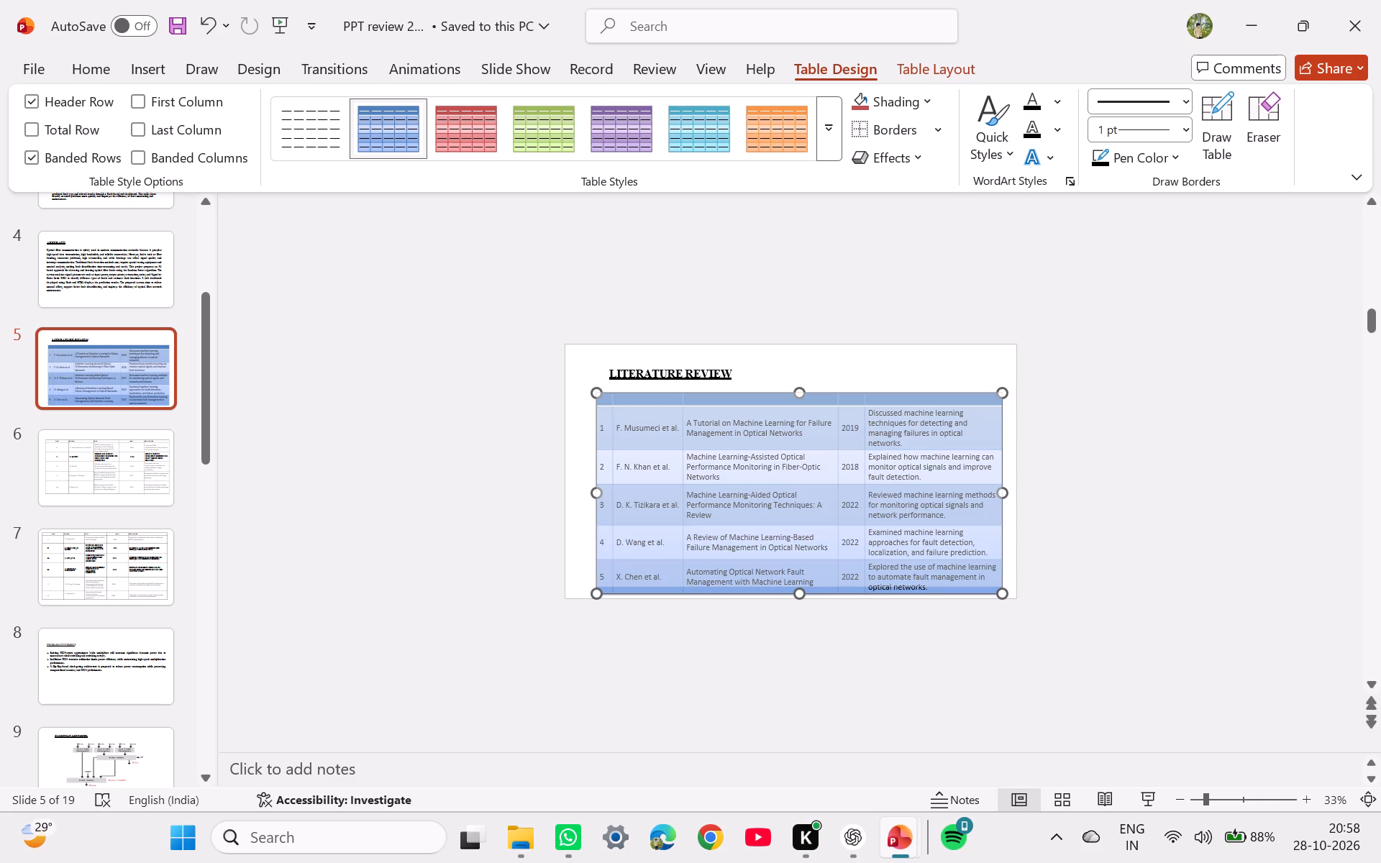
{"action": "left_click_drag", "start_coordinate": [806, 586], "coordinate": [806, 587]}
{"action": "scroll", "coordinate": [709, 426], "scroll_direction": "up", "scroll_amount": 1, "text": "ctrl"}
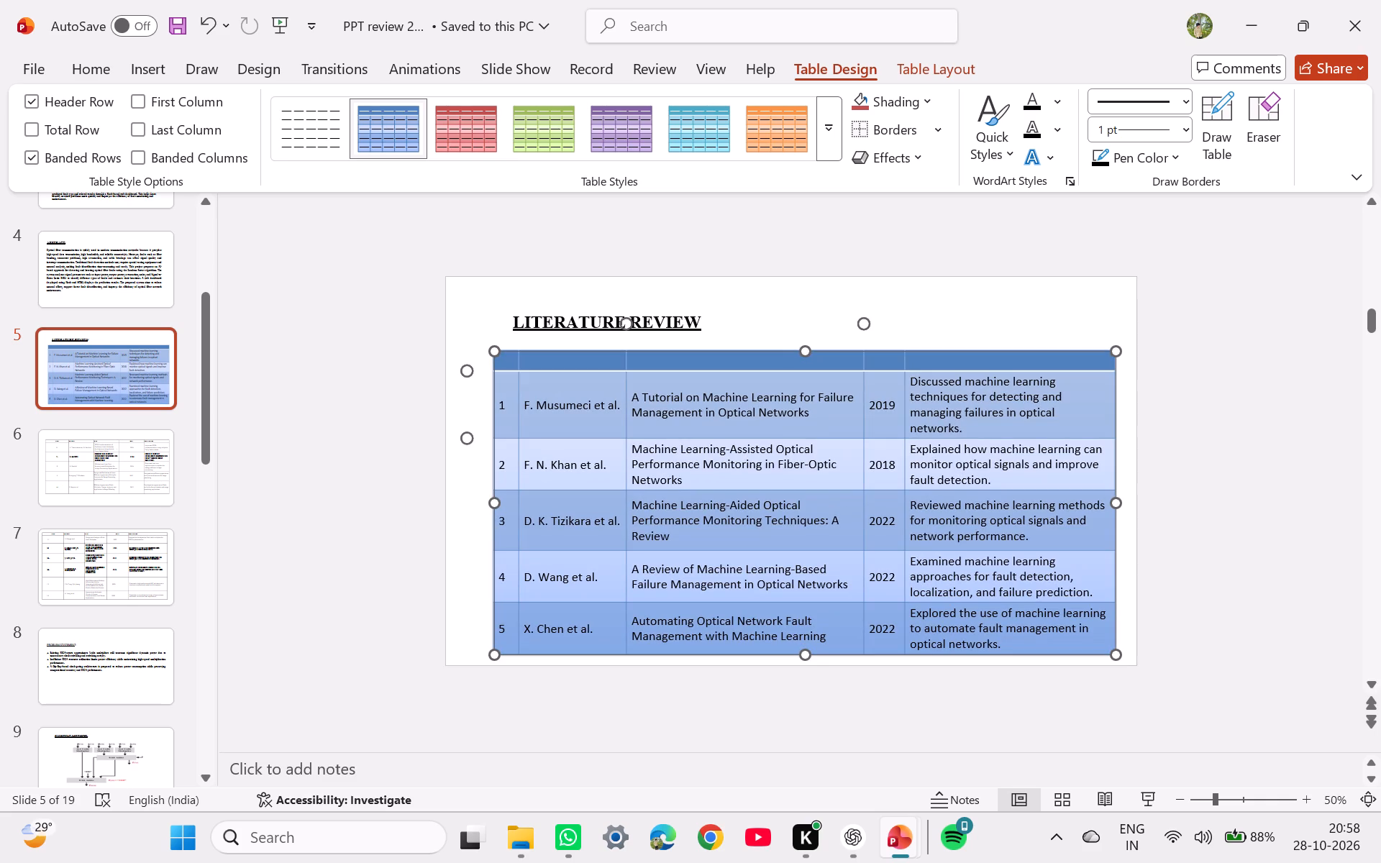
{"action": "left_click", "coordinate": [709, 403]}
{"action": "left_click", "coordinate": [757, 327]}
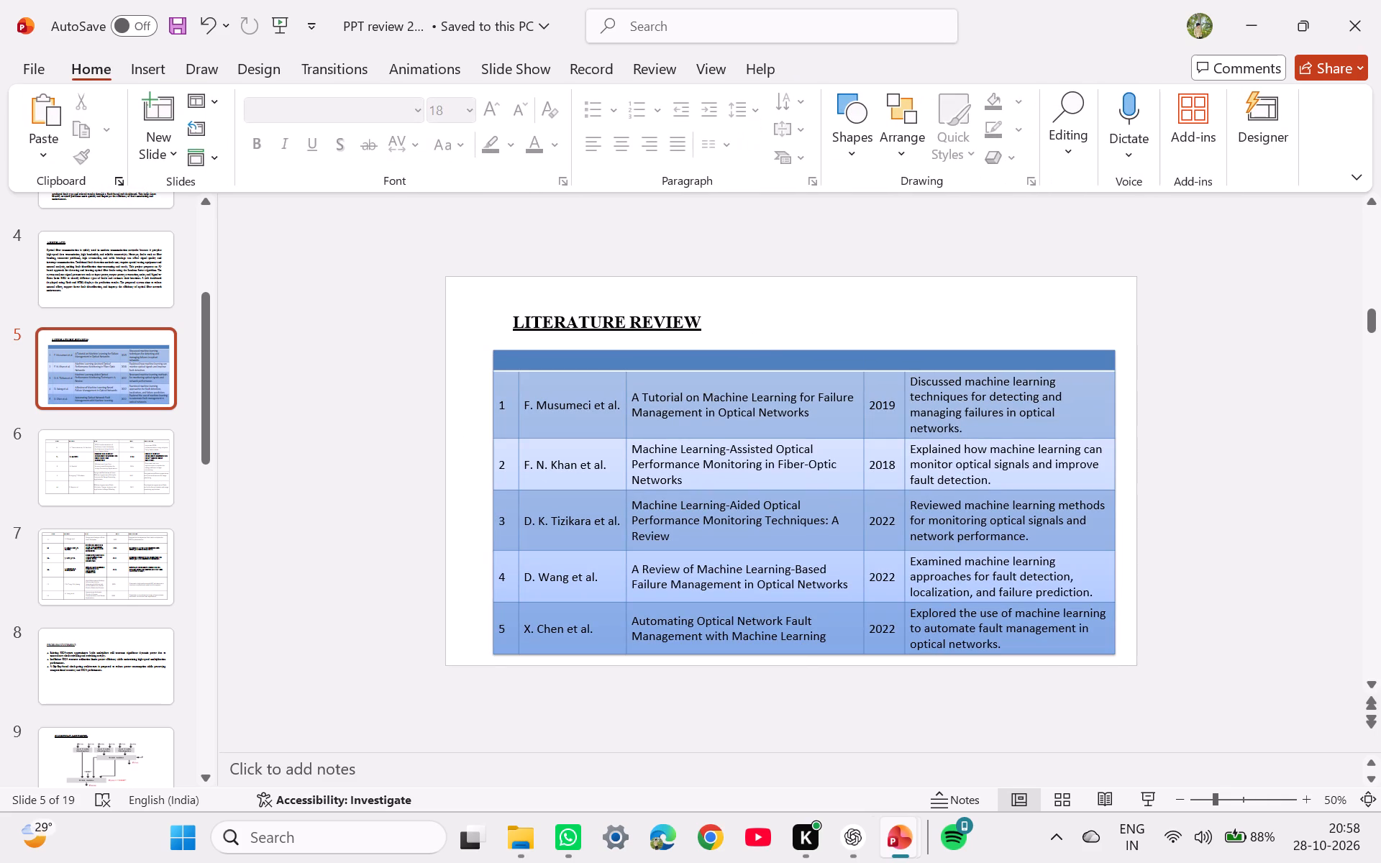
{"action": "scroll", "coordinate": [738, 358], "scroll_direction": "up", "scroll_amount": 1, "text": "ctrl"}
{"action": "left_click", "coordinate": [707, 493]}
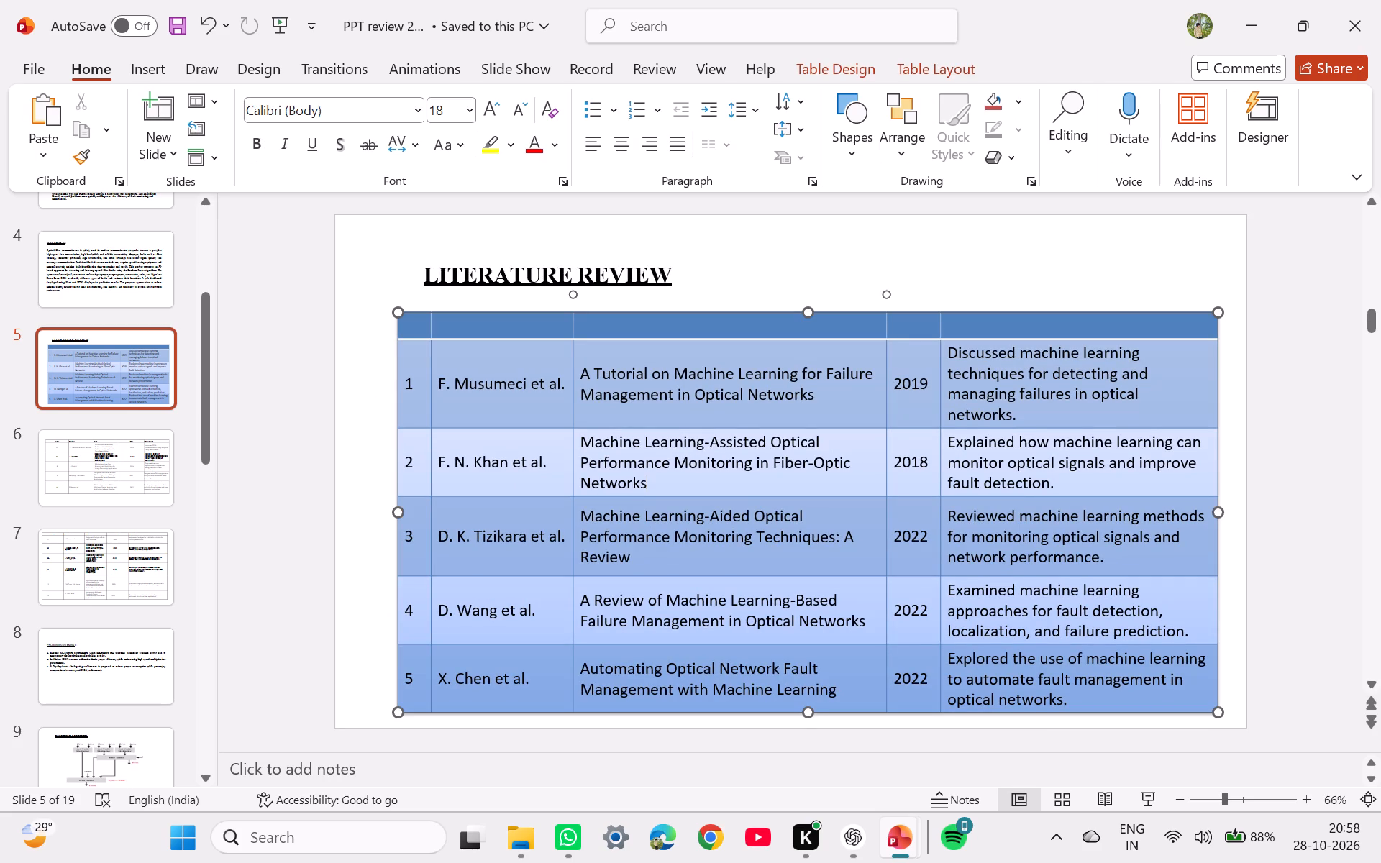
{"action": "left_click_drag", "start_coordinate": [812, 709], "coordinate": [817, 698]}
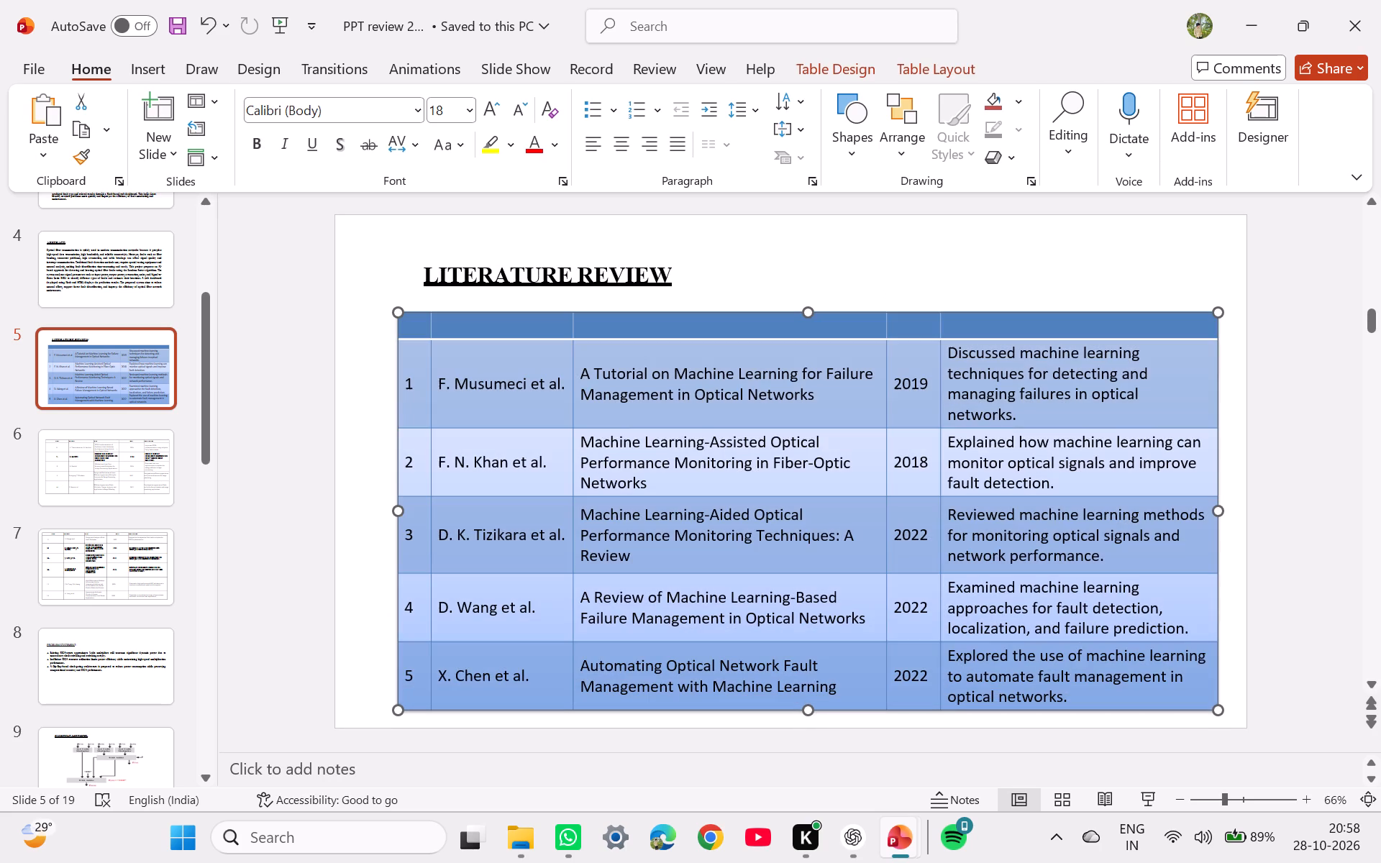
{"action": "left_click_drag", "start_coordinate": [805, 711], "coordinate": [806, 706]}
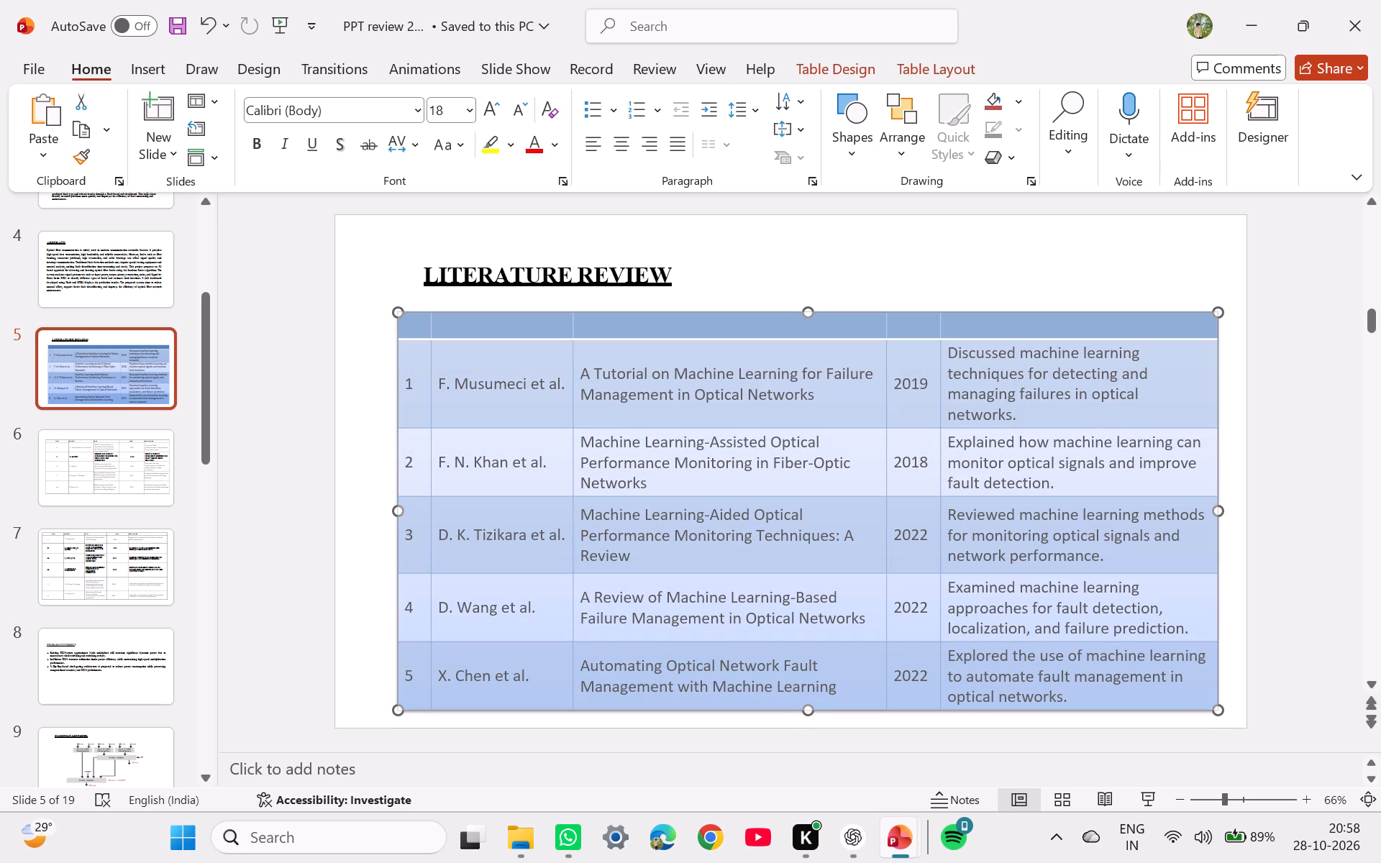
{"action": "left_click_drag", "start_coordinate": [806, 706], "coordinate": [809, 698]}
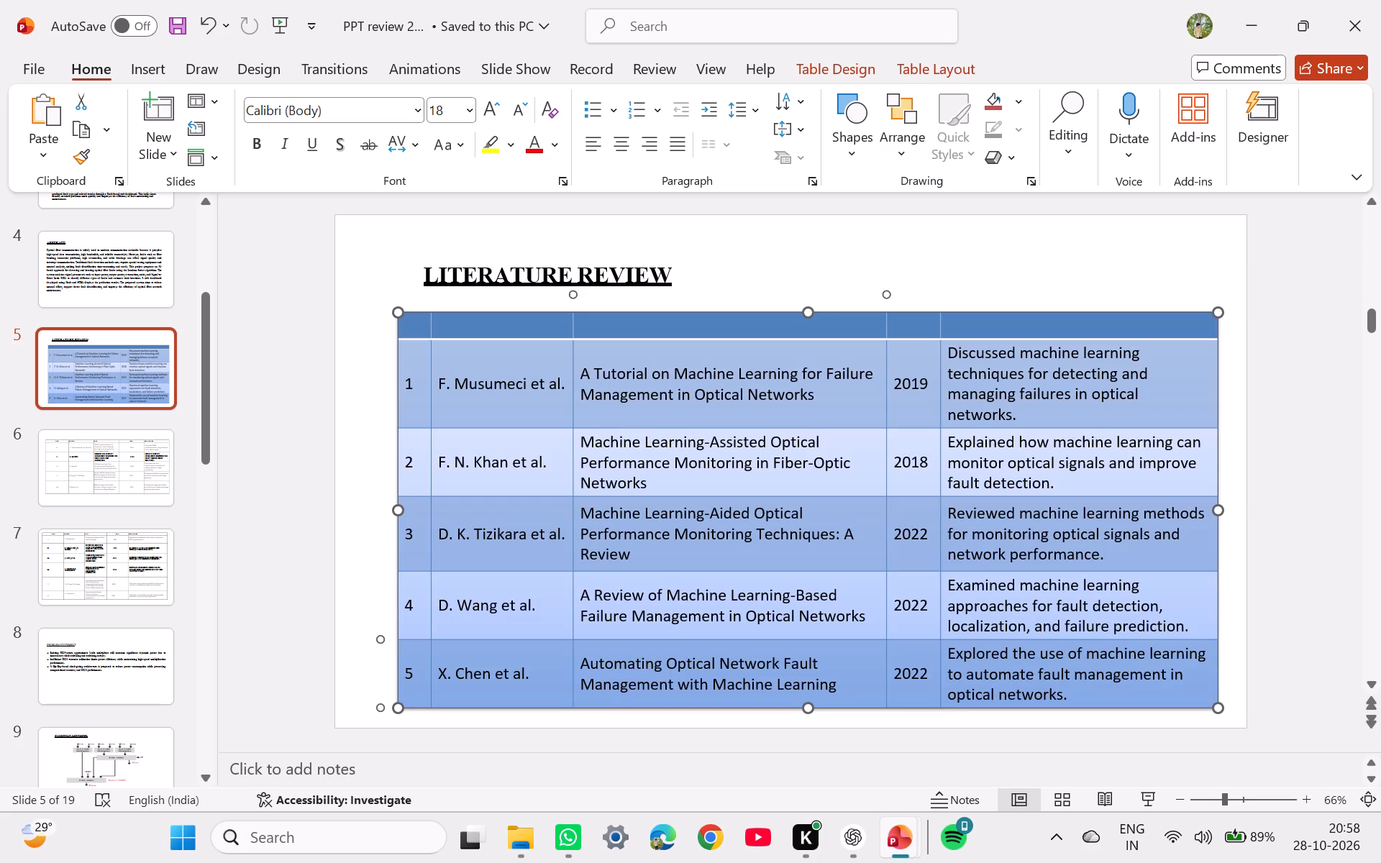
Select all cells of the Literature Review table and copy them.
{"action": "left_click", "coordinate": [787, 656]}
{"action": "key", "text": "ctrl+a"}
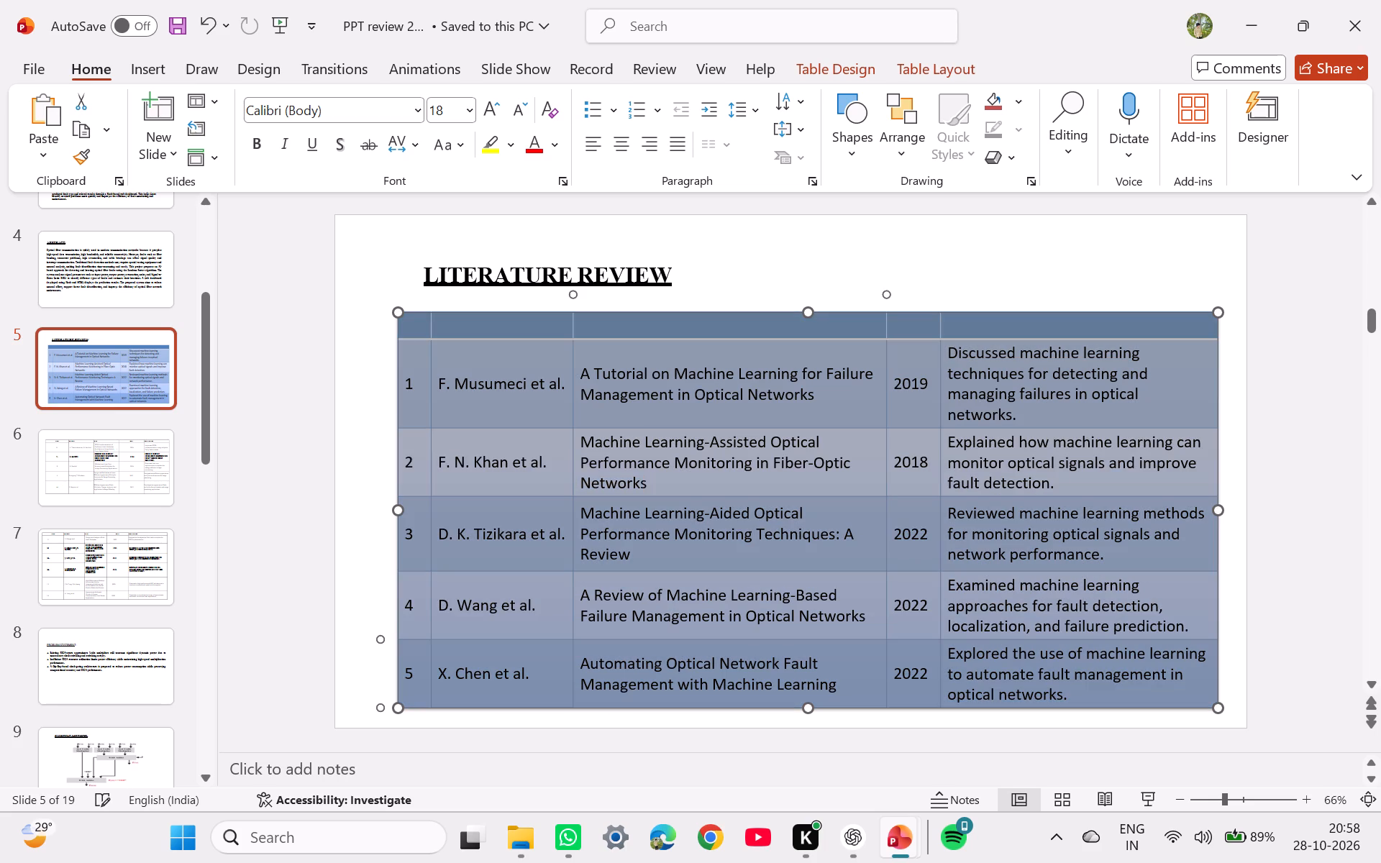
{"action": "key", "text": "ctrl+c"}
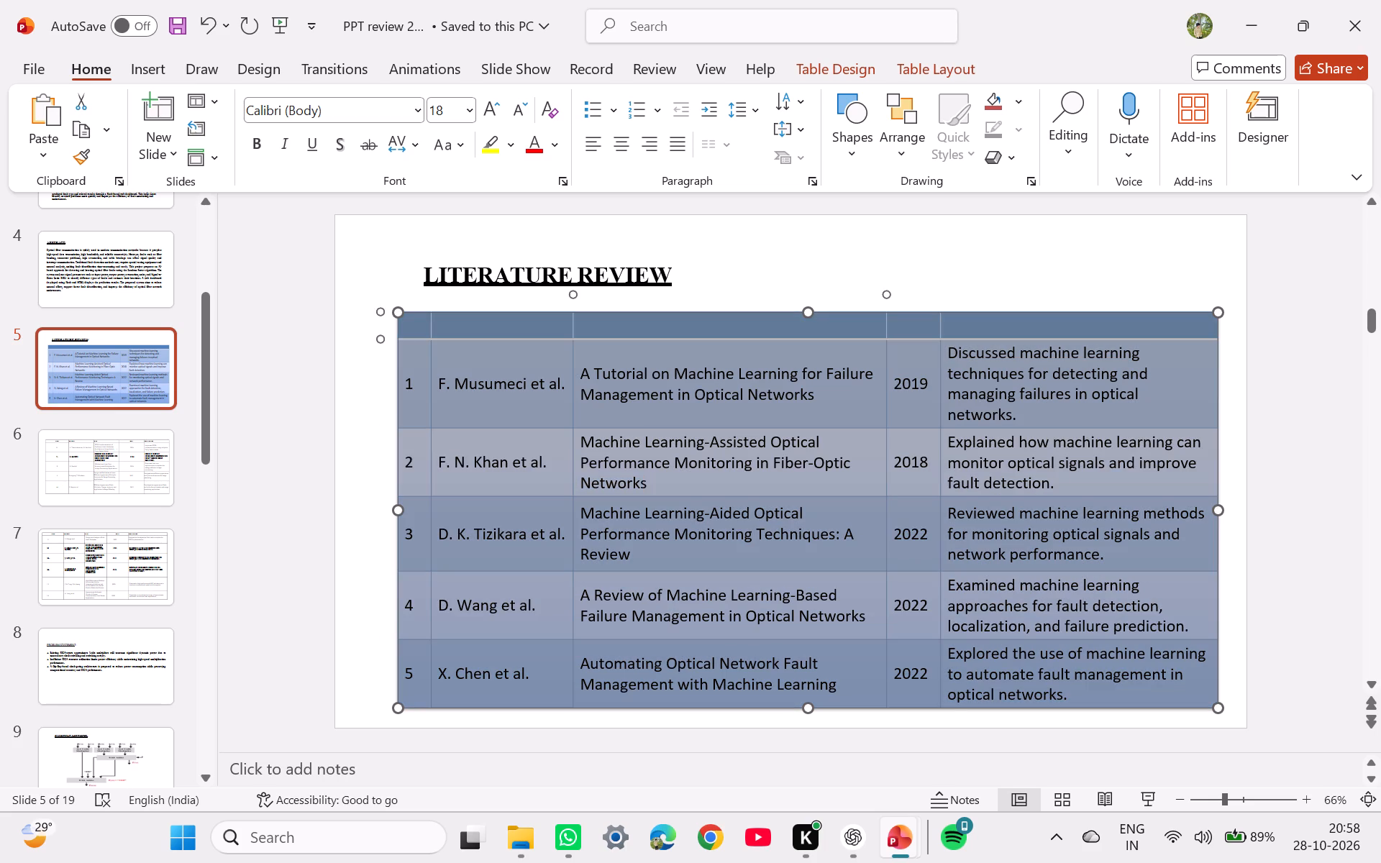
Extend the table's top edge upward to just below the LITERATURE REVIEW title.
{"action": "left_click_drag", "start_coordinate": [809, 314], "coordinate": [812, 297]}
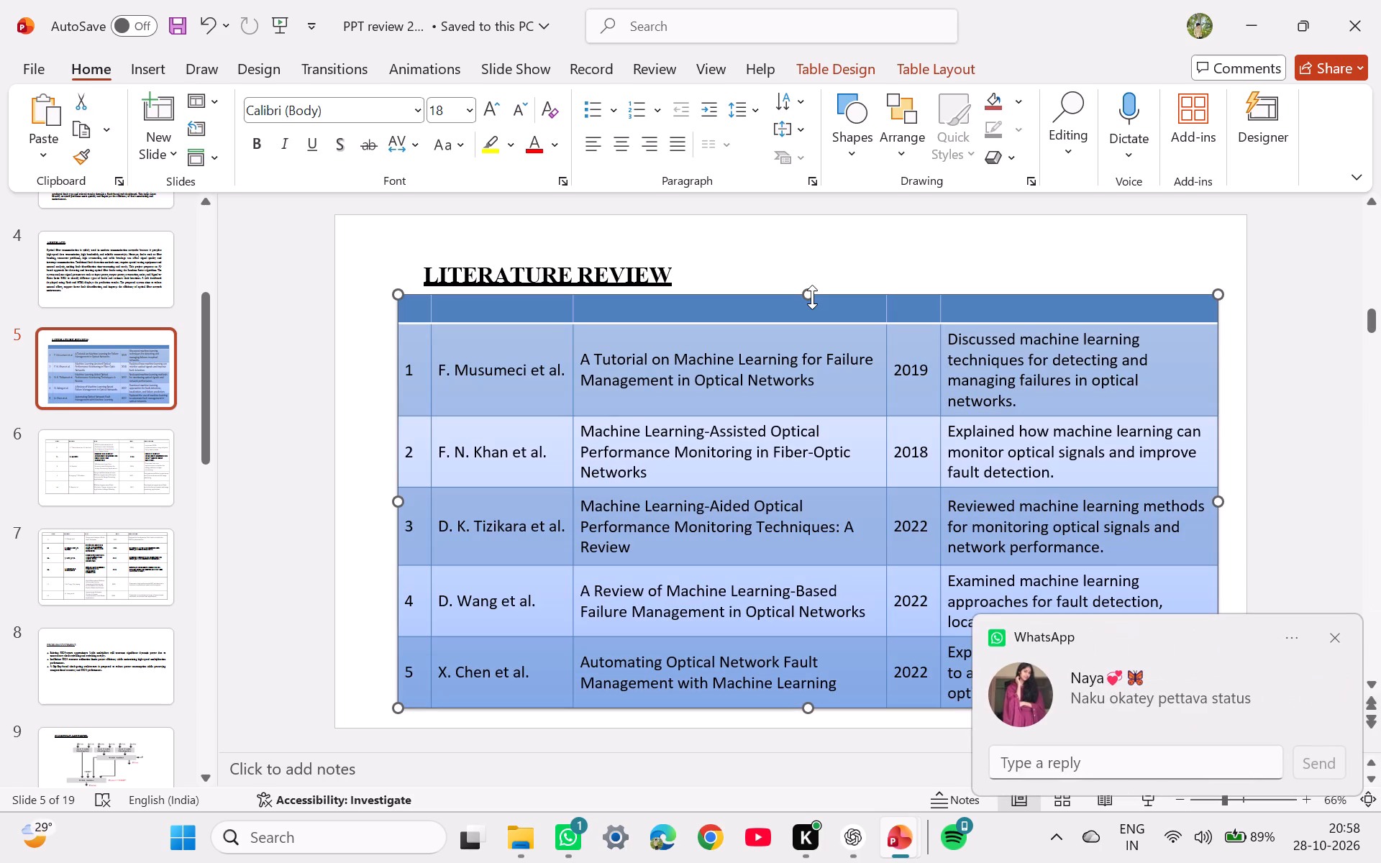
Reply "ledhu" to the incoming WhatsApp message, and return to the table on slide 5 in PowerPoint.
{"action": "left_click", "coordinate": [1147, 762]}
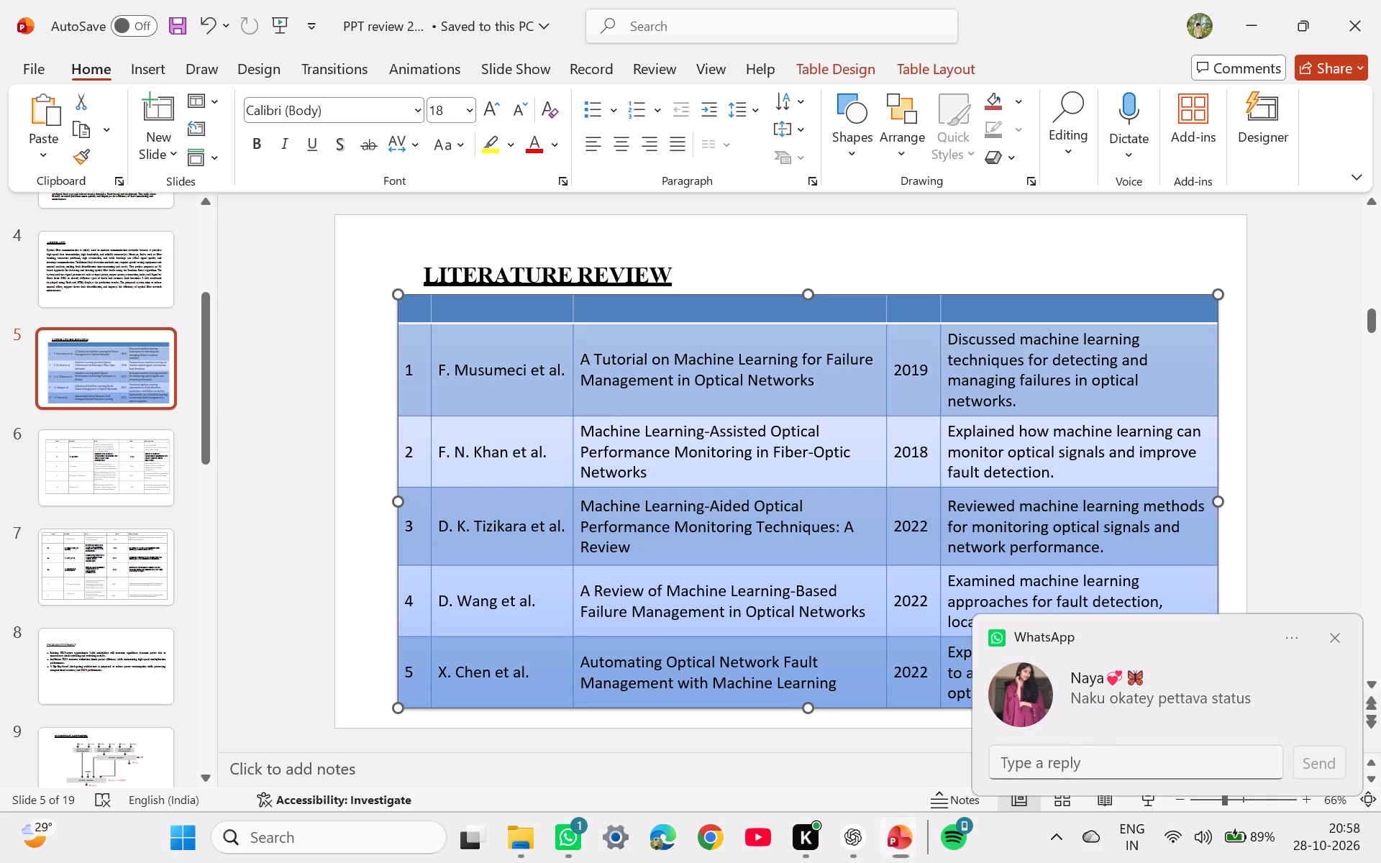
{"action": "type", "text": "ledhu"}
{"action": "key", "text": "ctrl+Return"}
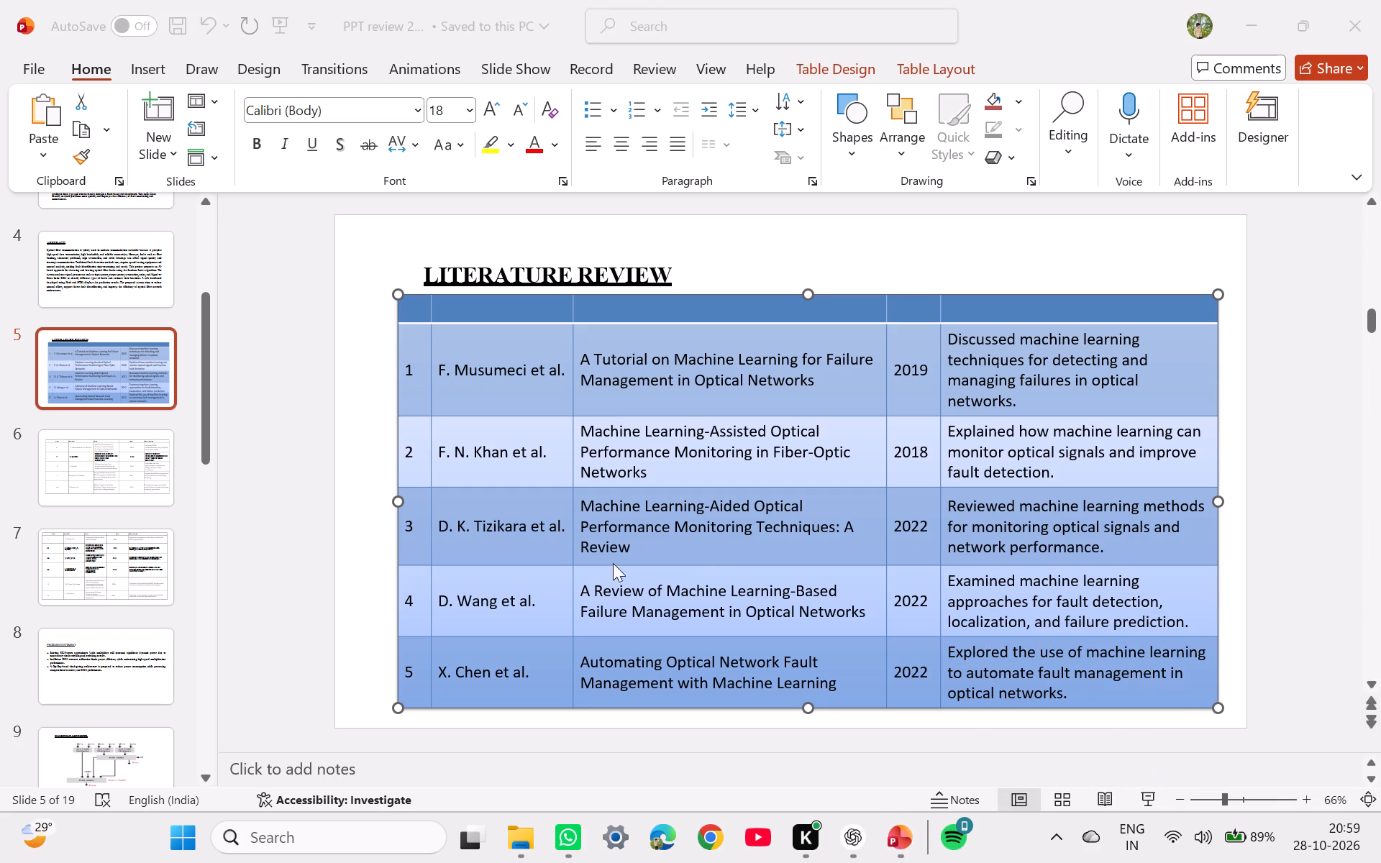
{"action": "left_click", "coordinate": [583, 440]}
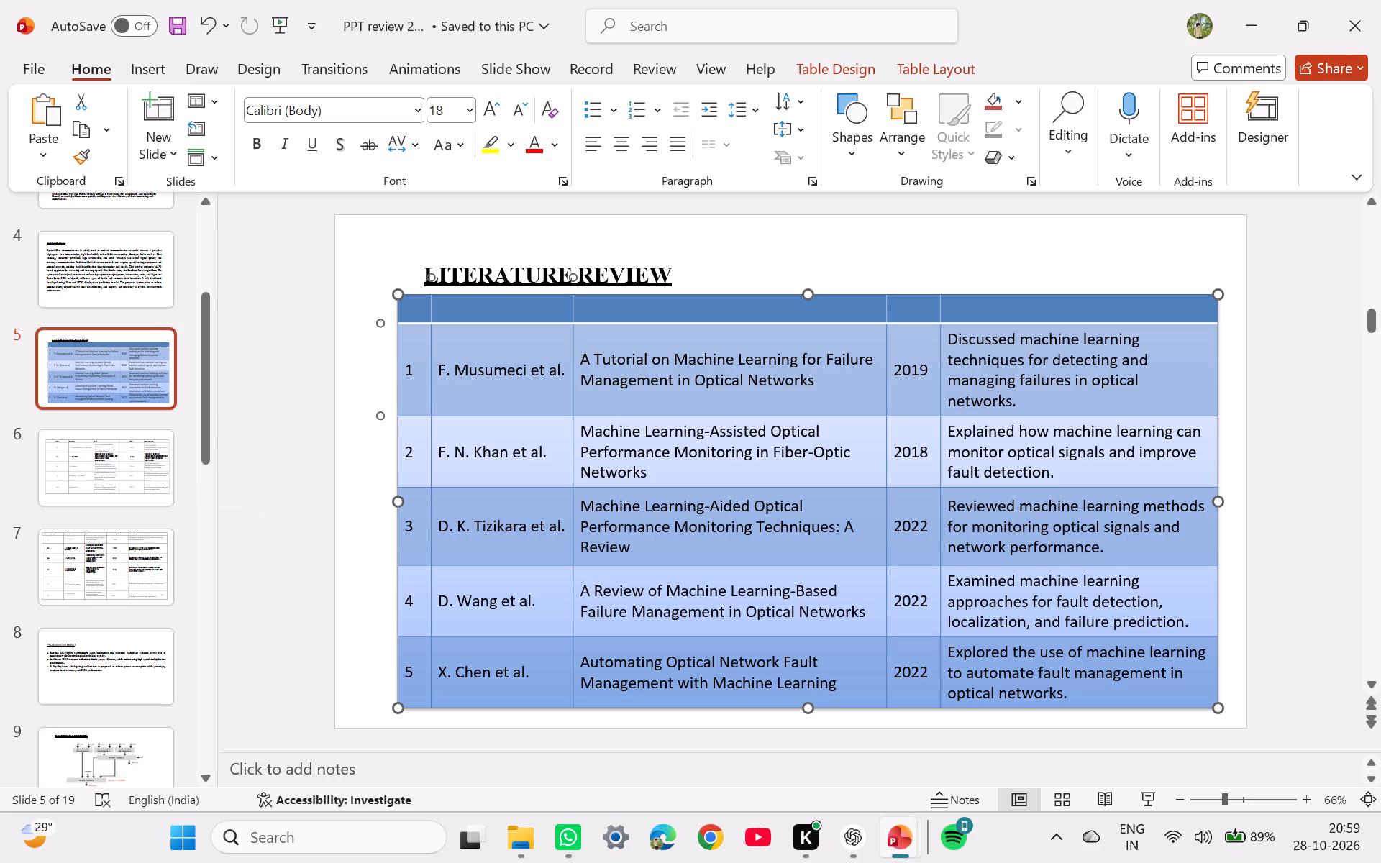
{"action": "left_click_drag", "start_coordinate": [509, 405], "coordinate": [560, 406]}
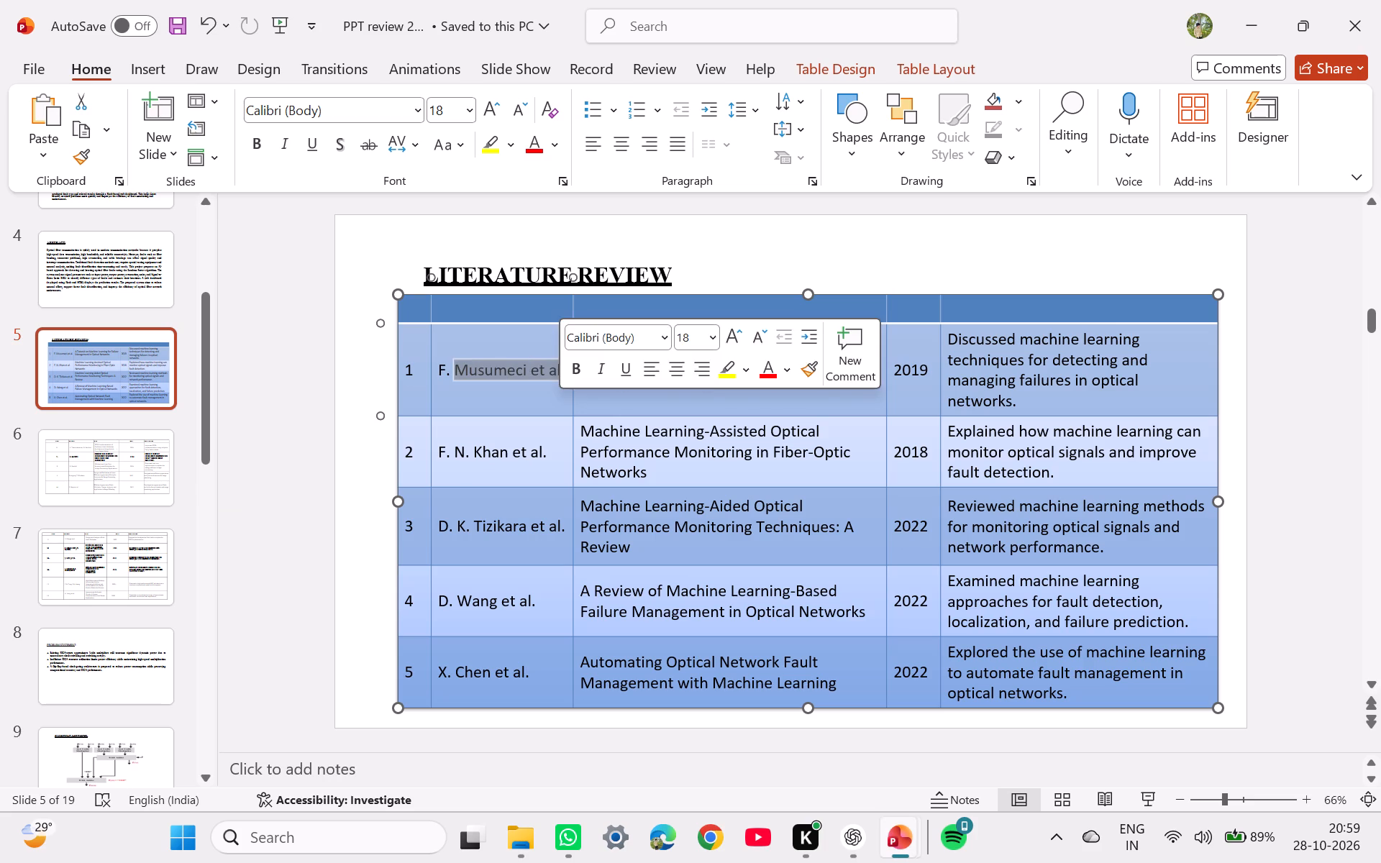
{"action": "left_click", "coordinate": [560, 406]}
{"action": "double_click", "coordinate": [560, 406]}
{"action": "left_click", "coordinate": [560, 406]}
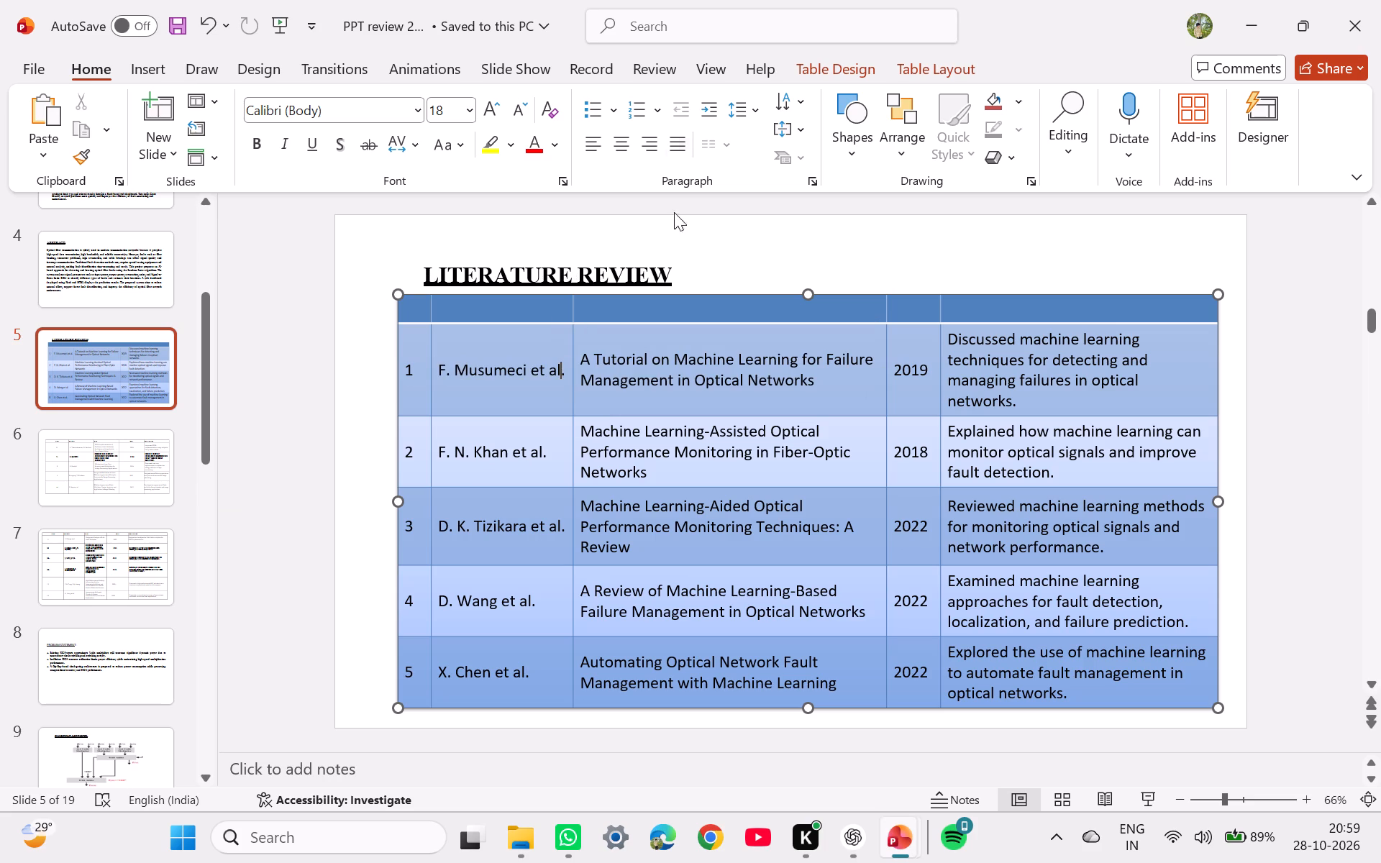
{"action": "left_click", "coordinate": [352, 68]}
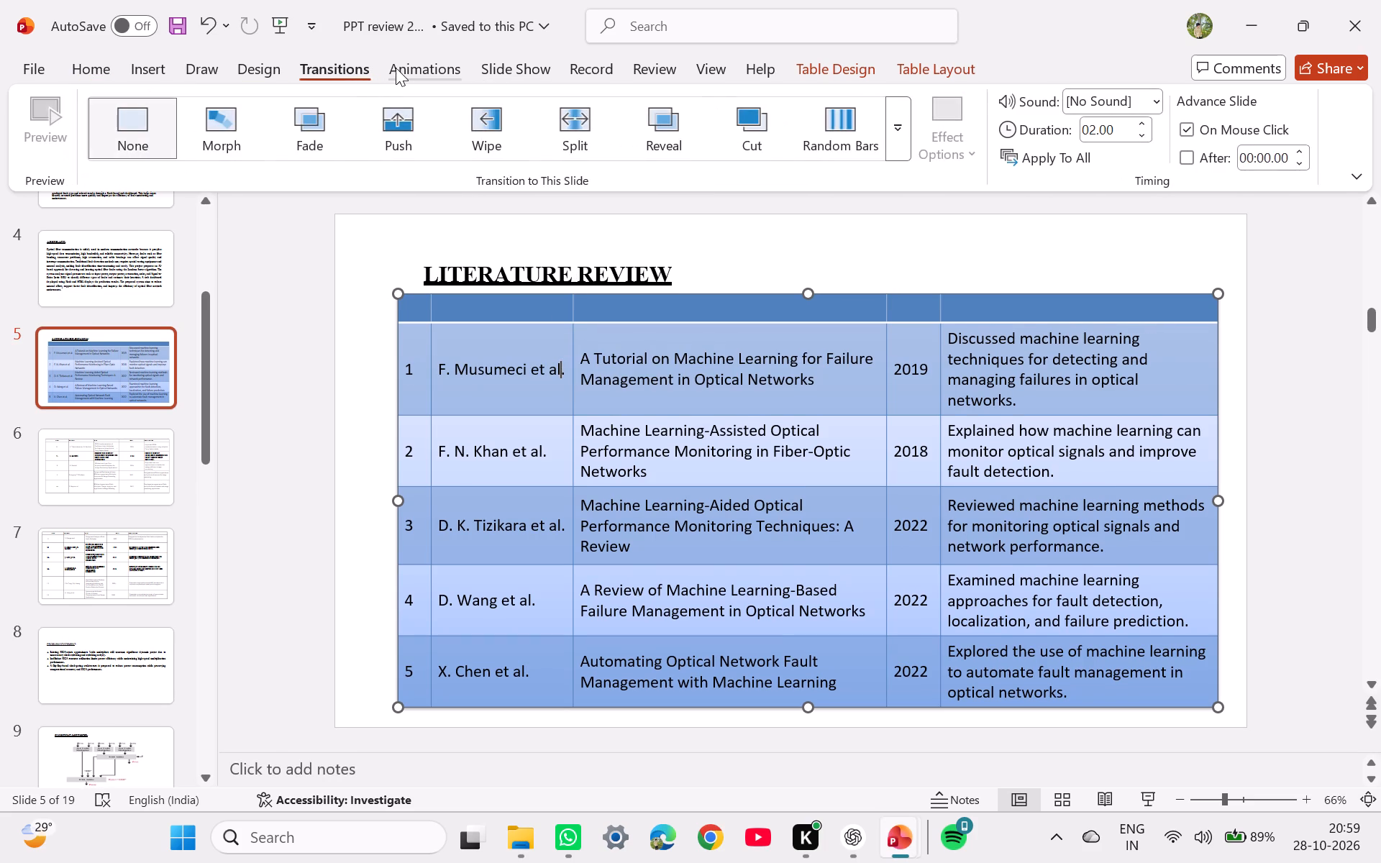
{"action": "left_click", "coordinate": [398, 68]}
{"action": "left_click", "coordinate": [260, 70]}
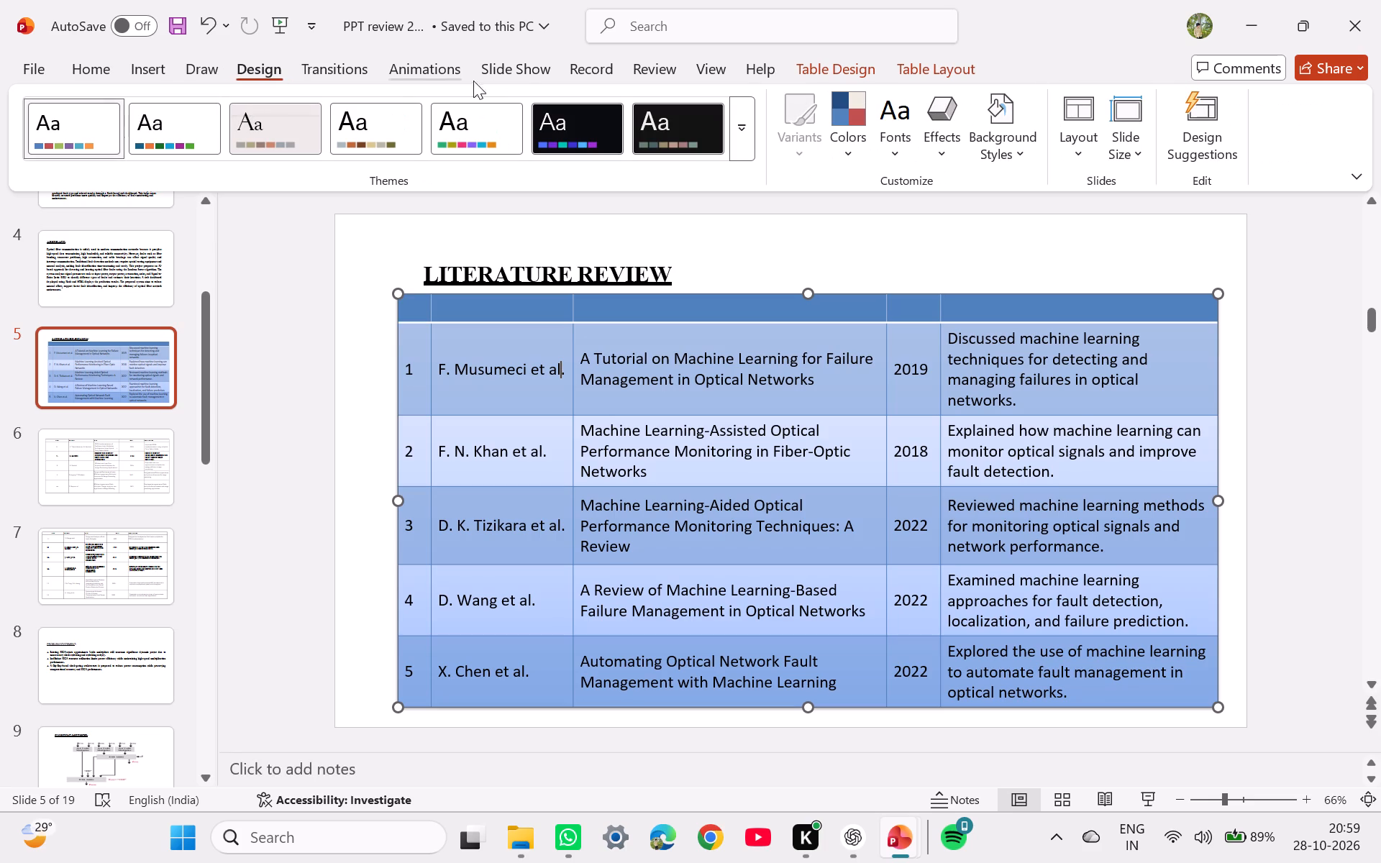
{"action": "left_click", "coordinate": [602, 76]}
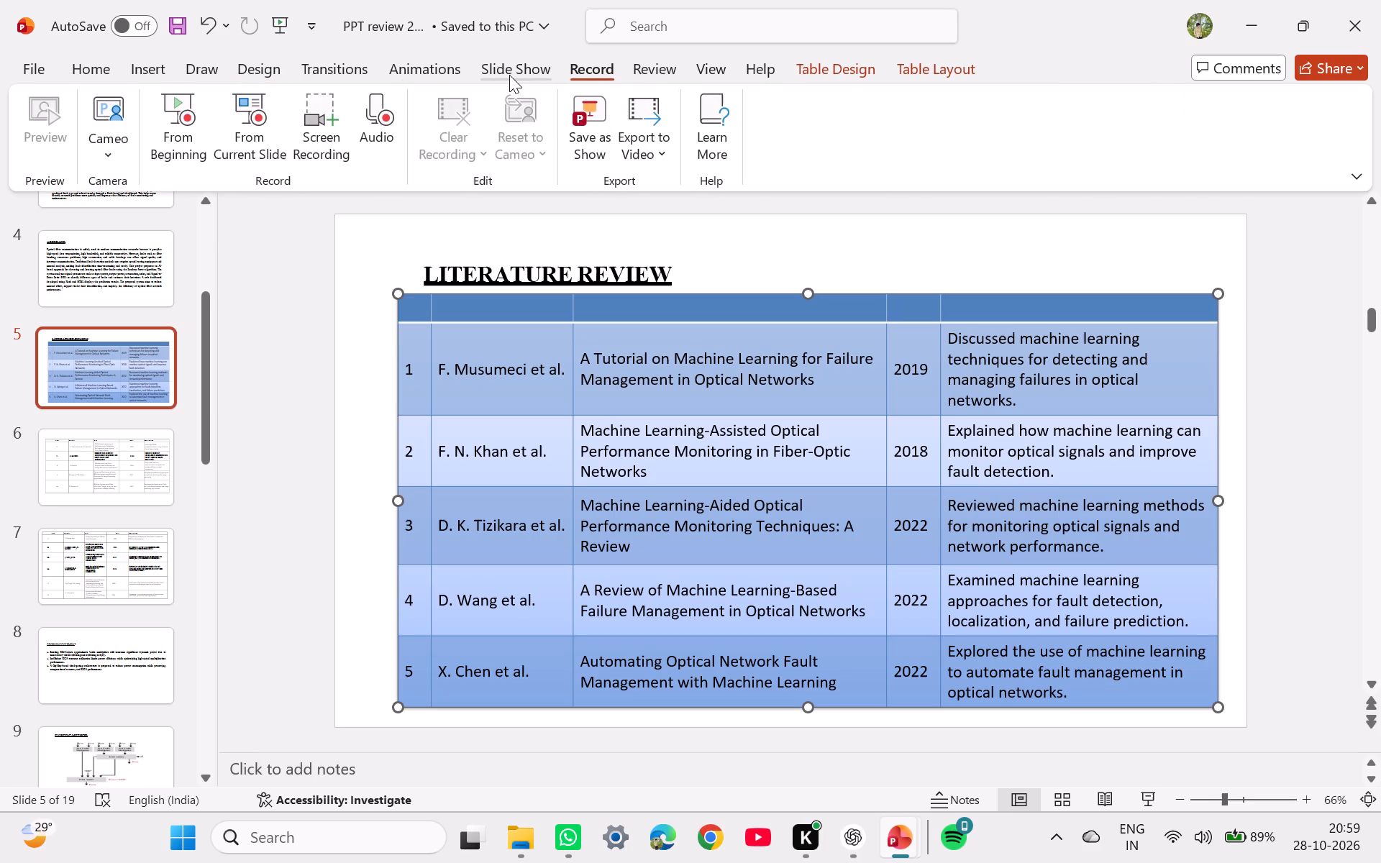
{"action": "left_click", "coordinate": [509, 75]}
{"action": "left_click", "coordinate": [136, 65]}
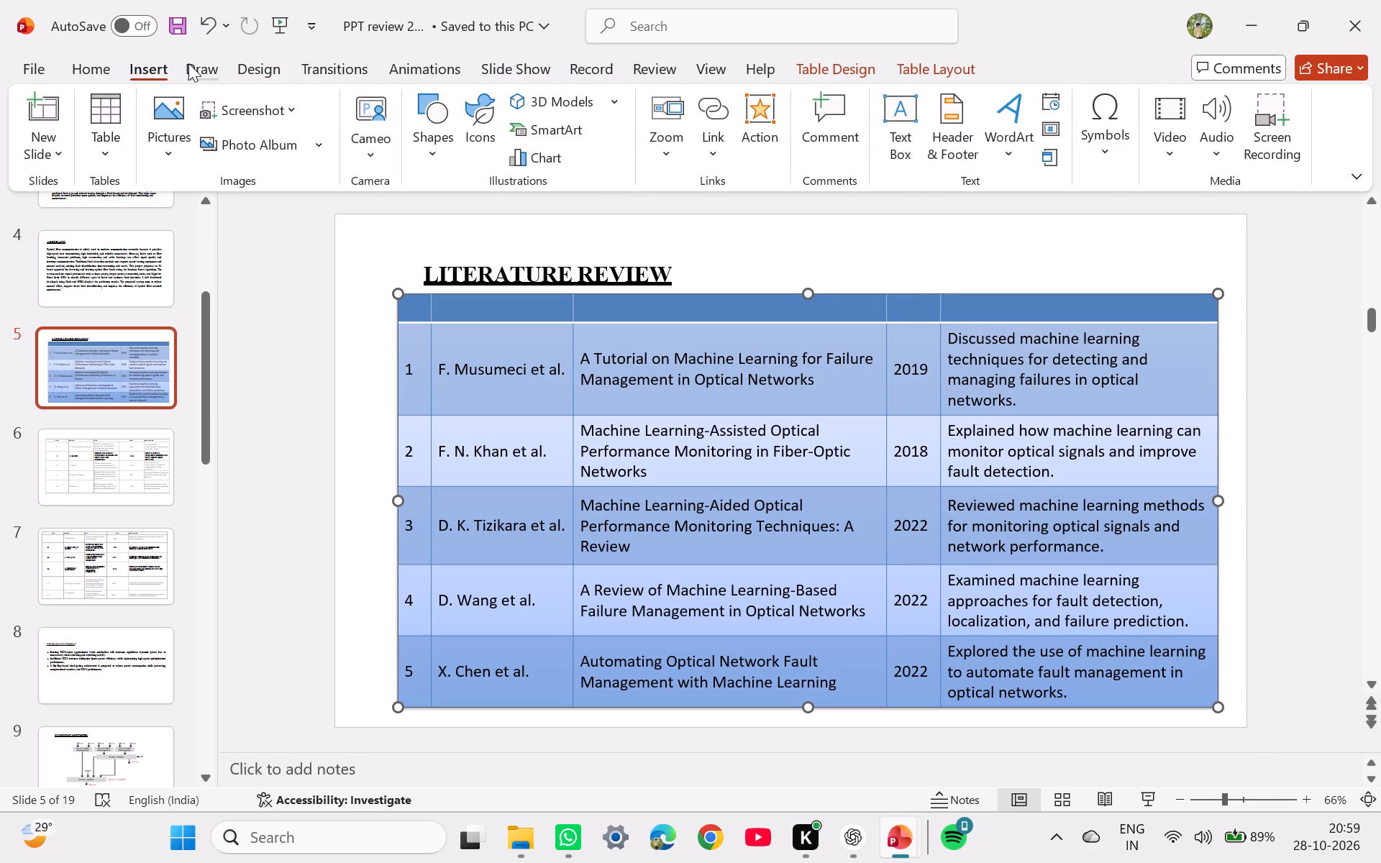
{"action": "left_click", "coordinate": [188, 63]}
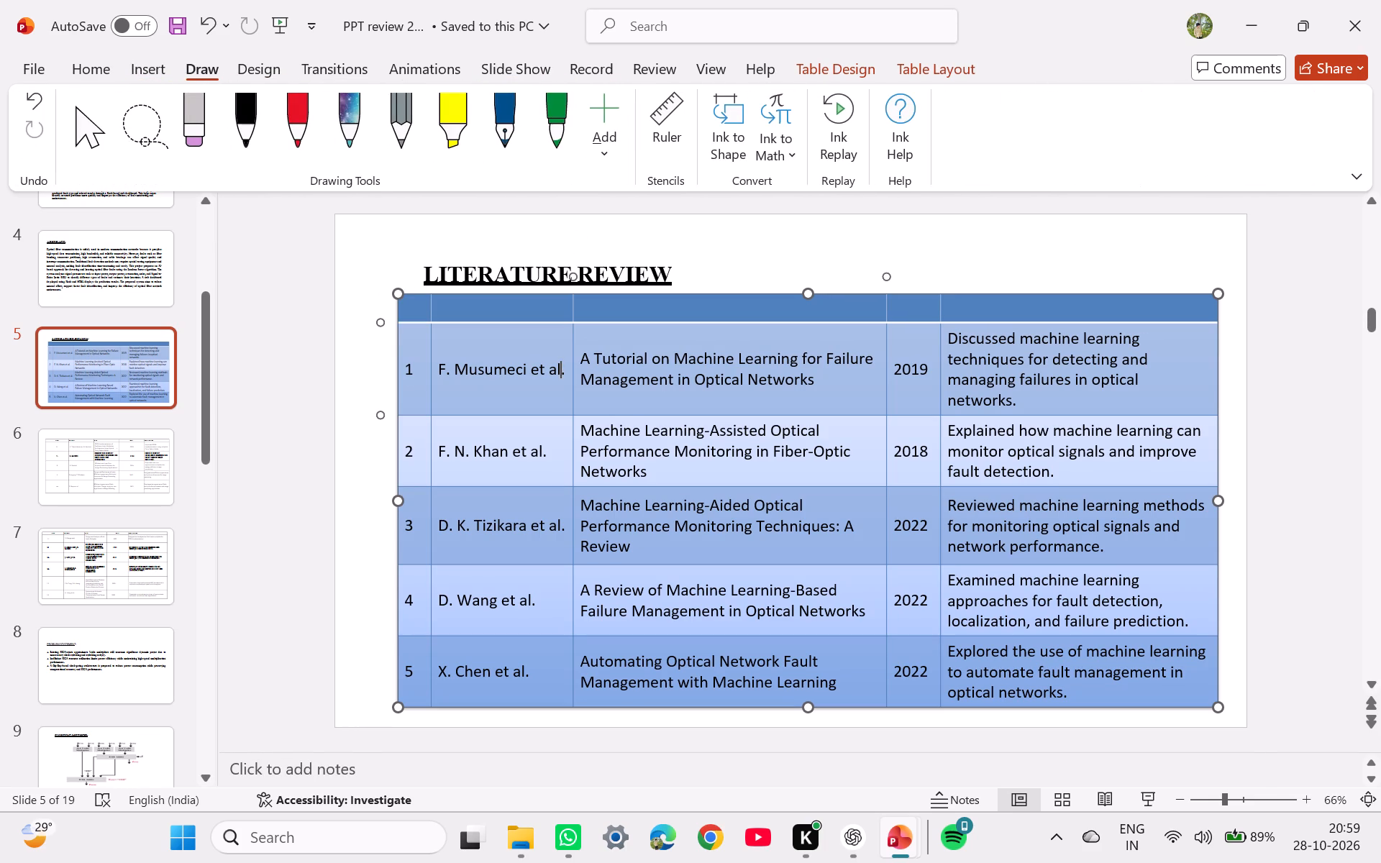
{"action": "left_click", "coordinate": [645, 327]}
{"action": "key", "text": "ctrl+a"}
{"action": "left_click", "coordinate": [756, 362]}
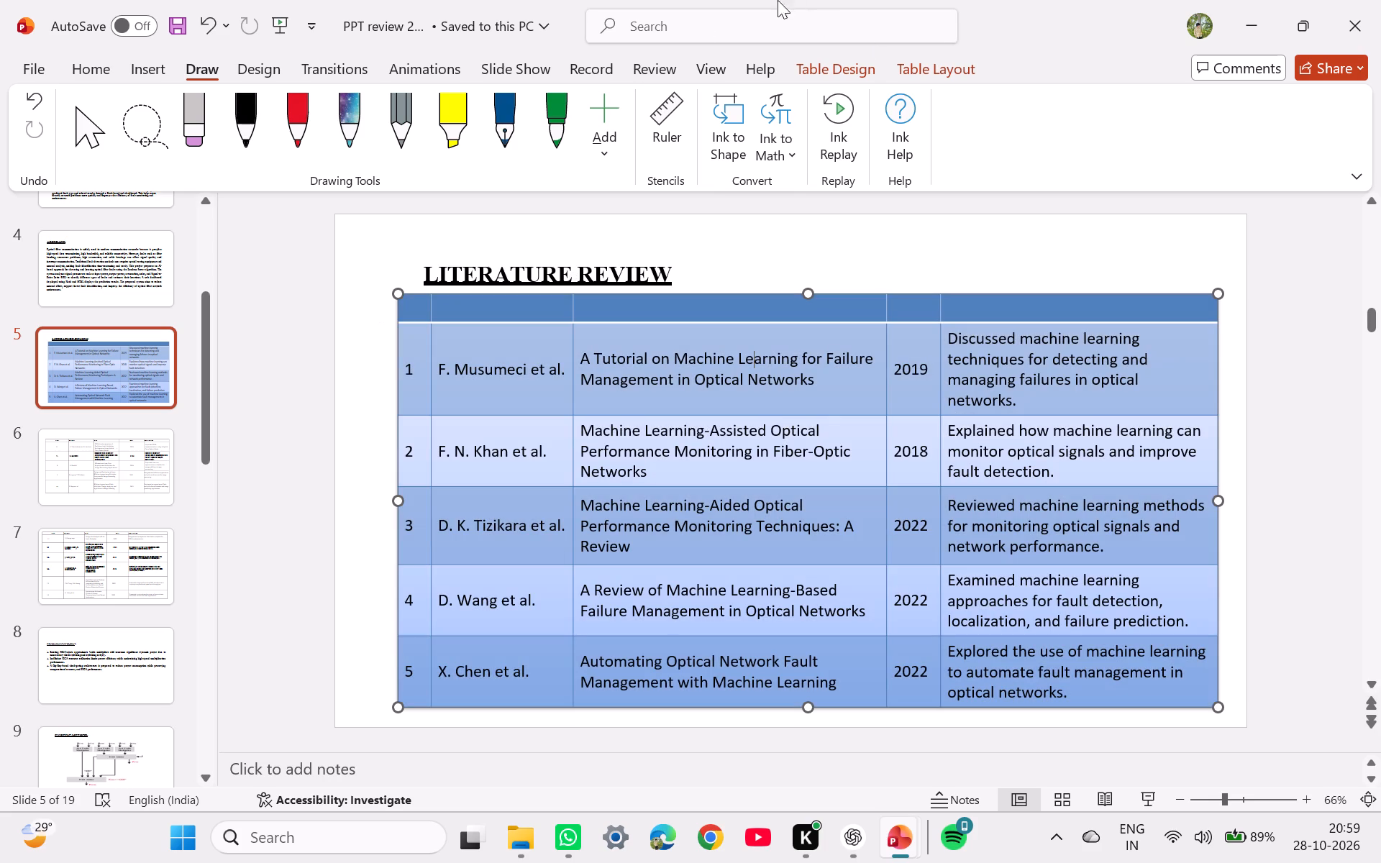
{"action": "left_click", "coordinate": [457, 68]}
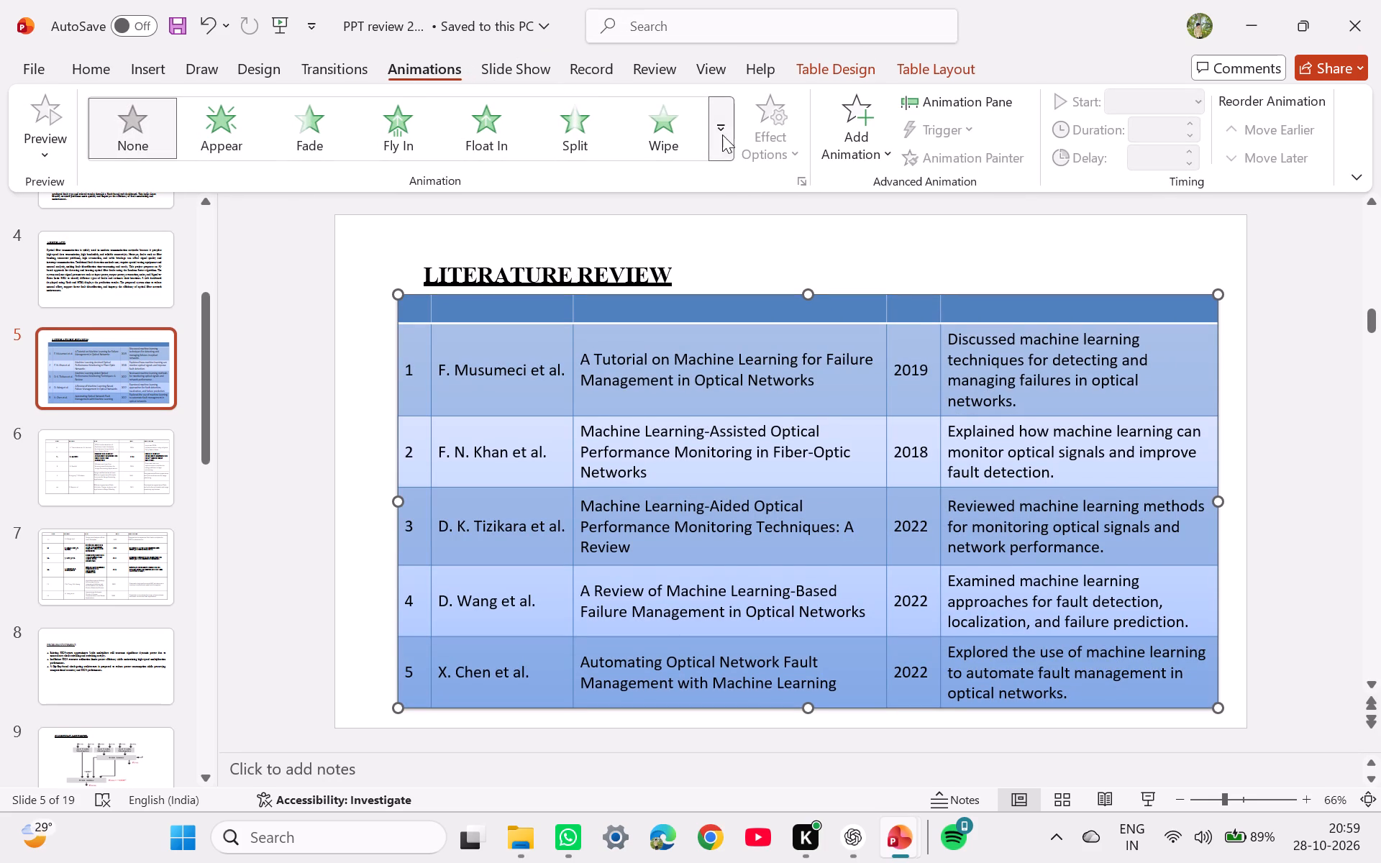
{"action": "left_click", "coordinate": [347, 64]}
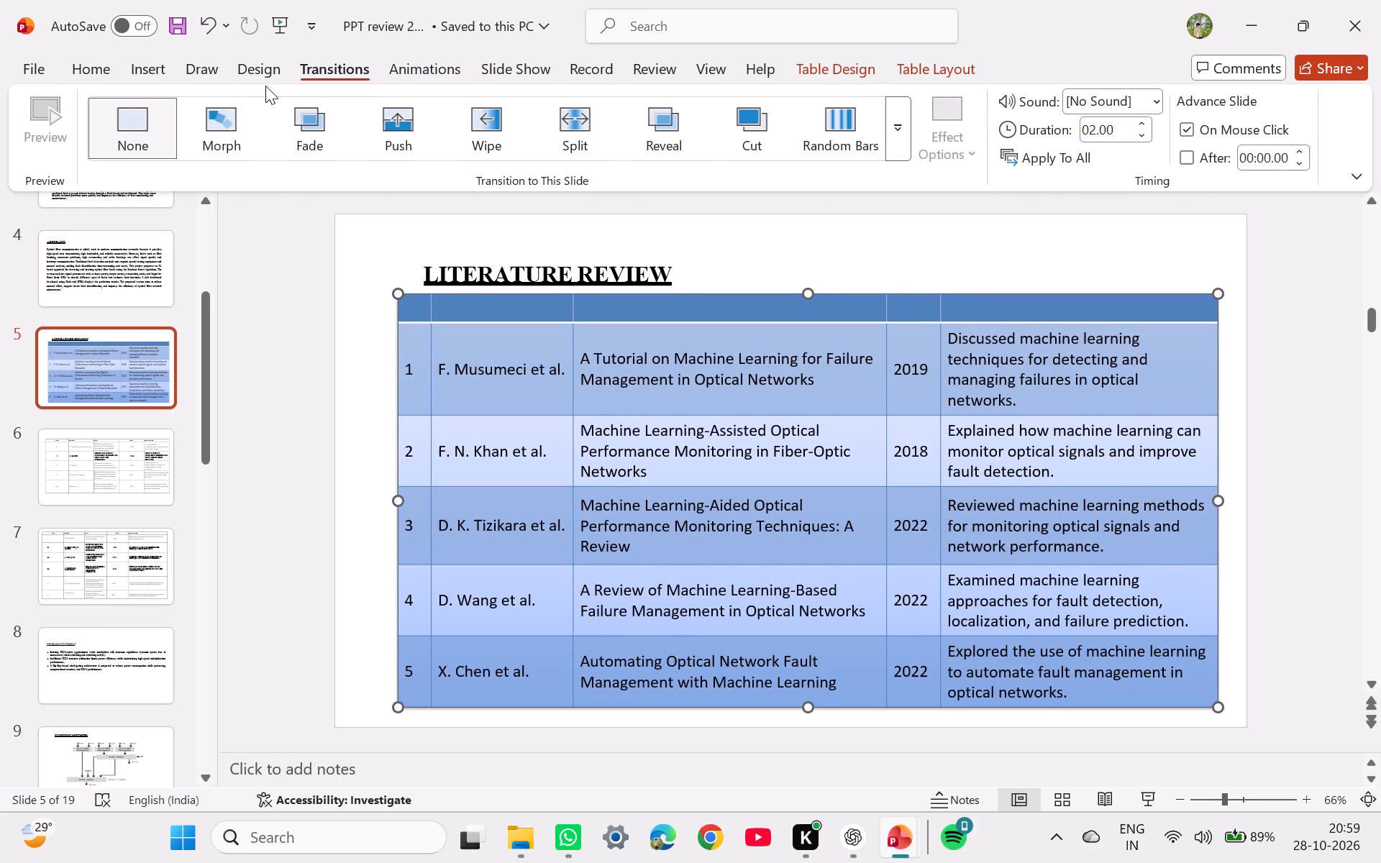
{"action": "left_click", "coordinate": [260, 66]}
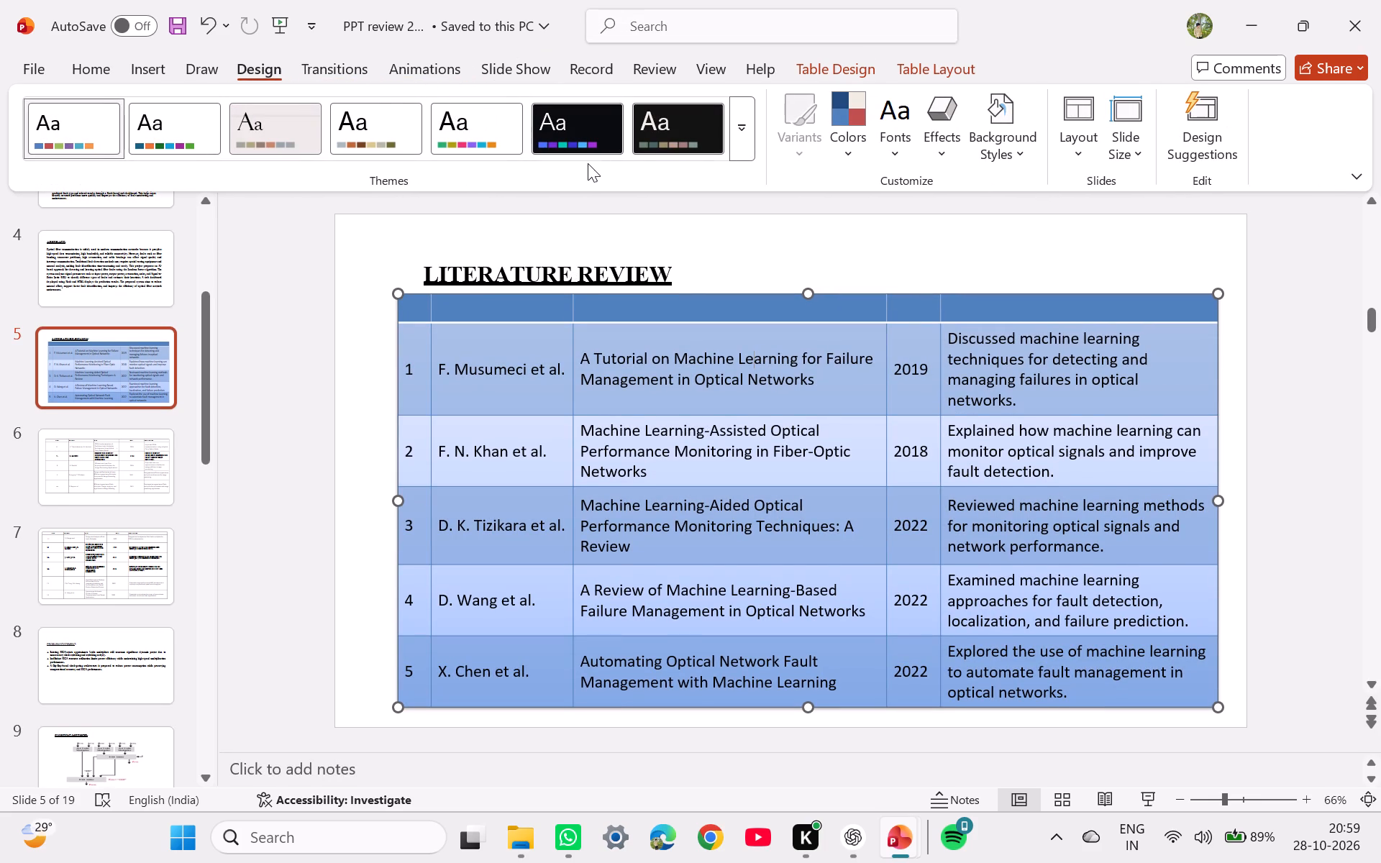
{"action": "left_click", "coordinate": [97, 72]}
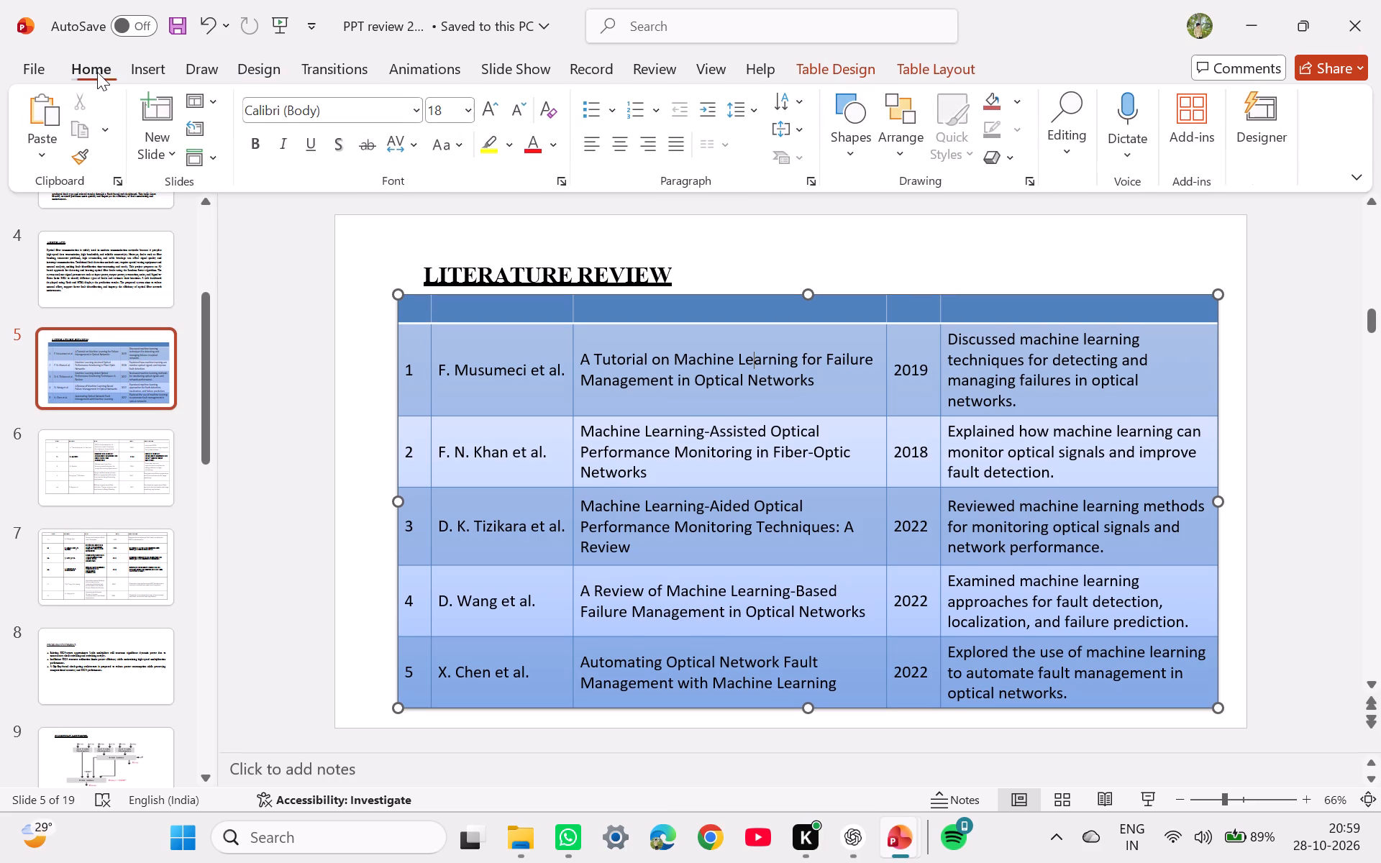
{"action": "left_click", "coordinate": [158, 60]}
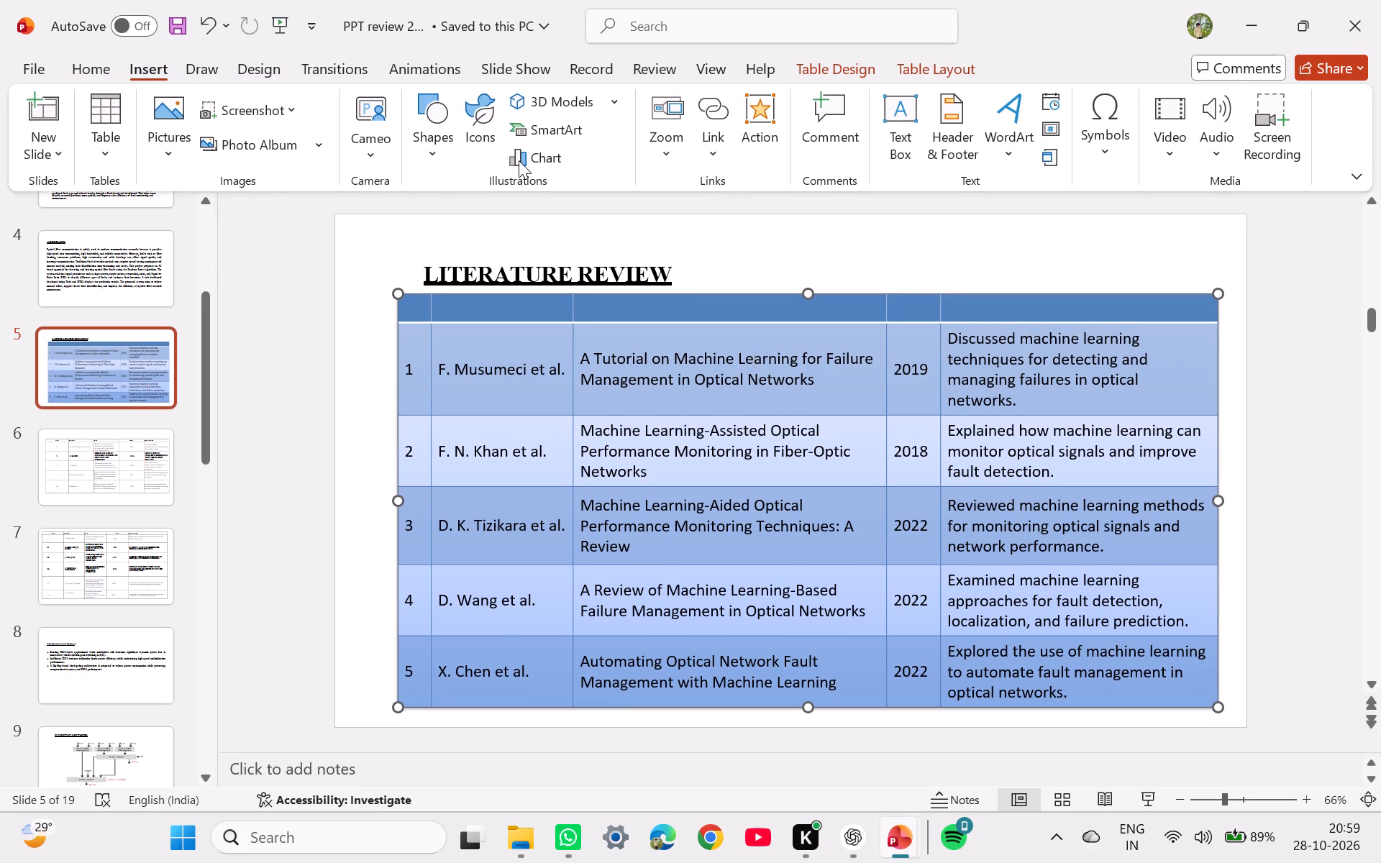
Extend the LITERATURE REVIEW title box on slide 5 sideways so the heading lines up with the table's left edge.
{"action": "left_click", "coordinate": [966, 264]}
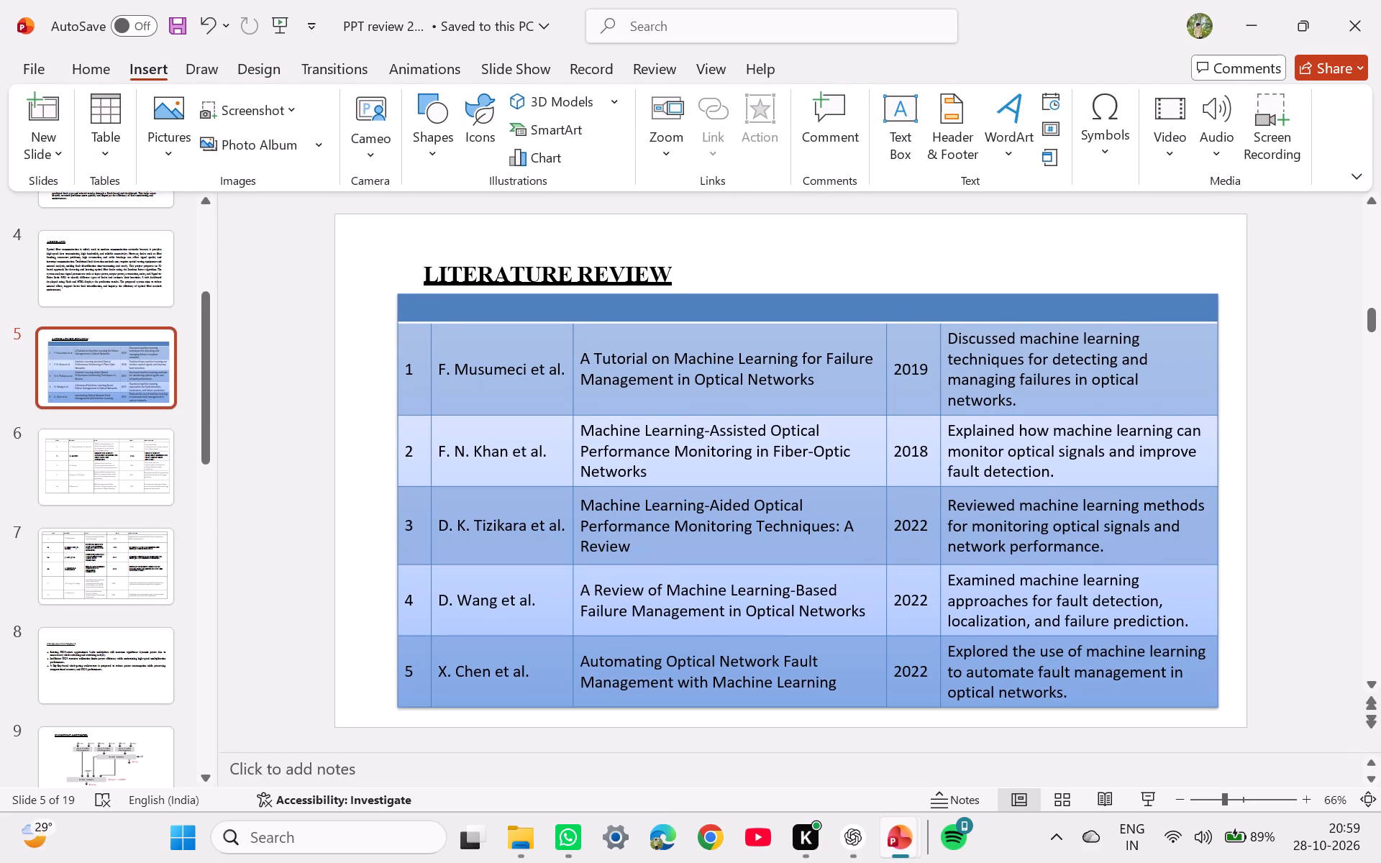
{"action": "left_click", "coordinate": [626, 278]}
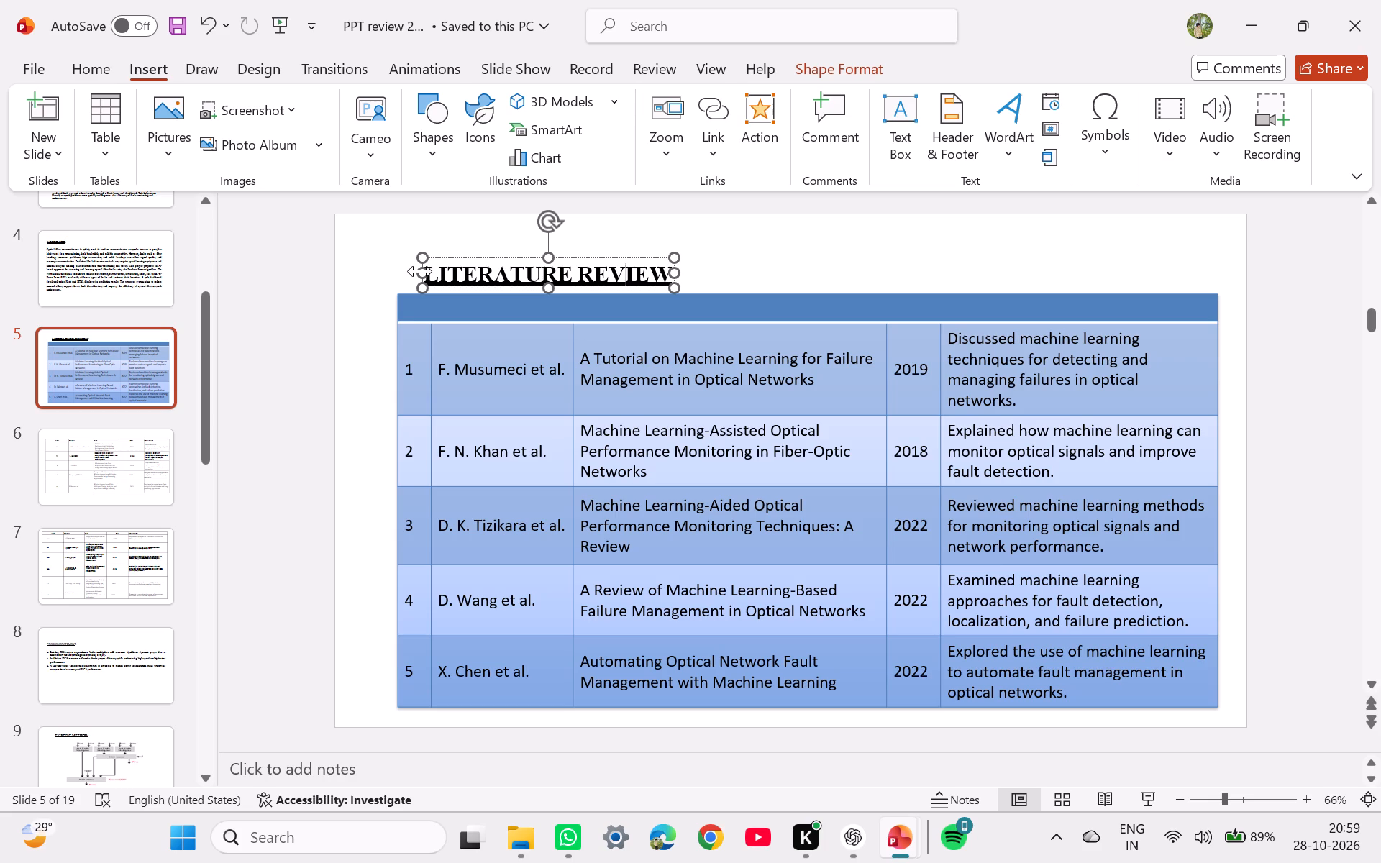
{"action": "left_click_drag", "start_coordinate": [420, 271], "coordinate": [397, 270]}
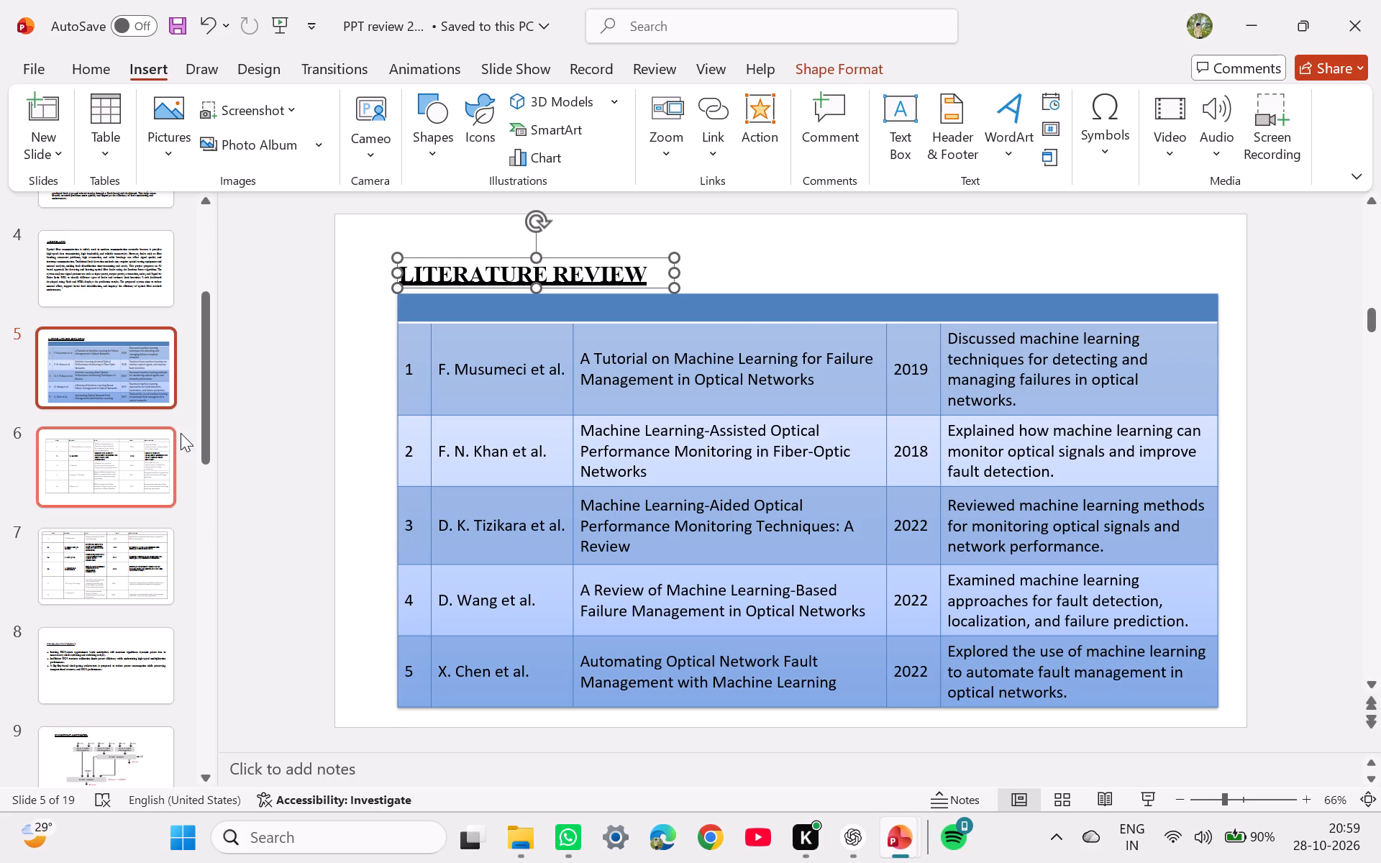
Select the whole table on slide 6 and look through the theme colour sets, theme gallery and slide show options for table styling.
{"action": "left_click", "coordinate": [134, 442]}
{"action": "left_click", "coordinate": [716, 429]}
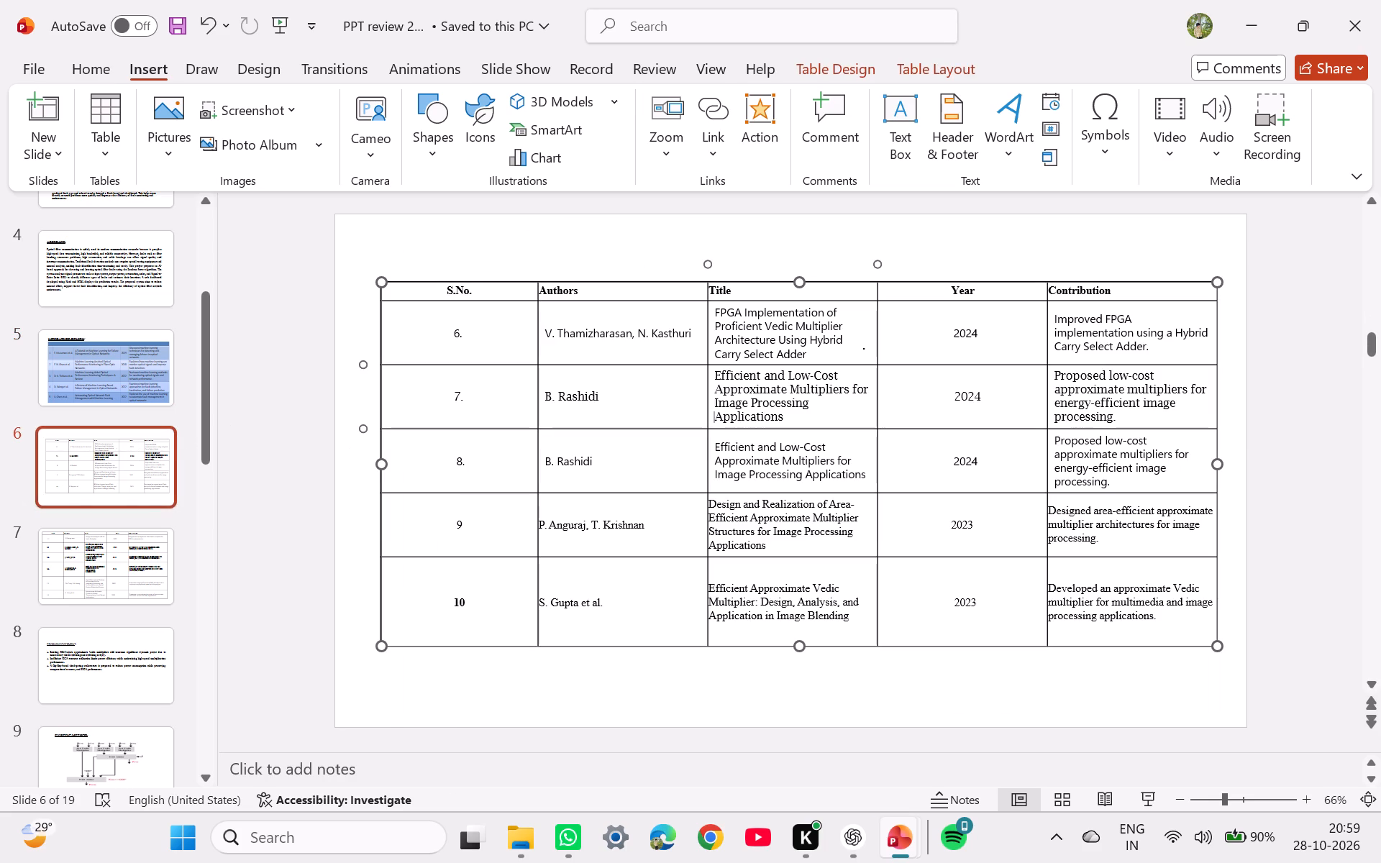
{"action": "key", "text": "ctrl+a"}
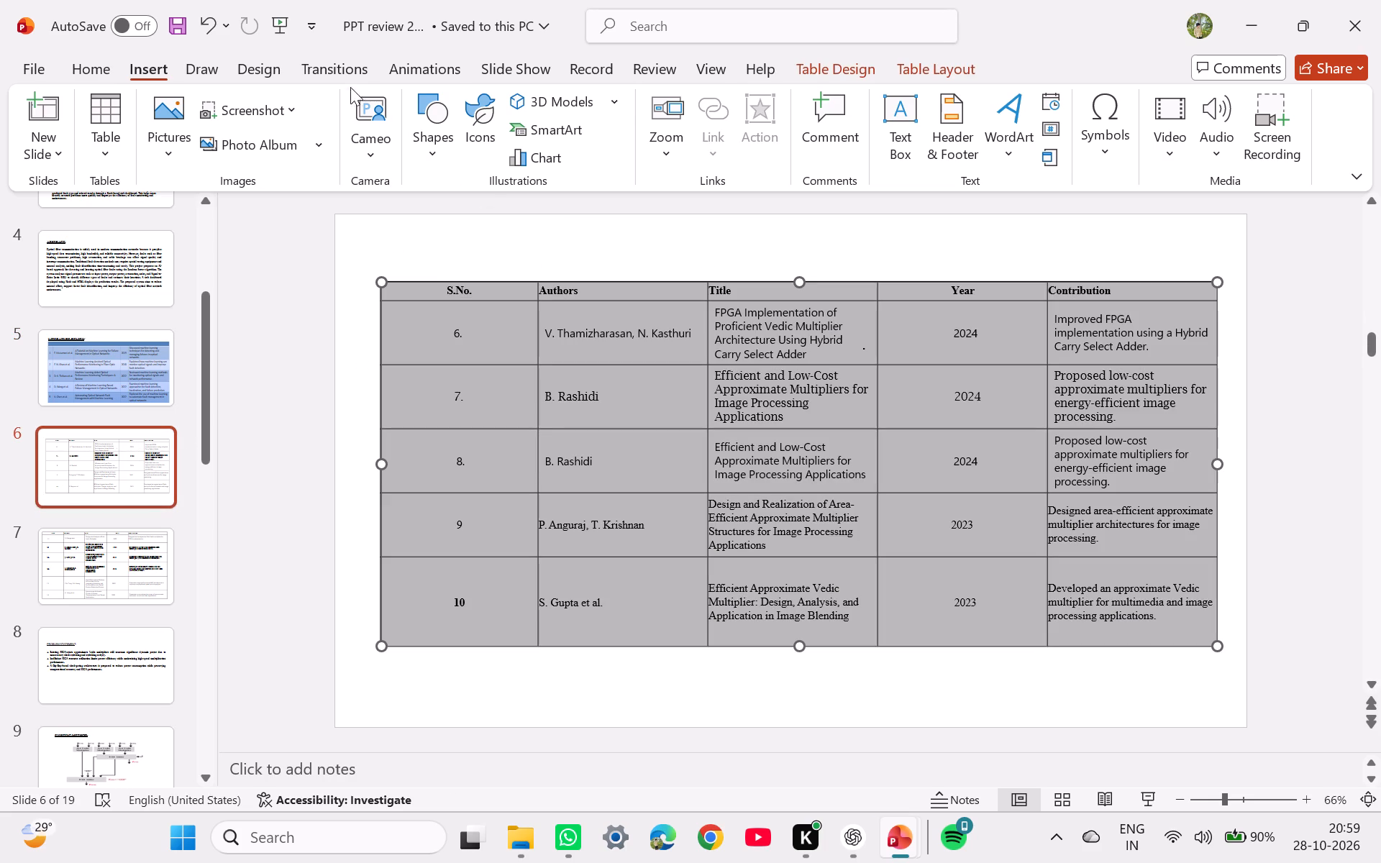
{"action": "left_click", "coordinate": [276, 70]}
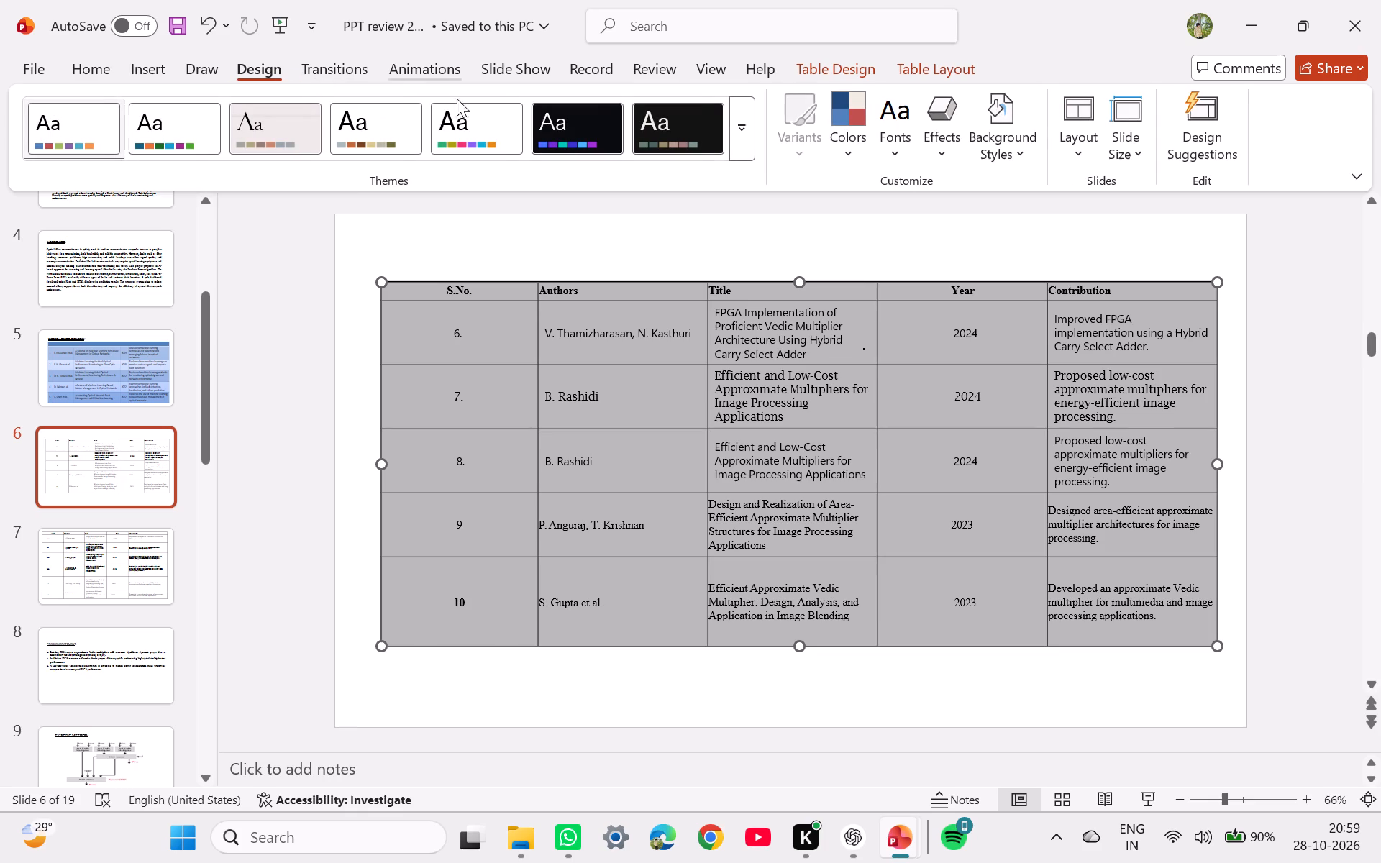
{"action": "left_click", "coordinate": [847, 145]}
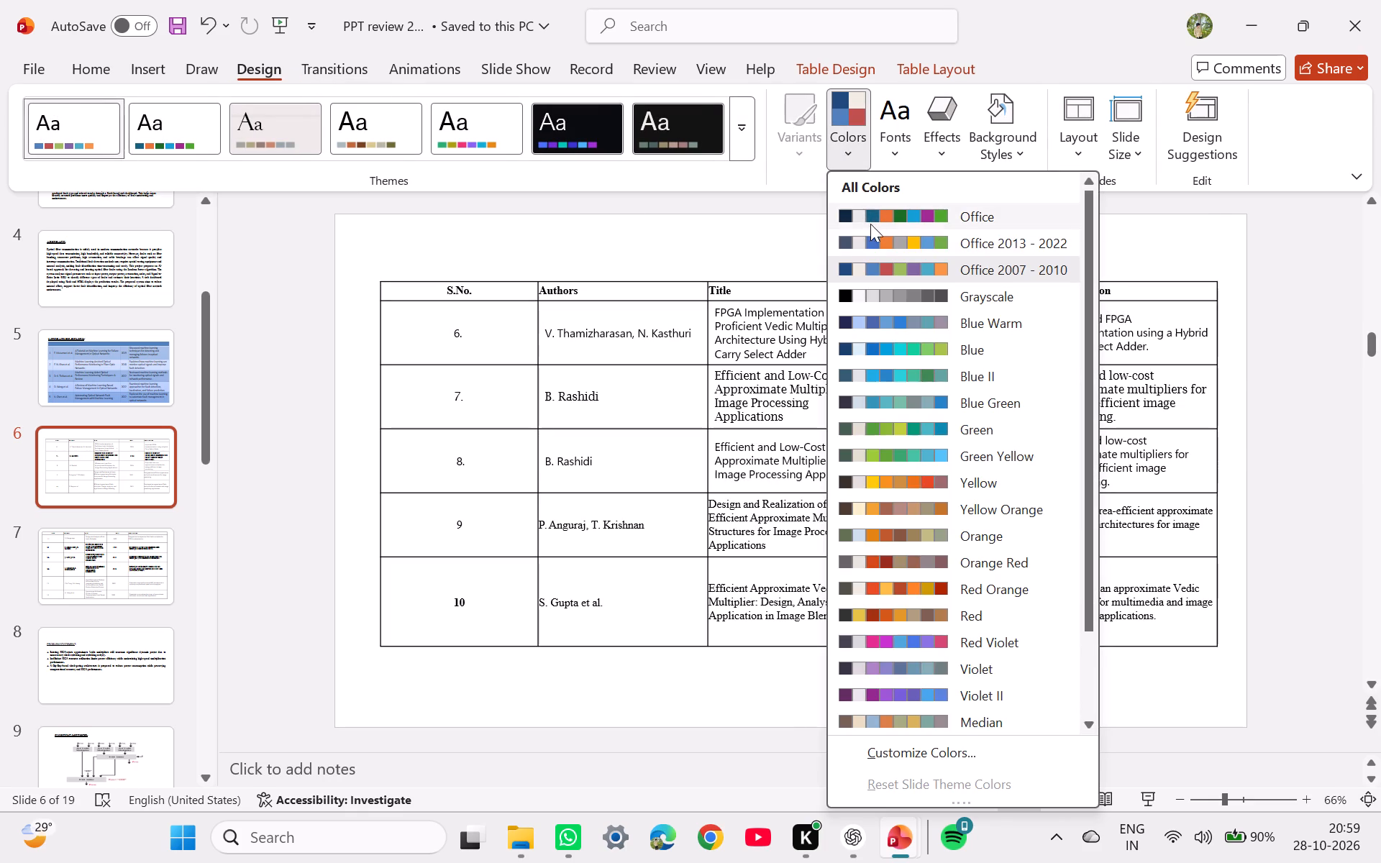
{"action": "left_click", "coordinate": [649, 212]}
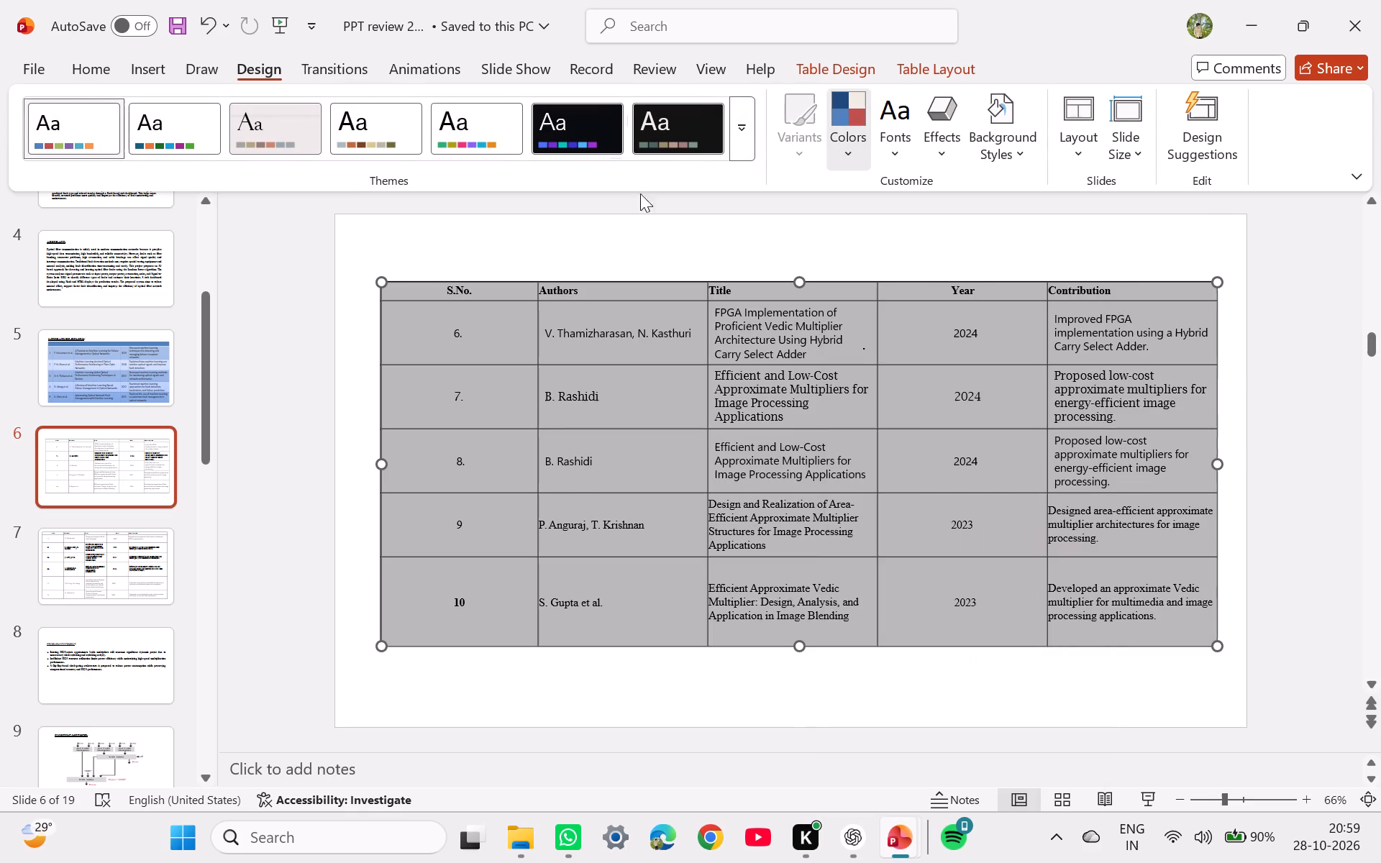
{"action": "left_click", "coordinate": [746, 124]}
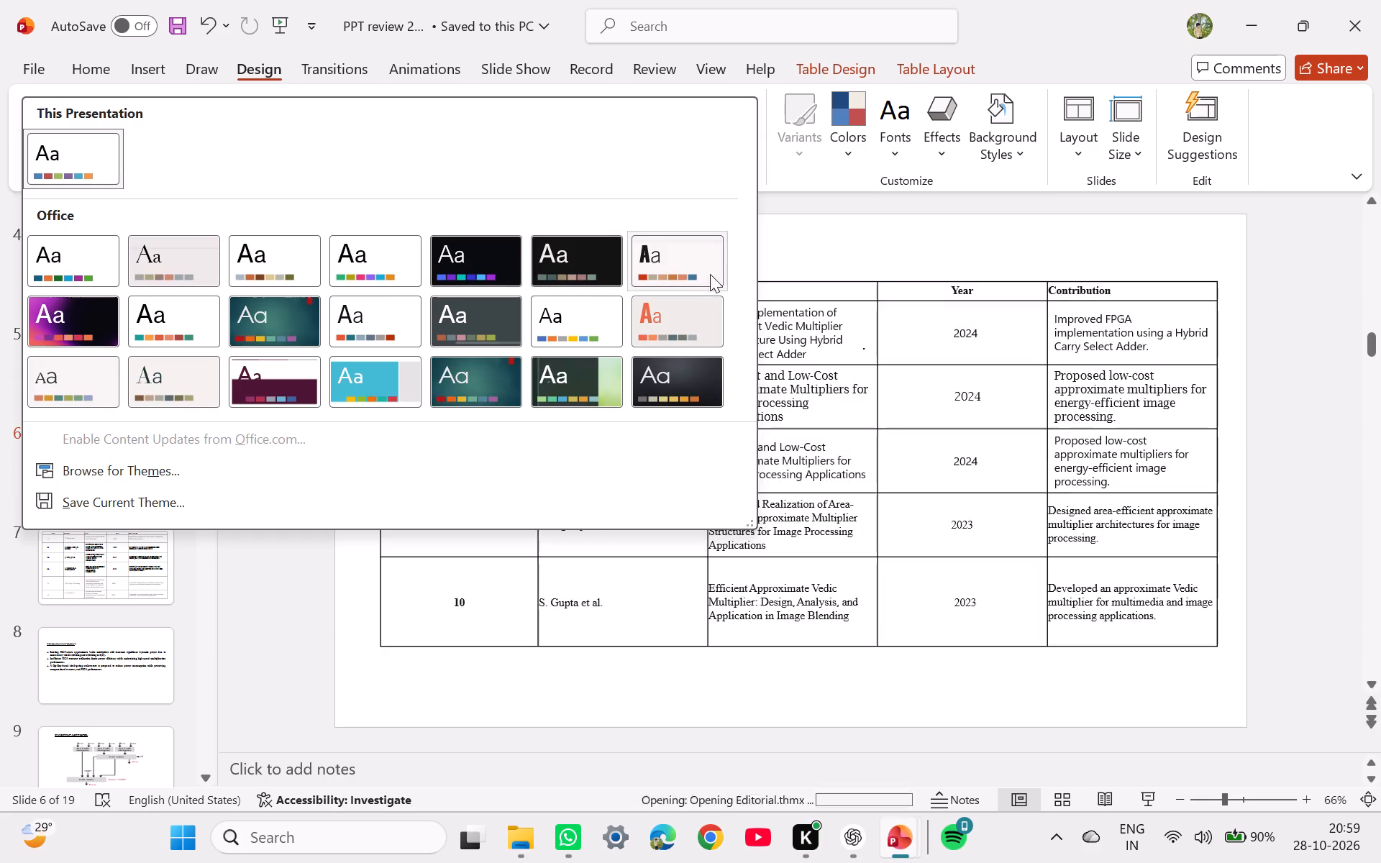
{"action": "left_click", "coordinate": [827, 244]}
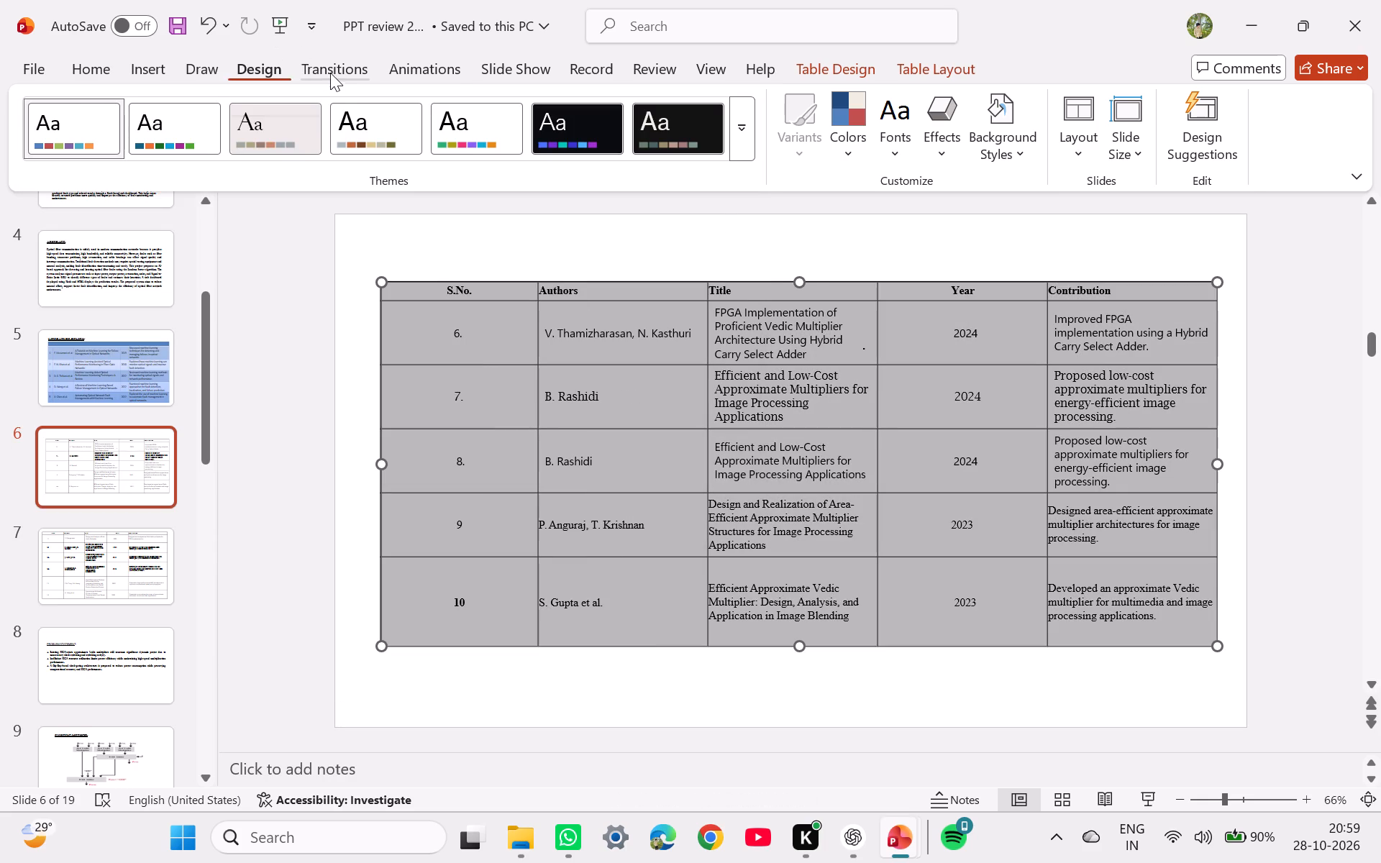
{"action": "left_click", "coordinate": [338, 75]}
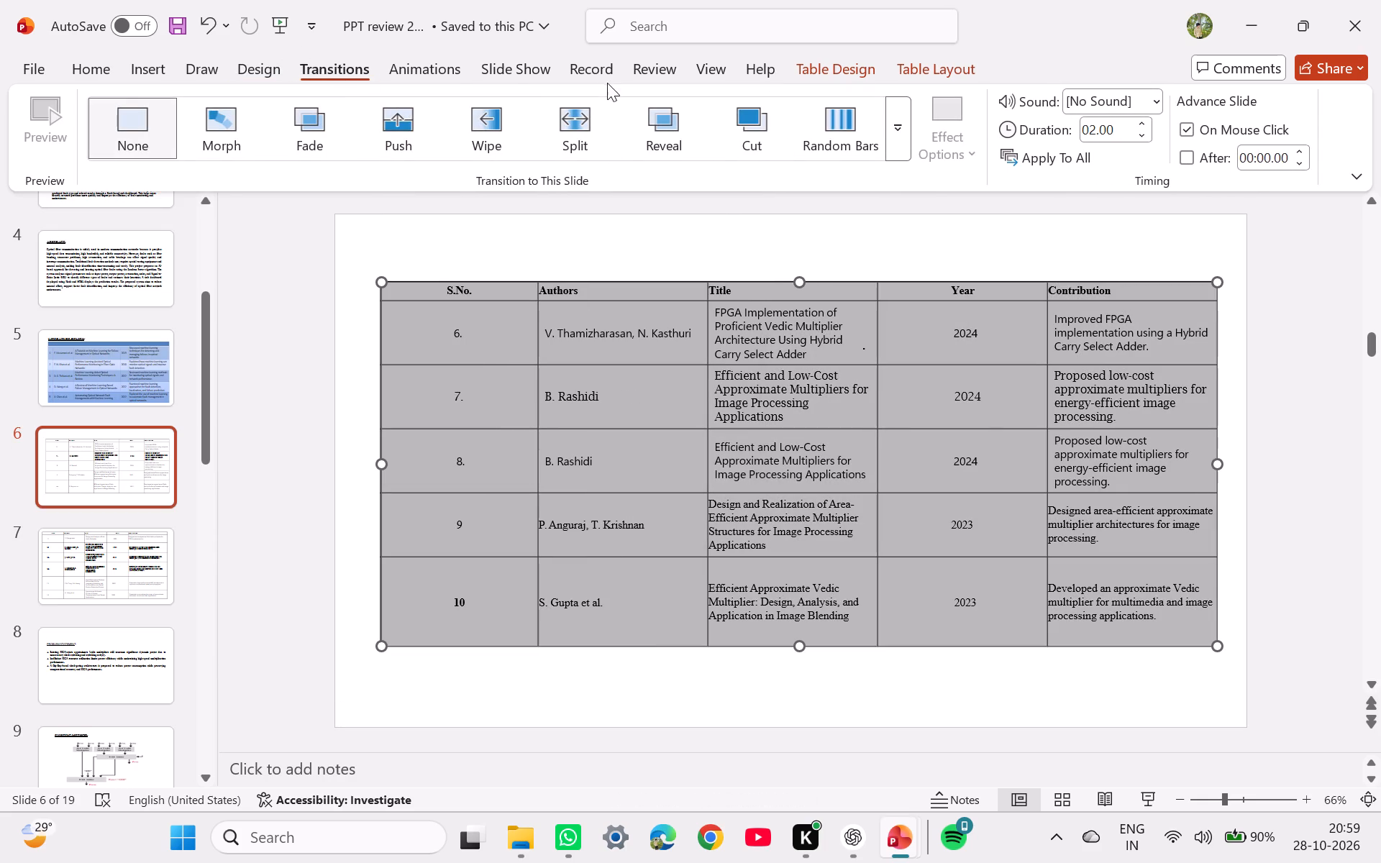
{"action": "left_click", "coordinate": [450, 73]}
{"action": "left_click", "coordinate": [497, 73]}
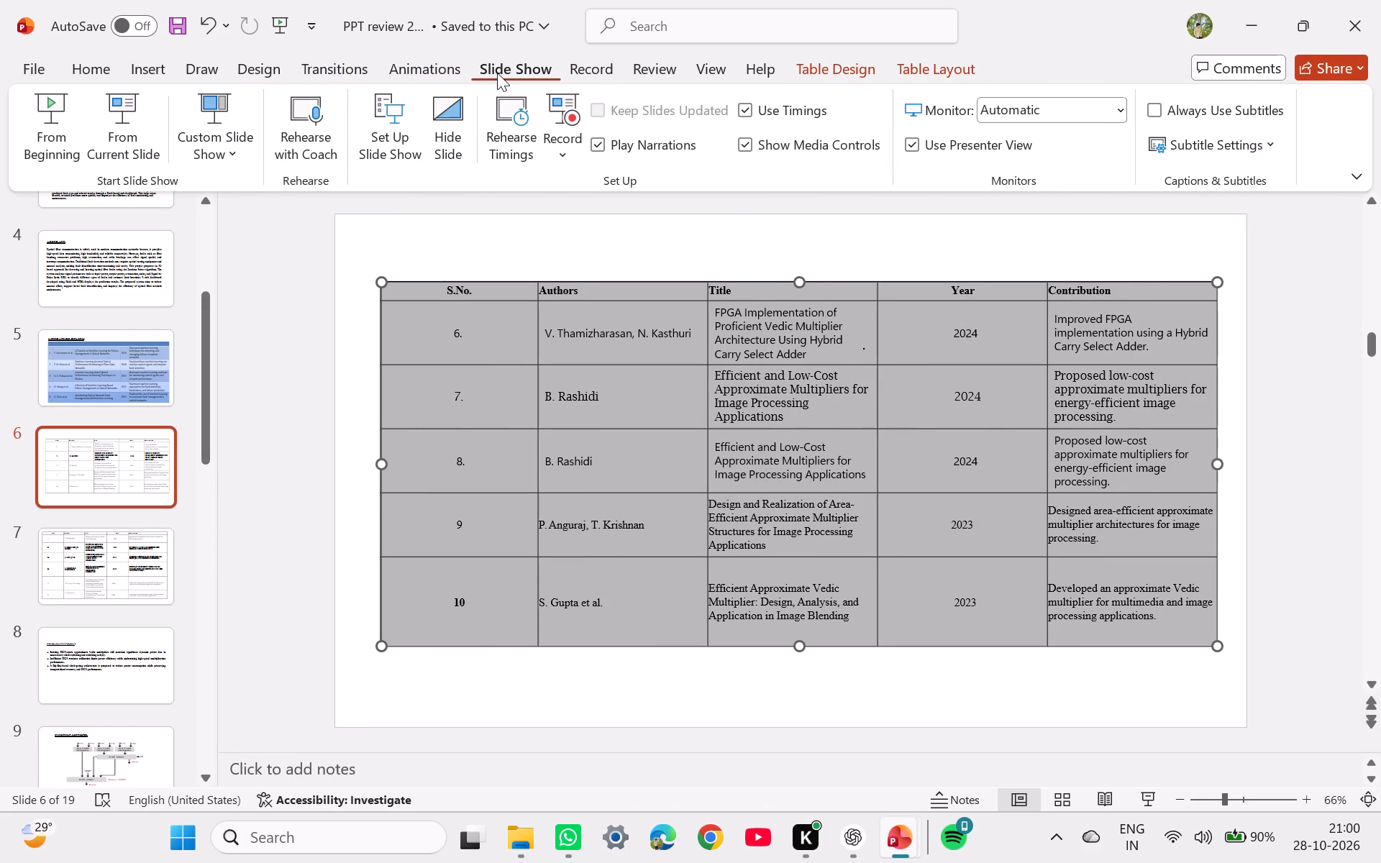
{"action": "left_click", "coordinate": [243, 157]}
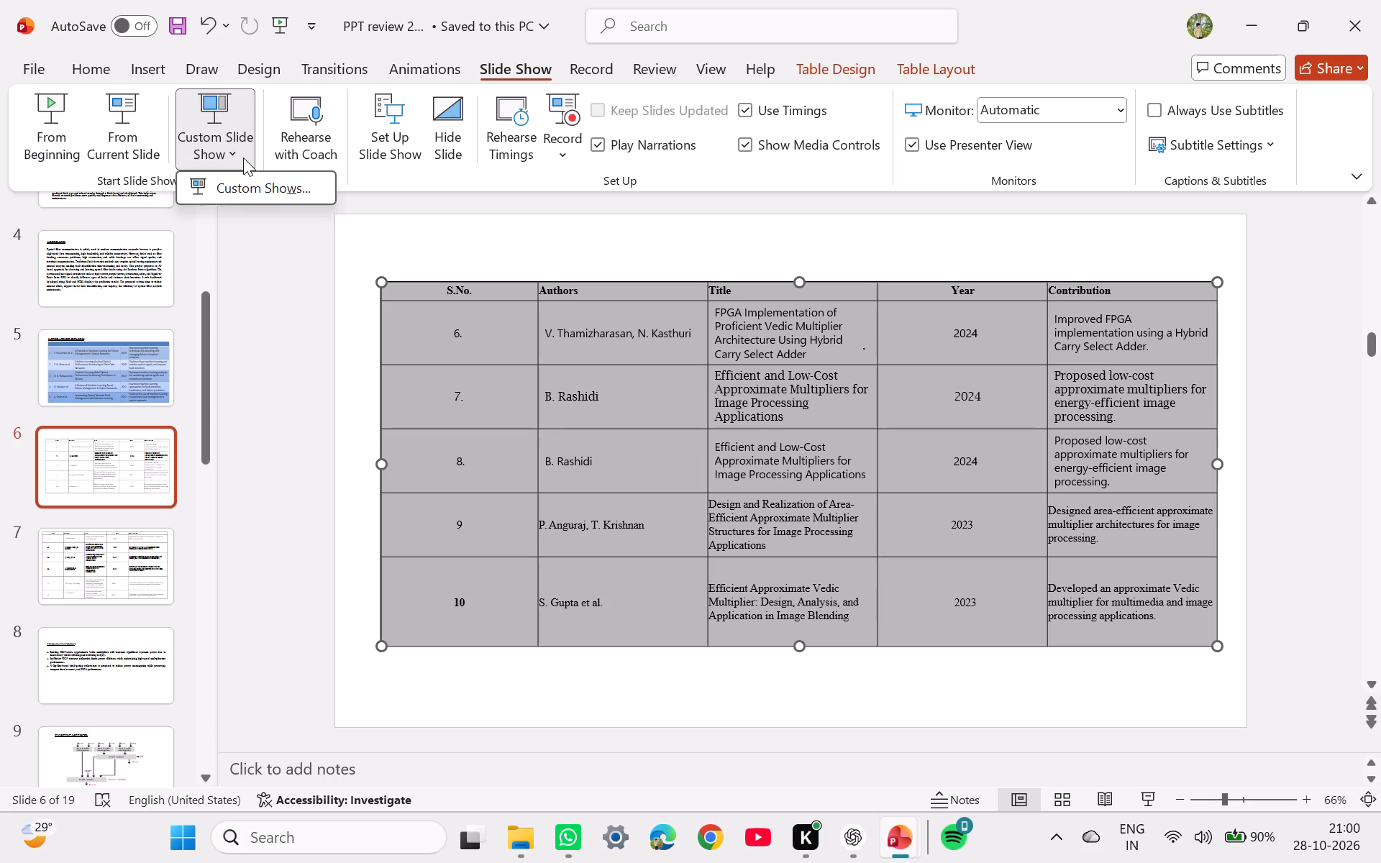
{"action": "left_click", "coordinate": [245, 224]}
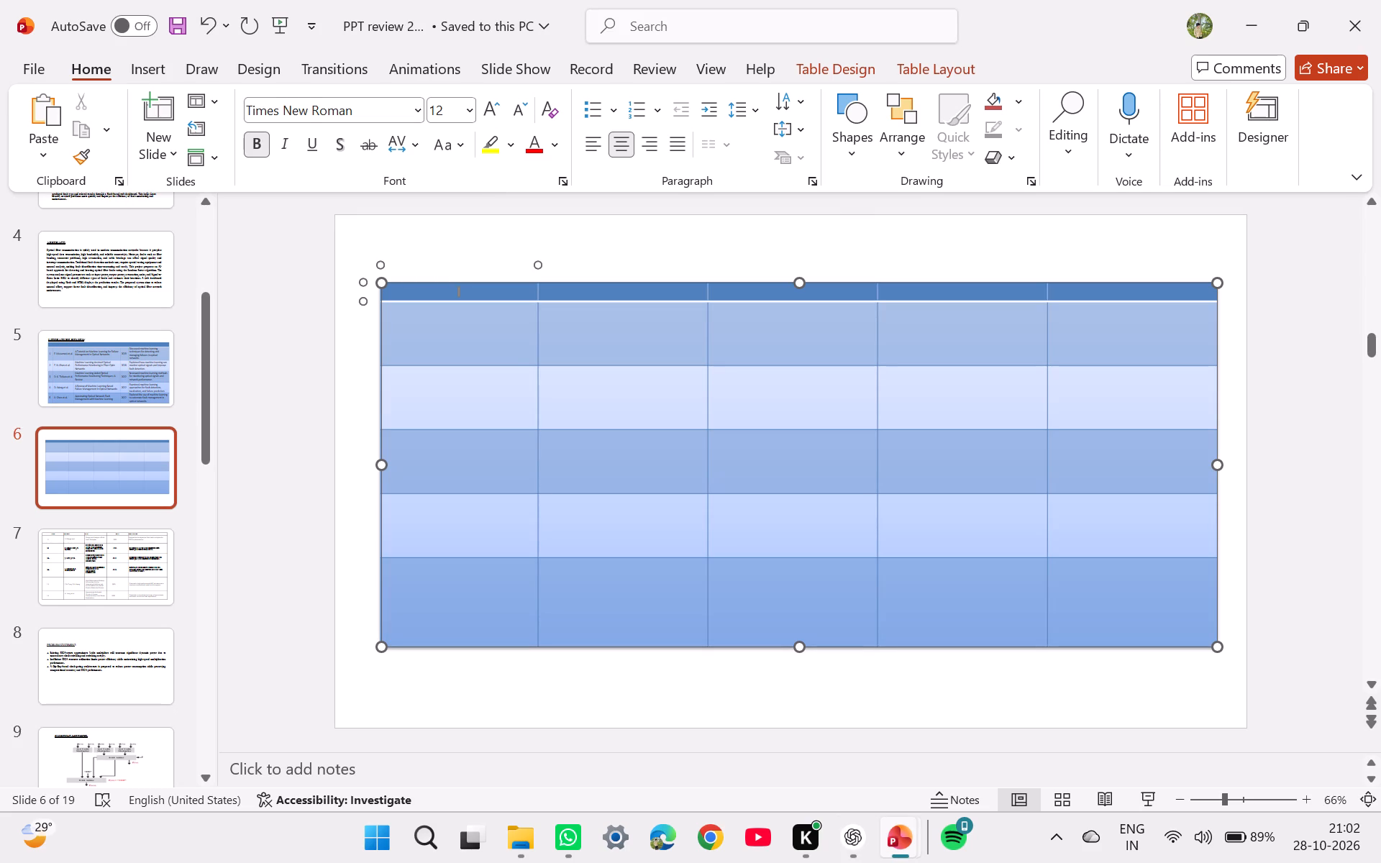
{"action": "key", "text": "ctrl+v"}
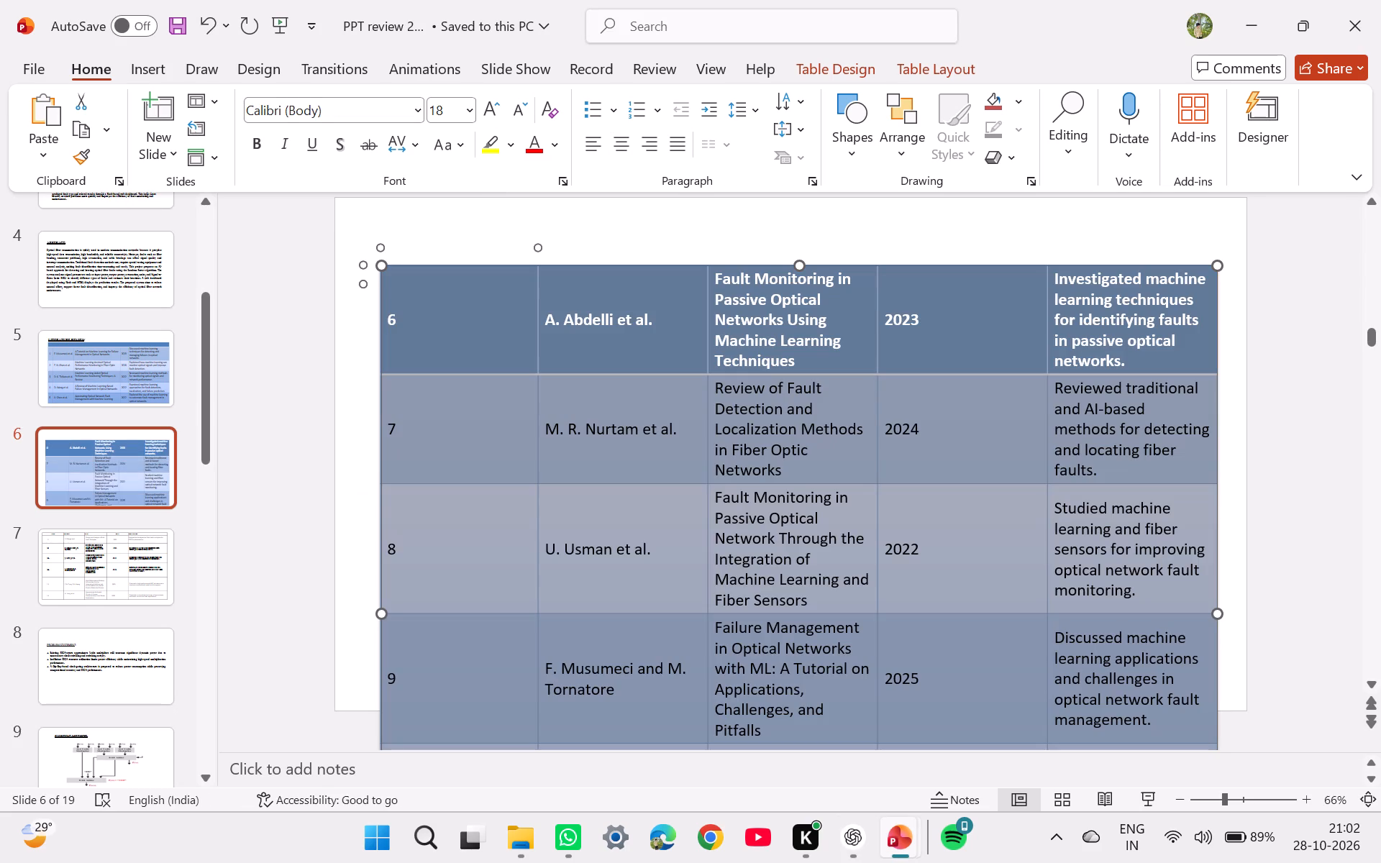
{"action": "scroll", "coordinate": [606, 372], "scroll_direction": "down", "scroll_amount": 1}
{"action": "scroll", "coordinate": [606, 372], "scroll_direction": "down", "scroll_amount": 3, "text": "ctrl"}
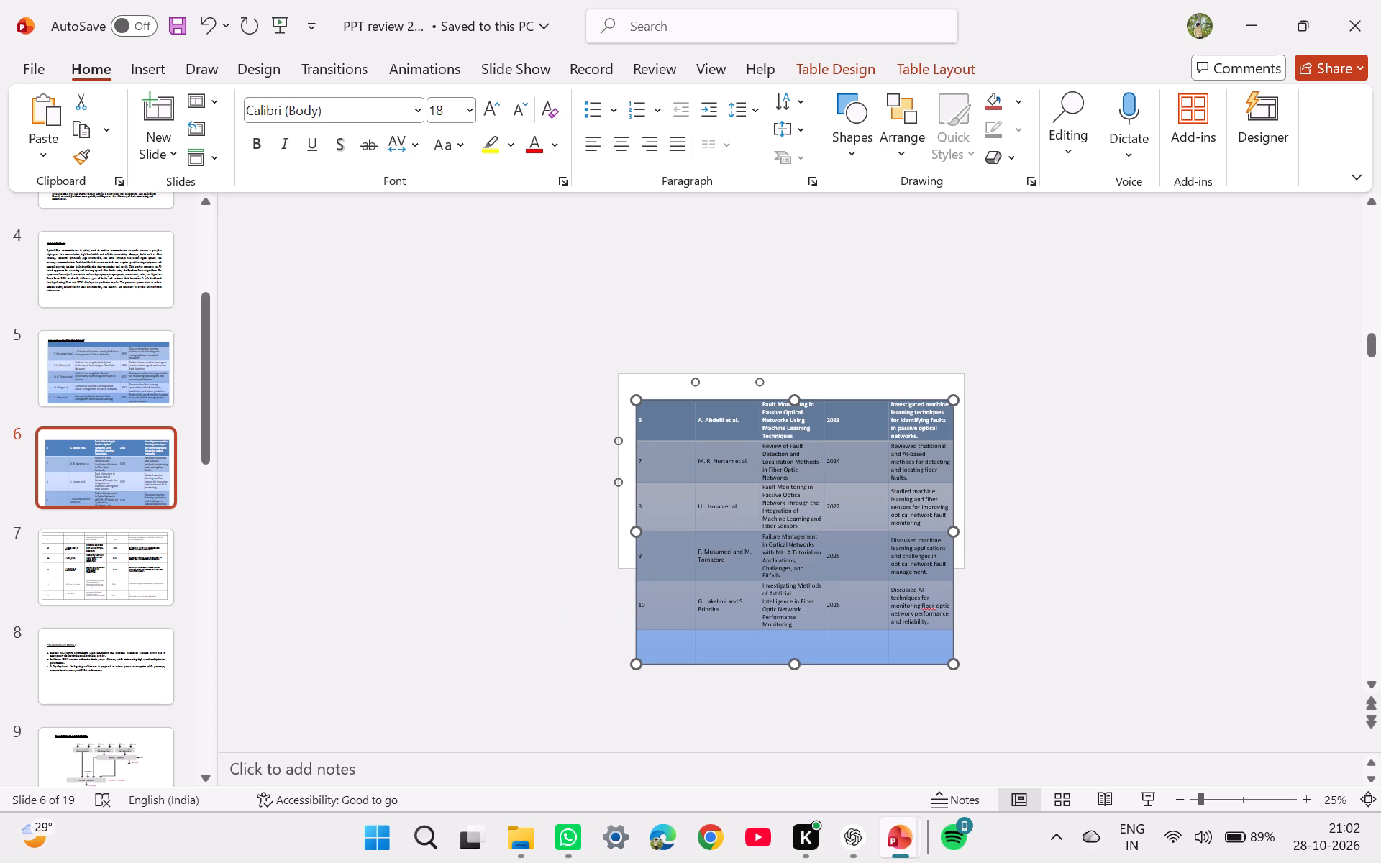
Examine the pasted rows of slide 6's blue table and how they fit the slide, checking against the literature tables on neighbouring slides.
{"action": "scroll", "coordinate": [697, 459], "scroll_direction": "up", "scroll_amount": 5, "text": "ctrl"}
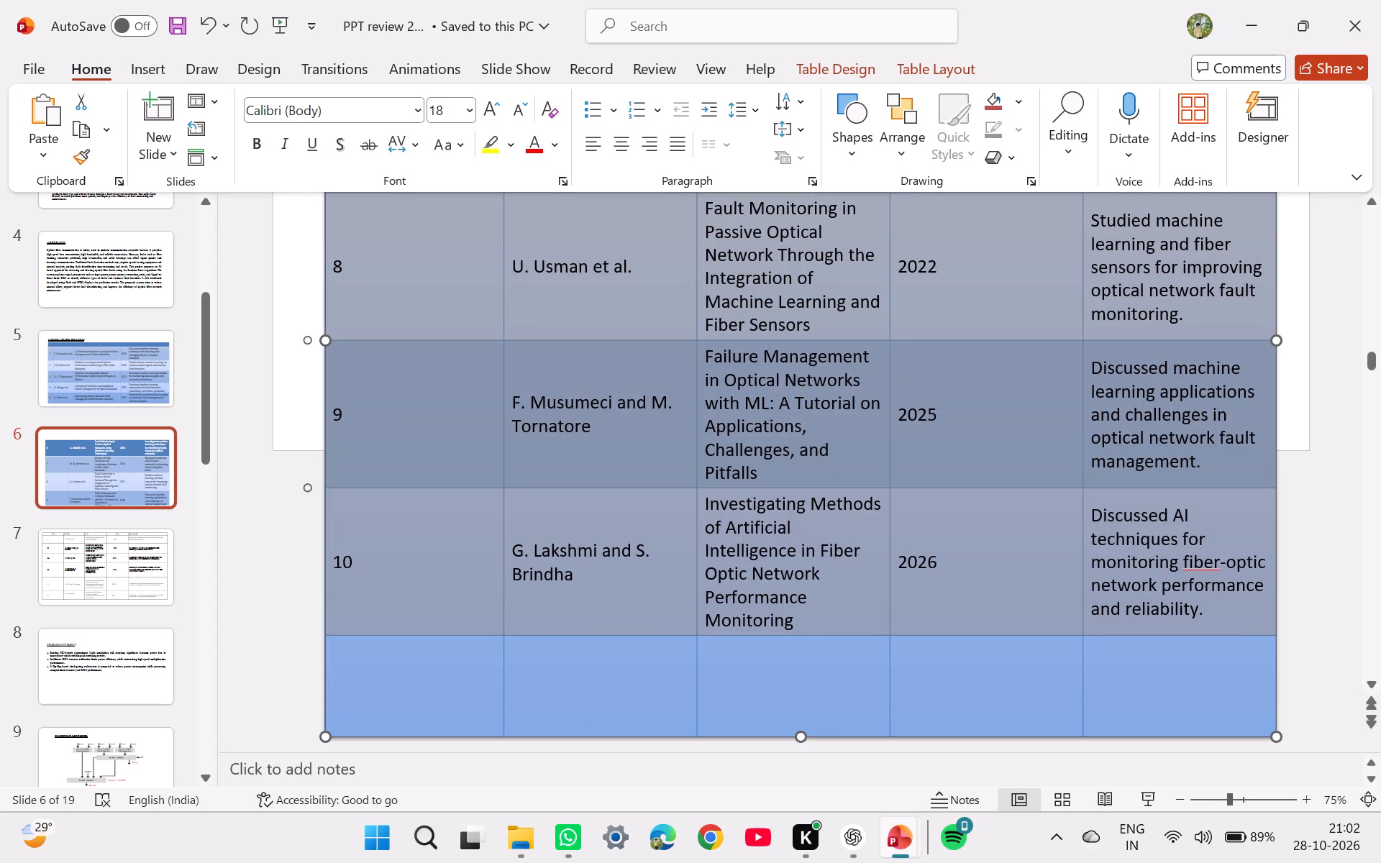
{"action": "left_click", "coordinate": [465, 698]}
{"action": "scroll", "coordinate": [465, 698], "scroll_direction": "up", "scroll_amount": 1}
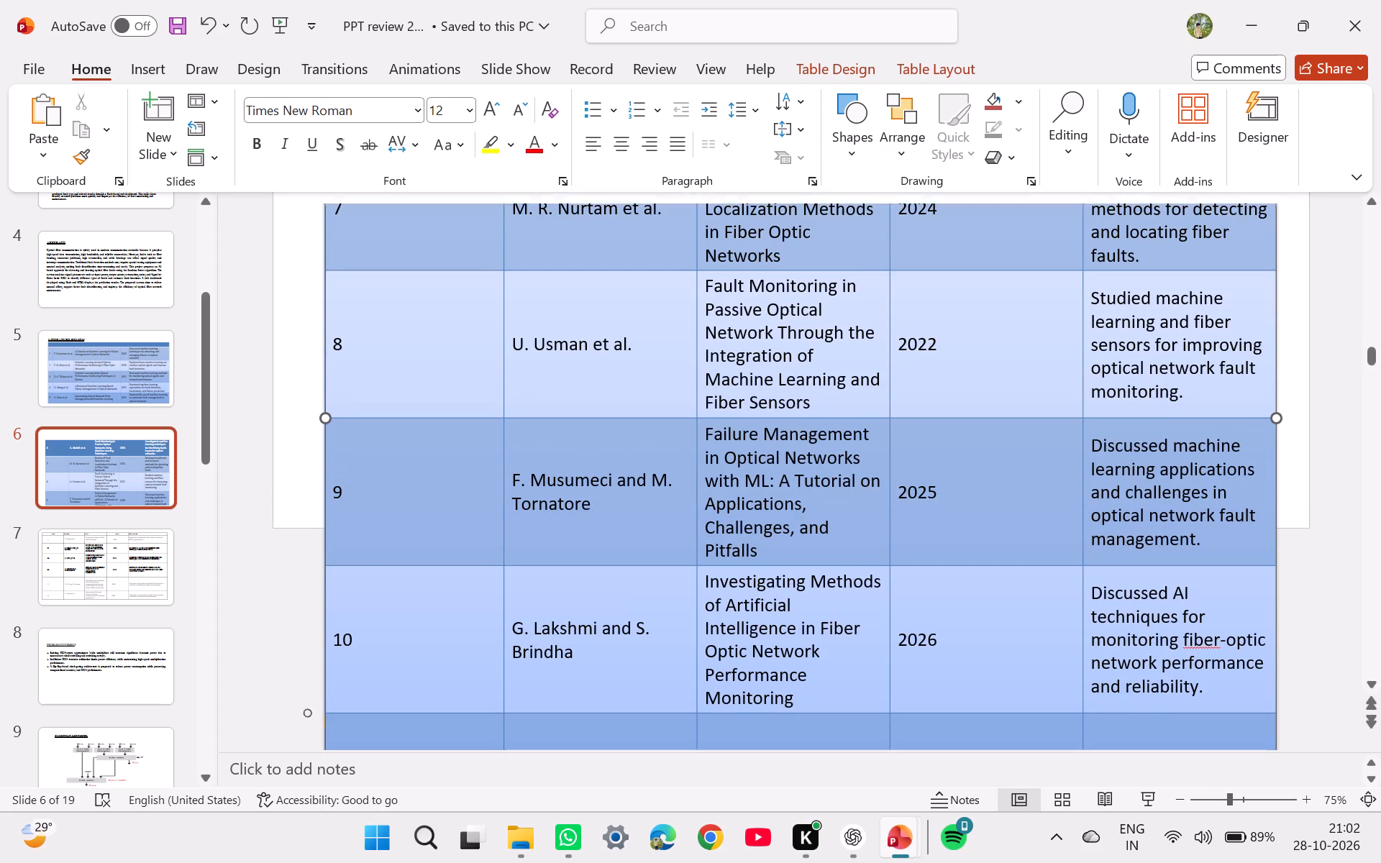
{"action": "scroll", "coordinate": [465, 698], "scroll_direction": "up", "scroll_amount": 2}
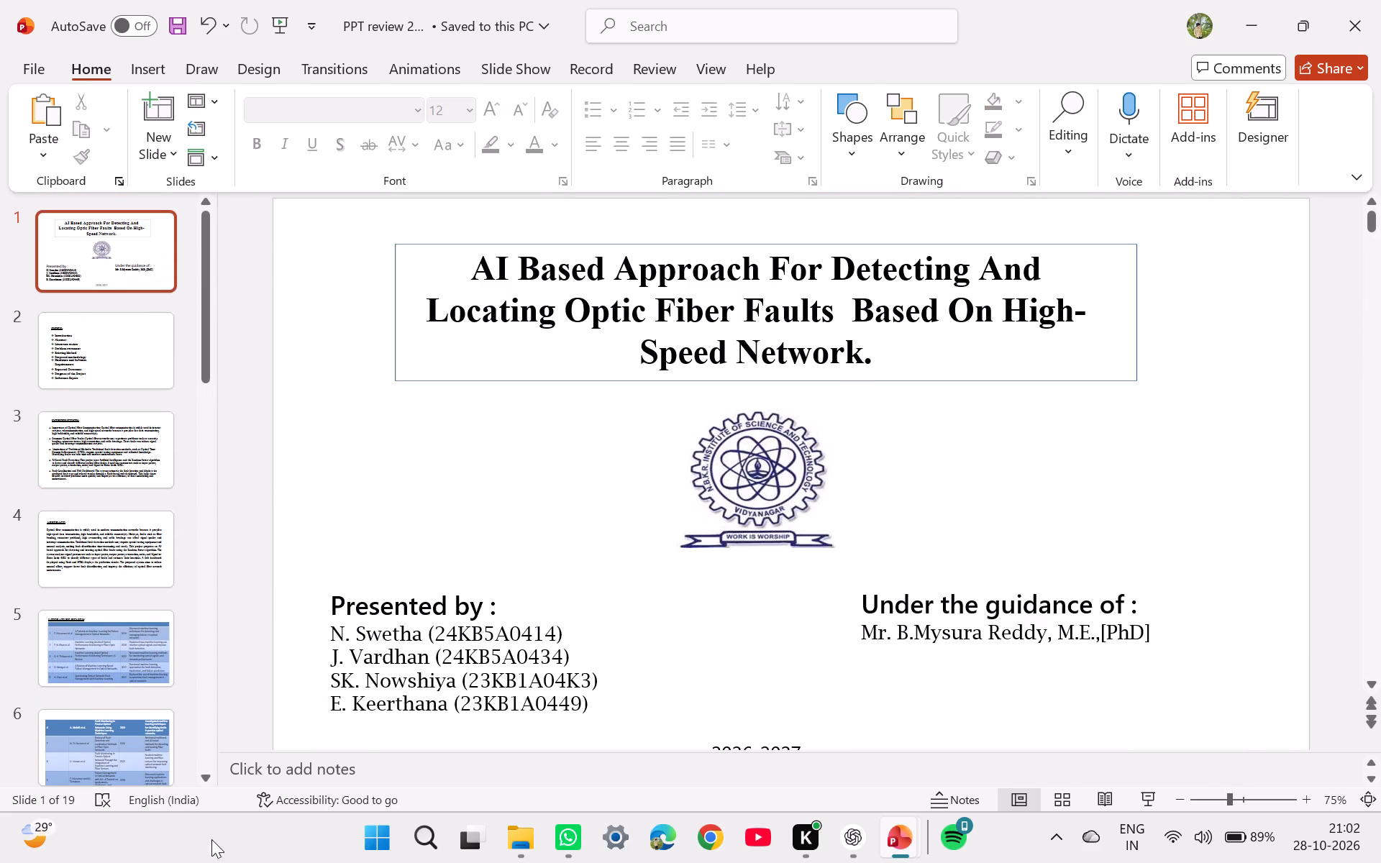
{"action": "left_click", "coordinate": [168, 776]}
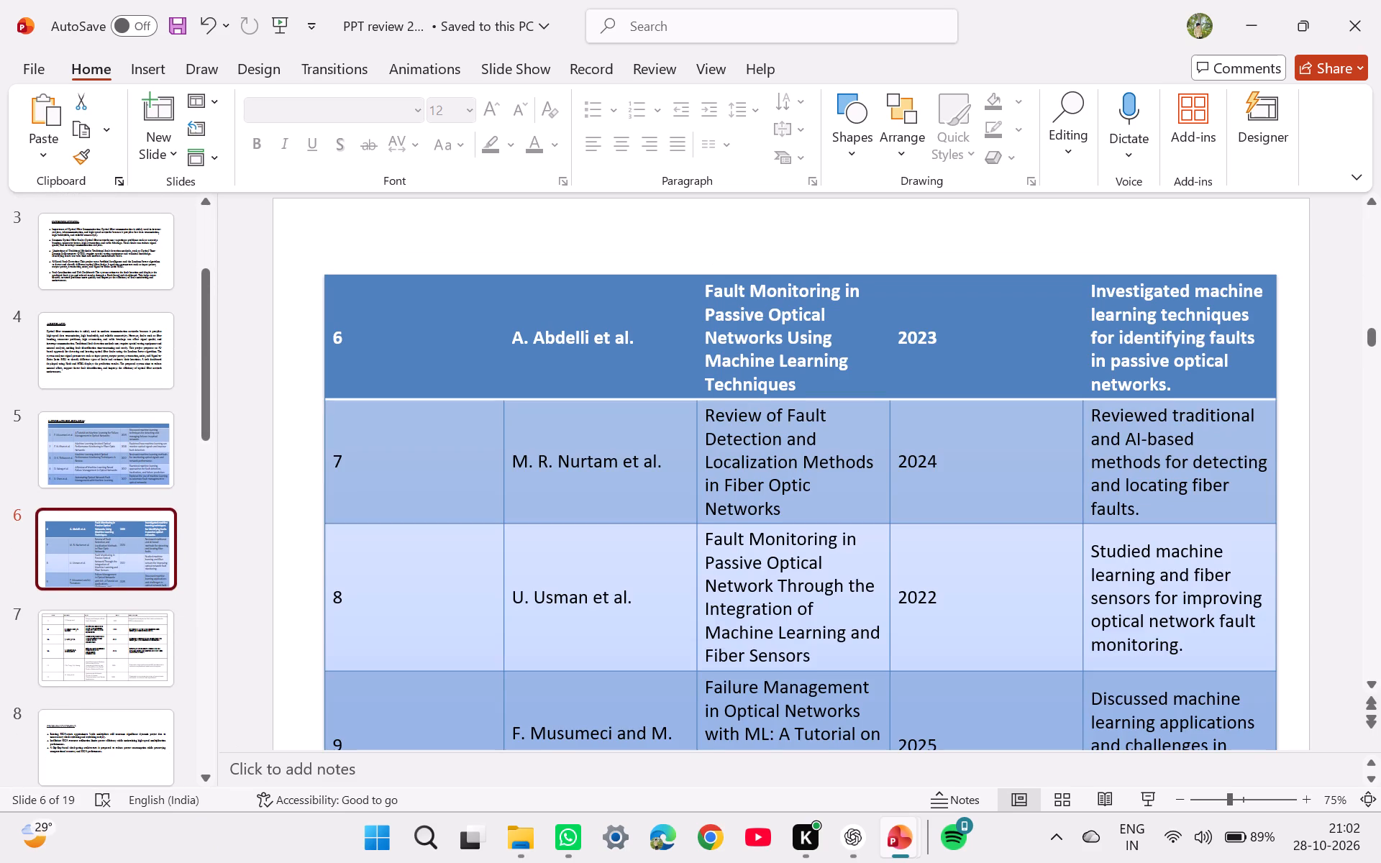
{"action": "scroll", "coordinate": [512, 492], "scroll_direction": "down", "scroll_amount": 1}
{"action": "left_click", "coordinate": [468, 324]}
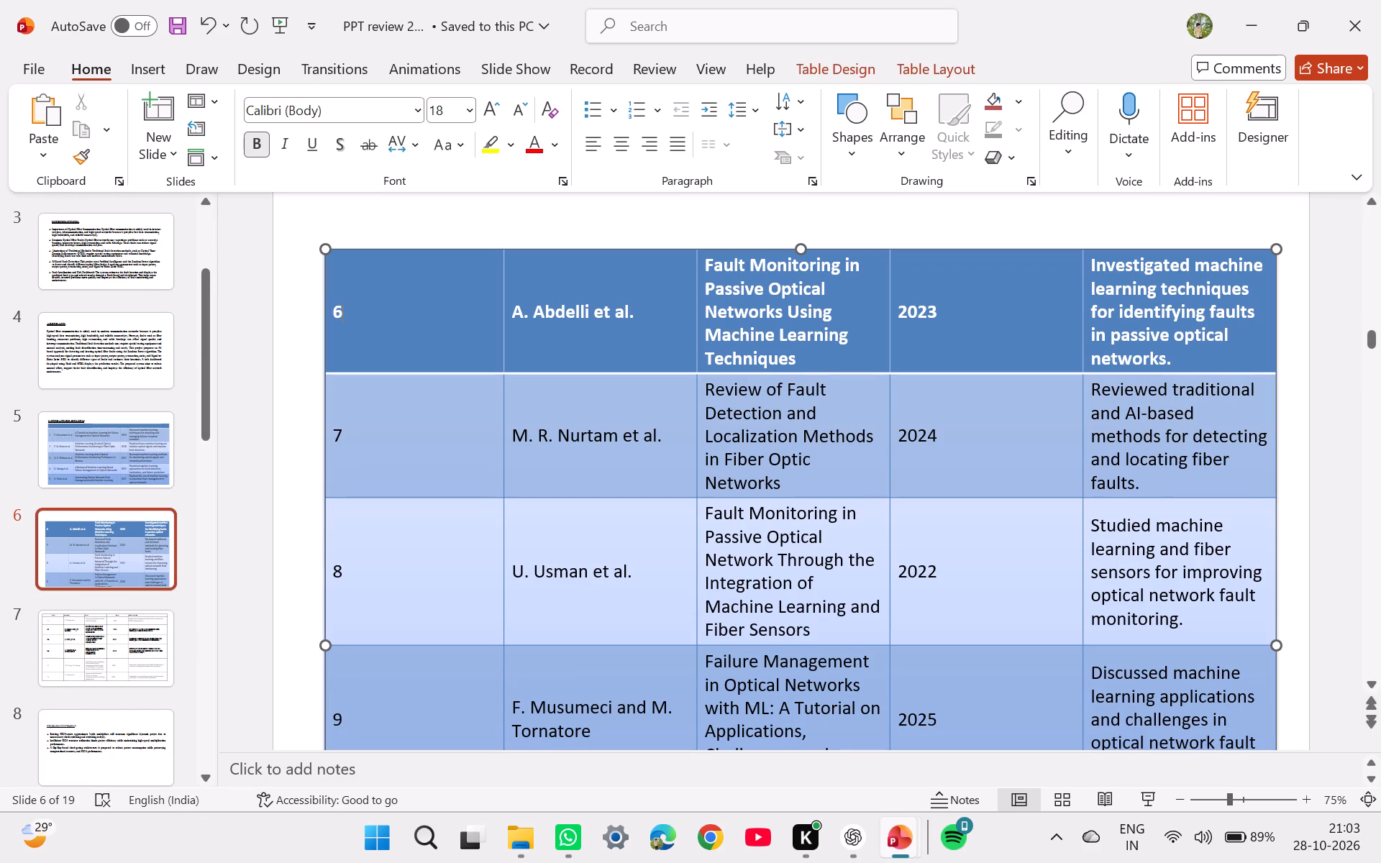
{"action": "scroll", "coordinate": [579, 438], "scroll_direction": "down", "scroll_amount": 3}
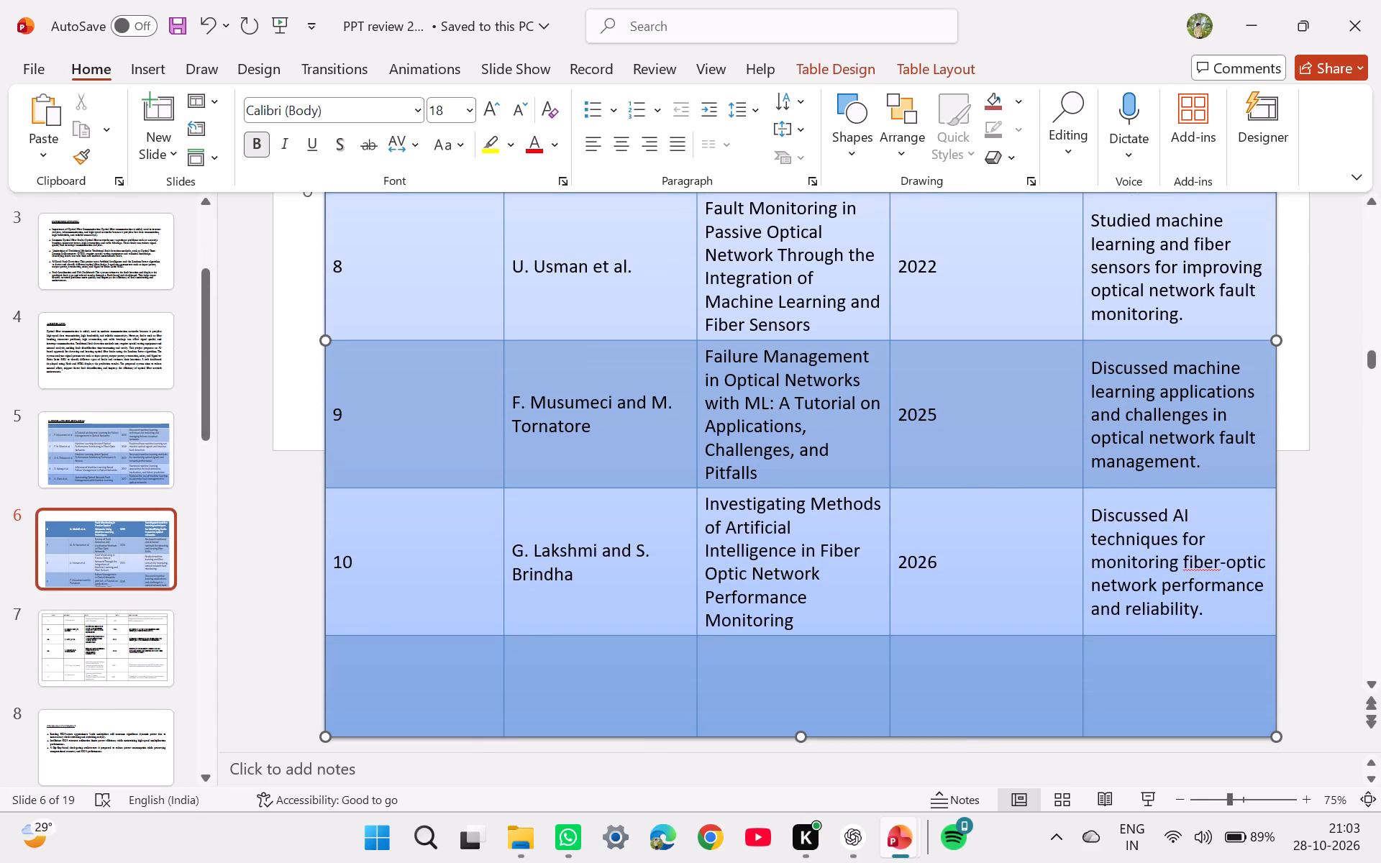
{"action": "scroll", "coordinate": [579, 438], "scroll_direction": "down", "scroll_amount": 2}
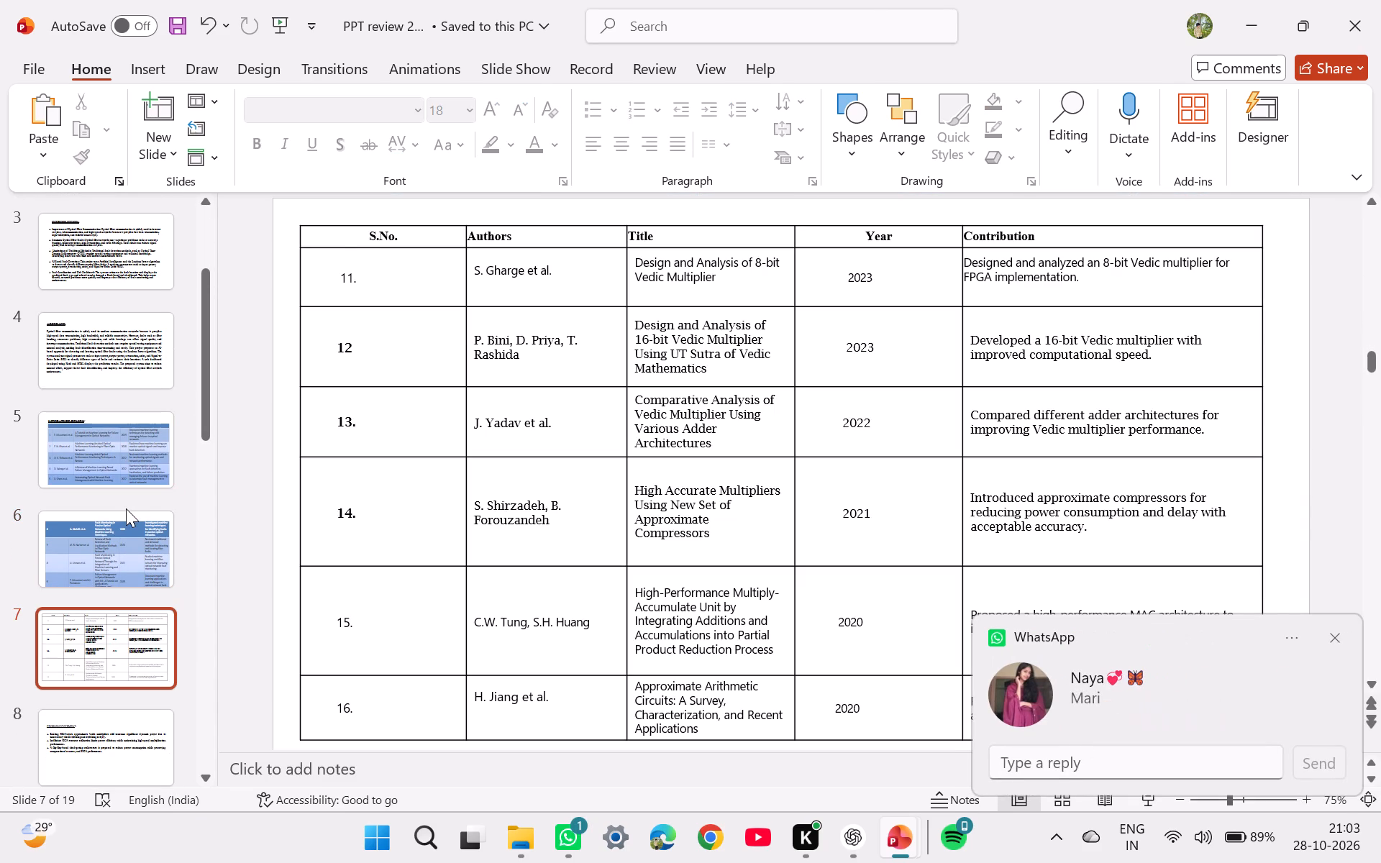
{"action": "left_click", "coordinate": [126, 508]}
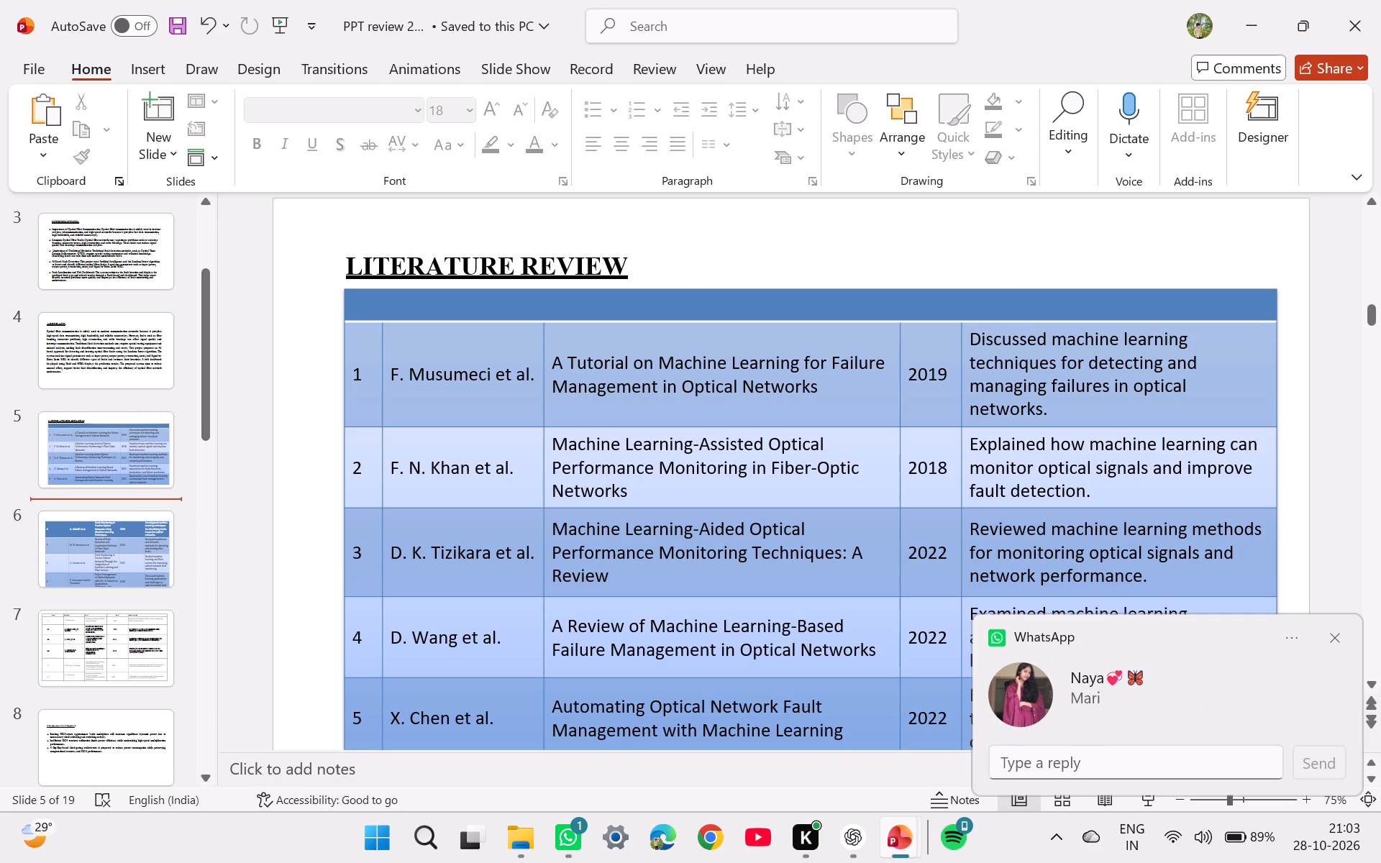
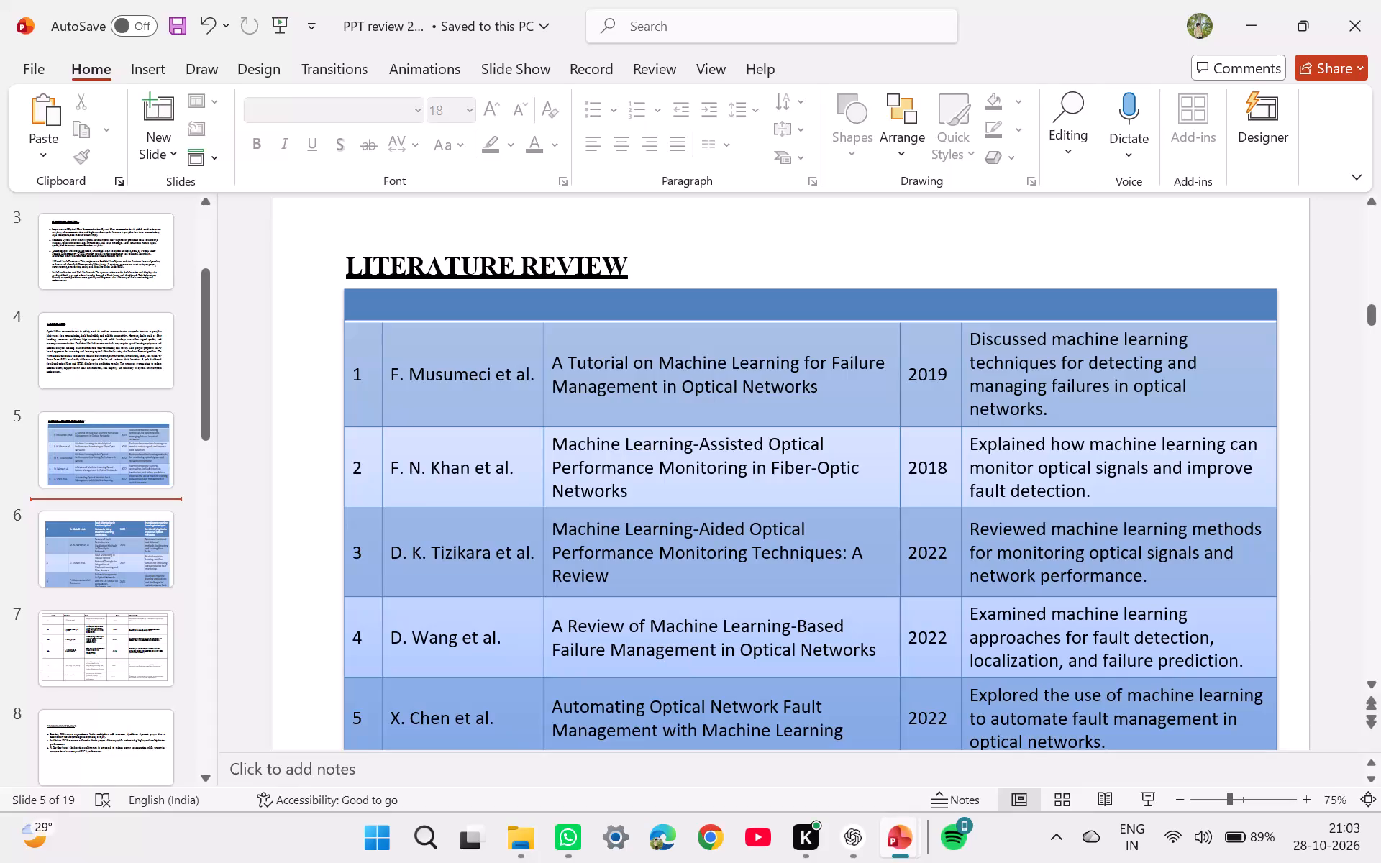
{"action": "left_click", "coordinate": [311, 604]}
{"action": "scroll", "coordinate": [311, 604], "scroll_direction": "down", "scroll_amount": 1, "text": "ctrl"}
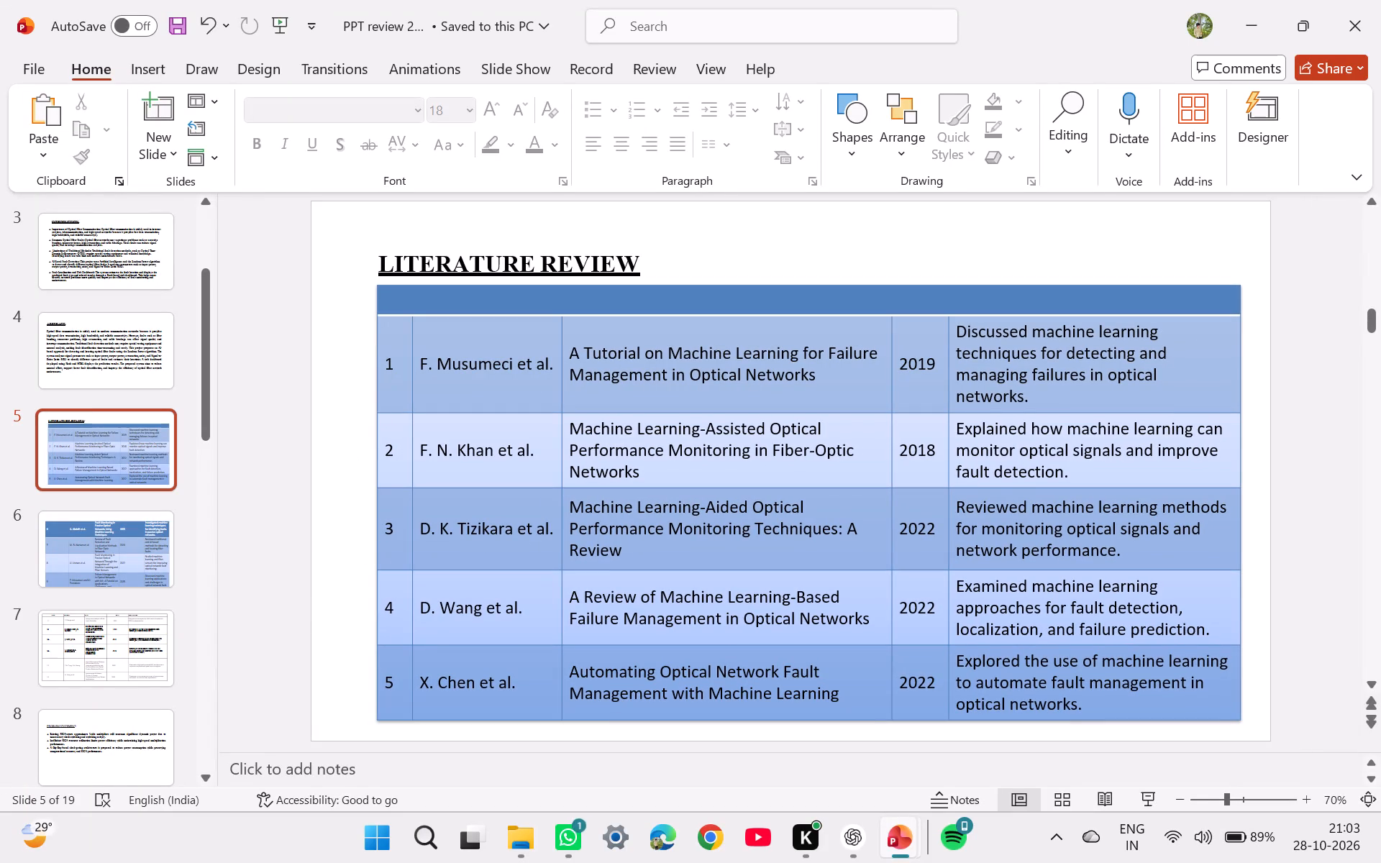
Reply "haaa" to the incoming WhatsApp message from its notification.
{"action": "left_click", "coordinate": [1066, 766]}
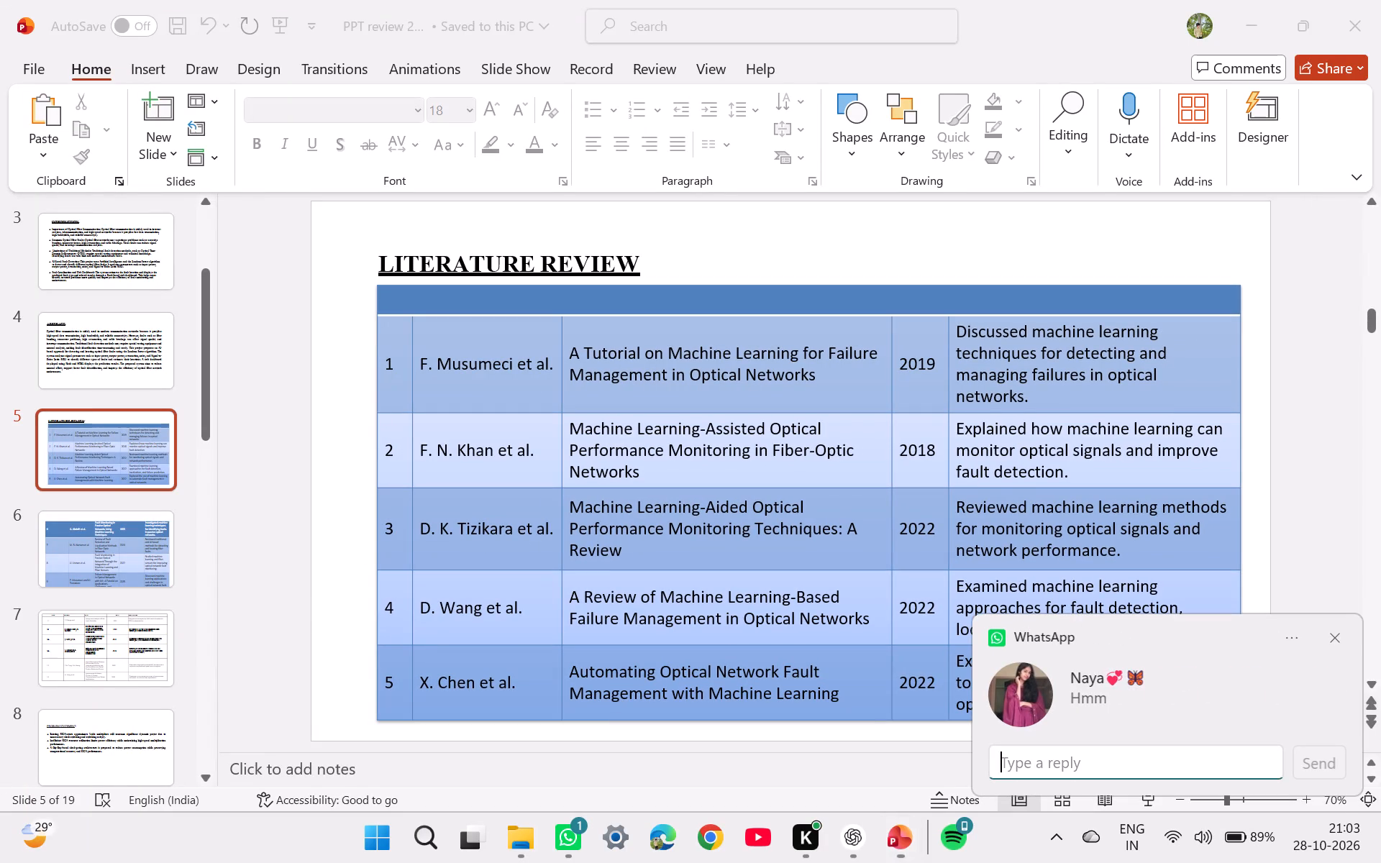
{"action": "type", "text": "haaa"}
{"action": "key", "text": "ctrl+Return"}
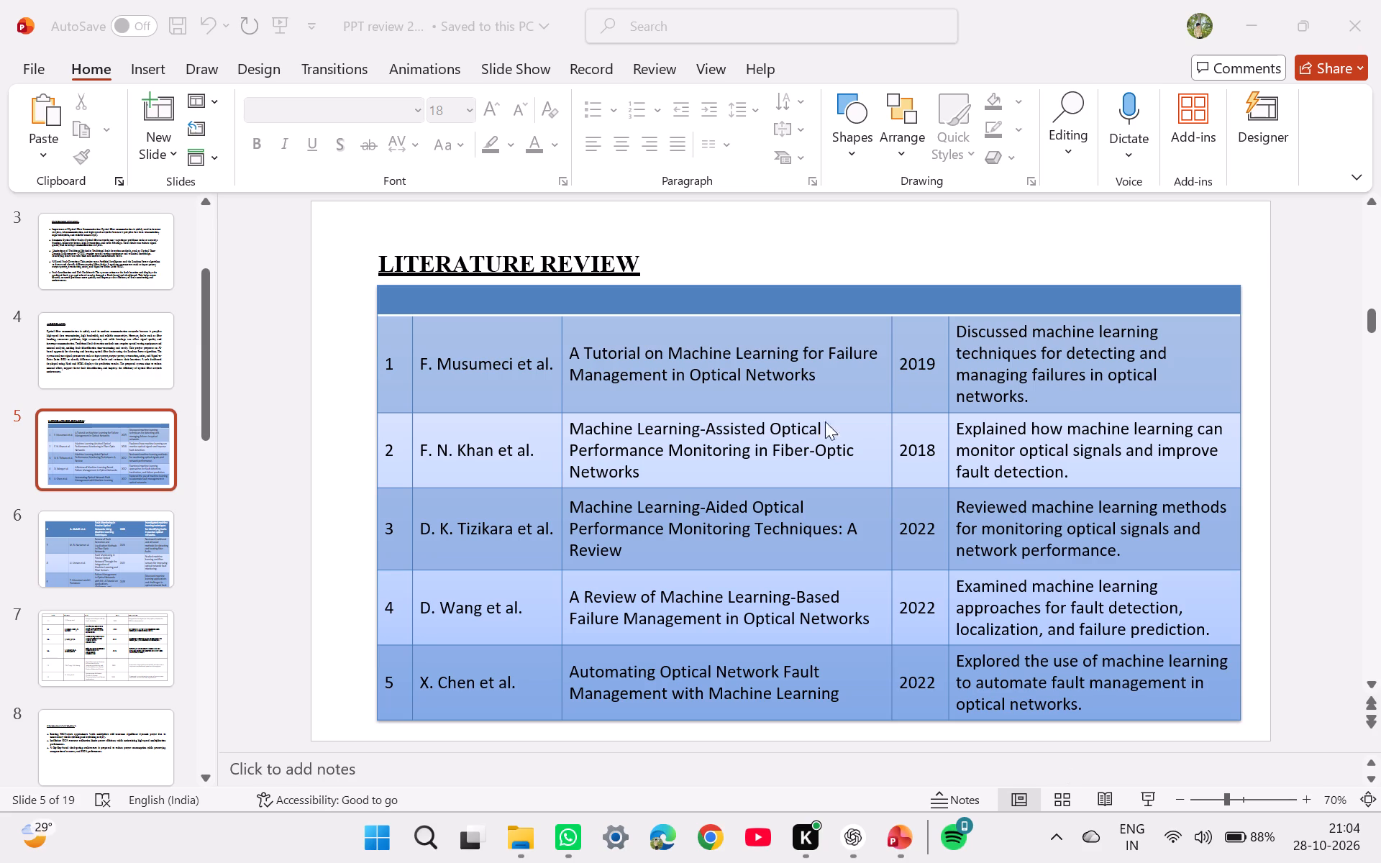
Return to PowerPoint and select the LITERATURE REVIEW heading text box above the table on slide 5.
{"action": "left_click", "coordinate": [594, 255]}
{"action": "left_click", "coordinate": [566, 257]}
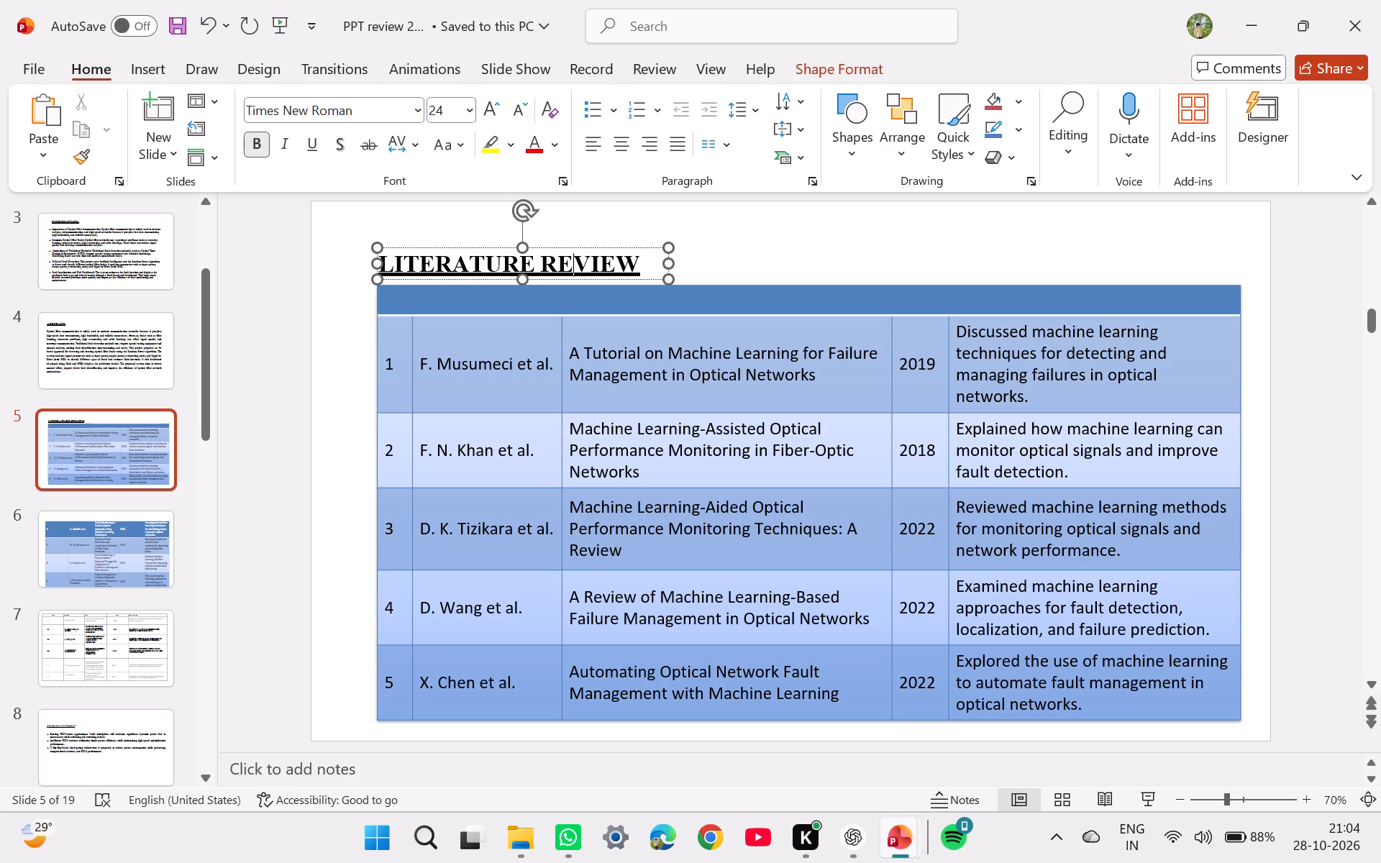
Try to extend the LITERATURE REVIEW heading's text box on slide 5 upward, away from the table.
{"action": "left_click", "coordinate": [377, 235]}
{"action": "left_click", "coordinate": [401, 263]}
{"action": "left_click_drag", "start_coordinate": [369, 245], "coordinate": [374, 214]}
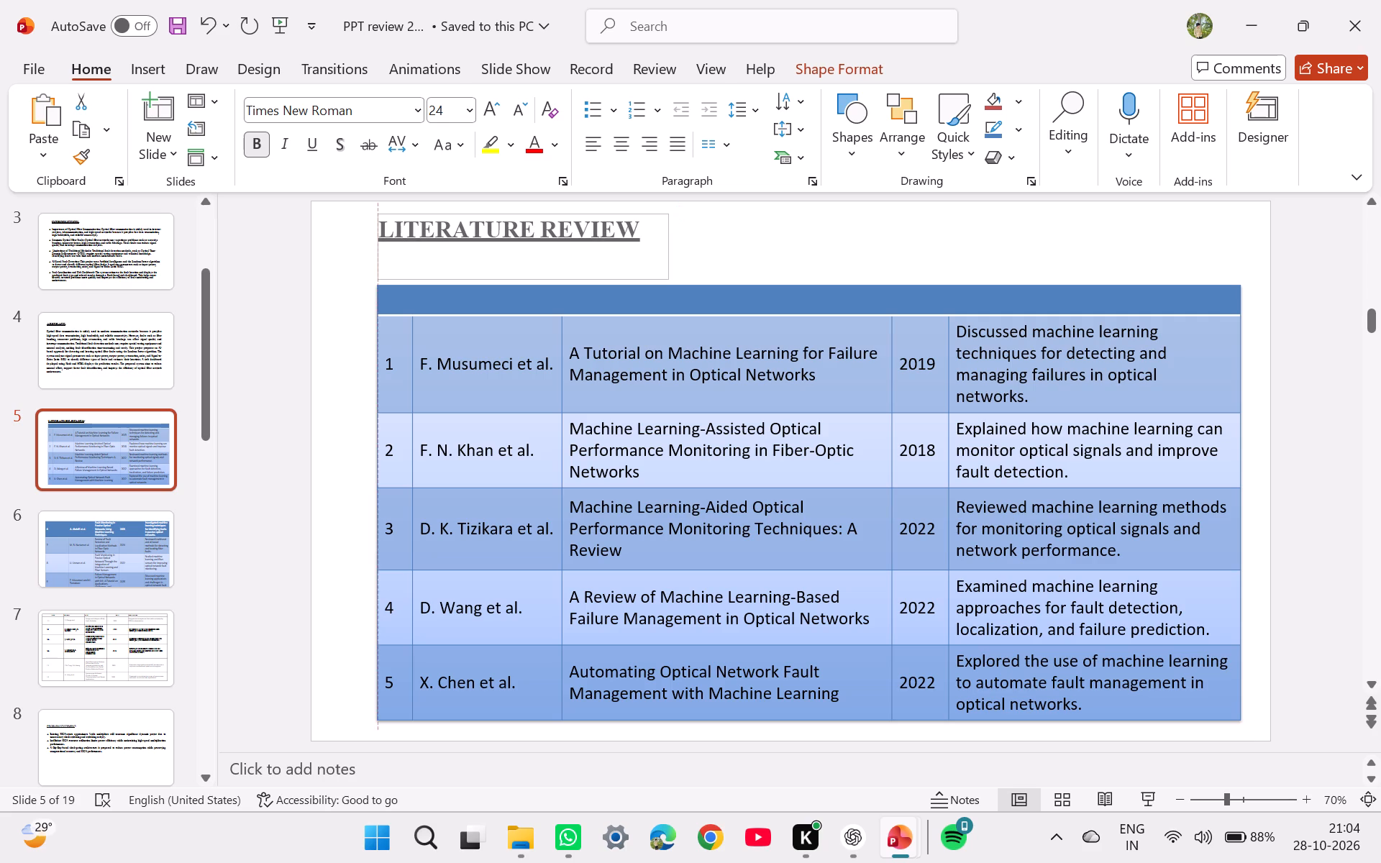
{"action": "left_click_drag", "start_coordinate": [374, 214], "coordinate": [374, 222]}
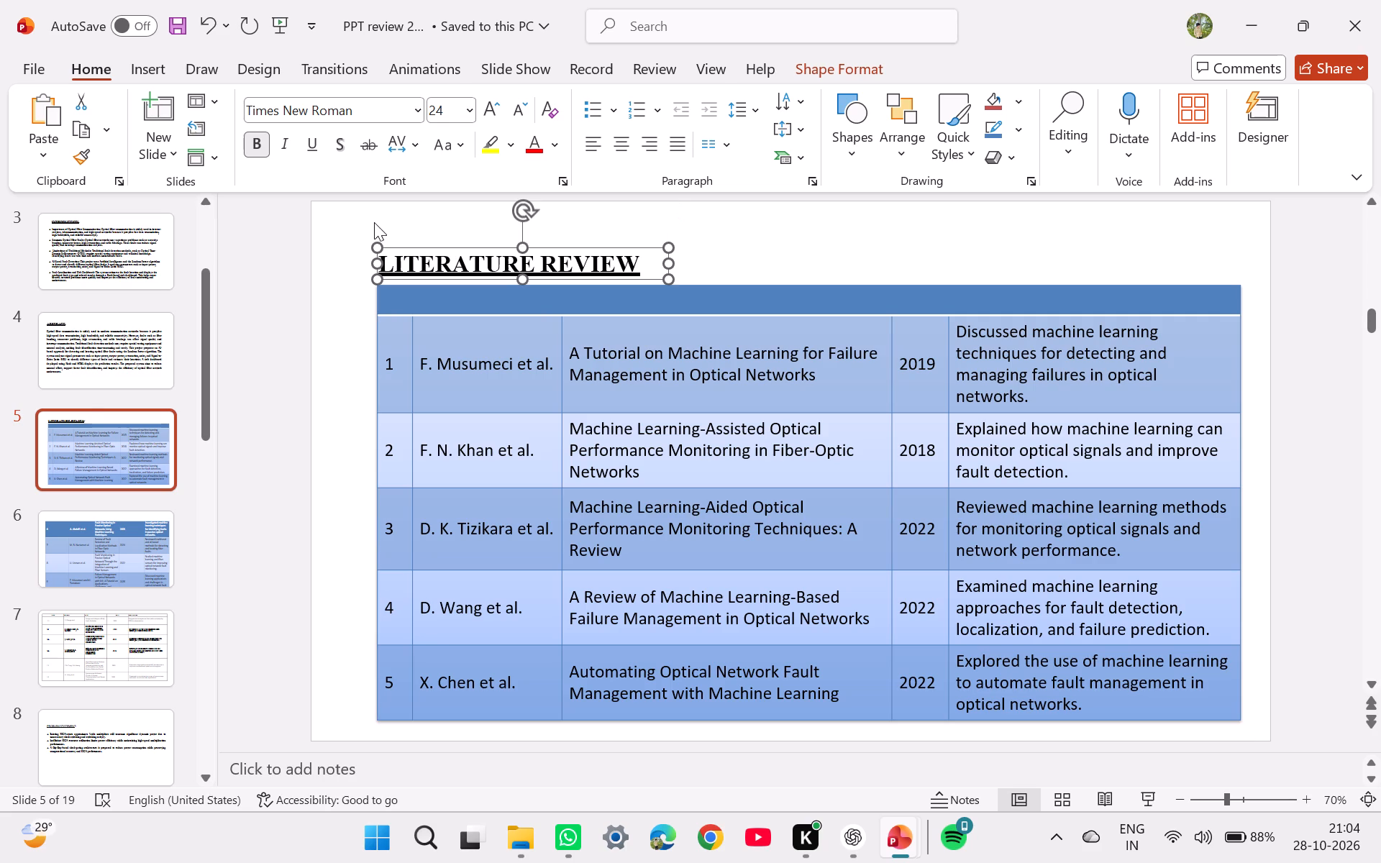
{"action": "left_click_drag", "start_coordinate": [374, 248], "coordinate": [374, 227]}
Narrow the LITERATURE REVIEW heading's text box on slide 5 slightly, keeping its left edge in place.
{"action": "left_click_drag", "start_coordinate": [666, 277], "coordinate": [656, 274]}
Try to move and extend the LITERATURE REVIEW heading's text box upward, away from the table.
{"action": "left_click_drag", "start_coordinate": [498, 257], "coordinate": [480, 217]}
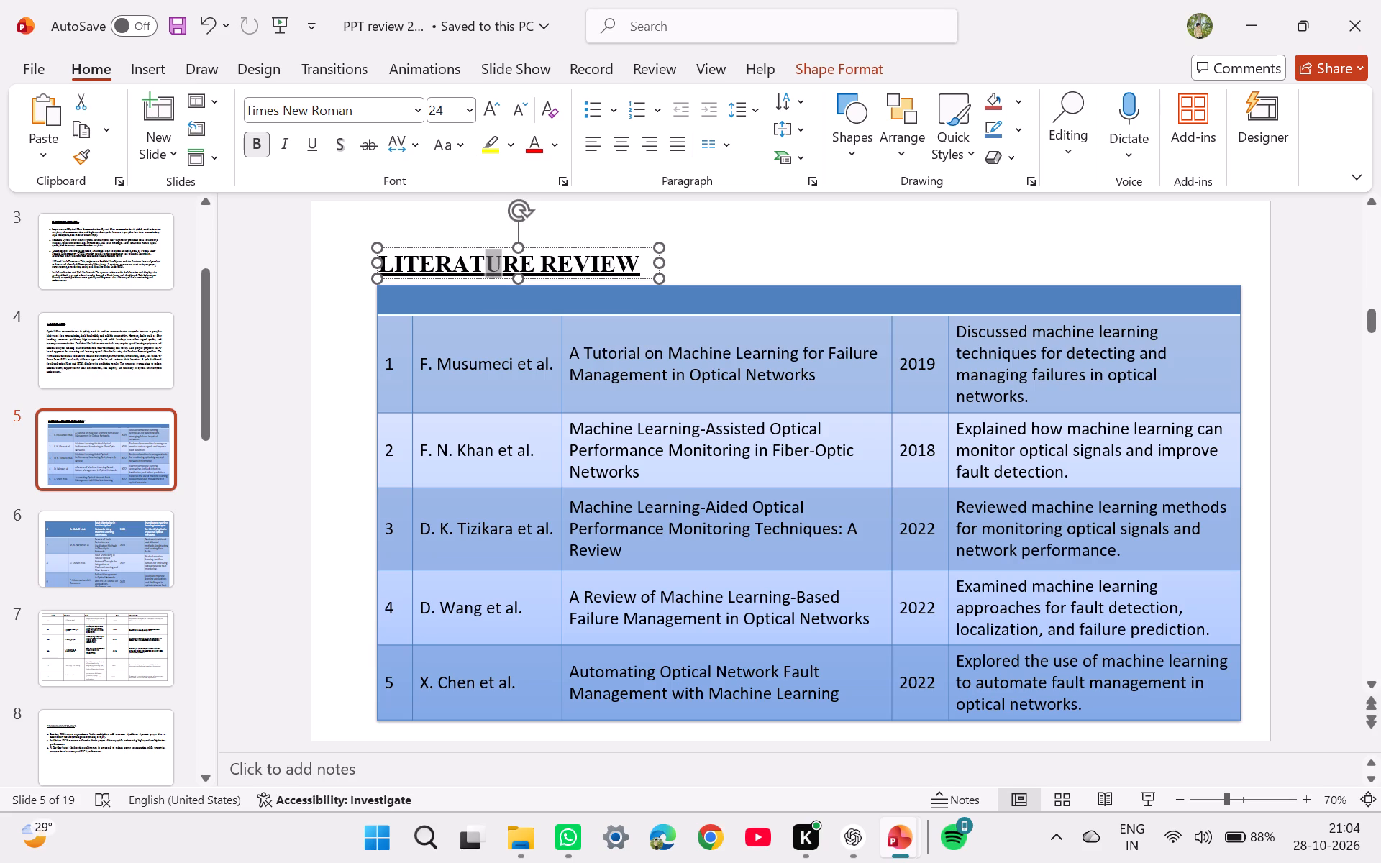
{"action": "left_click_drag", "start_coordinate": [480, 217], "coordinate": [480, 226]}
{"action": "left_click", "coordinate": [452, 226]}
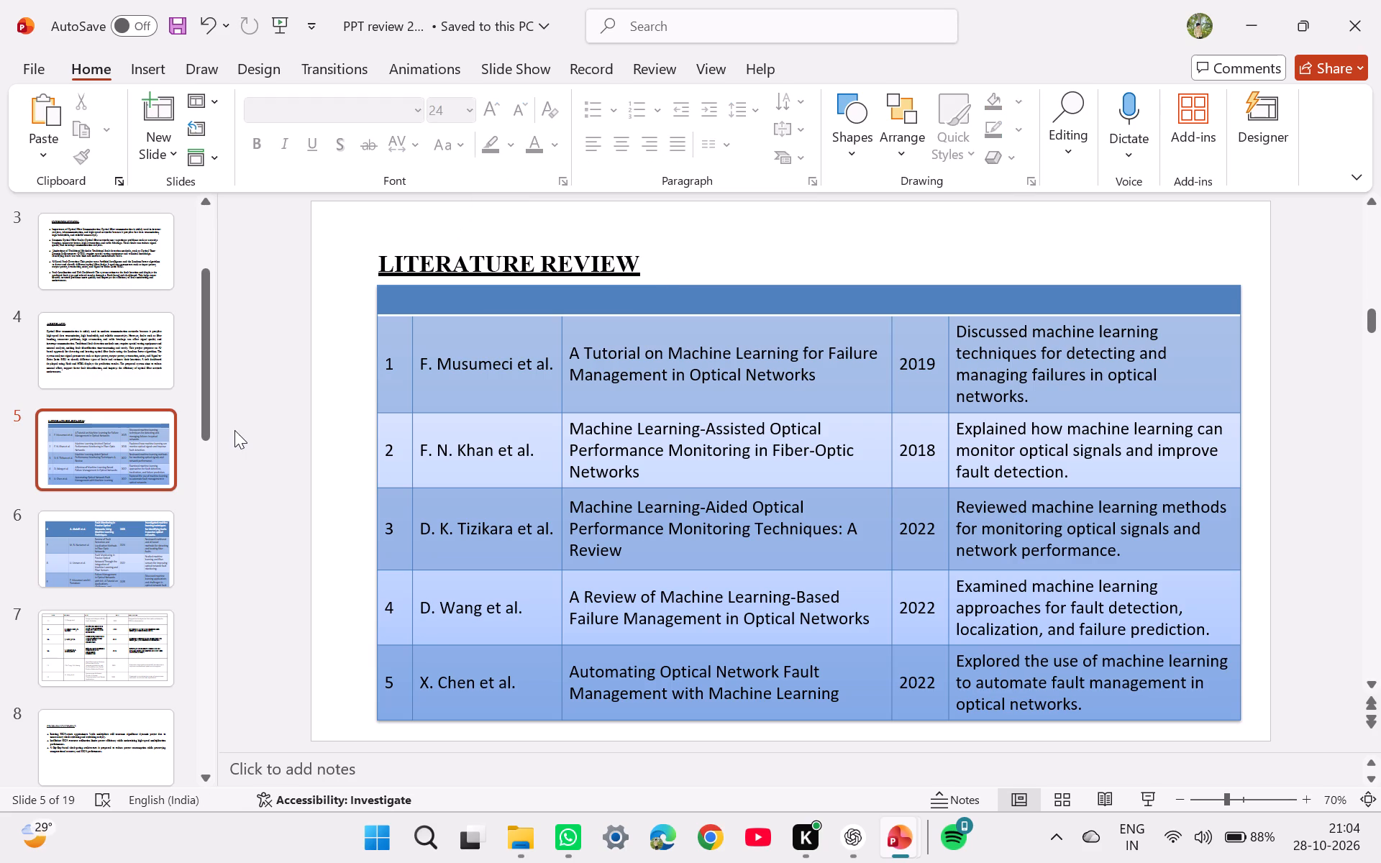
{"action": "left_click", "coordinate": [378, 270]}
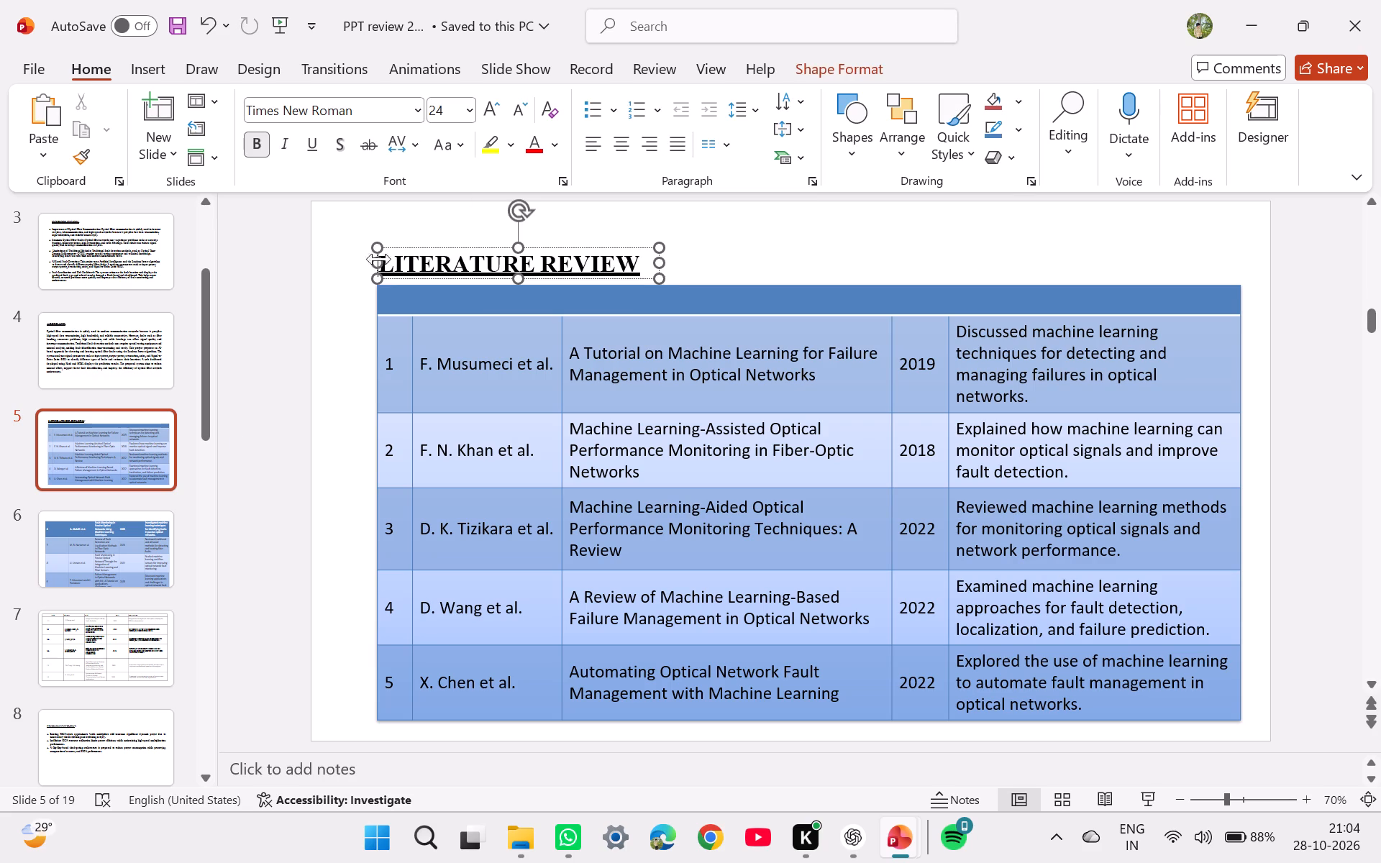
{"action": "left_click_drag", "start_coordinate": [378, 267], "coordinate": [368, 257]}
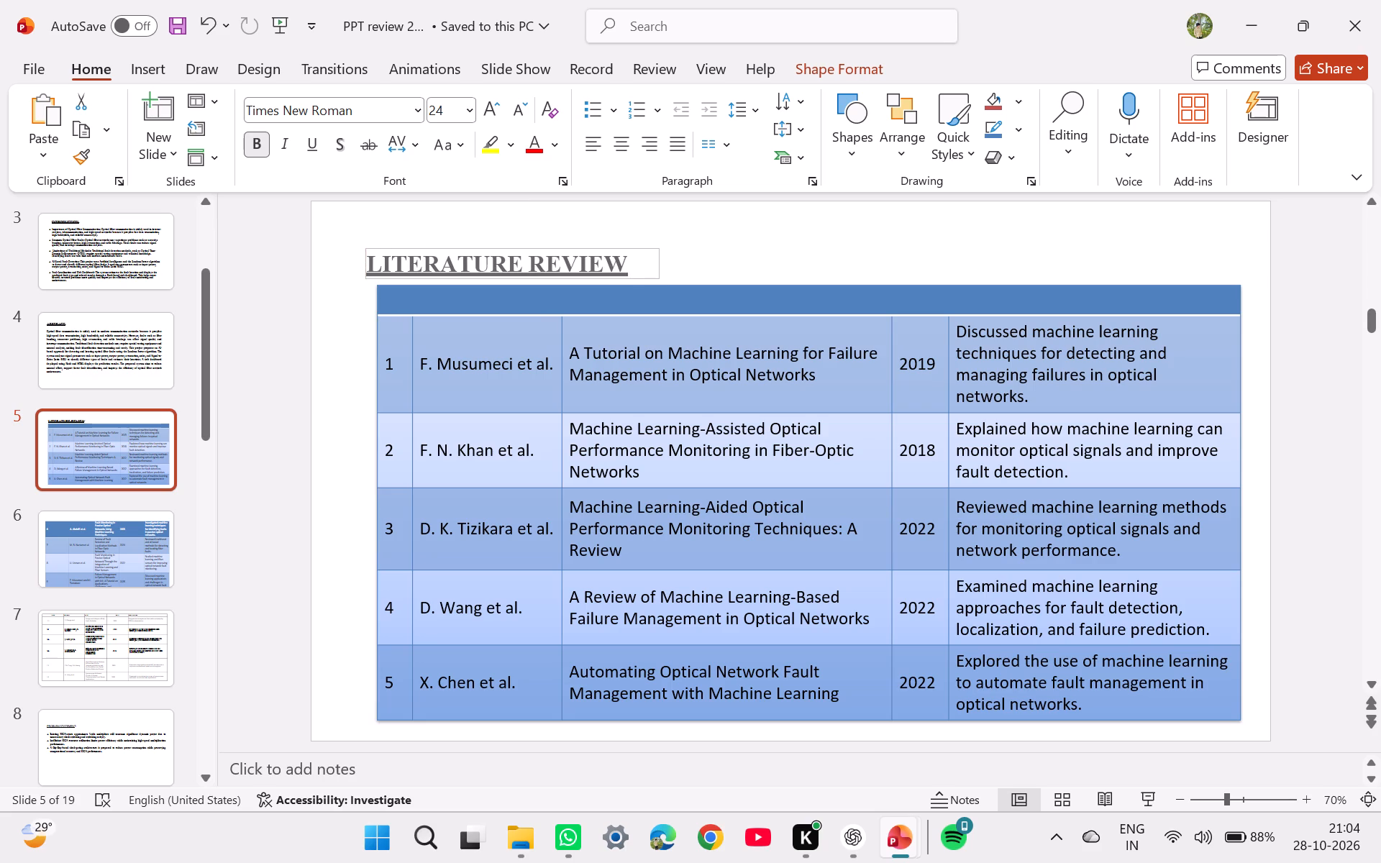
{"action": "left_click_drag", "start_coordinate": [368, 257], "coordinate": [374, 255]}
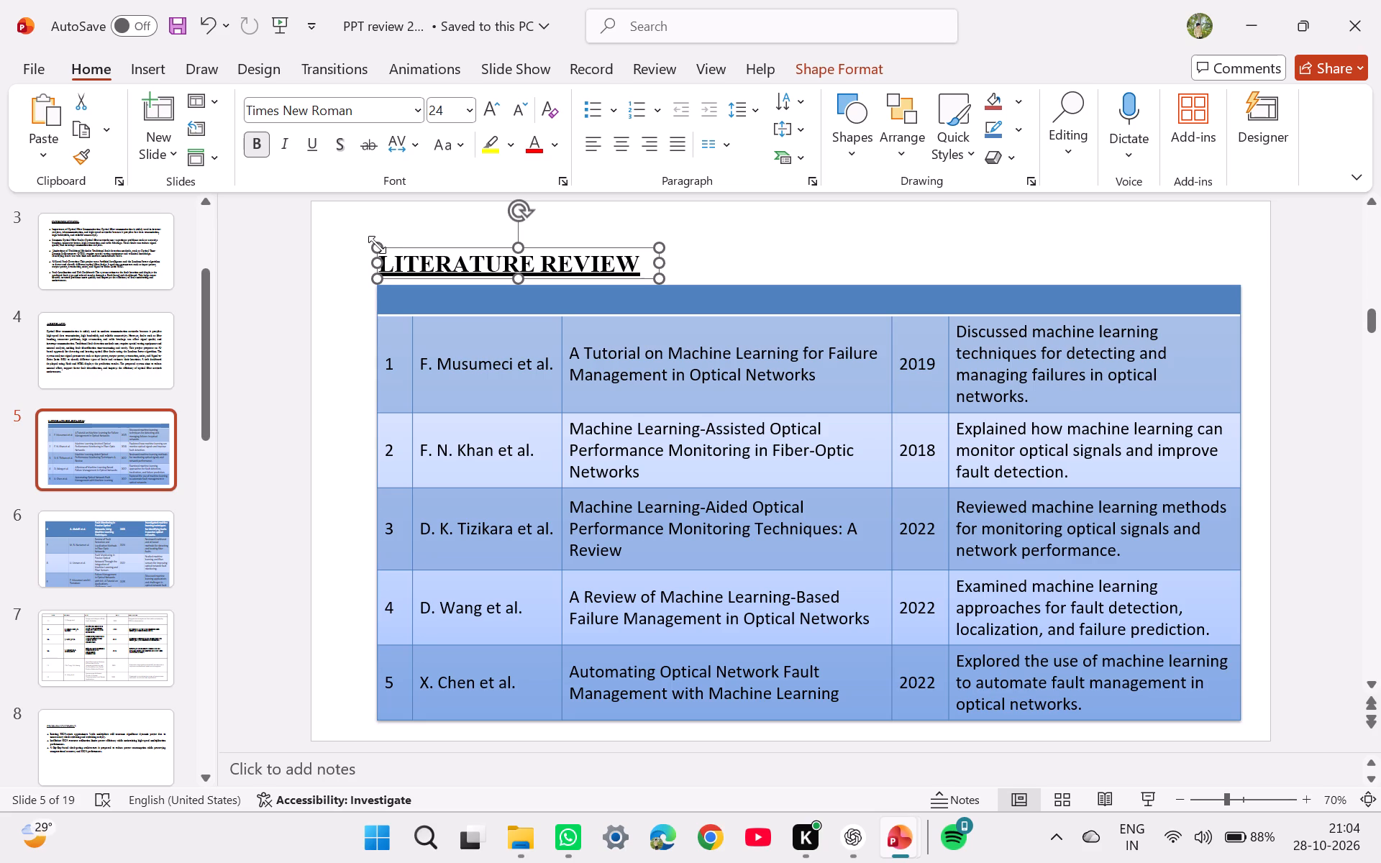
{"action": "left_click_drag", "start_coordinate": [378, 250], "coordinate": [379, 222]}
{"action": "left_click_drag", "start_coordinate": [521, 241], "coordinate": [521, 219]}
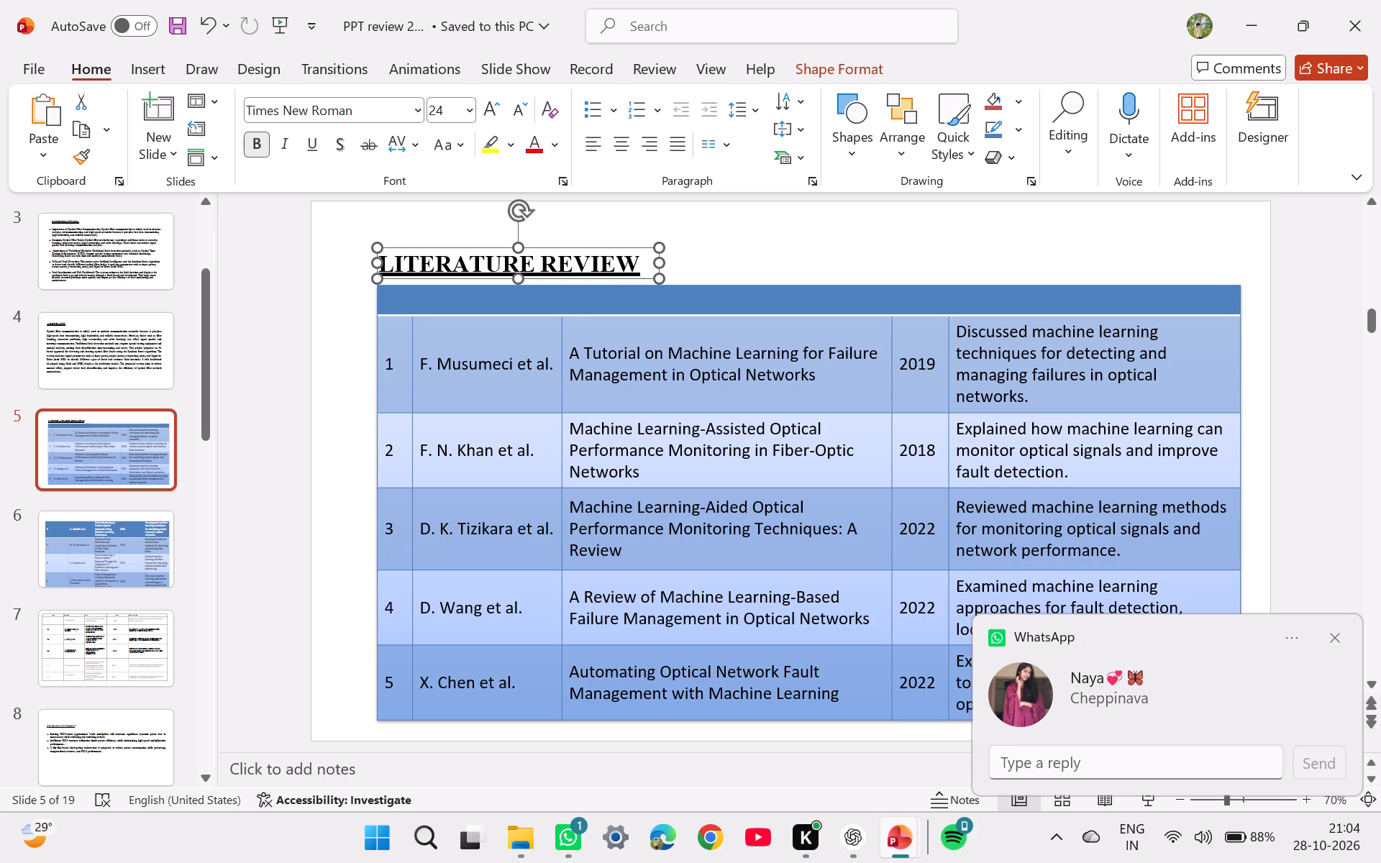
Reply "haaa" to the incoming WhatsApp message from its notification.
{"action": "left_click", "coordinate": [1055, 747]}
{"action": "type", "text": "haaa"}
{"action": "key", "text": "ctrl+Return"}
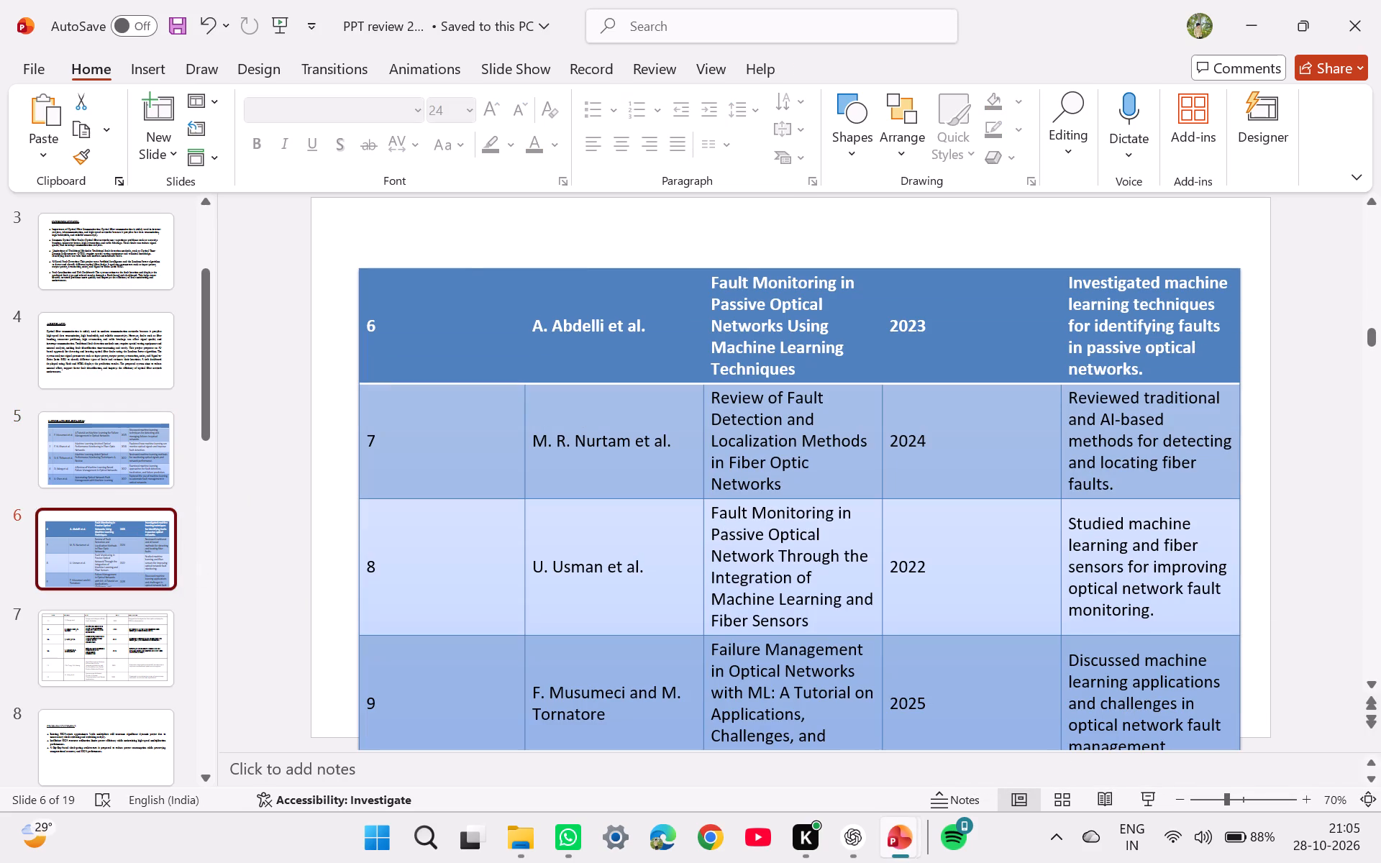
{"action": "left_click", "coordinate": [465, 314]}
{"action": "scroll", "coordinate": [544, 416], "scroll_direction": "down", "scroll_amount": 1}
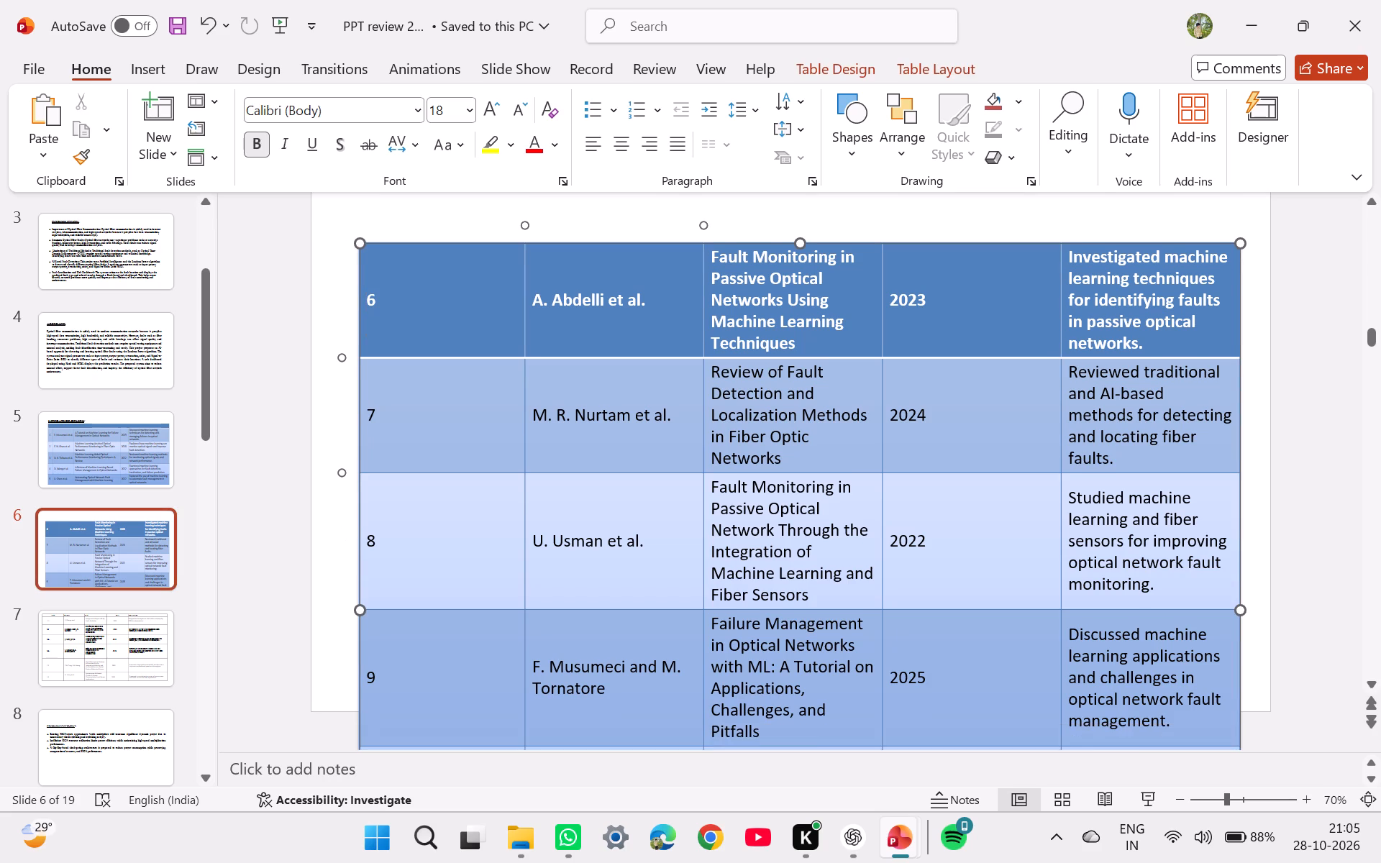
{"action": "scroll", "coordinate": [544, 416], "scroll_direction": "down", "scroll_amount": 3}
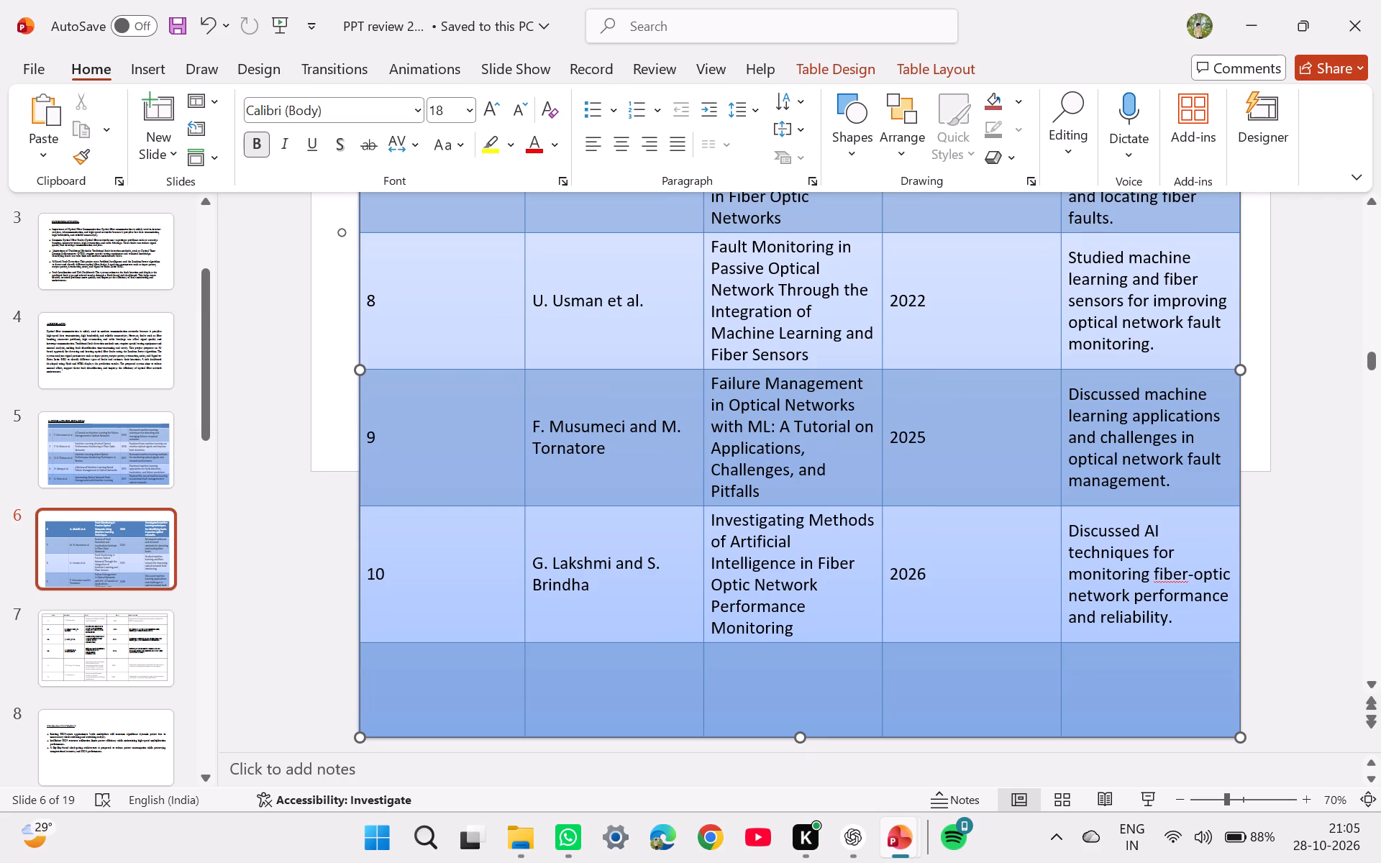
Undo the heading box resizing on slide 5 and the rows pasted into slide 6's blue table.
{"action": "key", "text": "ctrl+z"}
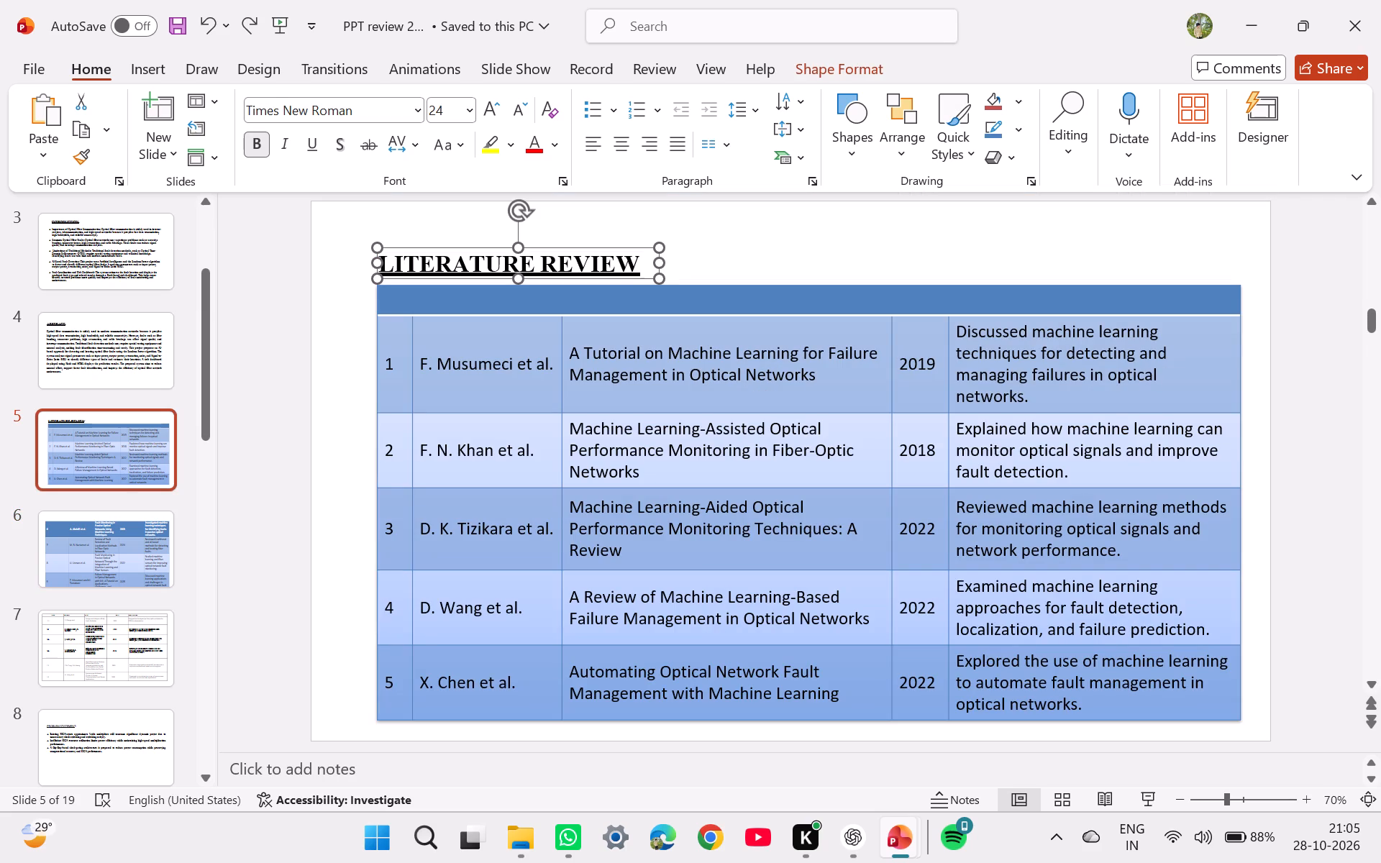
{"action": "key", "text": "ctrl+z"}
{"action": "key", "text": "ctrl+z"}
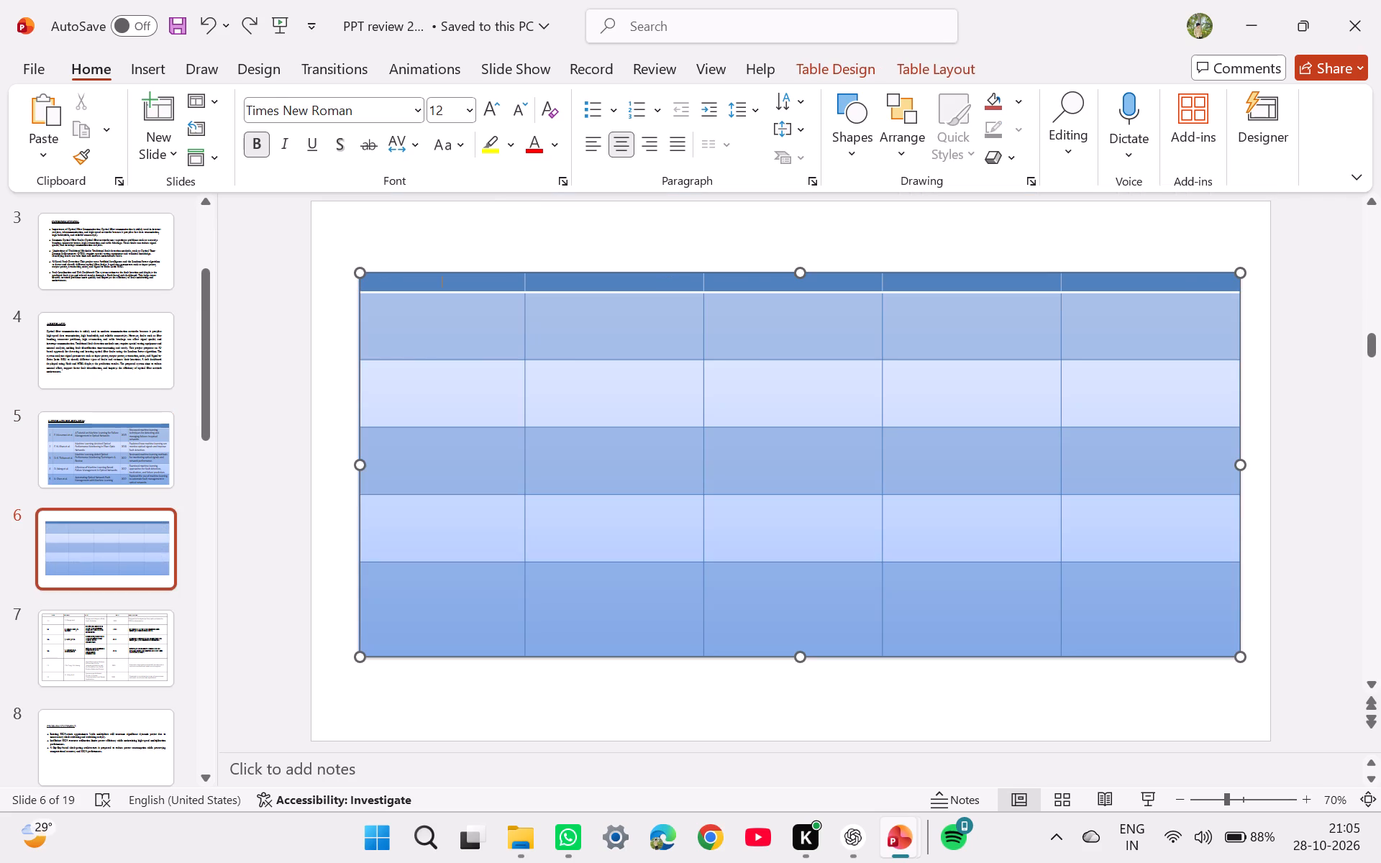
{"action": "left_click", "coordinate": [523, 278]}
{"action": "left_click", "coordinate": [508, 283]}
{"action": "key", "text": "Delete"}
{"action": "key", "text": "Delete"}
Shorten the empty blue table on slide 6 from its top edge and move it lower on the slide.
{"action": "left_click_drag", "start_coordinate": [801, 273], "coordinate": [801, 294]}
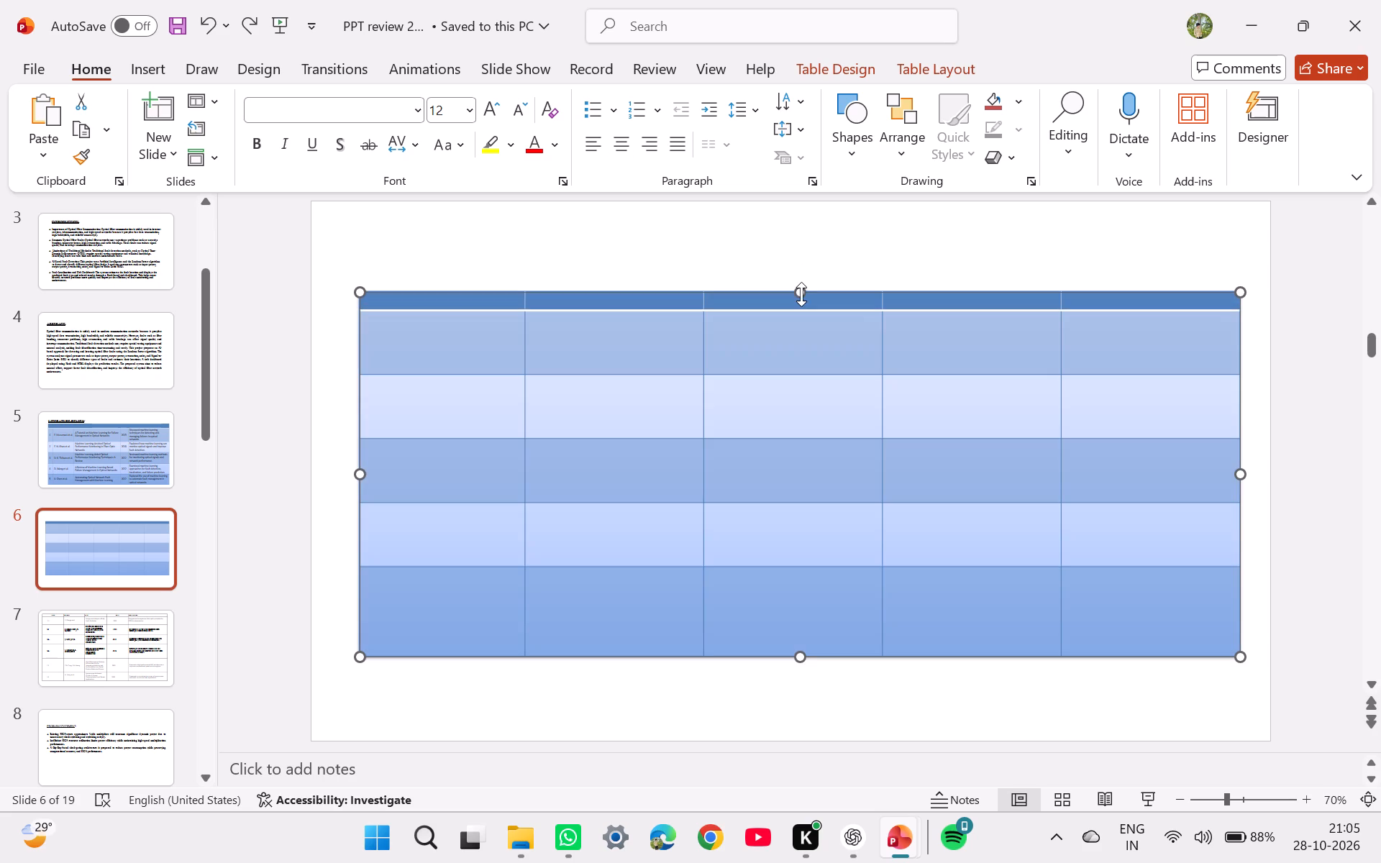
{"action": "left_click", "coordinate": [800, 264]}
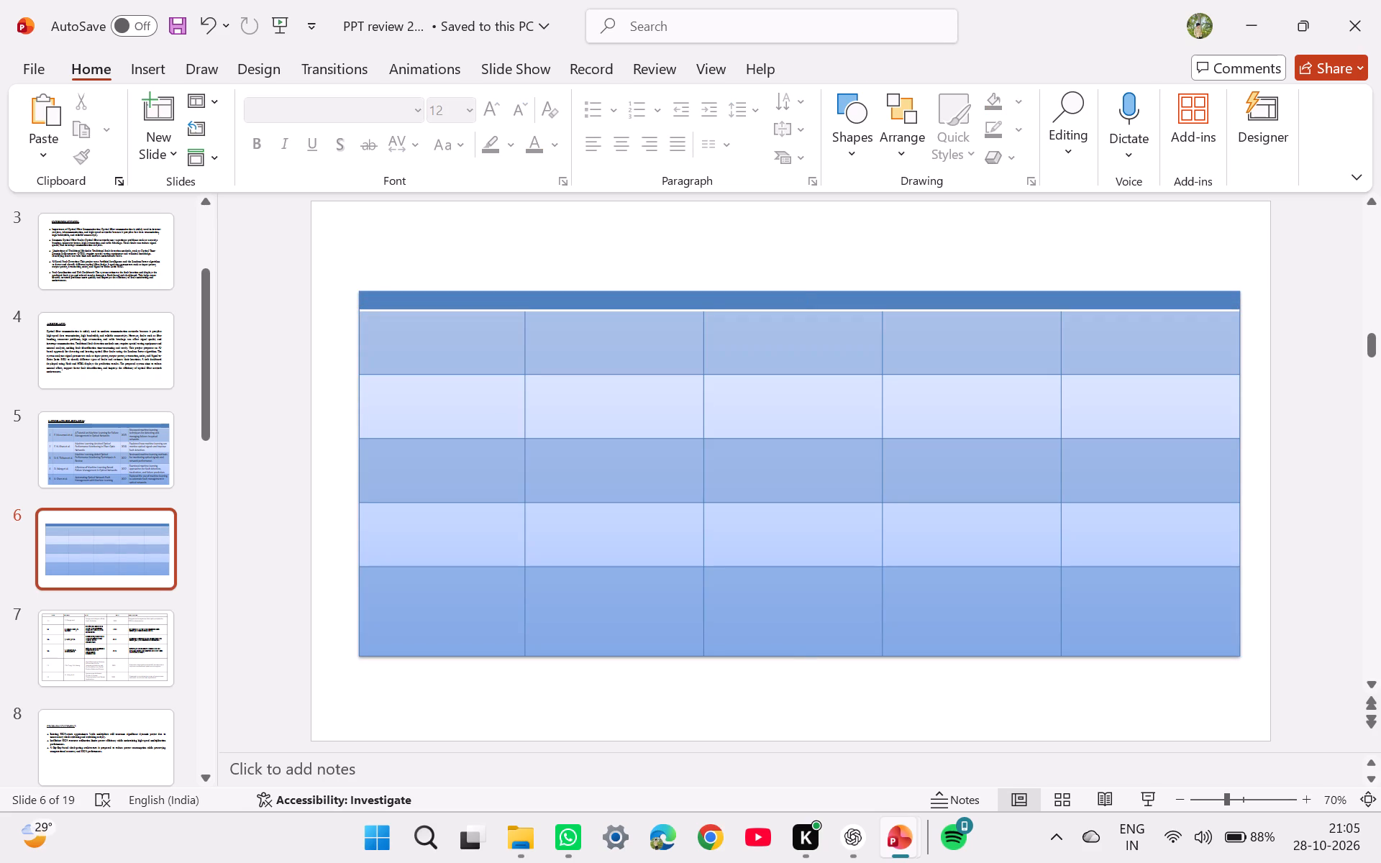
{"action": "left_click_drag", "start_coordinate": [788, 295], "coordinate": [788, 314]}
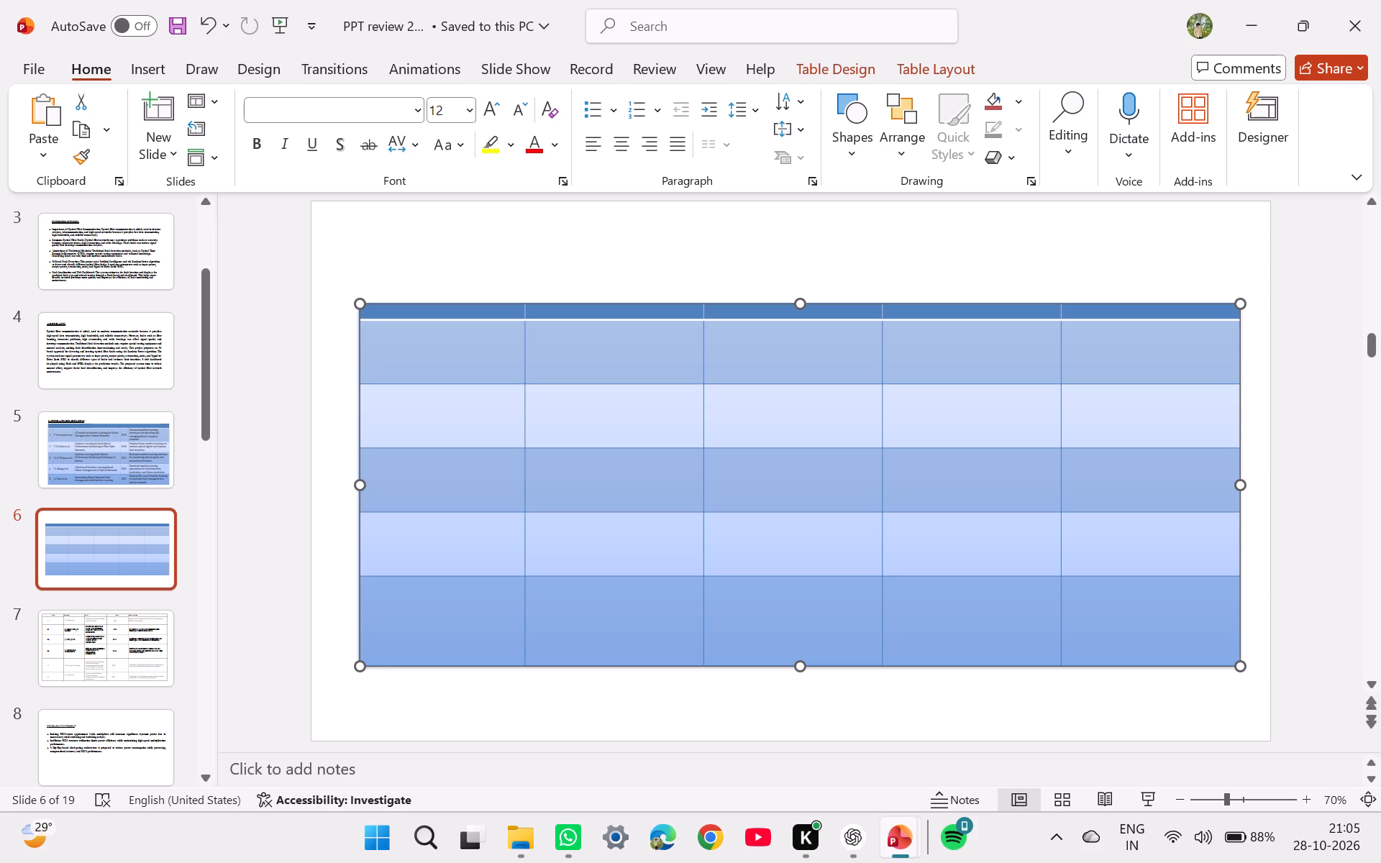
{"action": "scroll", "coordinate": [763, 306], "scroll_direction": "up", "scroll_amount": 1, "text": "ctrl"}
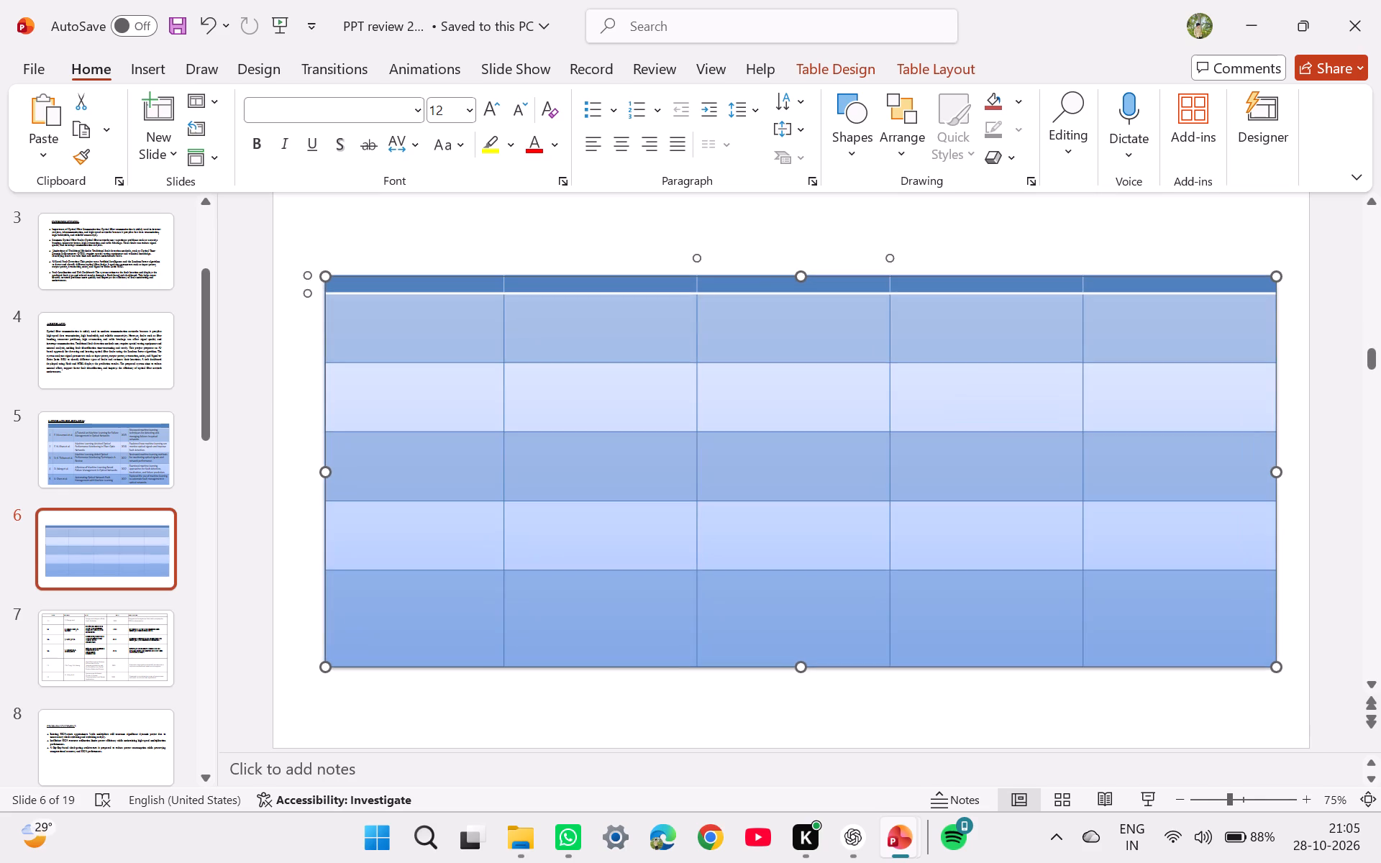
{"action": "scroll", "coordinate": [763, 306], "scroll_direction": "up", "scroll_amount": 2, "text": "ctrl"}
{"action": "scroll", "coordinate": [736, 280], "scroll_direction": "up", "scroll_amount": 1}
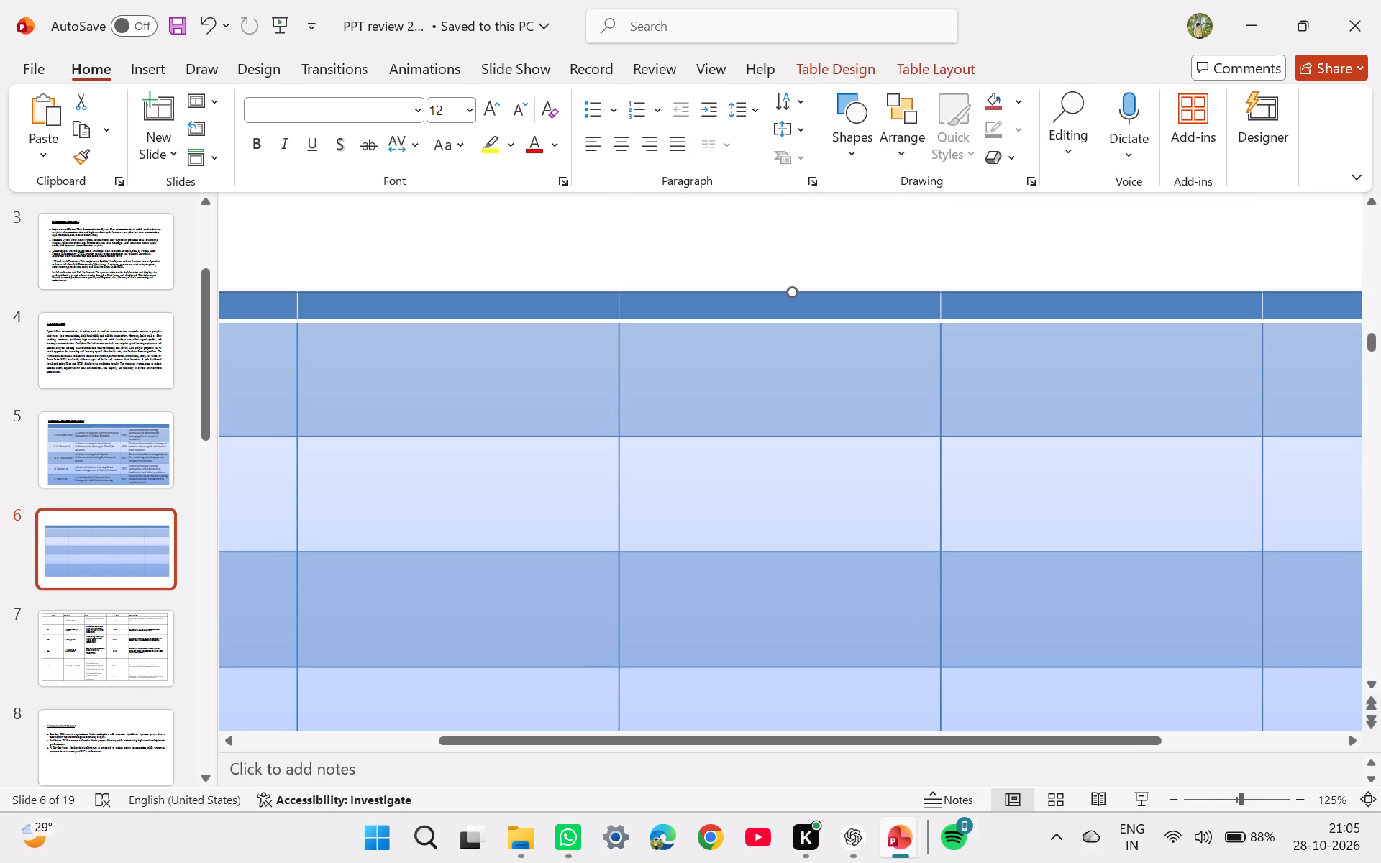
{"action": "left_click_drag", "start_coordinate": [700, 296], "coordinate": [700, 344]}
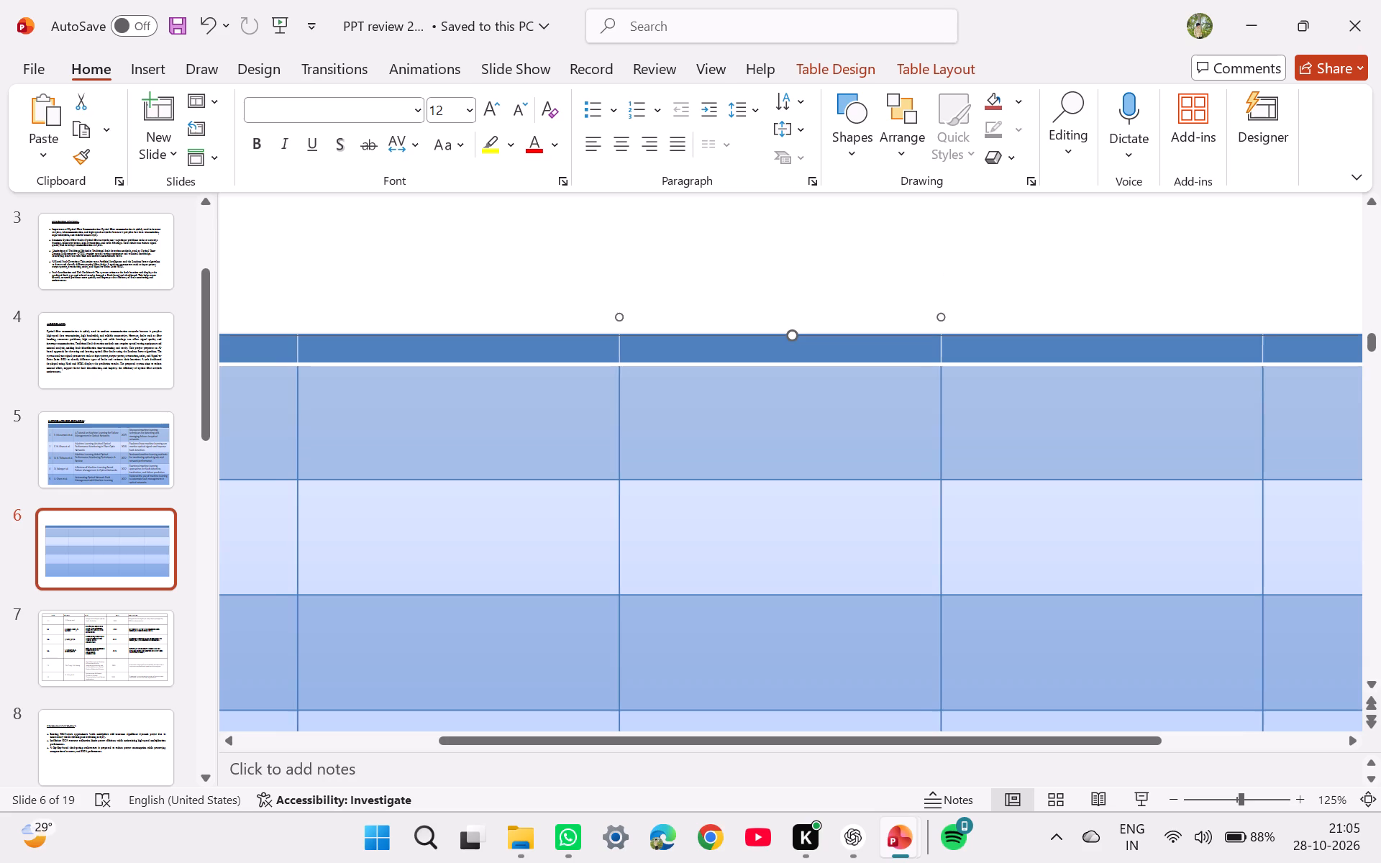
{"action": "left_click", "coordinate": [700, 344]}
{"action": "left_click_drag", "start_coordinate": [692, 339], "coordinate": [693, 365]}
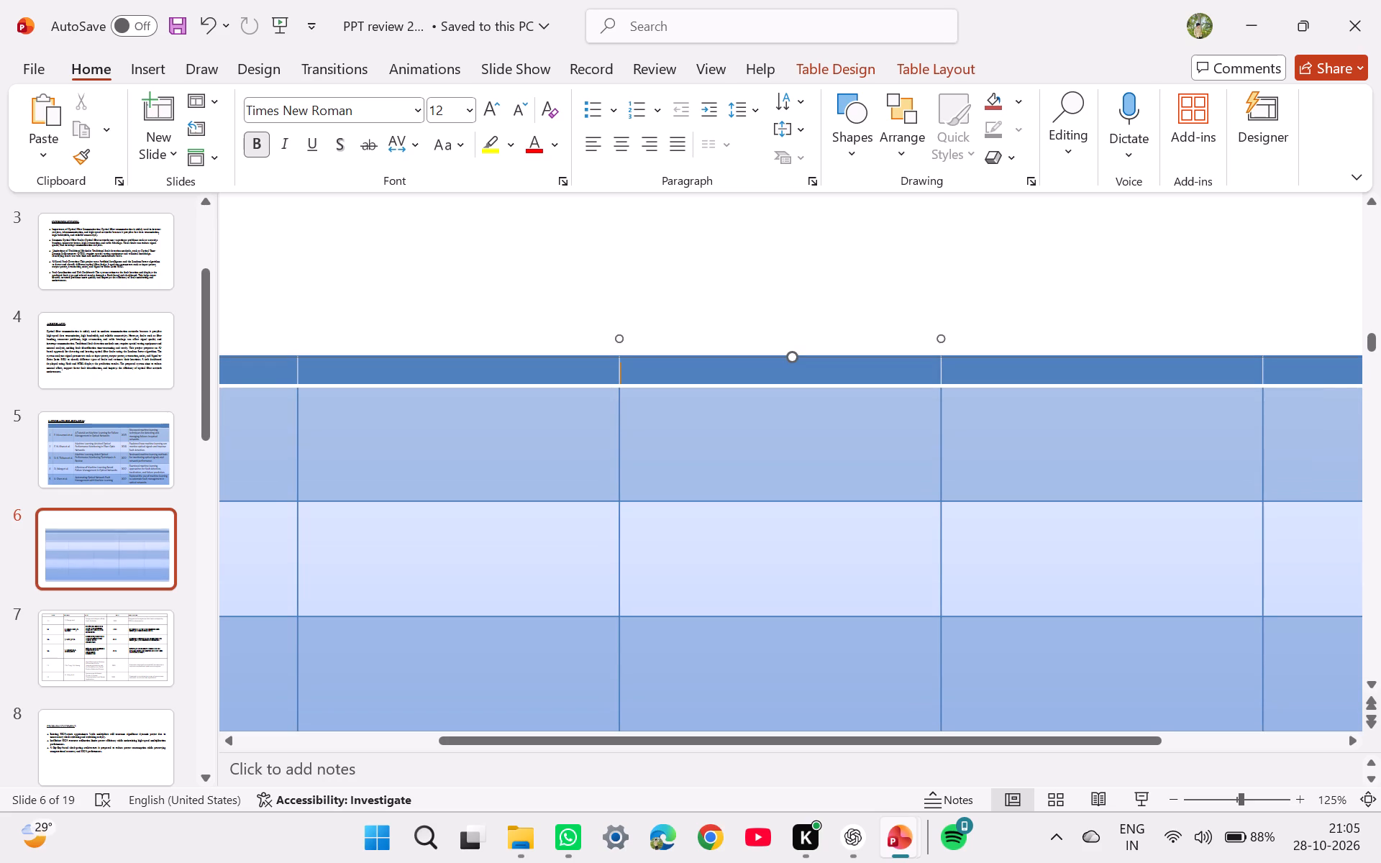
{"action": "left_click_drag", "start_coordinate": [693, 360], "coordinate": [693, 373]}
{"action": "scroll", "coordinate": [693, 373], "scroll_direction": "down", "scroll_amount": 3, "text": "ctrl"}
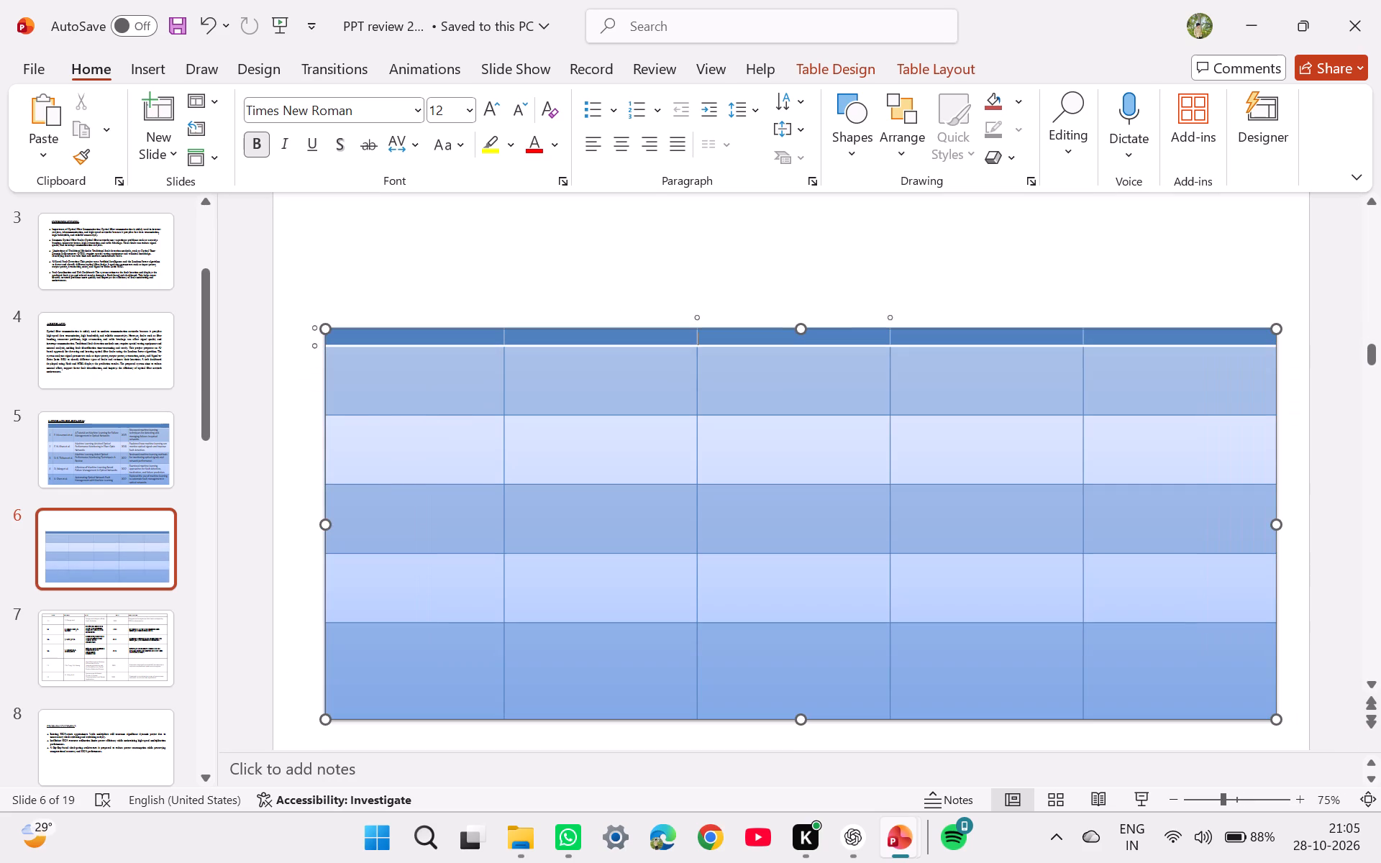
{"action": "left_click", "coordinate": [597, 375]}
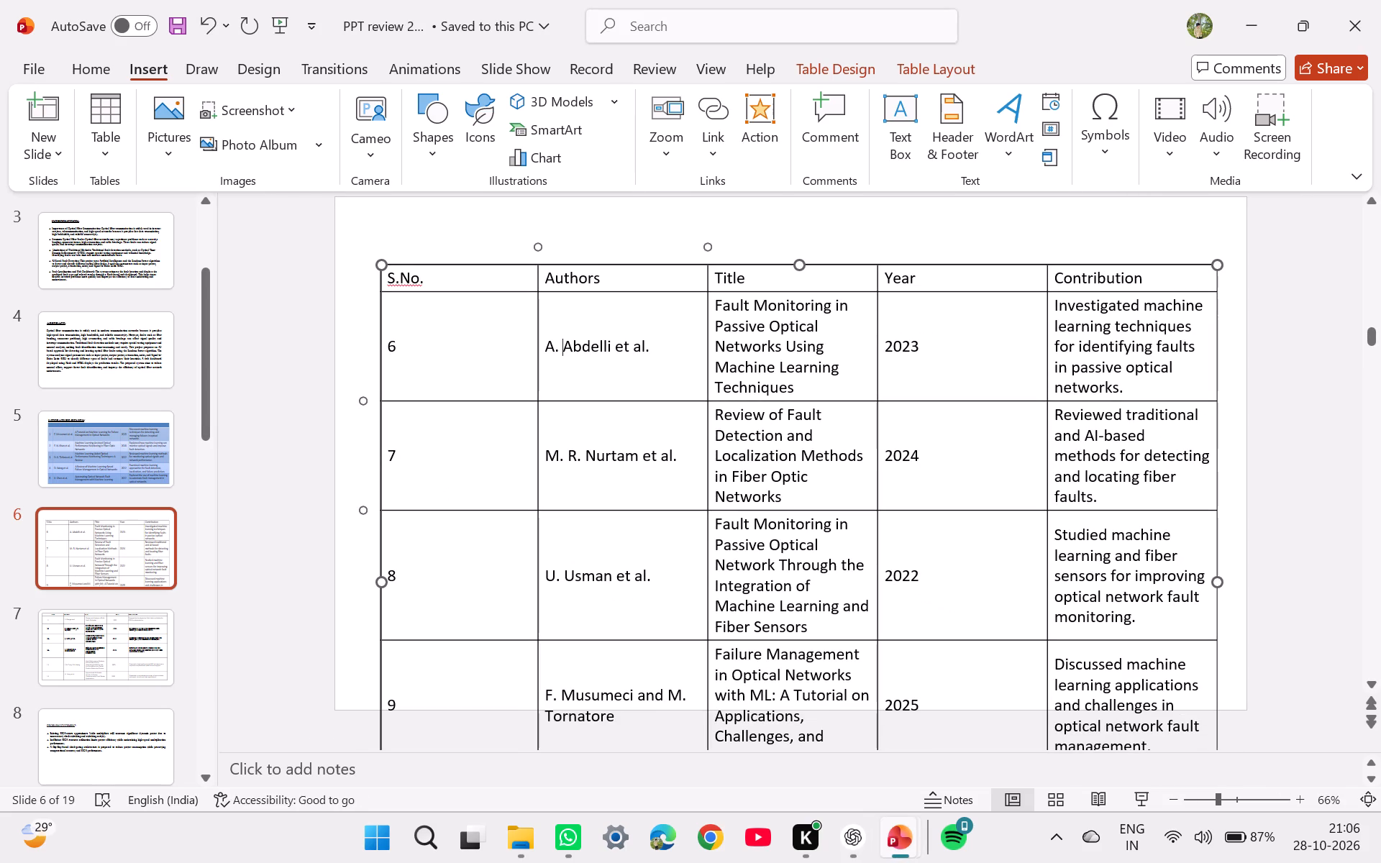
{"action": "left_click_drag", "start_coordinate": [534, 423], "coordinate": [436, 421]}
{"action": "left_click_drag", "start_coordinate": [436, 421], "coordinate": [434, 420]}
{"action": "left_click_drag", "start_coordinate": [706, 434], "coordinate": [610, 431]}
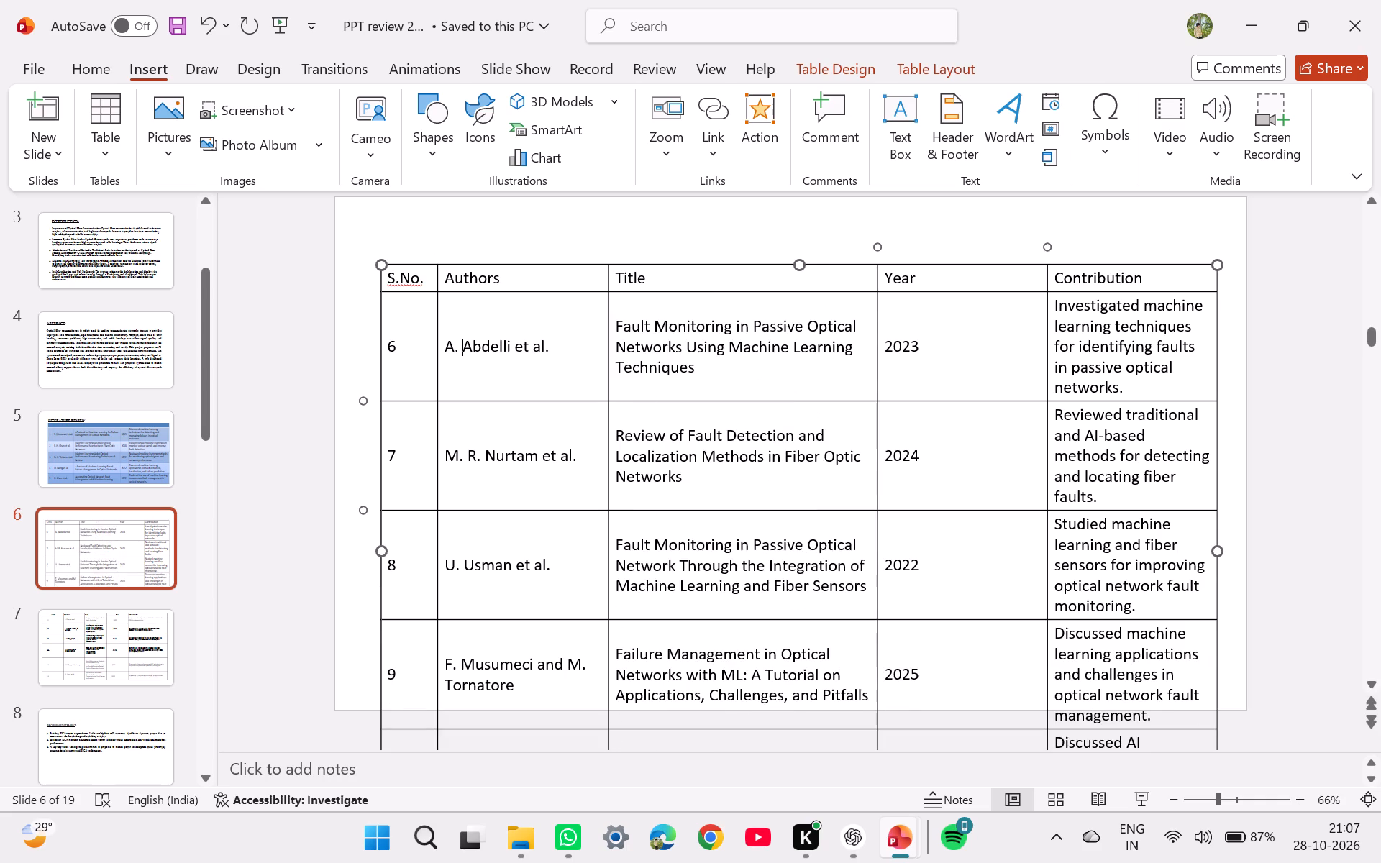
{"action": "left_click", "coordinate": [1046, 416]}
{"action": "left_click_drag", "start_coordinate": [1046, 416], "coordinate": [983, 419]}
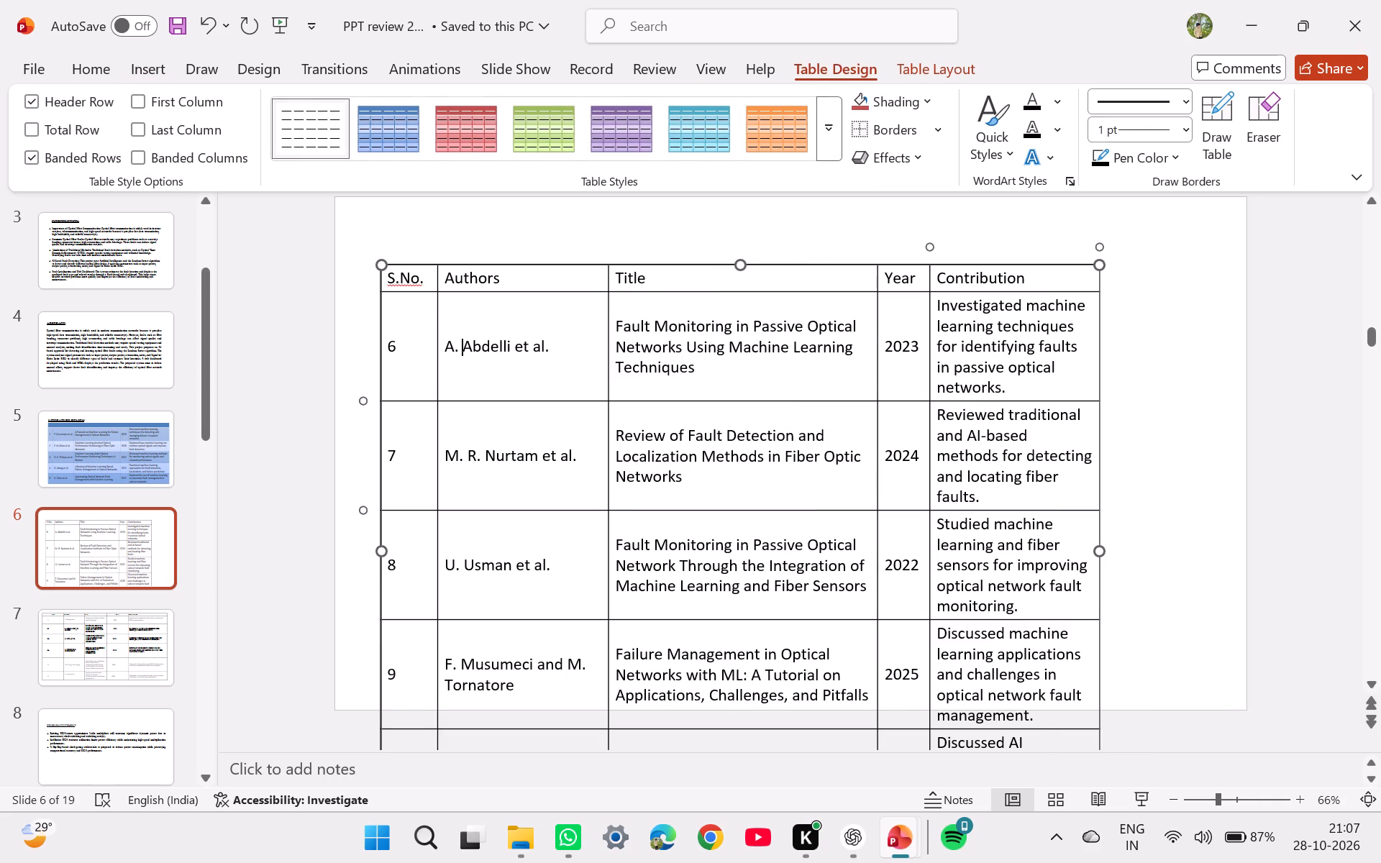
Shift the table toward the slide's right edge and widen its Contribution column so the entries wrap onto fewer lines.
{"action": "left_click", "coordinate": [1096, 446]}
{"action": "left_click_drag", "start_coordinate": [1096, 446], "coordinate": [1229, 415]}
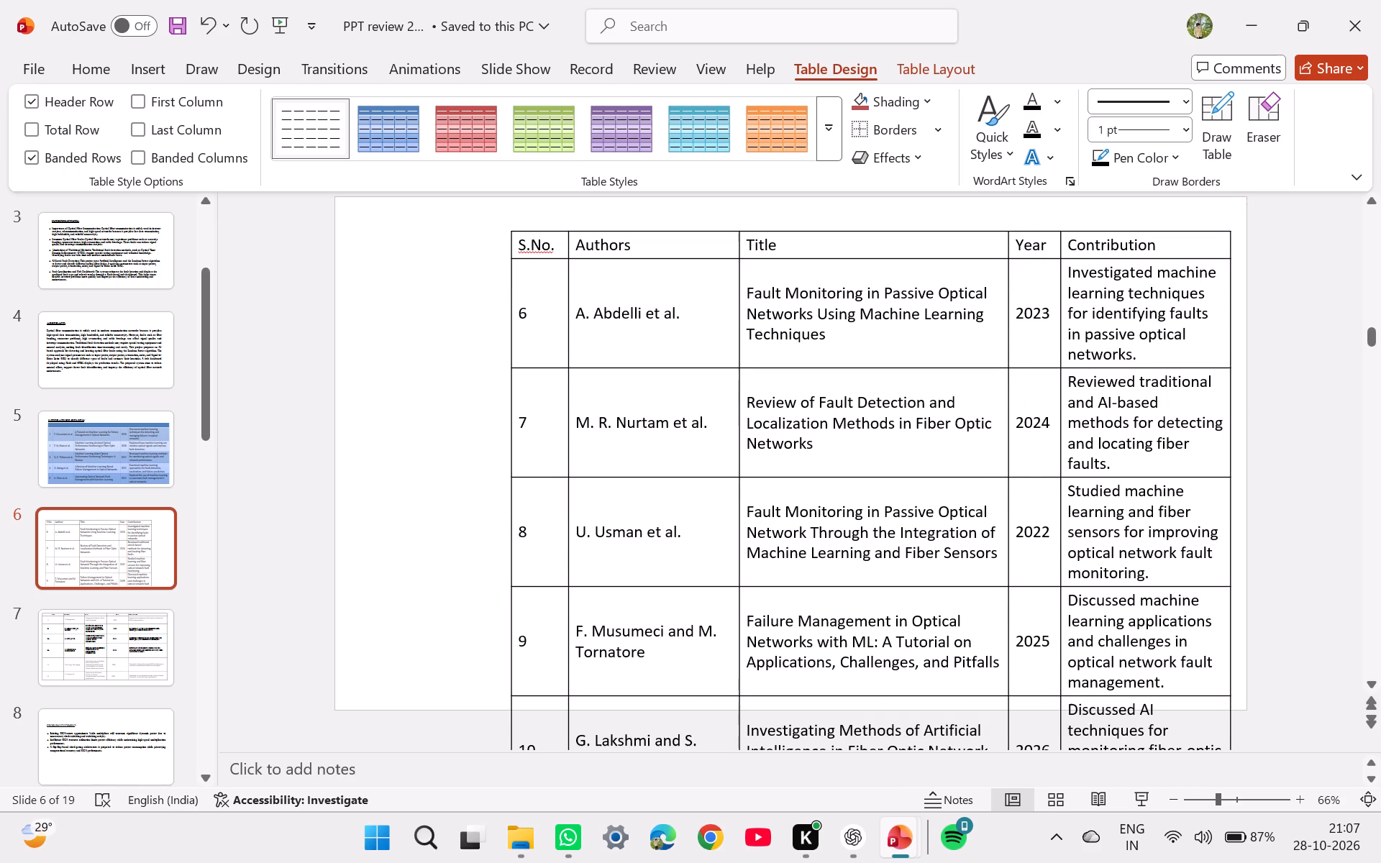
{"action": "left_click_drag", "start_coordinate": [1229, 415], "coordinate": [1228, 415]}
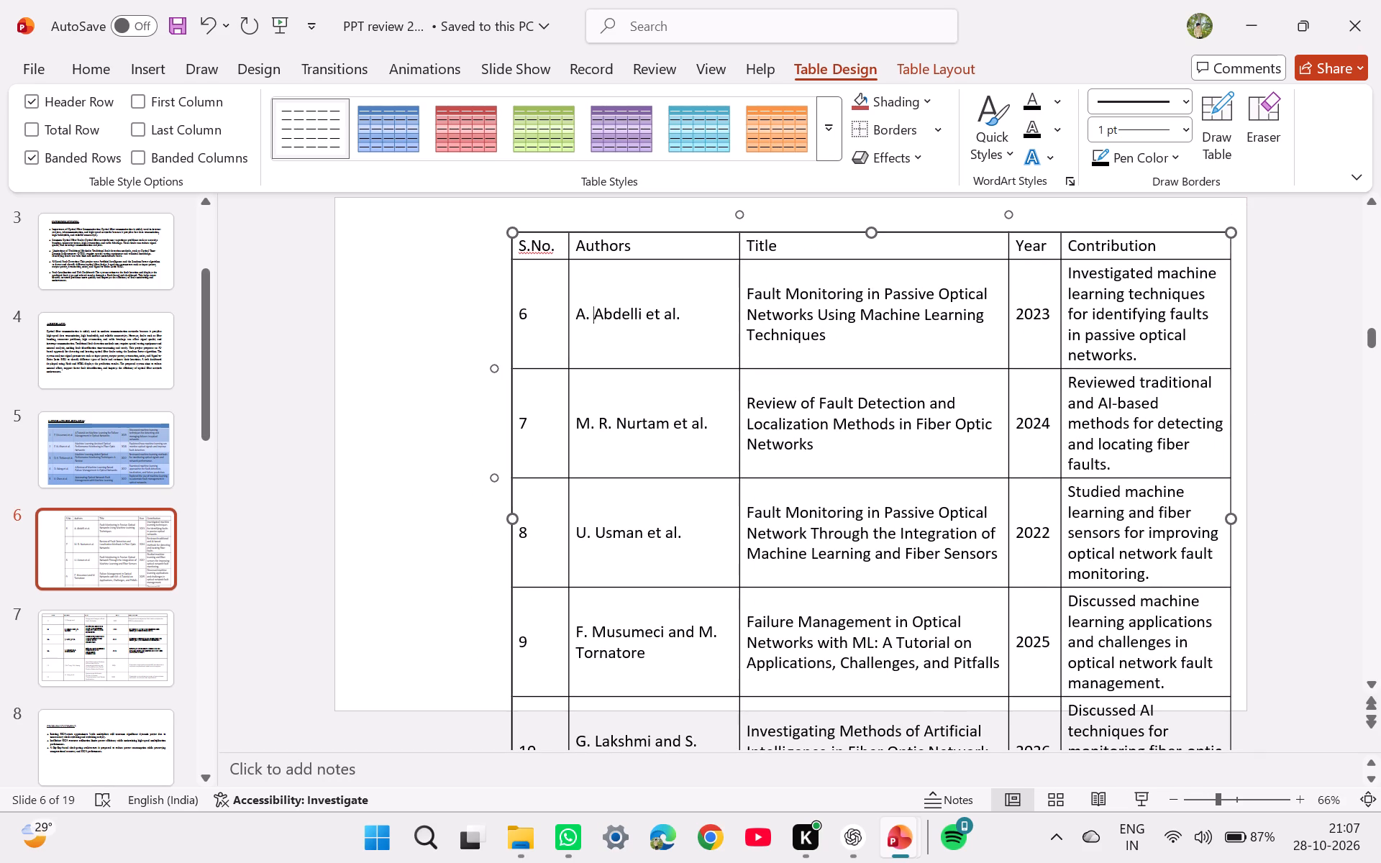
{"action": "left_click", "coordinate": [547, 398]}
{"action": "left_click_drag", "start_coordinate": [547, 398], "coordinate": [535, 391]}
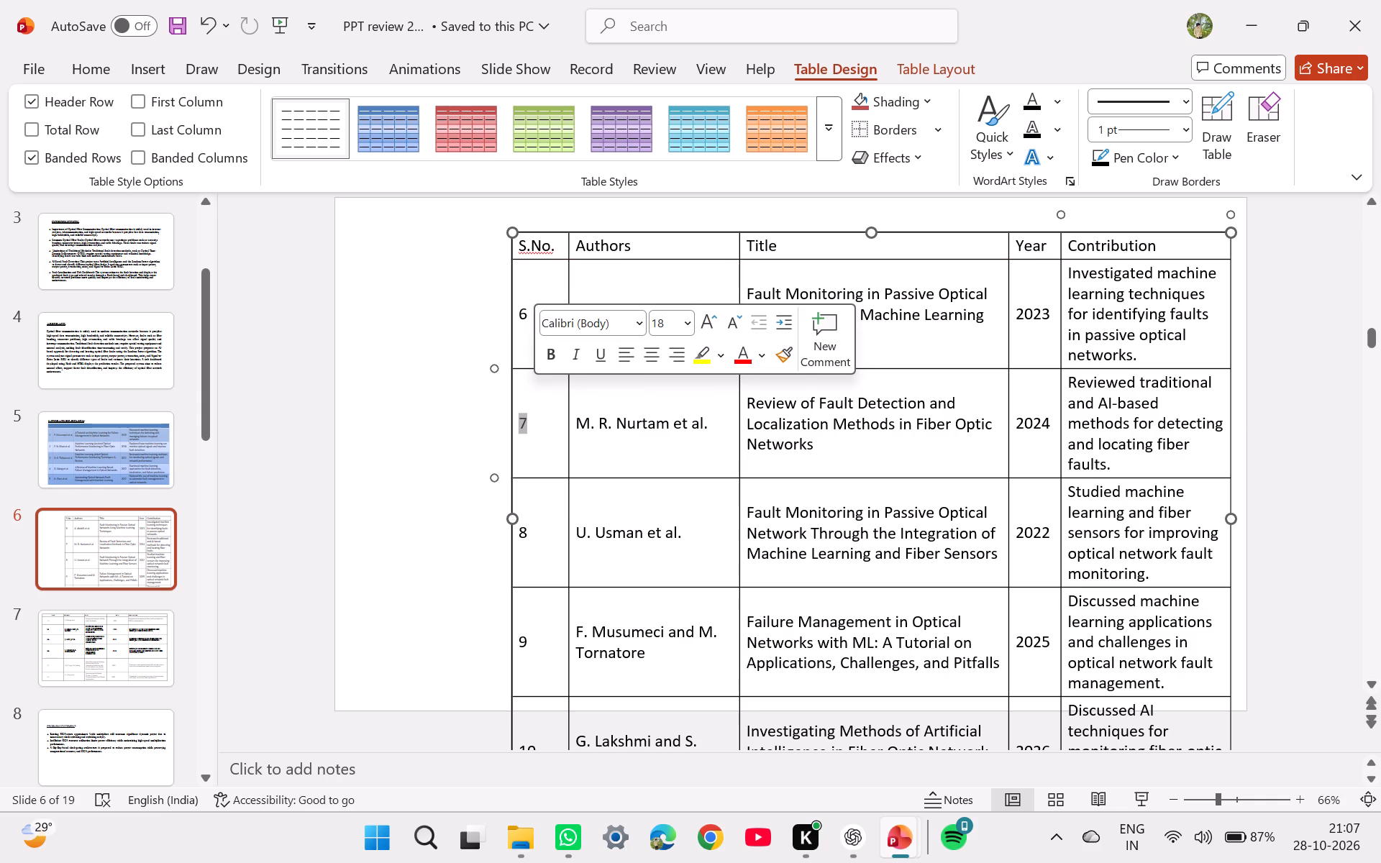
{"action": "left_click_drag", "start_coordinate": [1225, 422], "coordinate": [1313, 403]}
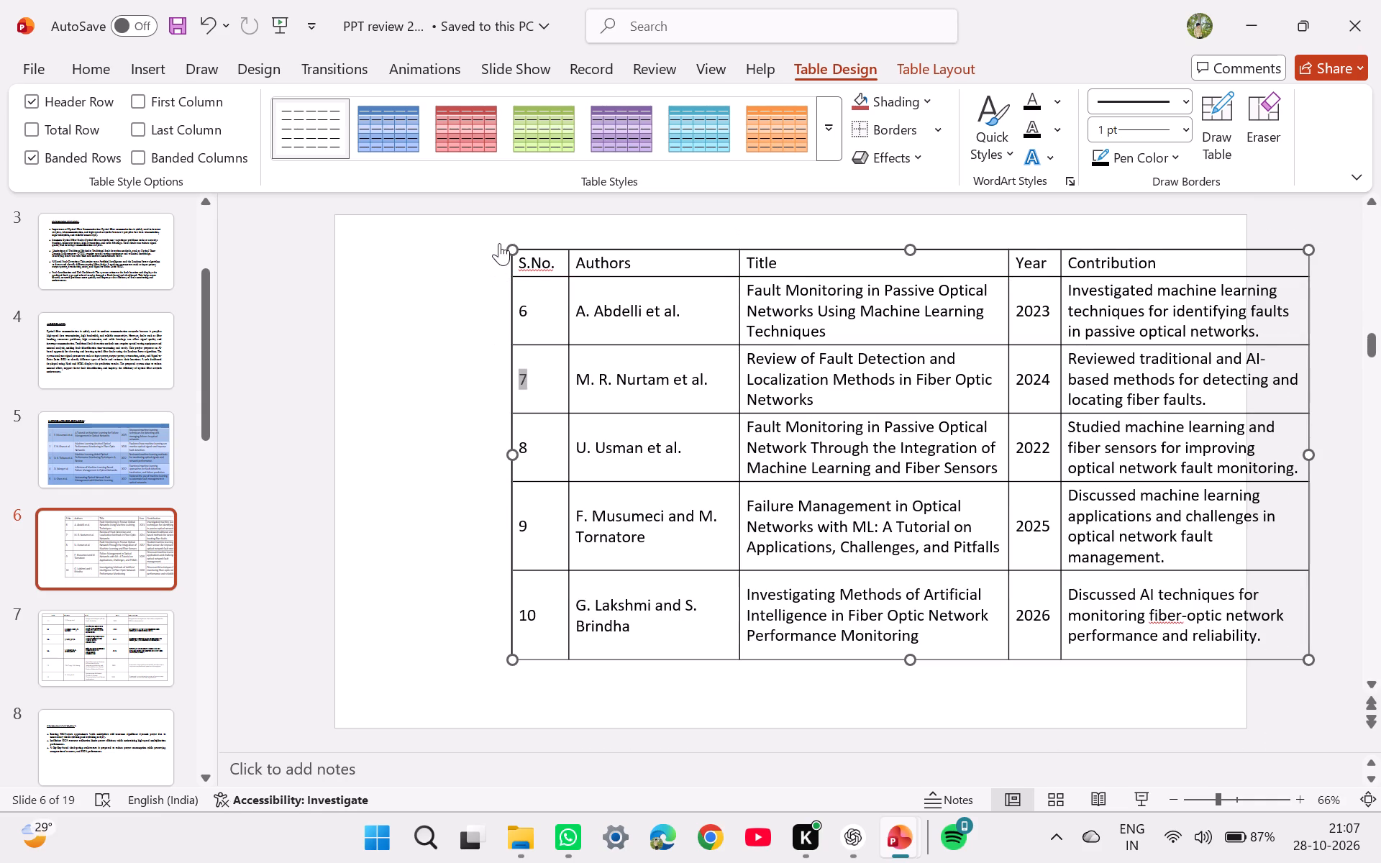
Stretch the table from its top-left corner out to near the slide's left margin.
{"action": "left_click", "coordinate": [477, 255]}
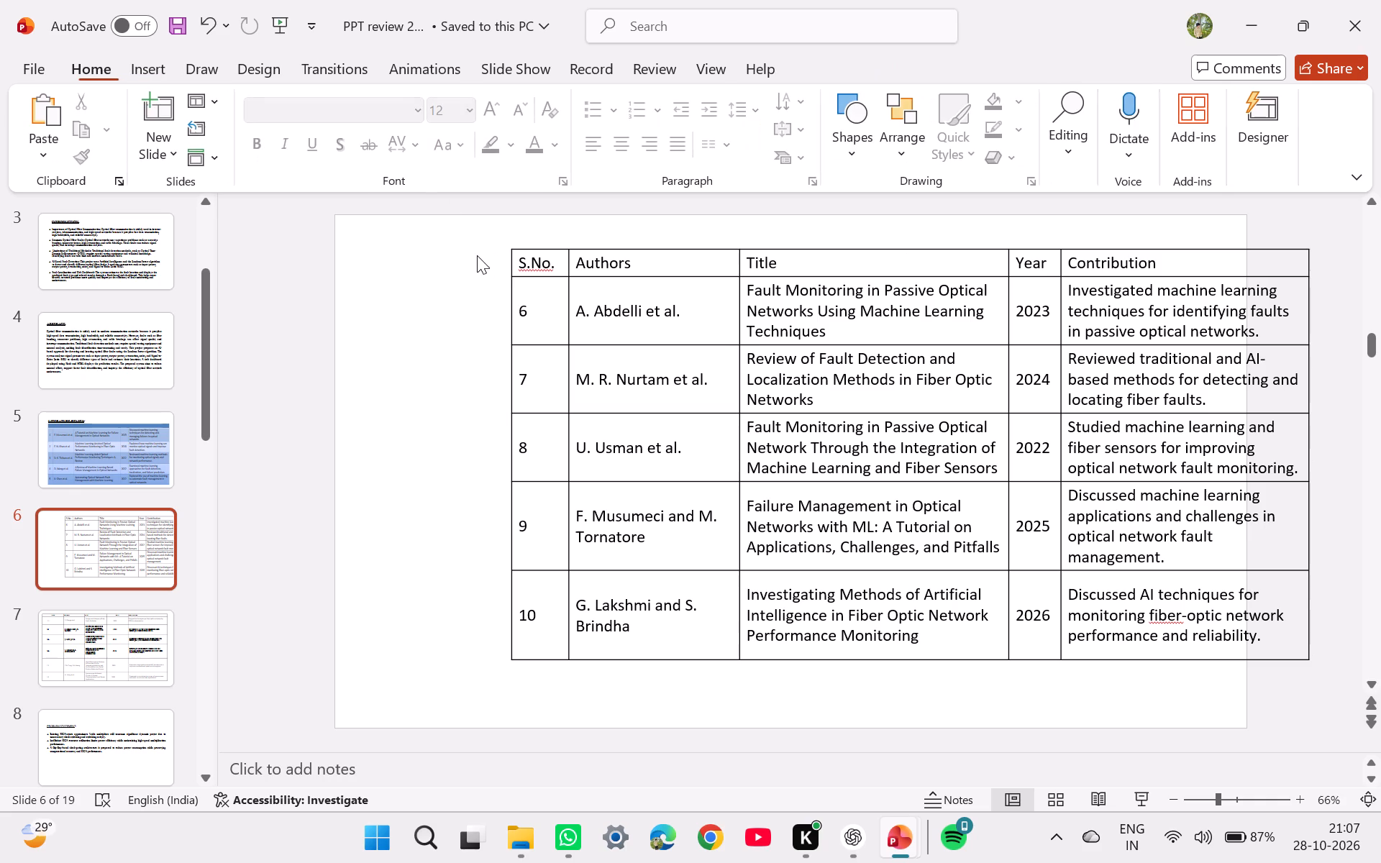
{"action": "left_click_drag", "start_coordinate": [507, 243], "coordinate": [516, 254]}
{"action": "left_click", "coordinate": [516, 254]}
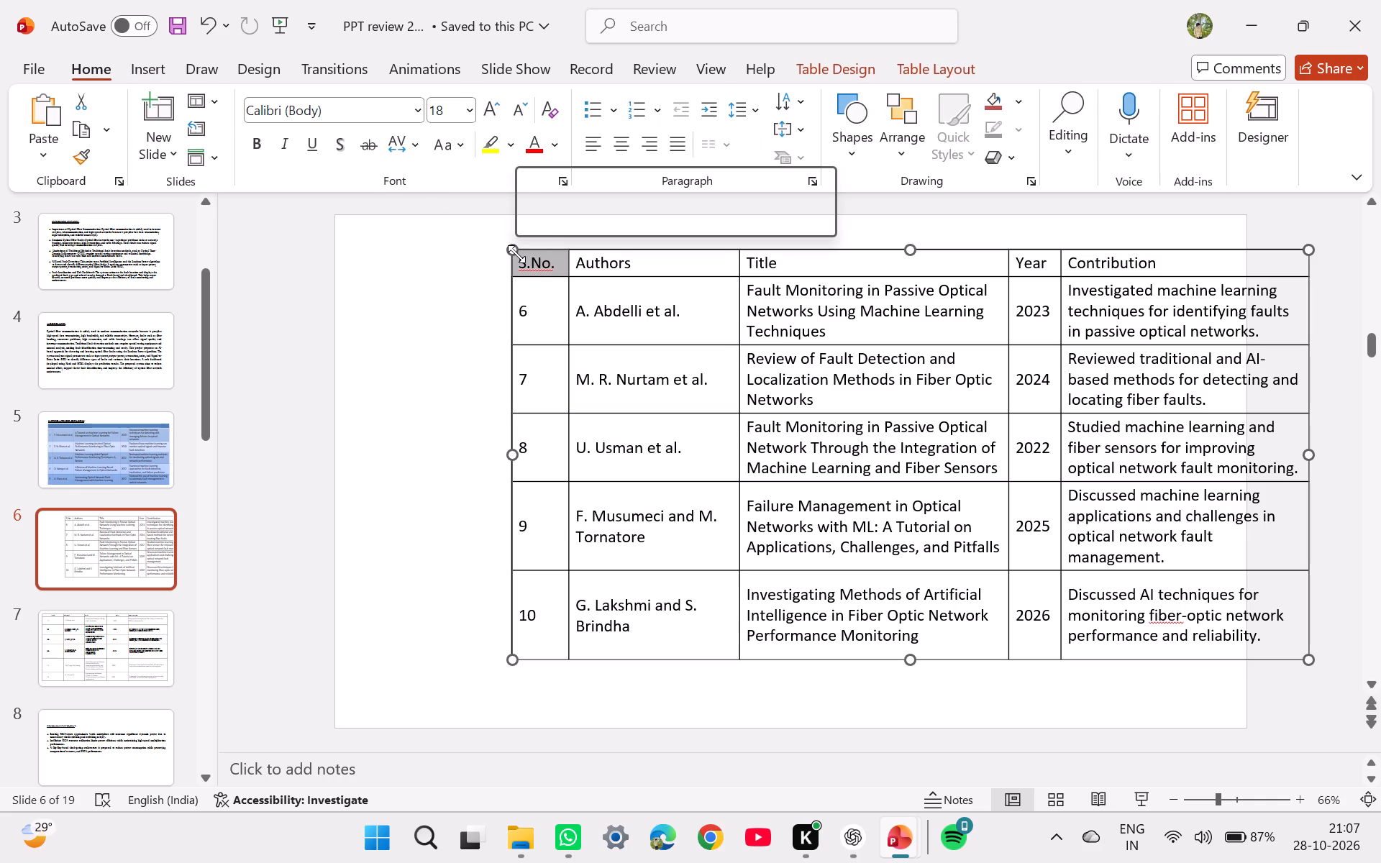
{"action": "left_click", "coordinate": [516, 254]}
{"action": "left_click_drag", "start_coordinate": [512, 247], "coordinate": [488, 243]}
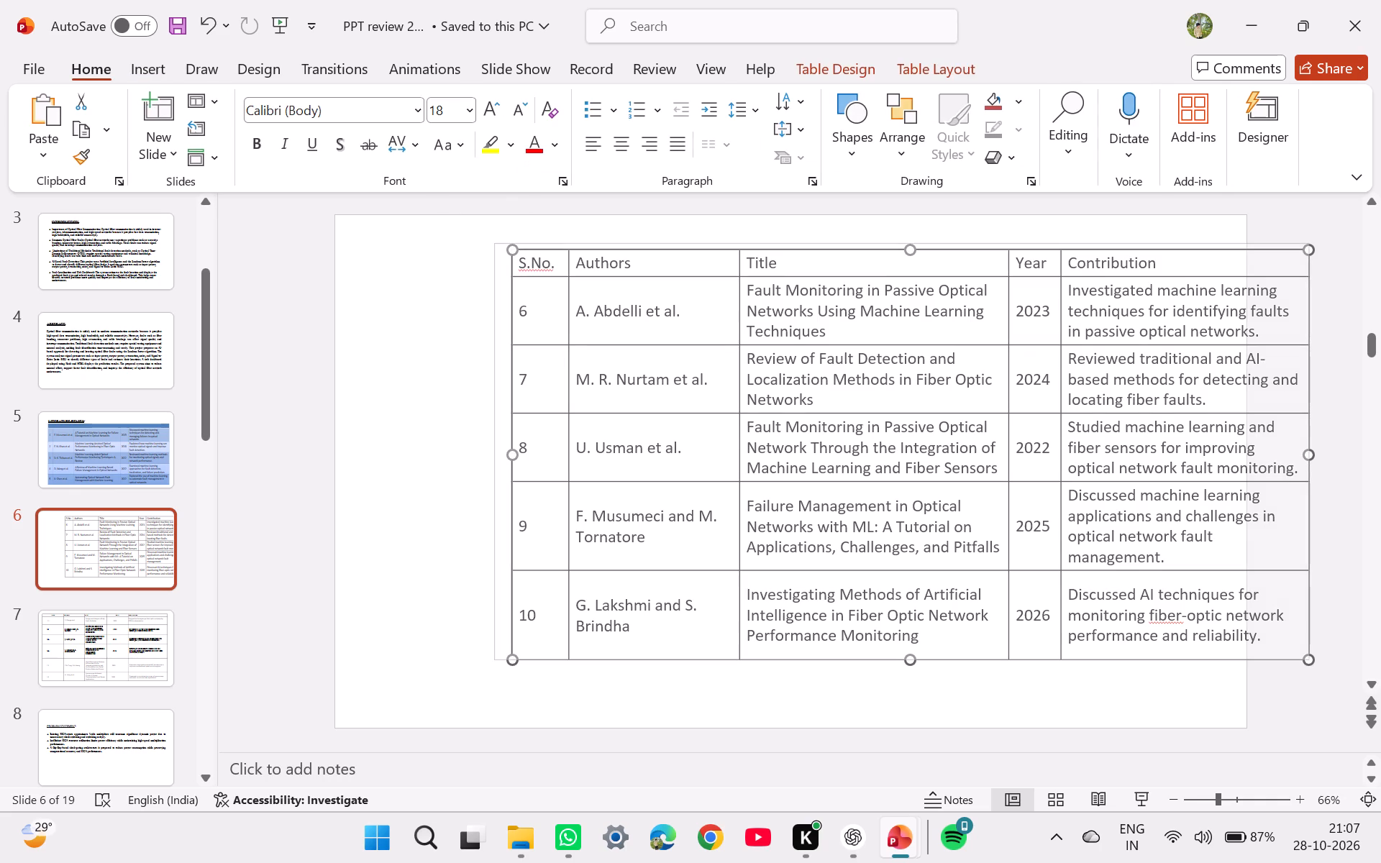
{"action": "left_click_drag", "start_coordinate": [488, 243], "coordinate": [368, 250]}
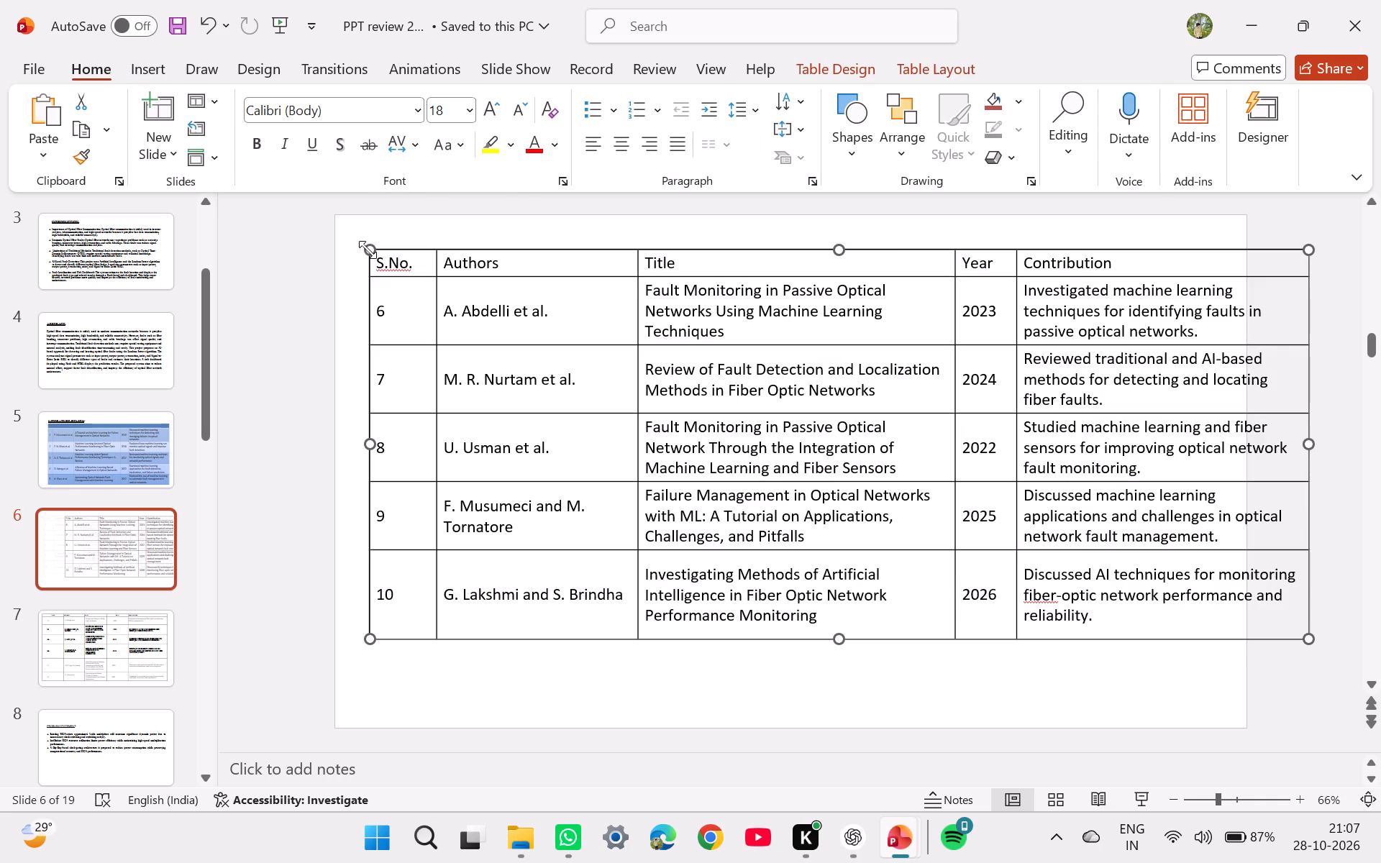
Apply the blue banded table style with a dark blue header row to slide 6's table.
{"action": "left_click", "coordinate": [1304, 445]}
{"action": "left_click_drag", "start_coordinate": [1304, 445], "coordinate": [1259, 454]}
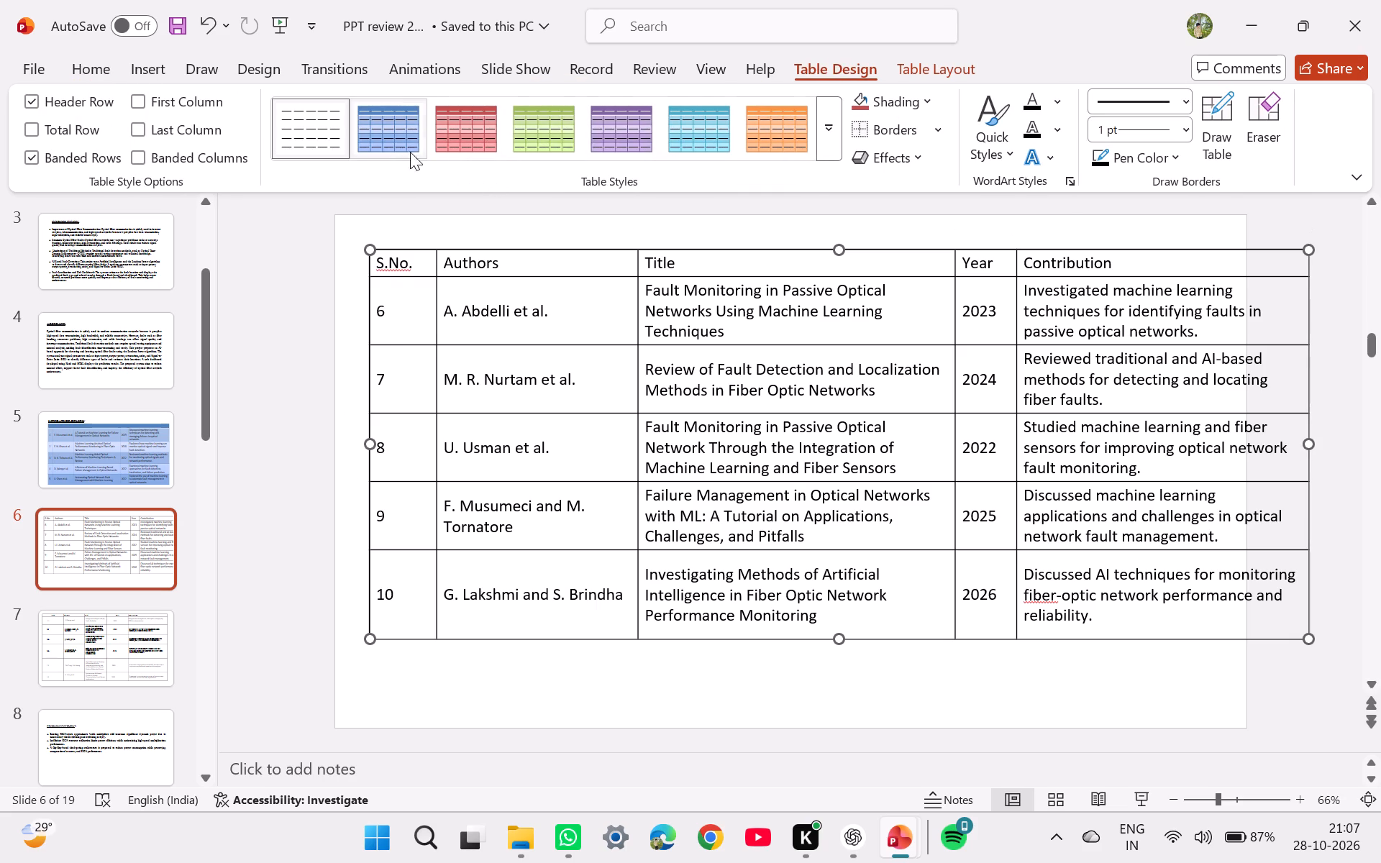
{"action": "left_click", "coordinate": [393, 143]}
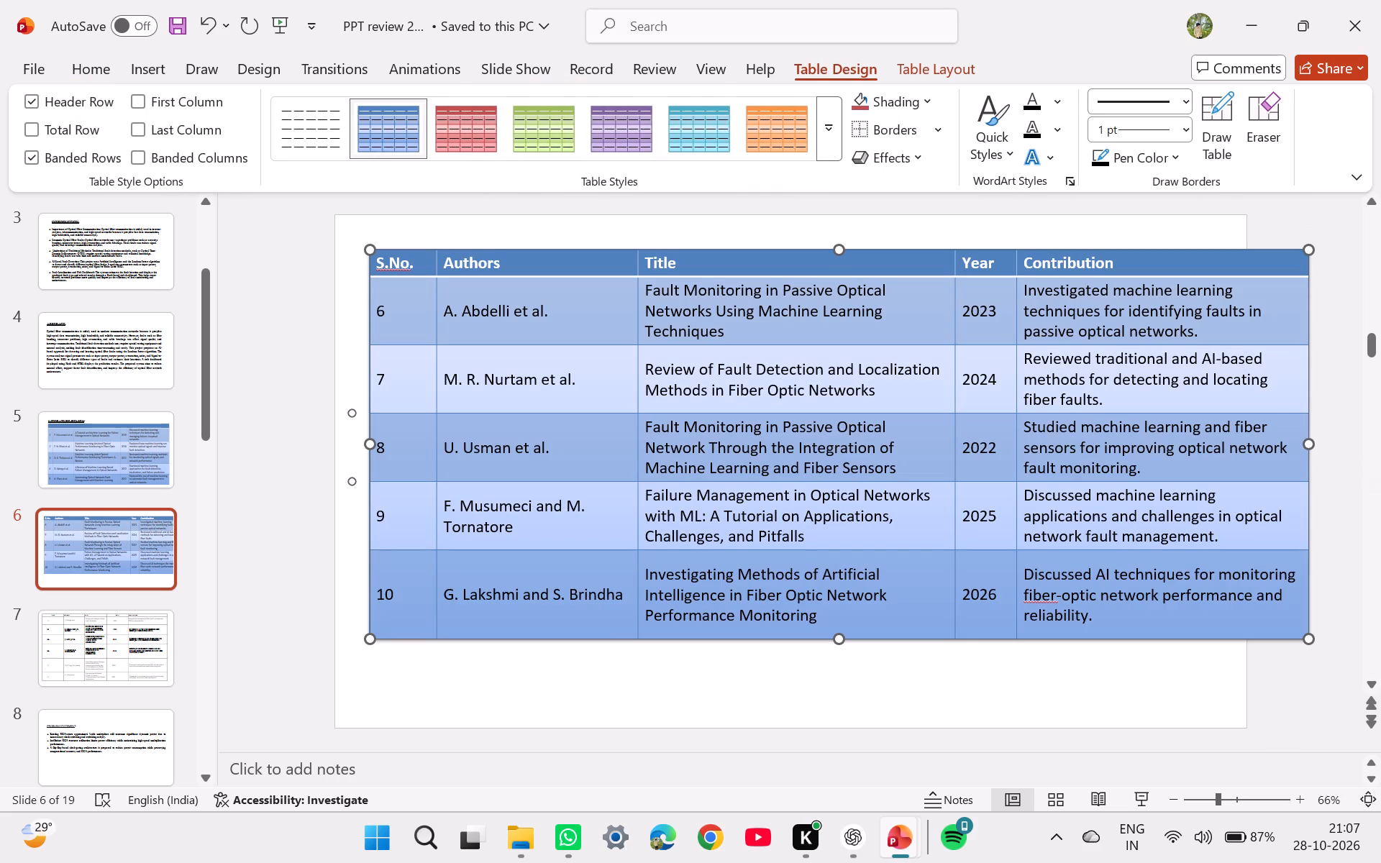
Resize the blue table by pulling its right edge inside the slide and extending its bottom edge close to the slide's lower edge.
{"action": "double_click", "coordinate": [1307, 448]}
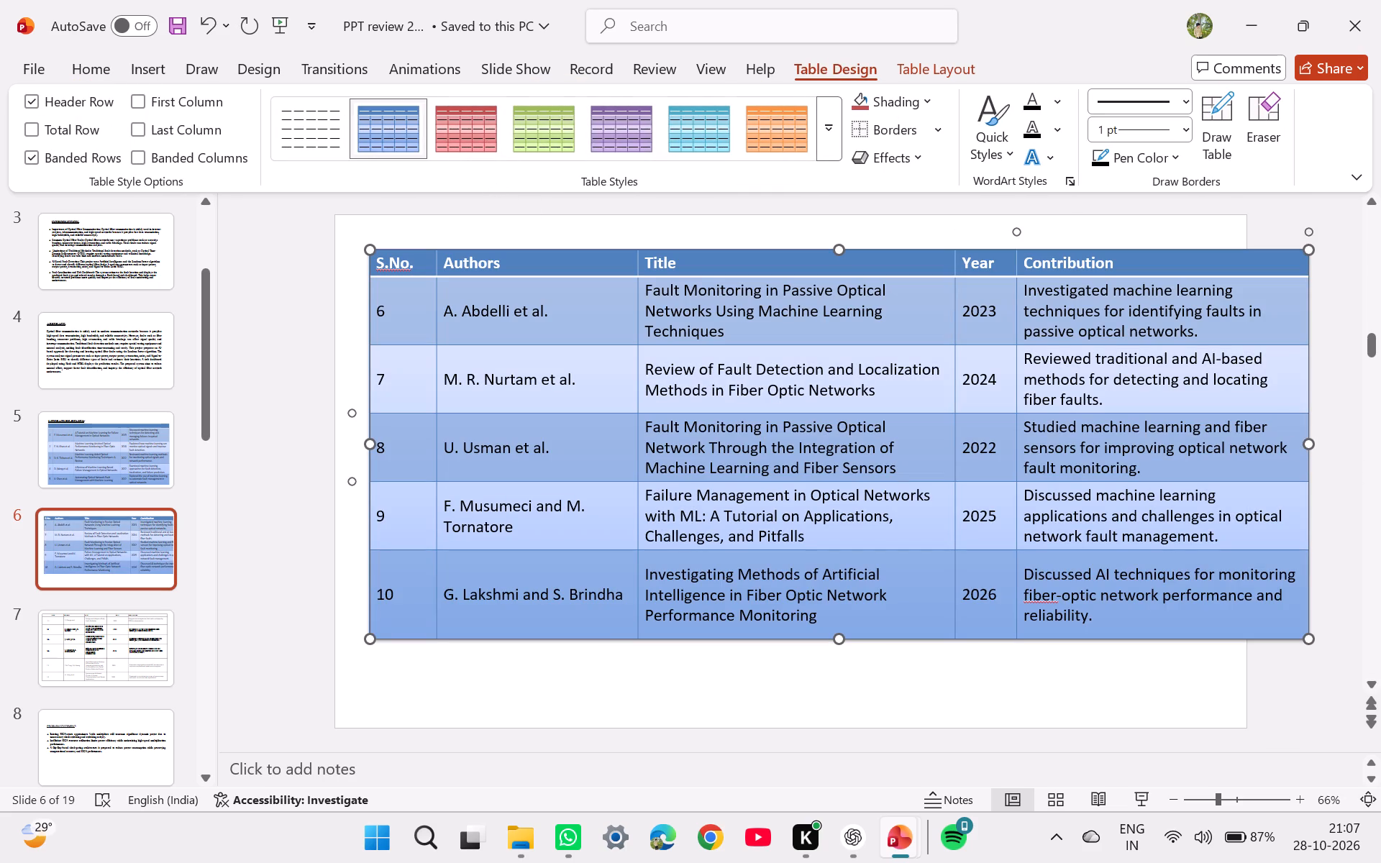
{"action": "left_click", "coordinate": [1308, 444]}
{"action": "left_click_drag", "start_coordinate": [1308, 444], "coordinate": [1297, 444]}
{"action": "left_click_drag", "start_coordinate": [1297, 444], "coordinate": [1300, 447]}
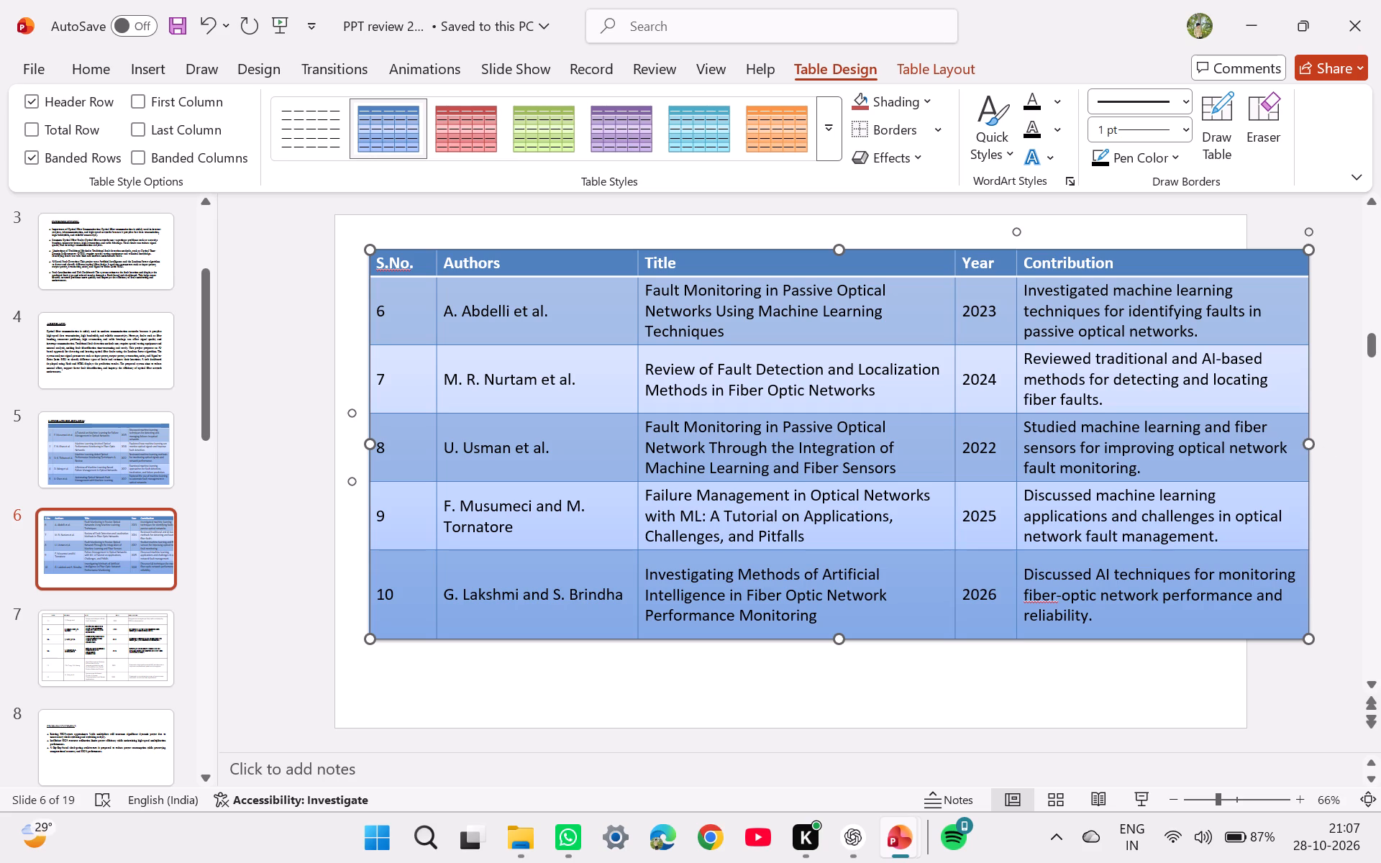
{"action": "left_click_drag", "start_coordinate": [1300, 447], "coordinate": [1300, 447]}
{"action": "left_click_drag", "start_coordinate": [1307, 444], "coordinate": [1146, 481]}
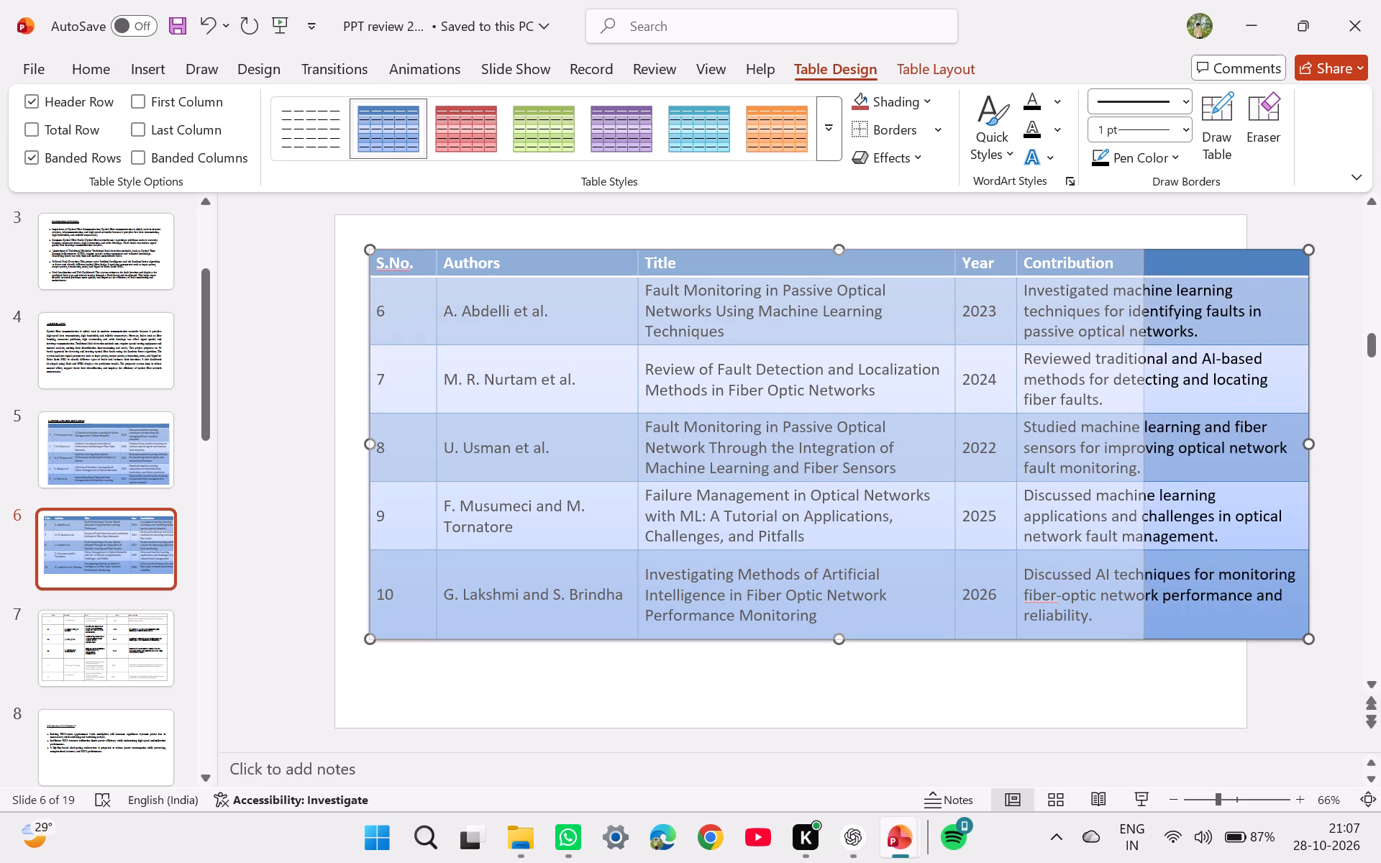
{"action": "left_click_drag", "start_coordinate": [1146, 481], "coordinate": [1213, 499]}
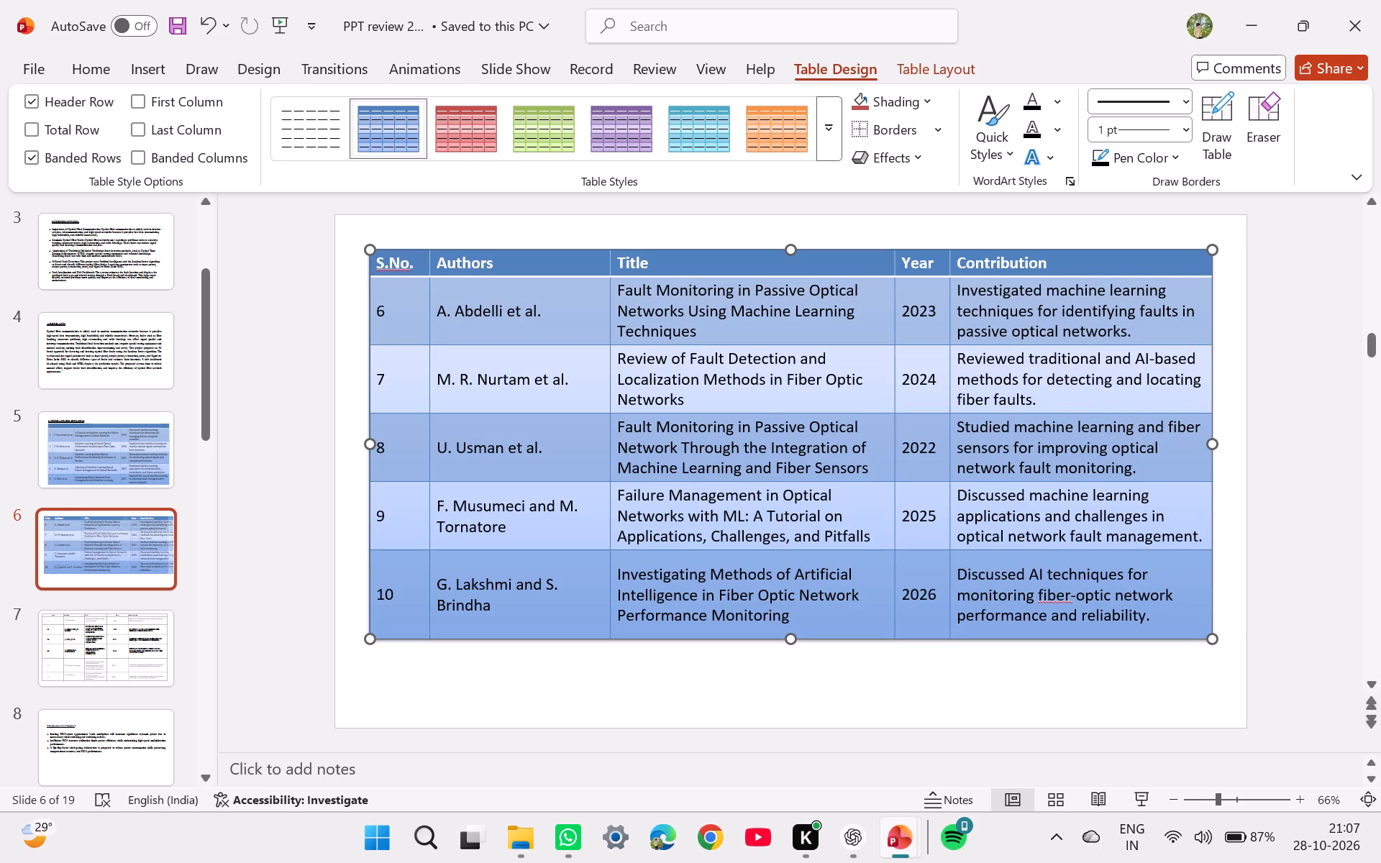
{"action": "left_click_drag", "start_coordinate": [791, 637], "coordinate": [804, 707]}
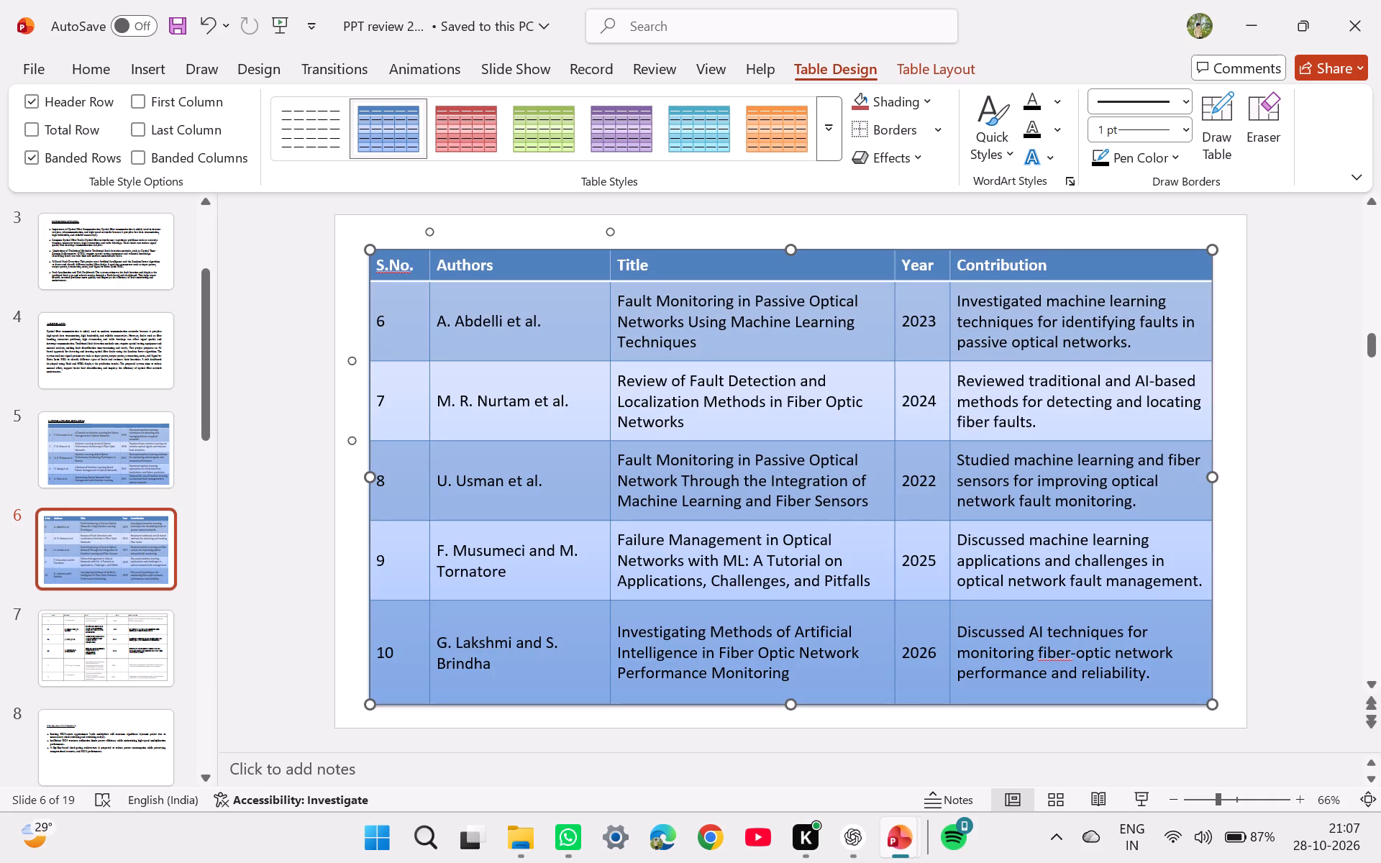
Compare the literature review tables on slides 5 and 6 for matching headers, styling and layout.
{"action": "left_click", "coordinate": [317, 359]}
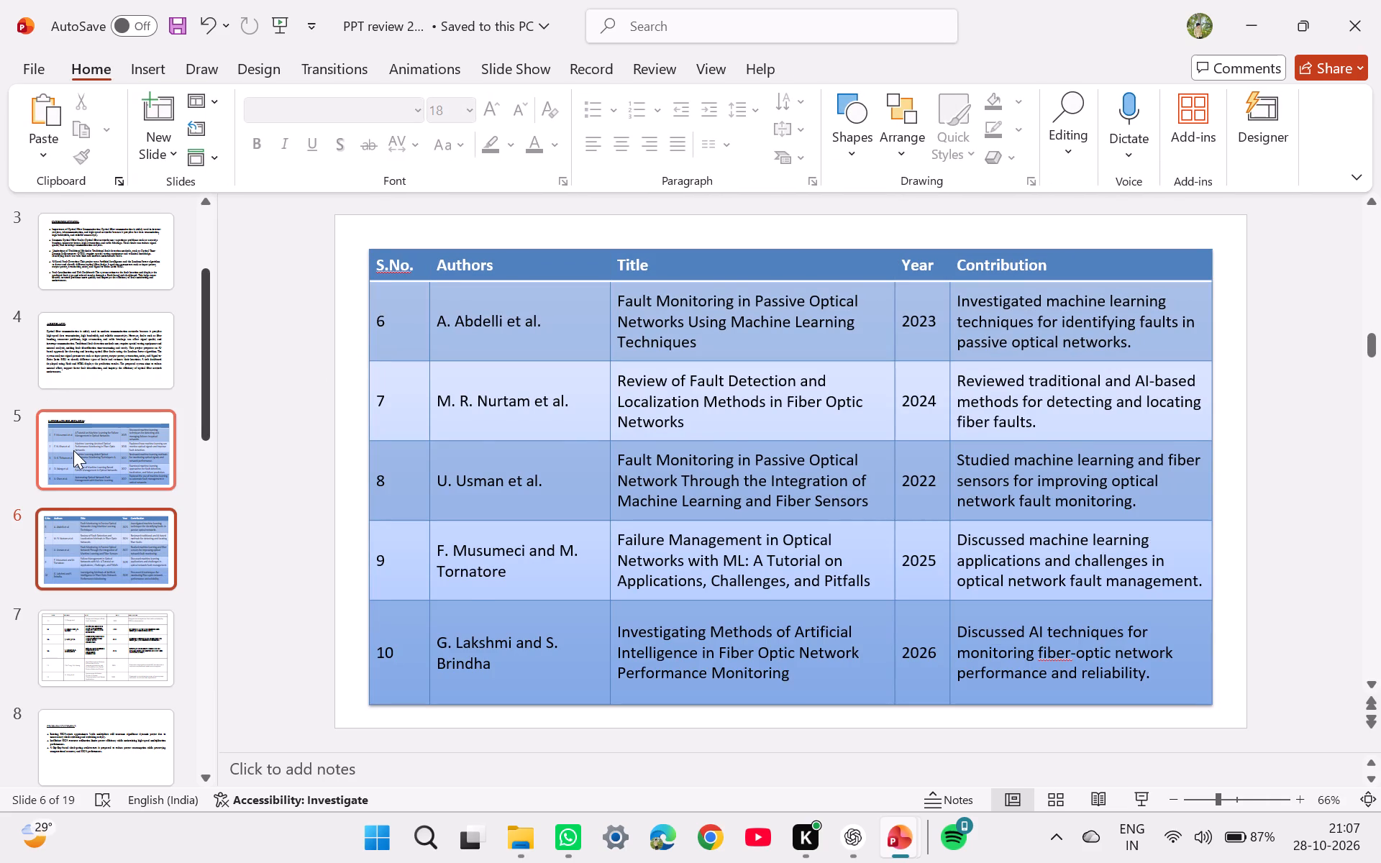
{"action": "left_click", "coordinate": [73, 450]}
{"action": "left_click", "coordinate": [78, 532]}
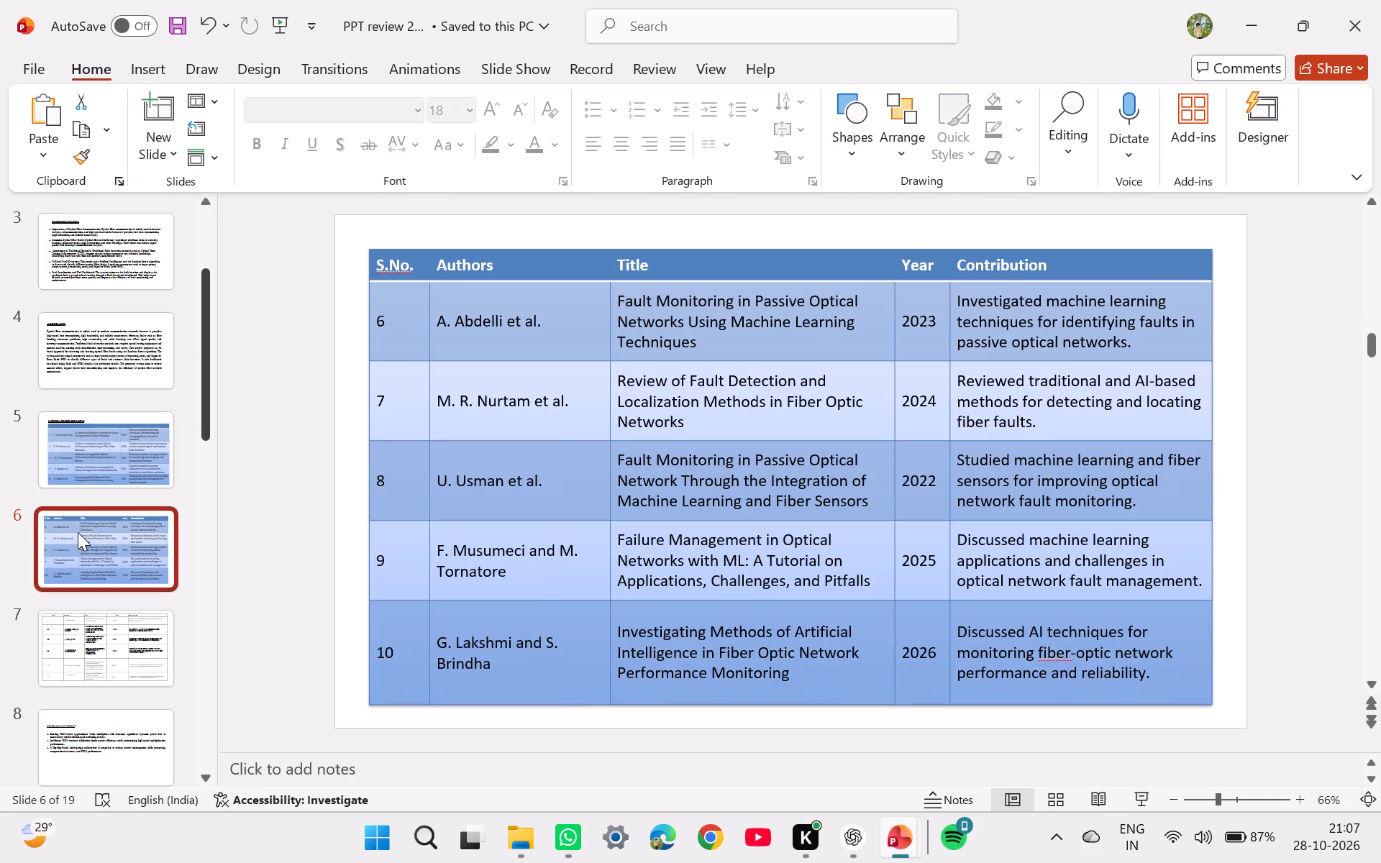
{"action": "left_click", "coordinate": [73, 470]}
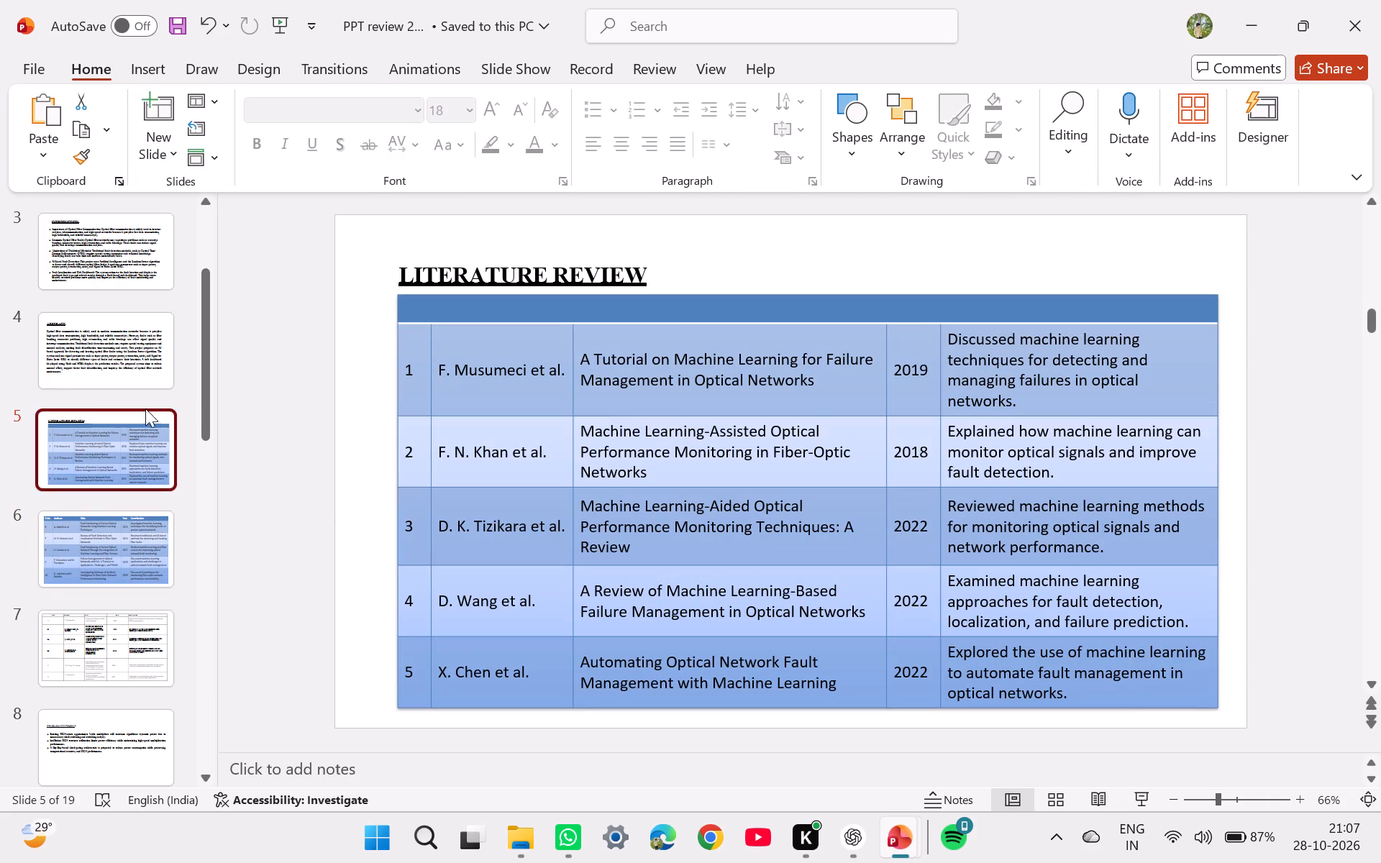
{"action": "left_click", "coordinate": [122, 536]}
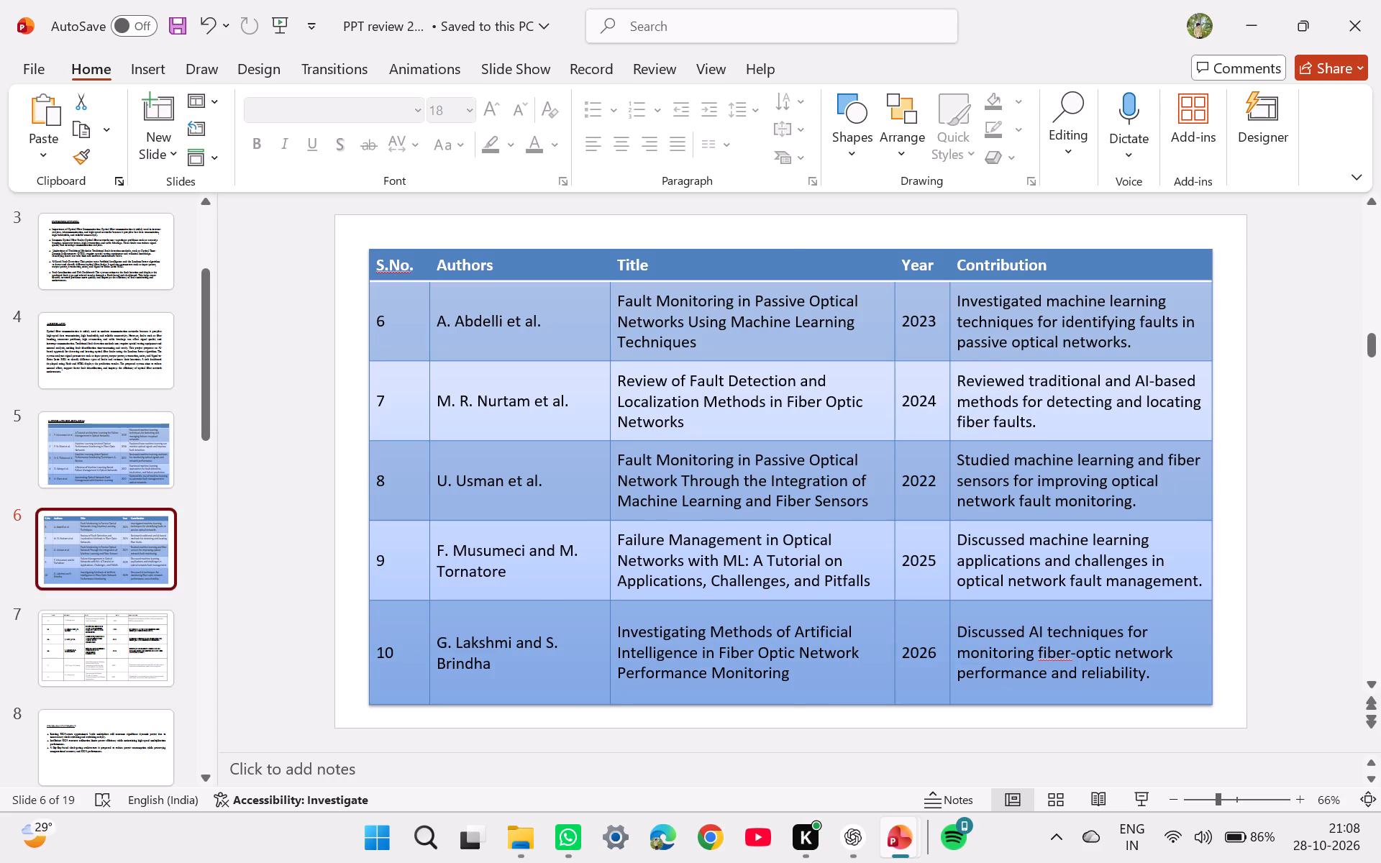
Narrow slide 6's table by pulling its left edge and then its right edge slightly inward.
{"action": "left_click_drag", "start_coordinate": [368, 459], "coordinate": [390, 464]}
{"action": "left_click", "coordinate": [368, 447]}
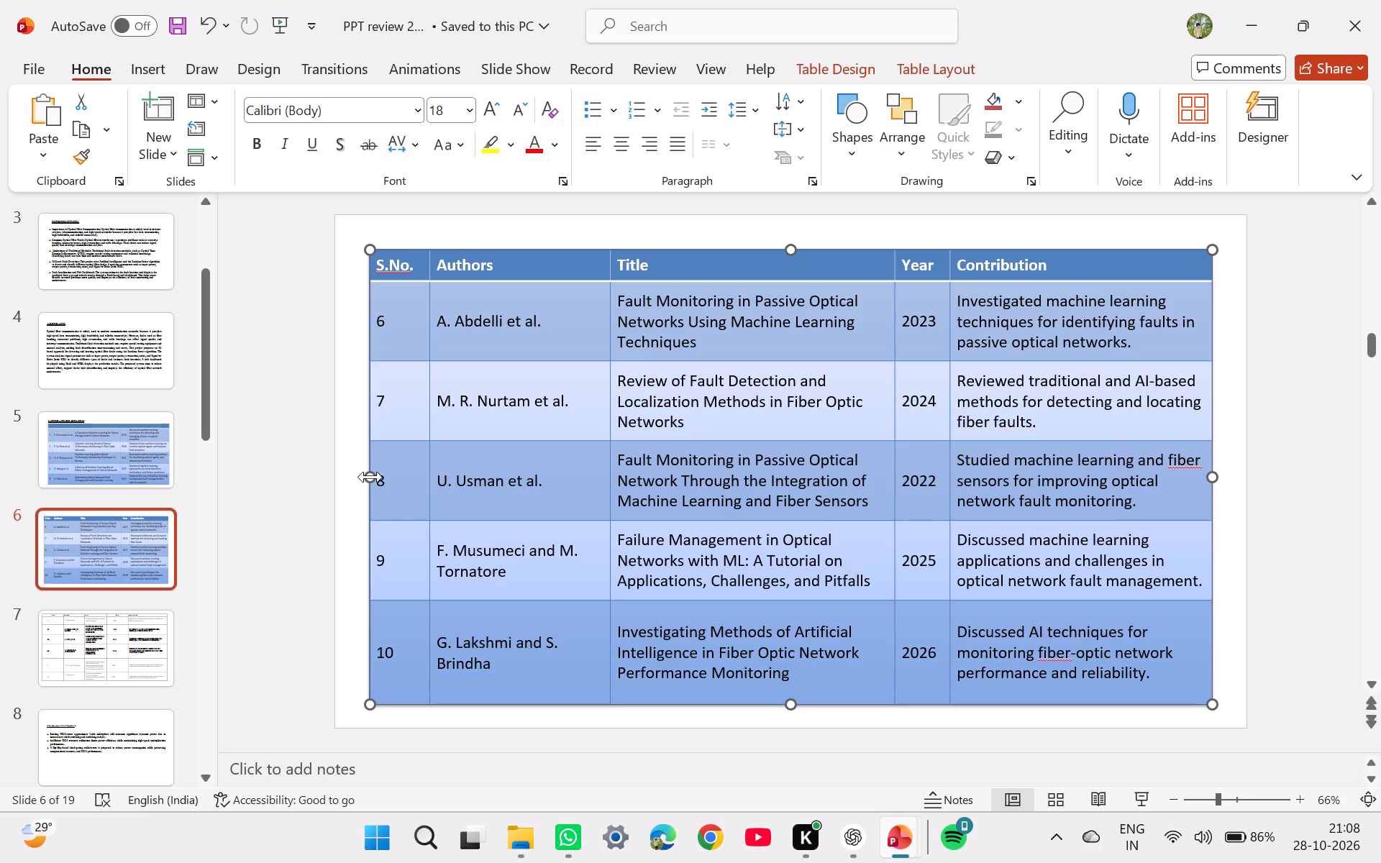
{"action": "left_click_drag", "start_coordinate": [370, 477], "coordinate": [402, 485]}
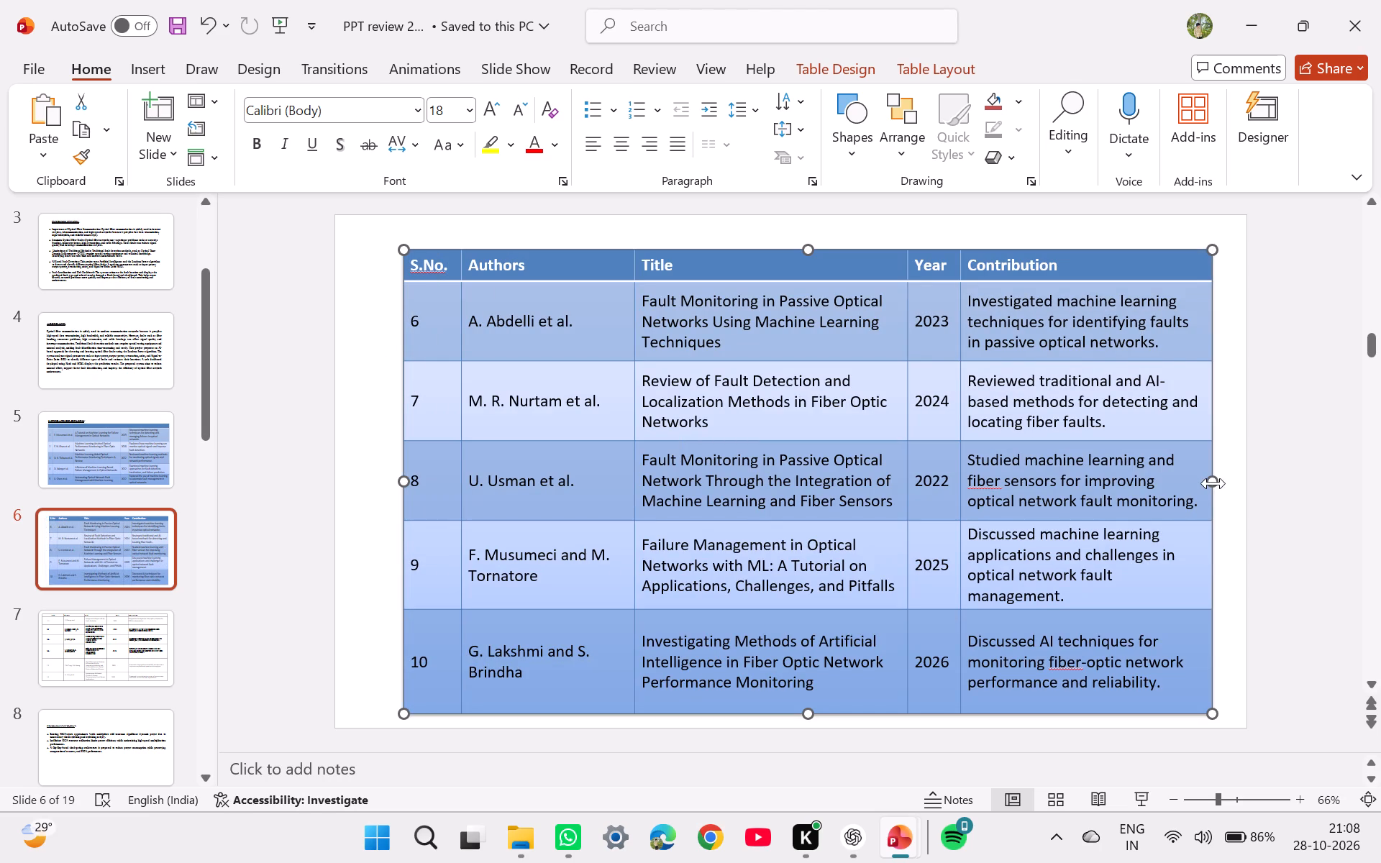
{"action": "left_click_drag", "start_coordinate": [1213, 483], "coordinate": [1203, 484]}
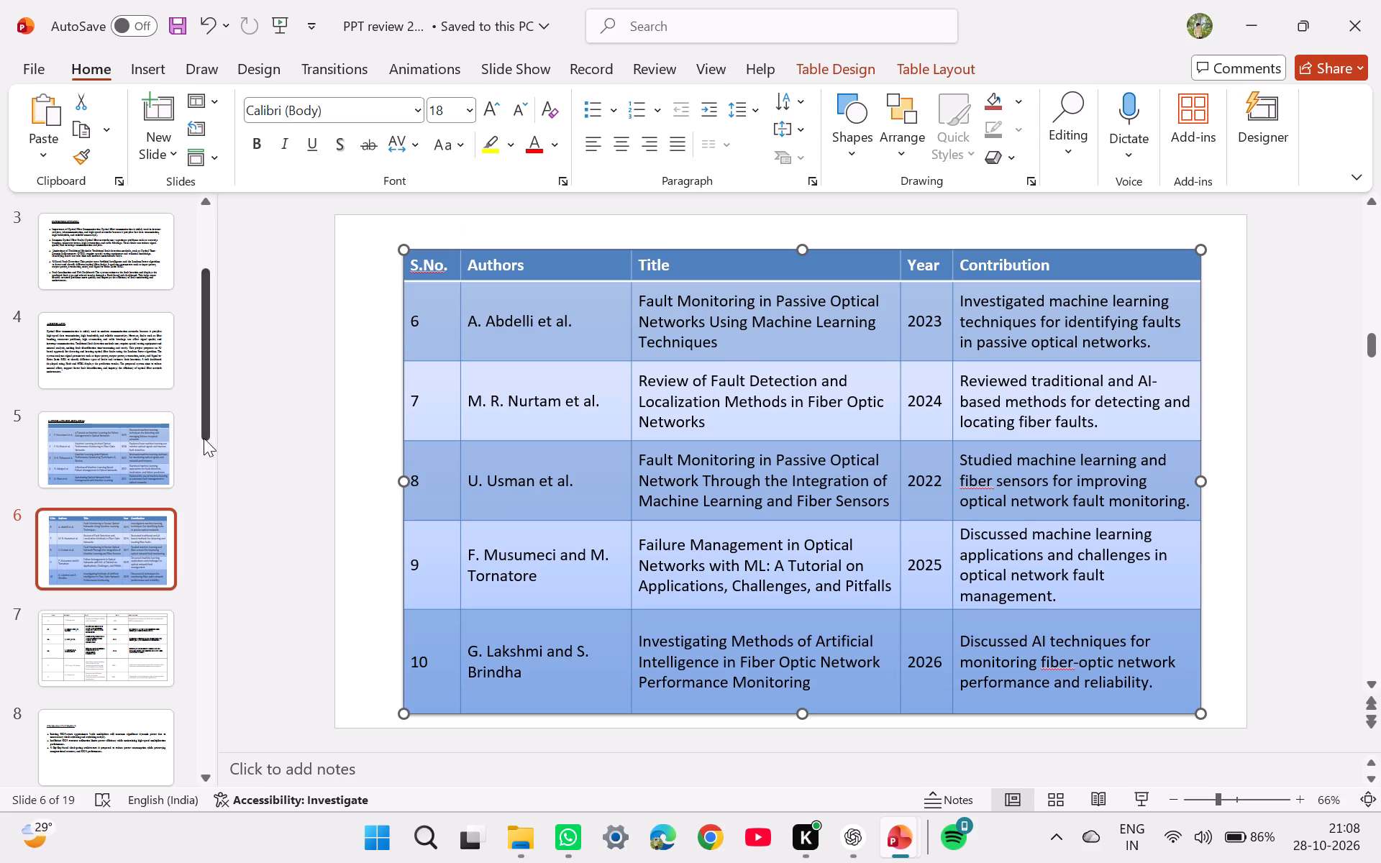
Compare the tables on slides 5 and 6 for matching width, position and header row.
{"action": "left_click", "coordinate": [147, 453]}
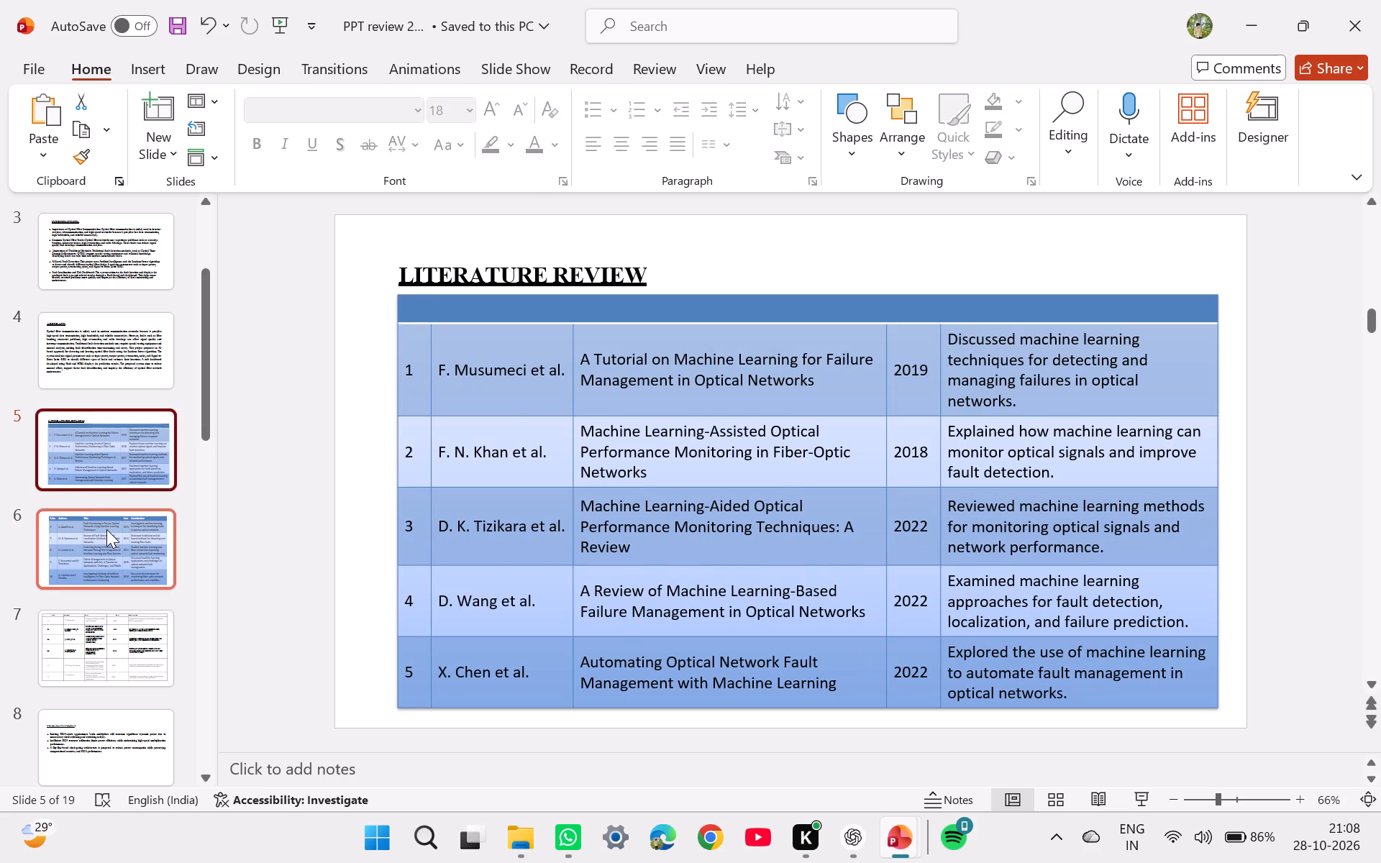
{"action": "left_click", "coordinate": [106, 529]}
{"action": "left_click", "coordinate": [65, 466]}
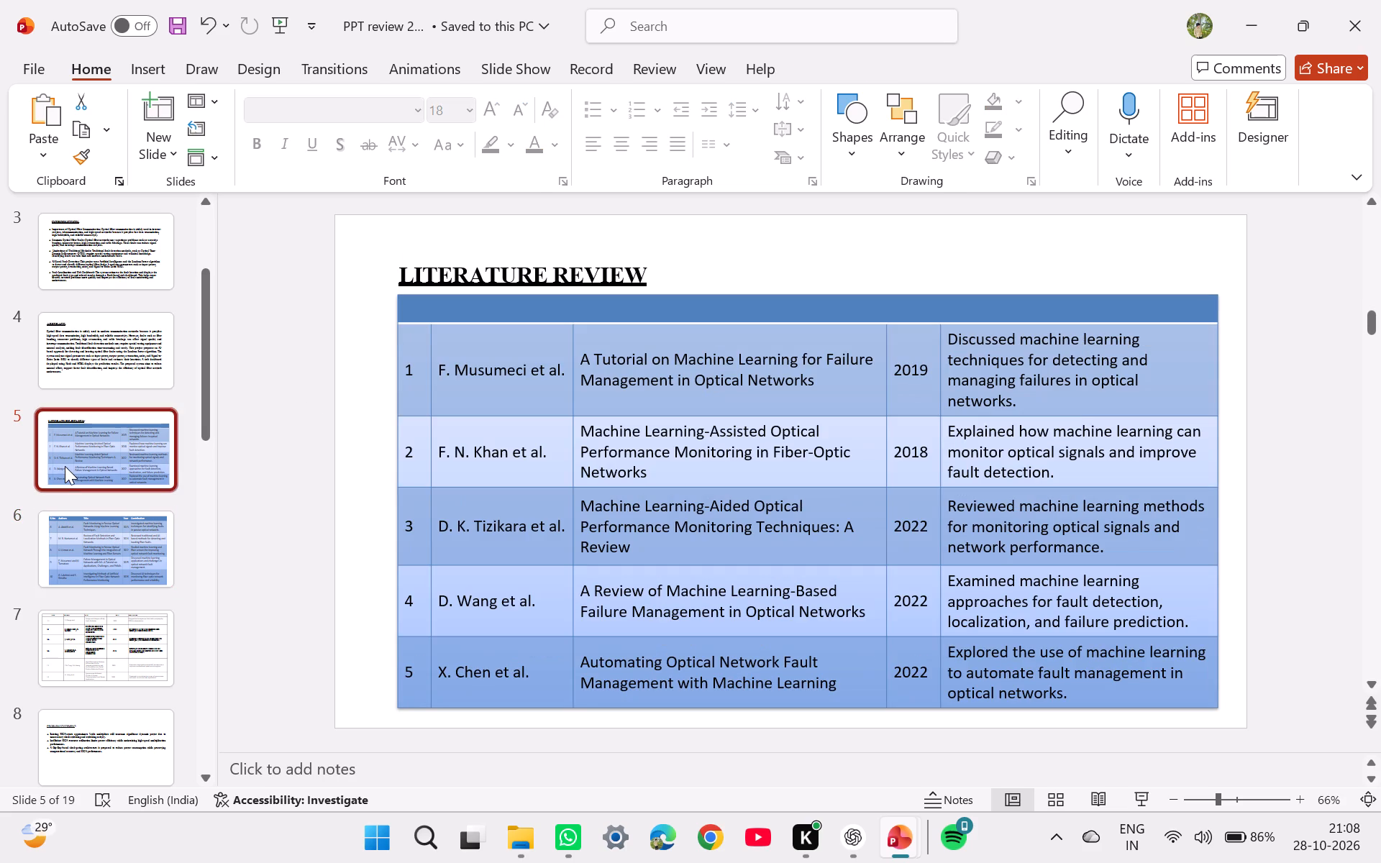
{"action": "left_click", "coordinate": [99, 539]}
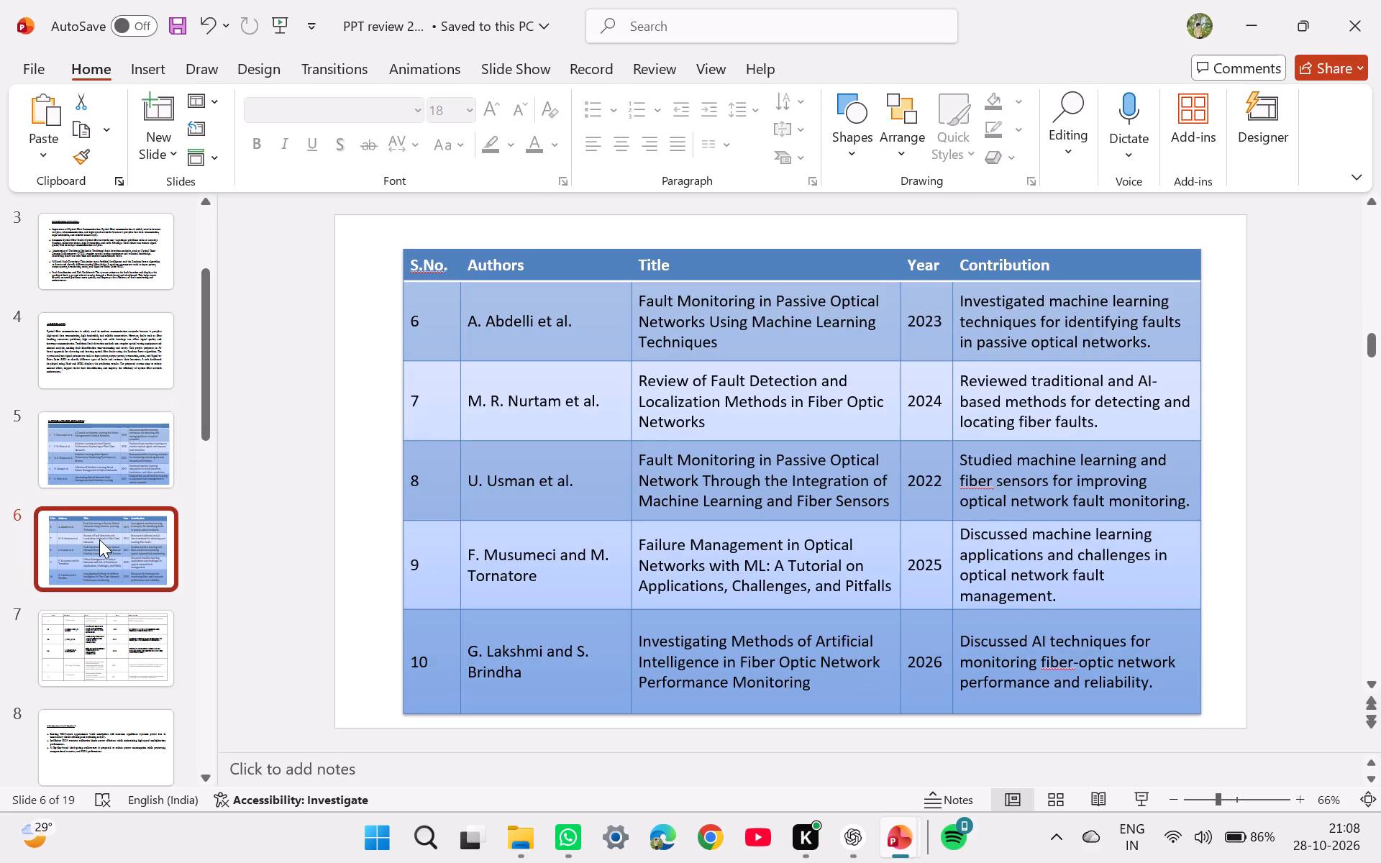
{"action": "left_click", "coordinate": [499, 445]}
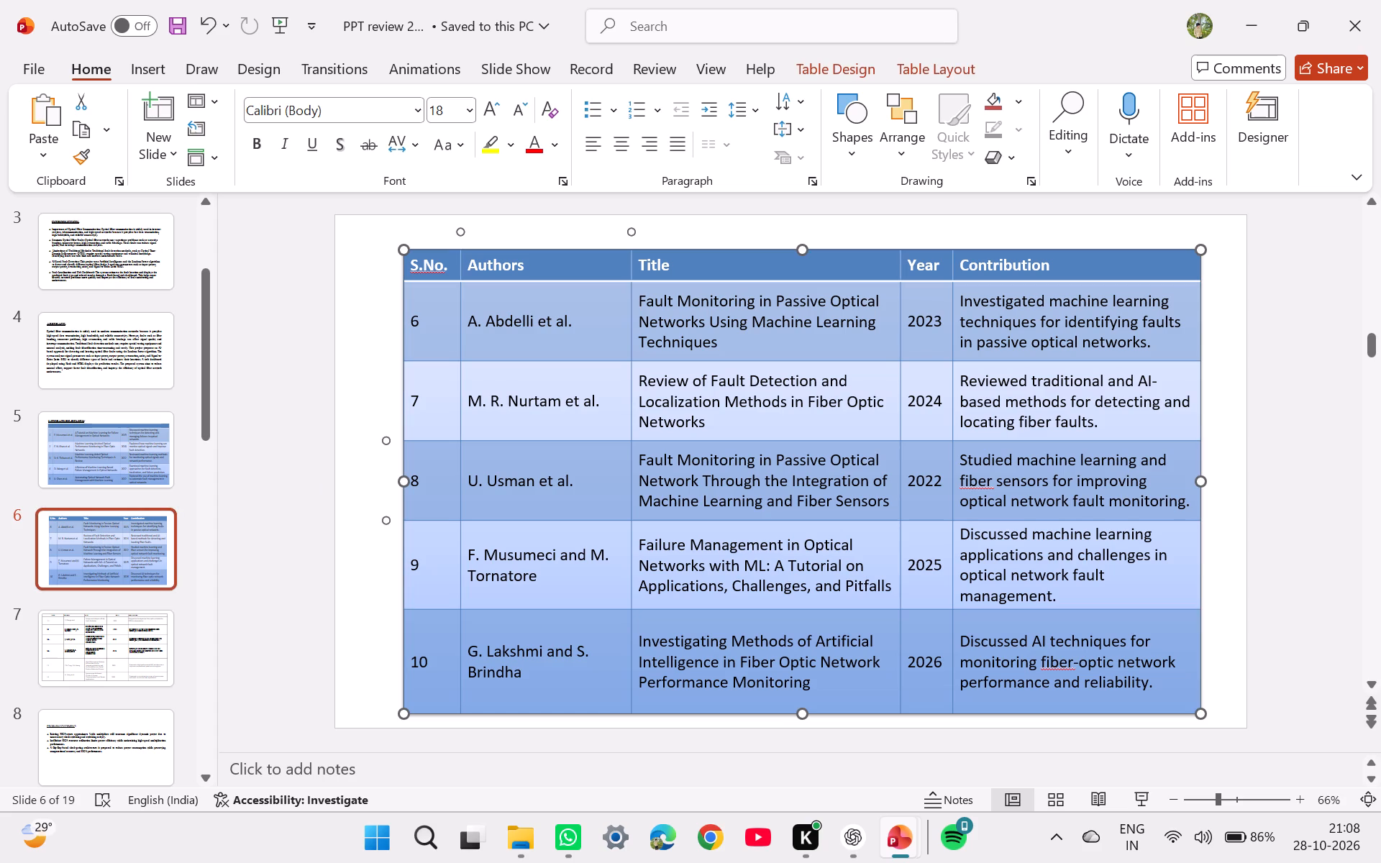
{"action": "key", "text": "ctrl+a"}
{"action": "left_click", "coordinate": [613, 483]}
{"action": "key", "text": "ctrl+a"}
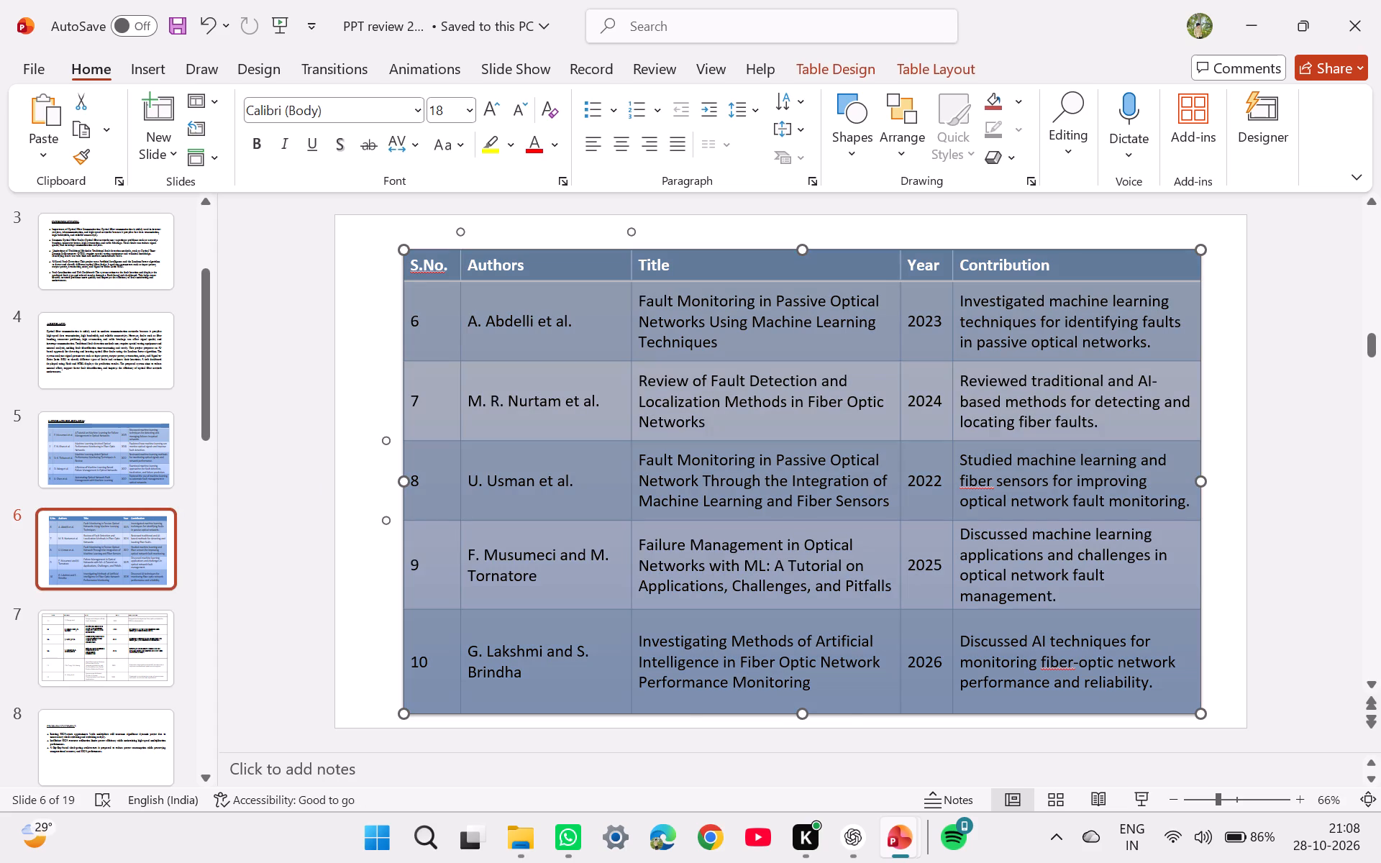
{"action": "left_click", "coordinate": [103, 582]}
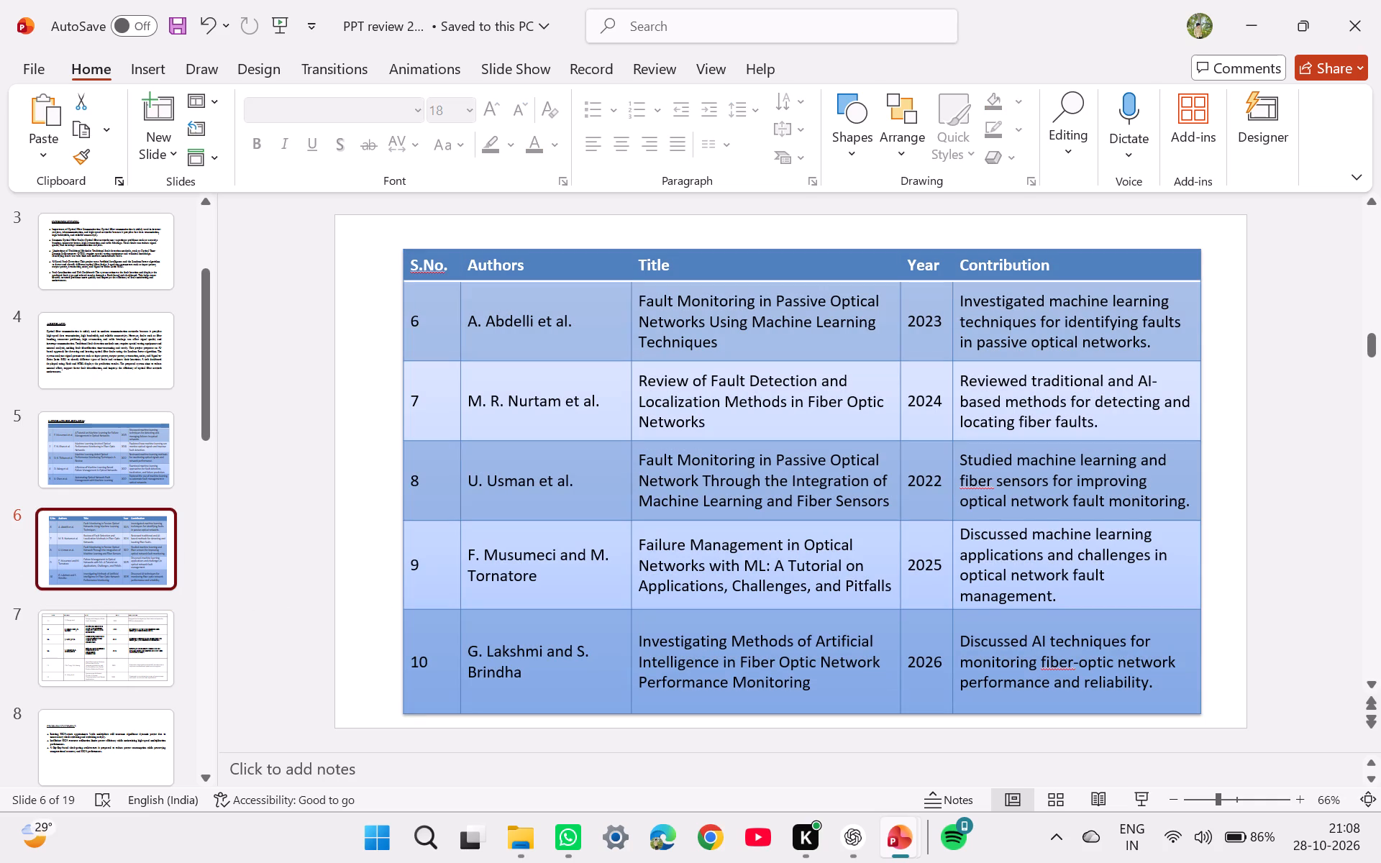
{"action": "left_click", "coordinate": [116, 460]}
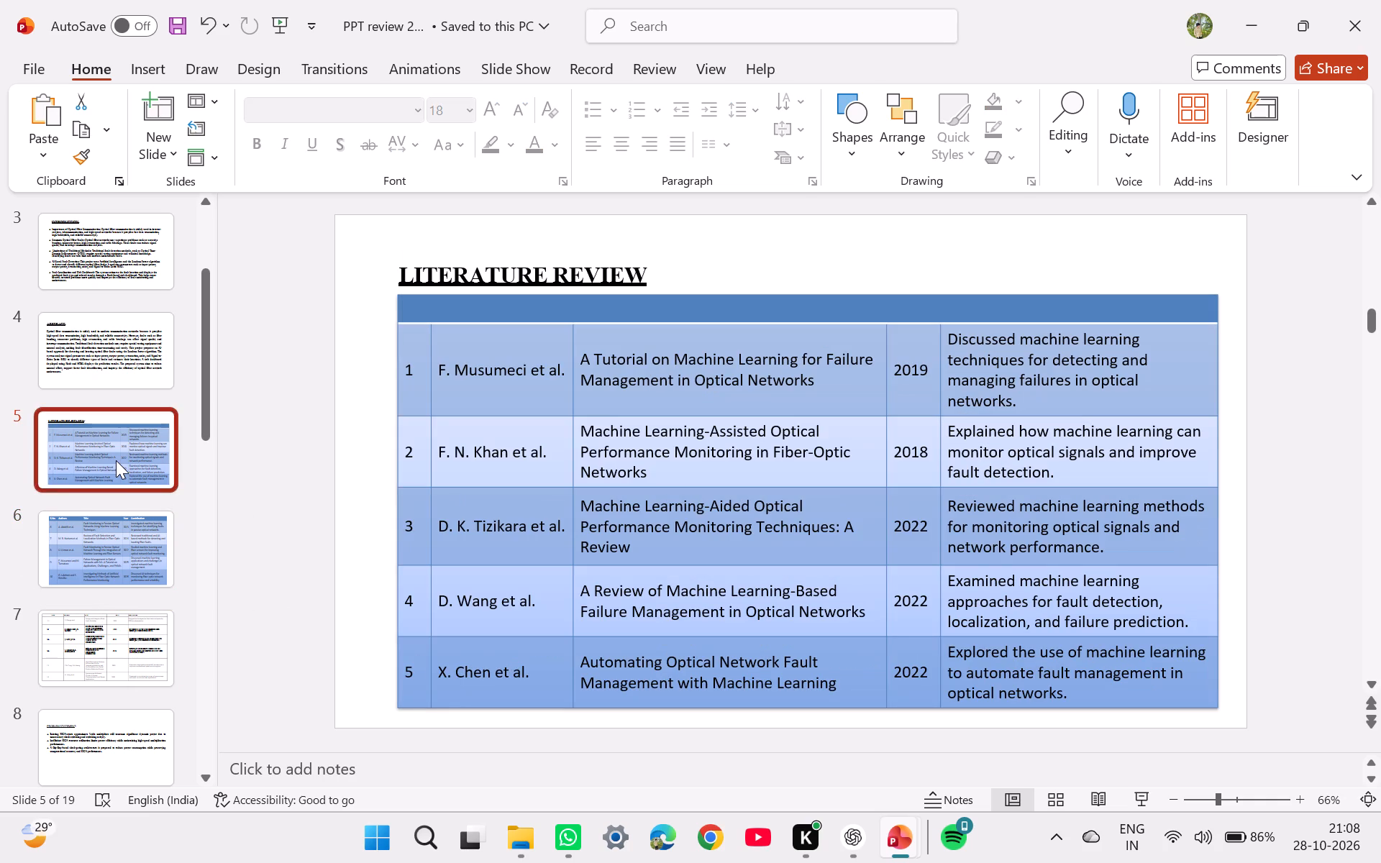
{"action": "left_click", "coordinate": [117, 554]}
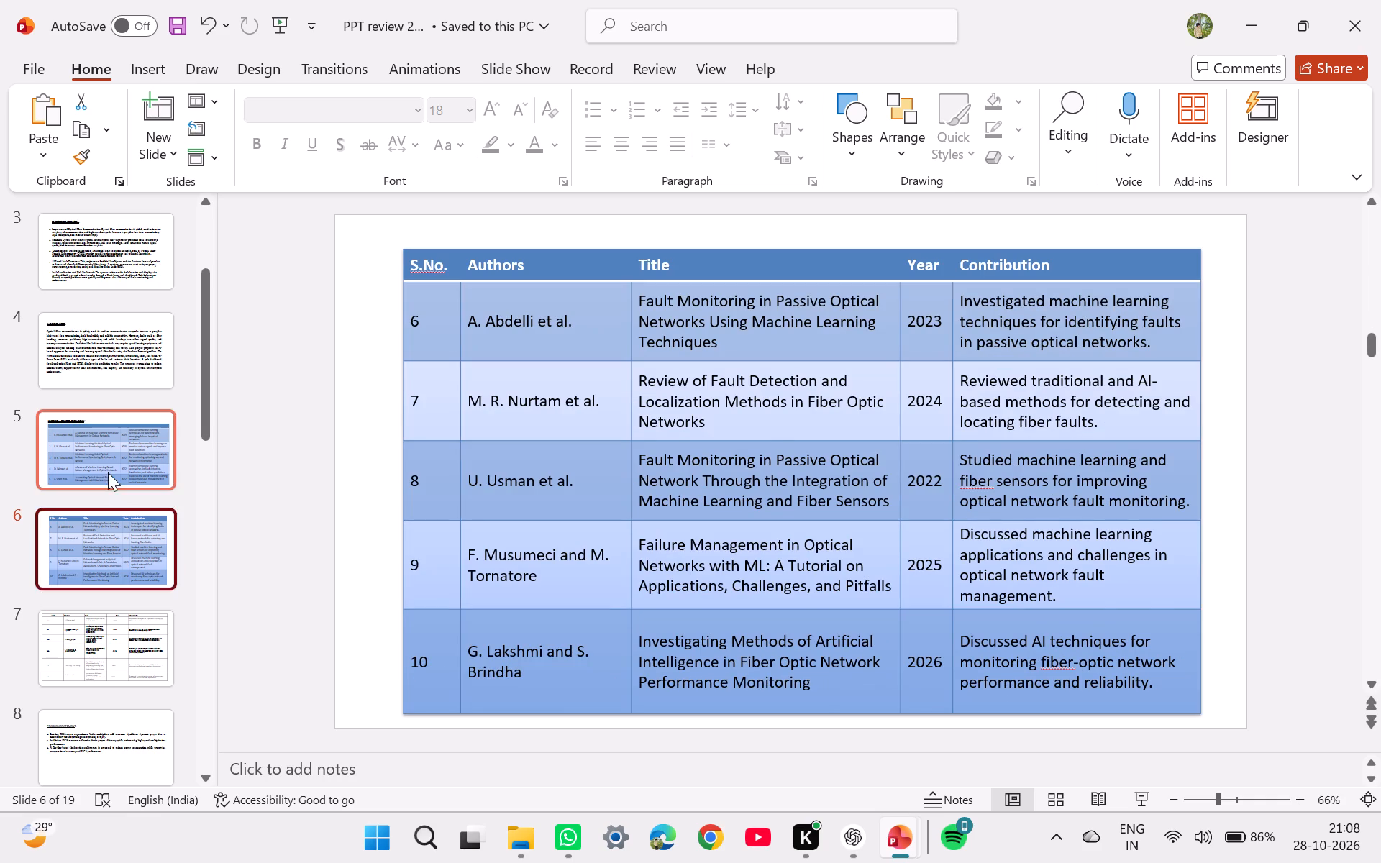
{"action": "left_click", "coordinate": [108, 464]}
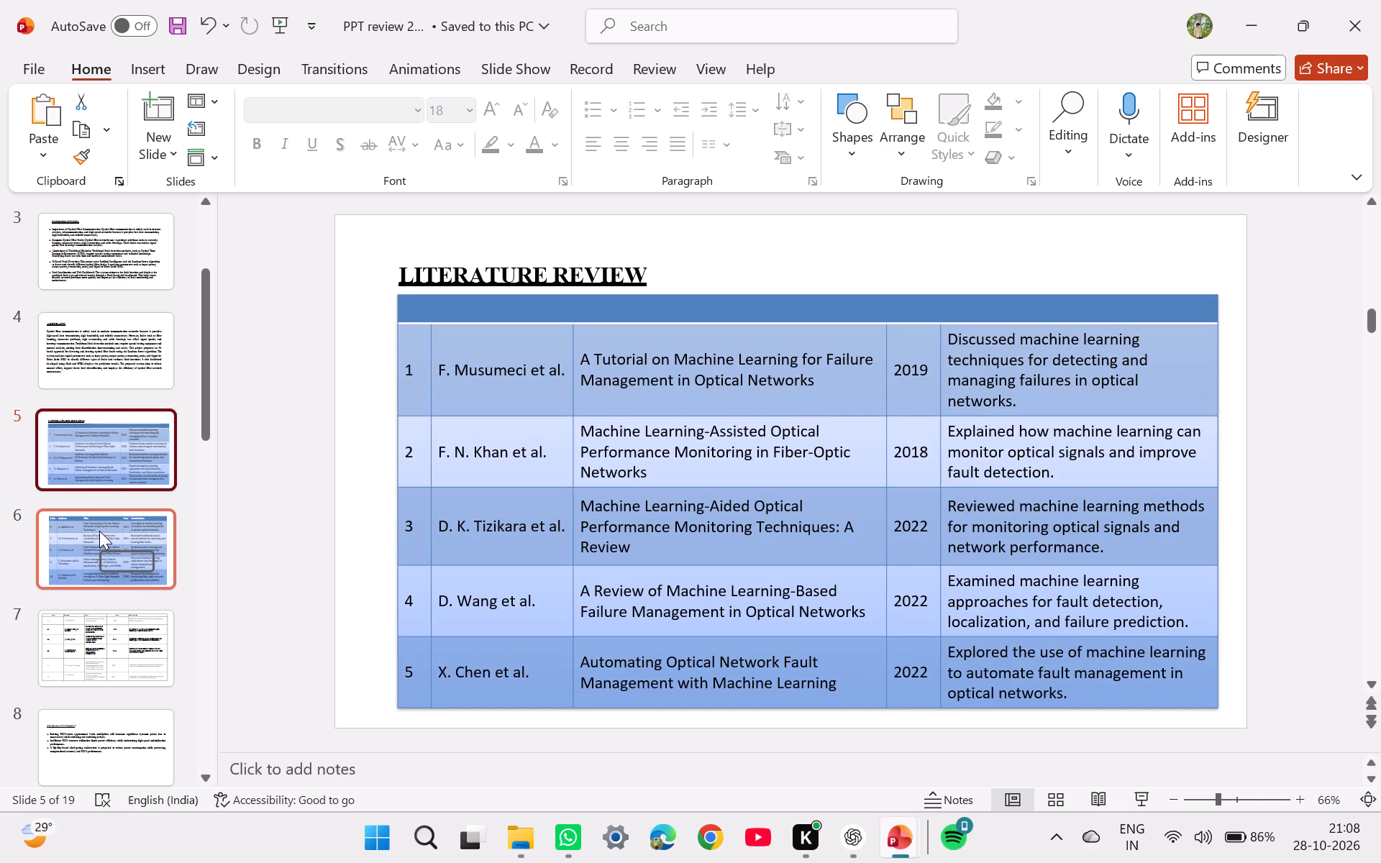
{"action": "left_click", "coordinate": [99, 531]}
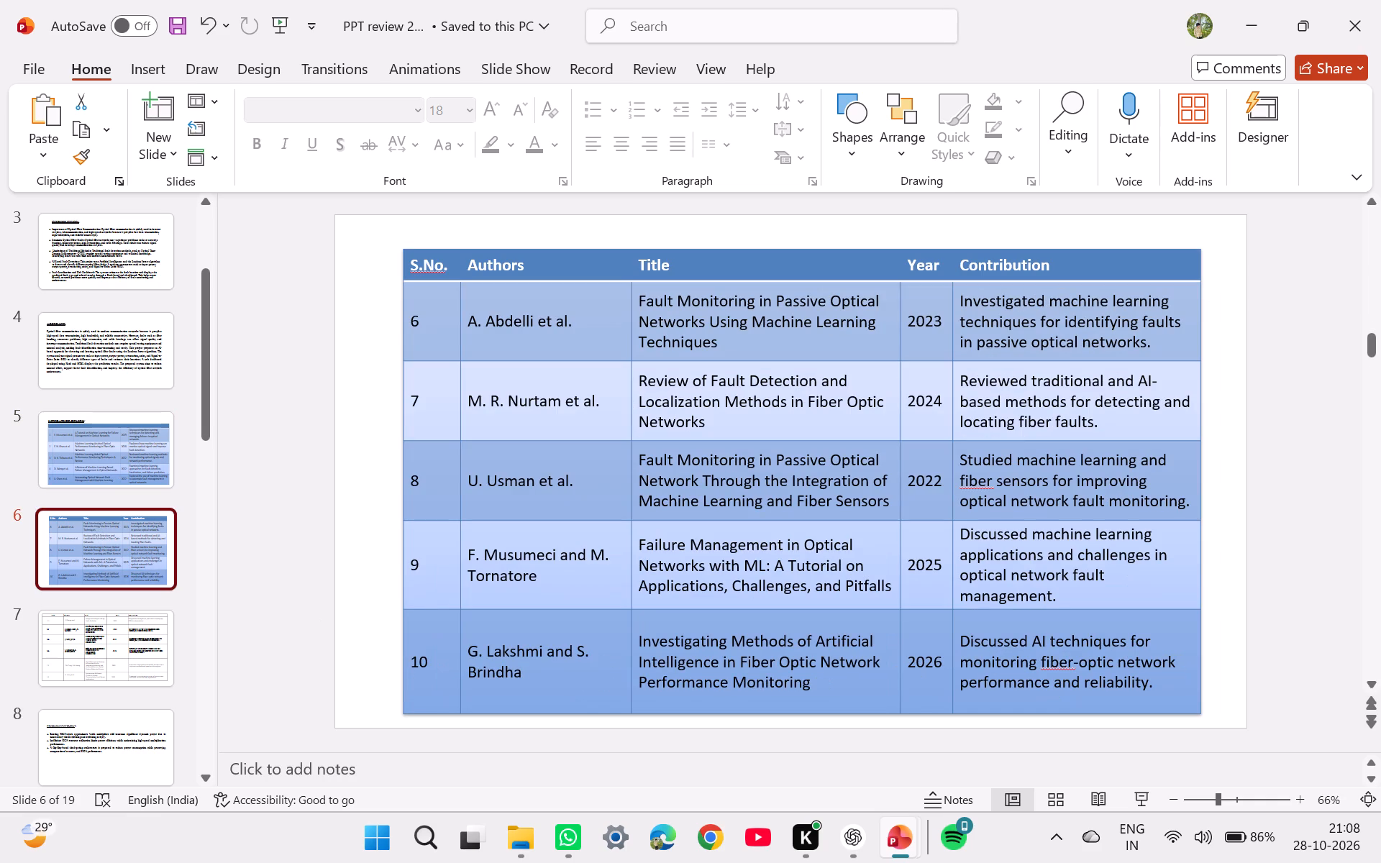
Shorten slide 6's table by raising its bottom edge so the last row fits its text.
{"action": "left_click_drag", "start_coordinate": [704, 713], "coordinate": [705, 706]}
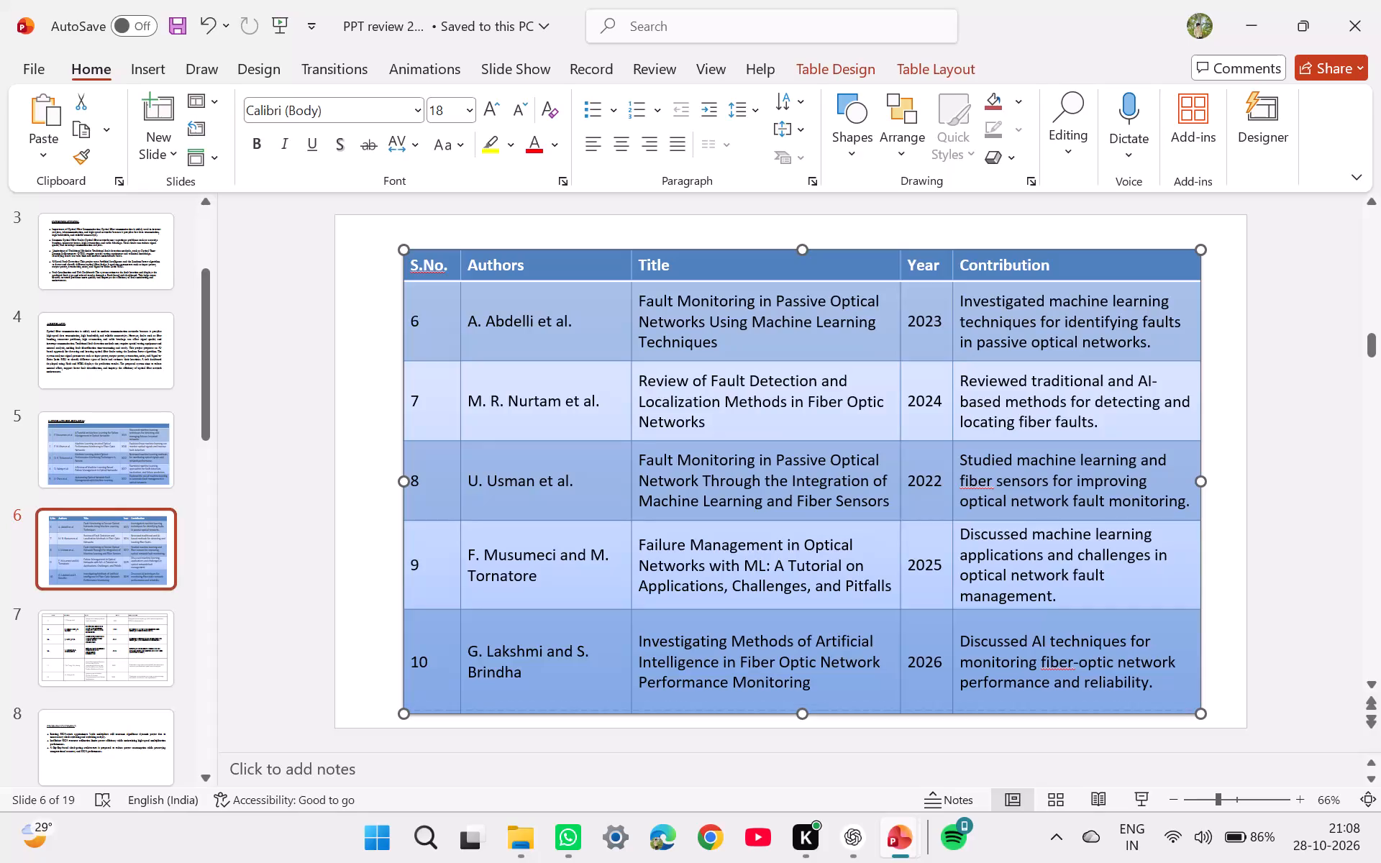
{"action": "left_click_drag", "start_coordinate": [705, 706], "coordinate": [706, 688]}
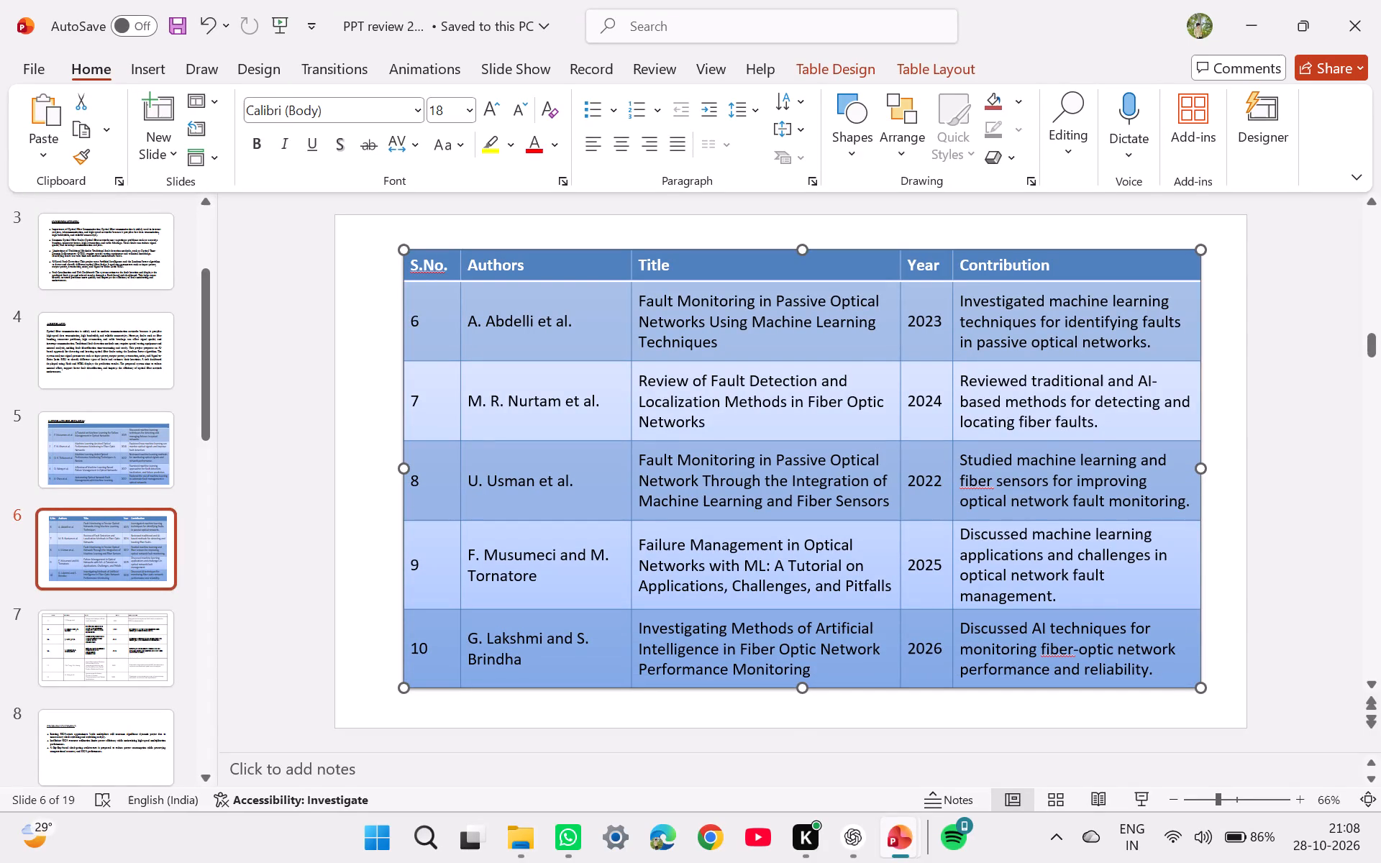
Reposition slide 6's table so it sits roughly centred on the slide with similar margins above and below.
{"action": "double_click", "coordinate": [755, 685]}
{"action": "left_click_drag", "start_coordinate": [767, 685], "coordinate": [770, 672]}
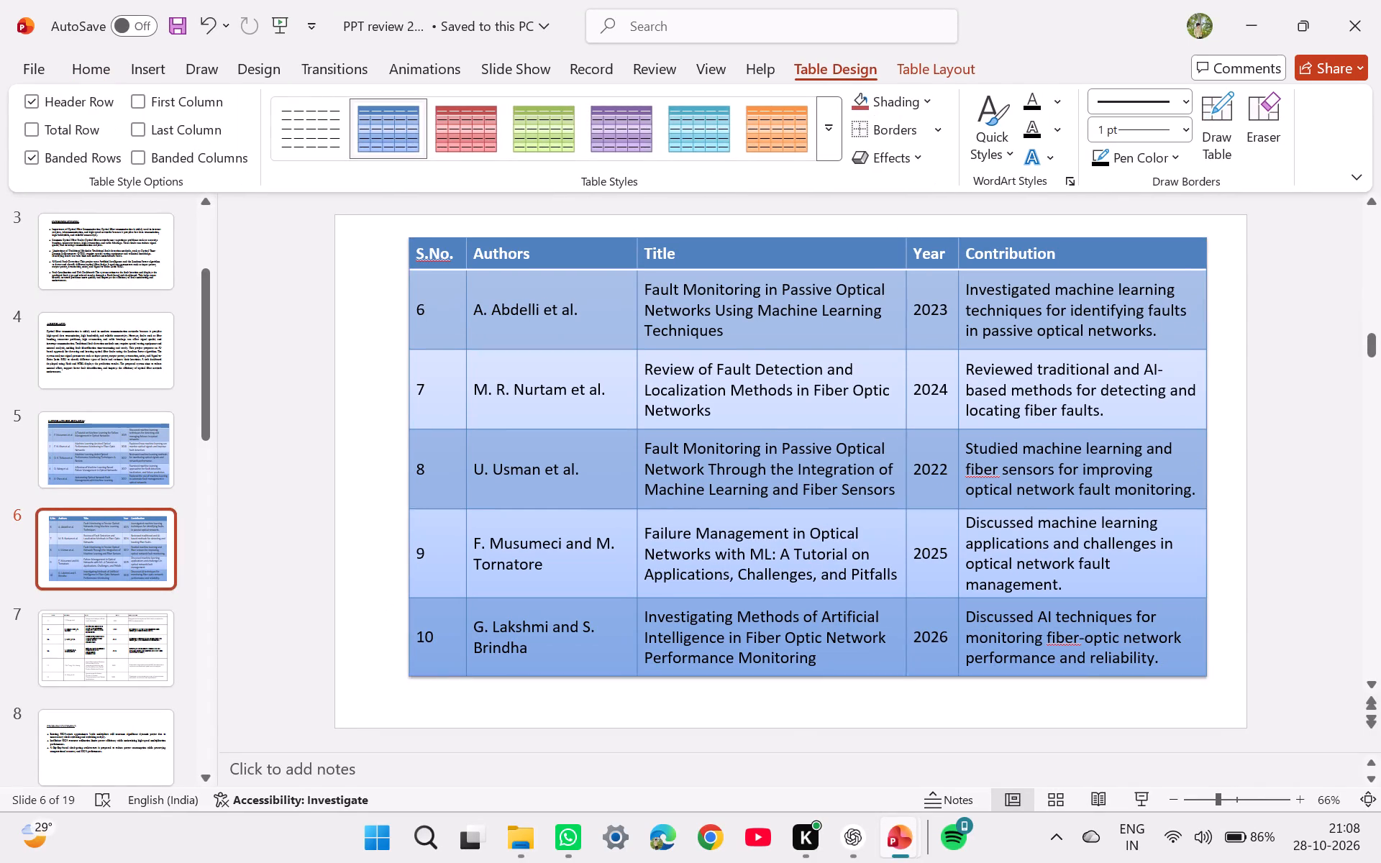
{"action": "left_click_drag", "start_coordinate": [770, 672], "coordinate": [765, 675]}
{"action": "left_click", "coordinate": [765, 675]}
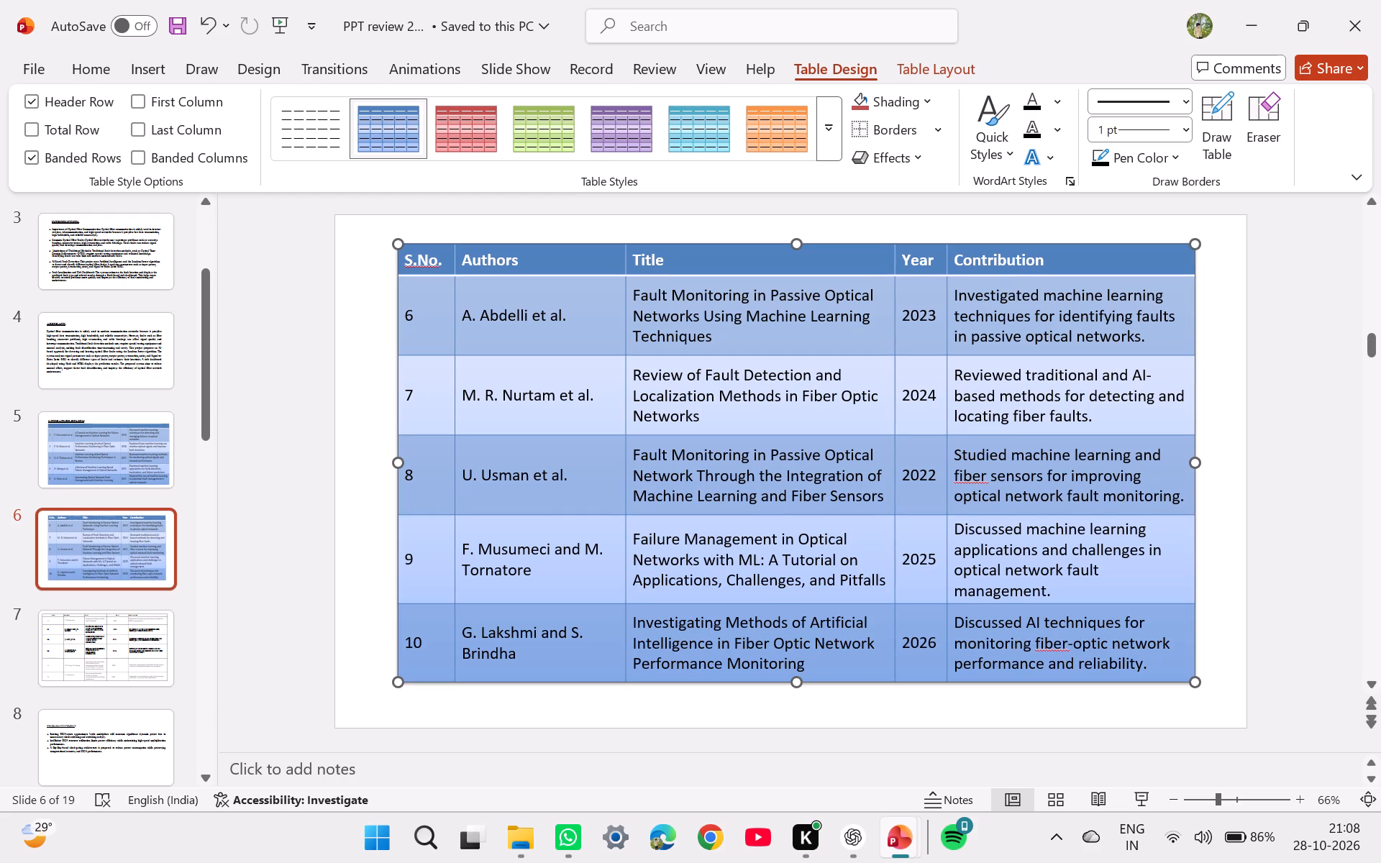
{"action": "left_click", "coordinate": [781, 679]}
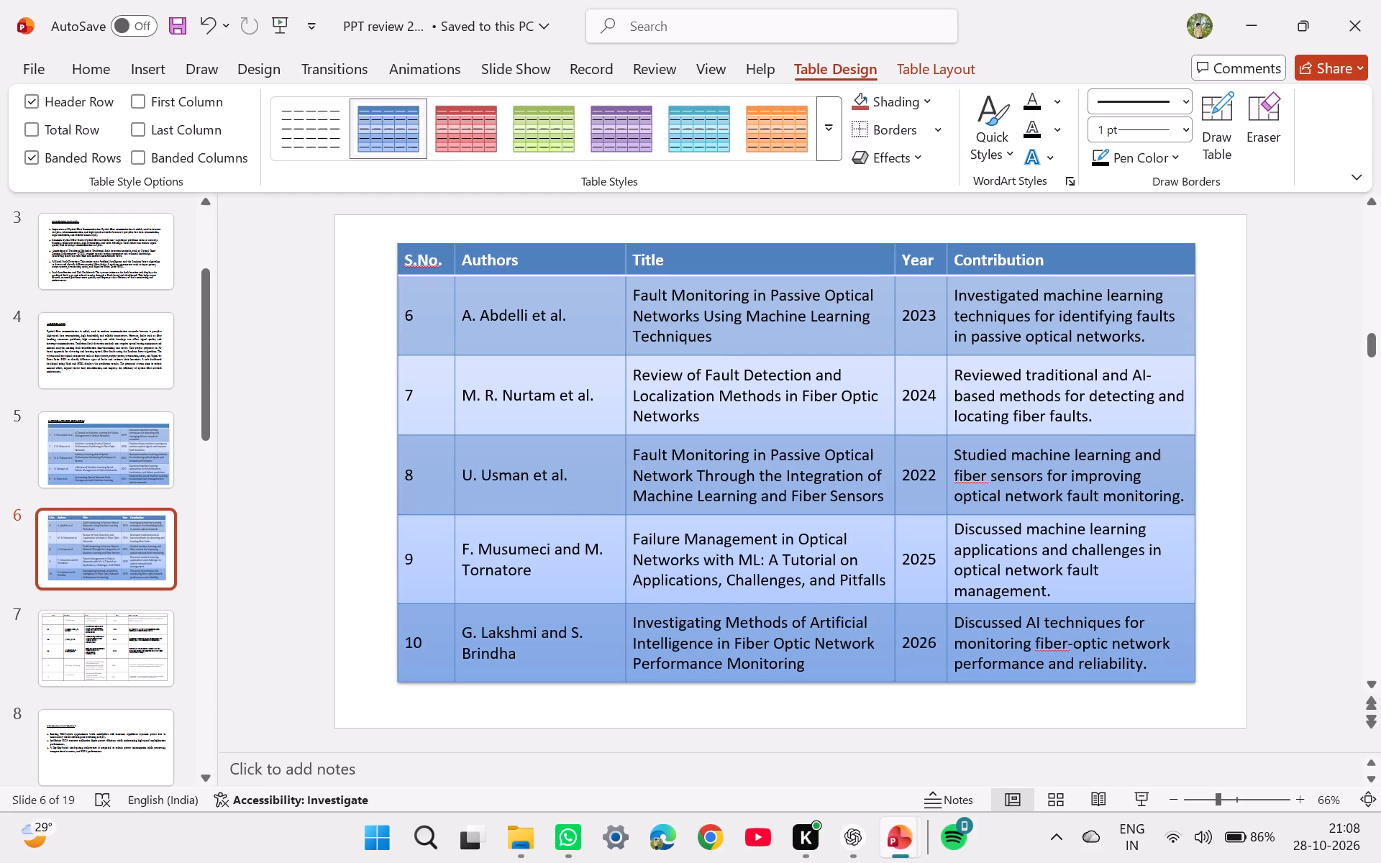
{"action": "double_click", "coordinate": [783, 679]}
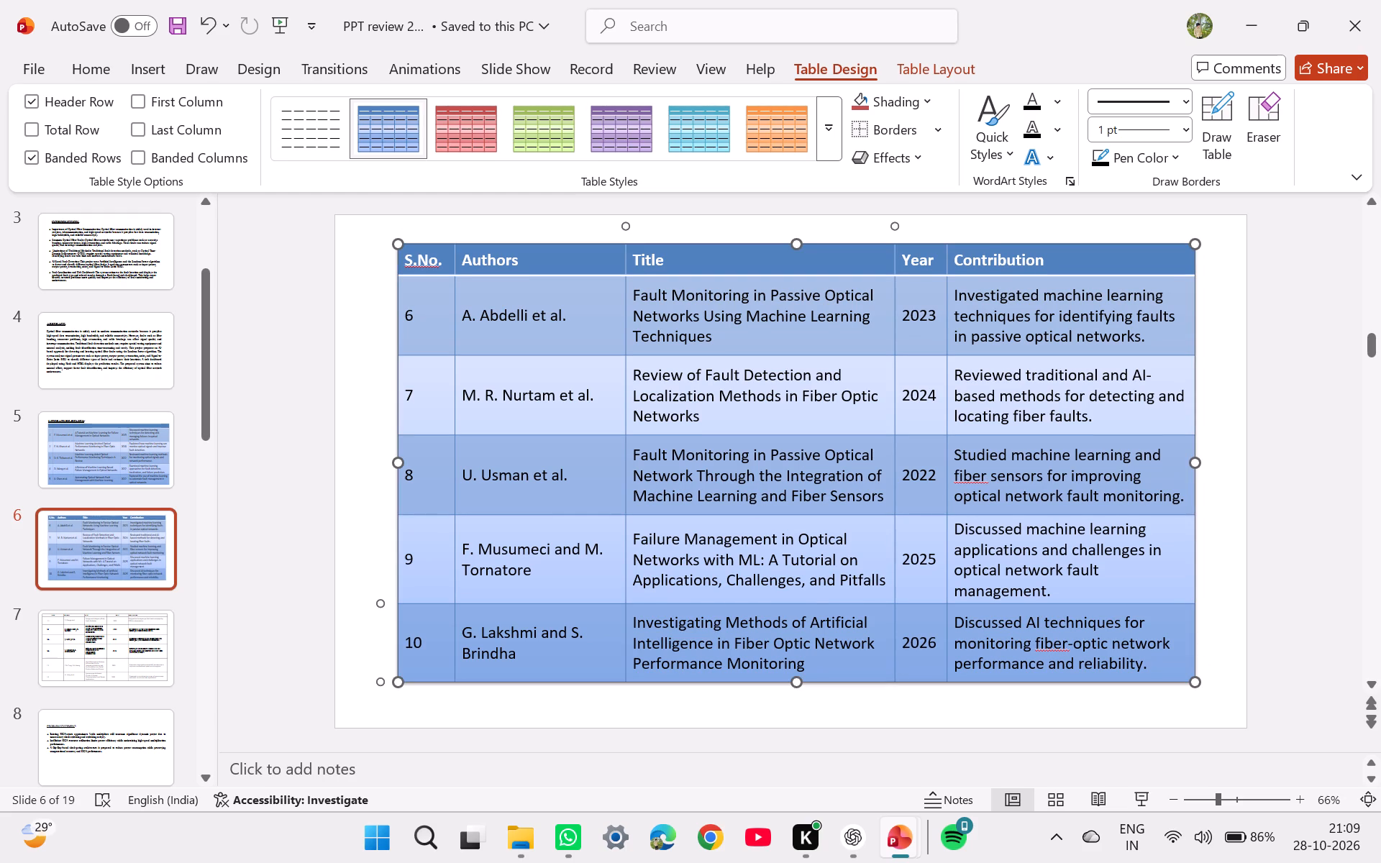
{"action": "left_click", "coordinate": [783, 679]}
{"action": "left_click_drag", "start_coordinate": [783, 679], "coordinate": [788, 694]}
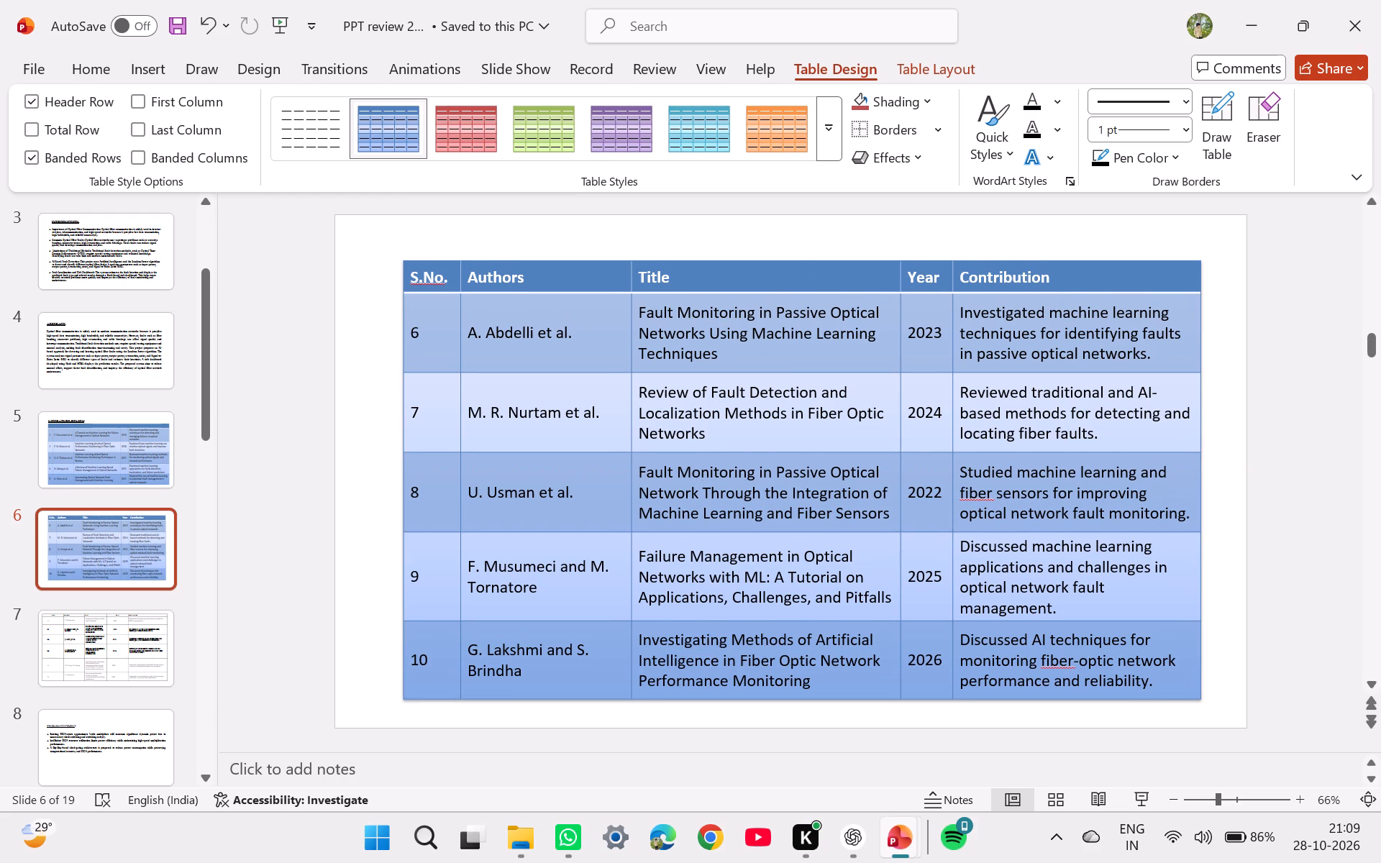
{"action": "left_click_drag", "start_coordinate": [788, 694], "coordinate": [788, 693]}
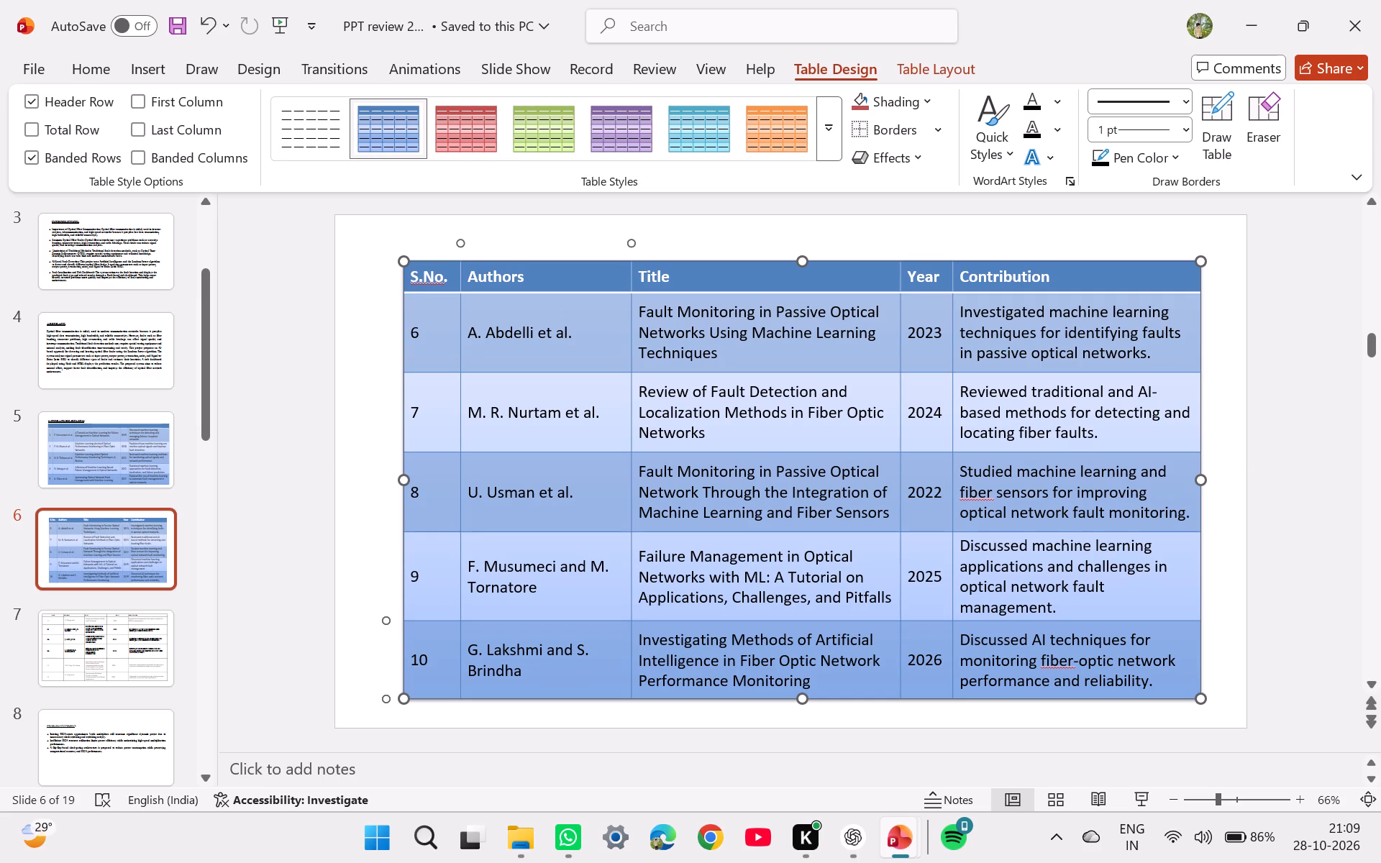
{"action": "left_click", "coordinate": [125, 449]}
{"action": "left_click", "coordinate": [119, 519]}
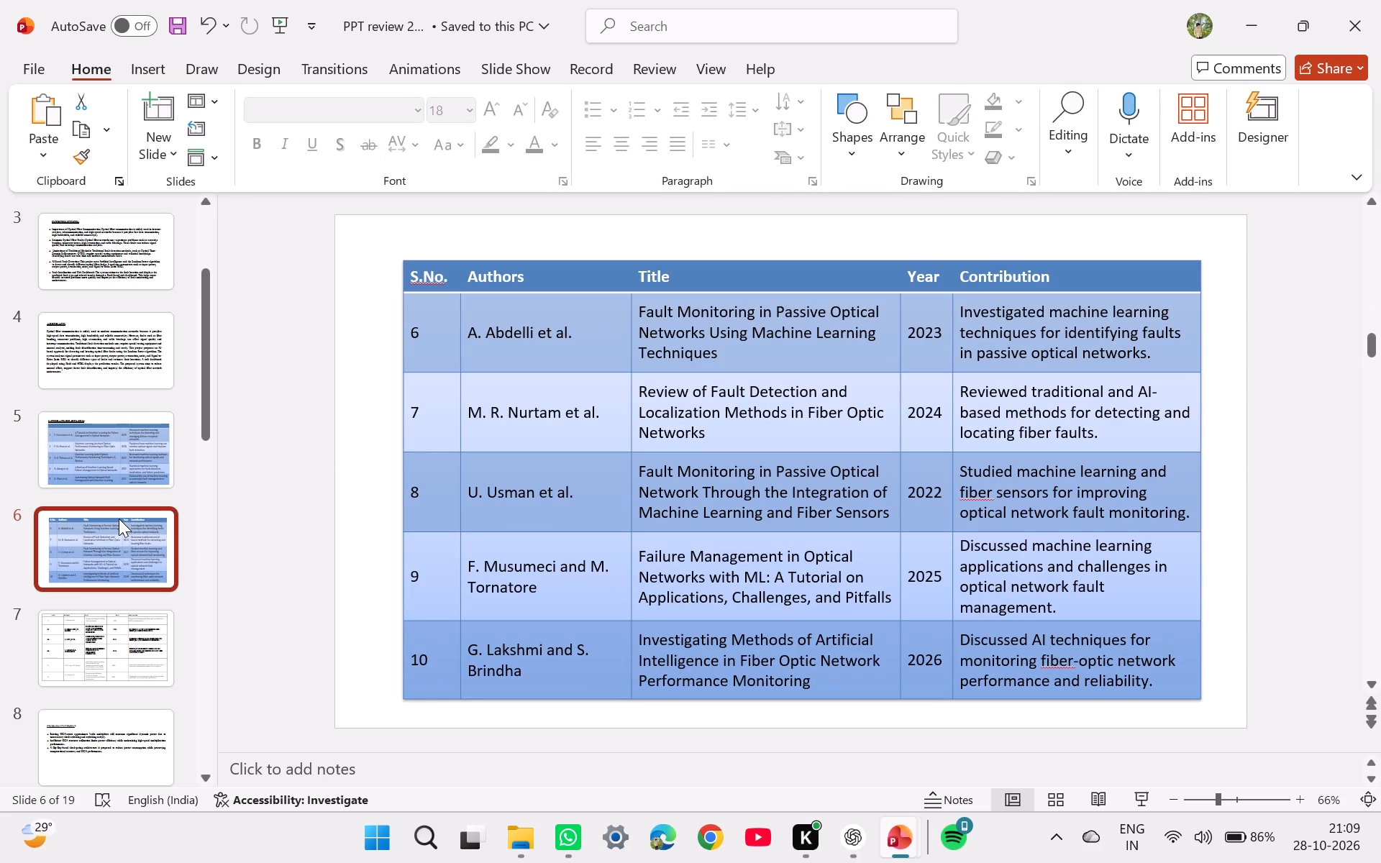
{"action": "left_click", "coordinate": [89, 625]}
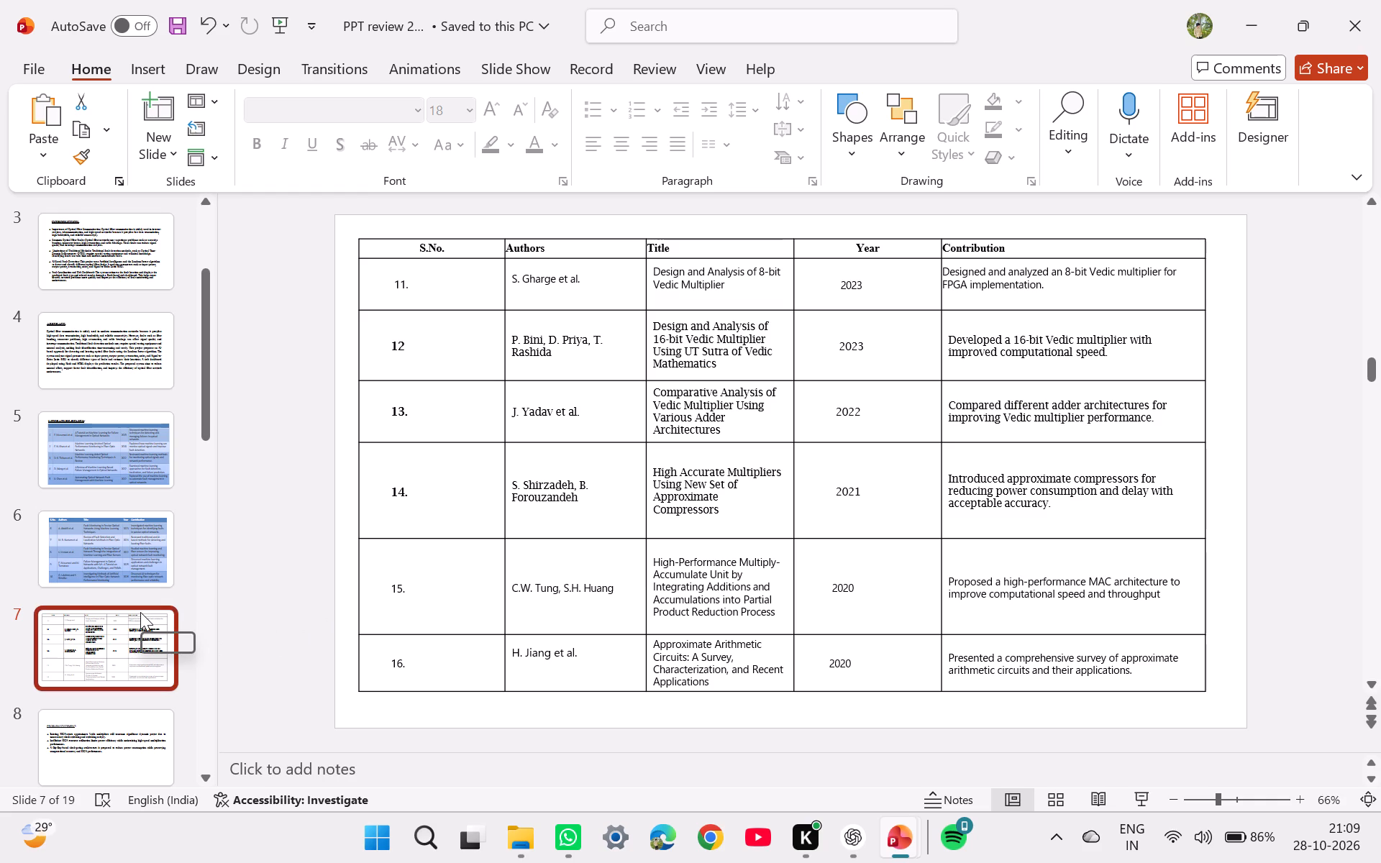
{"action": "left_click_drag", "start_coordinate": [80, 634], "coordinate": [99, 731]}
{"action": "left_click", "coordinate": [99, 731]}
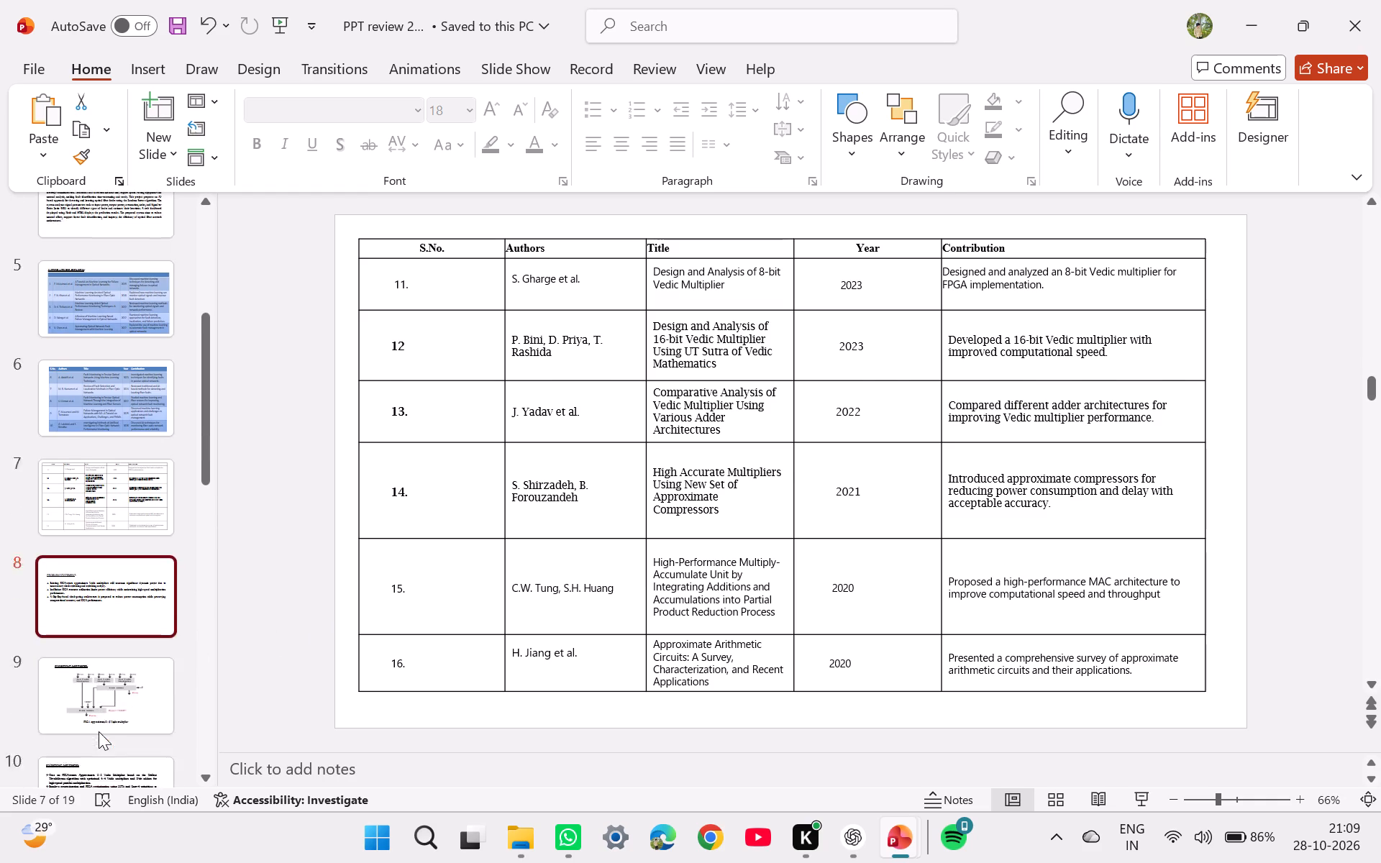
{"action": "left_click", "coordinate": [103, 478]}
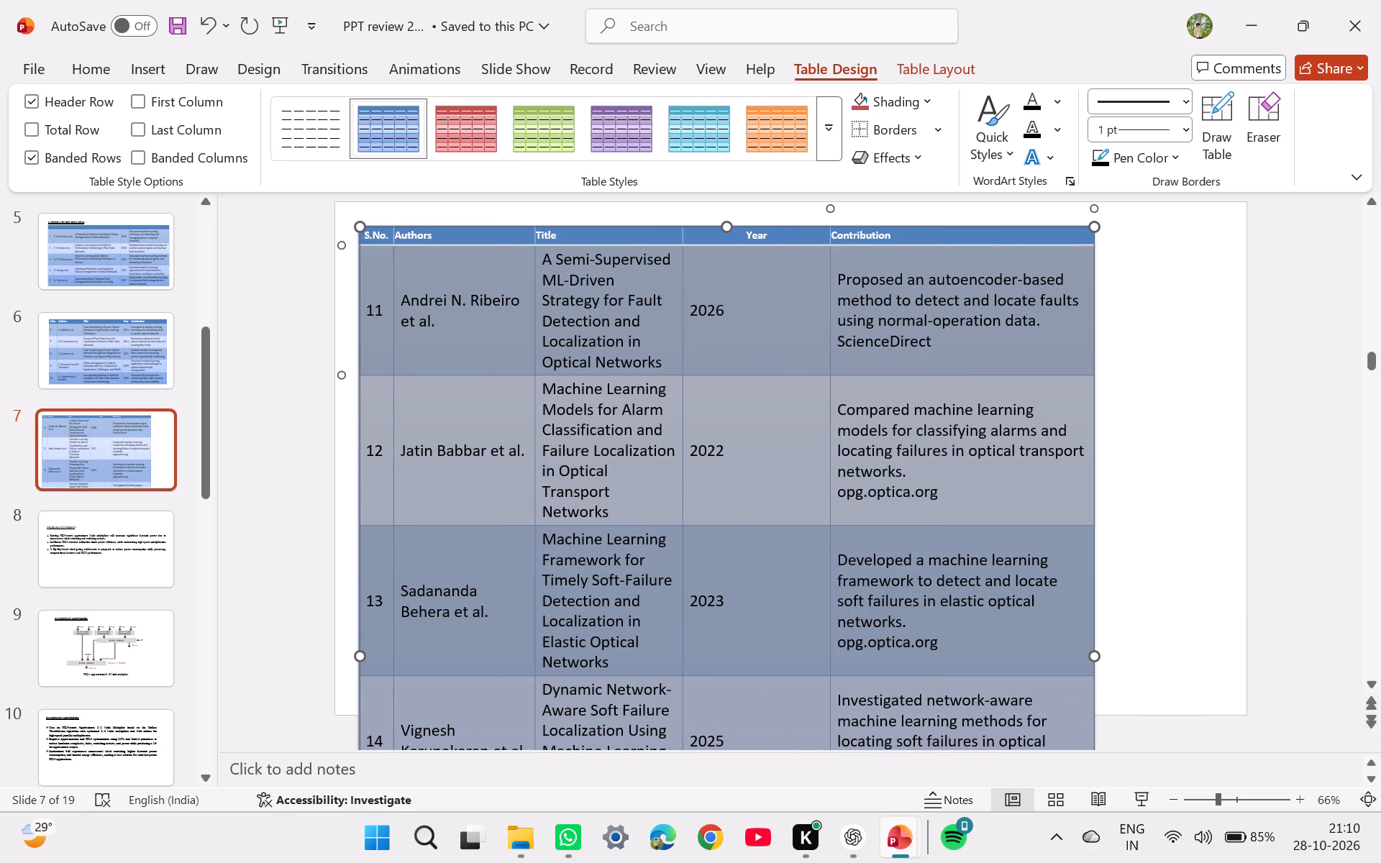
{"action": "left_click_drag", "start_coordinate": [678, 339], "coordinate": [778, 345]}
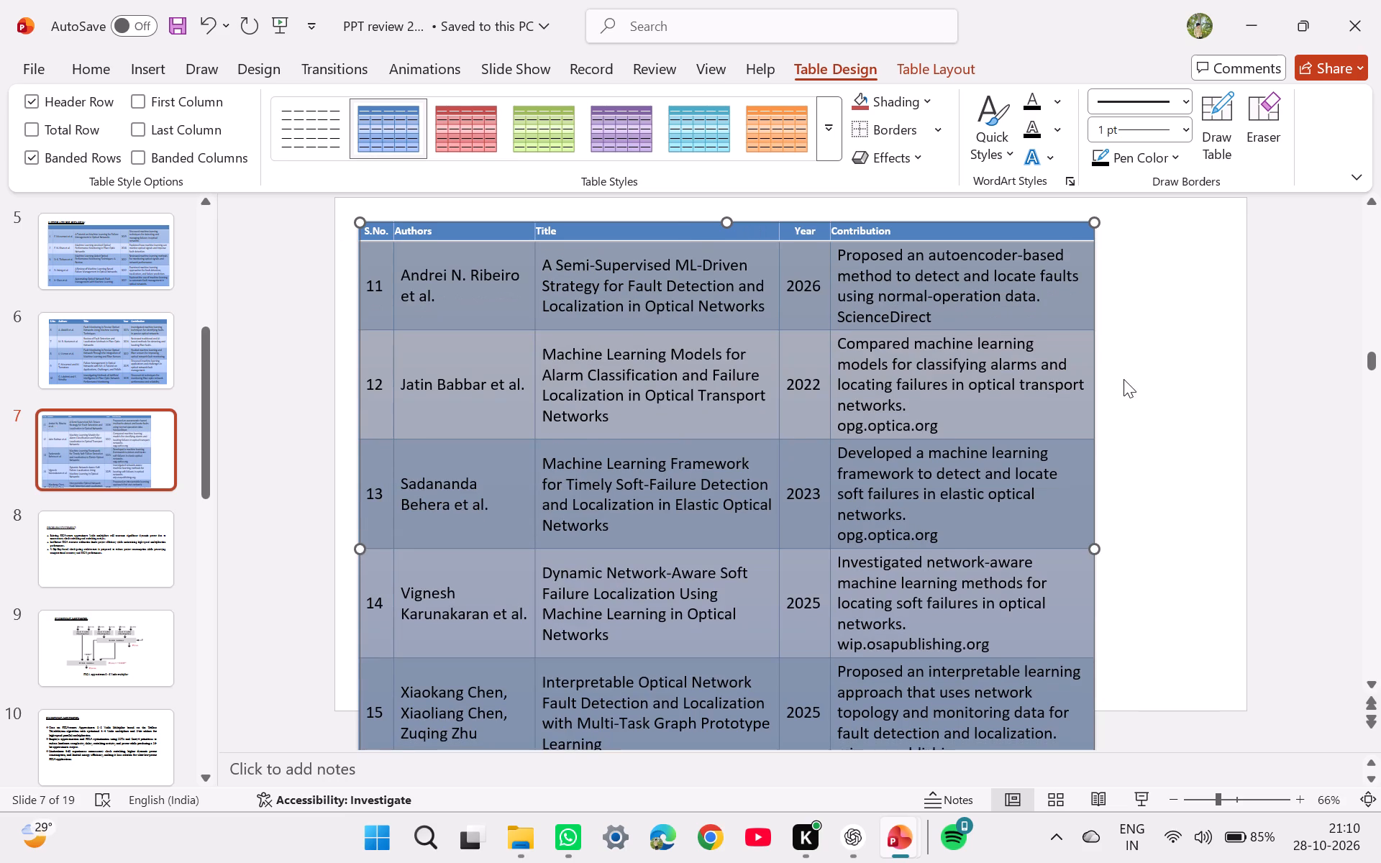
Shift slide 7's table slightly to the right and widen its Contribution column towards the slide's right edge.
{"action": "left_click_drag", "start_coordinate": [1090, 377], "coordinate": [1149, 370]}
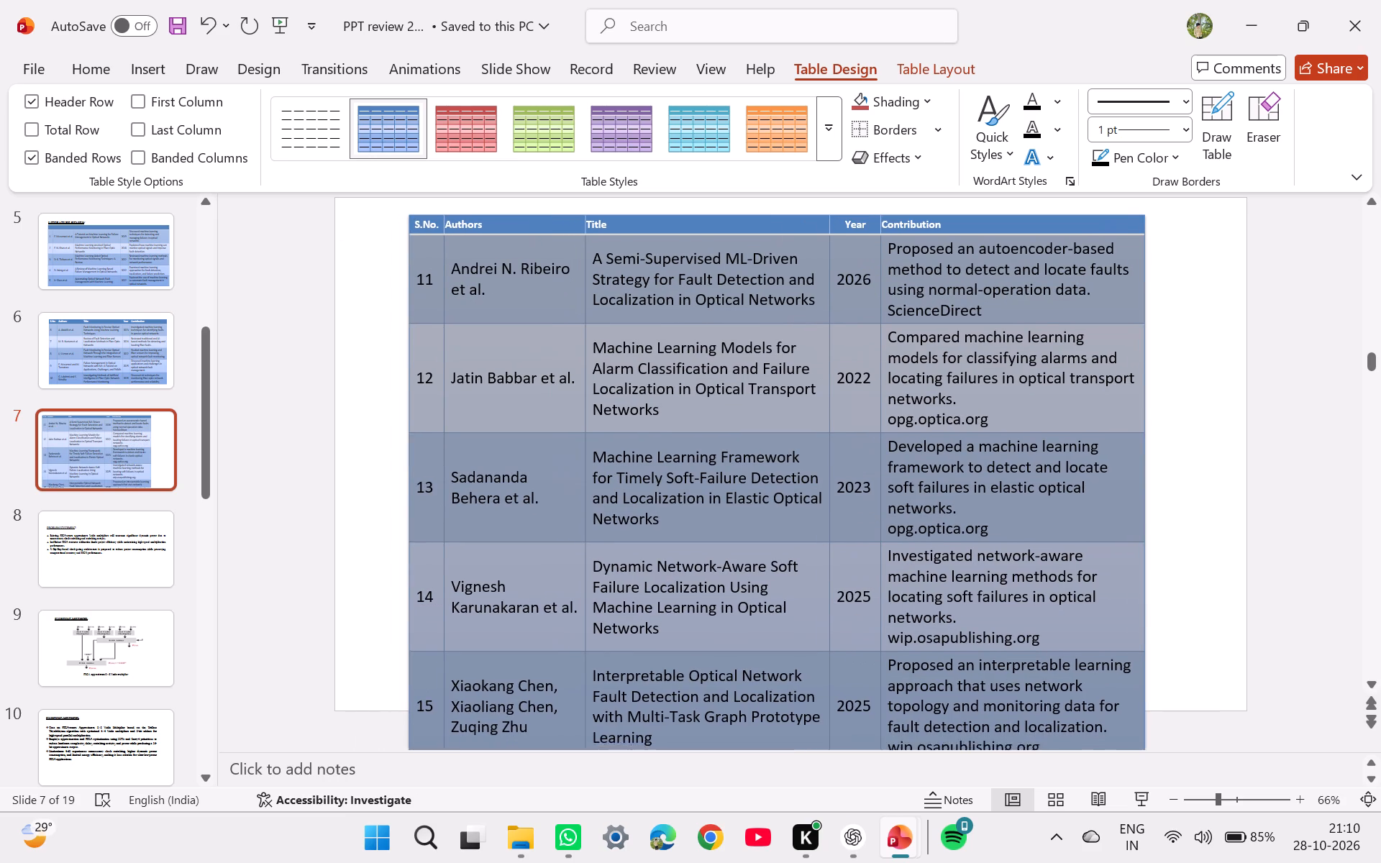
{"action": "left_click_drag", "start_coordinate": [1149, 370], "coordinate": [1129, 370]}
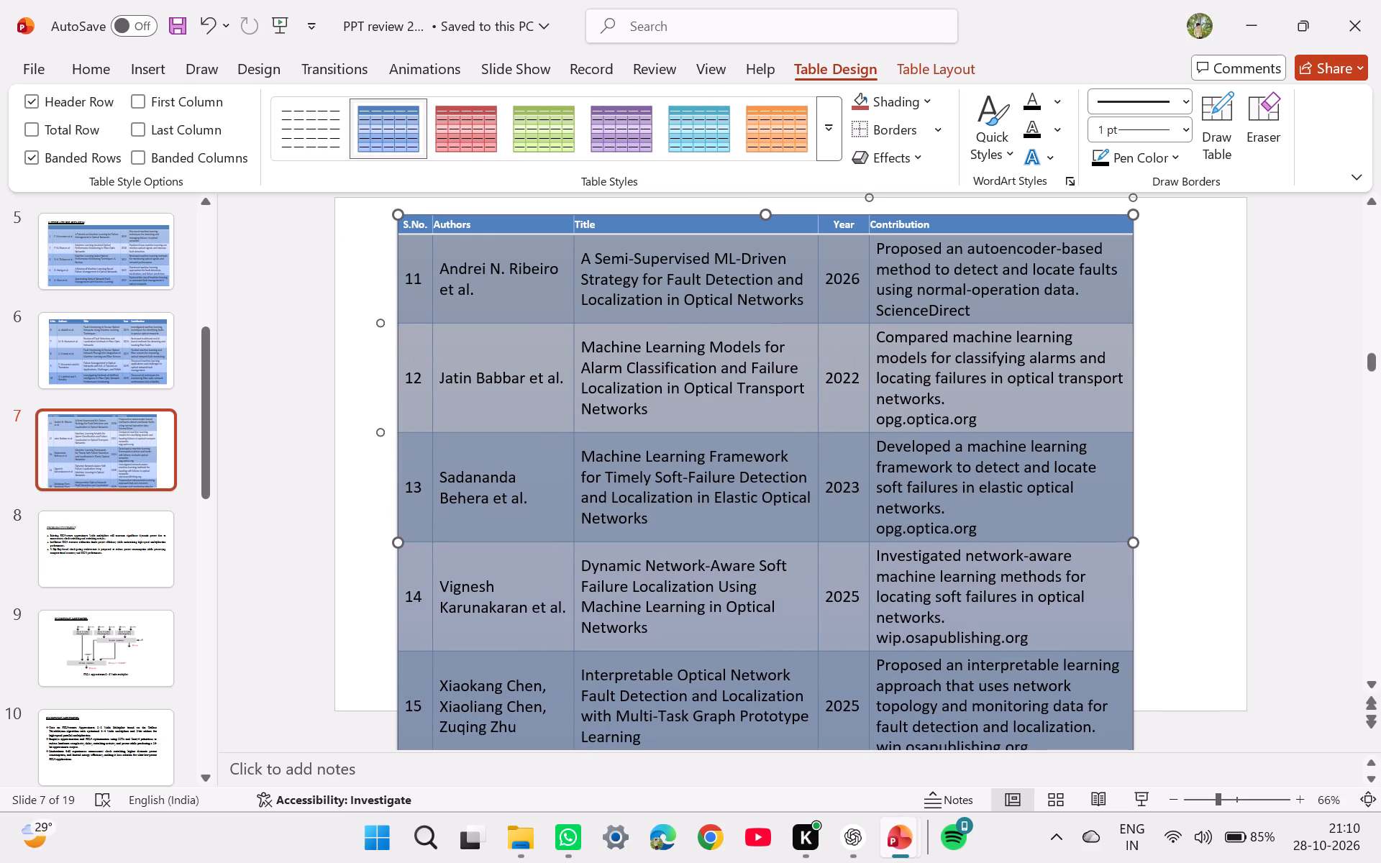
{"action": "left_click", "coordinate": [1129, 380]}
{"action": "left_click_drag", "start_coordinate": [1128, 396], "coordinate": [1163, 395]}
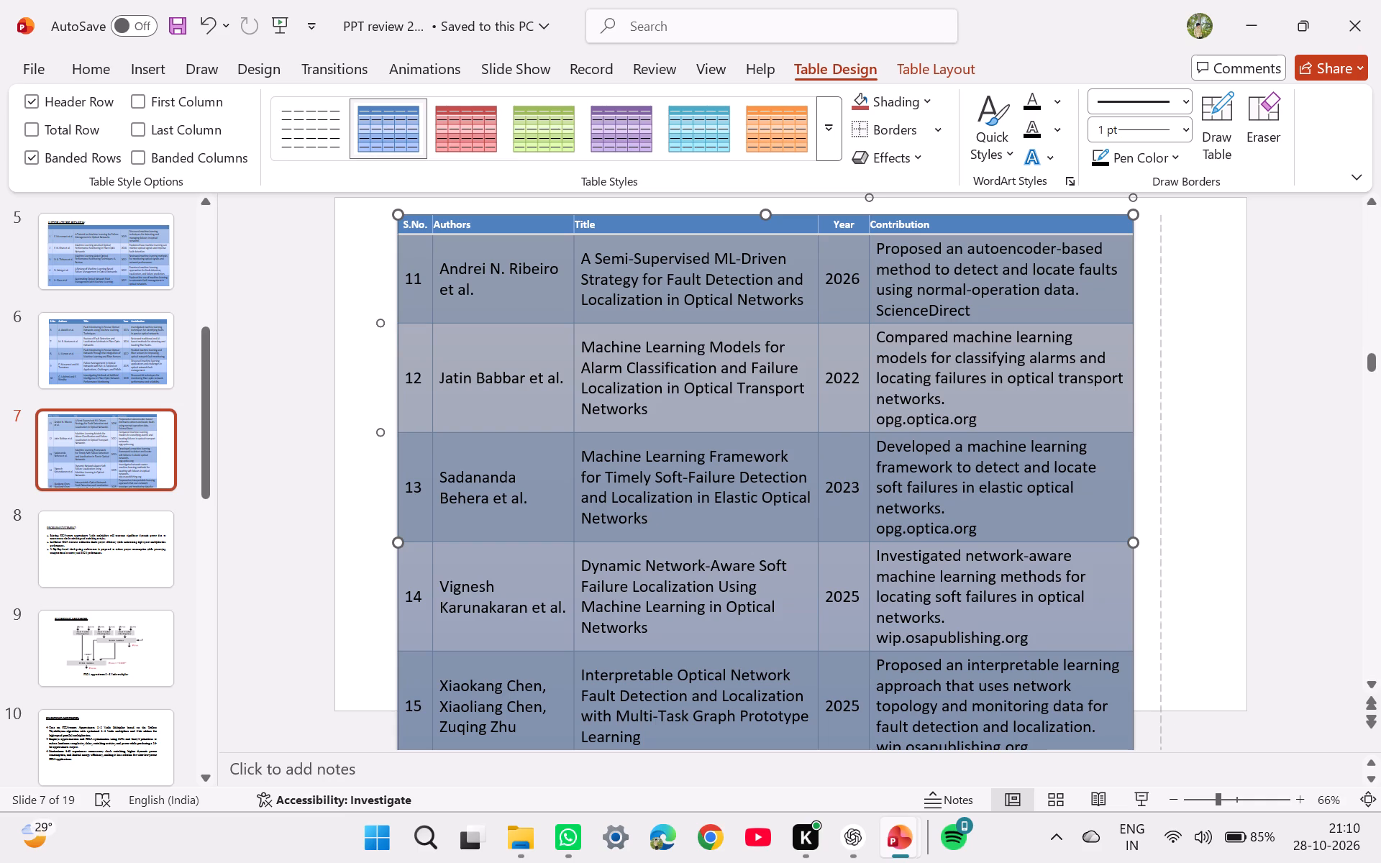
{"action": "left_click_drag", "start_coordinate": [1163, 395], "coordinate": [1217, 391]}
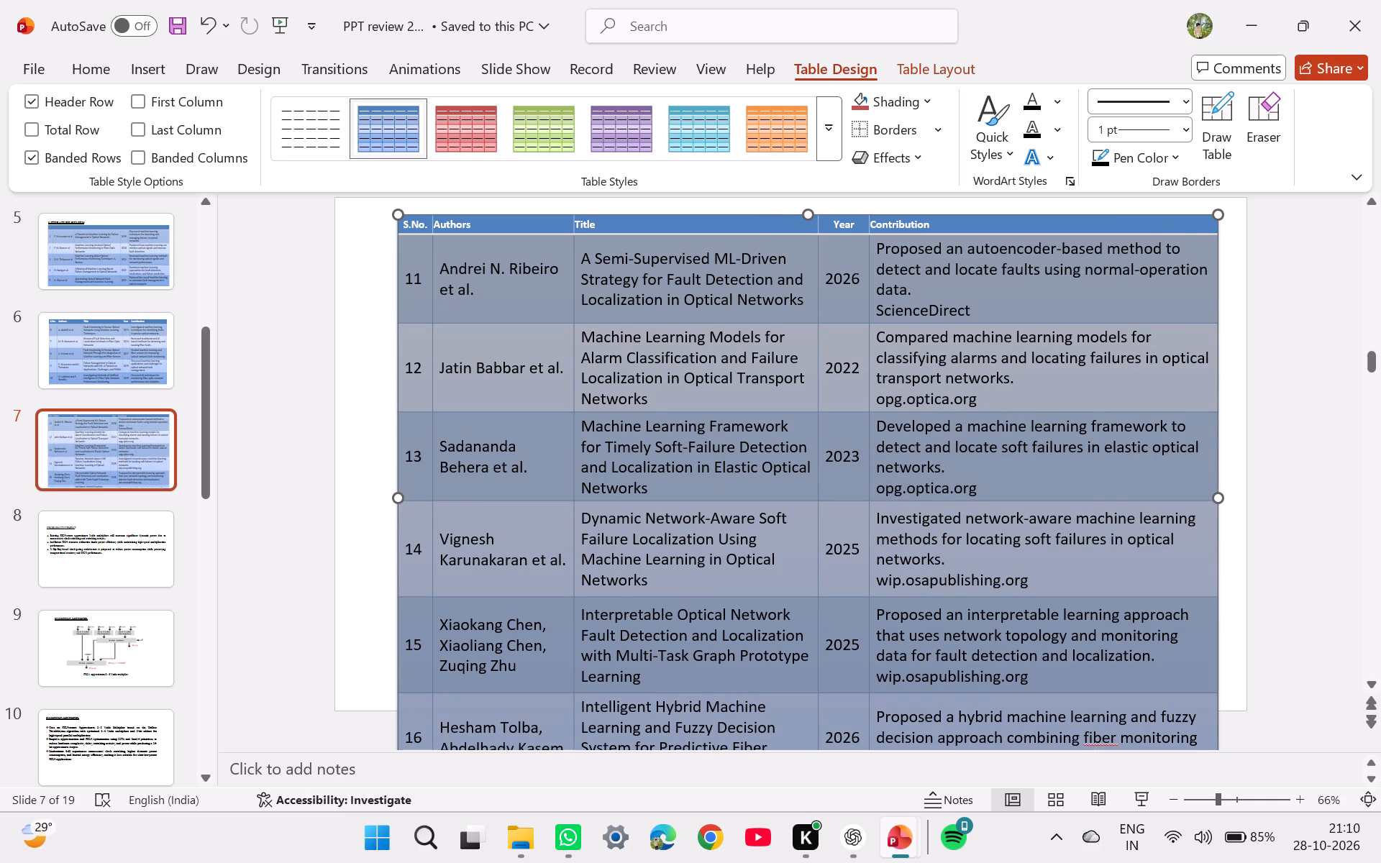
Clear all the text from the last row of slide 7's table, paper 16.
{"action": "left_click", "coordinate": [780, 621]}
{"action": "scroll", "coordinate": [780, 621], "scroll_direction": "down", "scroll_amount": 1}
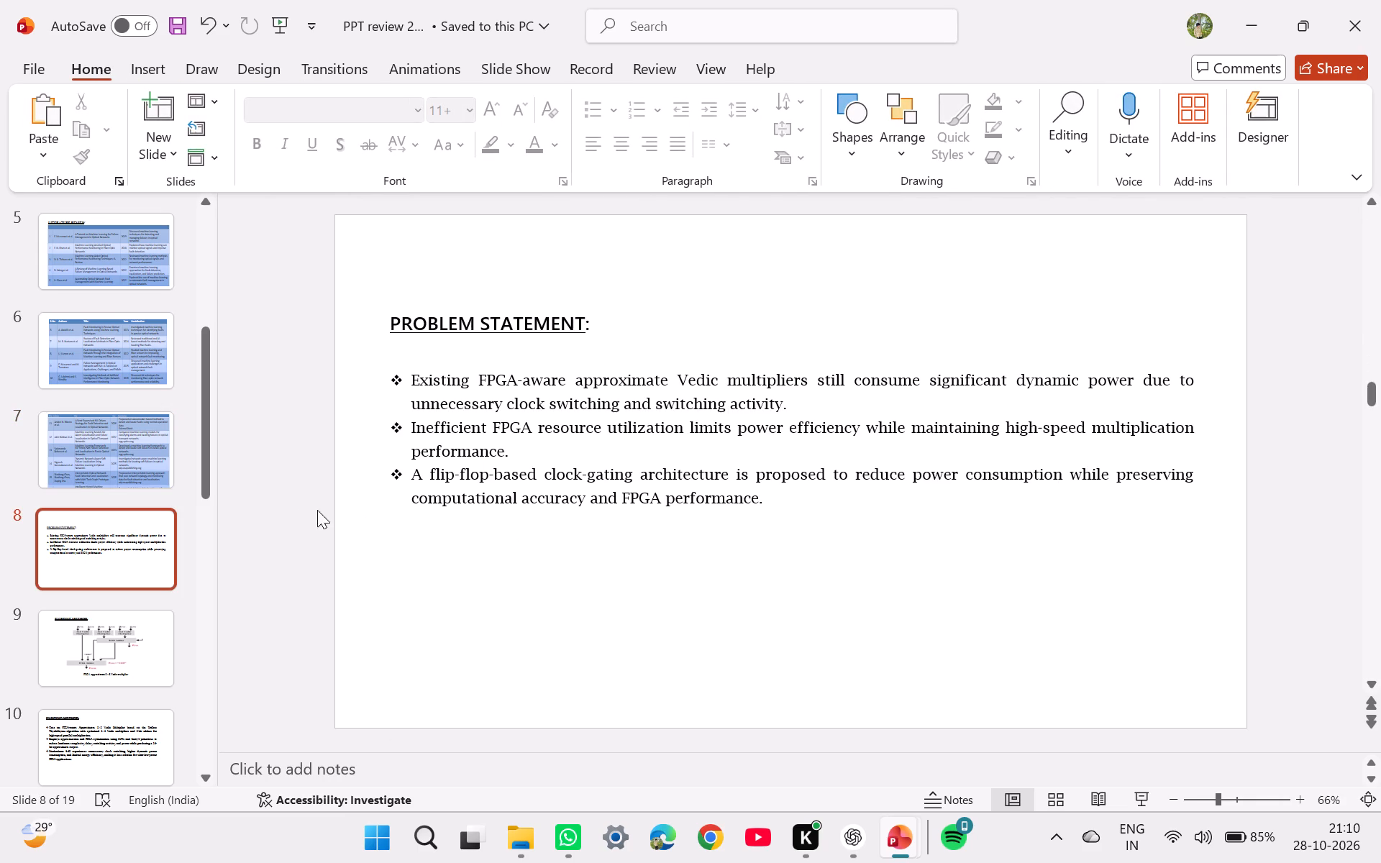
{"action": "left_click", "coordinate": [143, 457]}
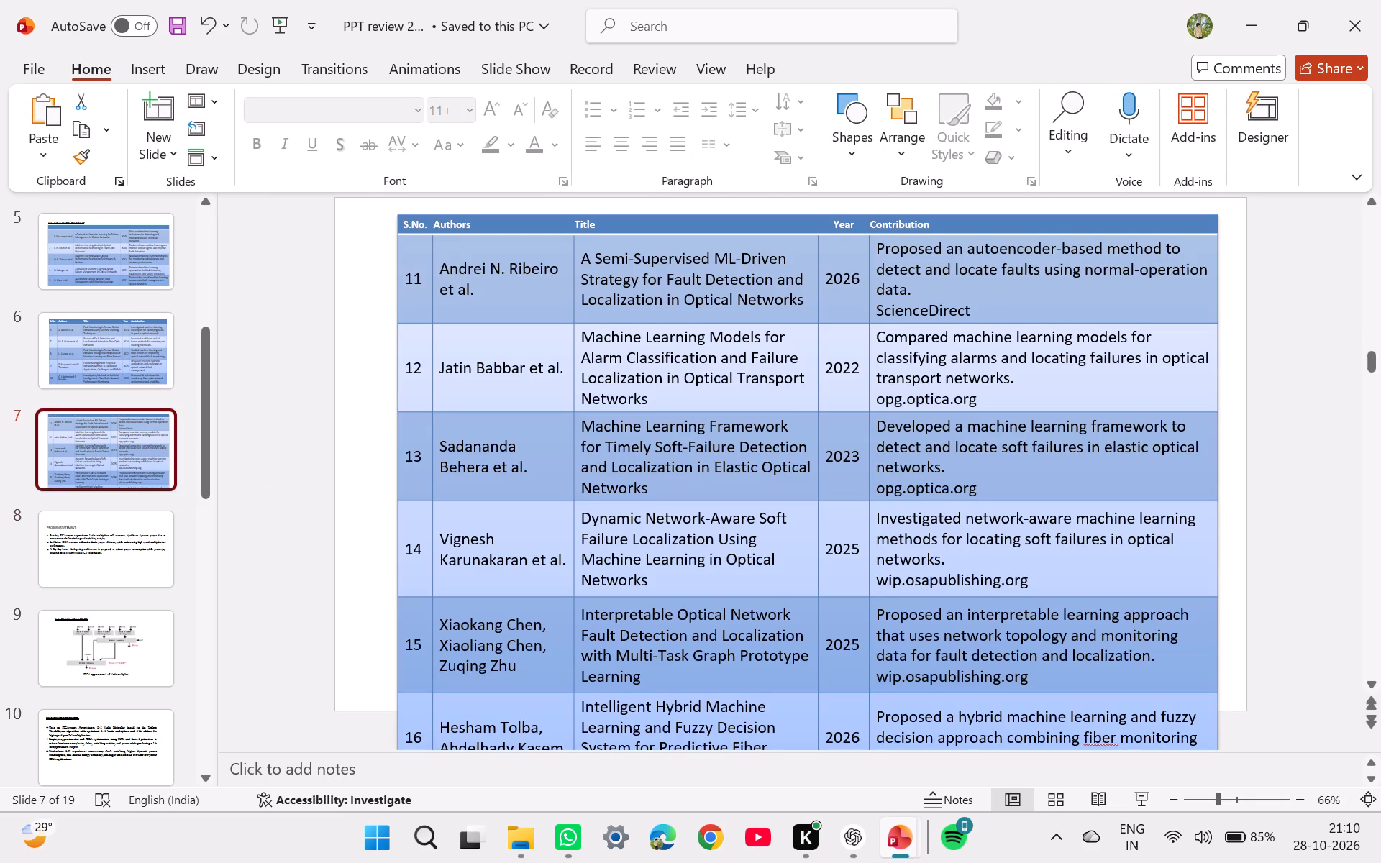
{"action": "scroll", "coordinate": [675, 595], "scroll_direction": "down", "scroll_amount": 1}
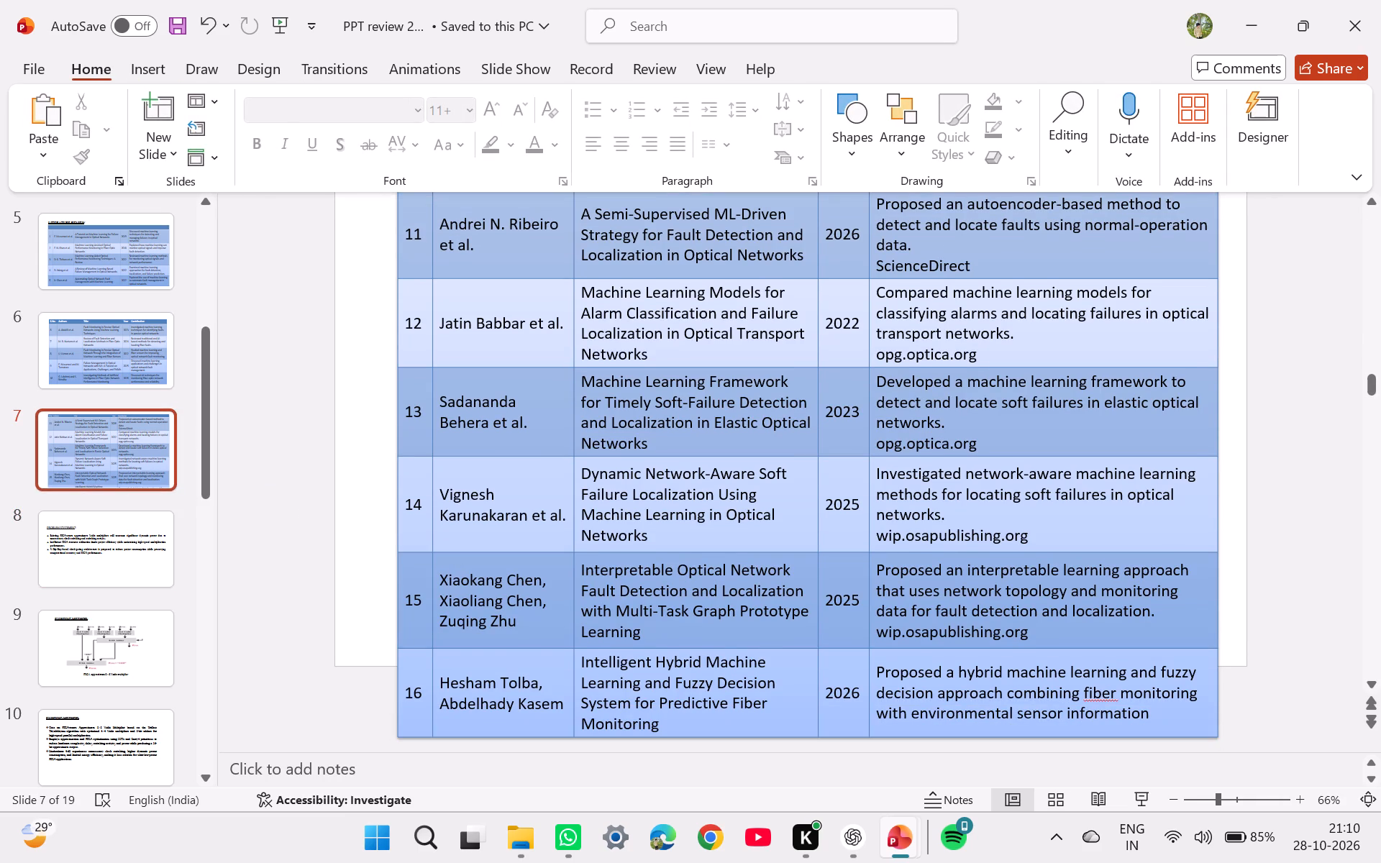
{"action": "left_click", "coordinate": [775, 739]}
{"action": "left_click", "coordinate": [775, 739]}
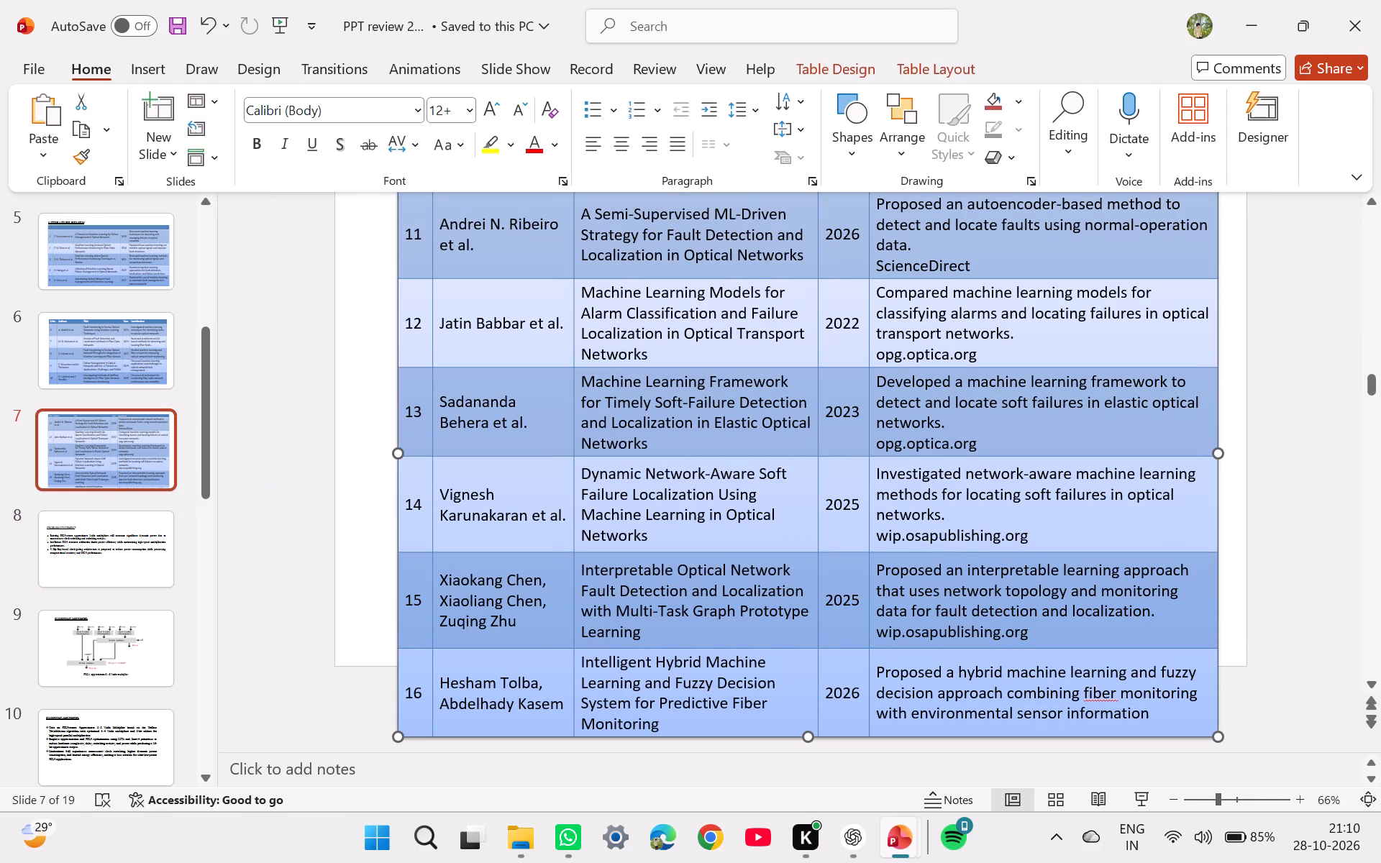
{"action": "left_click_drag", "start_coordinate": [1143, 724], "coordinate": [1090, 718]}
{"action": "left_click", "coordinate": [1153, 718]}
{"action": "left_click_drag", "start_coordinate": [1153, 718], "coordinate": [993, 665]}
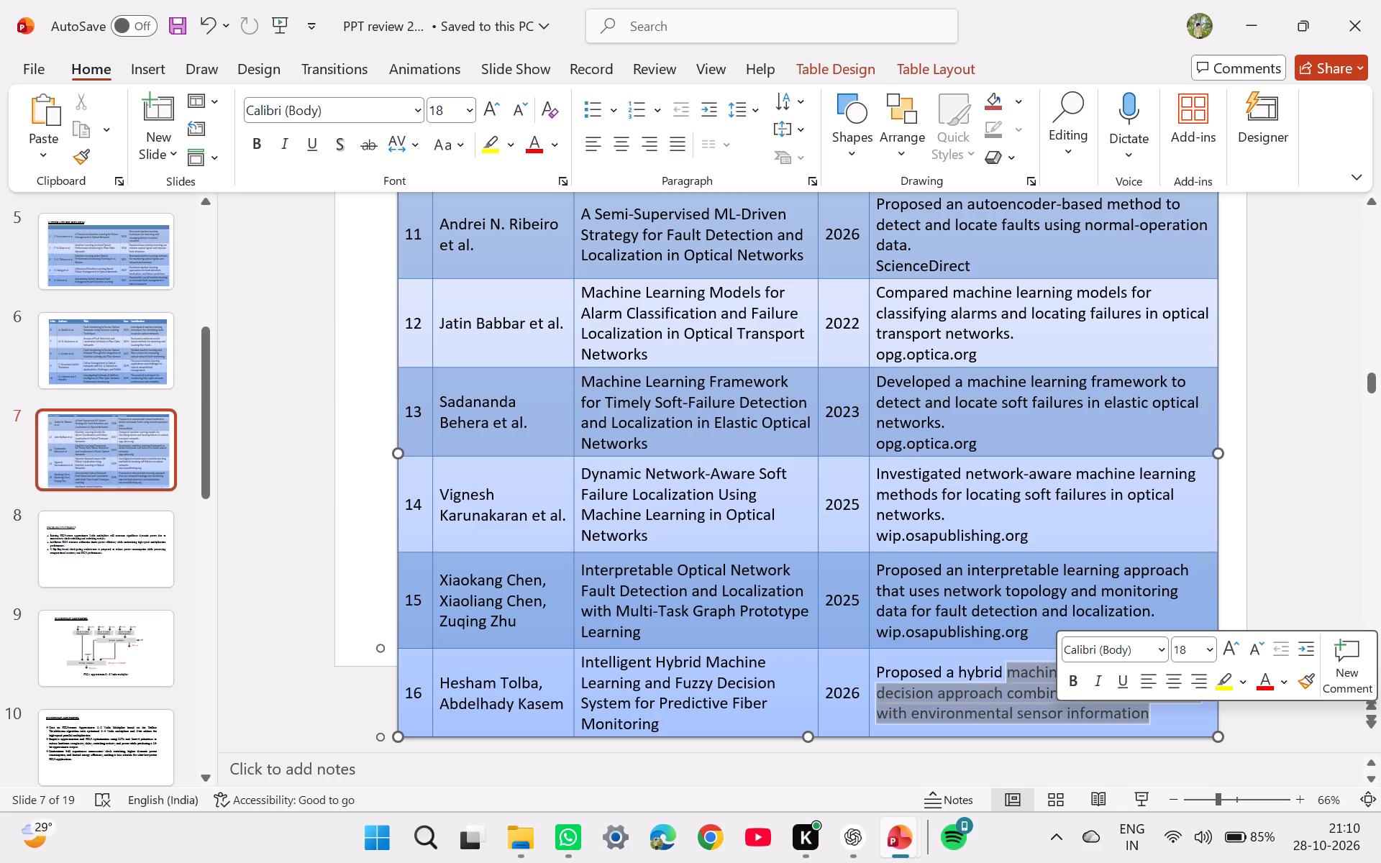
{"action": "left_click_drag", "start_coordinate": [993, 665], "coordinate": [402, 680]}
{"action": "key", "text": "Delete"}
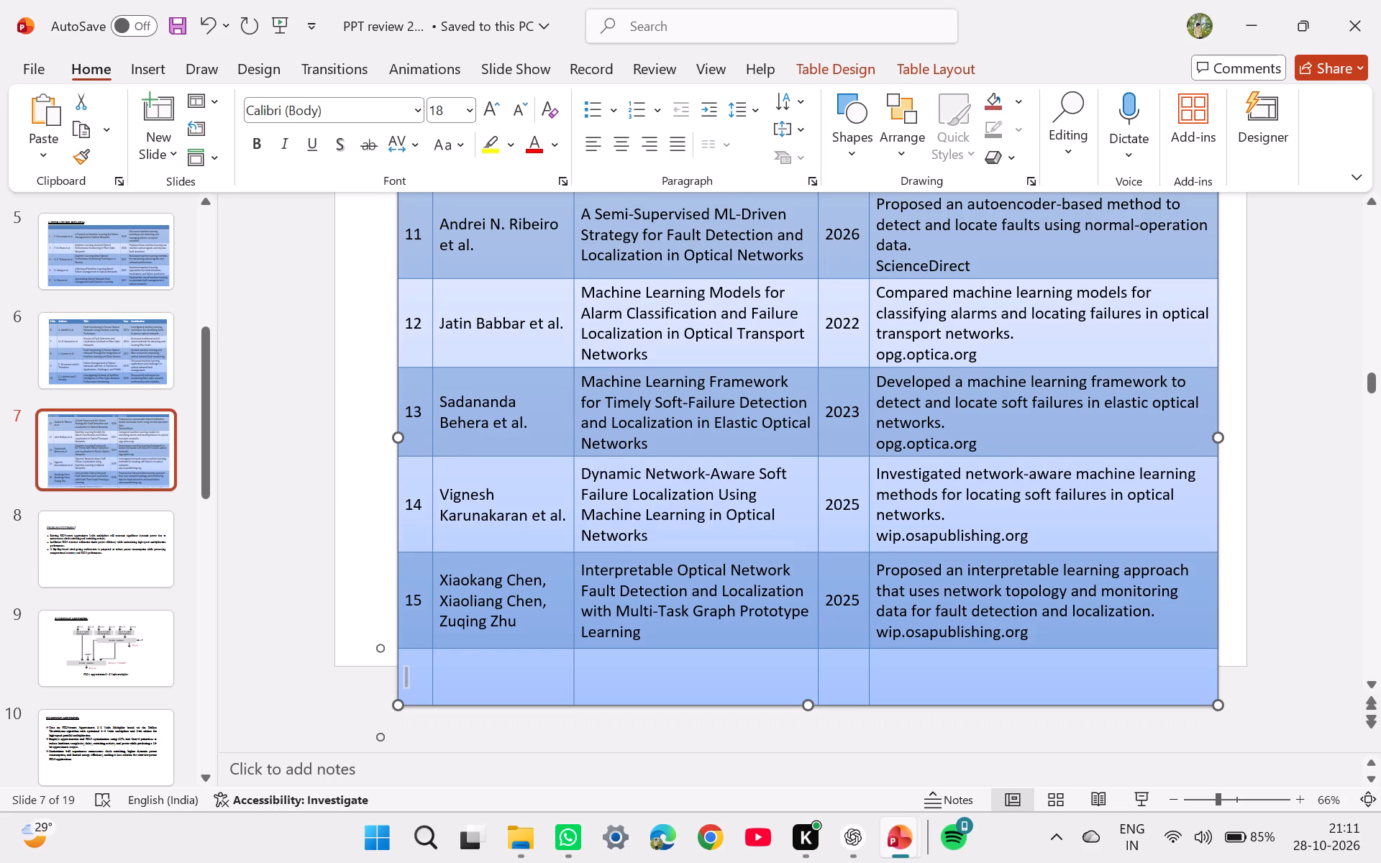
{"action": "key", "text": "Delete"}
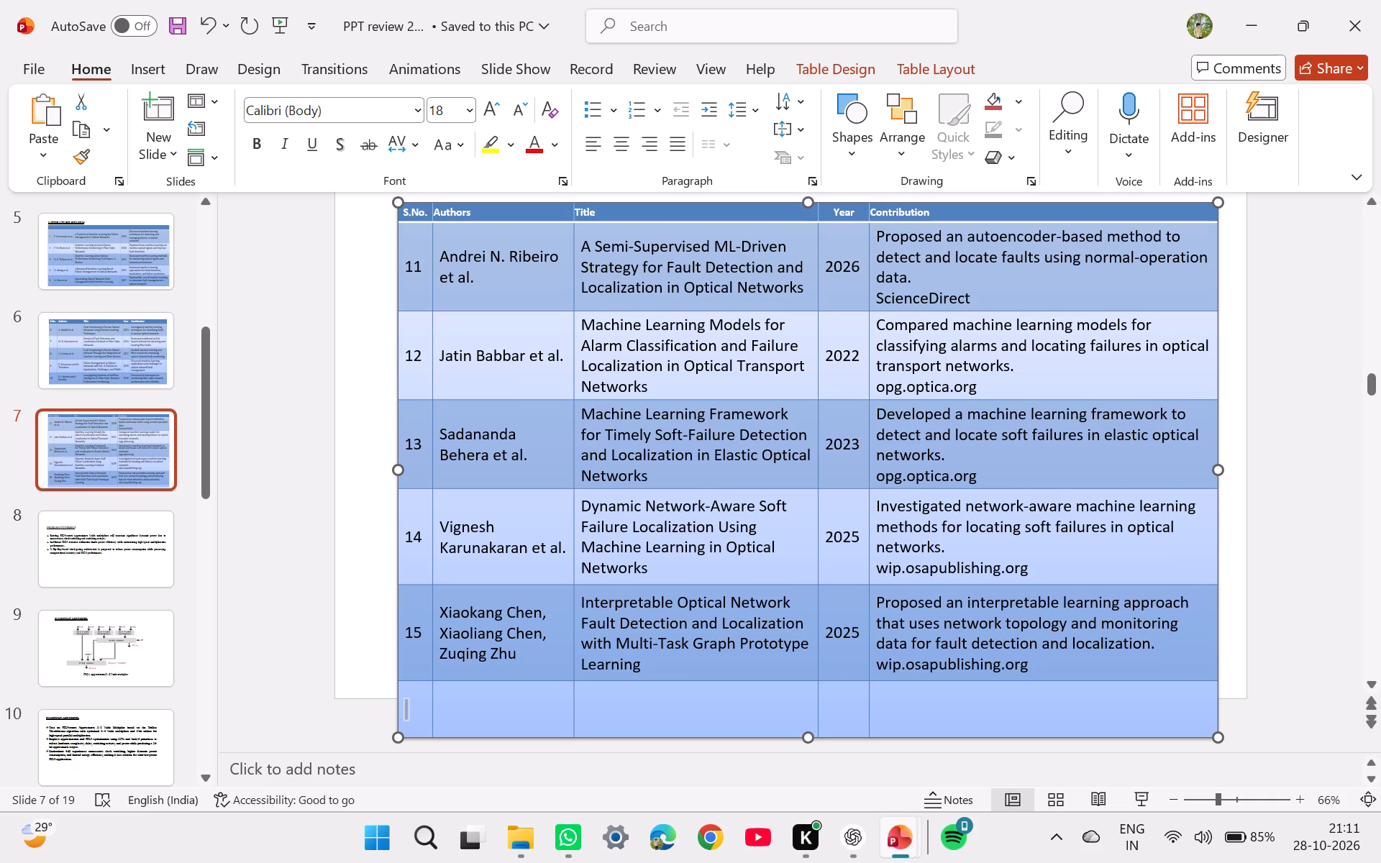
Reduce the height of slide 7's table from its bottom edge, squeezing the empty last row.
{"action": "left_click_drag", "start_coordinate": [812, 736], "coordinate": [812, 675]}
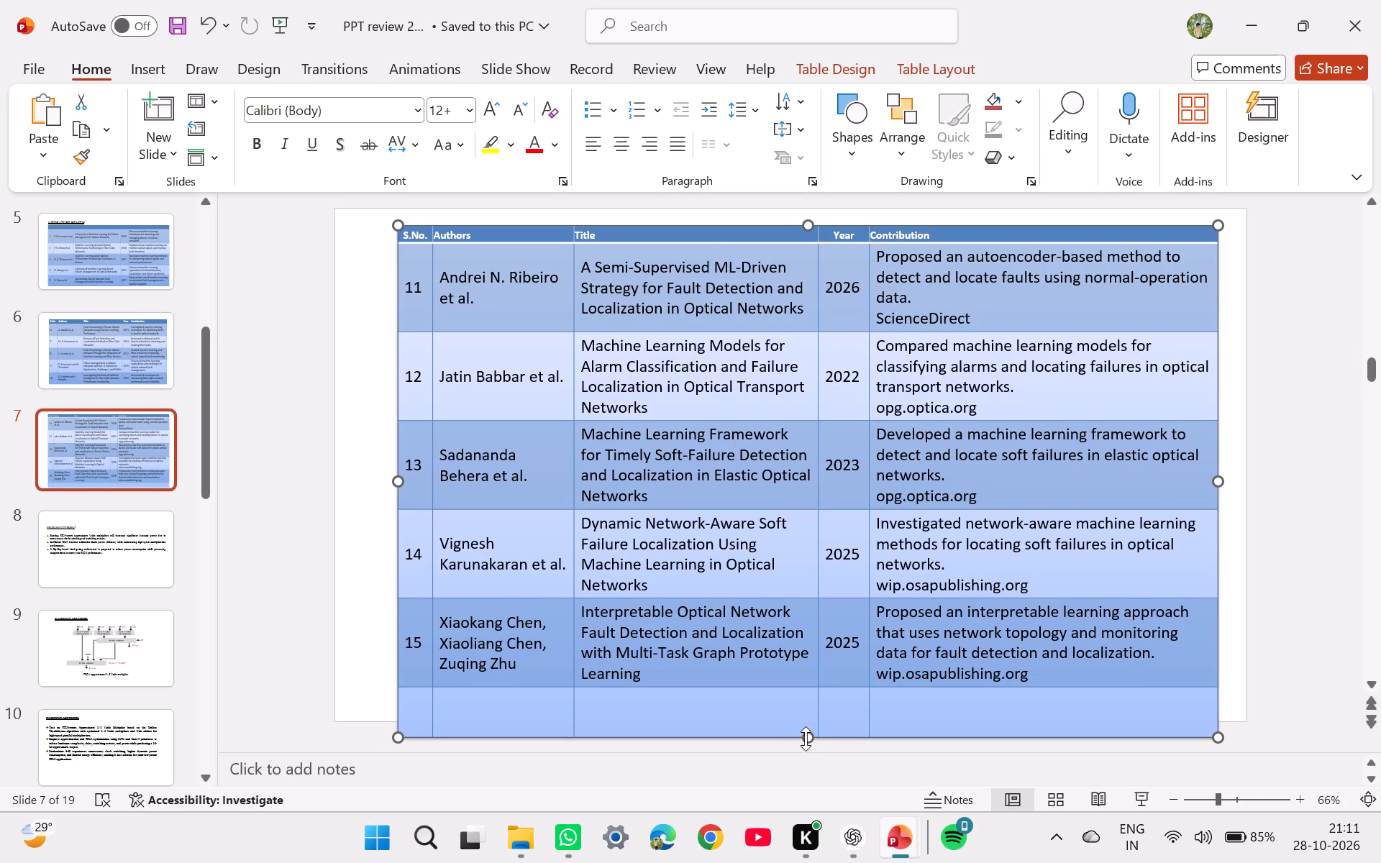
{"action": "left_click_drag", "start_coordinate": [806, 739], "coordinate": [811, 695]}
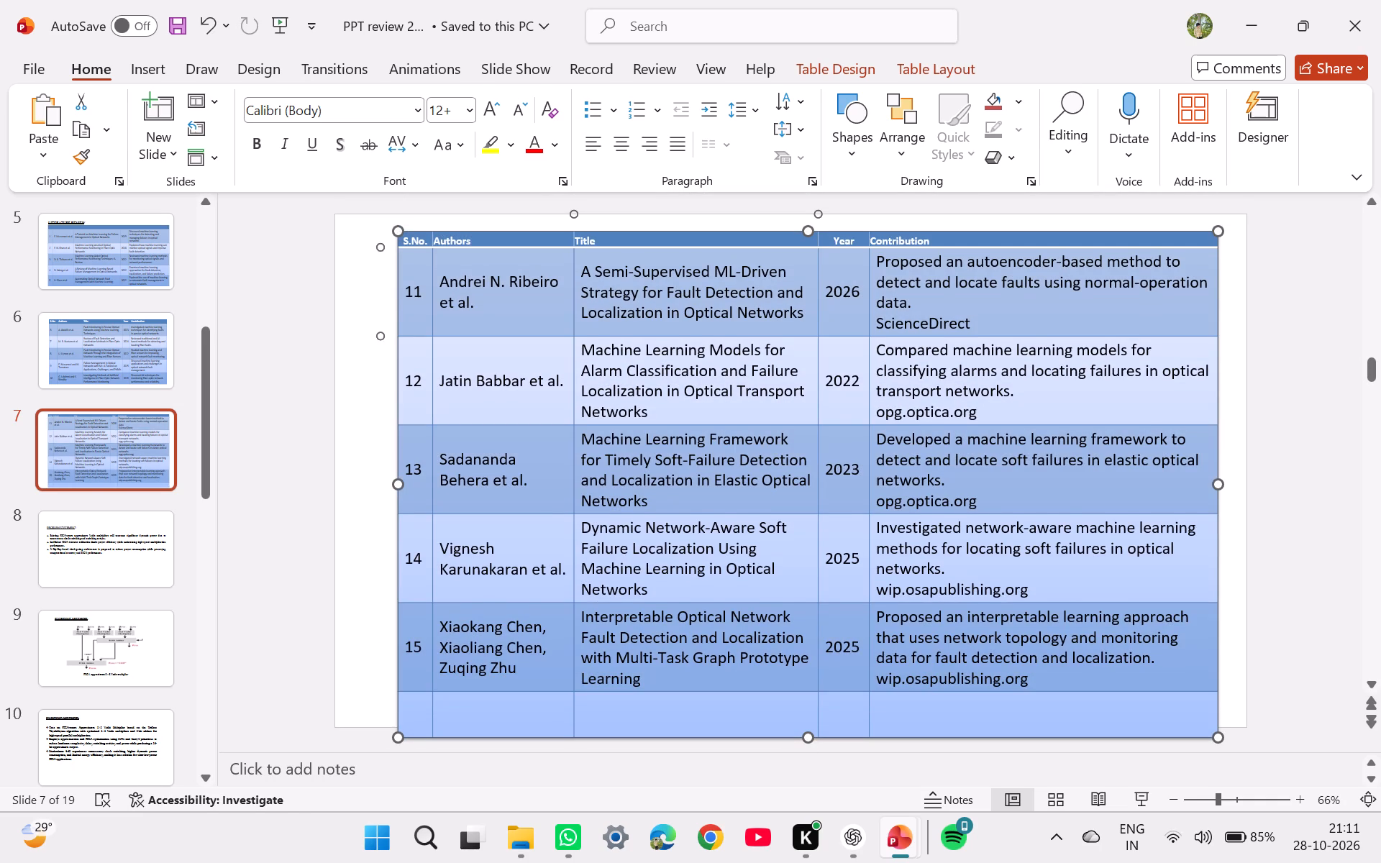
{"action": "scroll", "coordinate": [780, 286], "scroll_direction": "up", "scroll_amount": 1}
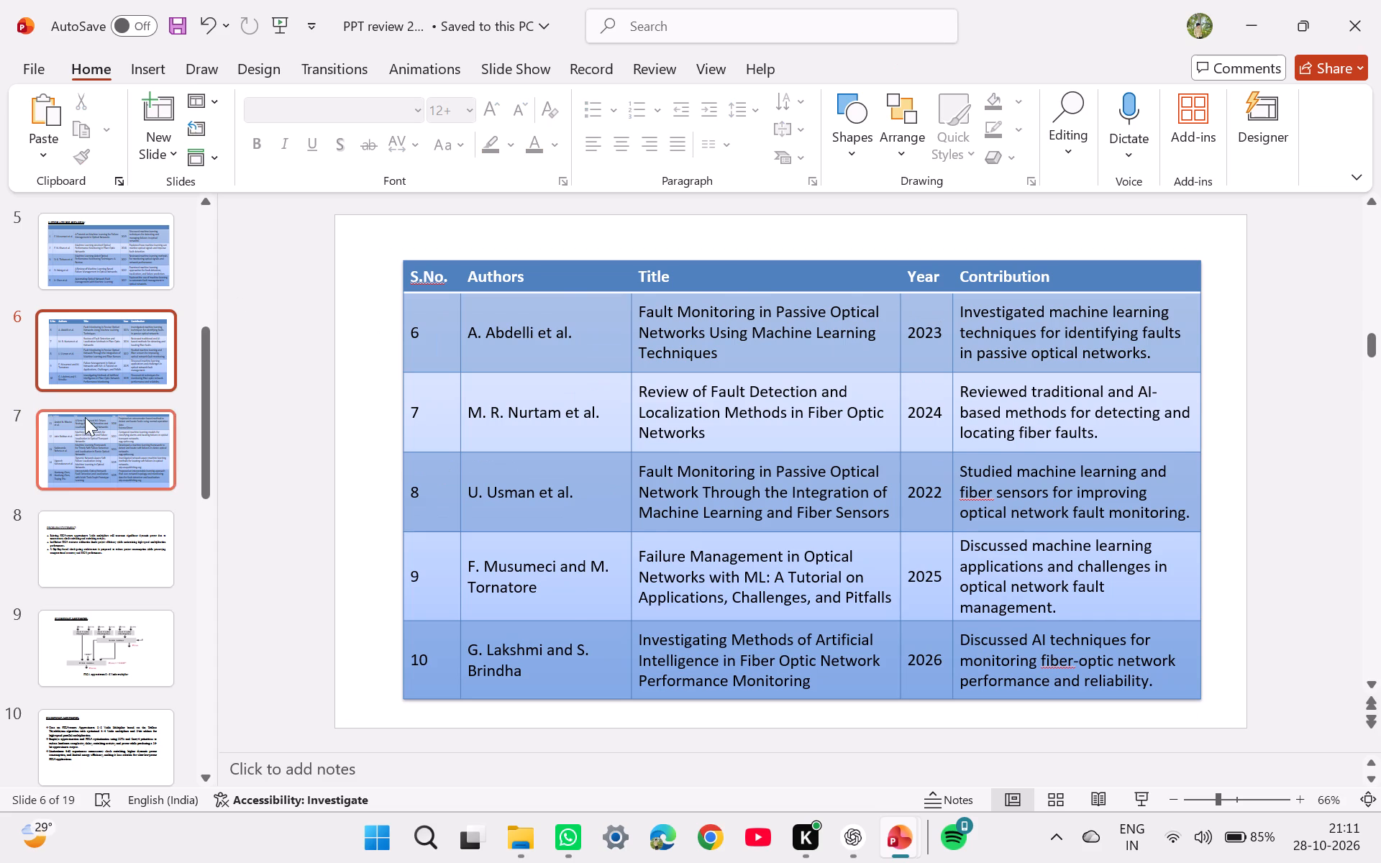
{"action": "left_click", "coordinate": [85, 417]}
{"action": "scroll", "coordinate": [644, 518], "scroll_direction": "down", "scroll_amount": 1}
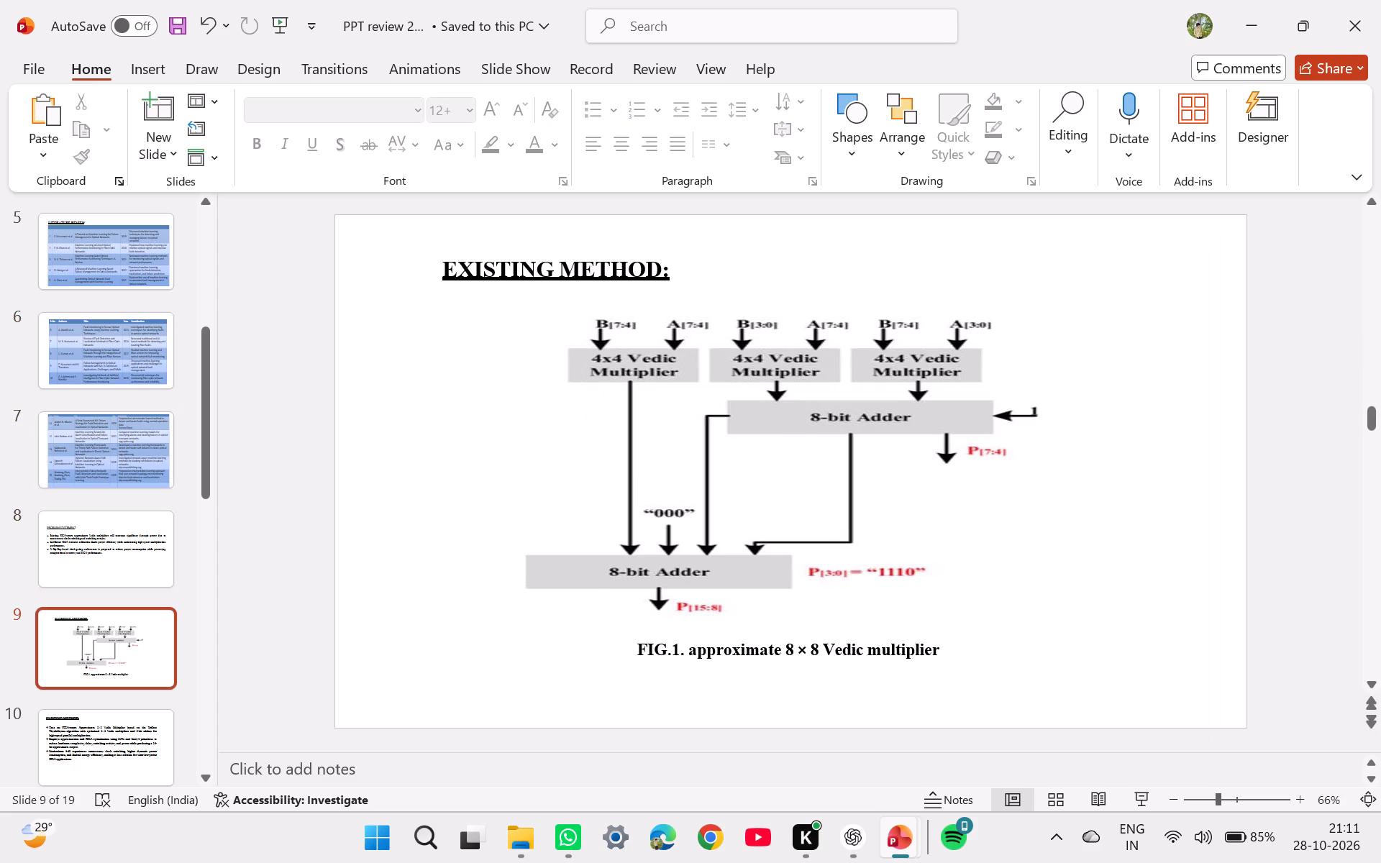
{"action": "left_click", "coordinate": [94, 437]}
{"action": "left_click", "coordinate": [606, 484]}
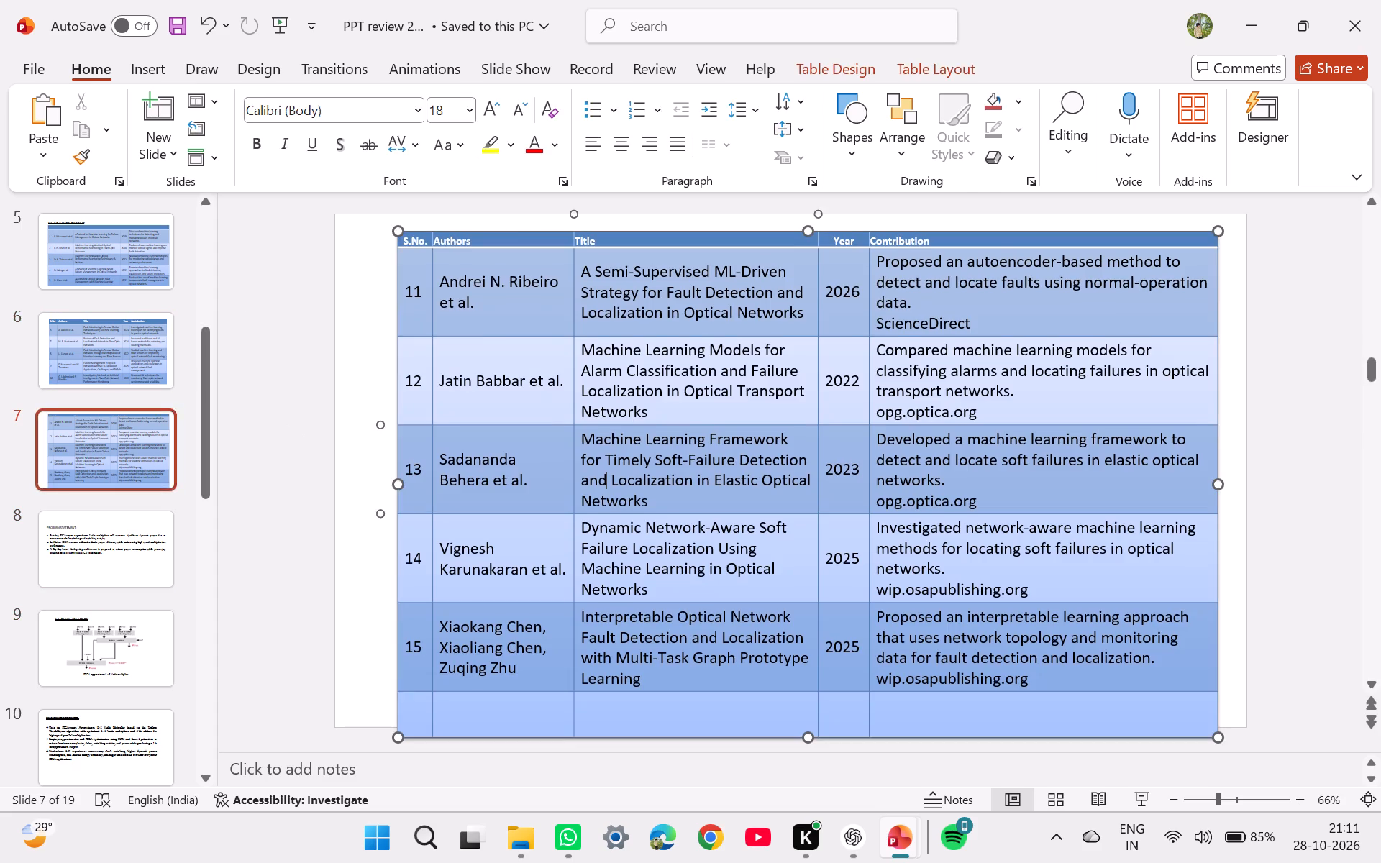
{"action": "scroll", "coordinate": [606, 484], "scroll_direction": "down", "scroll_amount": 1}
{"action": "scroll", "coordinate": [104, 320], "scroll_direction": "up", "scroll_amount": 1}
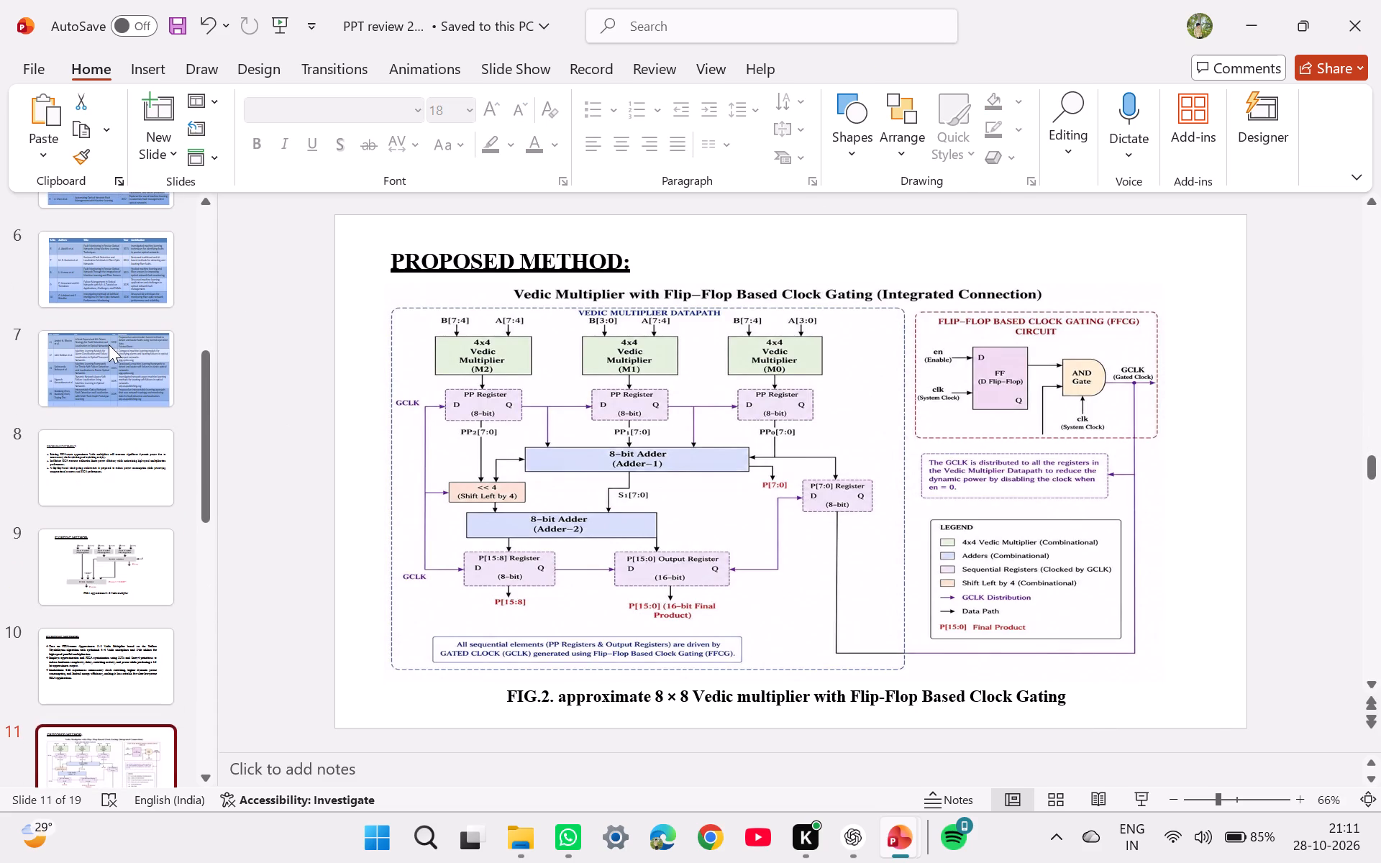
{"action": "left_click", "coordinate": [109, 345]}
{"action": "left_click", "coordinate": [585, 447]}
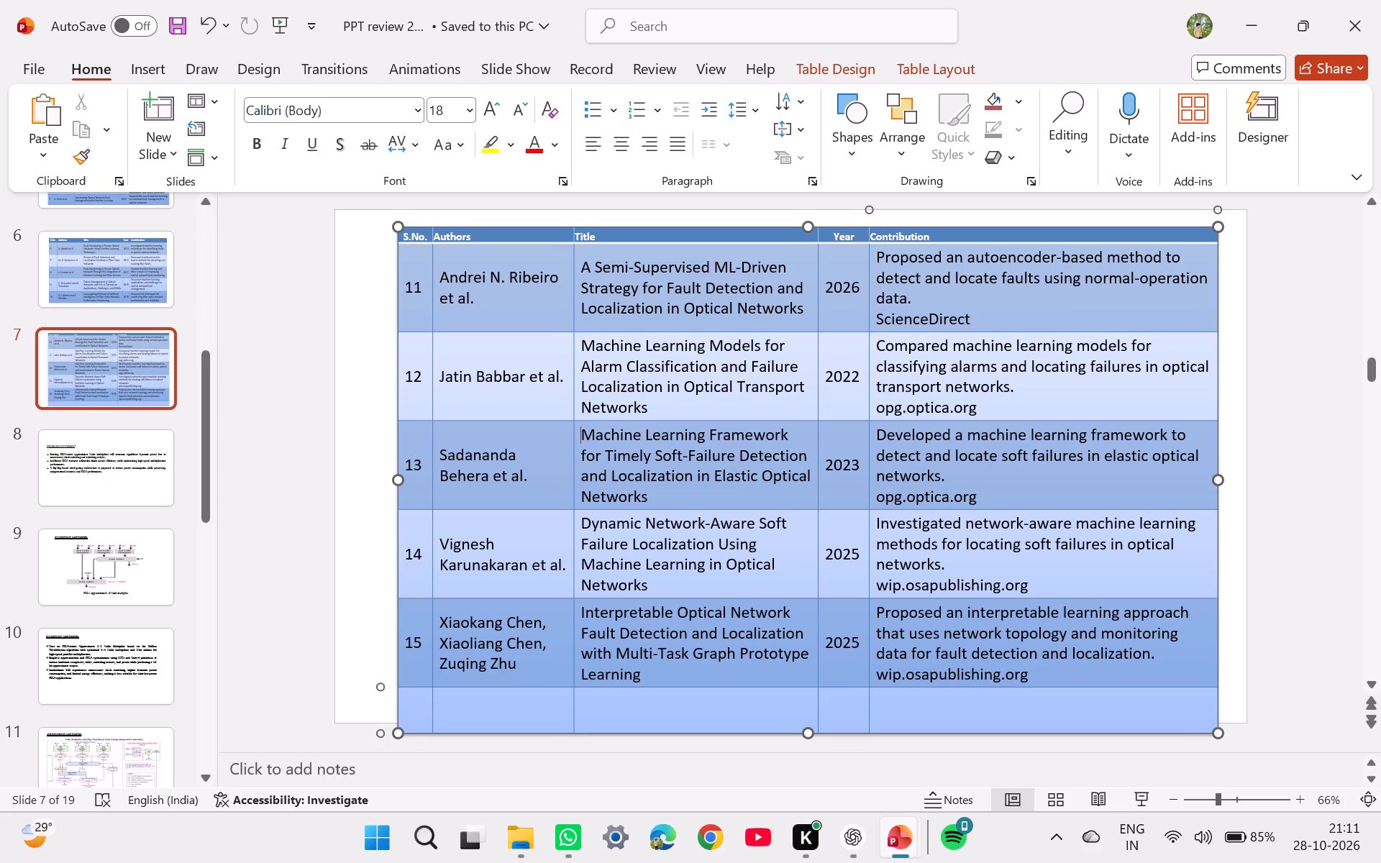
{"action": "left_click_drag", "start_coordinate": [1218, 733], "coordinate": [1209, 693]}
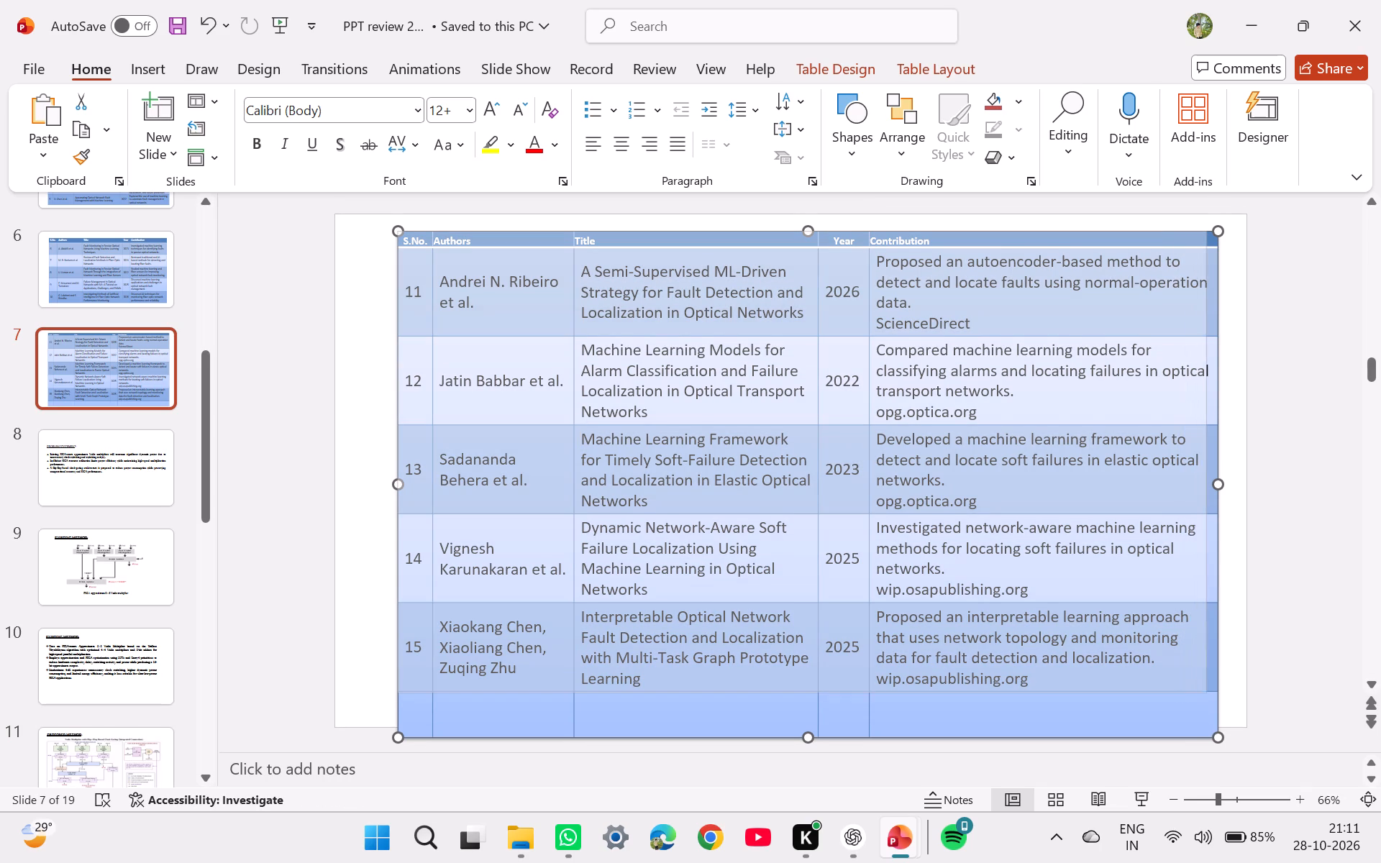
{"action": "left_click_drag", "start_coordinate": [1209, 693], "coordinate": [1216, 693]}
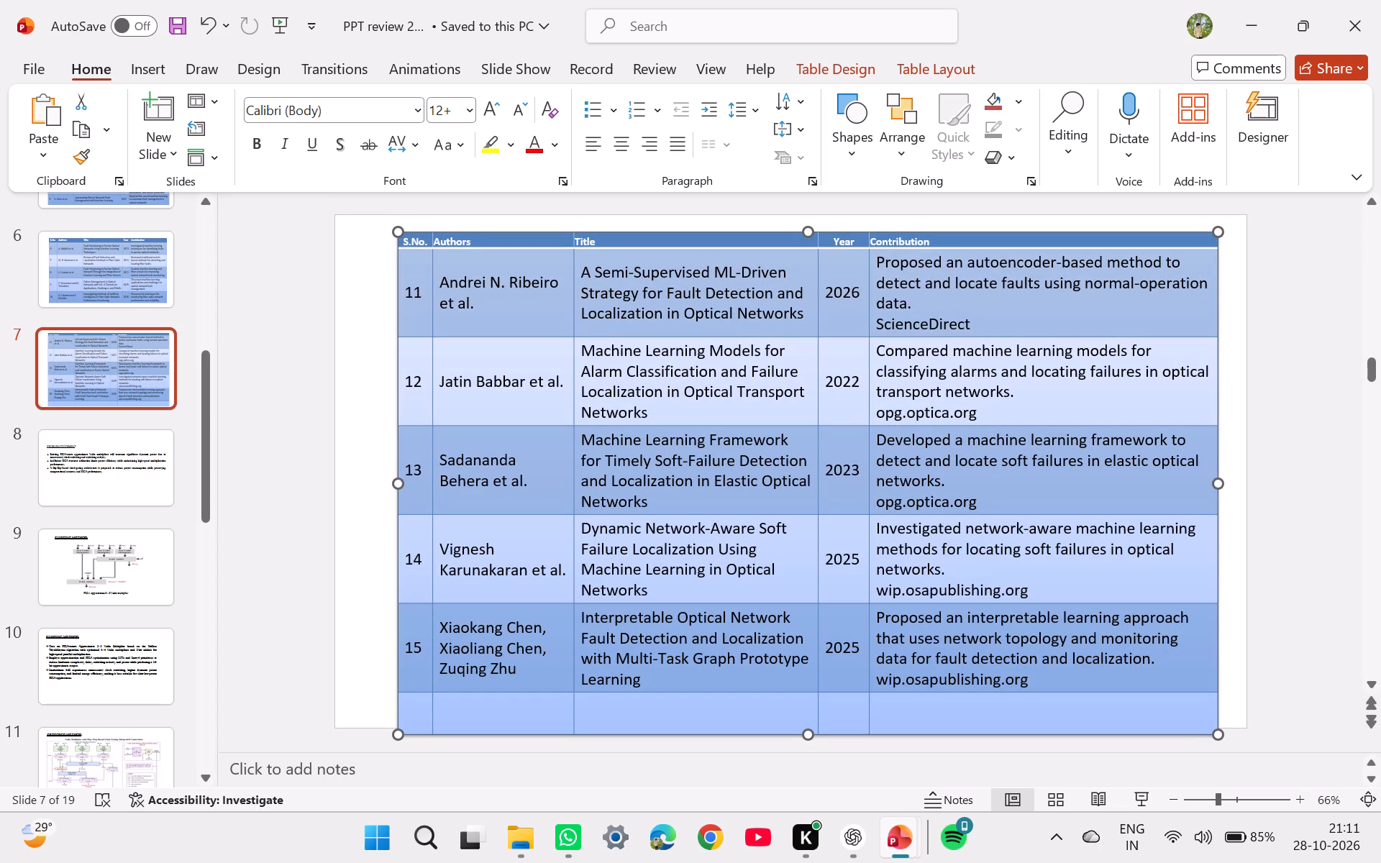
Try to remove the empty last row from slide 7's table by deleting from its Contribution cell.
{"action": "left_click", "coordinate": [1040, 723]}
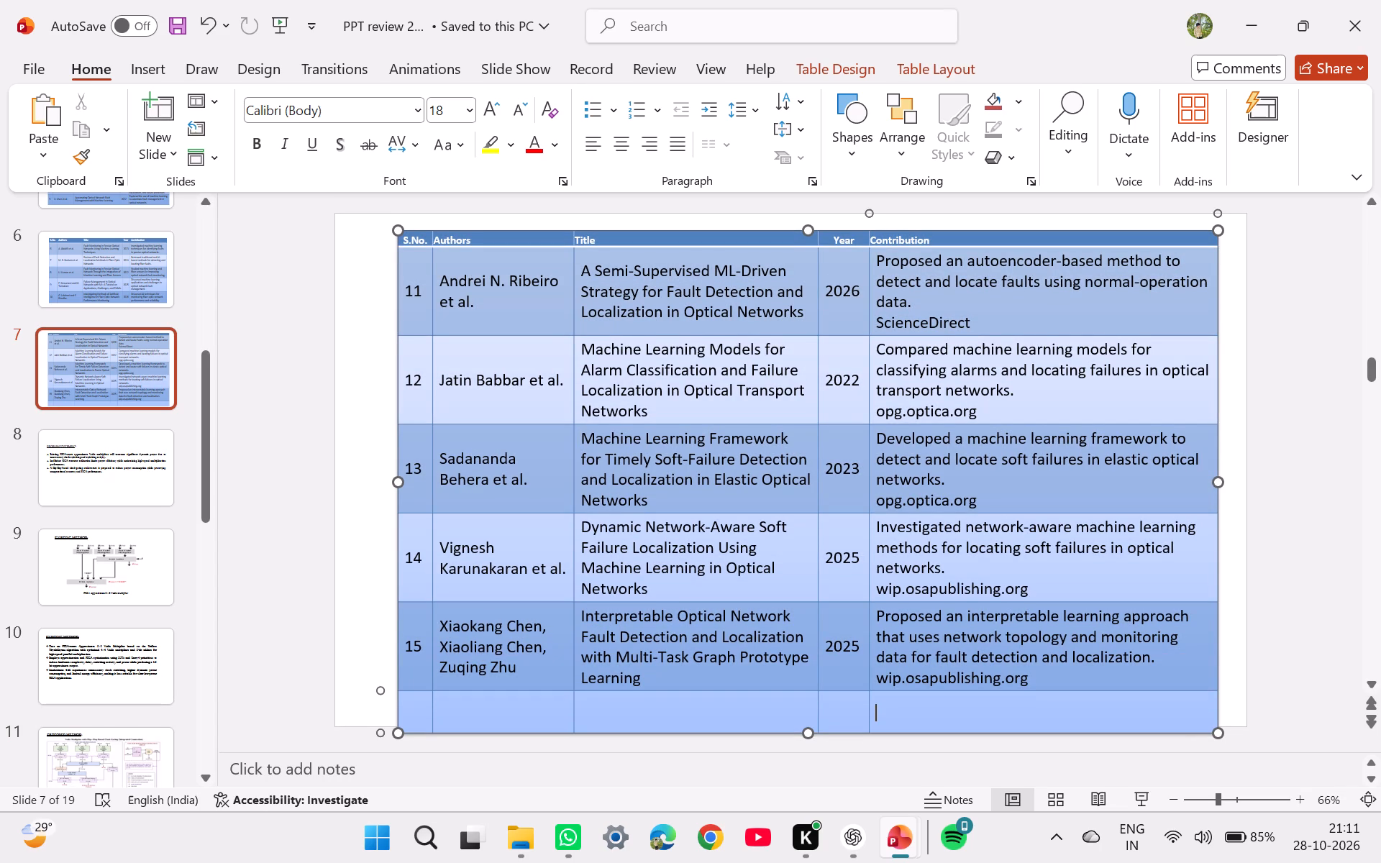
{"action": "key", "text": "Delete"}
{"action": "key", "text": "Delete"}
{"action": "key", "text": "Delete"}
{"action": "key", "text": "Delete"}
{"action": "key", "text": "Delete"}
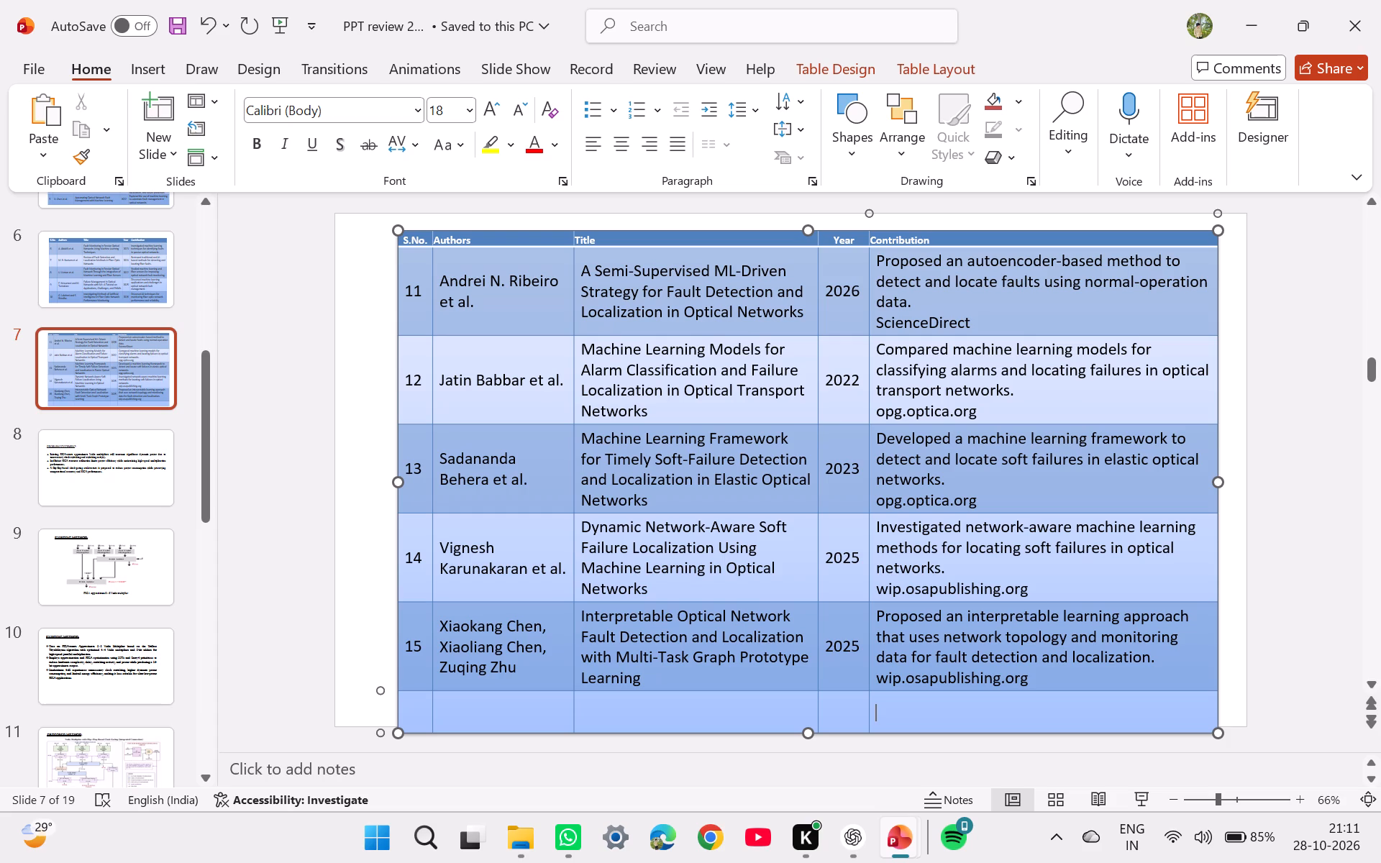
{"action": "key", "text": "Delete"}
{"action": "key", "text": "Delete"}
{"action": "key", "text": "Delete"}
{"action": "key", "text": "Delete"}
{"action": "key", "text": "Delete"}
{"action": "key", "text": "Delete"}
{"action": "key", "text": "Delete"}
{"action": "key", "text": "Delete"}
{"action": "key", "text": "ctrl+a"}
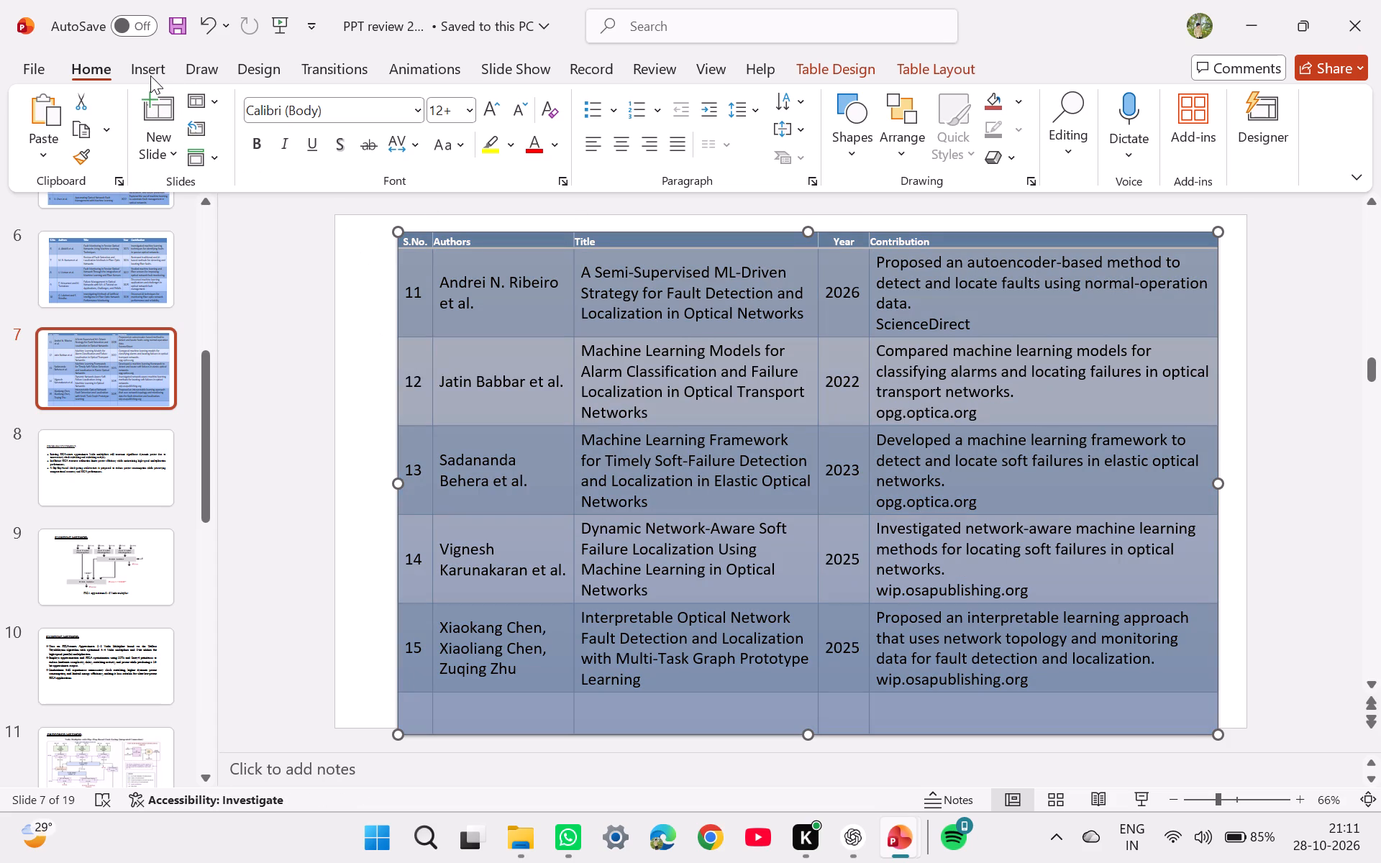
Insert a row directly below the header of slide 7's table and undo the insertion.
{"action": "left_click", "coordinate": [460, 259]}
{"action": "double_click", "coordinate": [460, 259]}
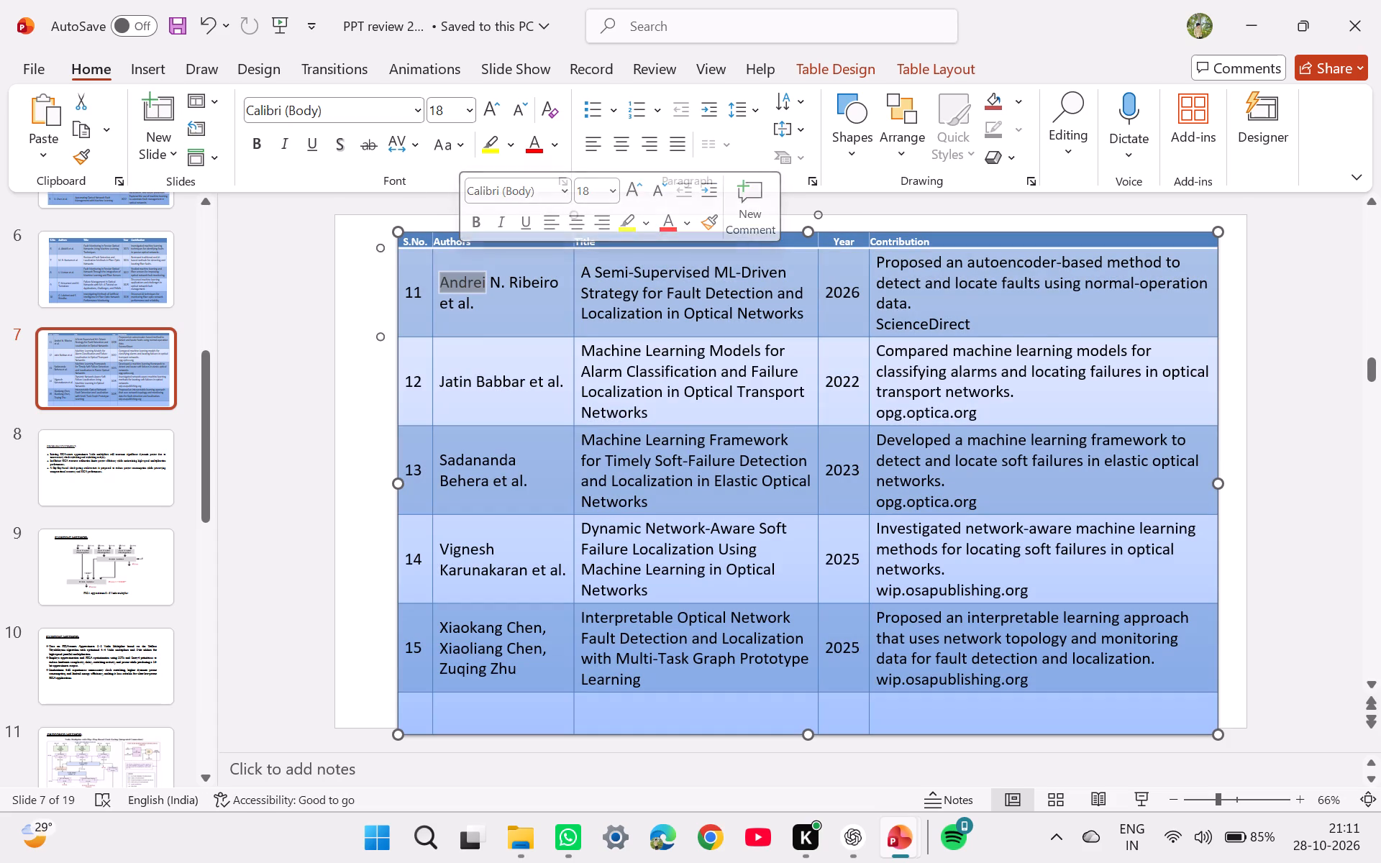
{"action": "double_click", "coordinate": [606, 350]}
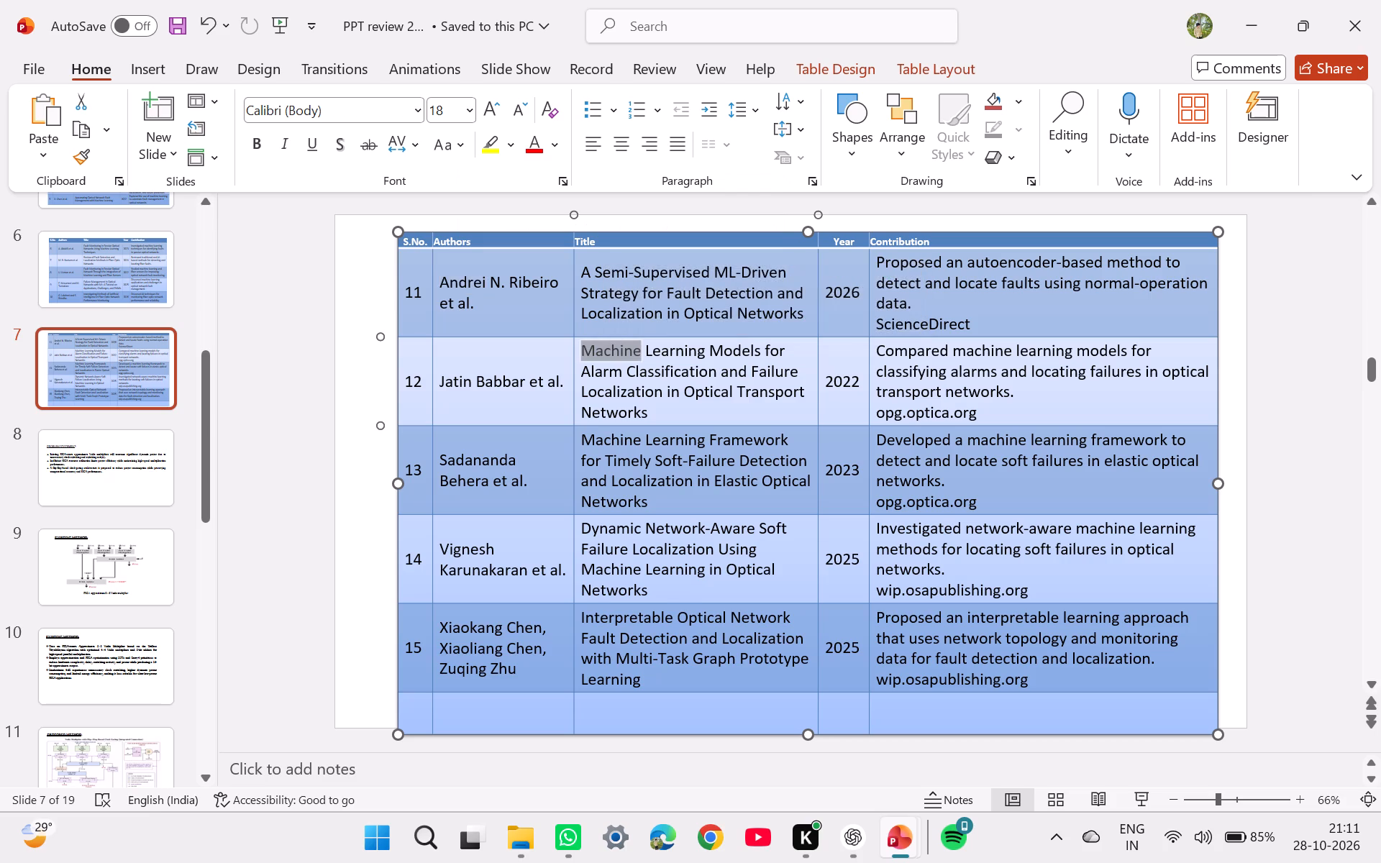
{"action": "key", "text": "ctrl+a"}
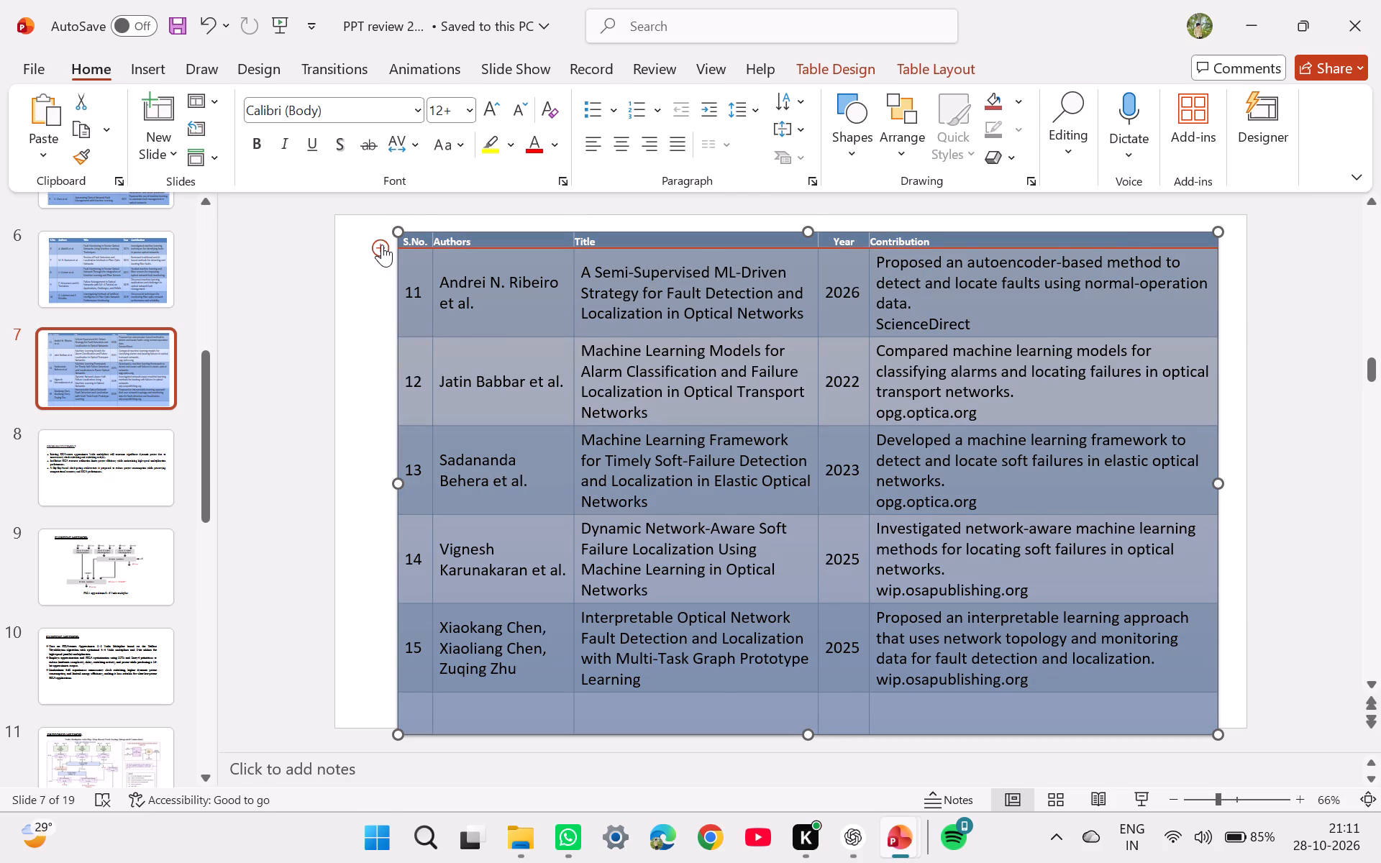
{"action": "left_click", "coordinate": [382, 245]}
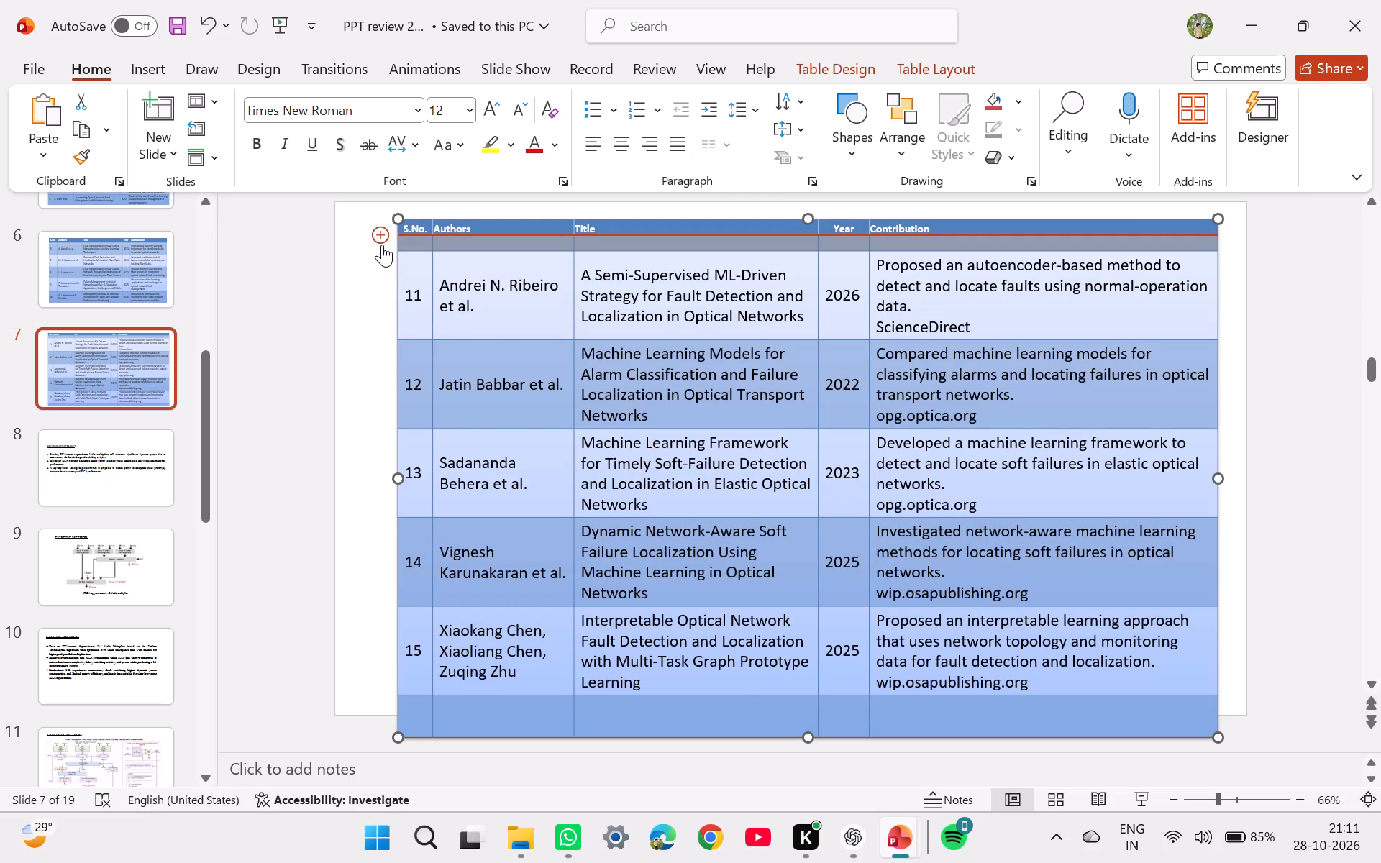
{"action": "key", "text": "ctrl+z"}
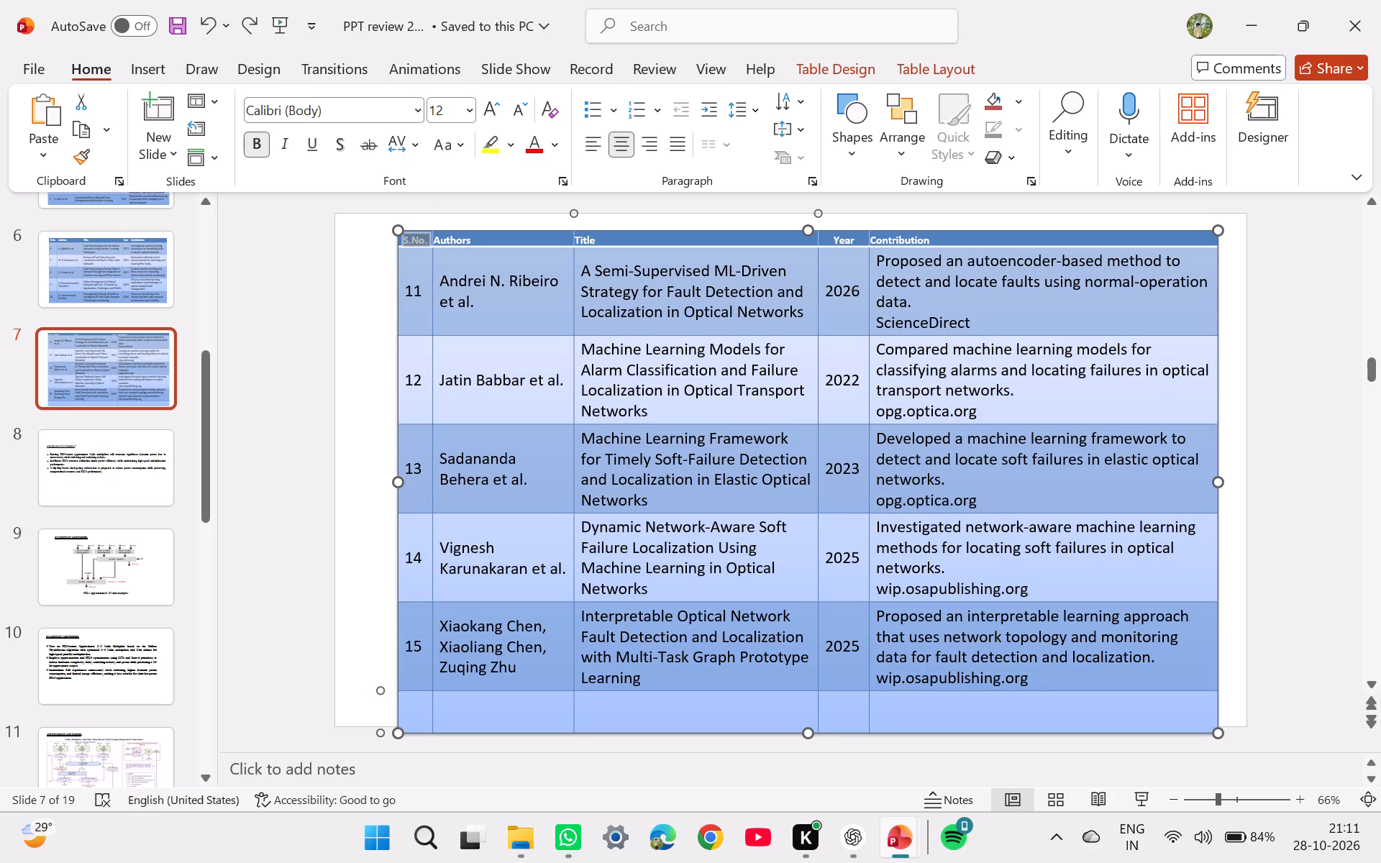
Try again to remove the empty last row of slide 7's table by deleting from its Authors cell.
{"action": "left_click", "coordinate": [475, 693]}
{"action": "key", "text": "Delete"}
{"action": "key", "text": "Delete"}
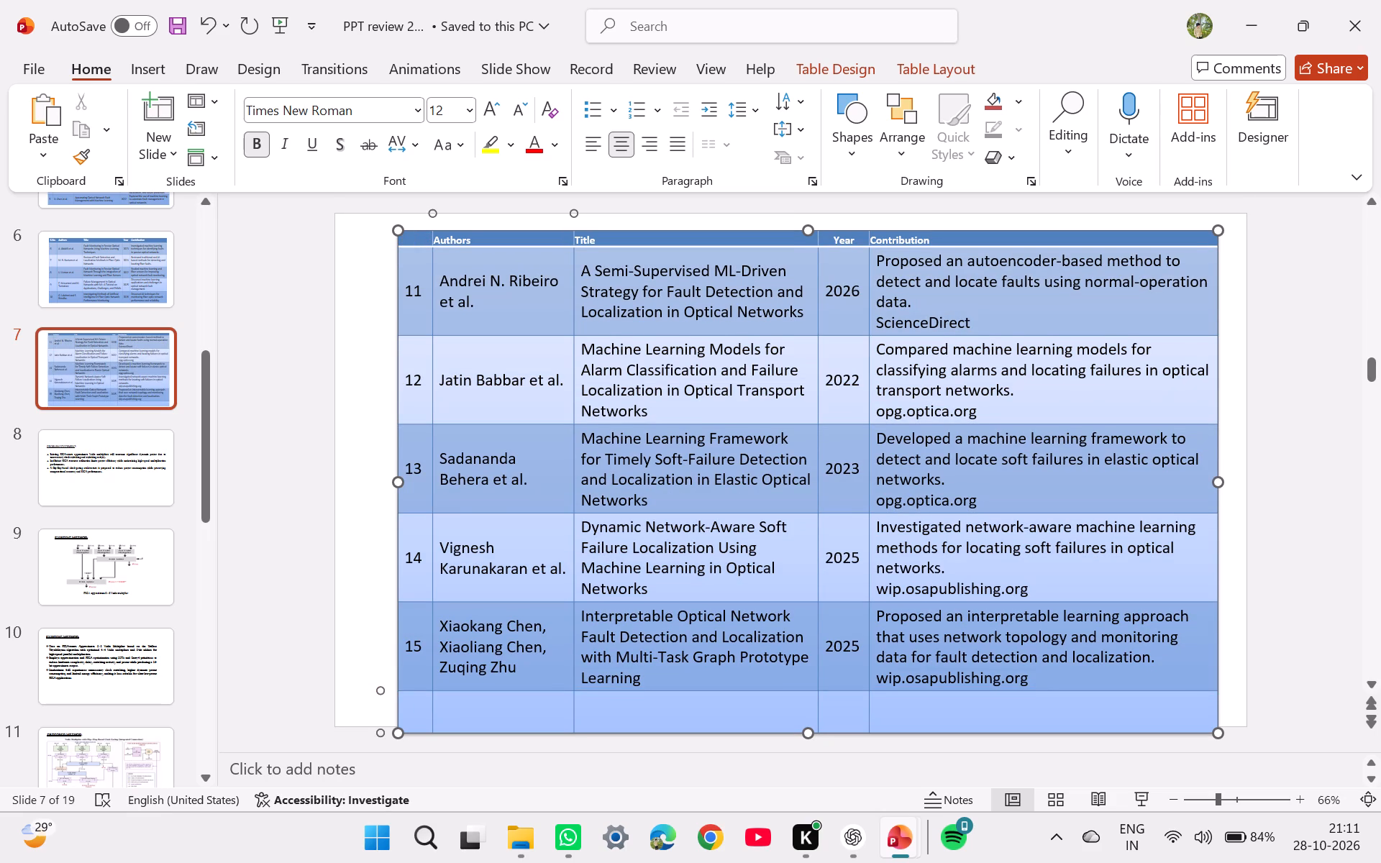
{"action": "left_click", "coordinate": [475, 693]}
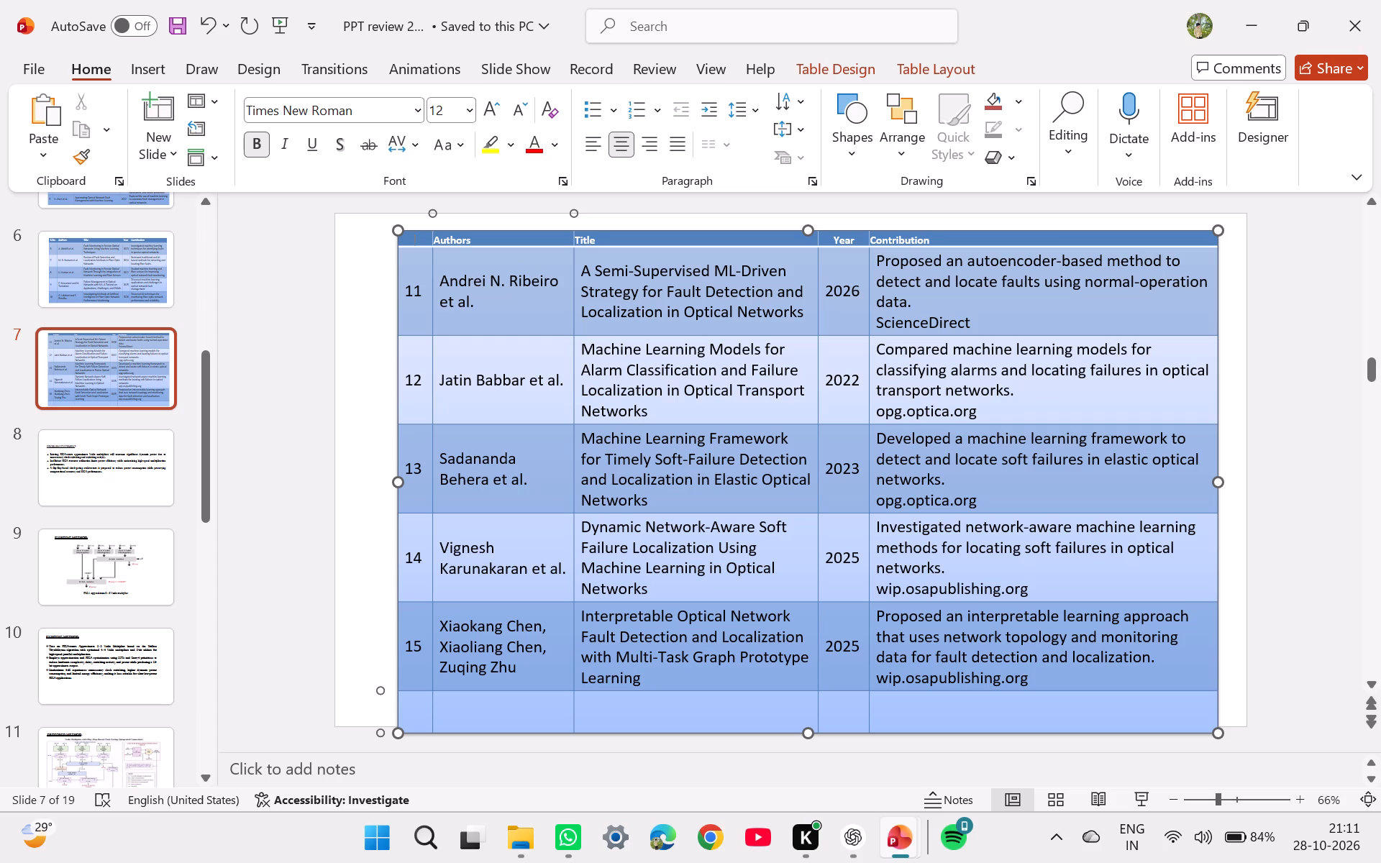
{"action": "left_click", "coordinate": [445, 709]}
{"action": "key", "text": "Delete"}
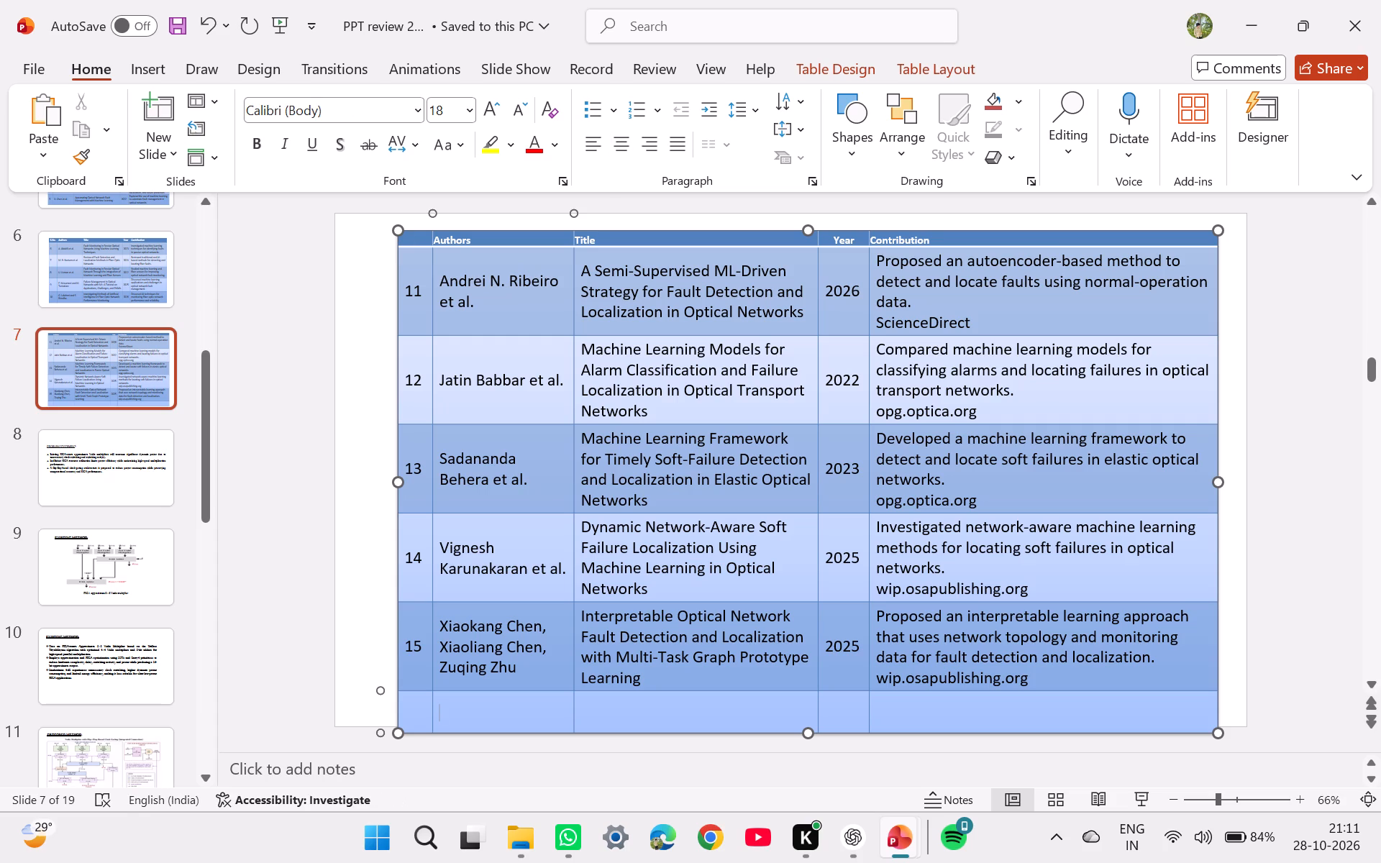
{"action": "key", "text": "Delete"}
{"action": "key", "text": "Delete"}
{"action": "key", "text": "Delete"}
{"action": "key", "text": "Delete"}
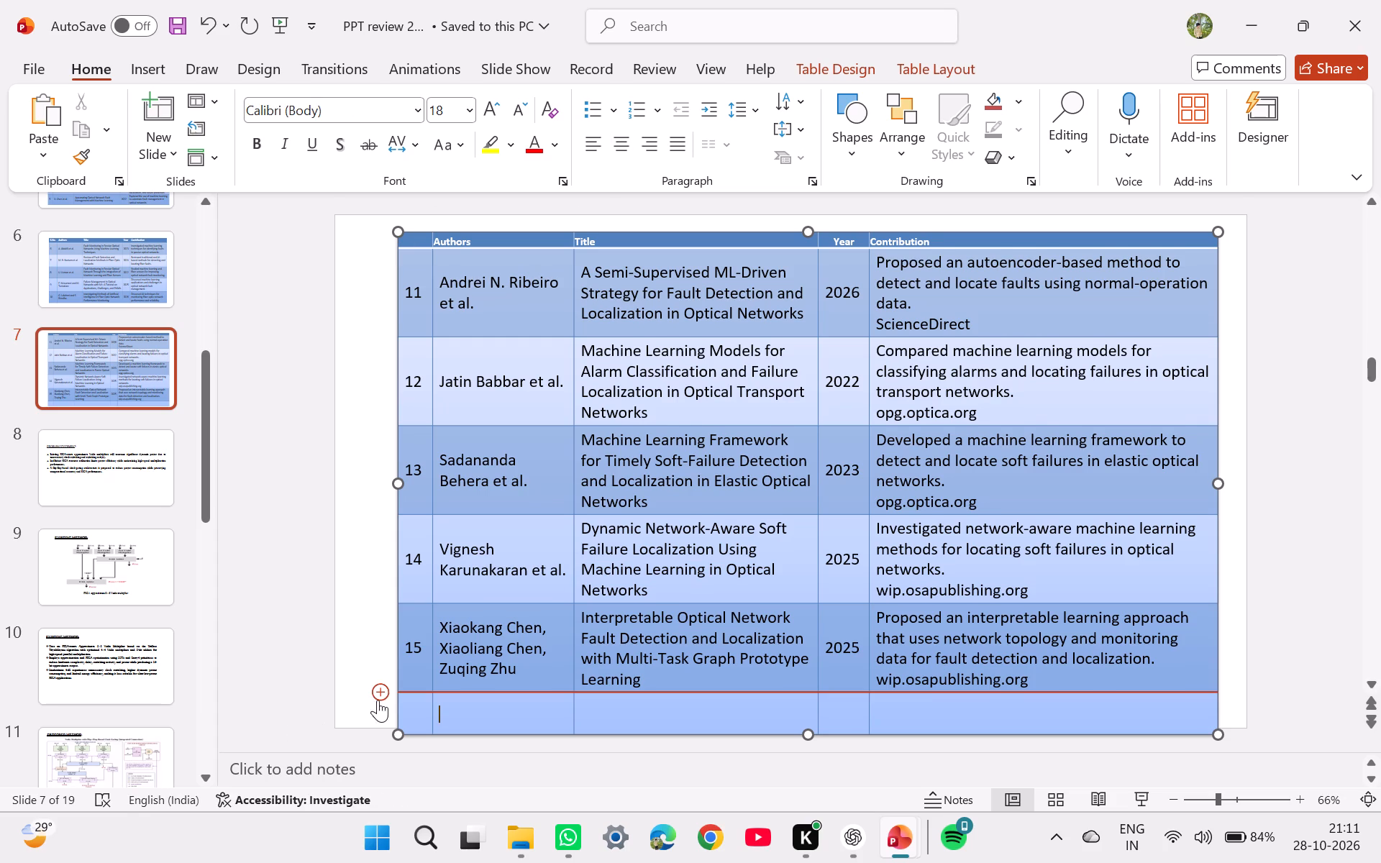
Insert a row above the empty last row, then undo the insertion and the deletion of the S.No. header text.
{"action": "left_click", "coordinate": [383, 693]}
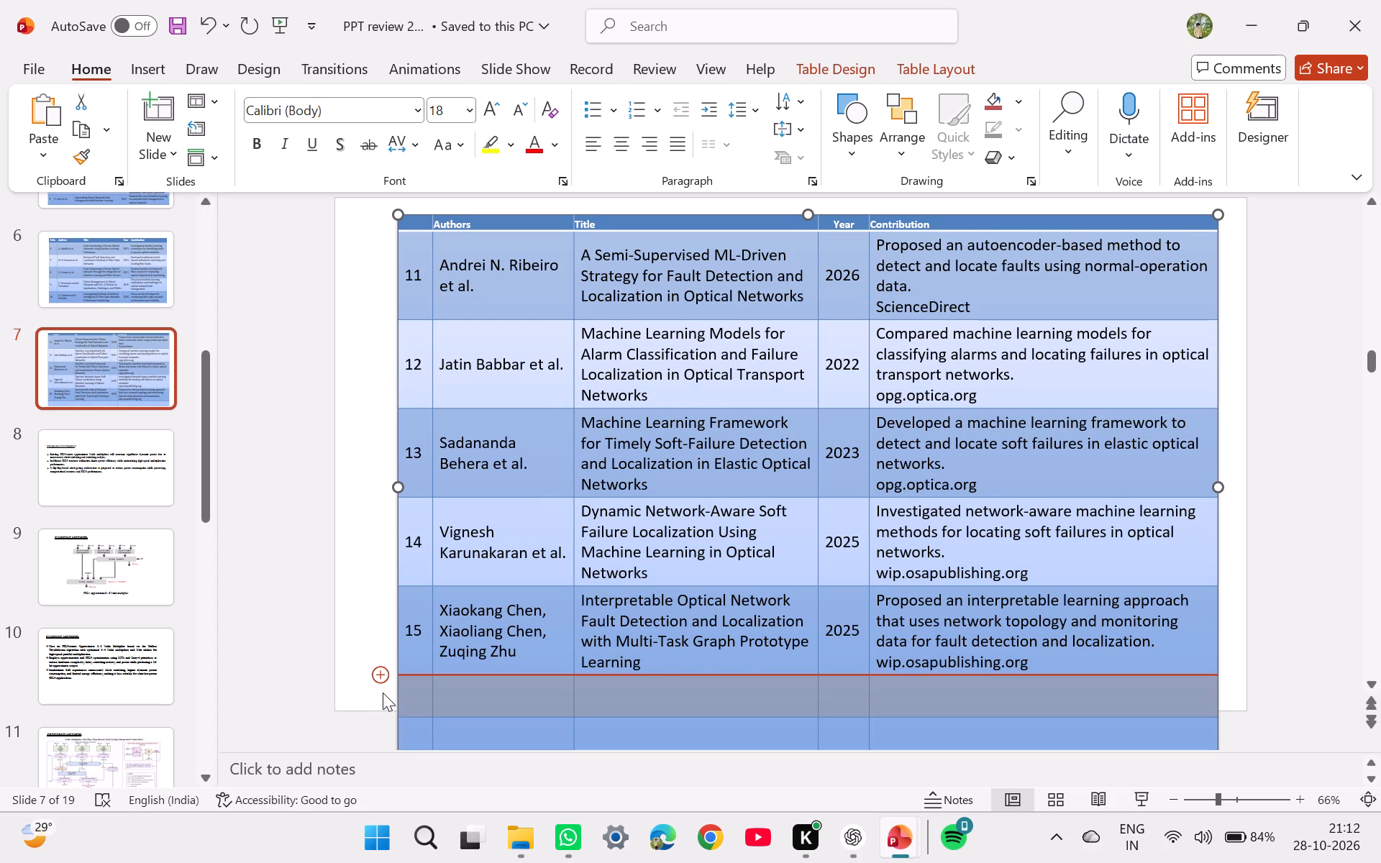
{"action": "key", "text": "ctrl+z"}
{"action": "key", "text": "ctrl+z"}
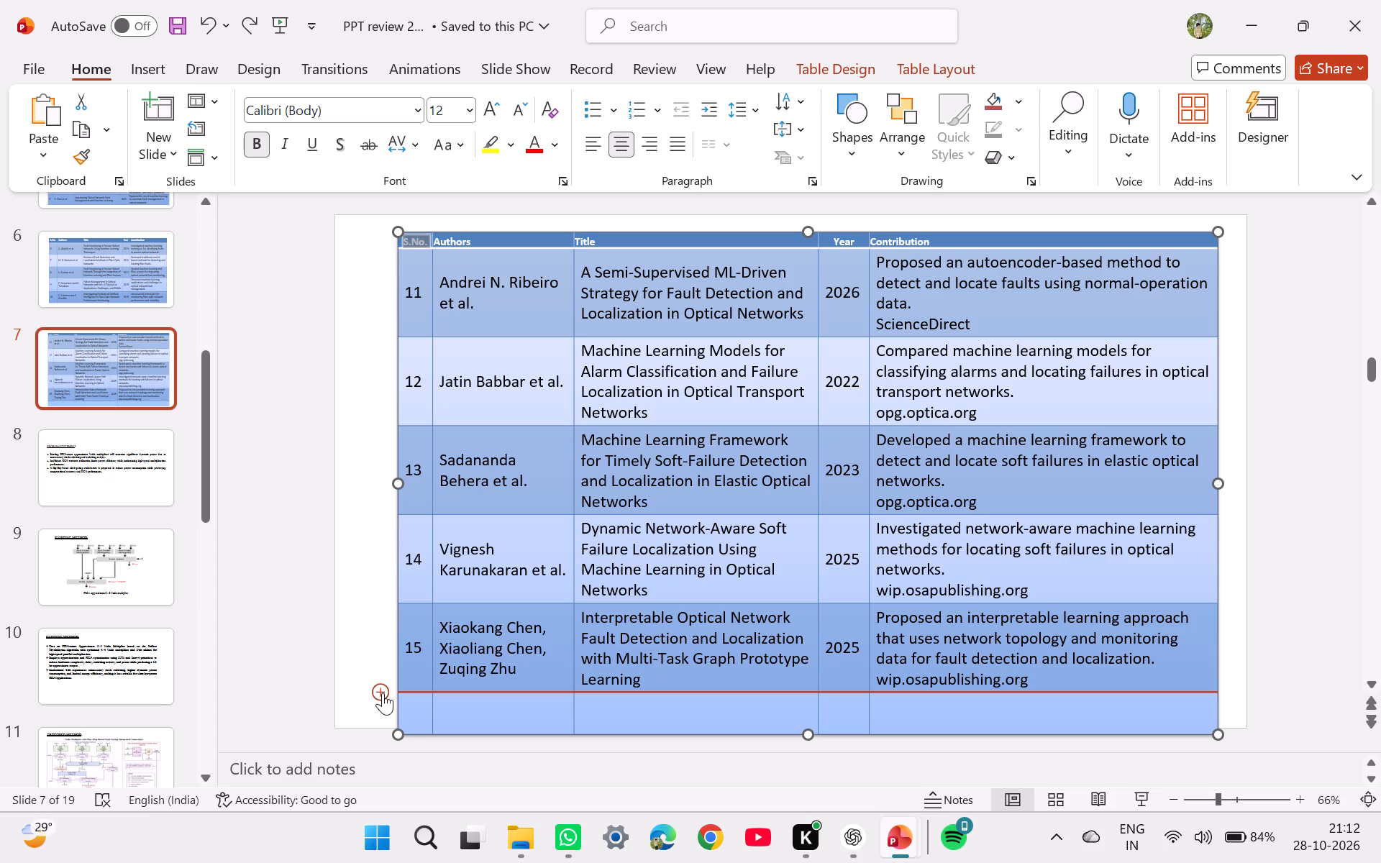
Shrink slide 7's table height once more from its bottom edge and deselect the table.
{"action": "left_click", "coordinate": [429, 689]}
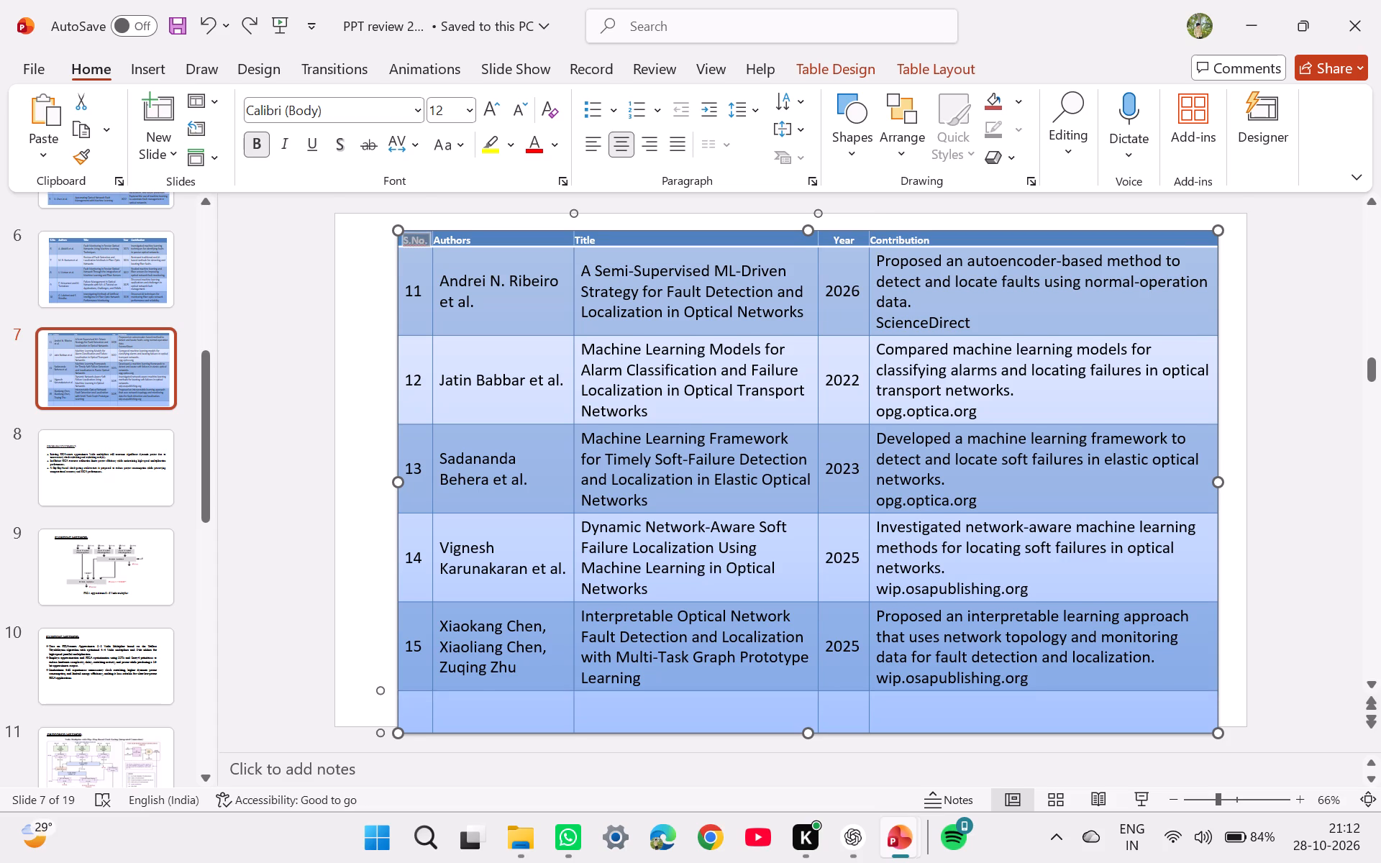
{"action": "left_click_drag", "start_coordinate": [810, 735], "coordinate": [811, 711]}
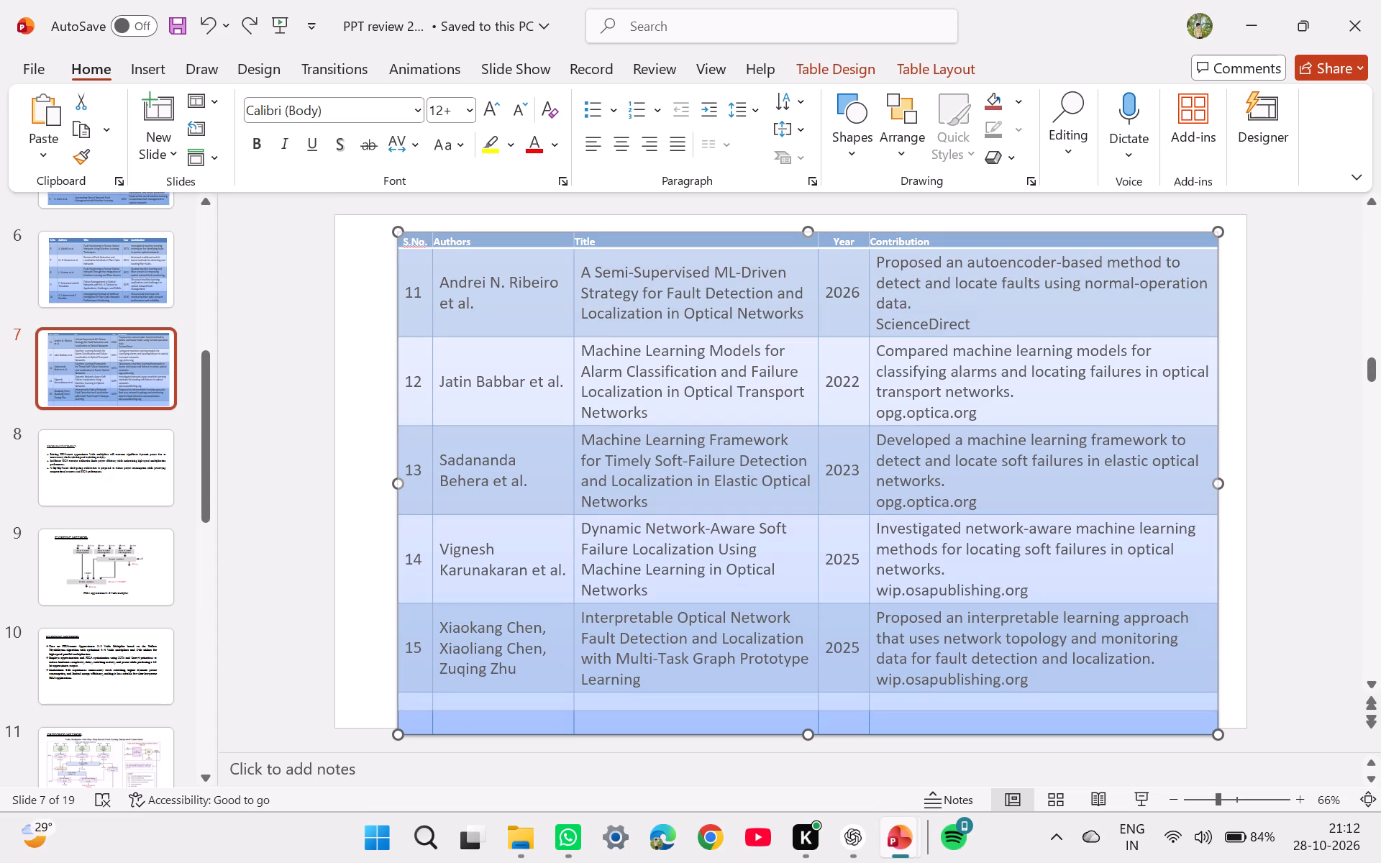
{"action": "left_click_drag", "start_coordinate": [811, 711], "coordinate": [811, 711]}
{"action": "left_click", "coordinate": [337, 667]}
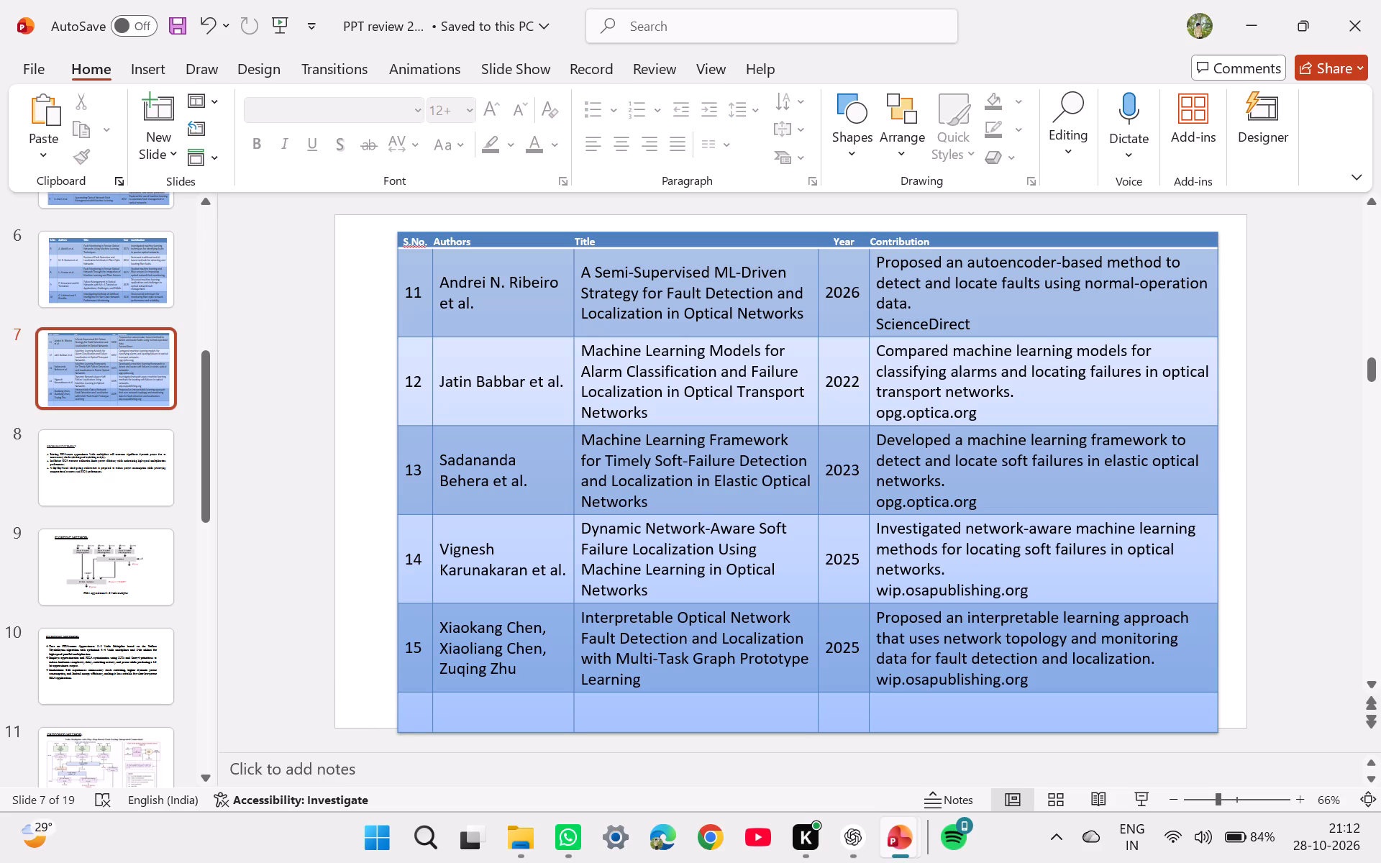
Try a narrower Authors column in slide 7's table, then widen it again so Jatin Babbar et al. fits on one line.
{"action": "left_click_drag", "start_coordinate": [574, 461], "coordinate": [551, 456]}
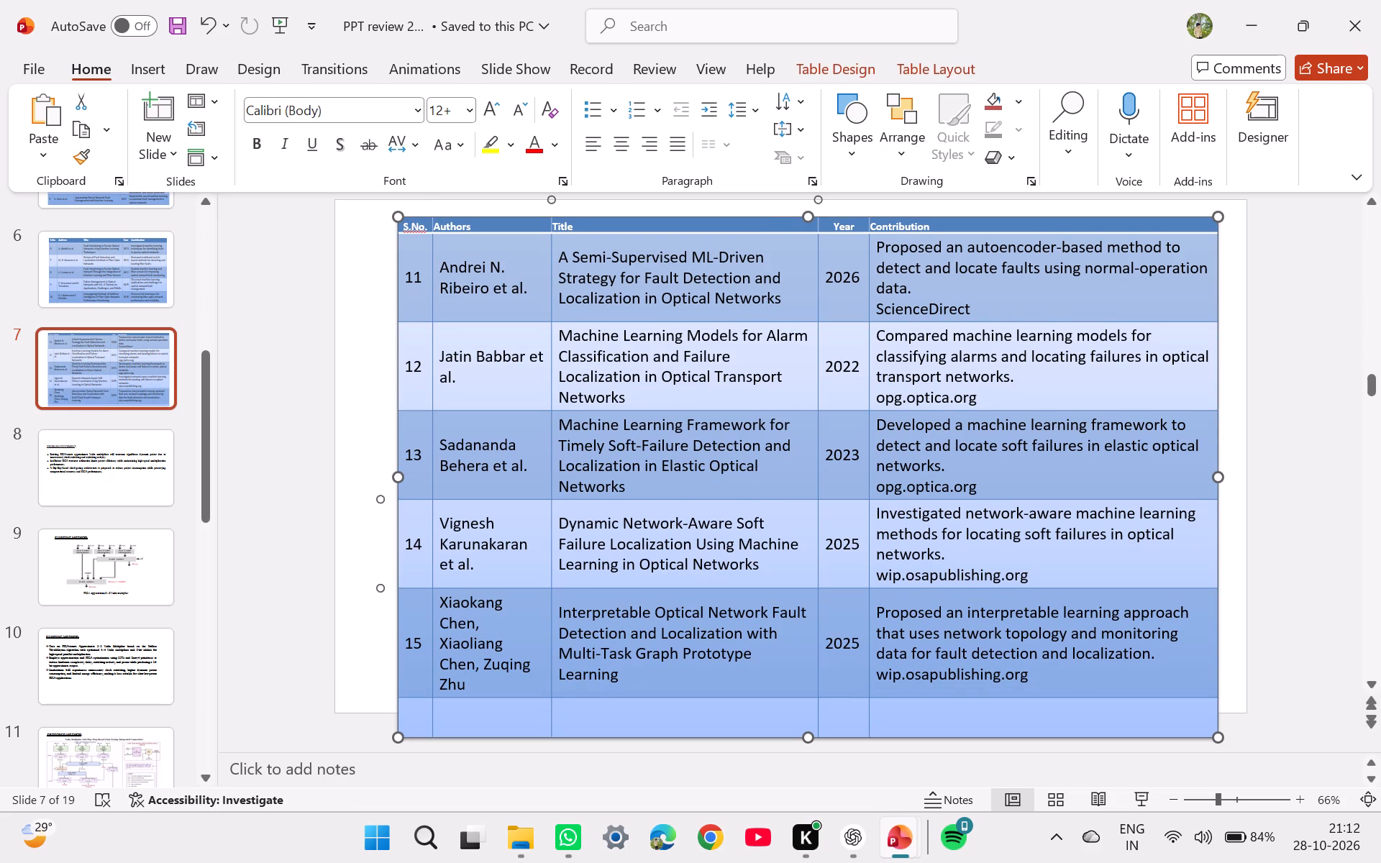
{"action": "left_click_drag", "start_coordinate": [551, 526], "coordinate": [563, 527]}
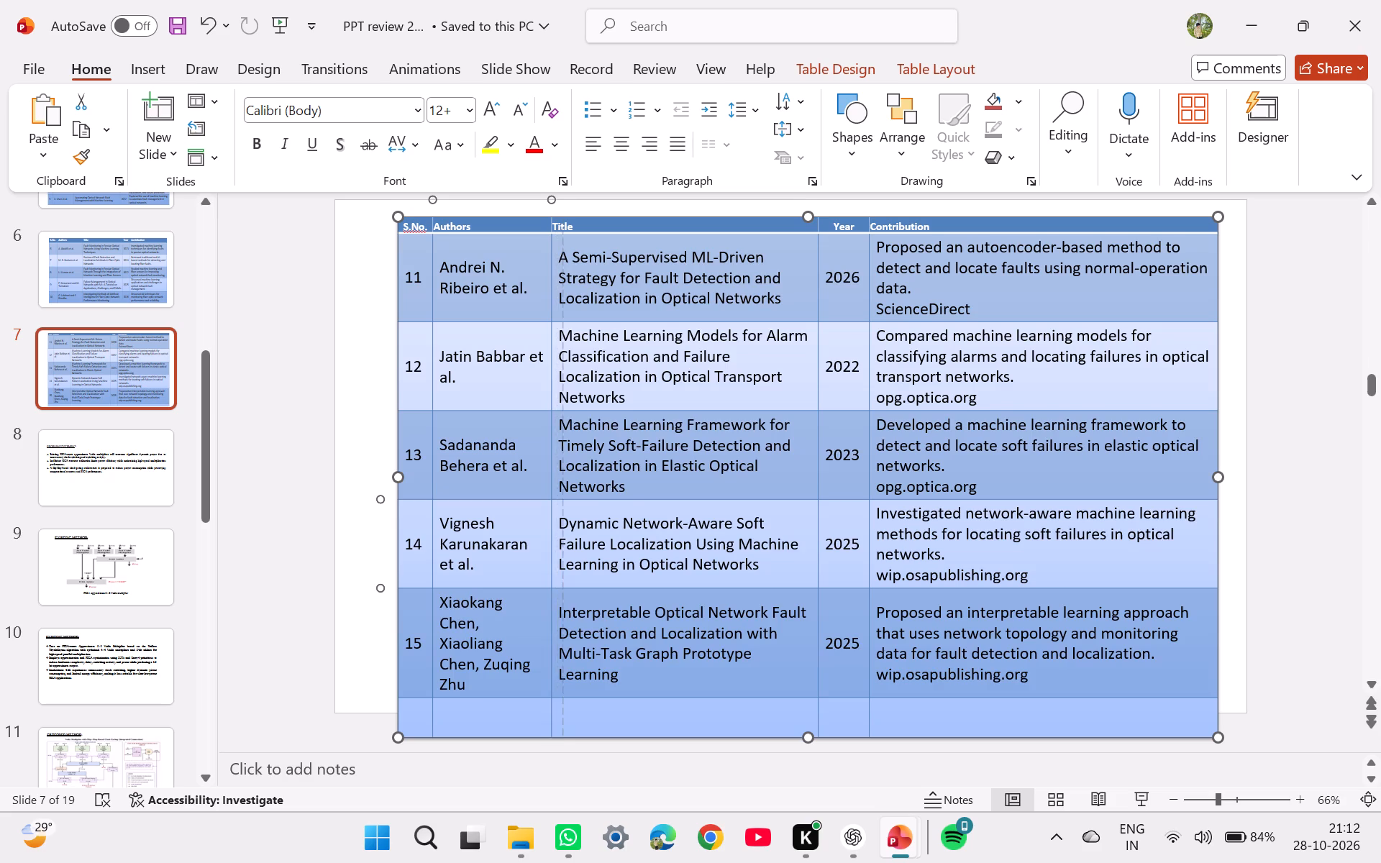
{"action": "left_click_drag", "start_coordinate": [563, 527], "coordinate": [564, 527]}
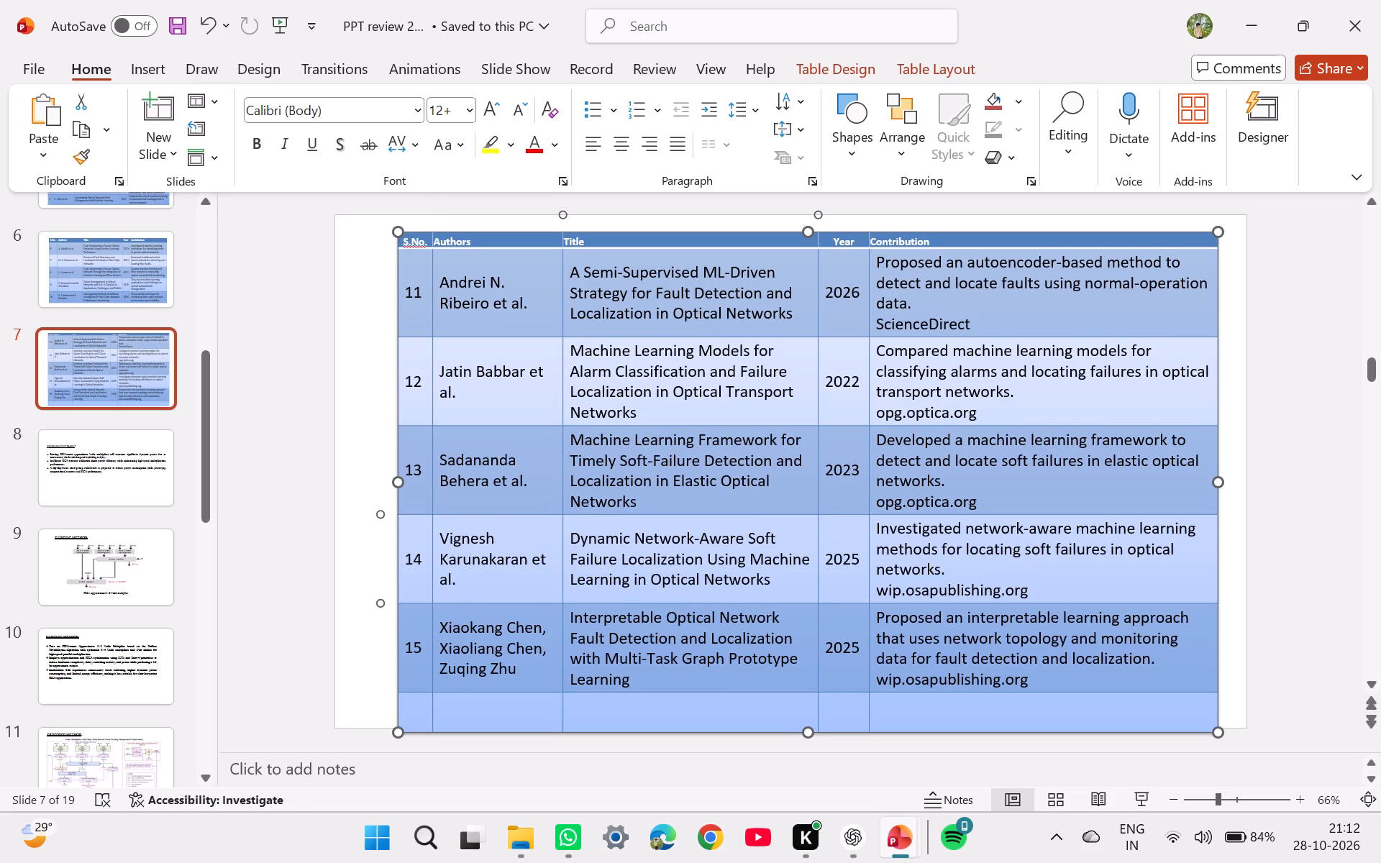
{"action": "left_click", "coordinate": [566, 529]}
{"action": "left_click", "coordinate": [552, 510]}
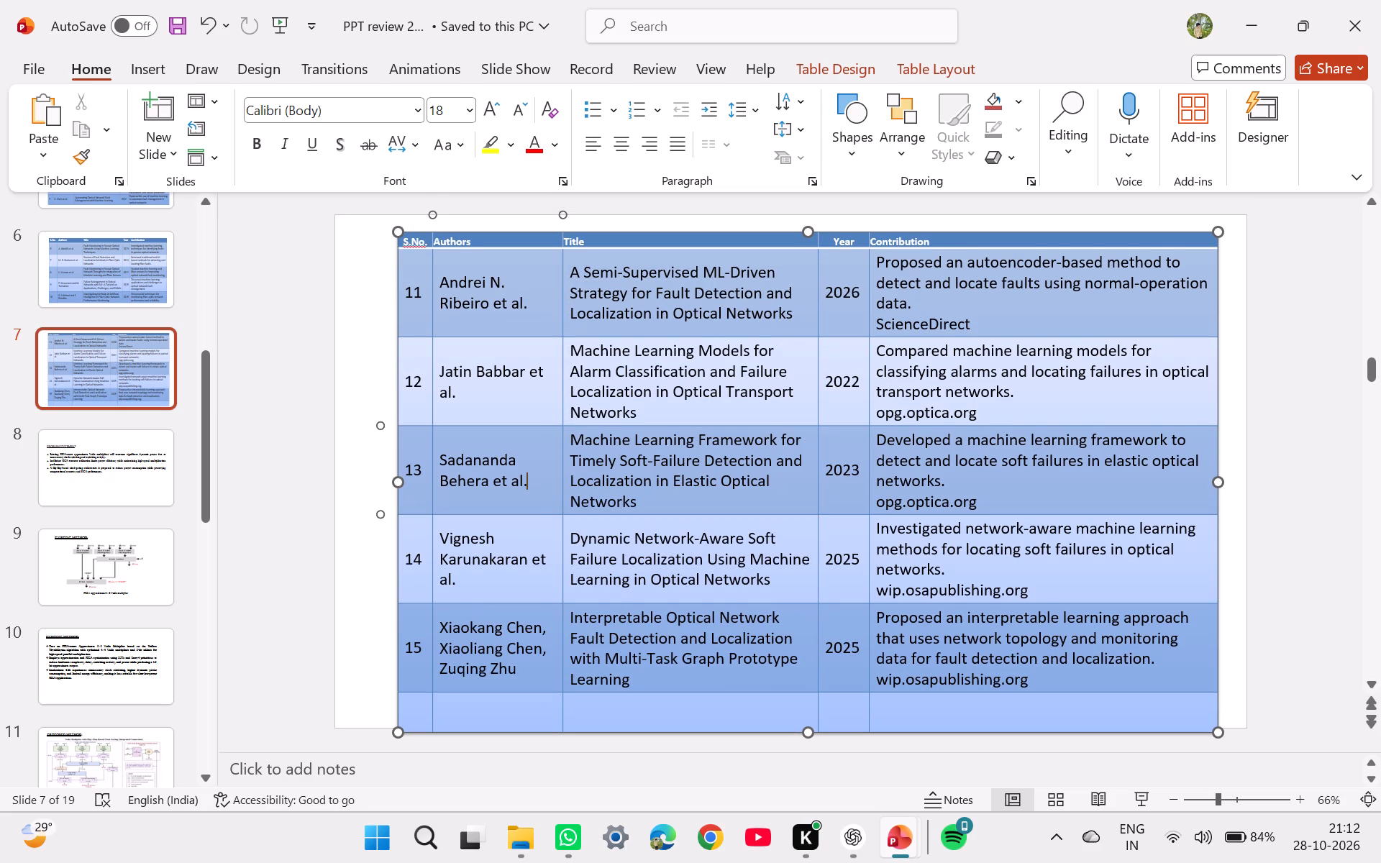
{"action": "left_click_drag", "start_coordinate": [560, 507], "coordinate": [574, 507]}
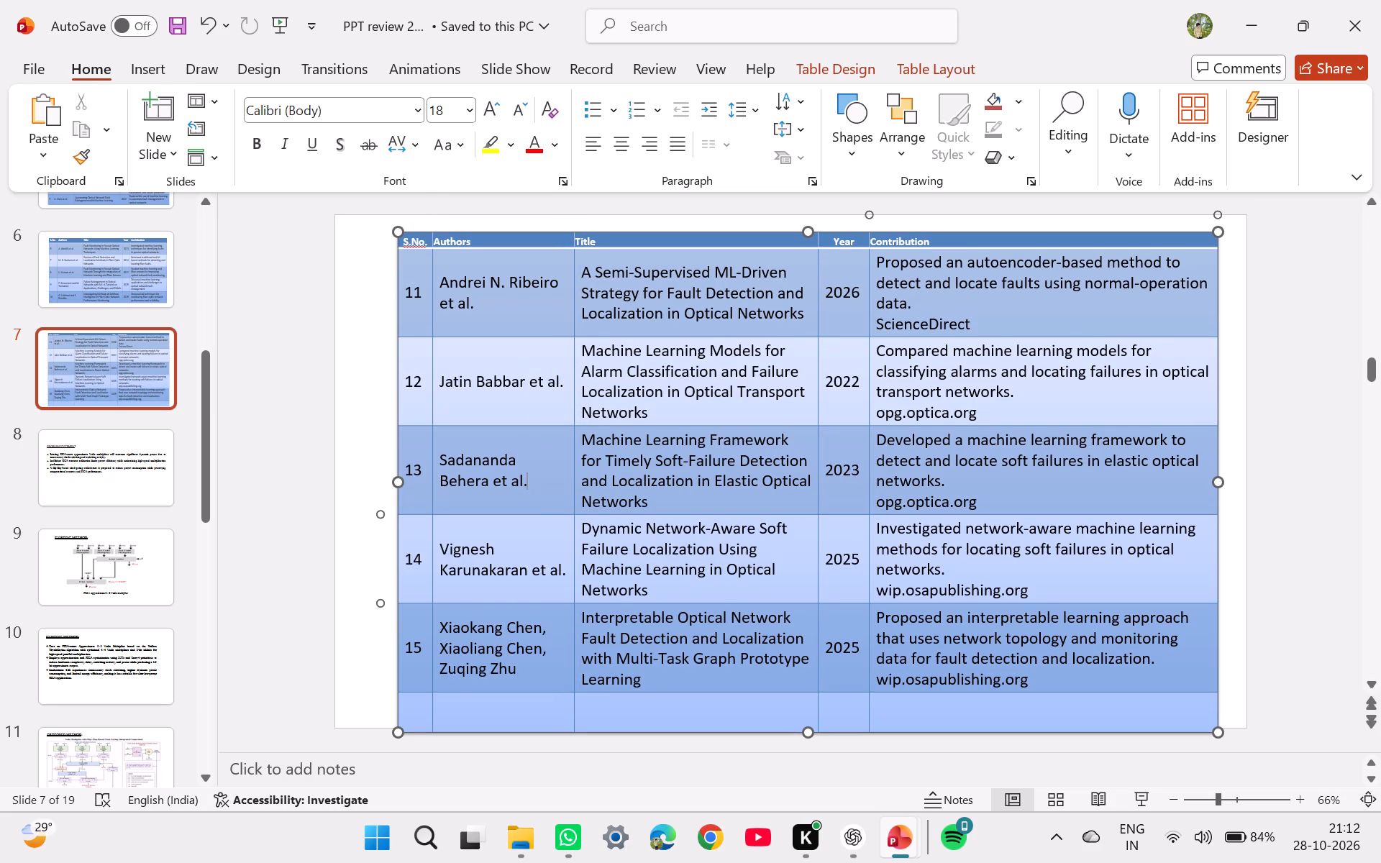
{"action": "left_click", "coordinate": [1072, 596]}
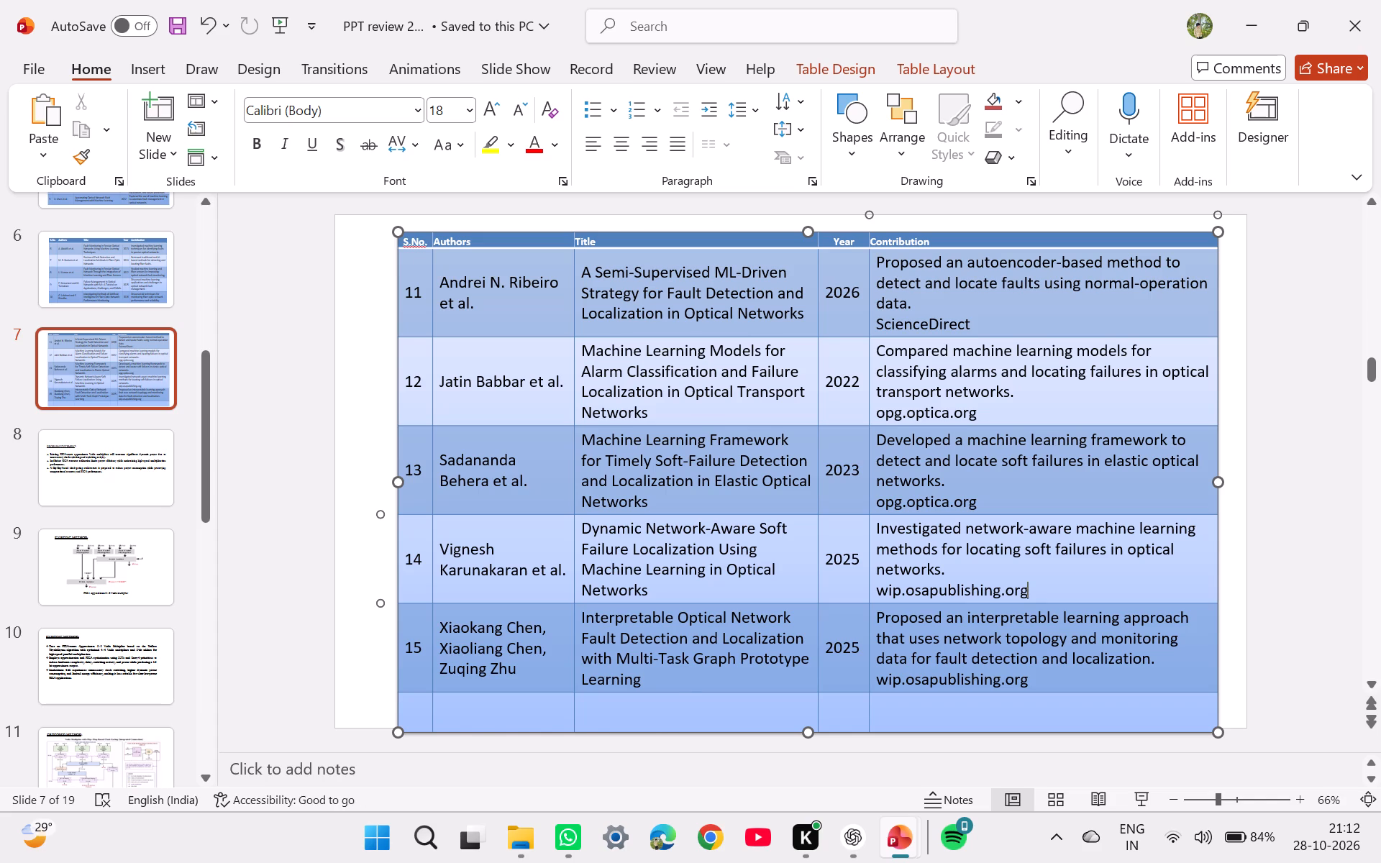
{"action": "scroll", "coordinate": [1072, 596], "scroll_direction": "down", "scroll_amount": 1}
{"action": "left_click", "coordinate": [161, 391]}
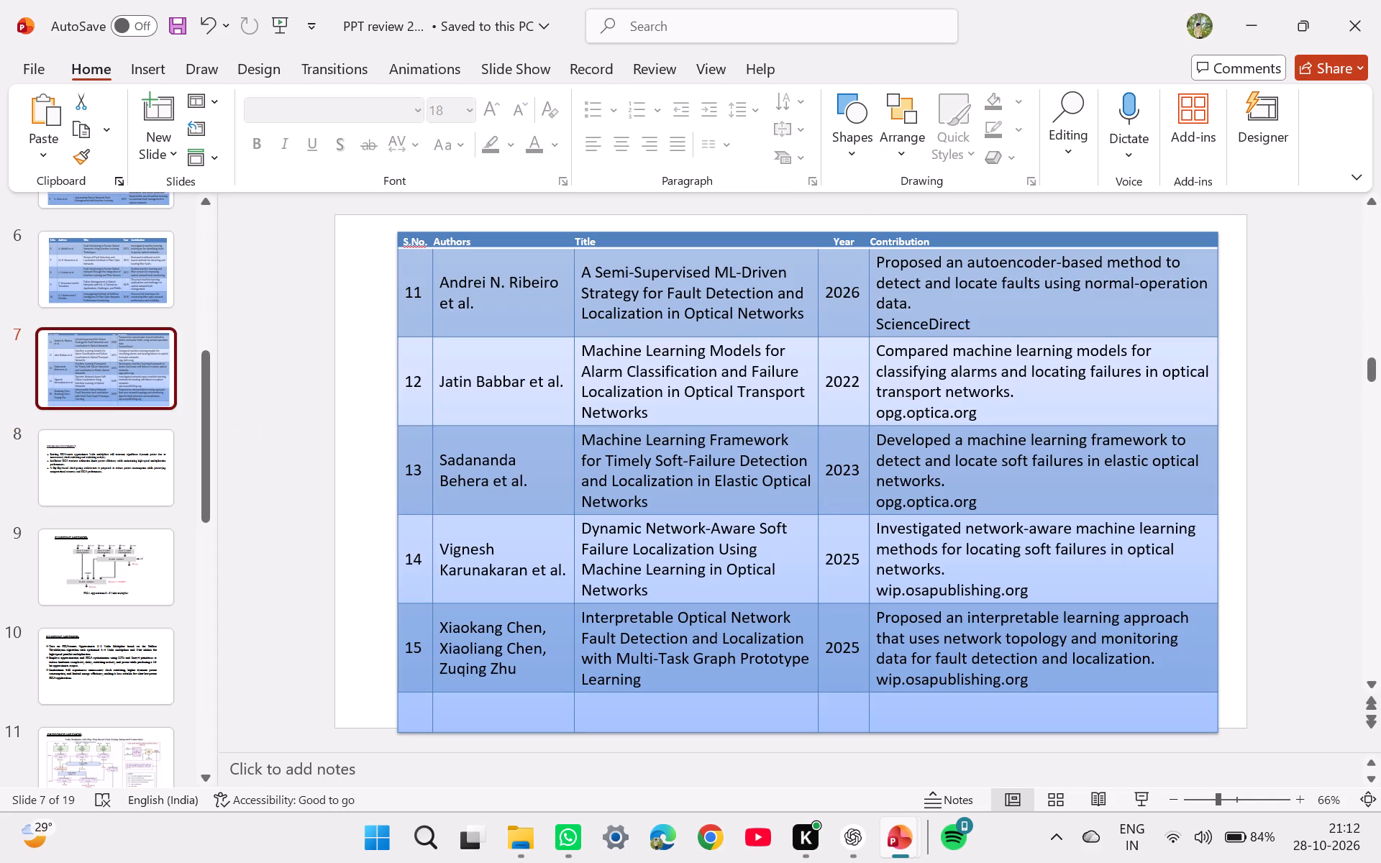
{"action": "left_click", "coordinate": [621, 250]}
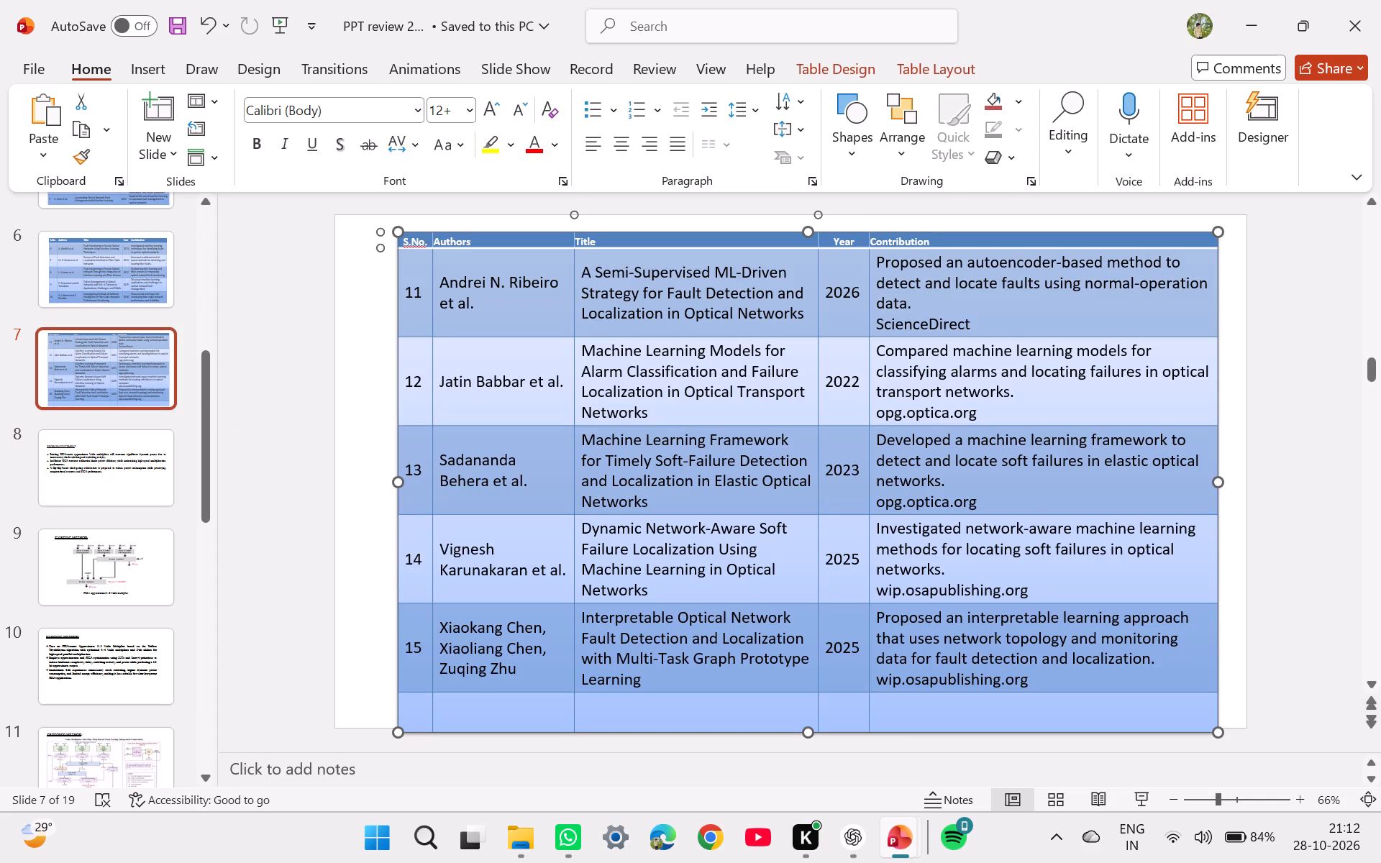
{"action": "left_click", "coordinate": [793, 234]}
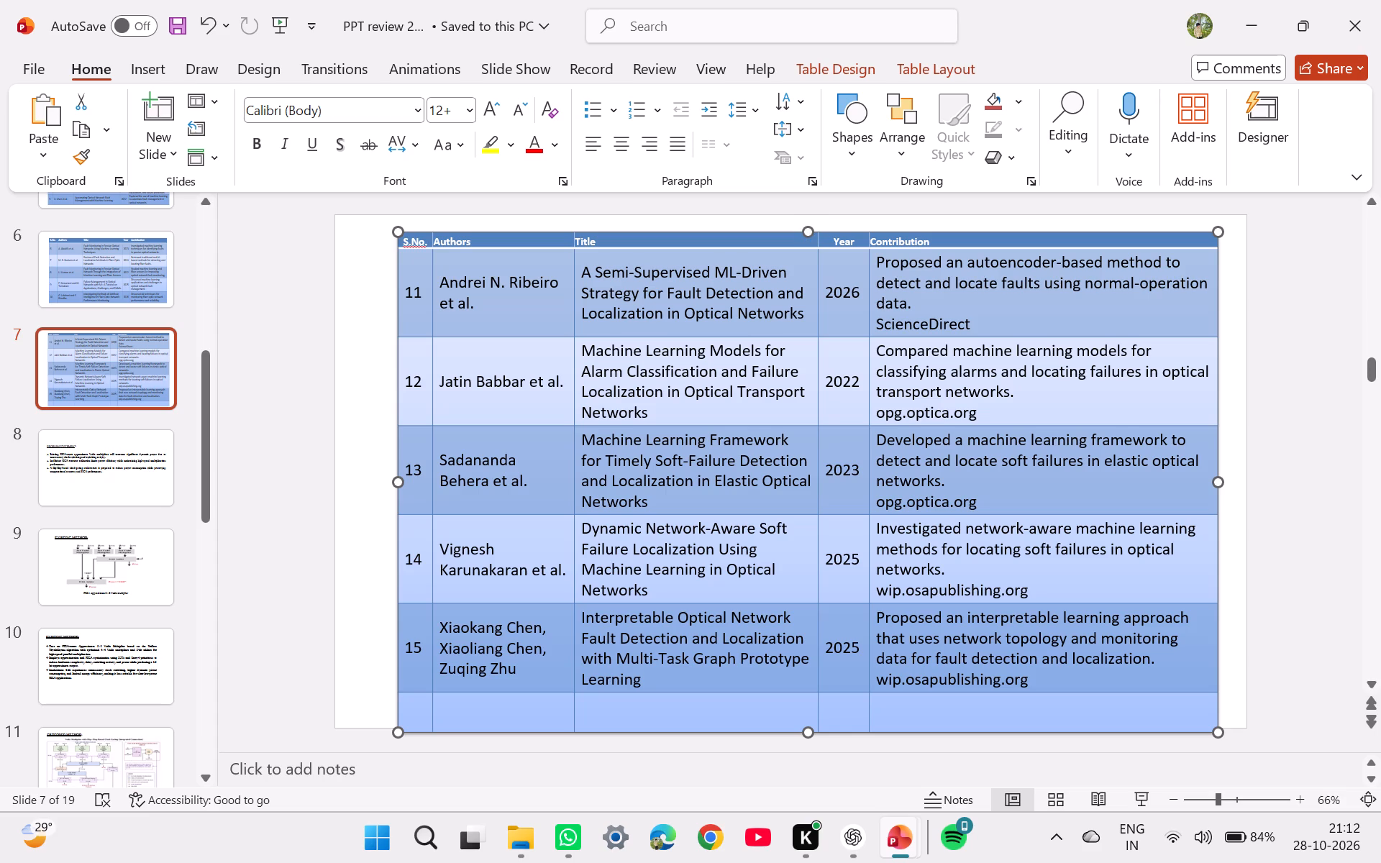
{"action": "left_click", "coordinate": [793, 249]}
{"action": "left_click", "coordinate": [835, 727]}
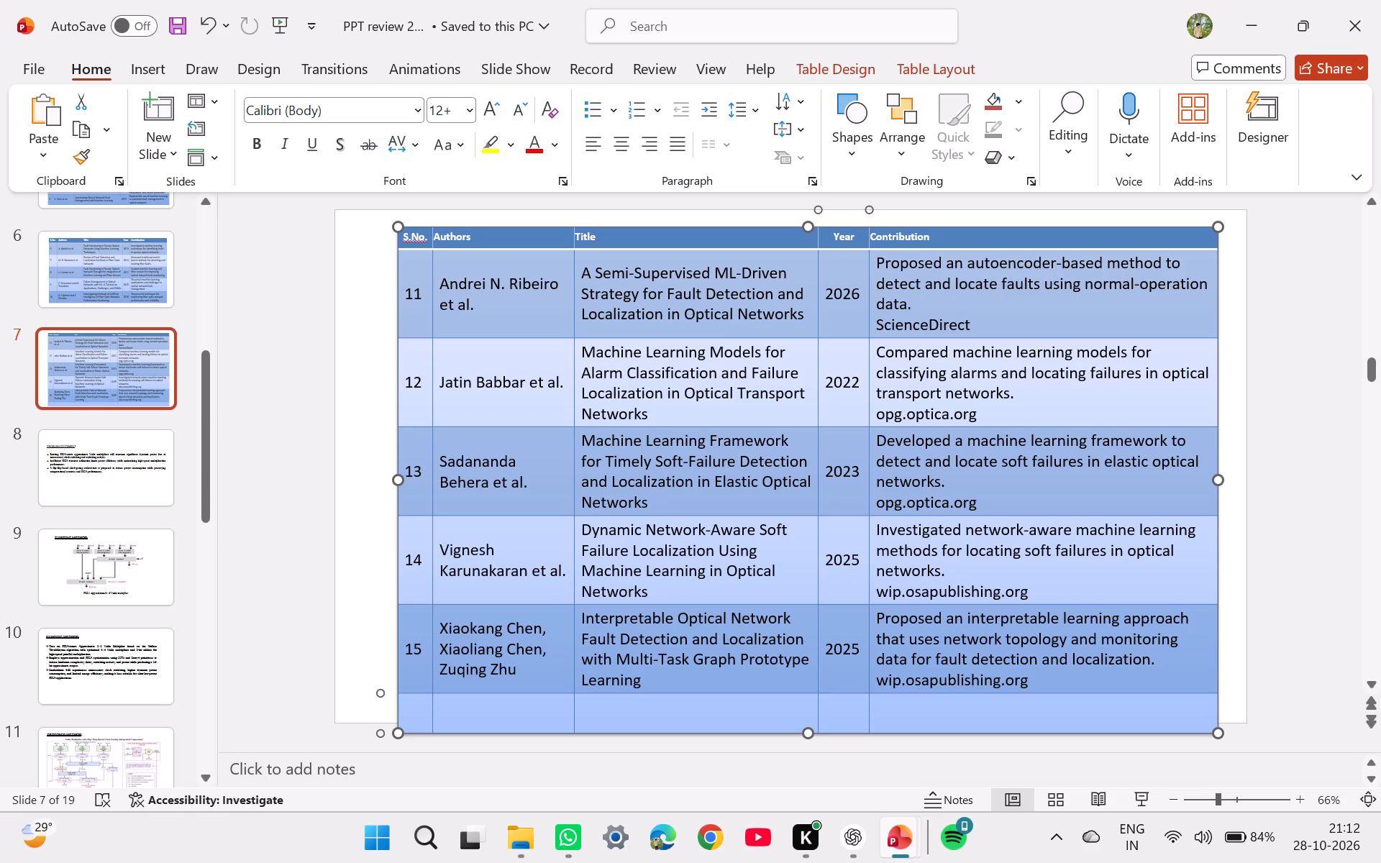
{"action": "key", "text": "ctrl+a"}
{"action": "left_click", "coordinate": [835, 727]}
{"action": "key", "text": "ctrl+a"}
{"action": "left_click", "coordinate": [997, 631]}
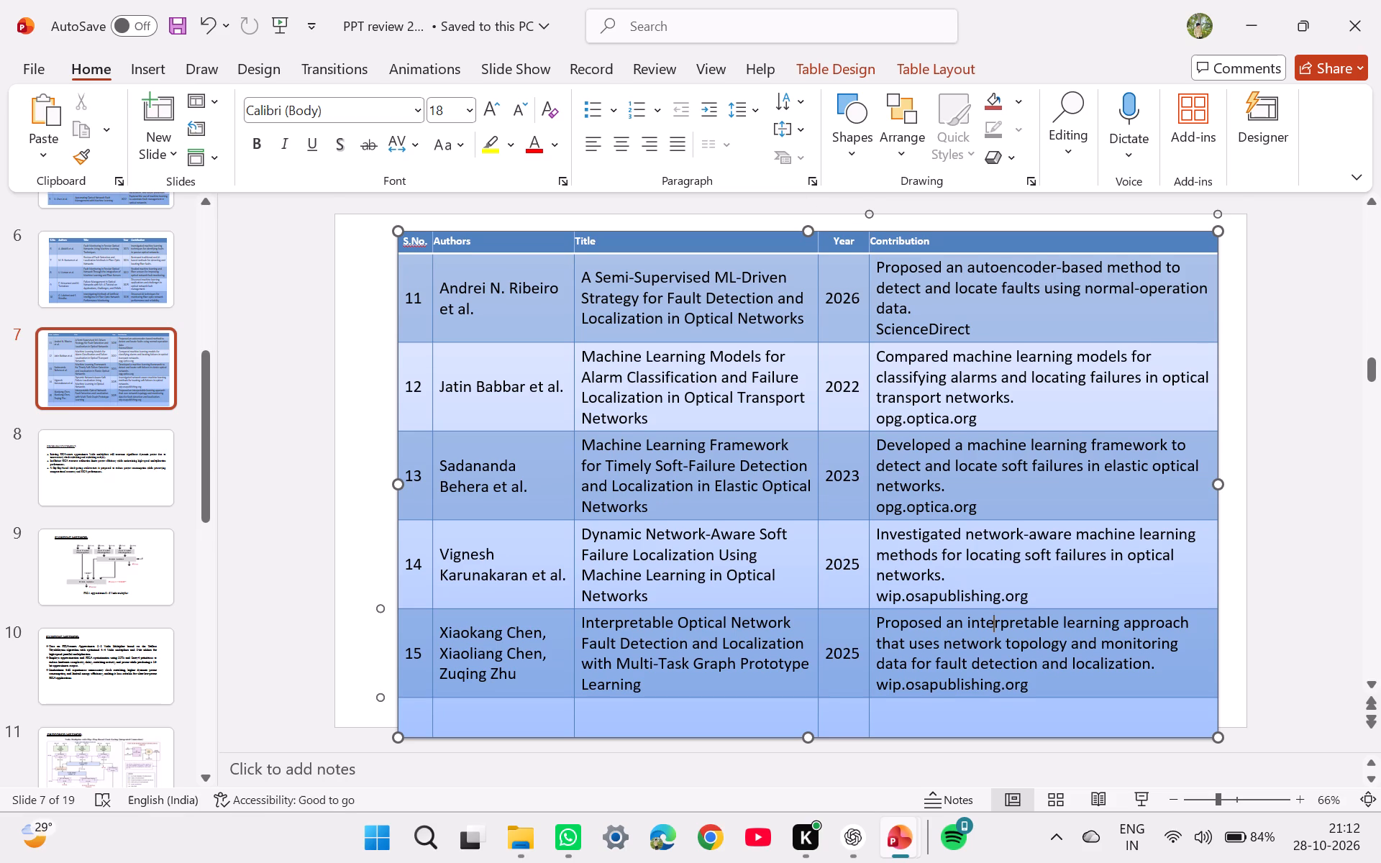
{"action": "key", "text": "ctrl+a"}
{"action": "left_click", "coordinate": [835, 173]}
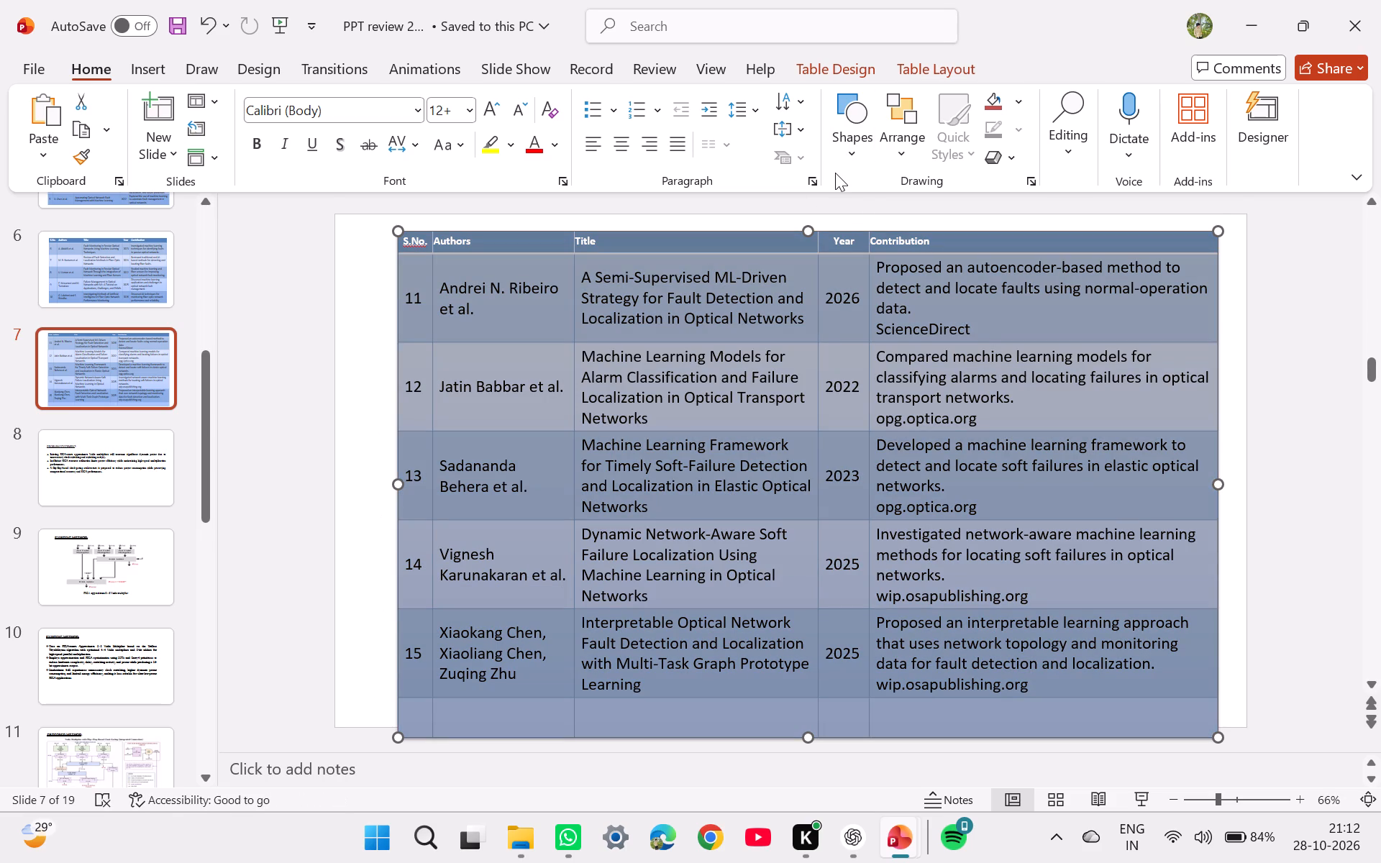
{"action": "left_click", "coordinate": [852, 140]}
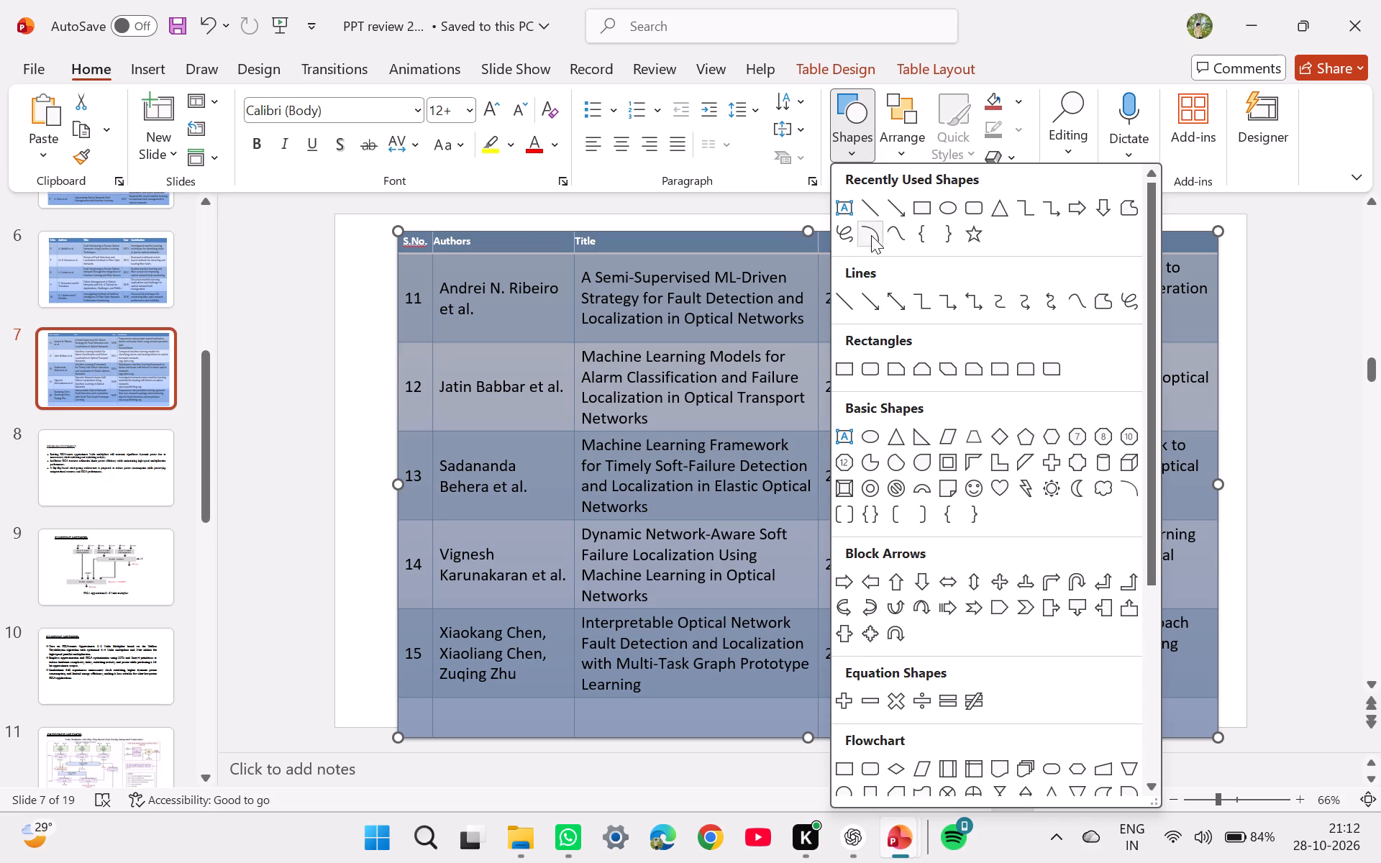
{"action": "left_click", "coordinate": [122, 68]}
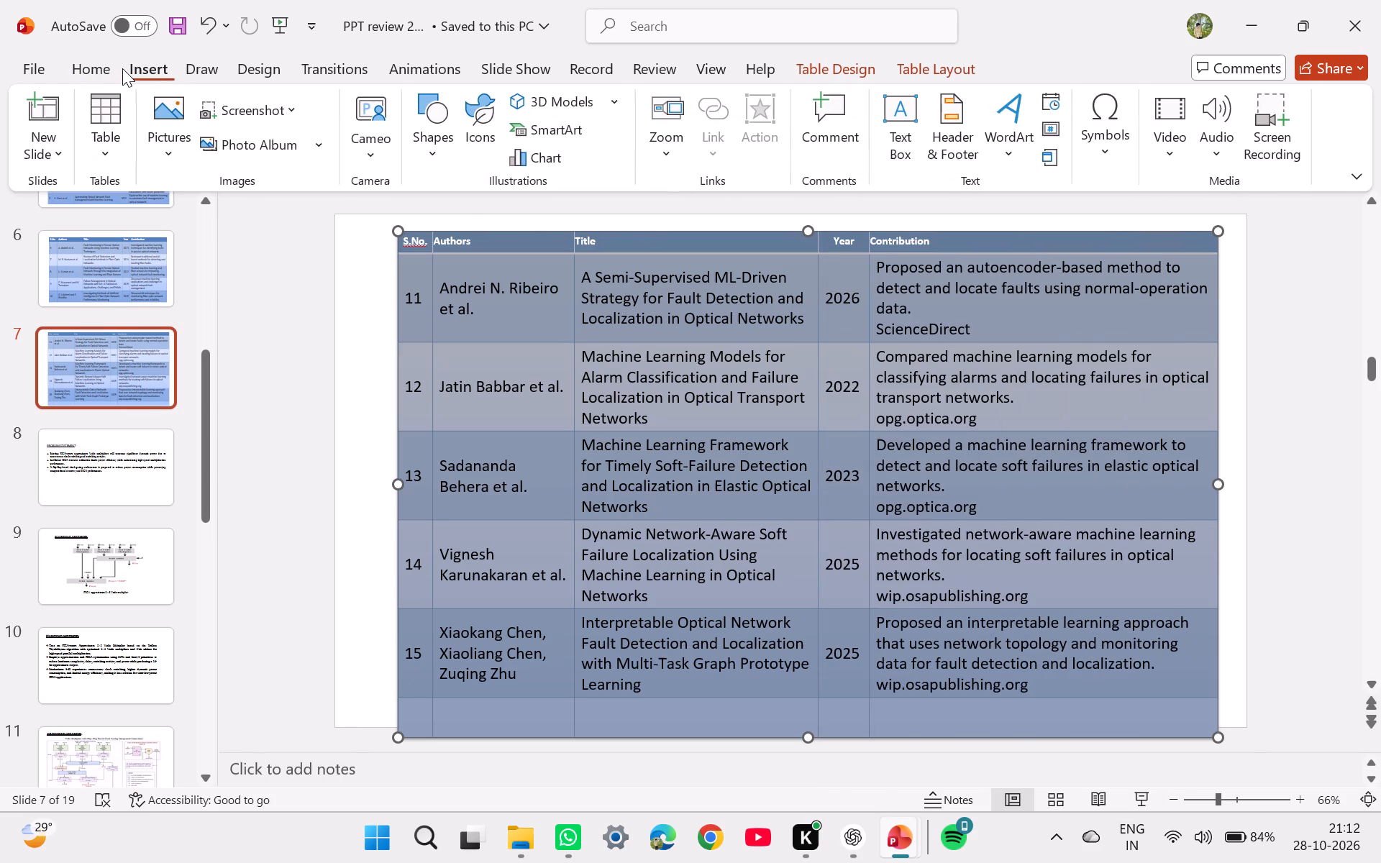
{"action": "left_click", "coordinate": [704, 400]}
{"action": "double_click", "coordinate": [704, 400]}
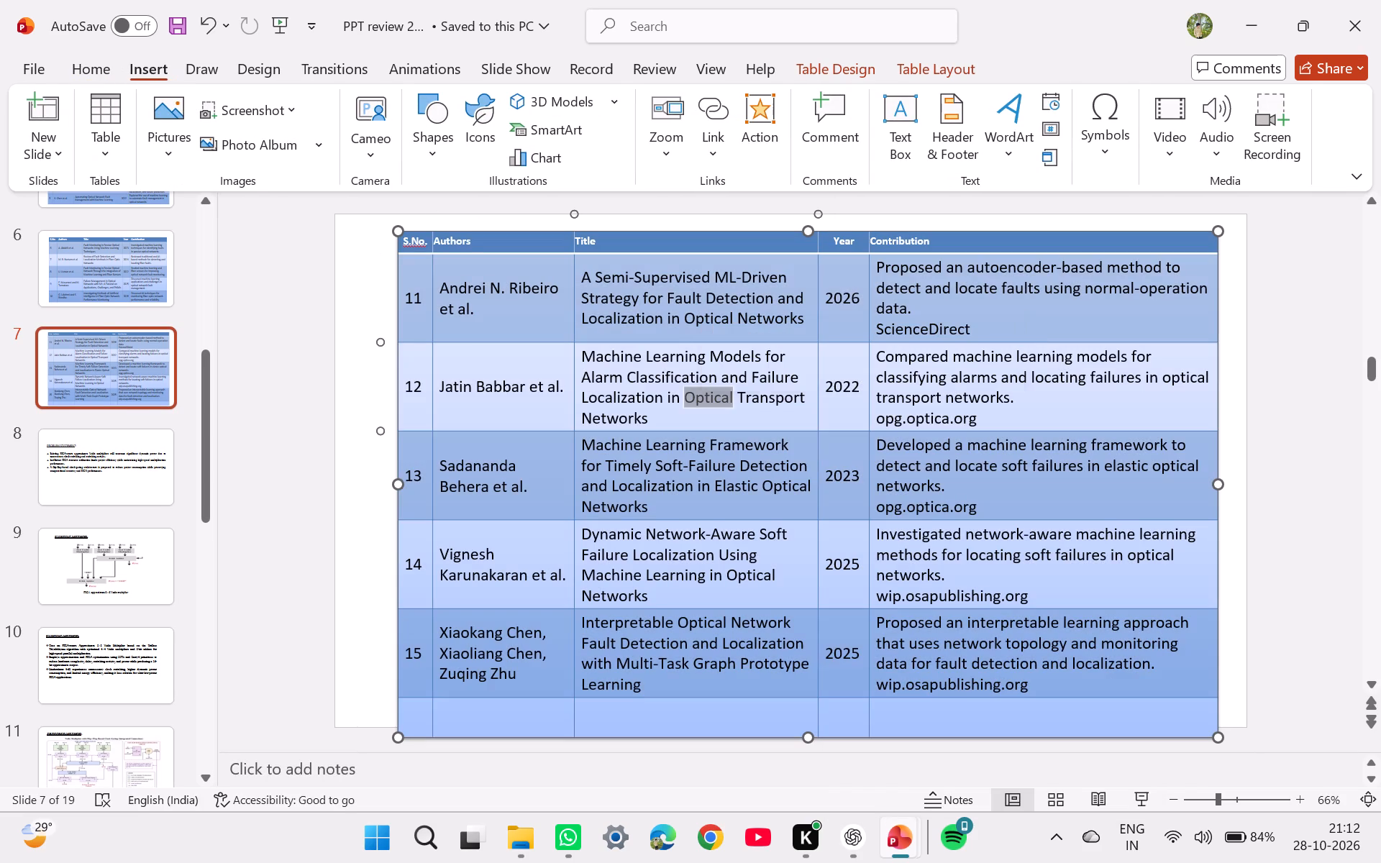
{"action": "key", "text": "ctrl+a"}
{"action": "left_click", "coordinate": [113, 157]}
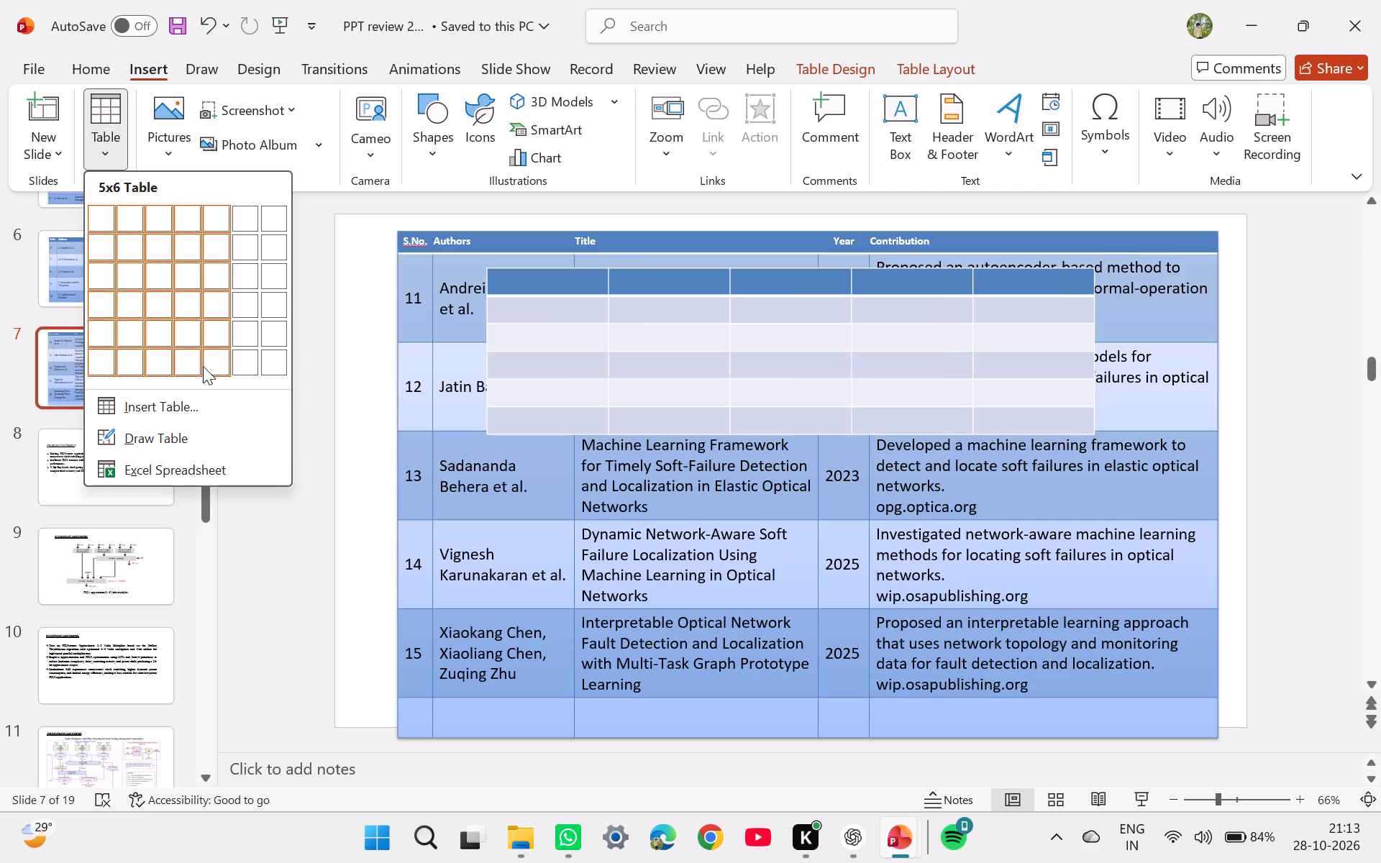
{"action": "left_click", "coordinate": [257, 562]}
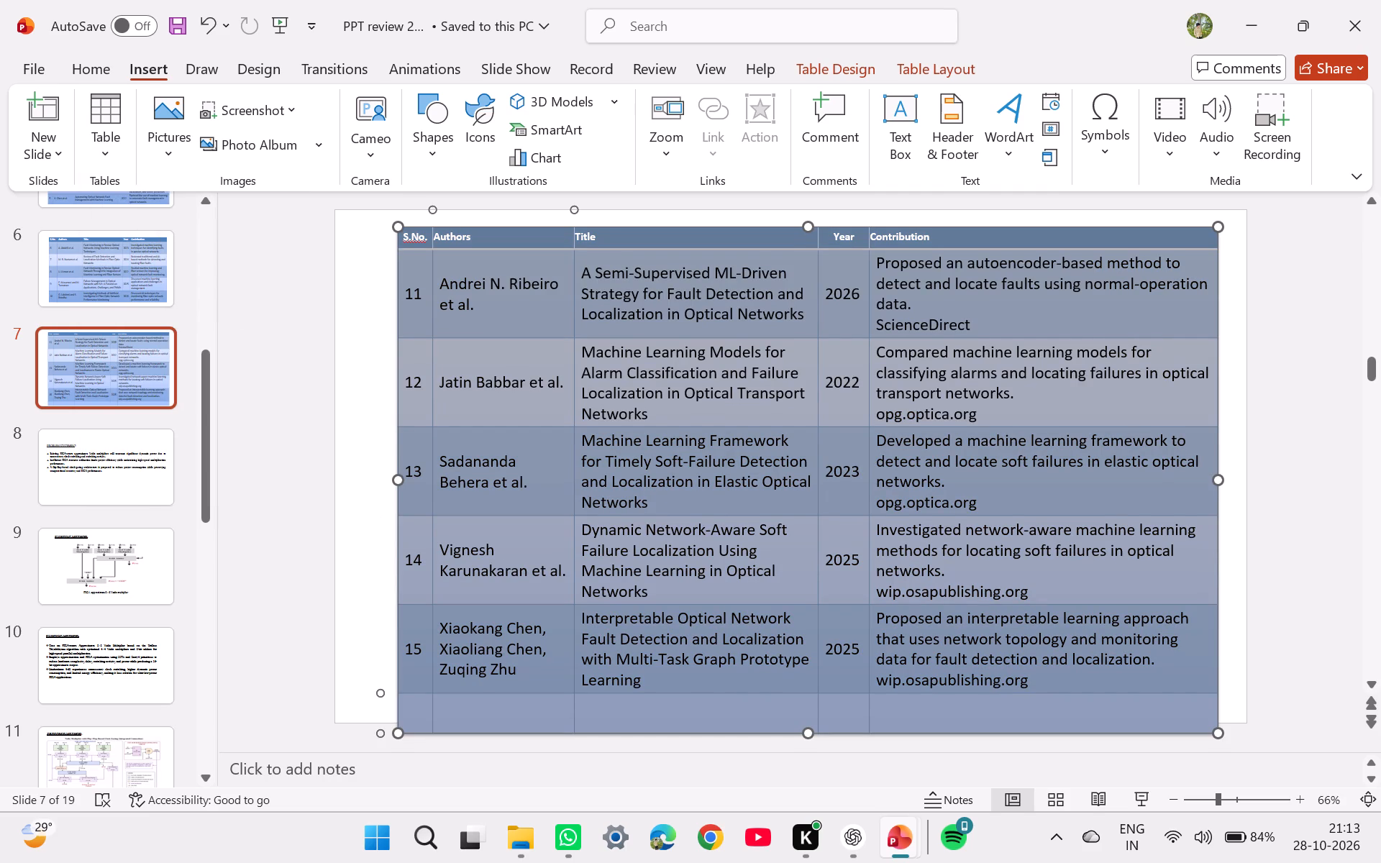
{"action": "key", "text": "ctrl+z"}
{"action": "key", "text": "ctrl+z"}
{"action": "key", "text": "ctrl+z"}
{"action": "key", "text": "ctrl+z"}
{"action": "key", "text": "ctrl+z"}
{"action": "key", "text": "ctrl+z"}
{"action": "key", "text": "ctrl+z"}
{"action": "key", "text": "ctrl+z"}
{"action": "key", "text": "ctrl+z"}
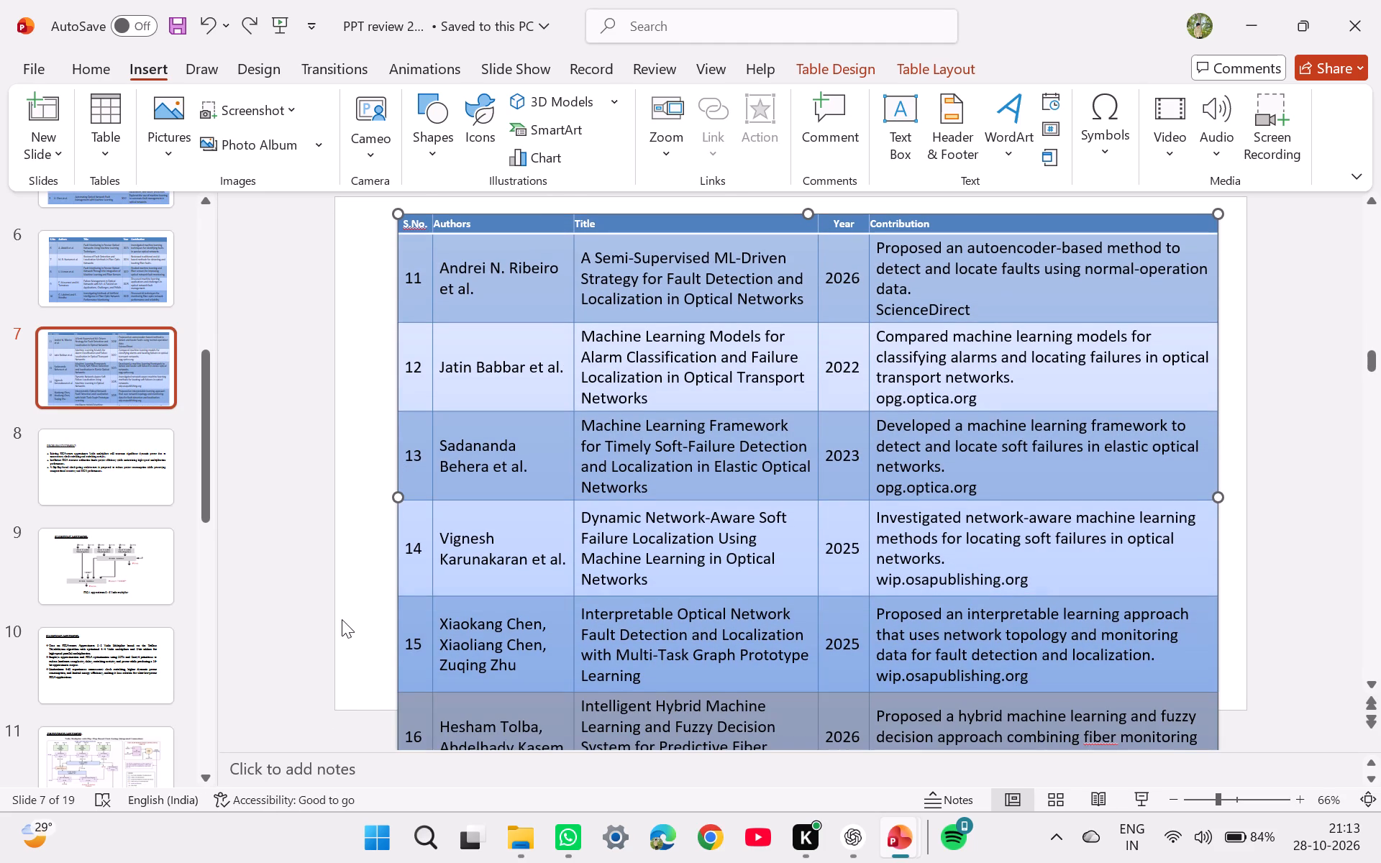
{"action": "left_click", "coordinate": [342, 619]}
Widen slide 7's Title column, then shift the Year column's far border so each year fits on one line.
{"action": "scroll", "coordinate": [551, 583], "scroll_direction": "down", "scroll_amount": 1}
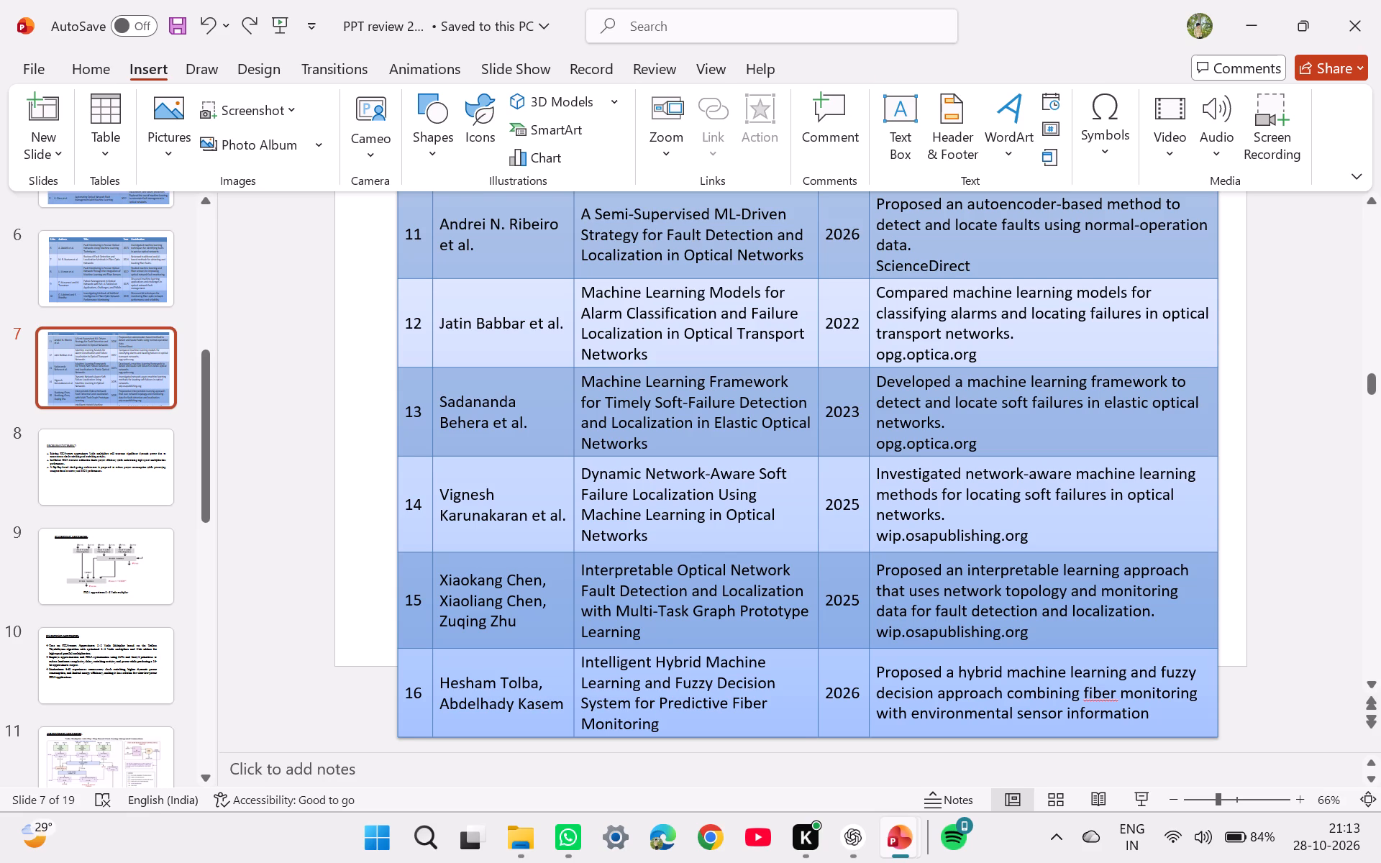
{"action": "left_click_drag", "start_coordinate": [813, 471], "coordinate": [841, 472]}
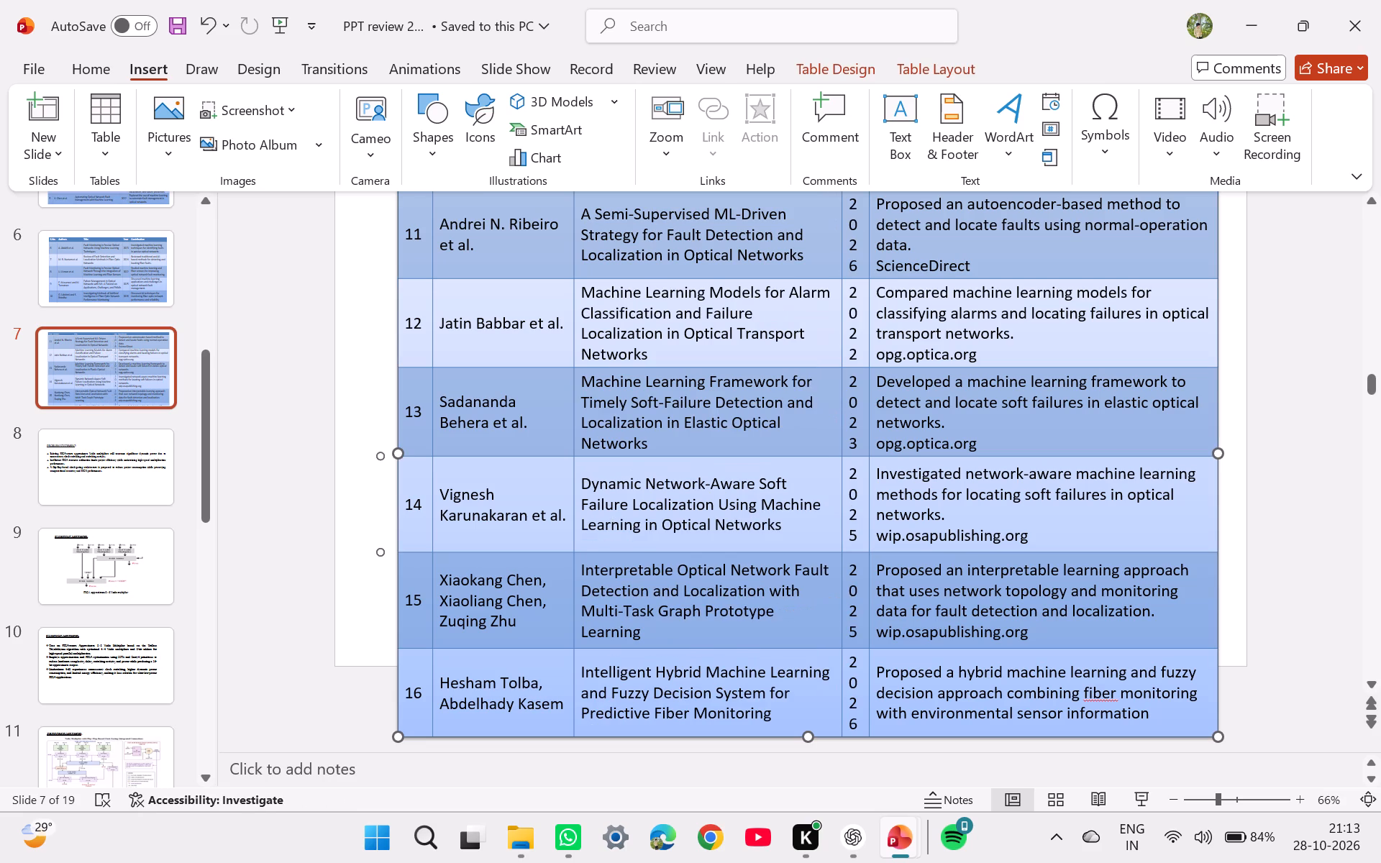
{"action": "left_click_drag", "start_coordinate": [870, 460], "coordinate": [861, 446]}
{"action": "left_click", "coordinate": [861, 446]}
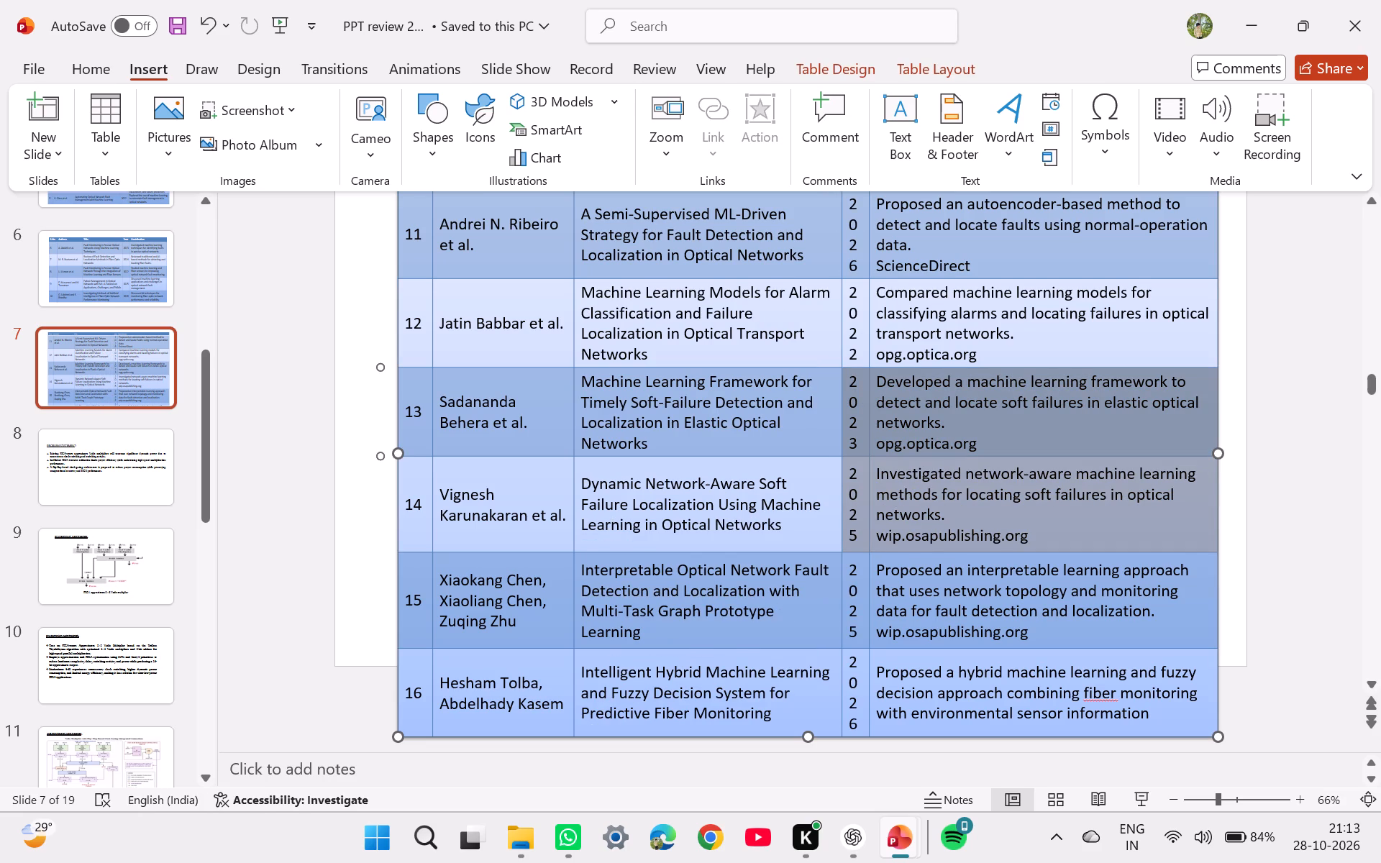
{"action": "left_click", "coordinate": [814, 437]}
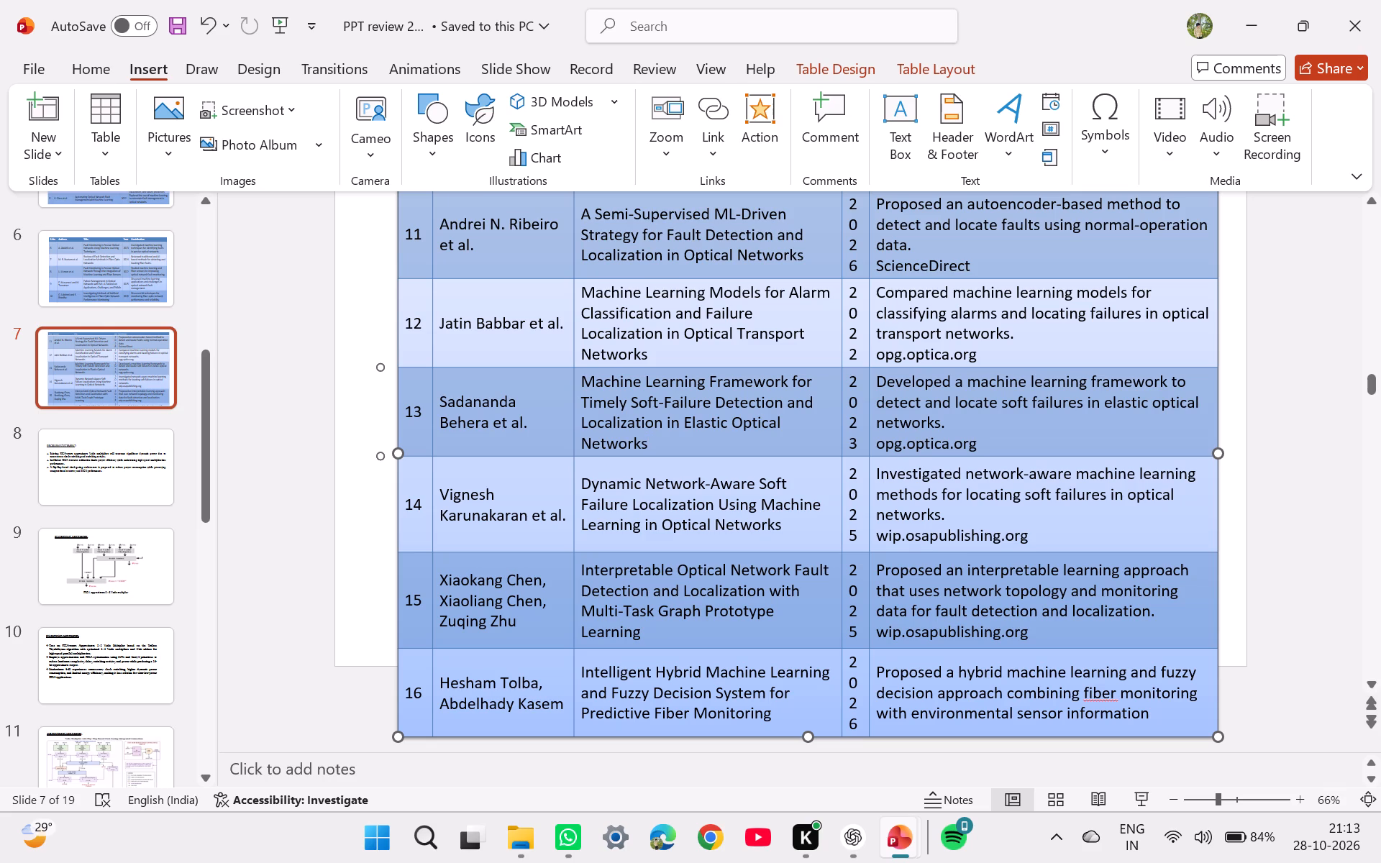
{"action": "left_click_drag", "start_coordinate": [867, 428], "coordinate": [878, 428]}
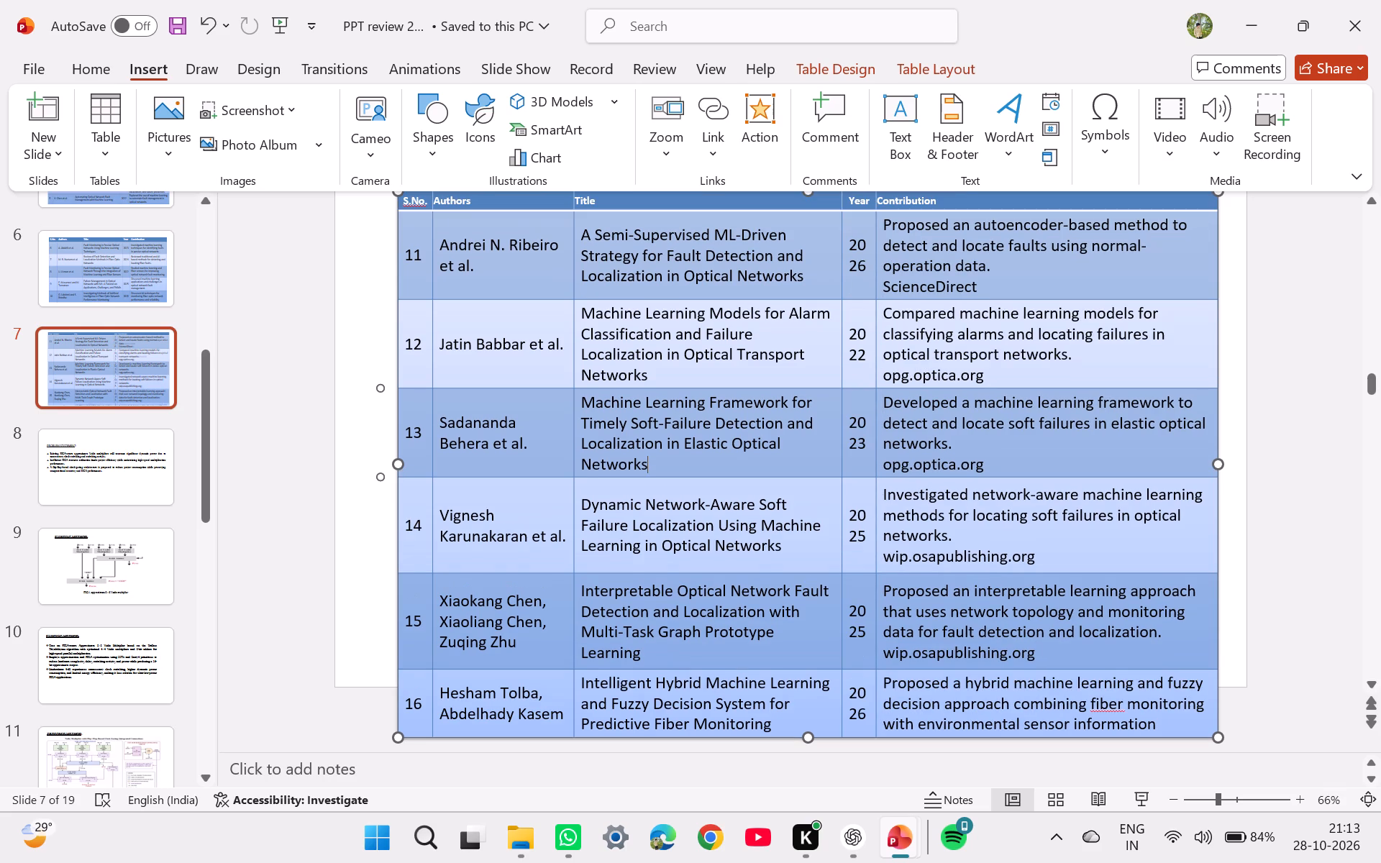
{"action": "left_click_drag", "start_coordinate": [875, 424], "coordinate": [884, 424]}
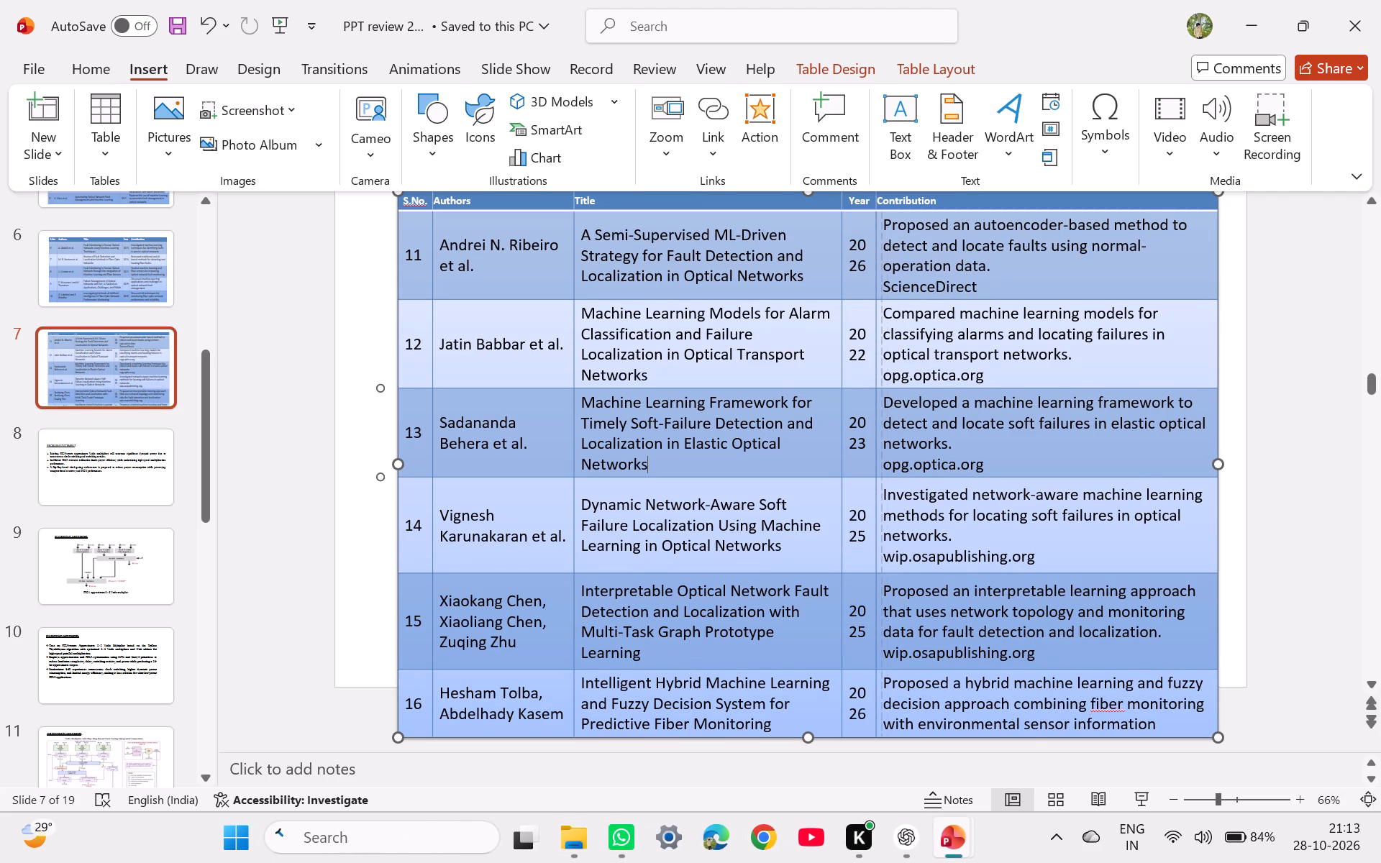
{"action": "left_click_drag", "start_coordinate": [884, 424], "coordinate": [885, 424]}
{"action": "left_click_drag", "start_coordinate": [885, 424], "coordinate": [895, 425]}
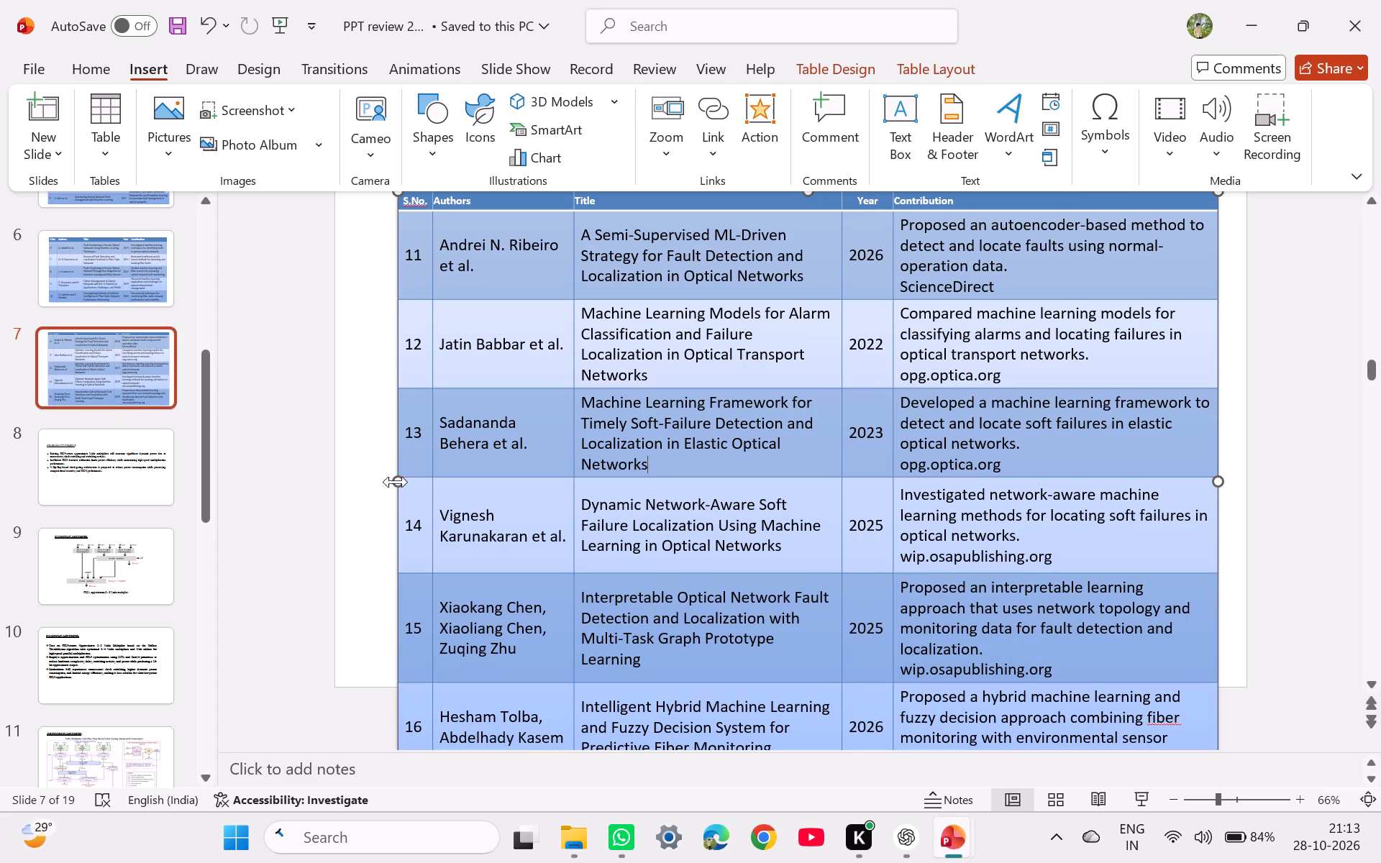
Widen slide 7's whole table by extending its S.No. side toward the slide's edge.
{"action": "left_click_drag", "start_coordinate": [401, 483], "coordinate": [386, 483]}
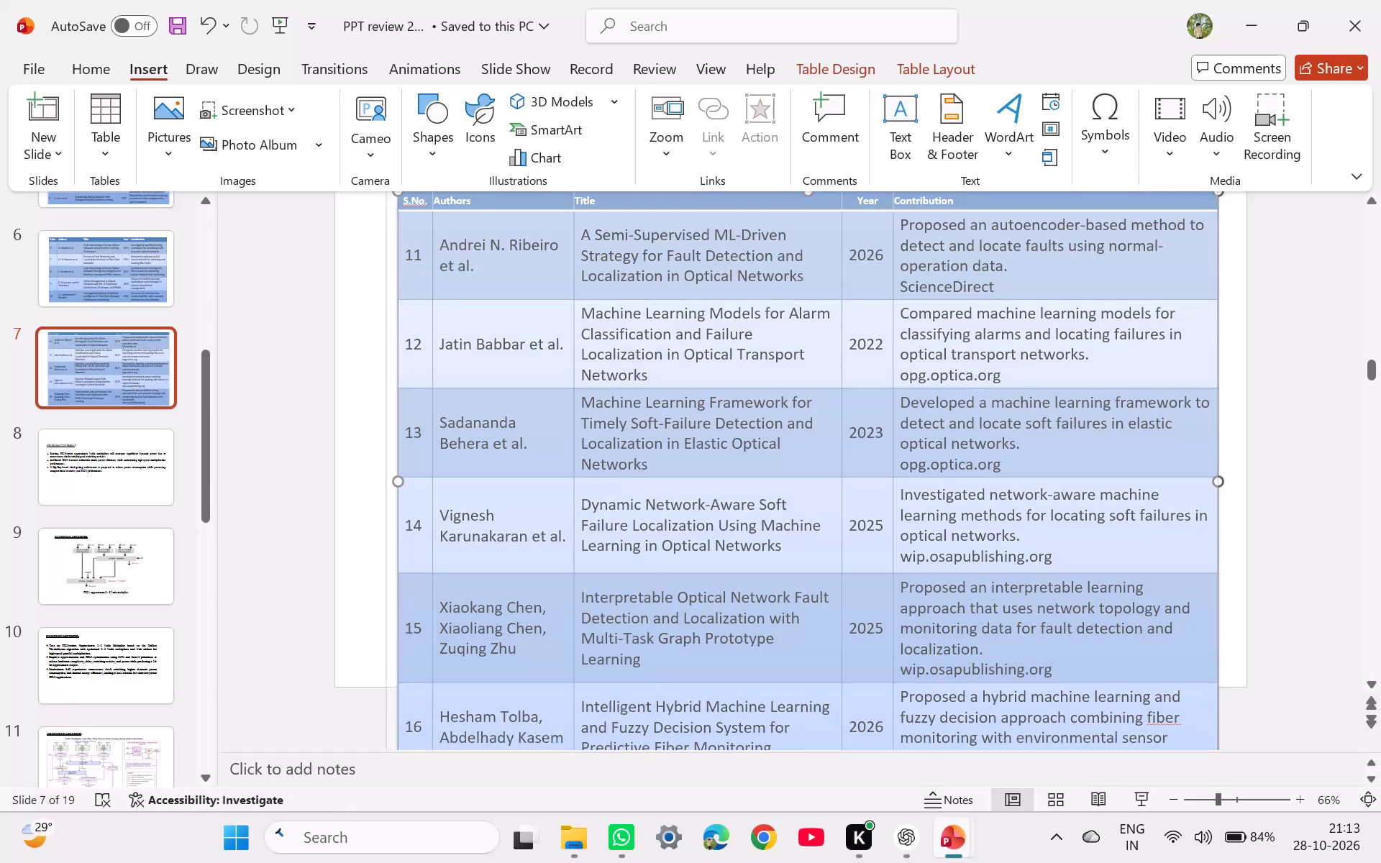
{"action": "left_click_drag", "start_coordinate": [386, 483], "coordinate": [357, 475]}
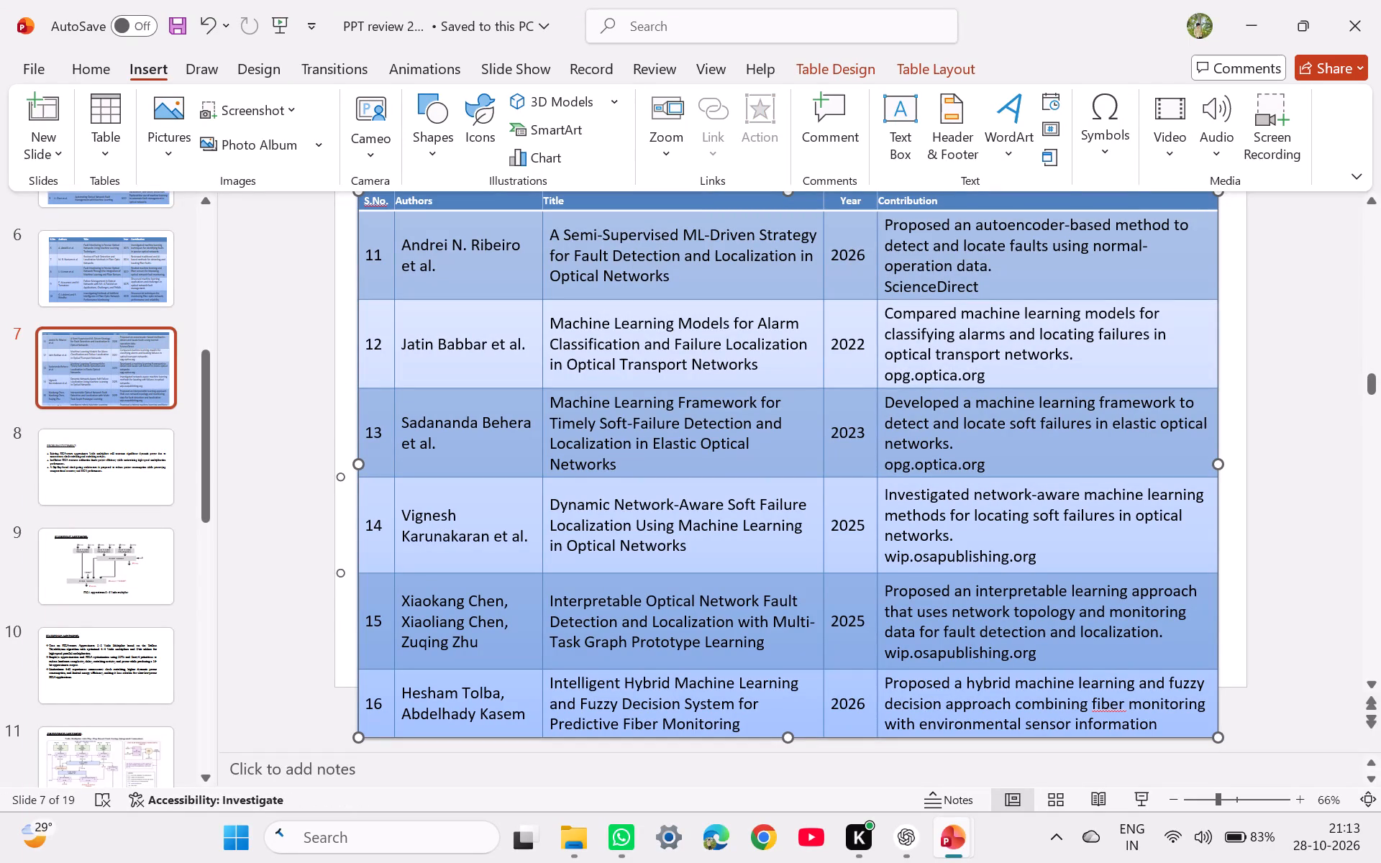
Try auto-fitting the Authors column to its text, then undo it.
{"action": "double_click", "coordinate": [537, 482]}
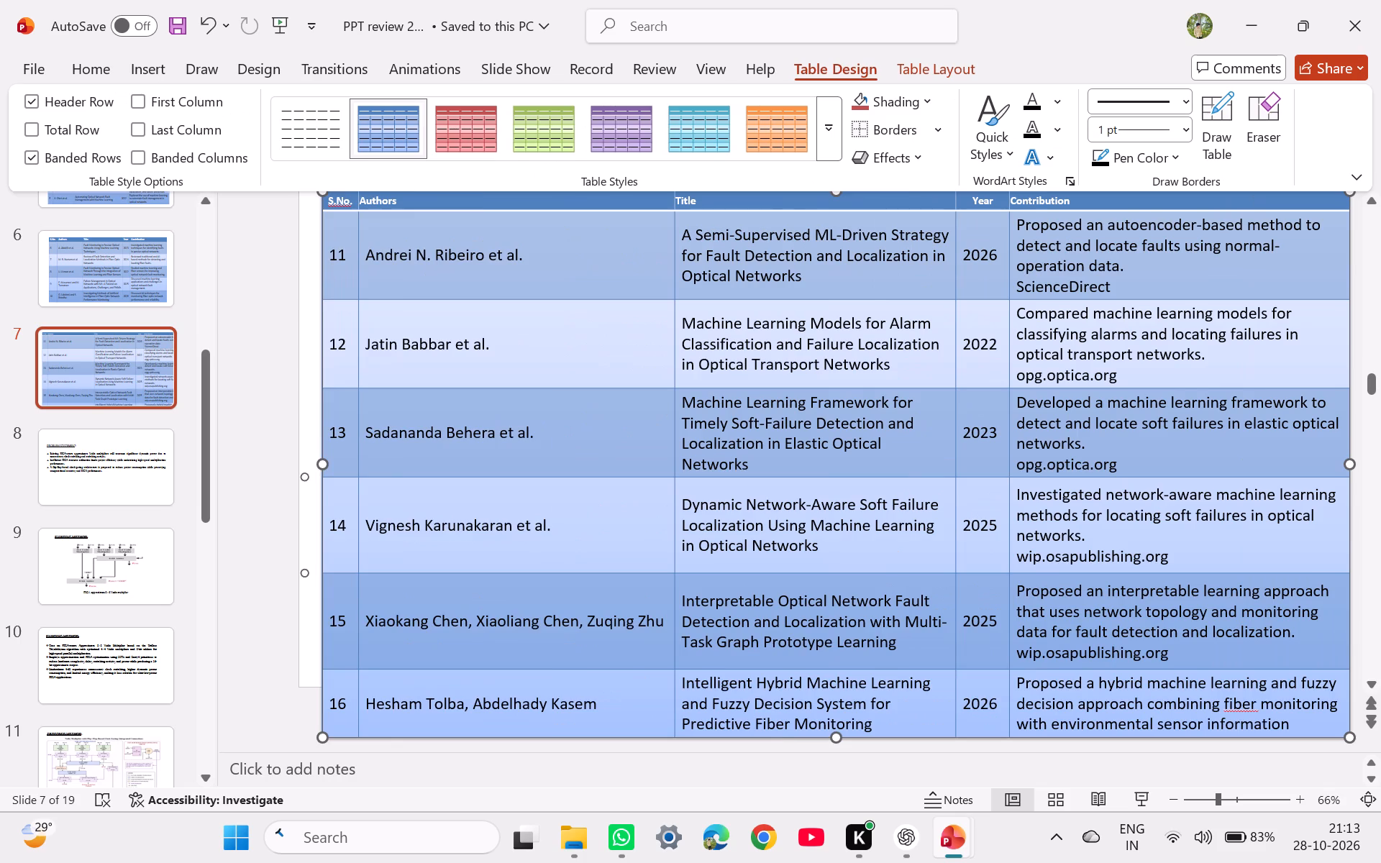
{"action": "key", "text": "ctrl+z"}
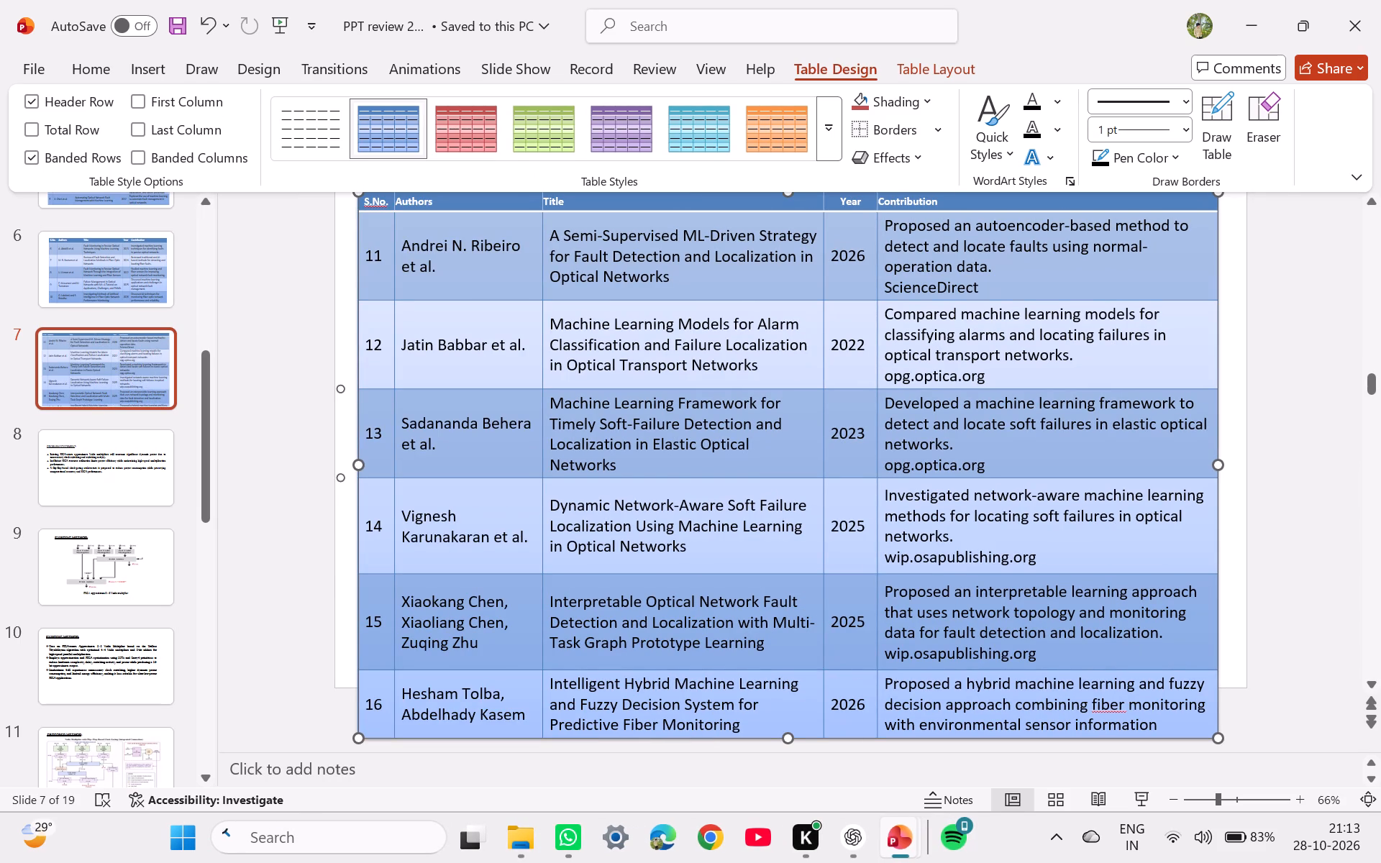
Narrow slide 7's Authors column slightly in favour of Title, and shrink the table's height from its bottom edge.
{"action": "left_click_drag", "start_coordinate": [541, 446], "coordinate": [537, 446]}
{"action": "left_click_drag", "start_coordinate": [537, 446], "coordinate": [524, 446]}
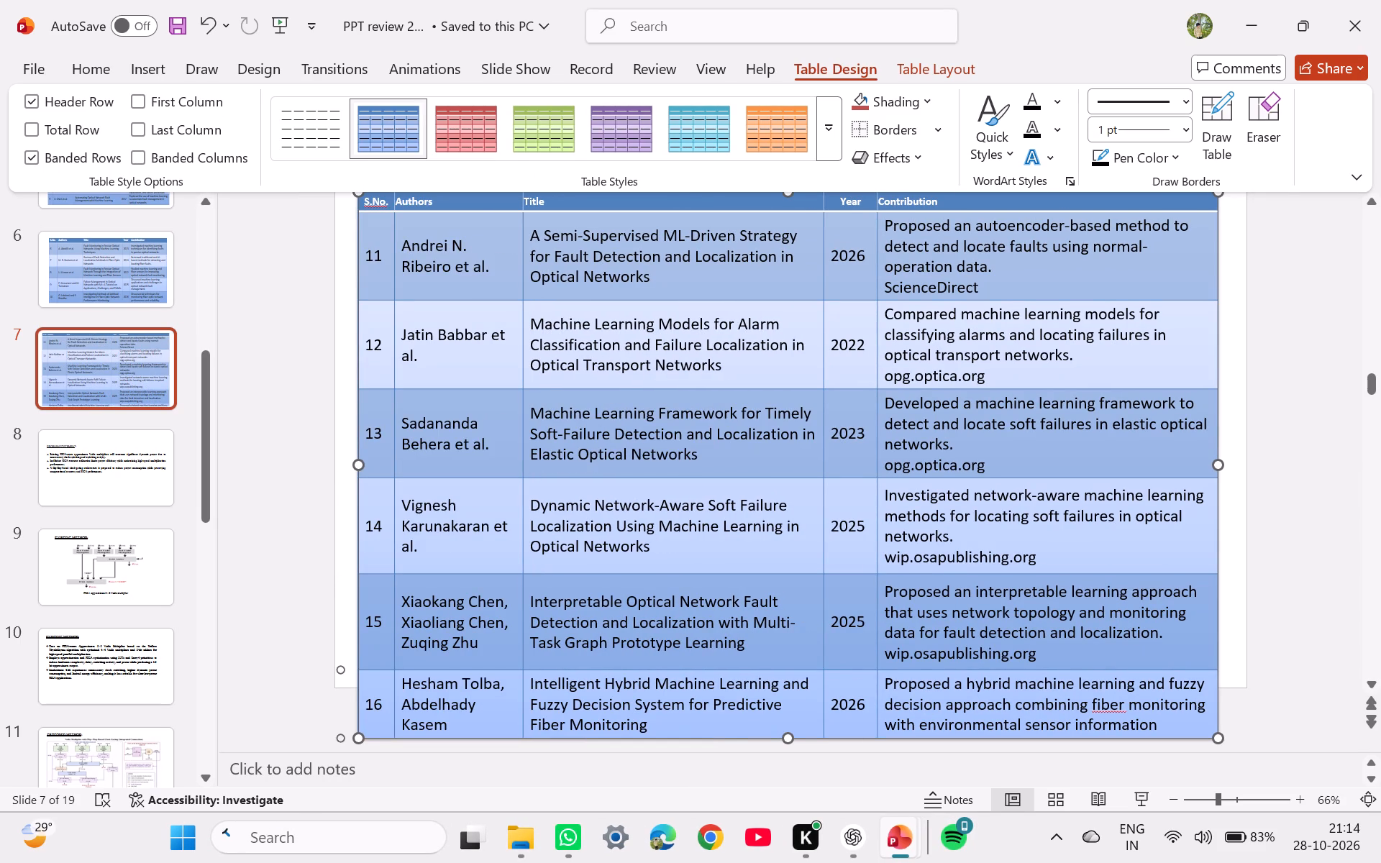
{"action": "left_click_drag", "start_coordinate": [784, 734], "coordinate": [789, 663]}
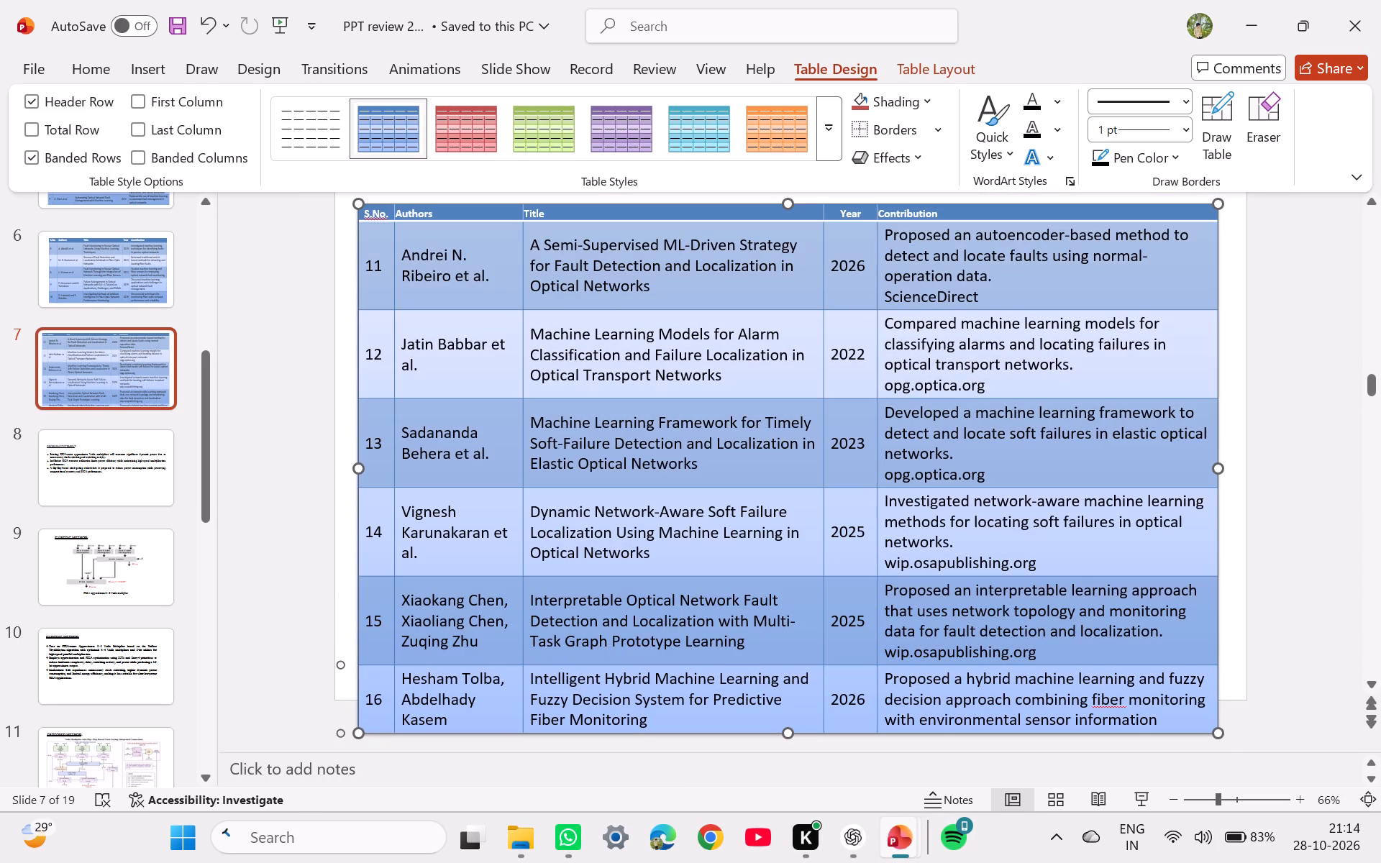
{"action": "scroll", "coordinate": [775, 321], "scroll_direction": "down", "scroll_amount": 1, "text": "ctrl"}
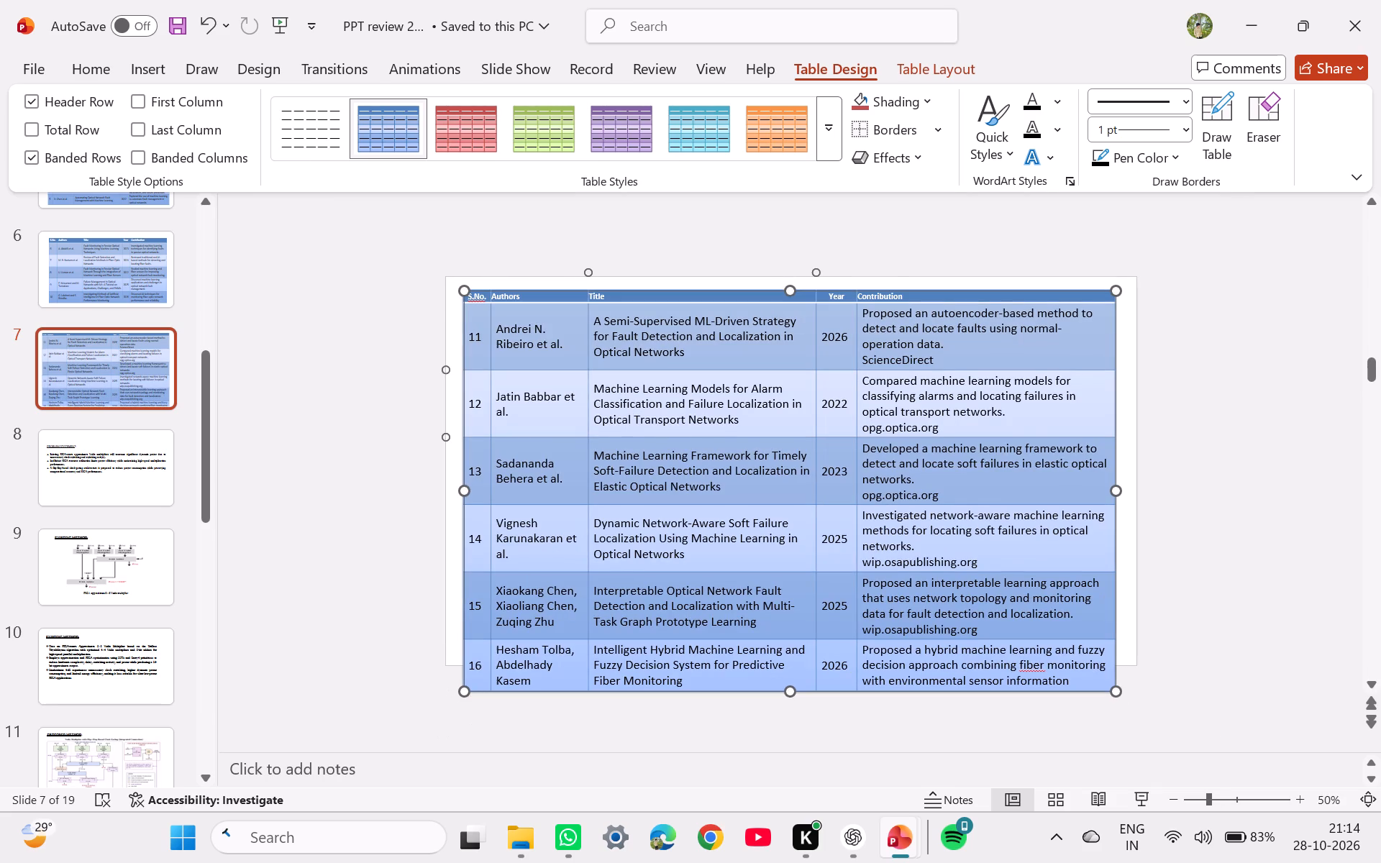
Compare the literature review tables on slides 5, 6 and 7 for layout and fit.
{"action": "left_click", "coordinate": [104, 254]}
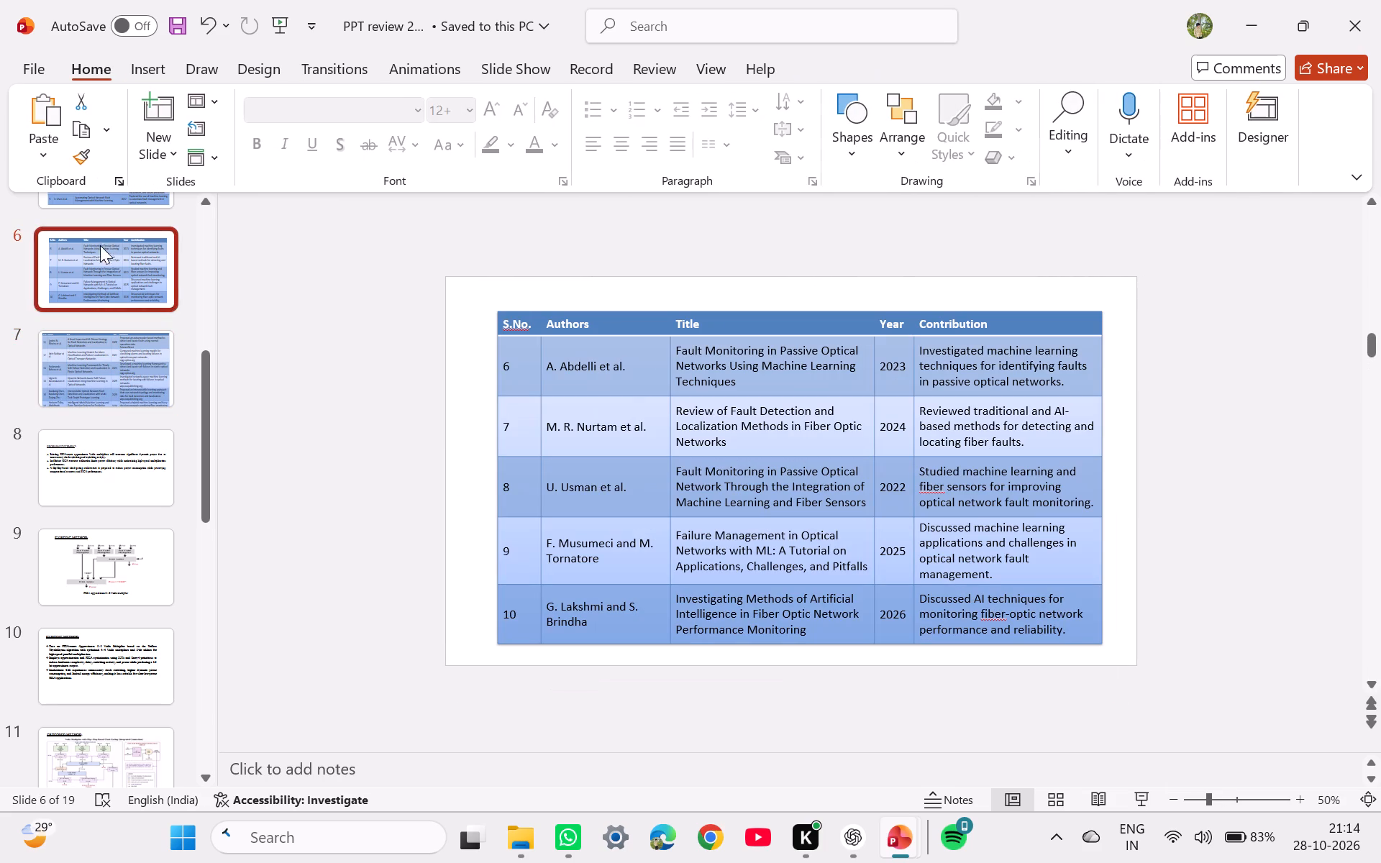
{"action": "left_click", "coordinate": [127, 197]}
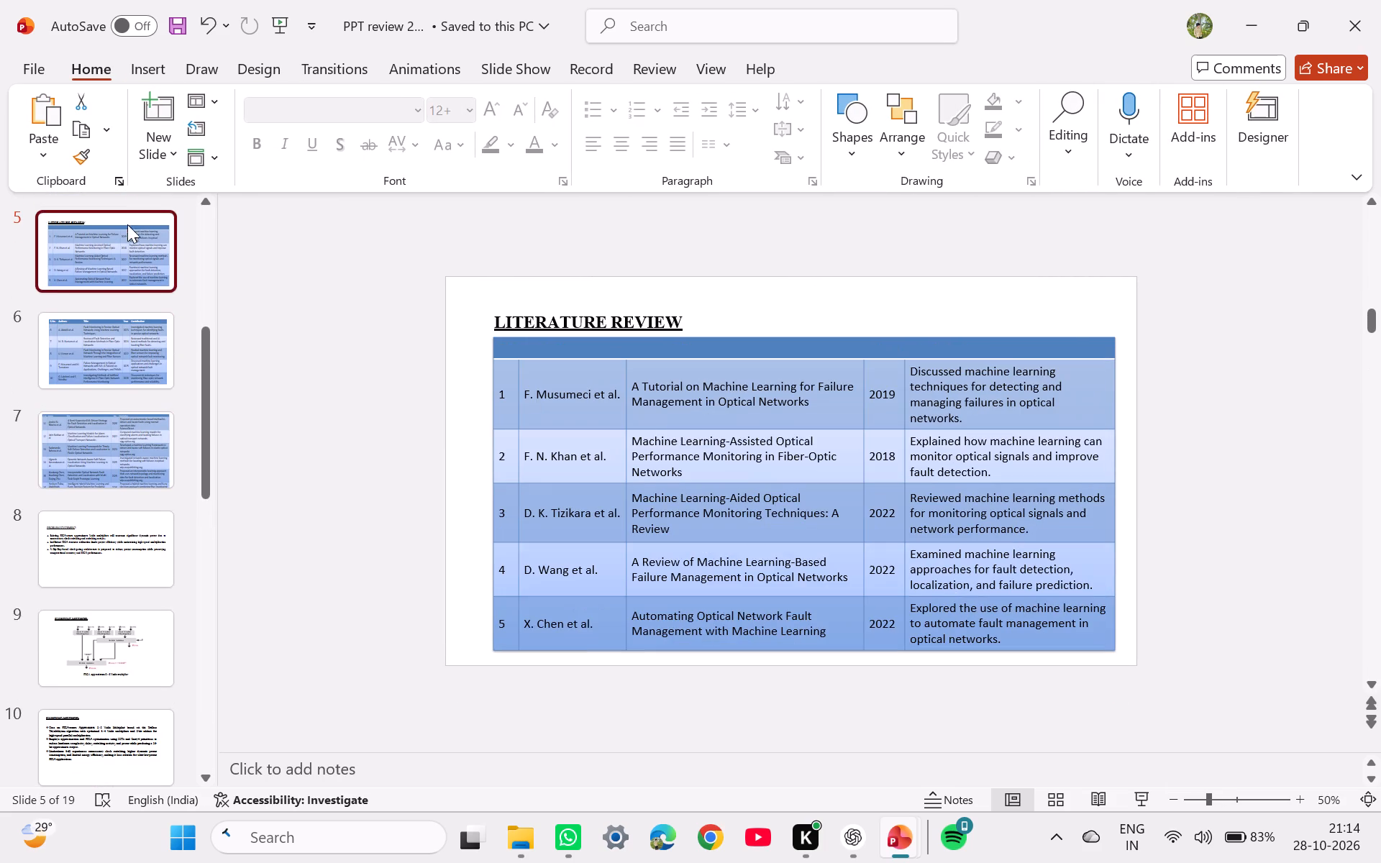
{"action": "key", "text": "Down"}
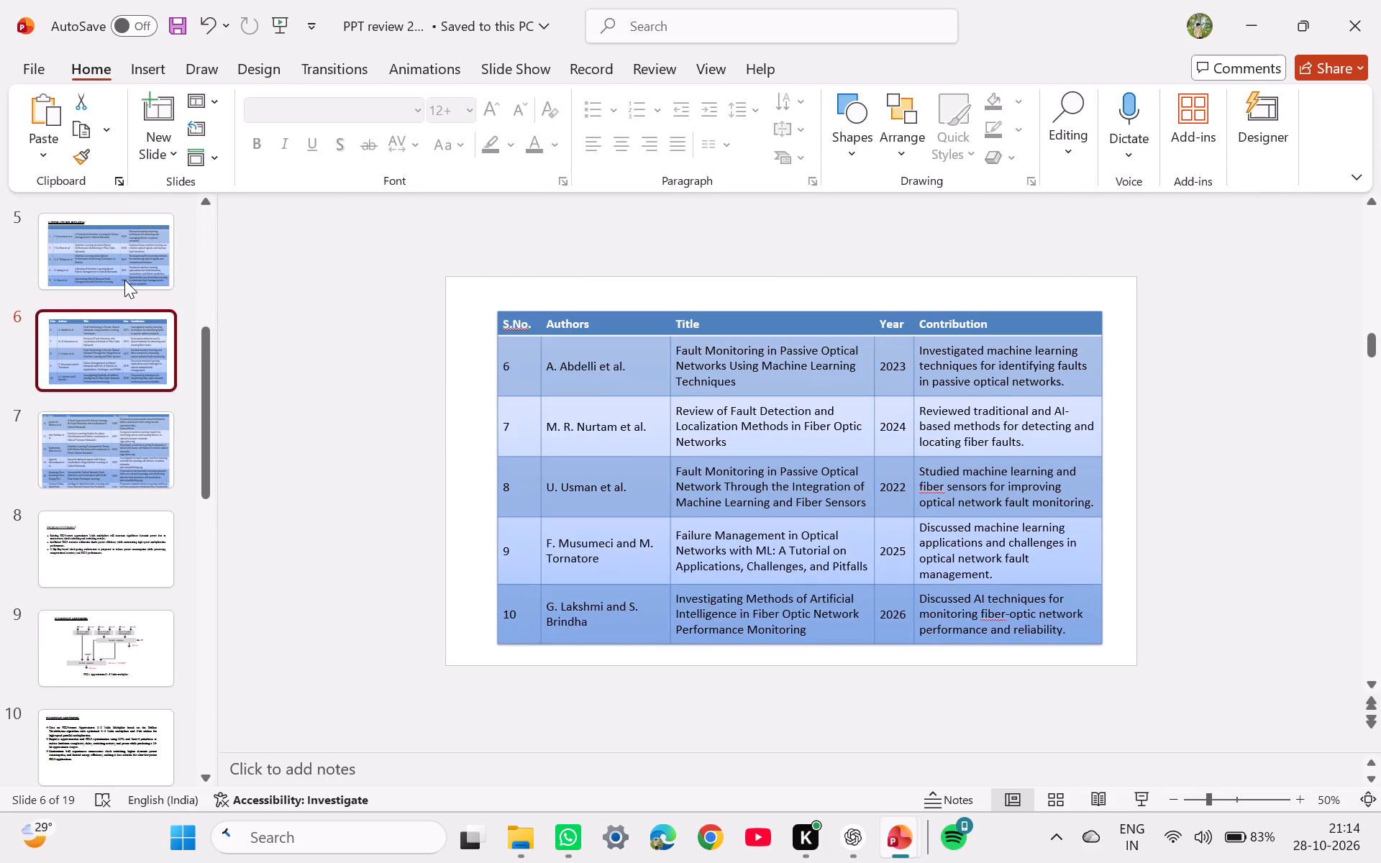
{"action": "key", "text": "Down"}
{"action": "left_click", "coordinate": [516, 388]}
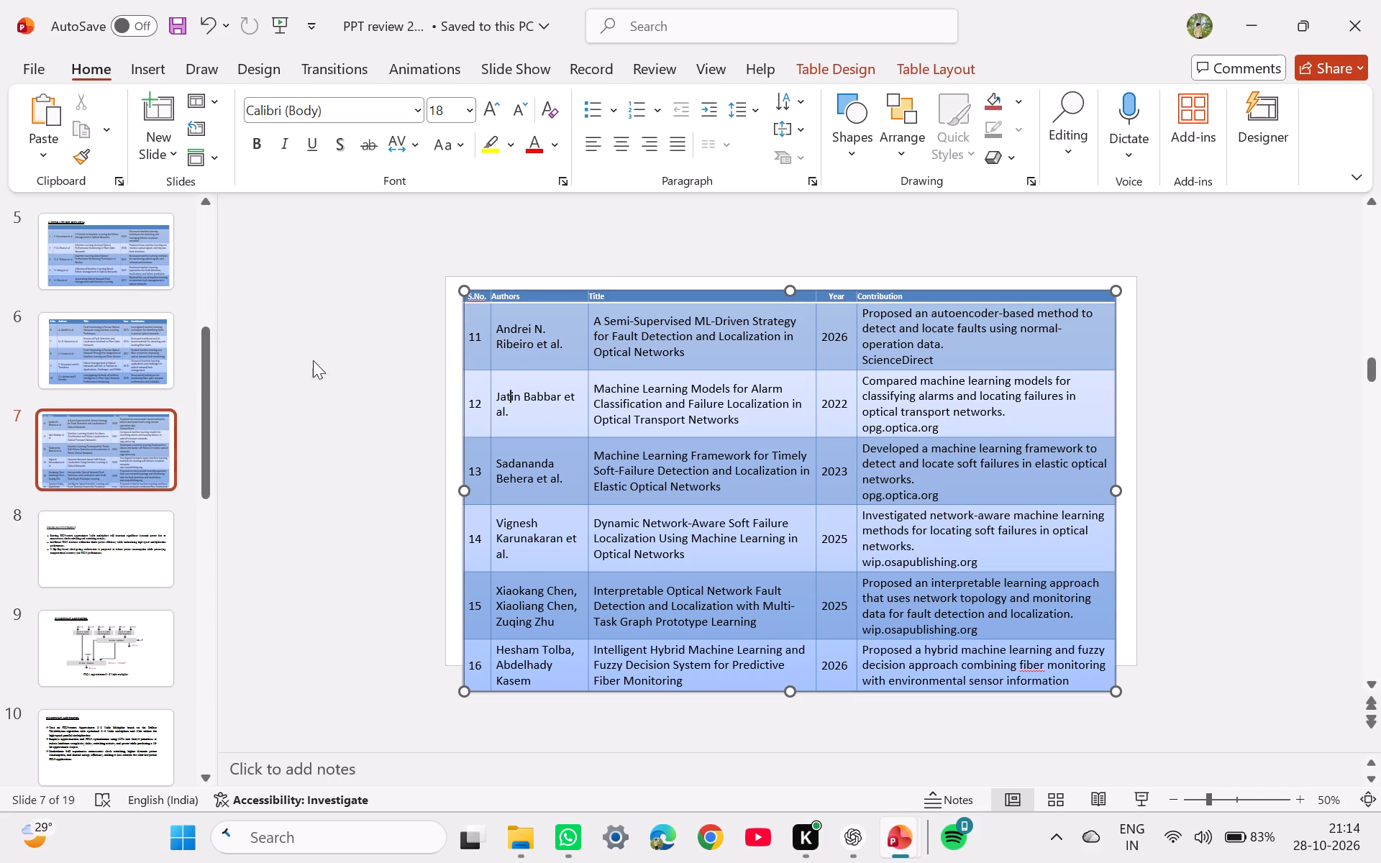
{"action": "left_click", "coordinate": [152, 451]}
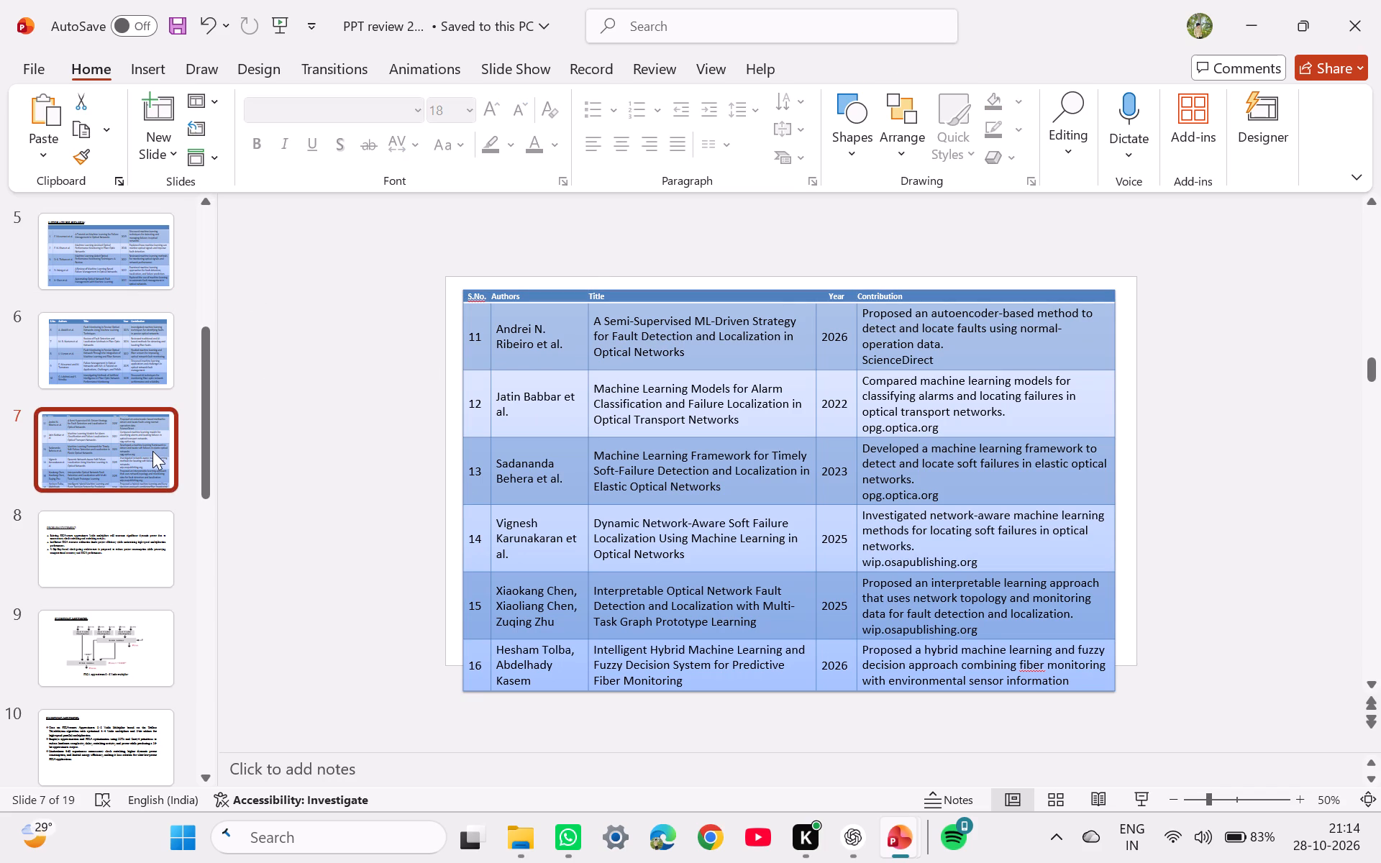
{"action": "left_click", "coordinate": [89, 531]}
{"action": "left_click", "coordinate": [716, 451]}
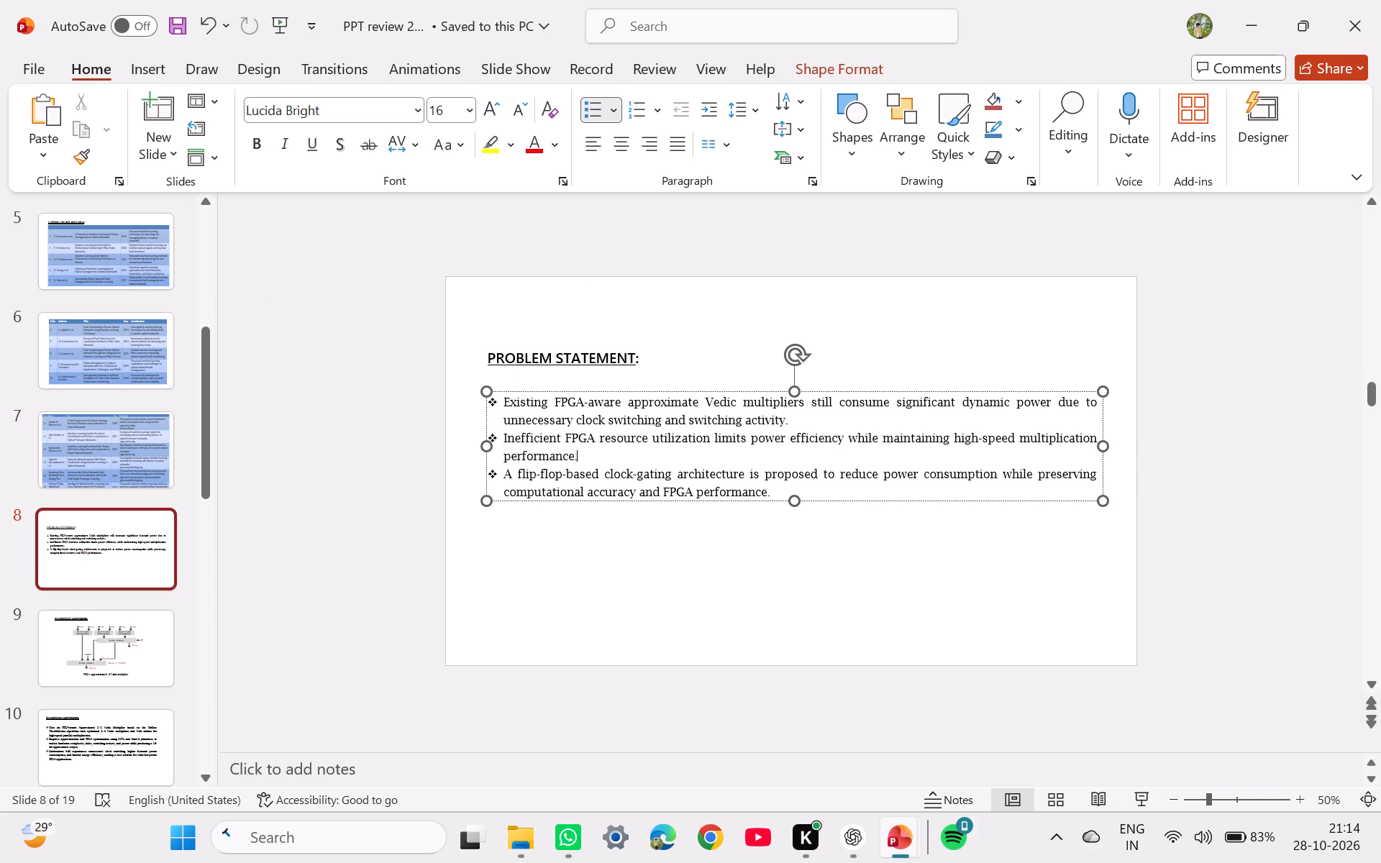
{"action": "left_click", "coordinate": [645, 350]}
{"action": "left_click_drag", "start_coordinate": [645, 350], "coordinate": [612, 352]}
{"action": "key", "text": "ctrl+z"}
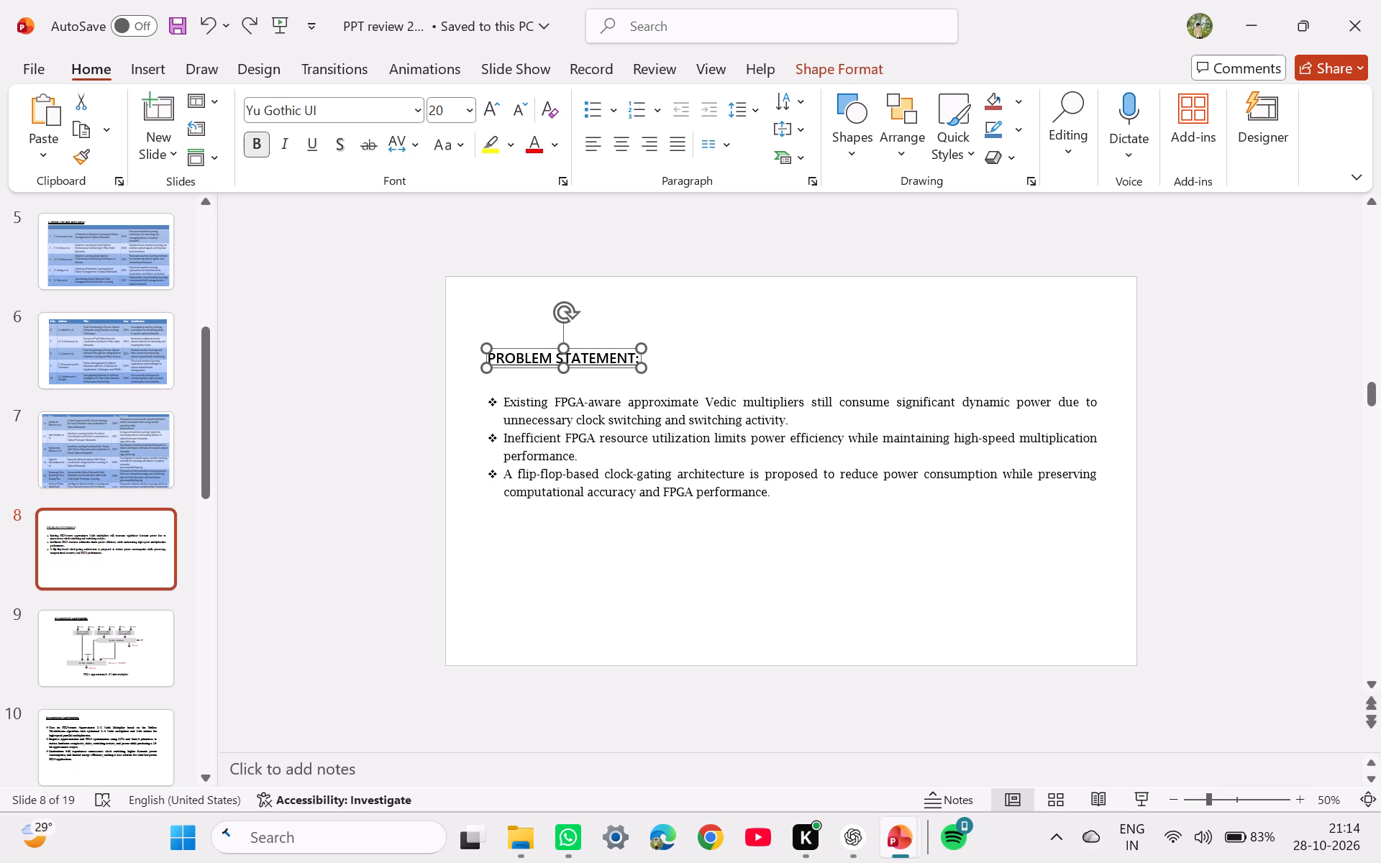
{"action": "key", "text": "ctrl+a"}
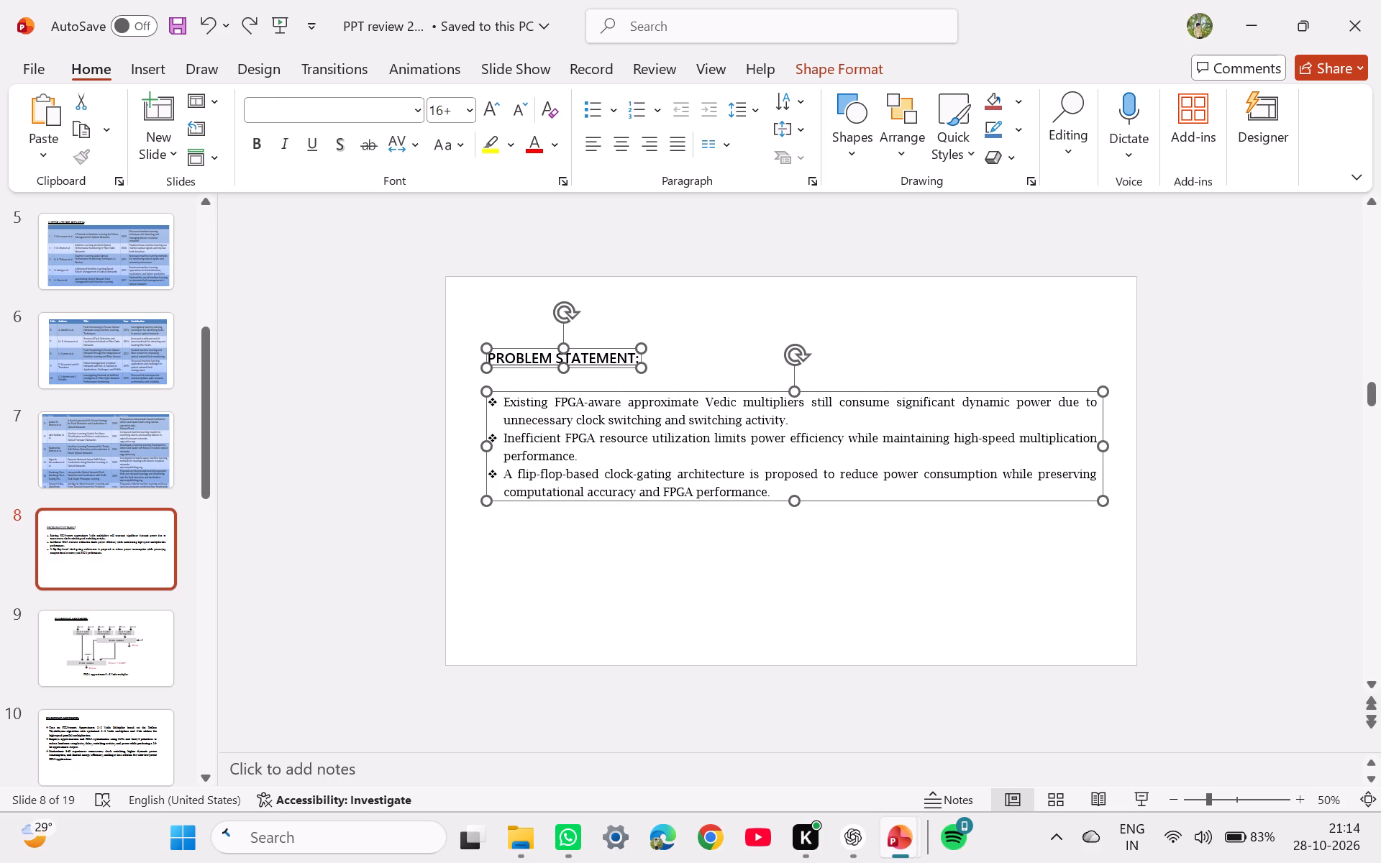
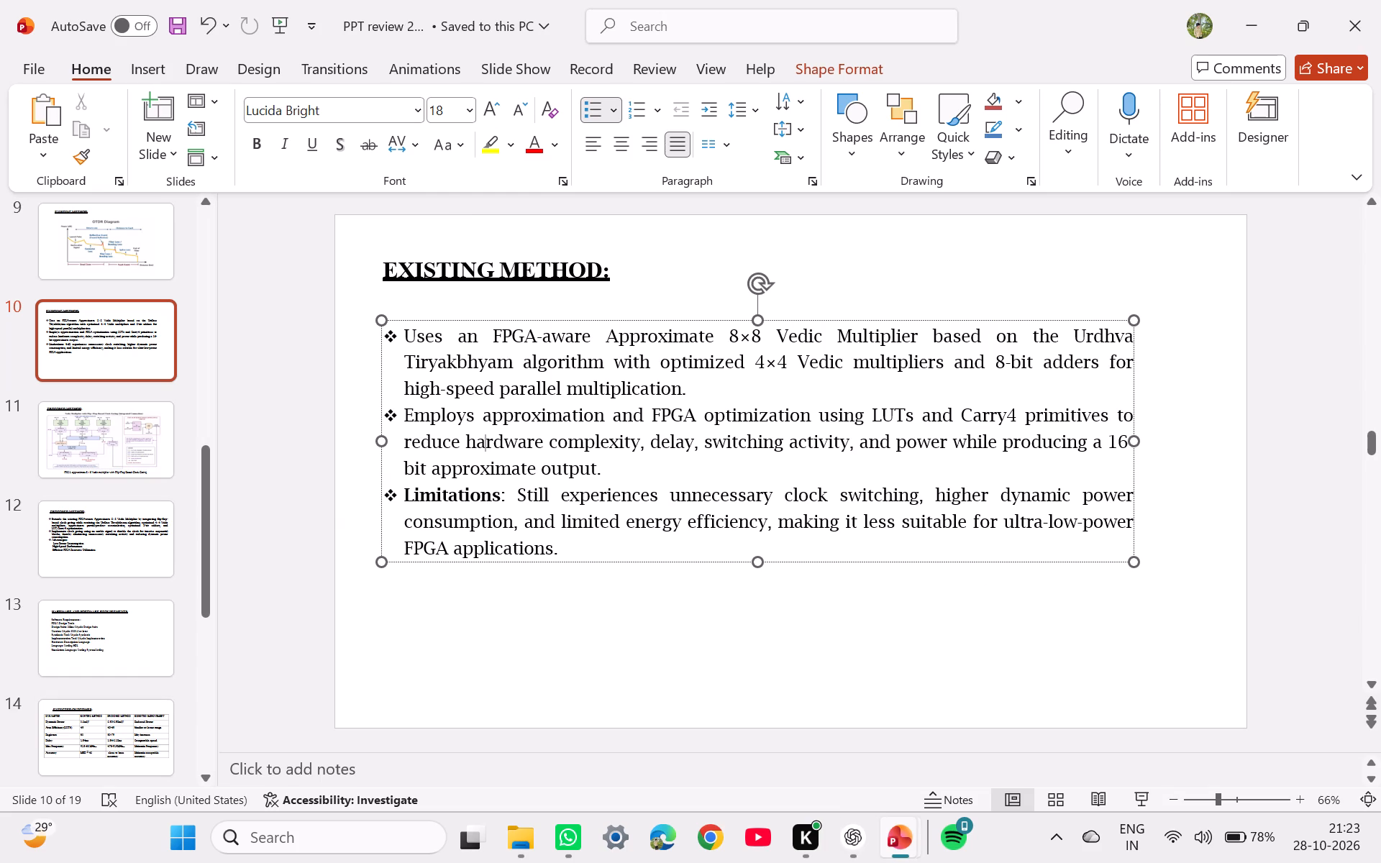
{"action": "left_click", "coordinate": [565, 537]}
{"action": "key", "text": "ctrl+a"}
{"action": "key", "text": "ctrl+v"}
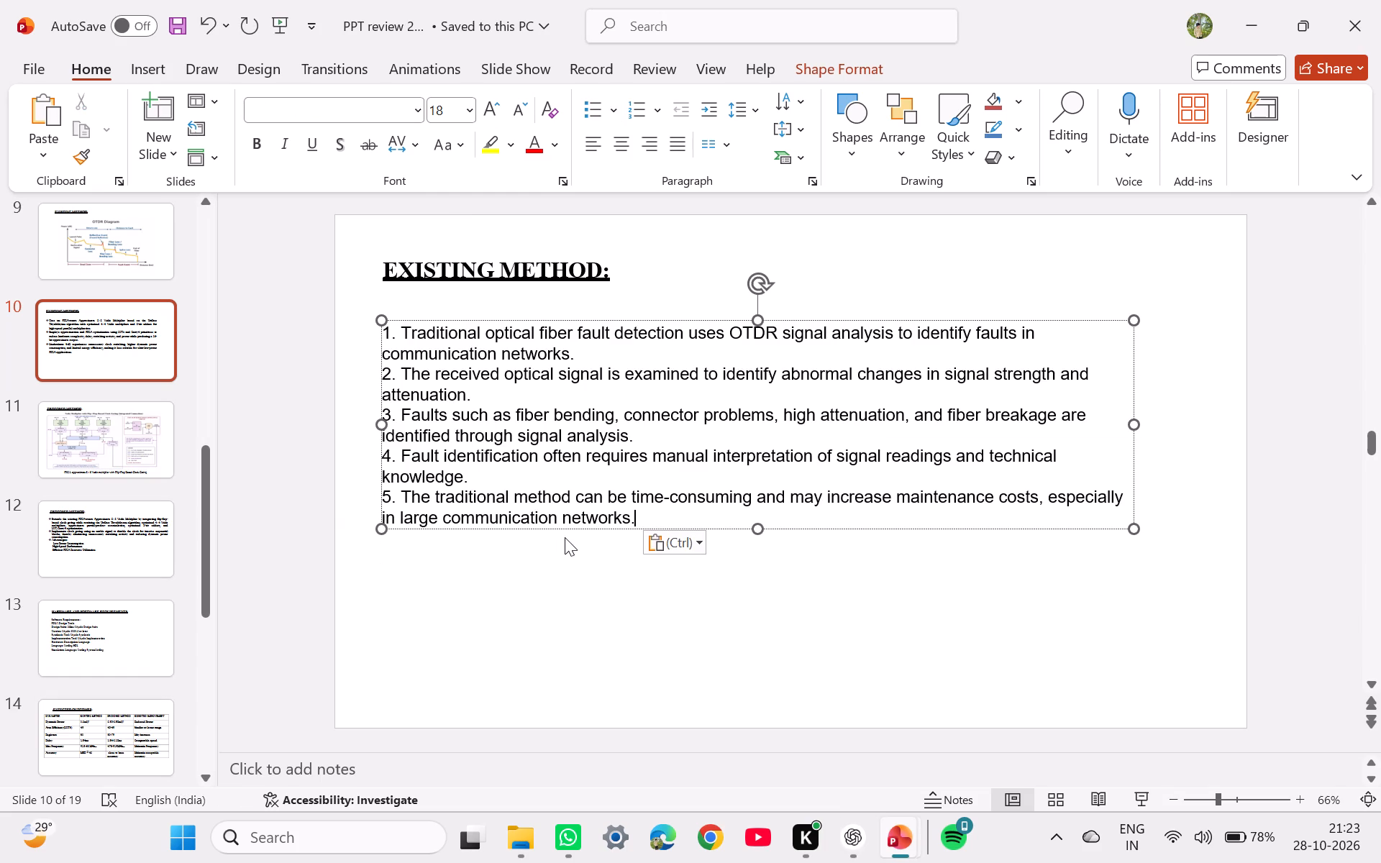
Apply four-diamond (❖) bullets to all five EXISTING METHOD body points on slide 10.
{"action": "key", "text": "ctrl+a"}
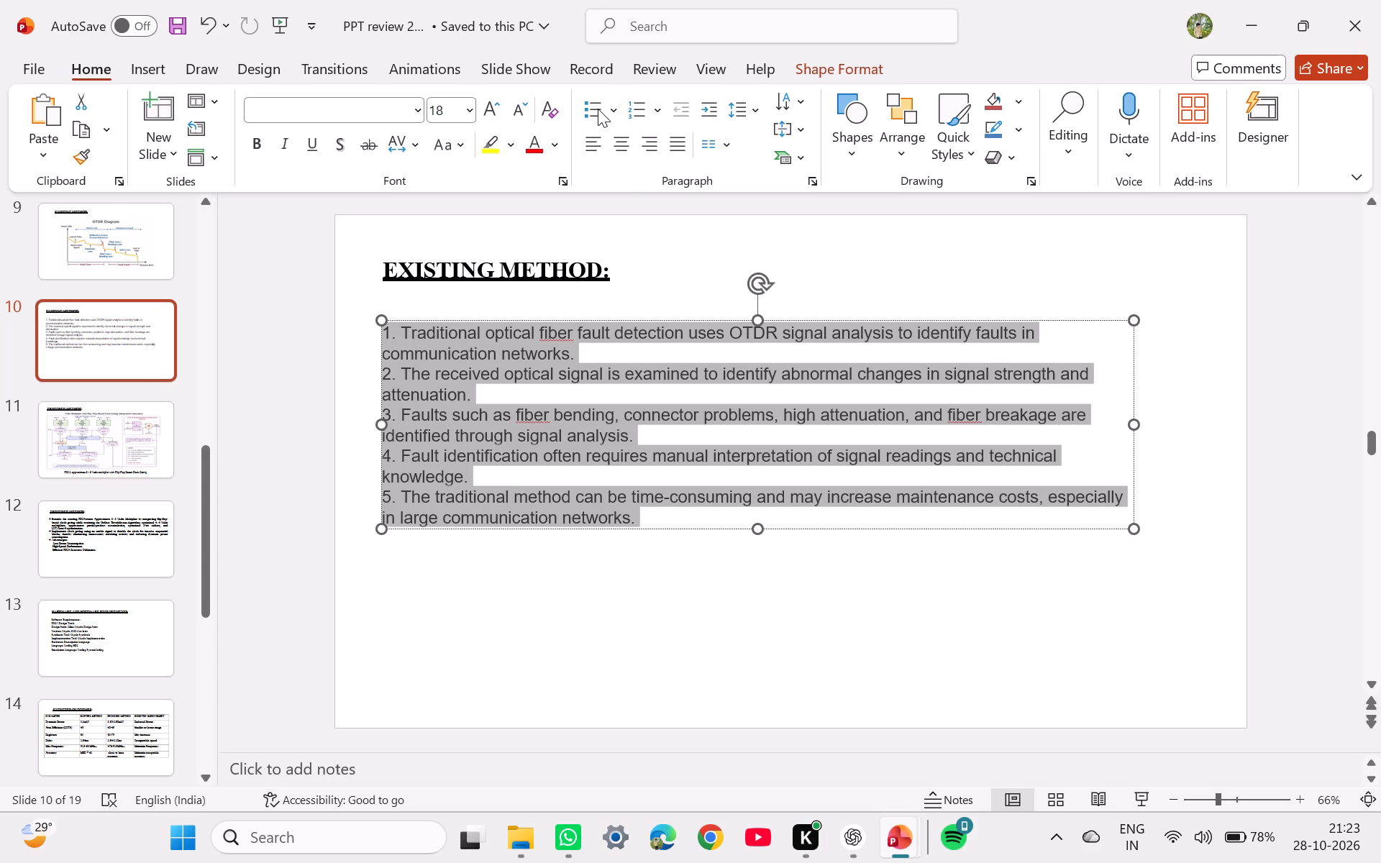
{"action": "left_click", "coordinate": [598, 109]}
{"action": "left_click_drag", "start_coordinate": [619, 115], "coordinate": [724, 237]}
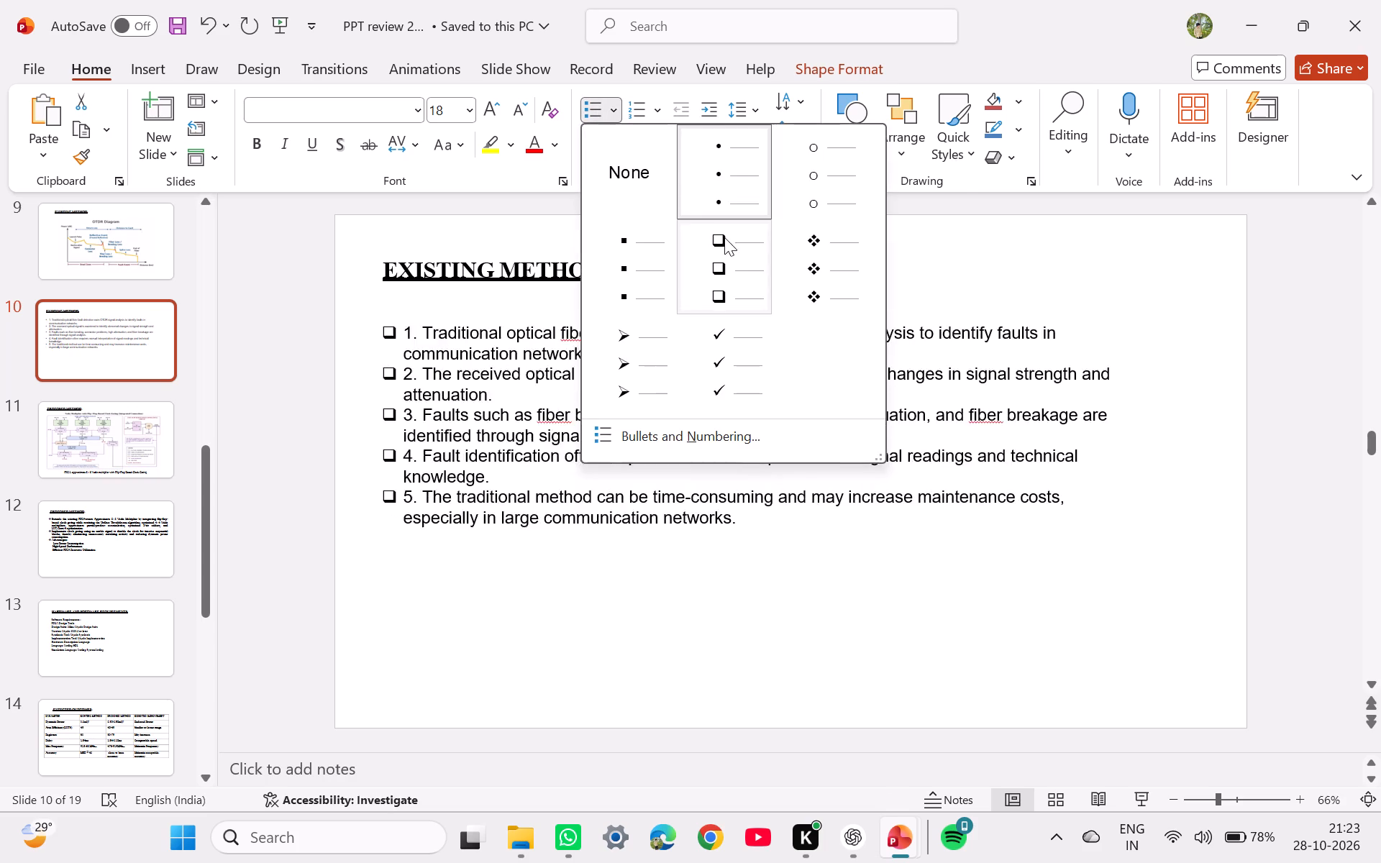
{"action": "left_click_drag", "start_coordinate": [724, 237], "coordinate": [793, 254]}
{"action": "left_click", "coordinate": [793, 254]}
{"action": "left_click", "coordinate": [609, 434]}
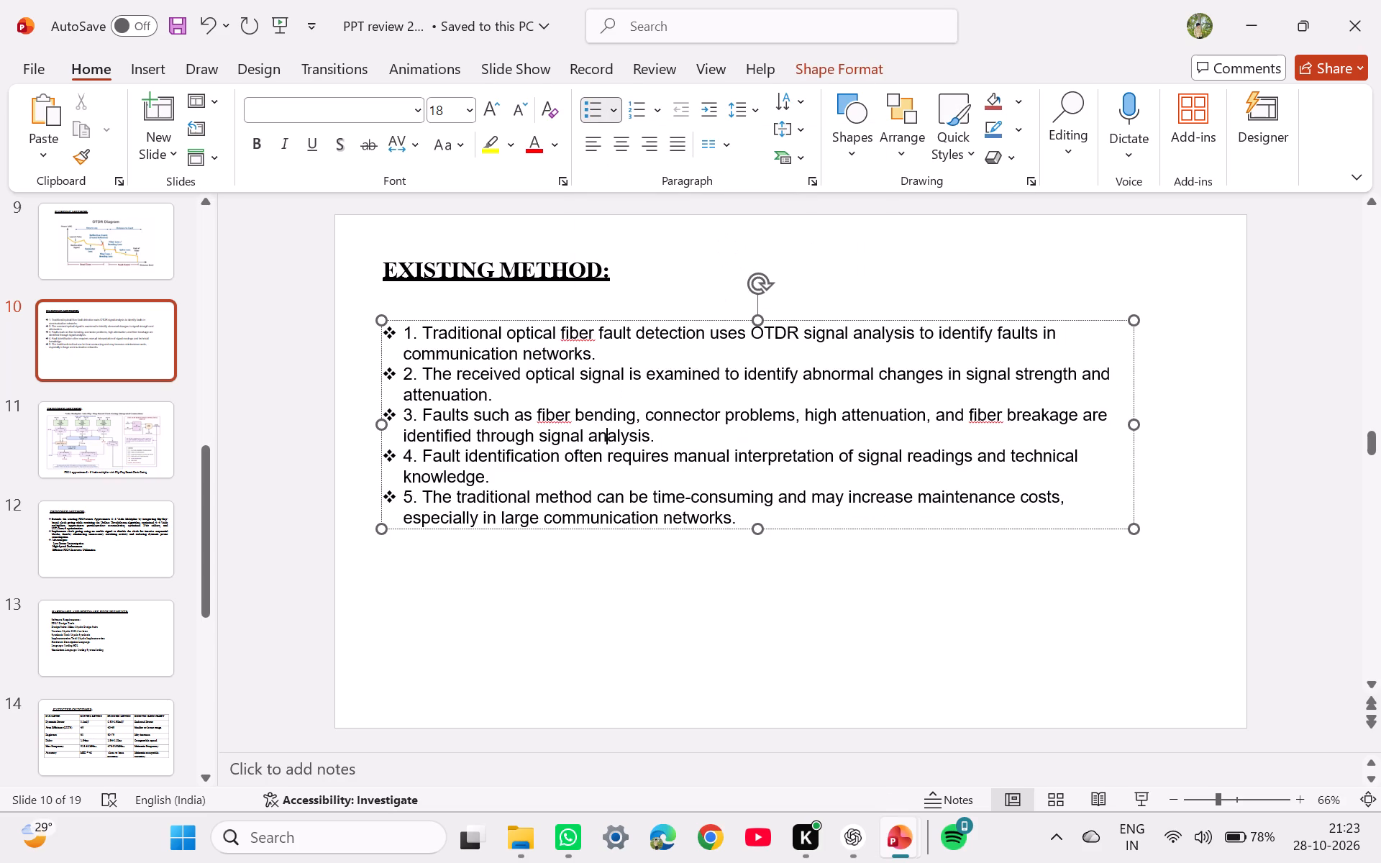
Set the font of all the body text on slide 10 to Lucida Bright.
{"action": "key", "text": "ctrl+a"}
{"action": "left_click", "coordinate": [412, 115]}
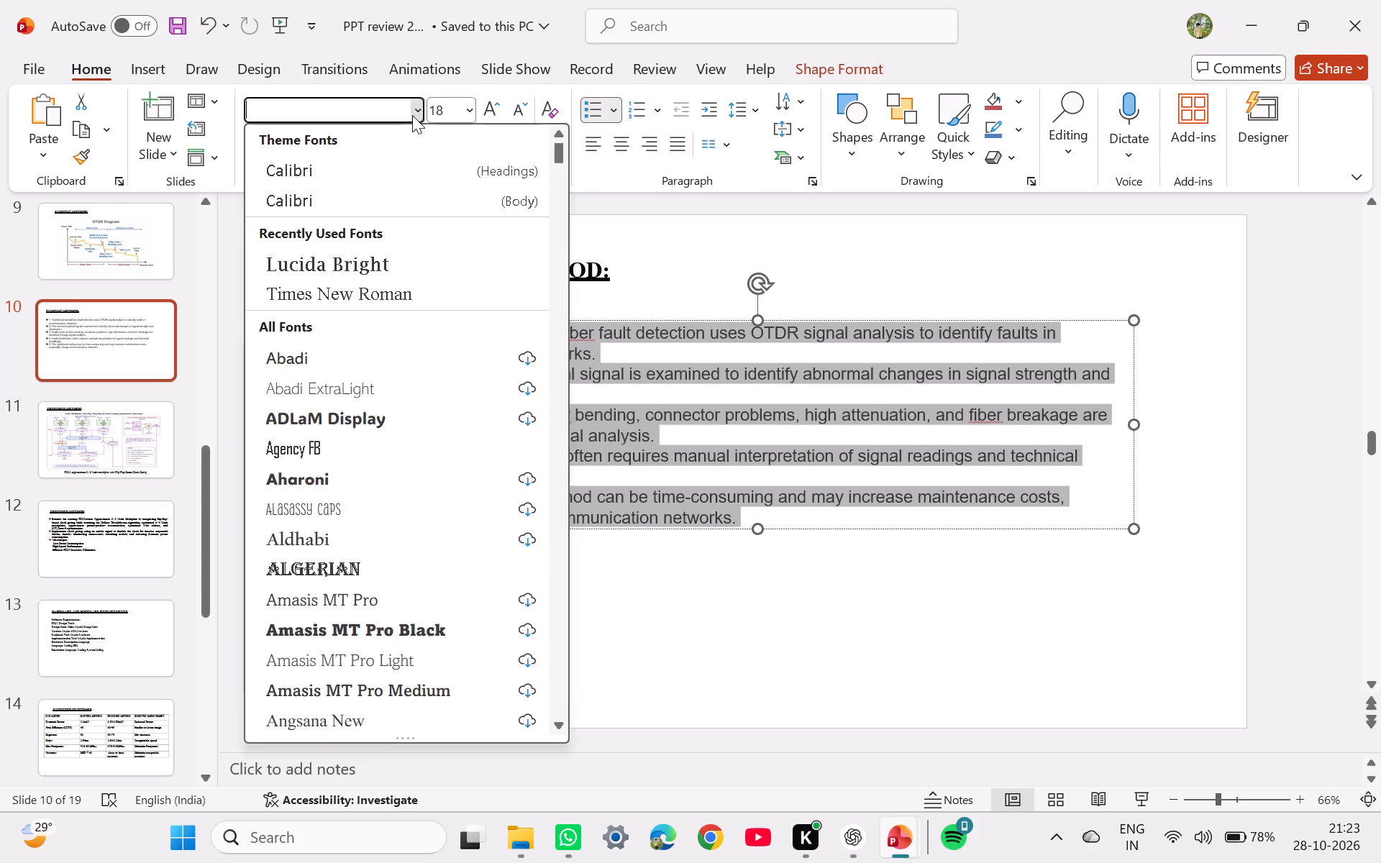
{"action": "type", "text": "lu"}
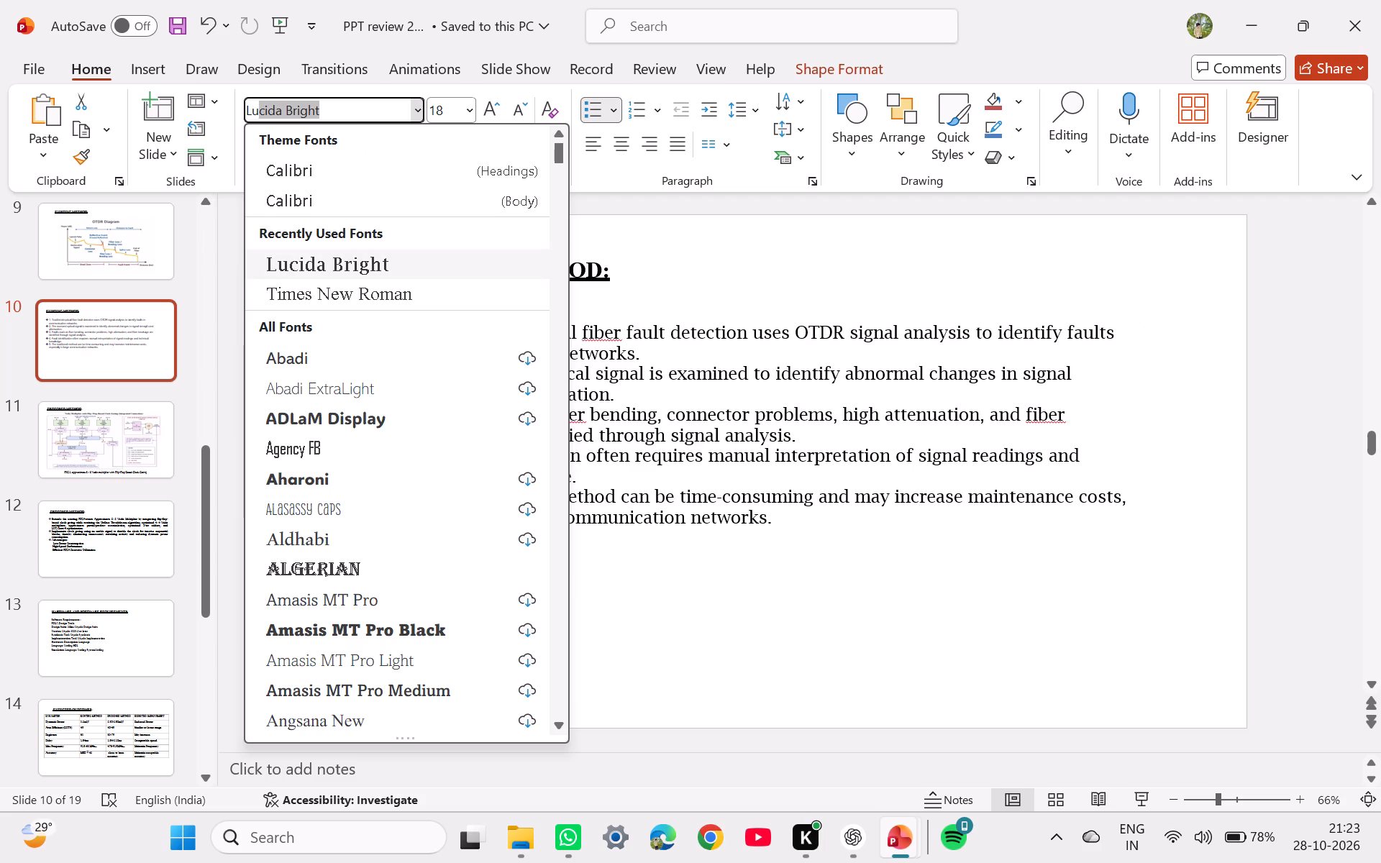
{"action": "key", "text": "Return"}
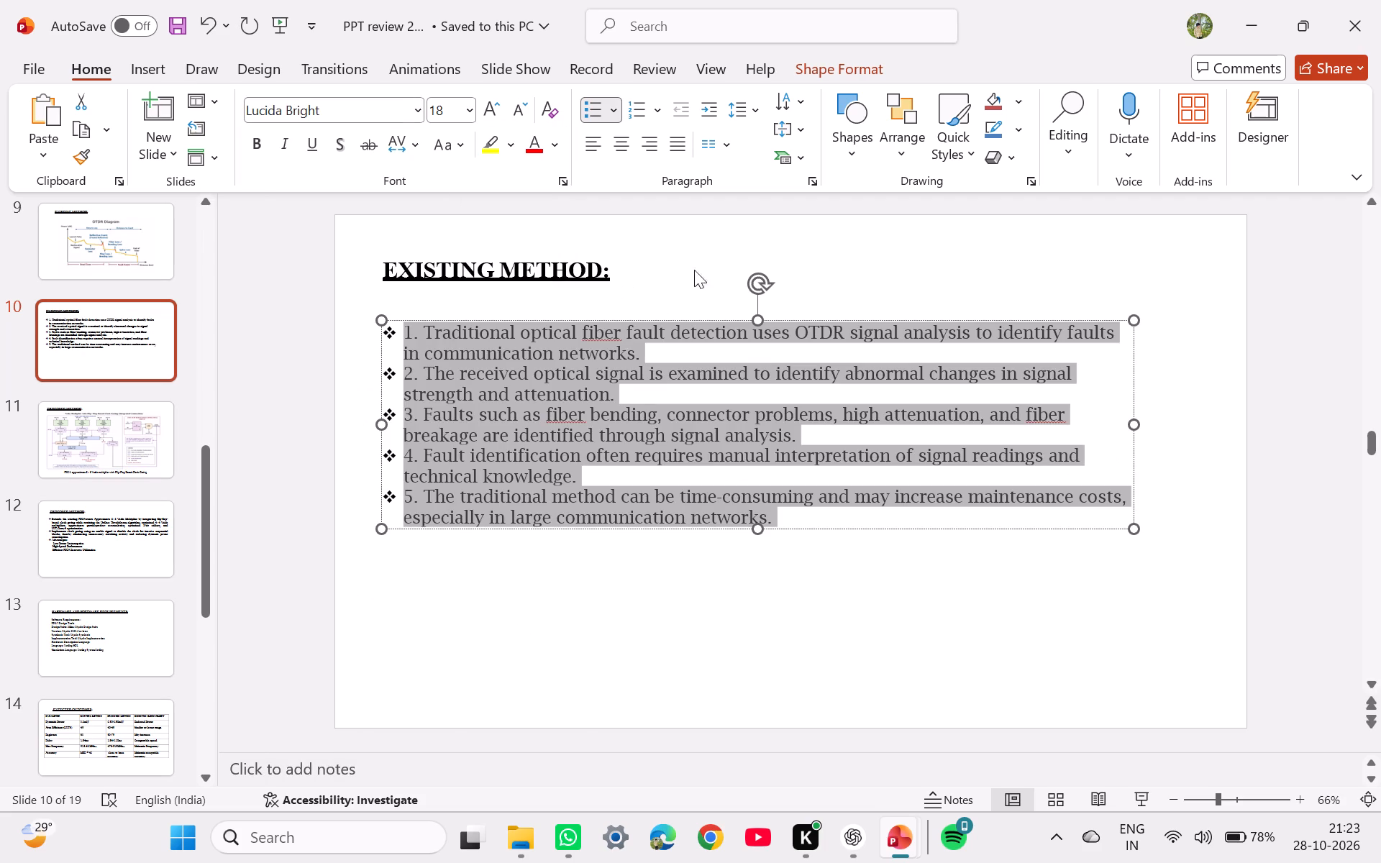
Set slide 10's body text to 1.5 line spacing and justified alignment.
{"action": "left_click", "coordinate": [803, 106]}
{"action": "left_click", "coordinate": [752, 106]}
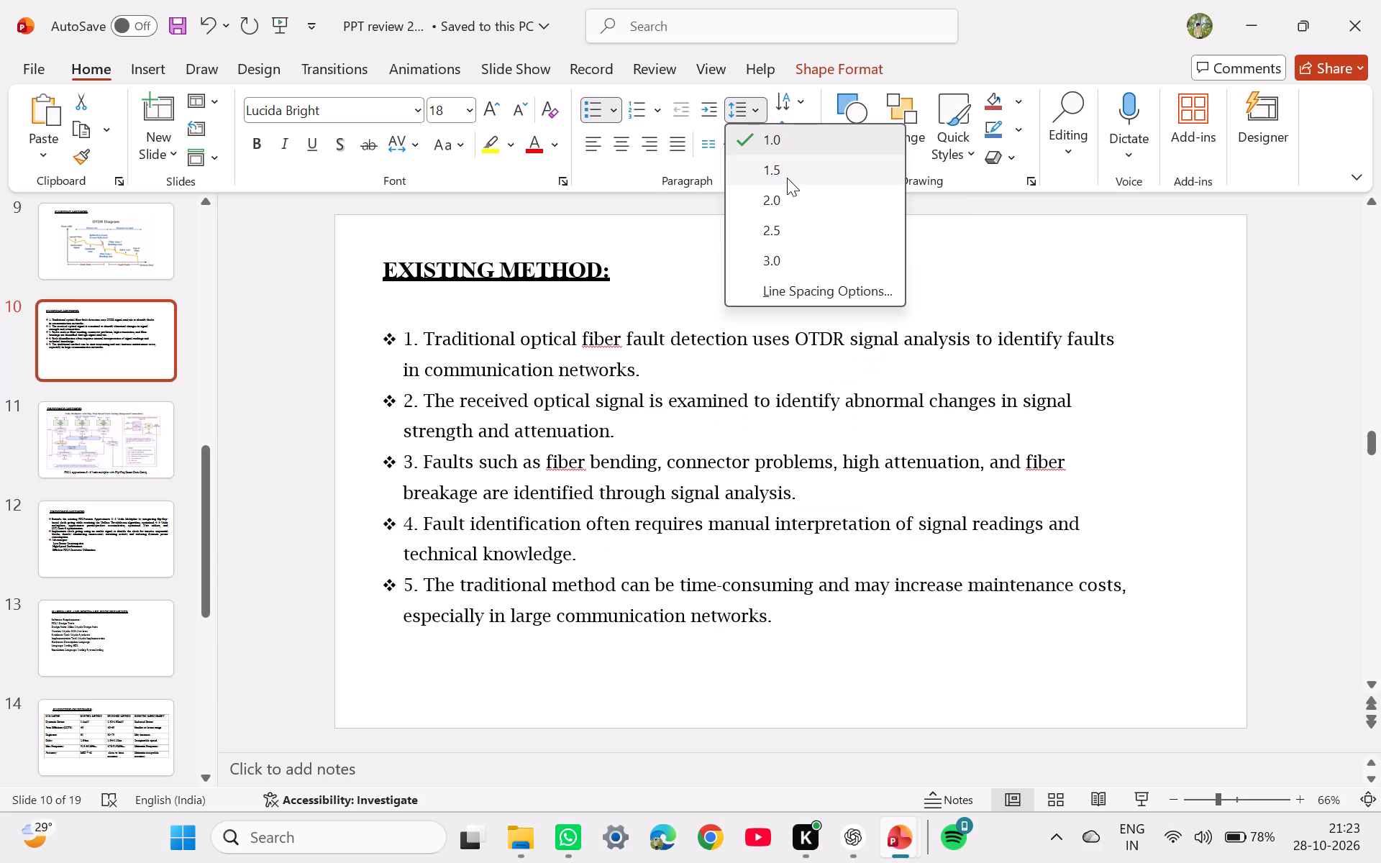
{"action": "left_click", "coordinate": [787, 178]}
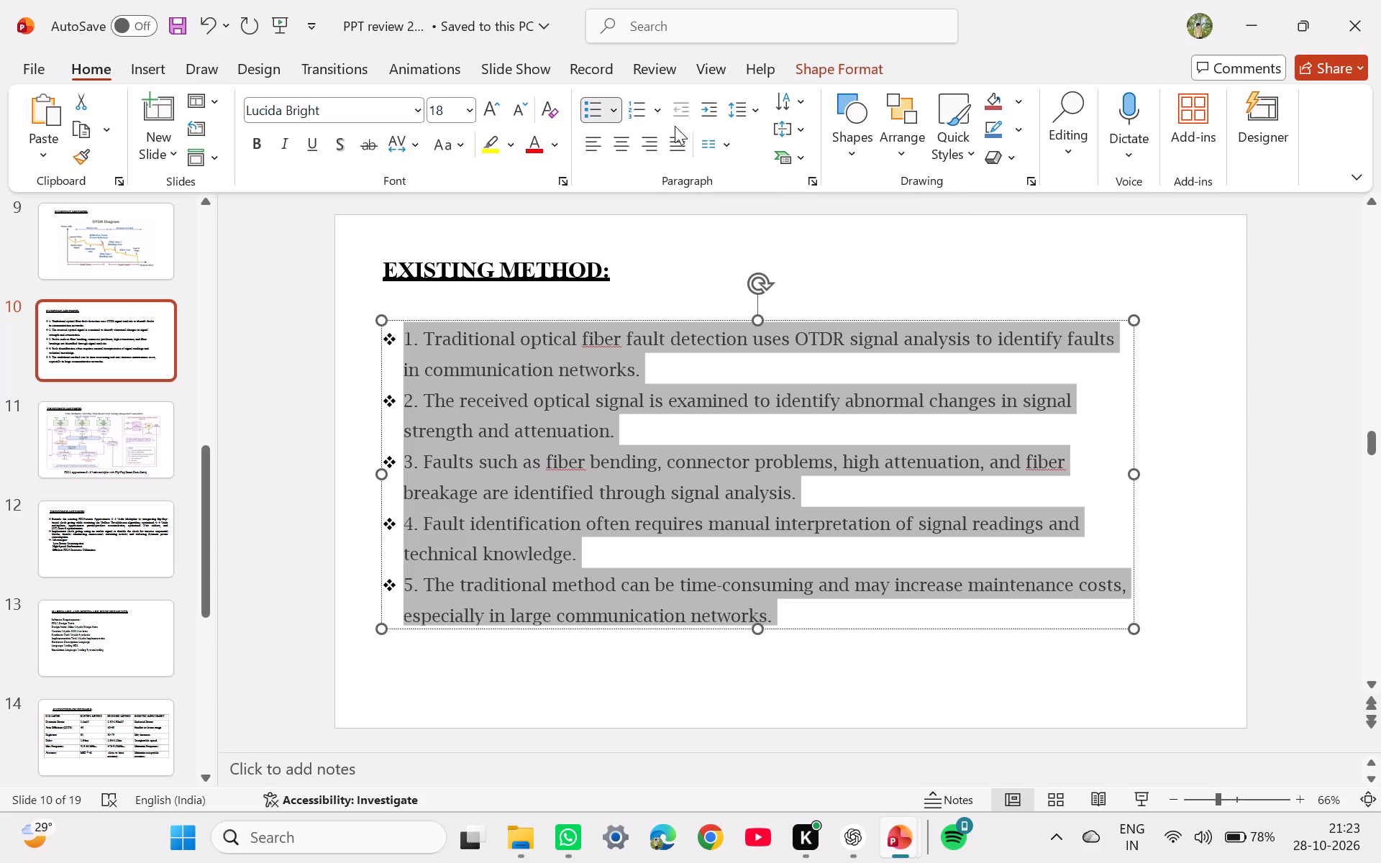
{"action": "left_click", "coordinate": [677, 146]}
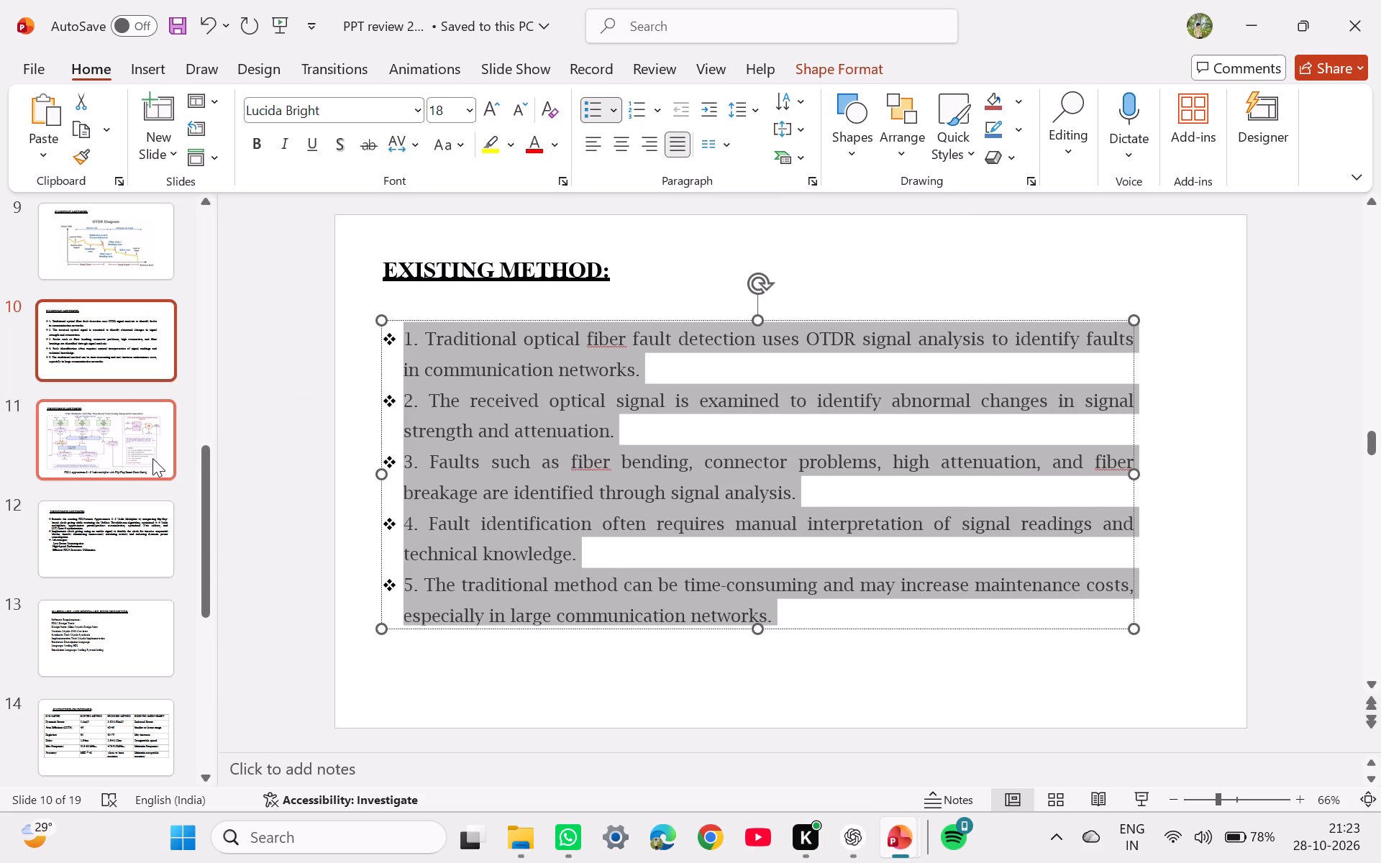
Delete the typed numbers "1." and "2." from the first two bulleted points, keeping their diamond bullets.
{"action": "left_click", "coordinate": [417, 315]}
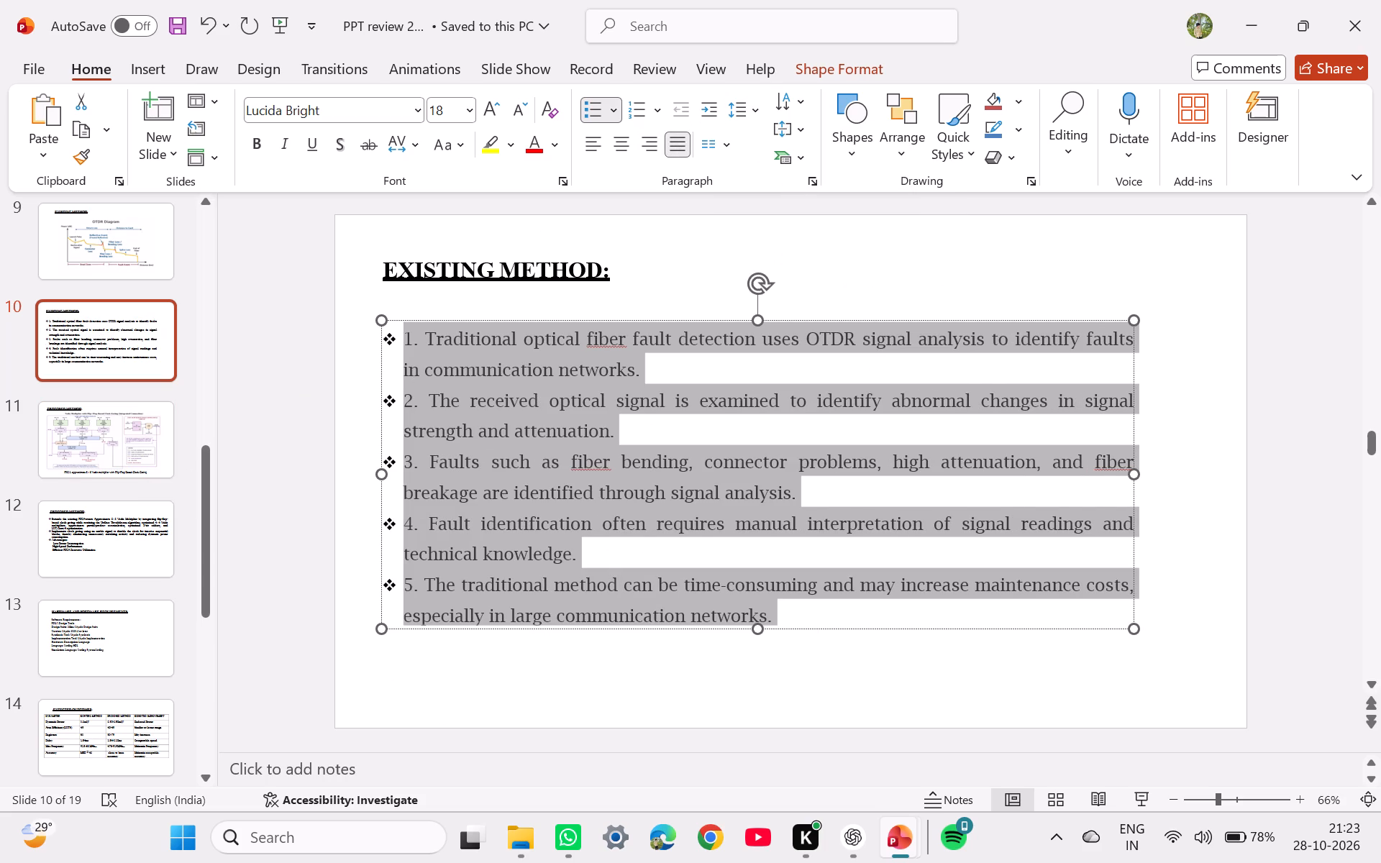
{"action": "left_click", "coordinate": [424, 328]}
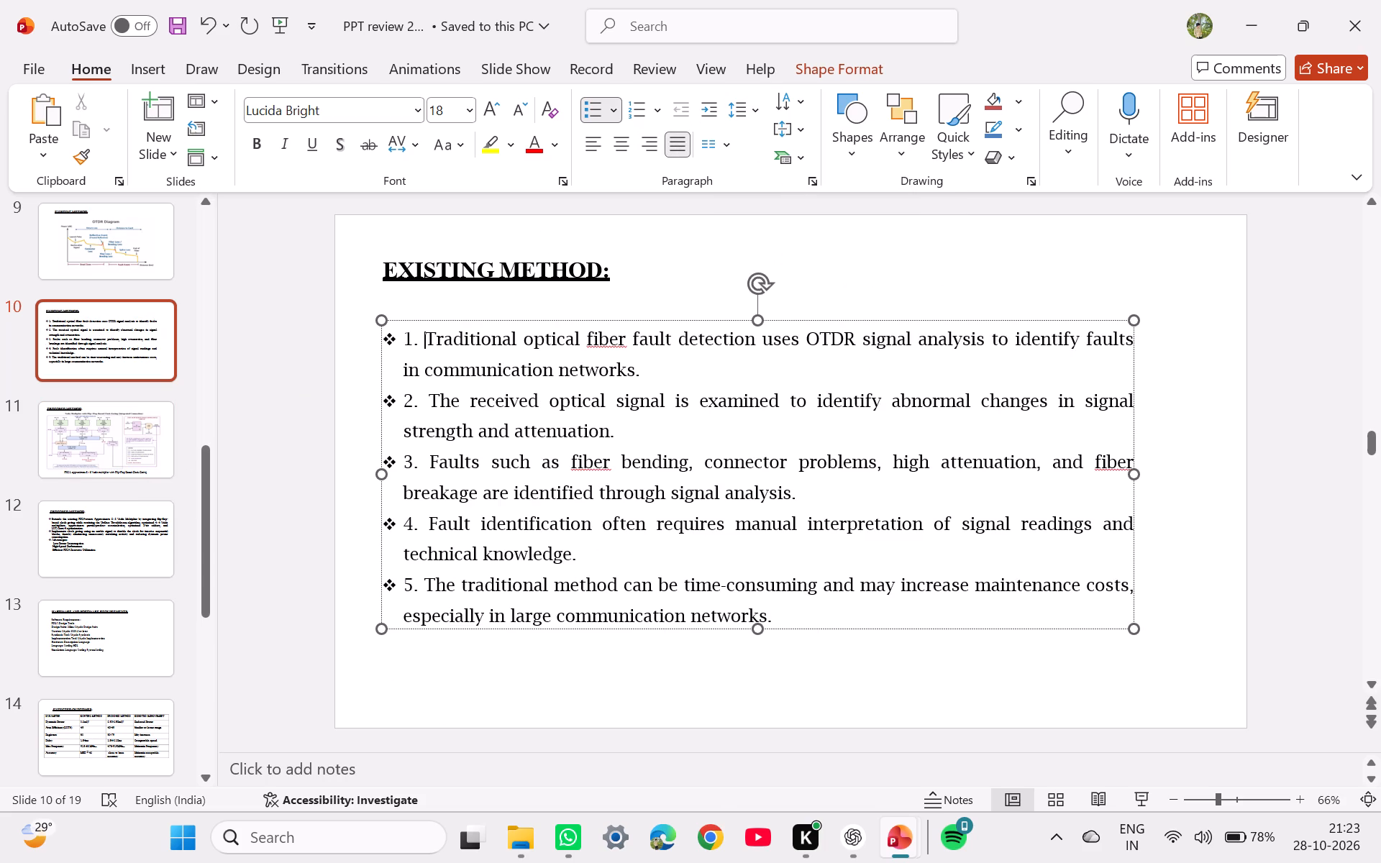
{"action": "key", "text": "BackSpace"}
{"action": "key", "text": "BackSpace"}
{"action": "key", "text": "BackSpace"}
{"action": "key", "text": "Down"}
{"action": "key", "text": "Right"}
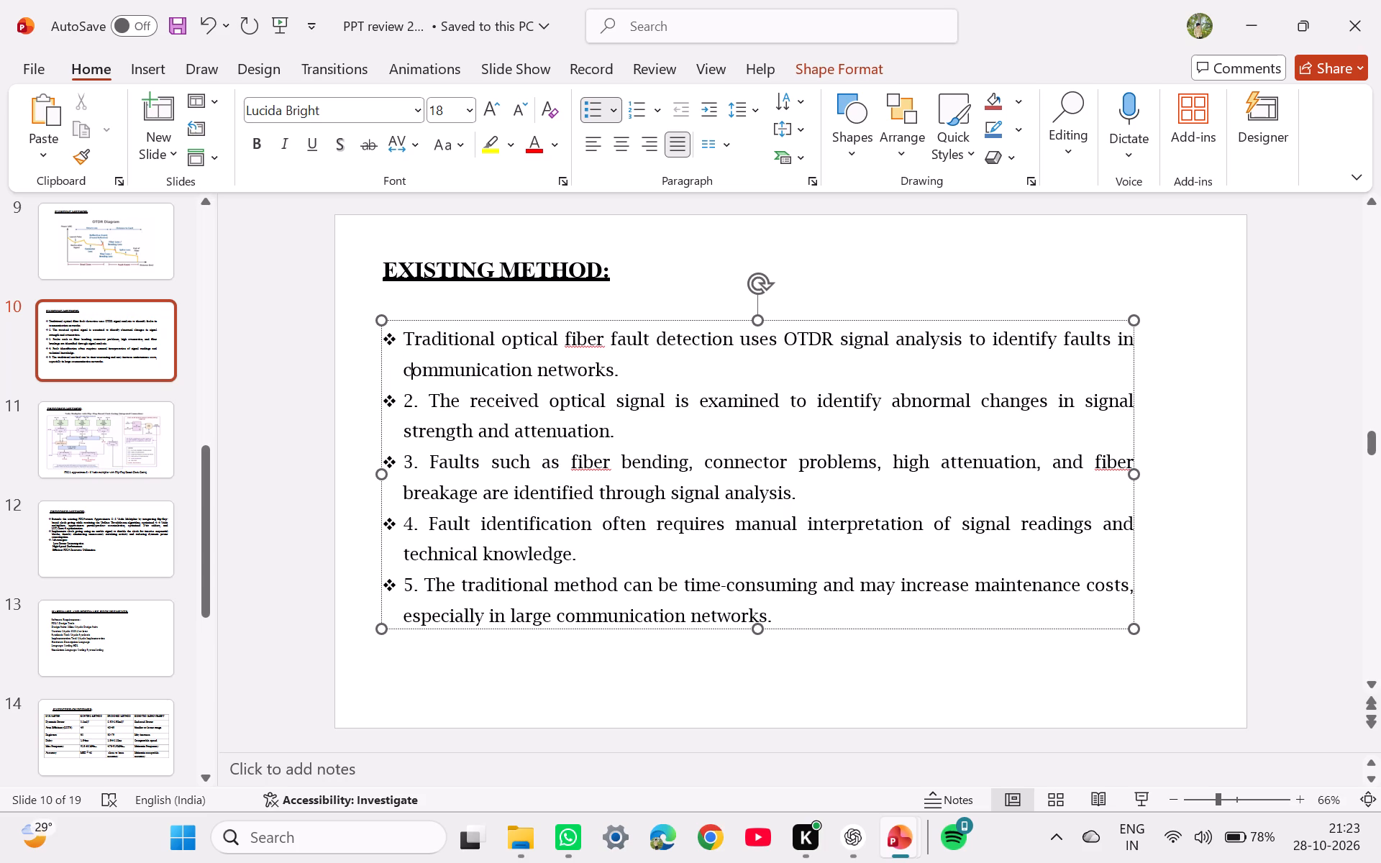
{"action": "key", "text": "Down"}
{"action": "key", "text": "Right"}
{"action": "key", "text": "Right"}
{"action": "key", "text": "BackSpace"}
{"action": "key", "text": "BackSpace"}
{"action": "key", "text": "BackSpace"}
{"action": "key", "text": "BackSpace"}
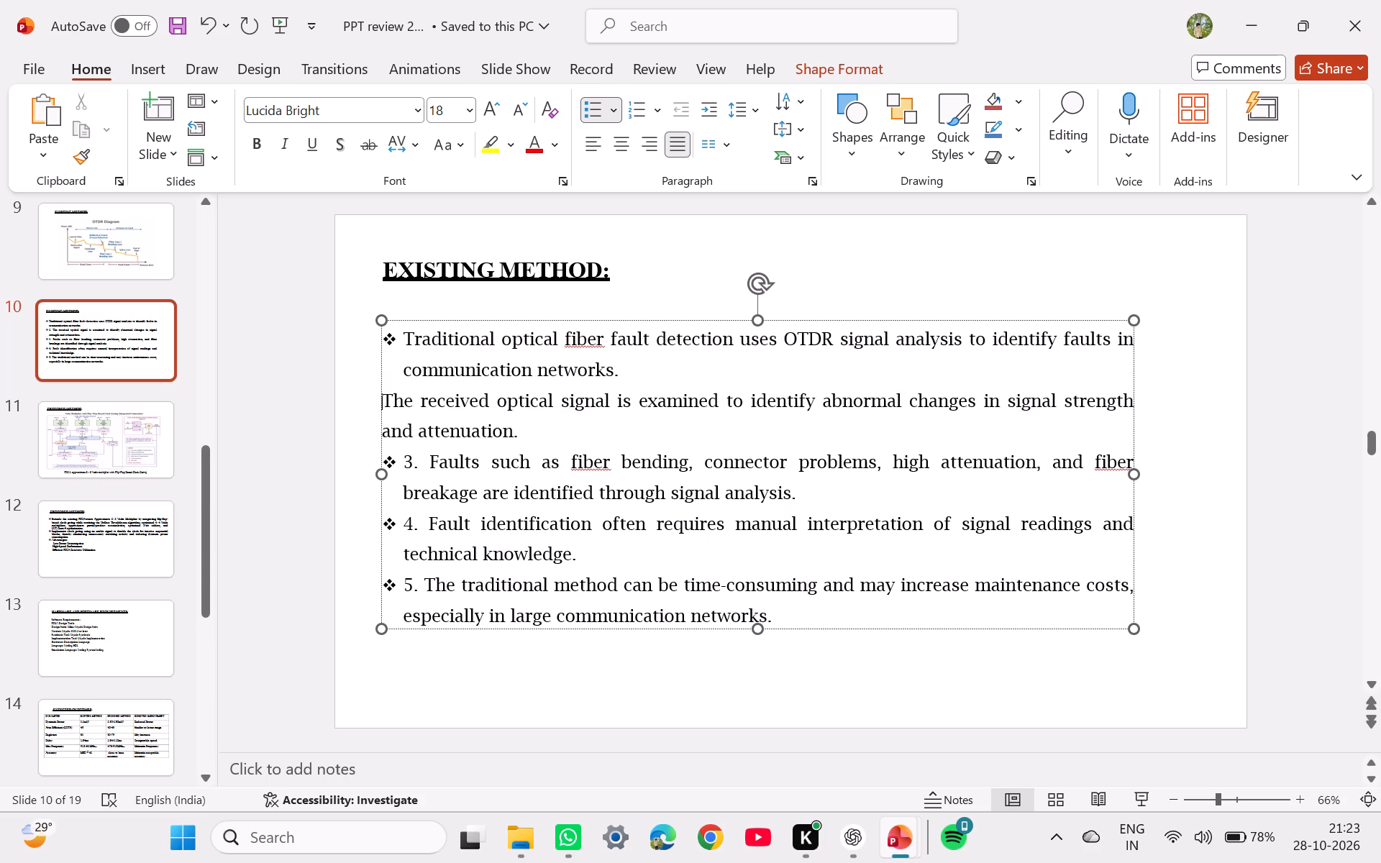
{"action": "key", "text": "ctrl+z"}
{"action": "key", "text": "Down"}
{"action": "key", "text": "Right"}
{"action": "key", "text": "Right"}
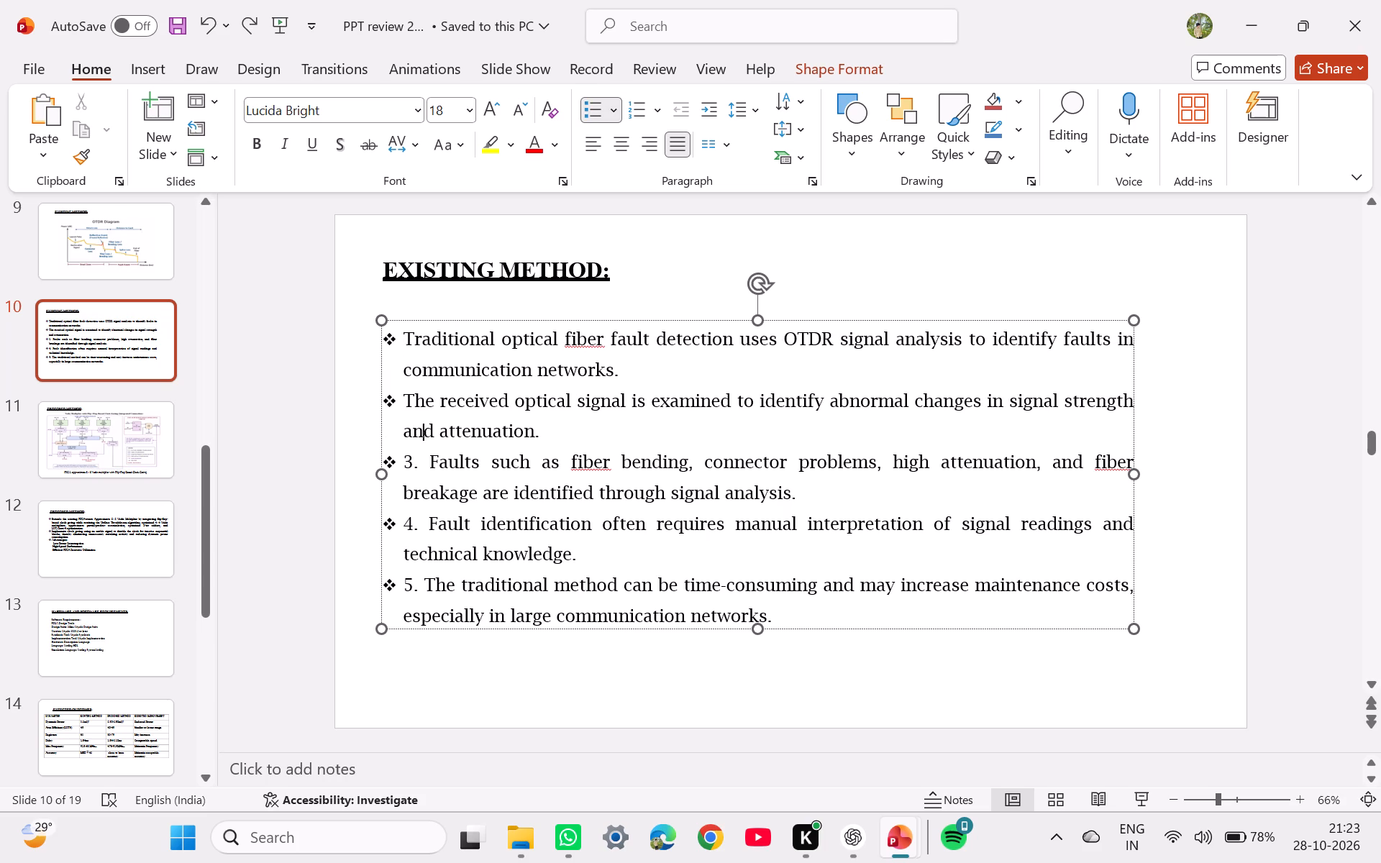
Delete the typed numbers "3.", "4." and "5." from the remaining bulleted points and deselect the text box.
{"action": "key", "text": "Down"}
{"action": "key", "text": "Right"}
{"action": "key", "text": "BackSpace"}
{"action": "key", "text": "BackSpace"}
{"action": "key", "text": "BackSpace"}
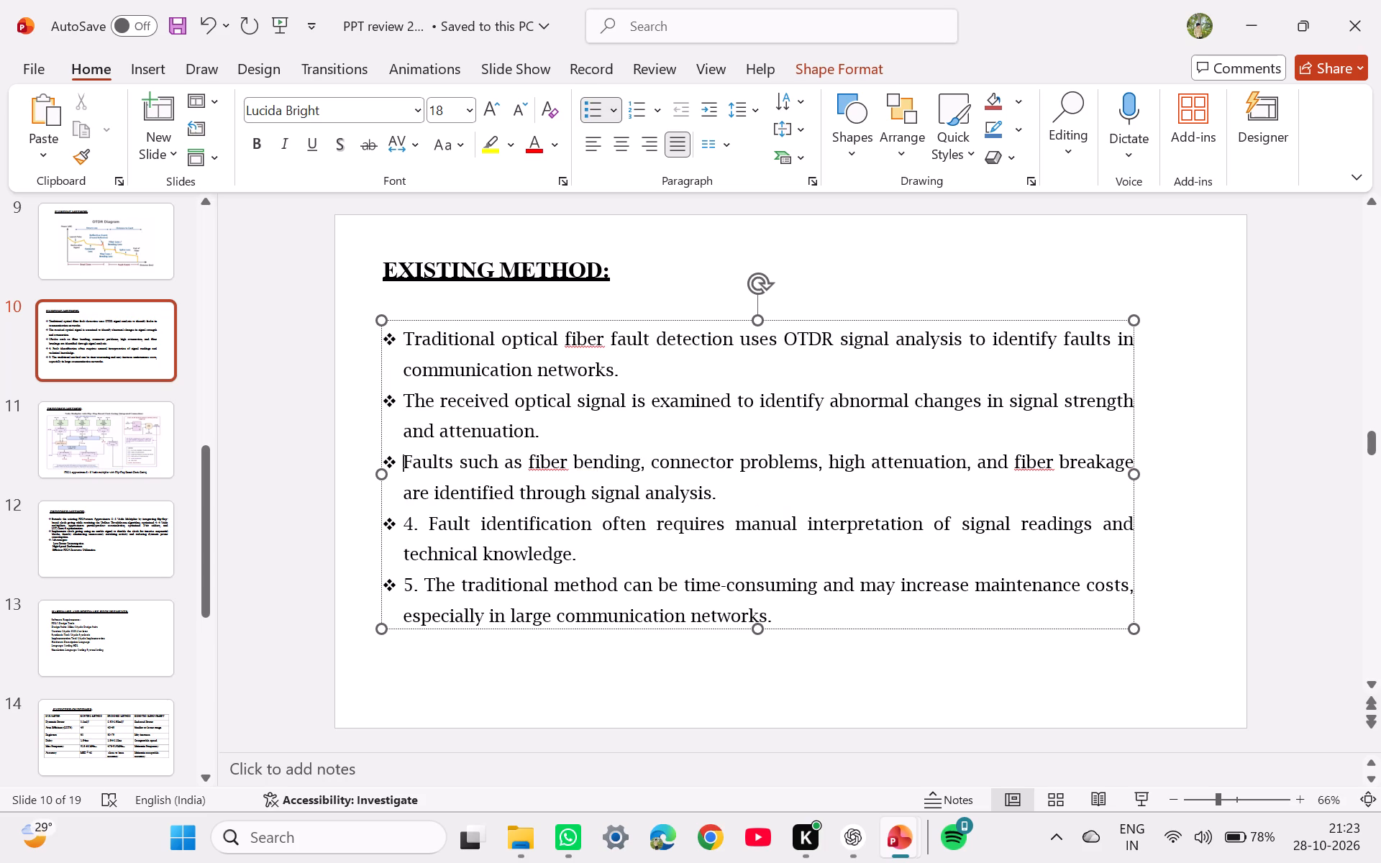
{"action": "key", "text": "Down"}
{"action": "key", "text": "Down"}
{"action": "key", "text": "Right"}
{"action": "key", "text": "Right"}
{"action": "key", "text": "Right"}
{"action": "key", "text": "BackSpace"}
{"action": "key", "text": "BackSpace"}
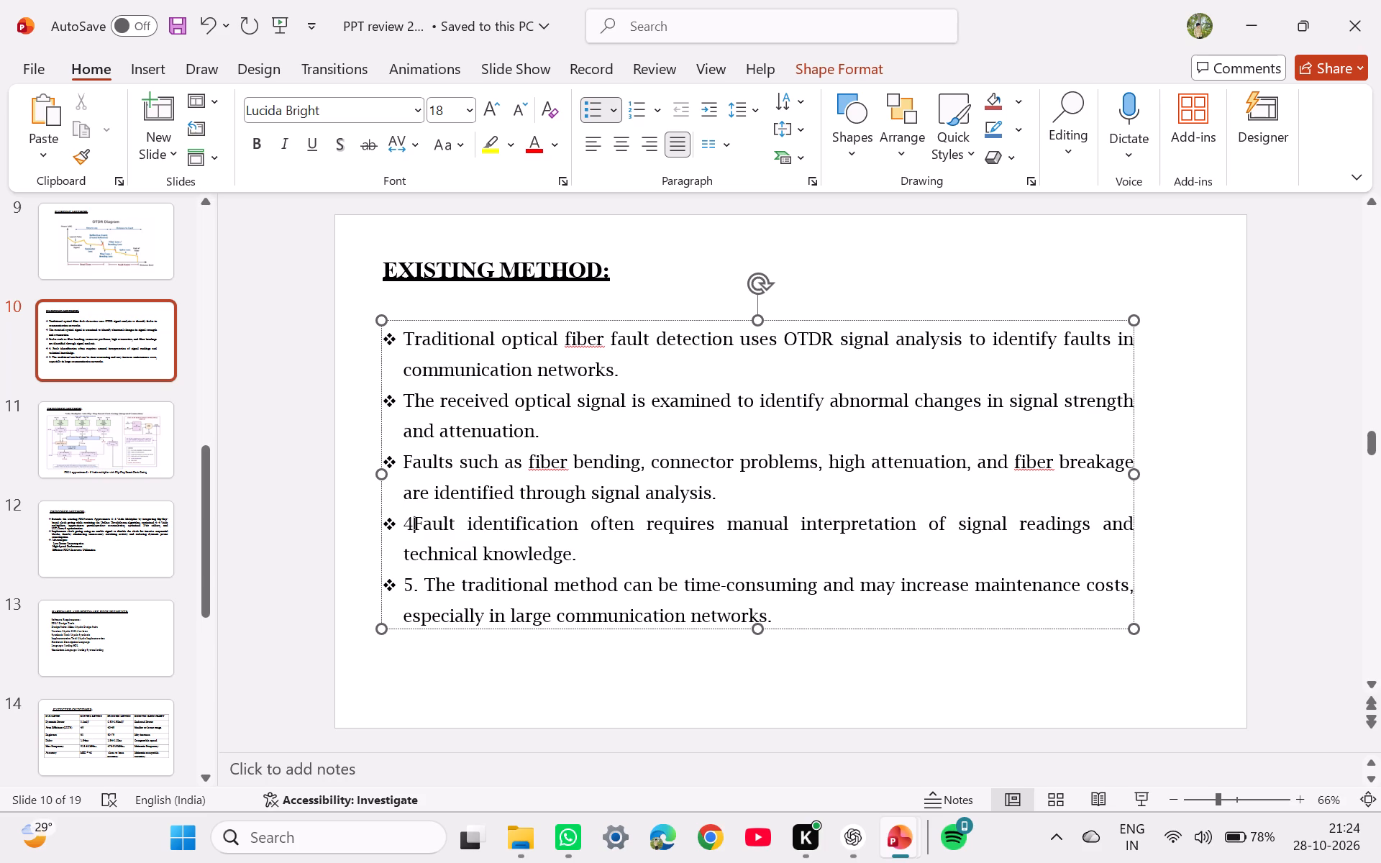
{"action": "key", "text": "BackSpace"}
{"action": "key", "text": "Down"}
{"action": "key", "text": "Down"}
{"action": "key", "text": "Right"}
{"action": "key", "text": "Right"}
{"action": "key", "text": "Right"}
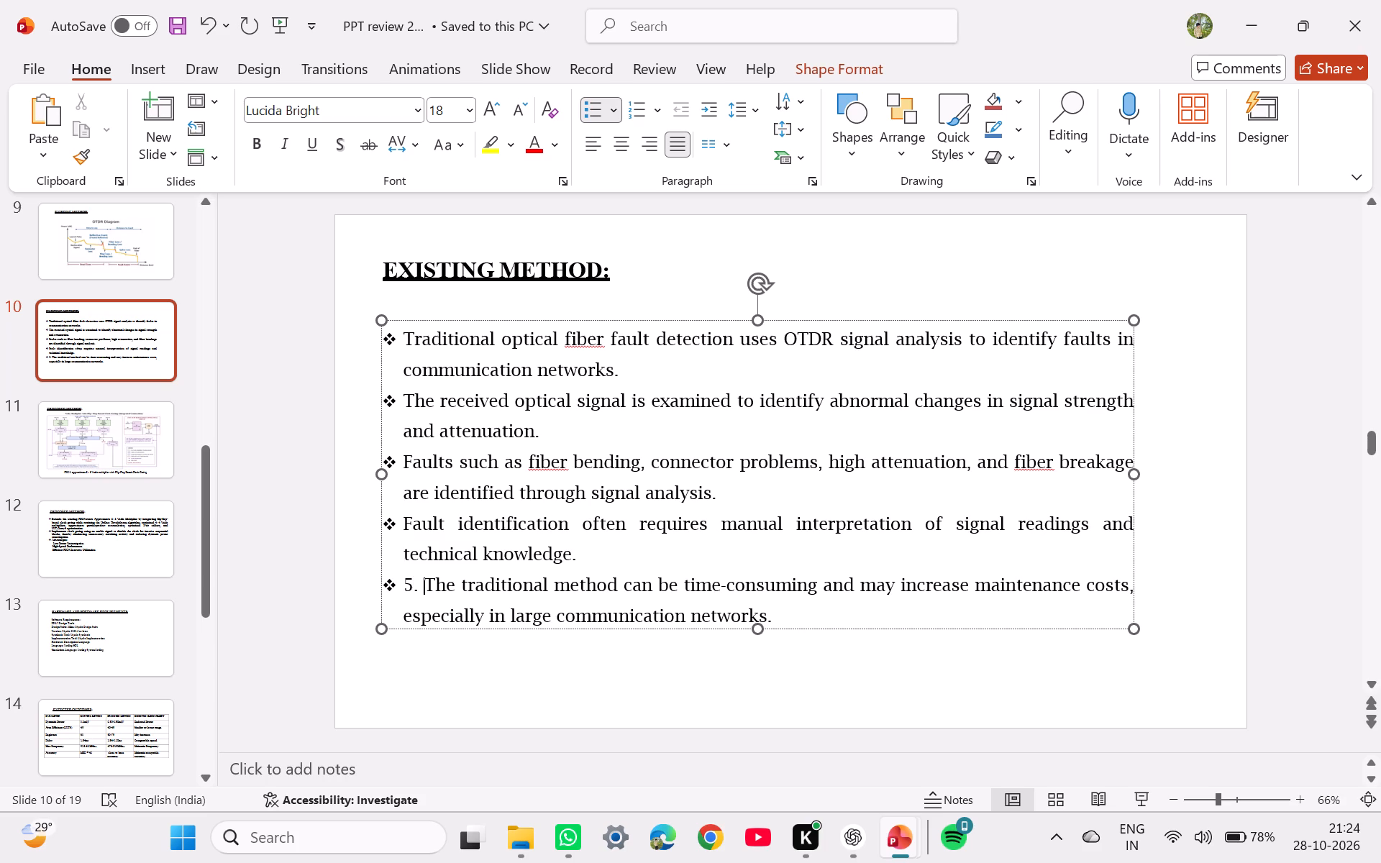
{"action": "key", "text": "BackSpace"}
{"action": "key", "text": "BackSpace"}
{"action": "key", "text": "BackSpace"}
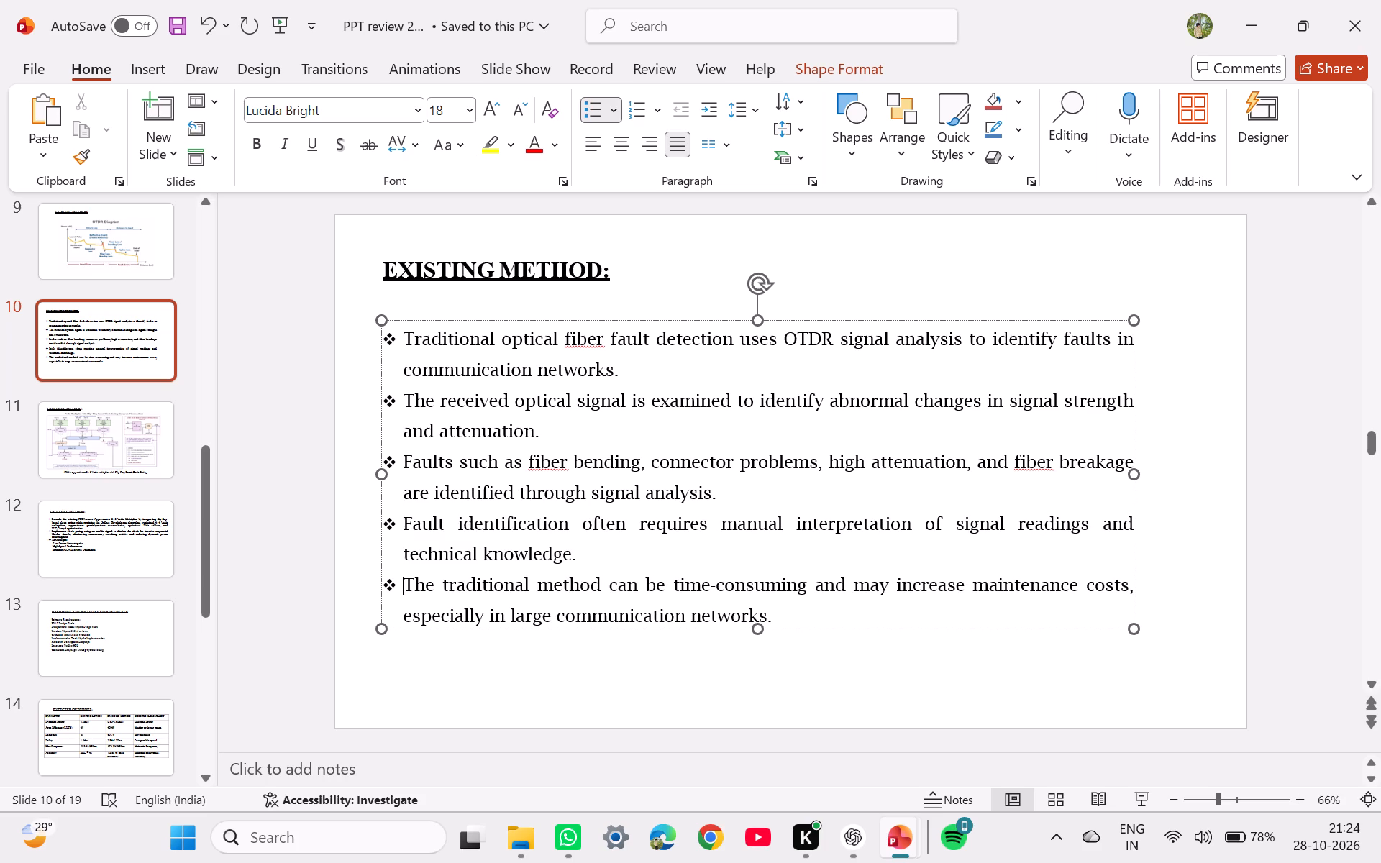
{"action": "left_click", "coordinate": [893, 643]}
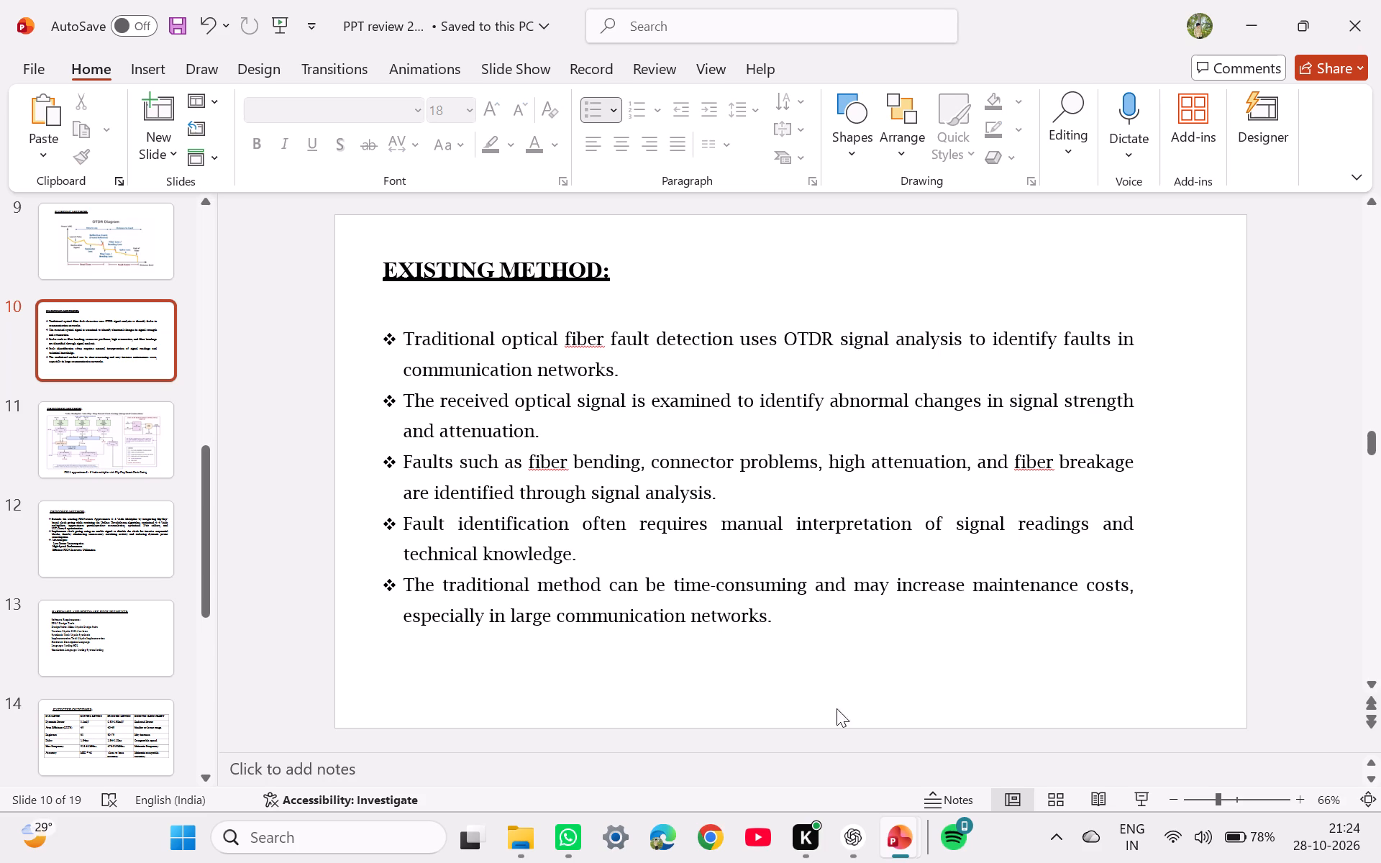
Switch to Chrome, search the web for "fibre or fiber" and read the answer on the difference between the spellings.
{"action": "left_click", "coordinate": [721, 839]}
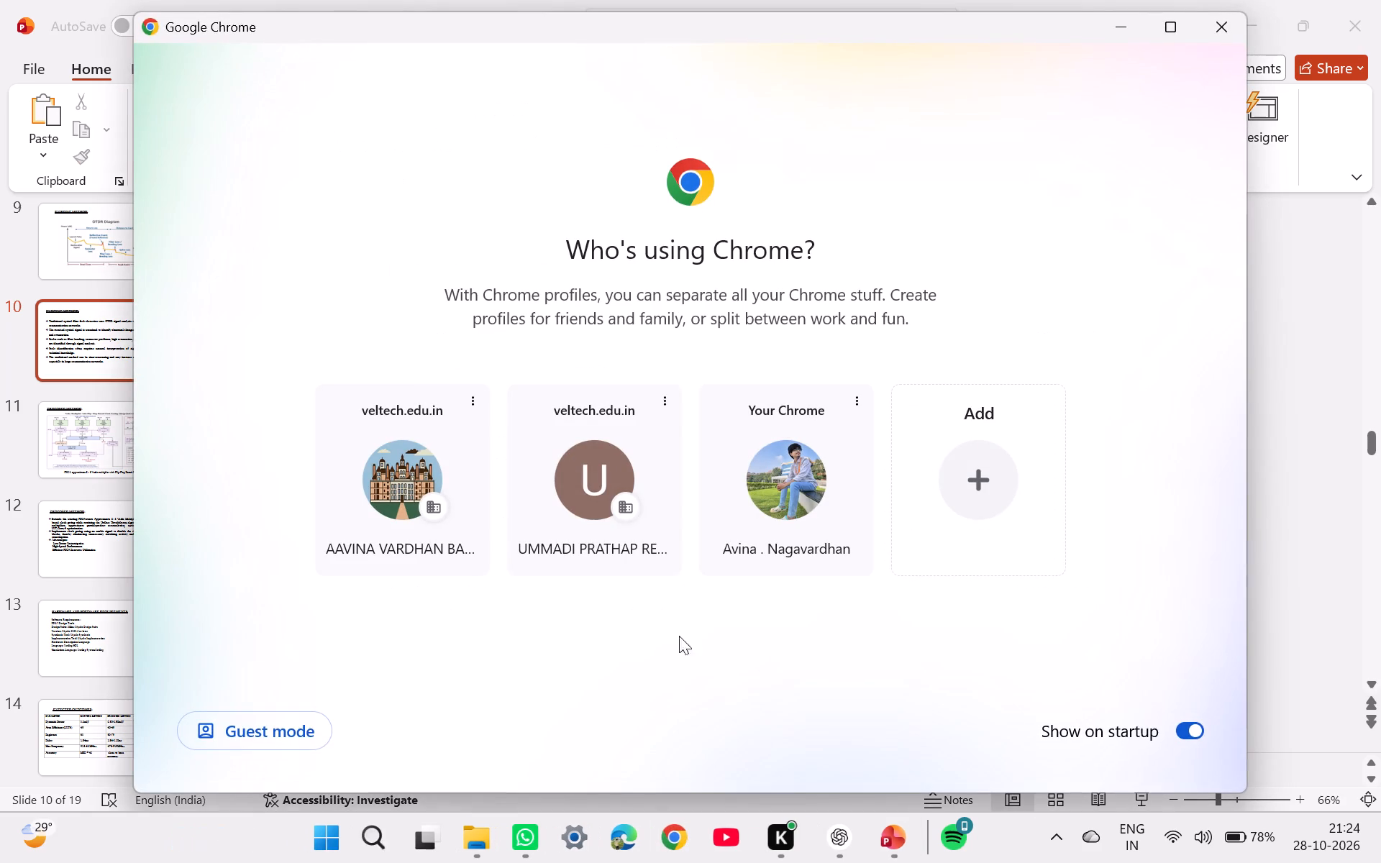
{"action": "left_click", "coordinate": [806, 525]}
{"action": "type", "text": "fibre"}
{"action": "key", "text": "space"}
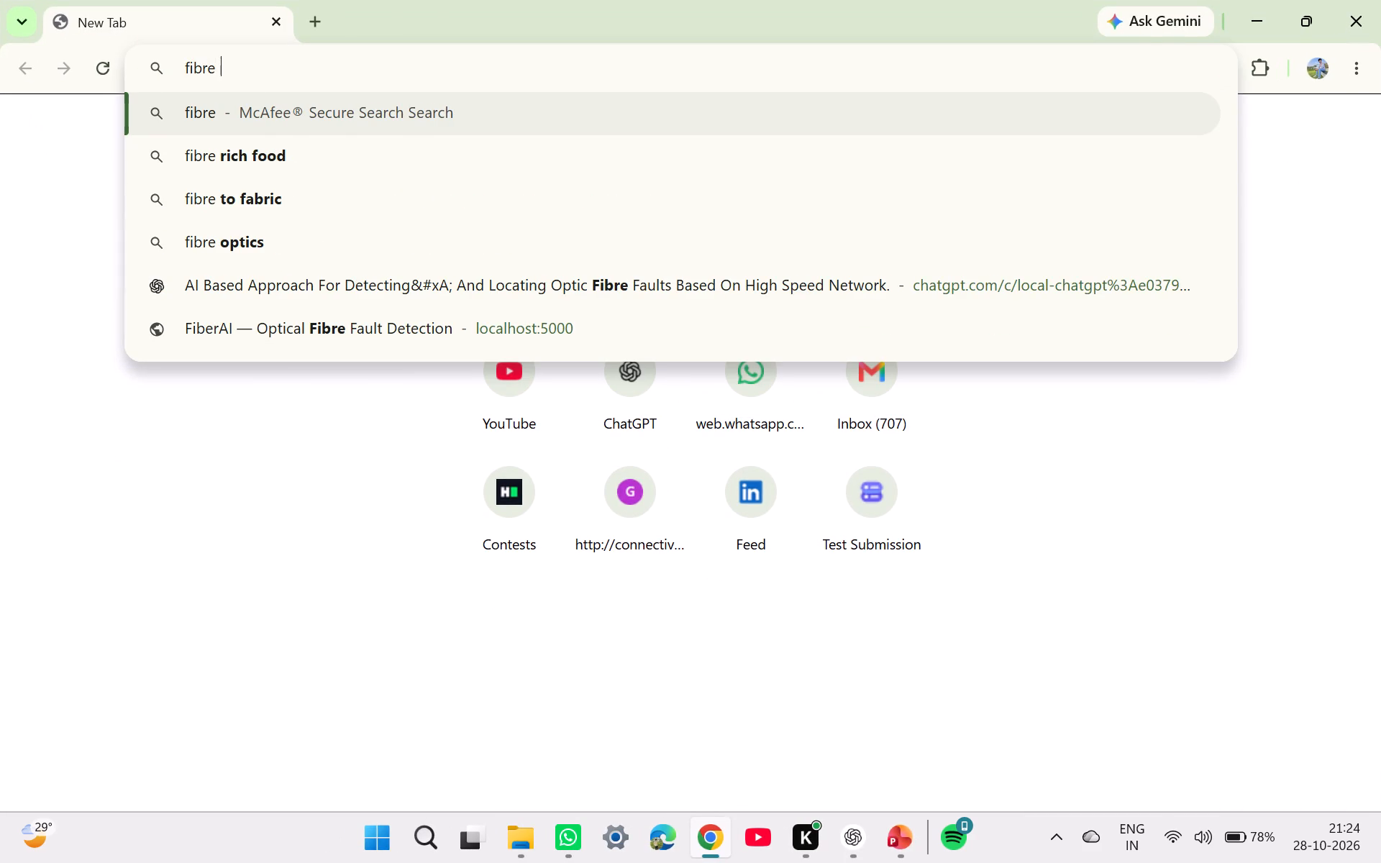
{"action": "type", "text": "or fiber"}
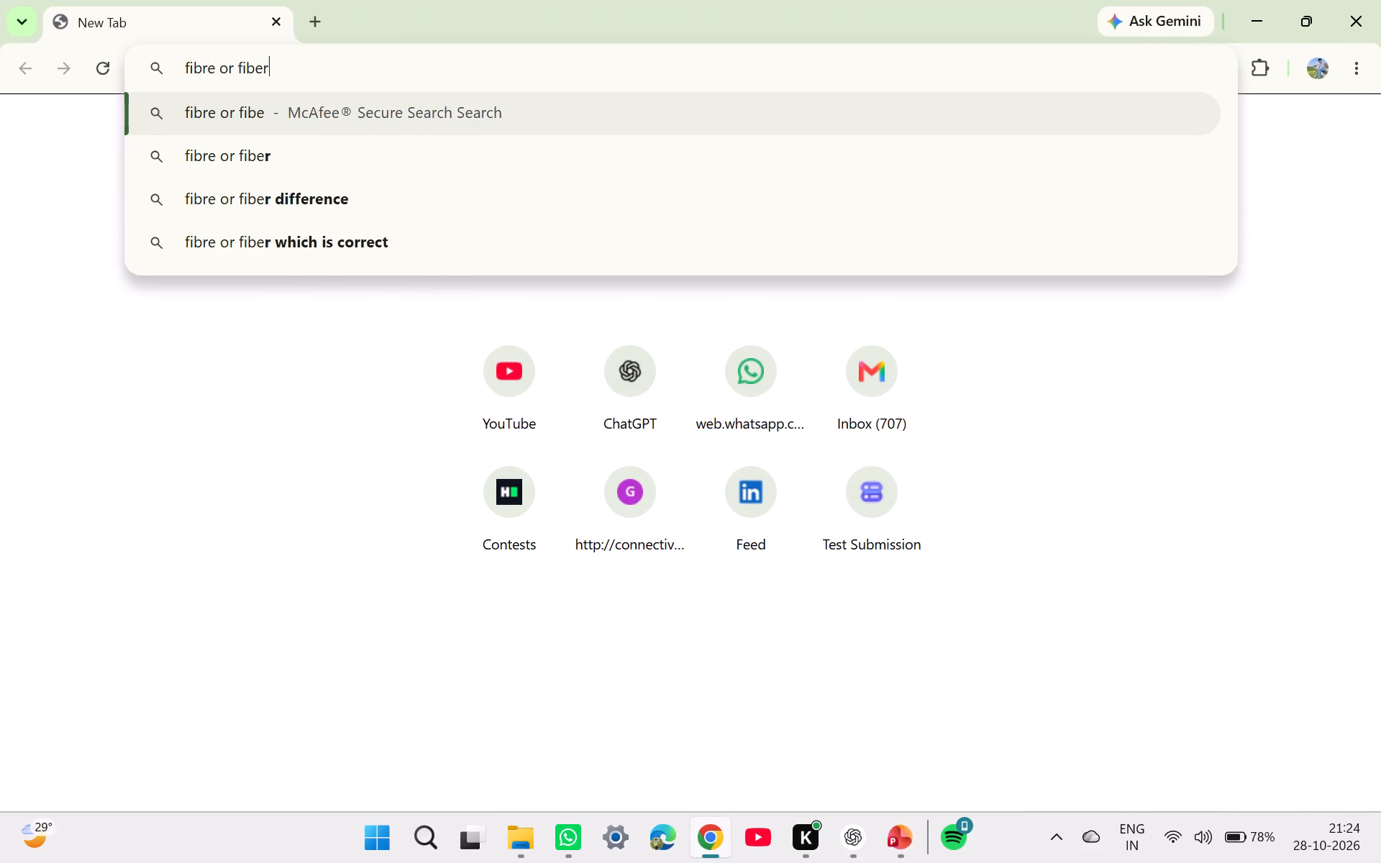
{"action": "key", "text": "Return"}
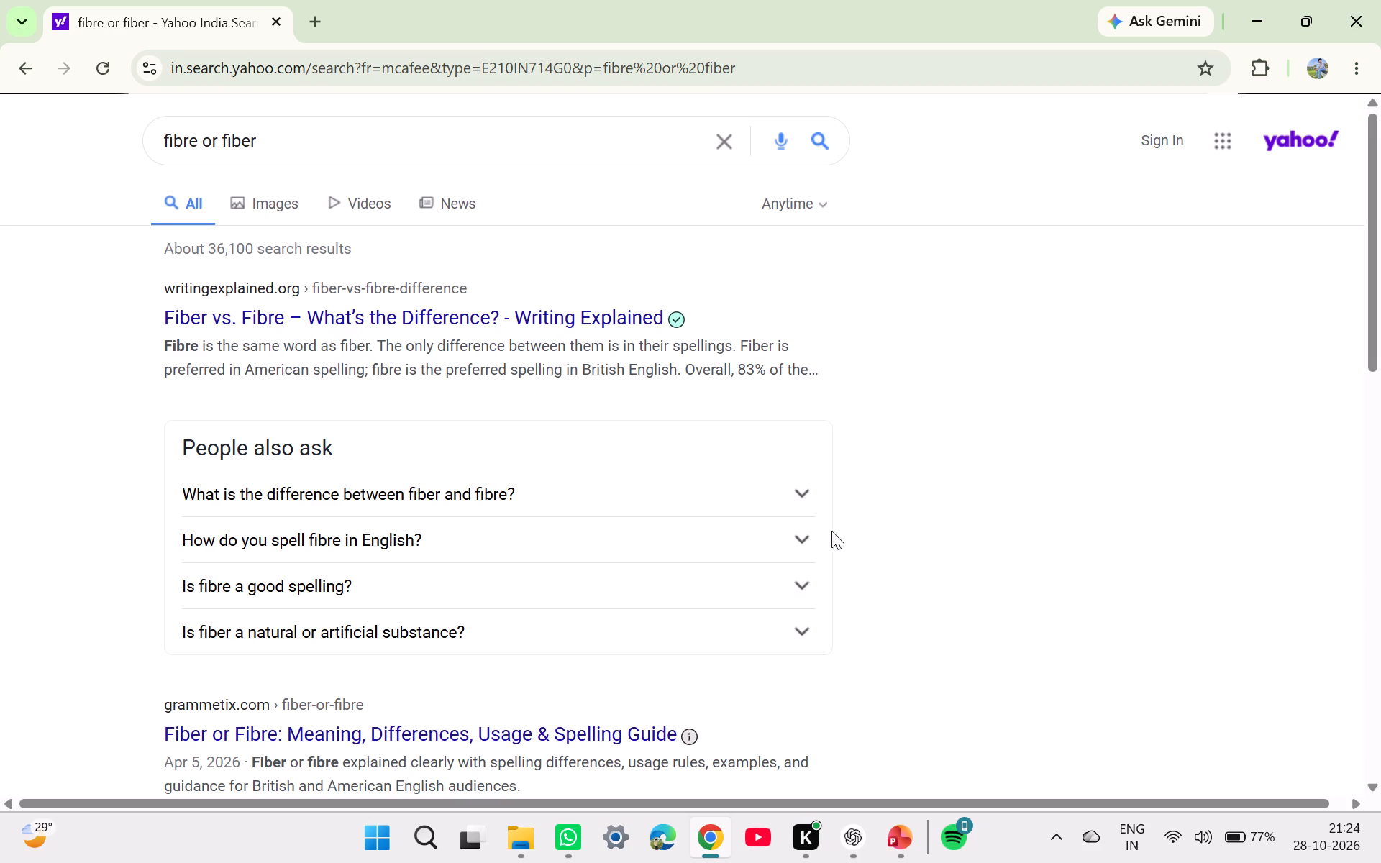
{"action": "left_click", "coordinate": [798, 490]}
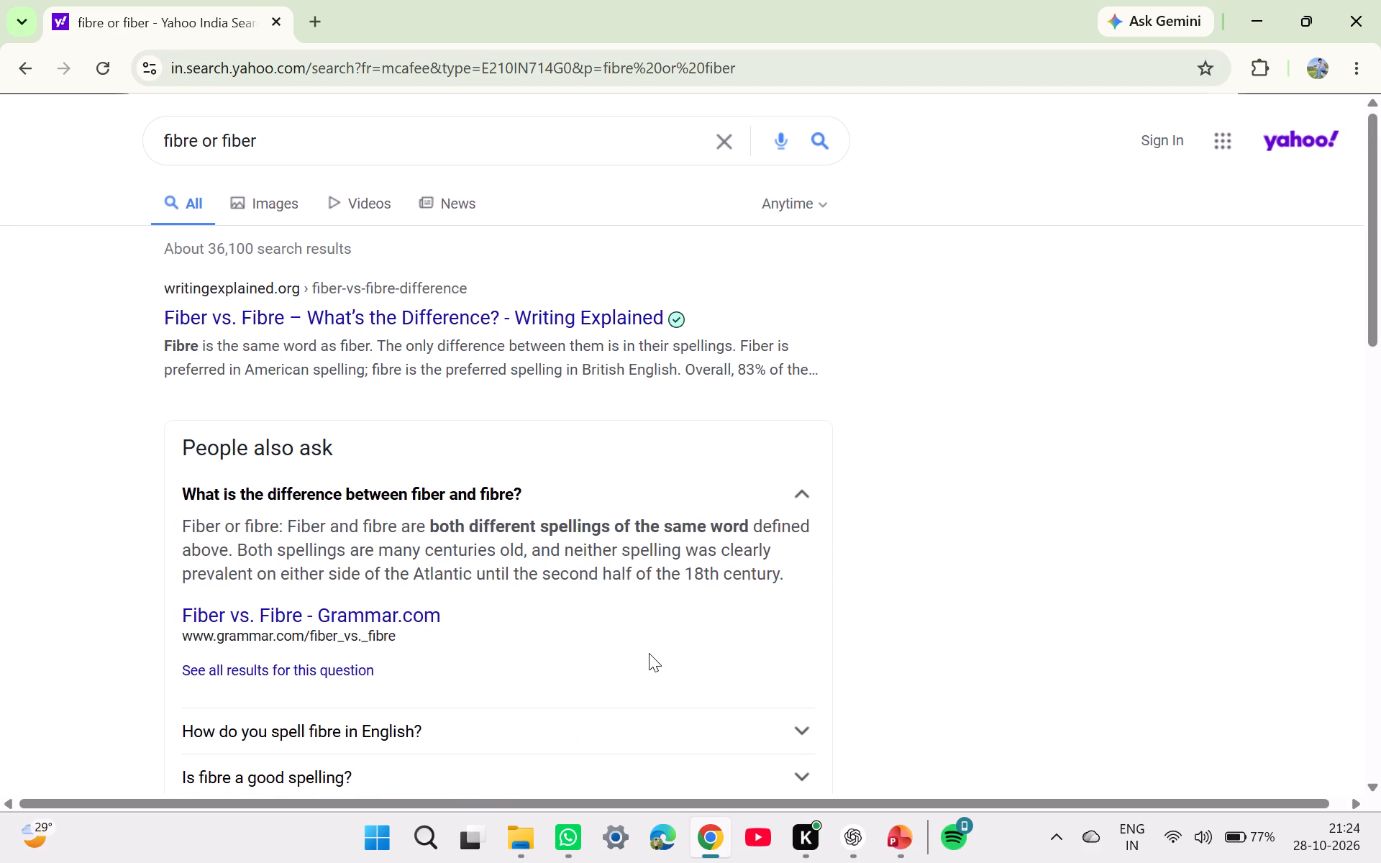
{"action": "scroll", "coordinate": [649, 653], "scroll_direction": "down", "scroll_amount": 1}
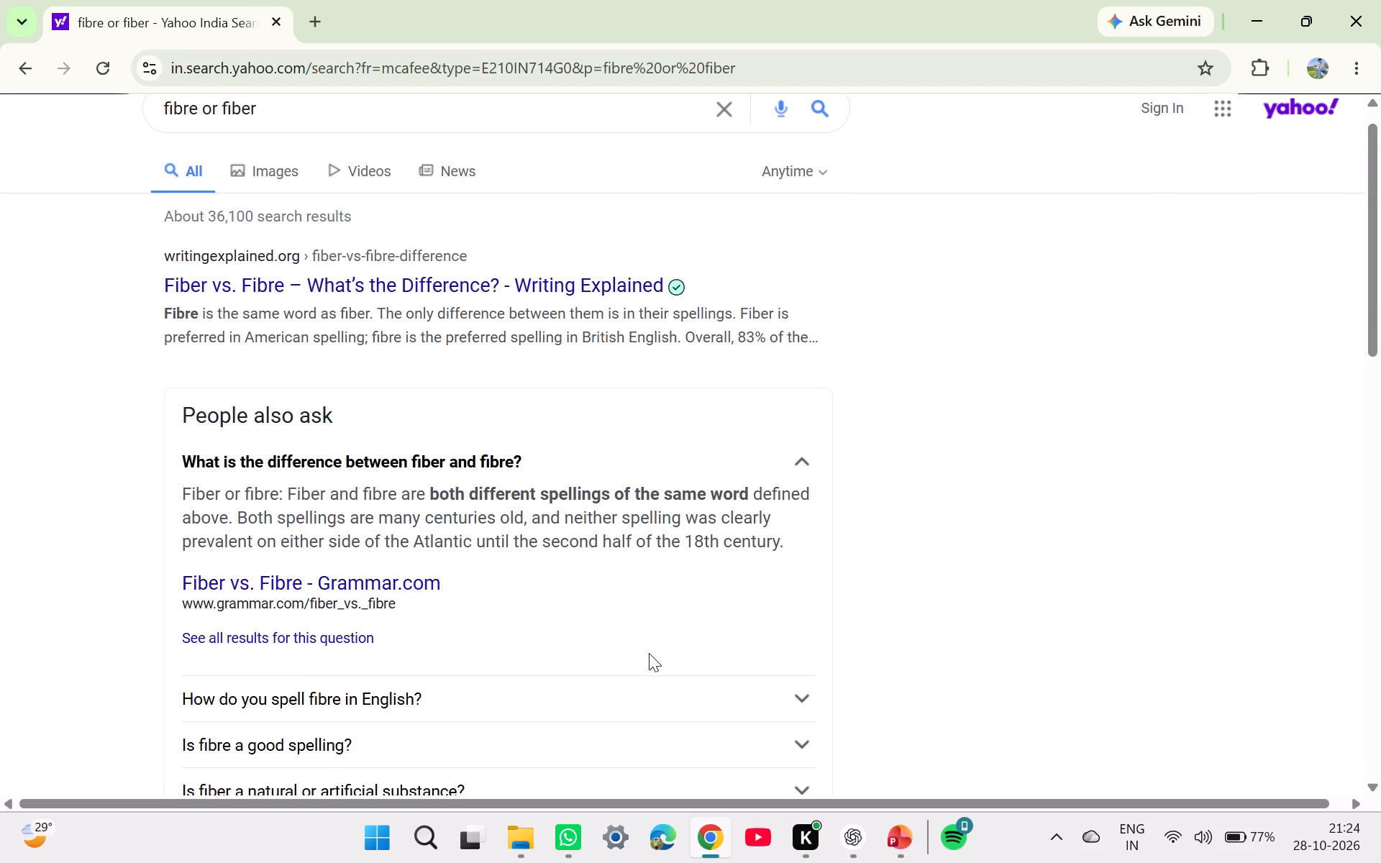
{"action": "left_click", "coordinate": [413, 114]}
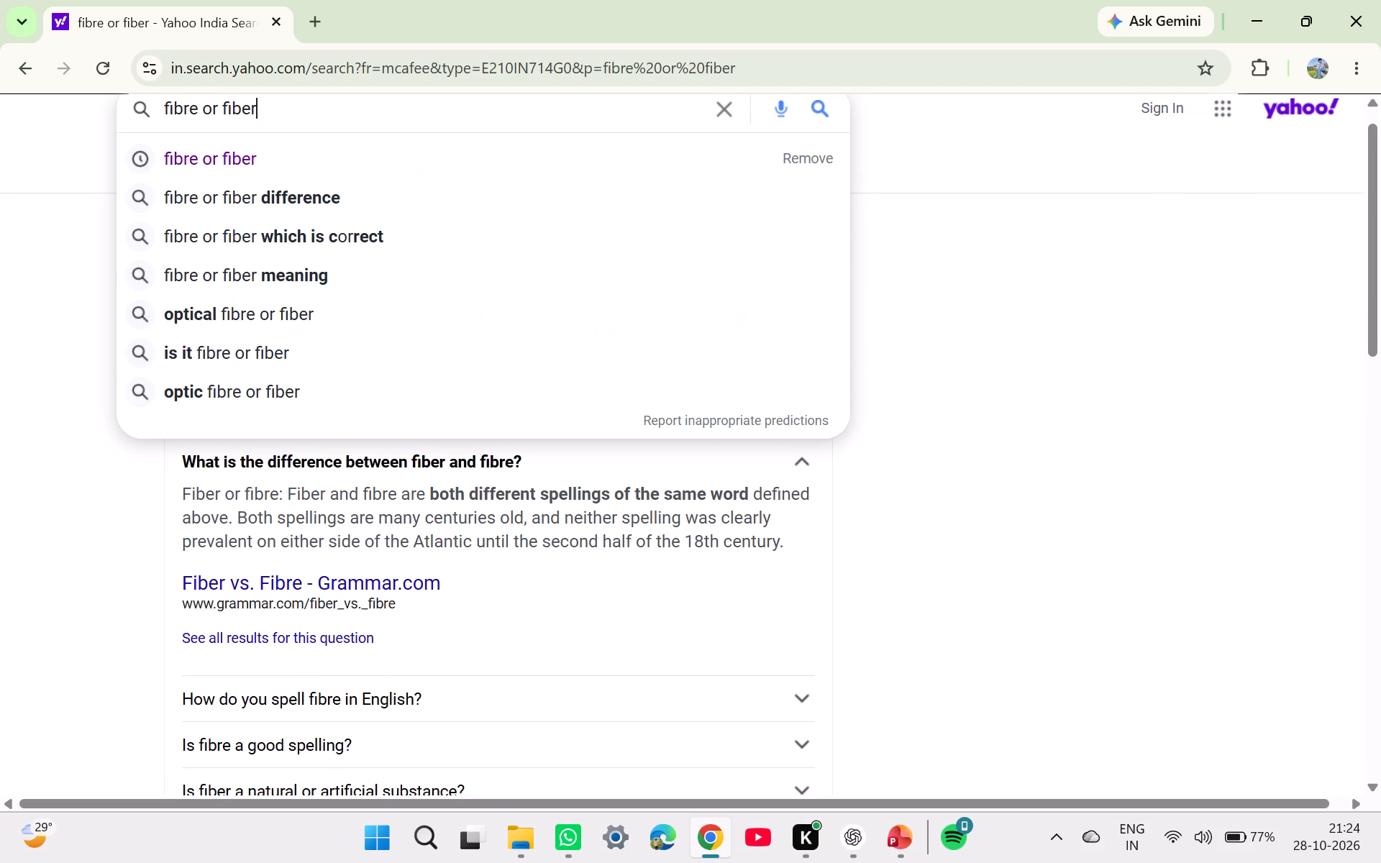
{"action": "left_click", "coordinate": [517, 570]}
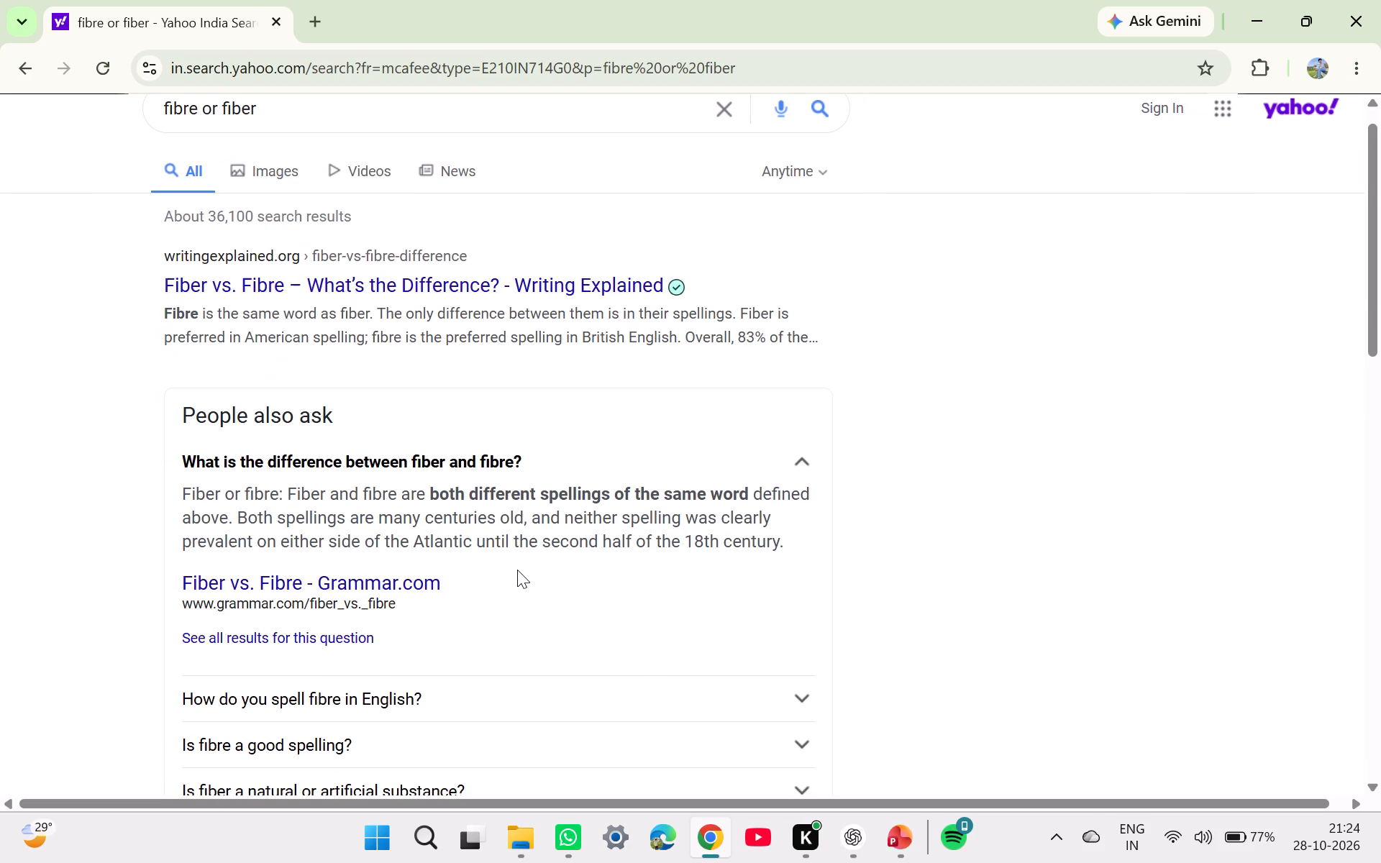
Search for "fibre means" and look over the dictionary definition.
{"action": "left_click", "coordinate": [303, 93]}
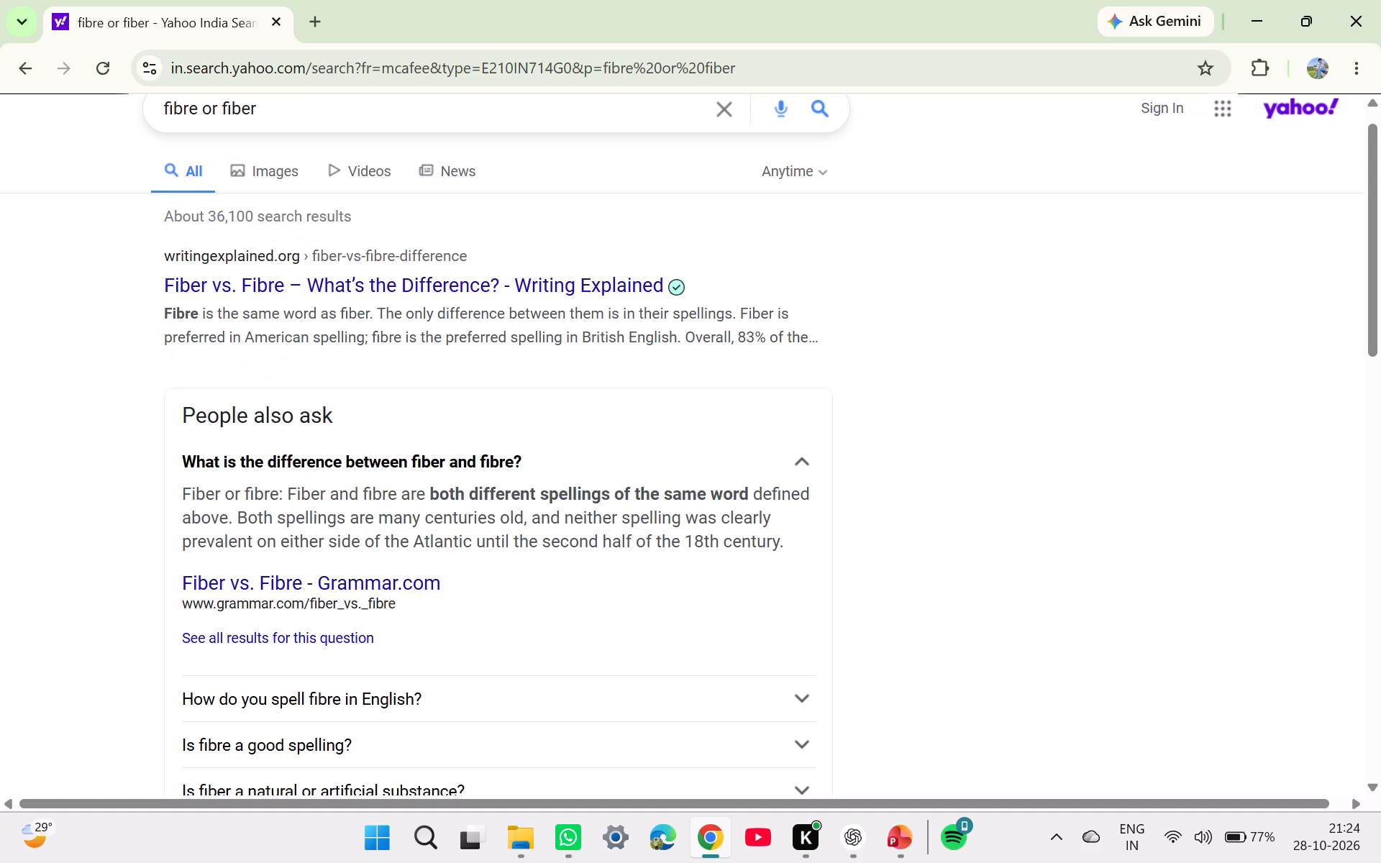
{"action": "left_click", "coordinate": [298, 118]}
{"action": "key", "text": "BackSpace"}
{"action": "key", "text": "BackSpace"}
{"action": "key", "text": "BackSpace"}
{"action": "key", "text": "BackSpace"}
{"action": "key", "text": "BackSpace"}
{"action": "key", "text": "BackSpace"}
{"action": "key", "text": "BackSpace"}
{"action": "key", "text": "BackSpace"}
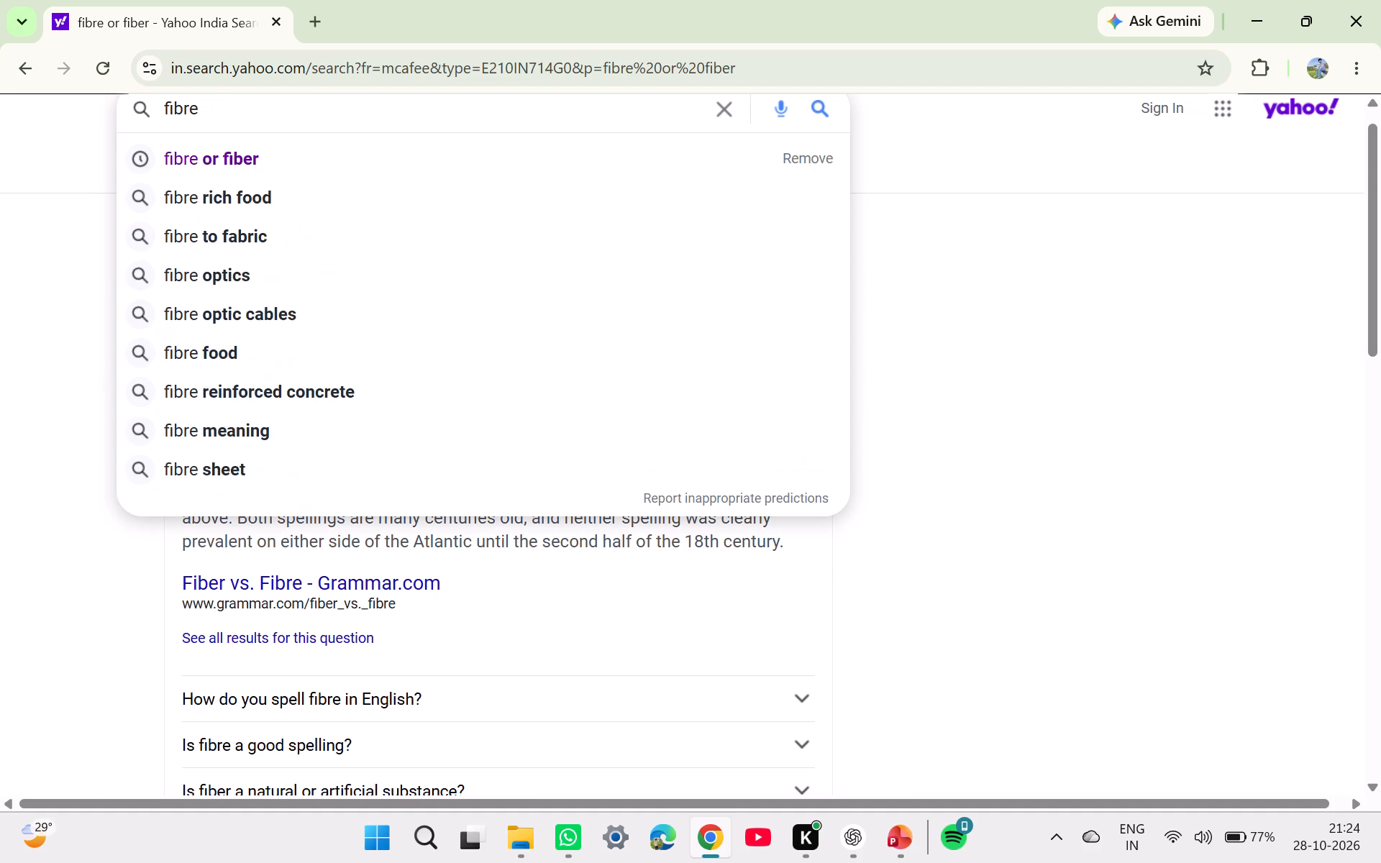
{"action": "type", "text": "mem"}
{"action": "key", "text": "BackSpace"}
{"action": "type", "text": "ans"}
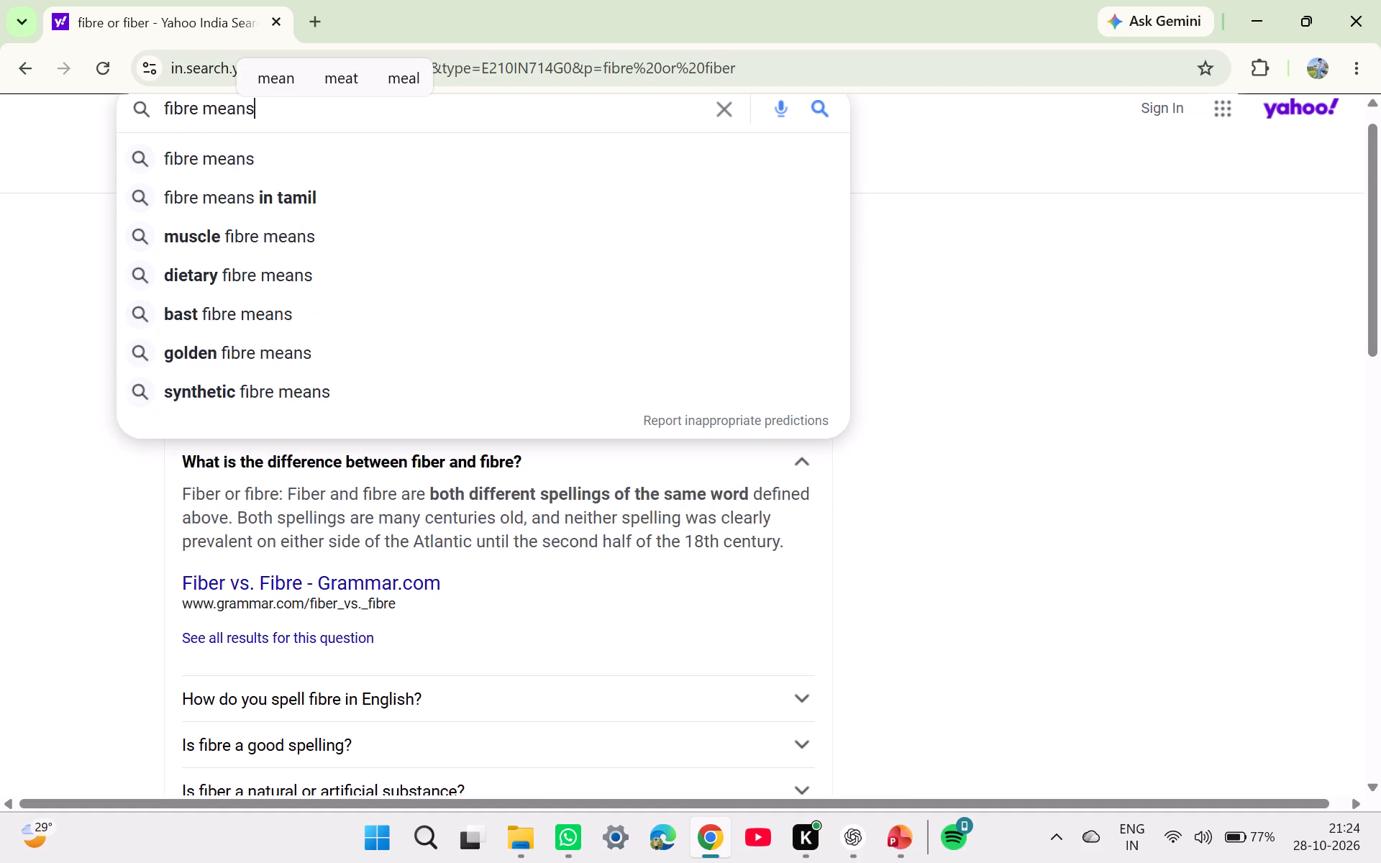
{"action": "key", "text": "Return"}
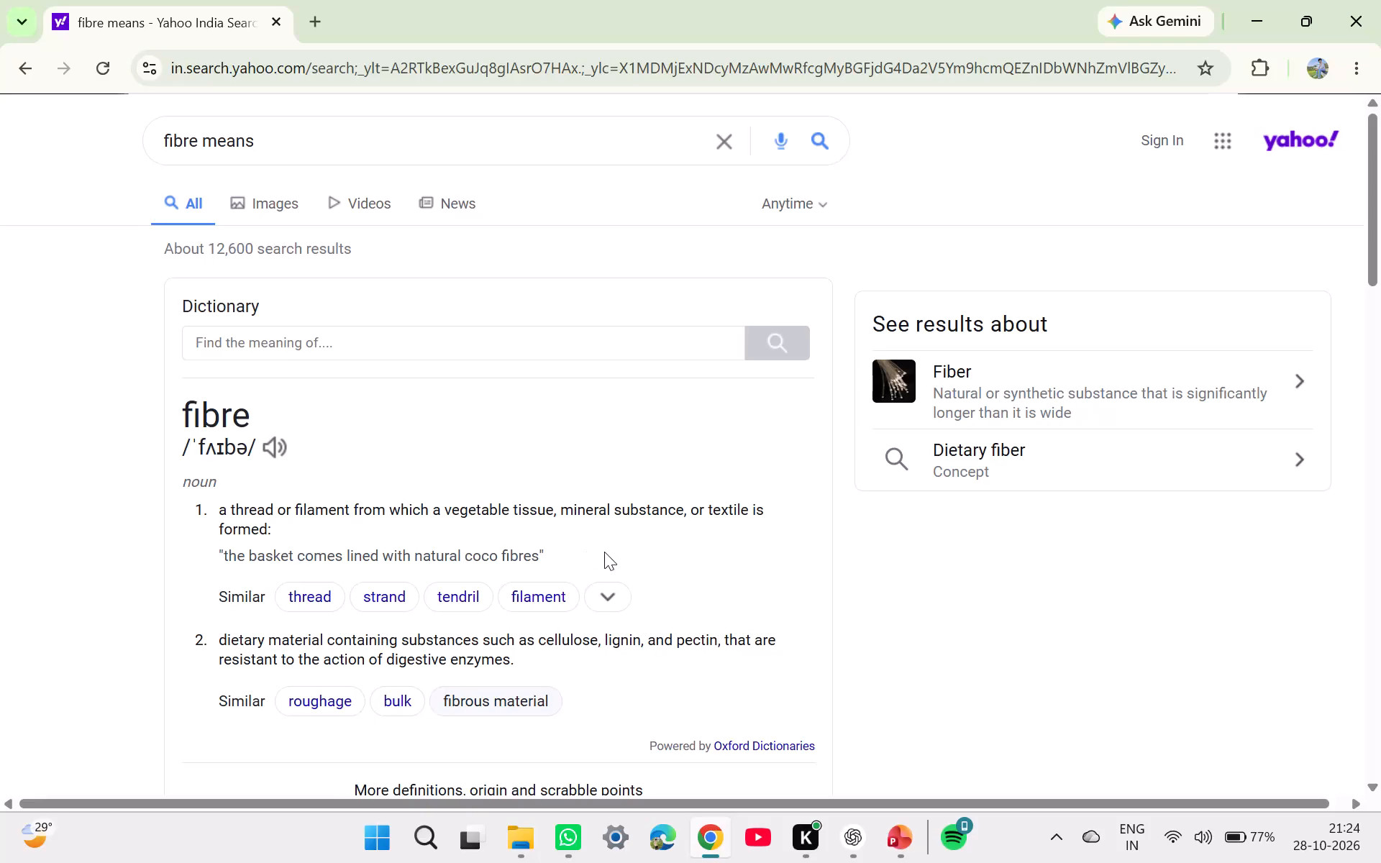
{"action": "scroll", "coordinate": [604, 552], "scroll_direction": "down", "scroll_amount": 1}
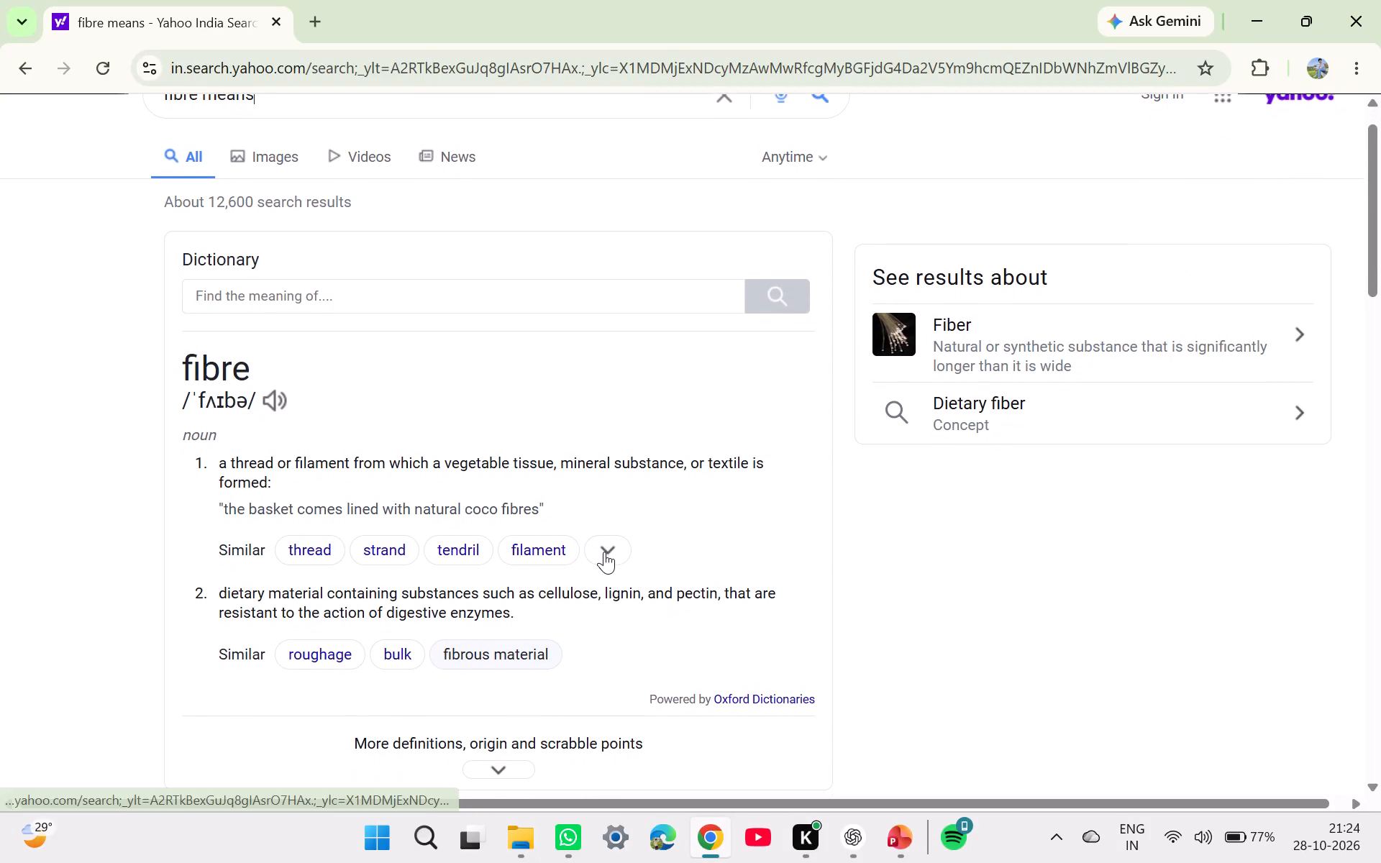
{"action": "scroll", "coordinate": [401, 322], "scroll_direction": "up", "scroll_amount": 1}
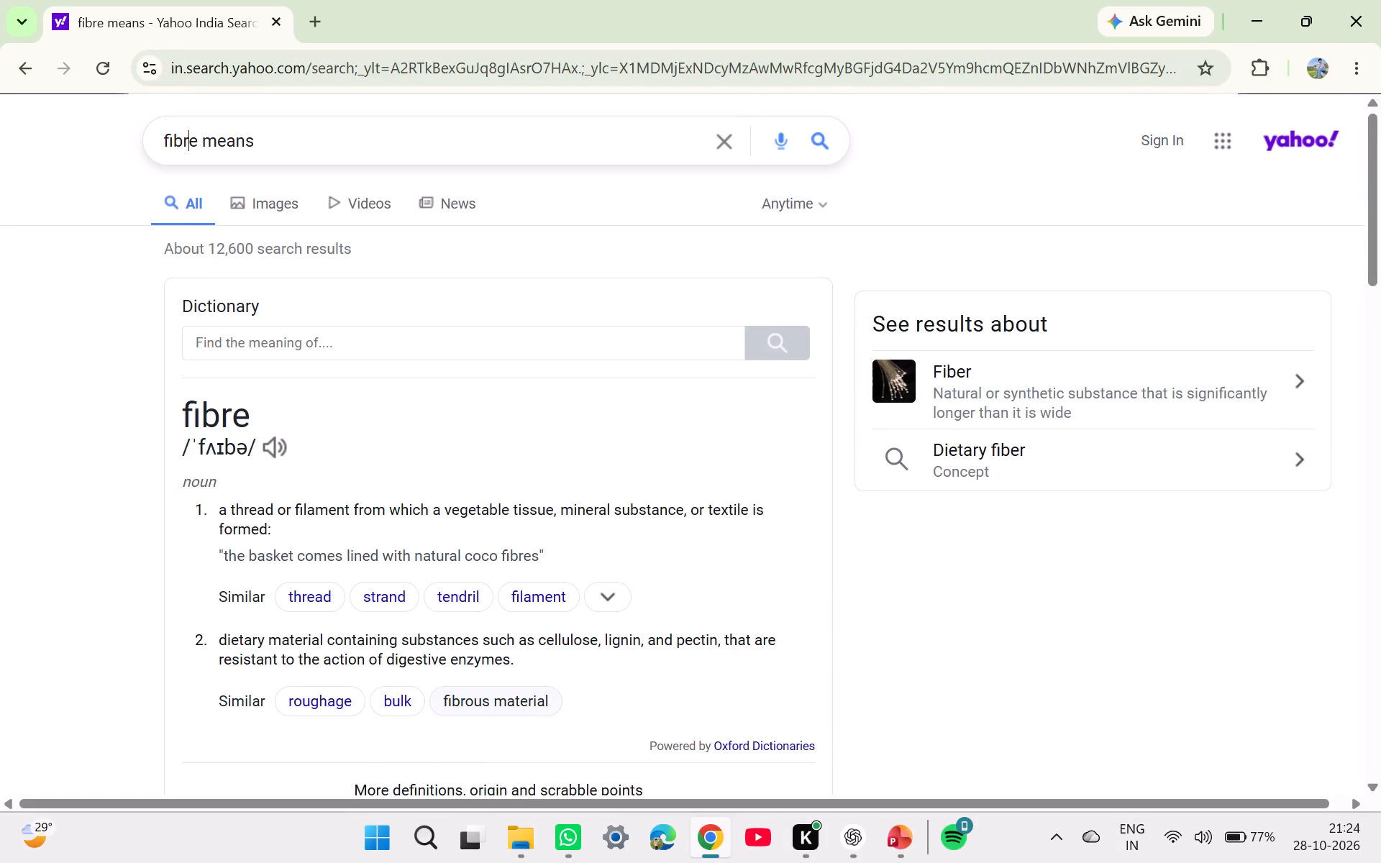
Change the spelling in the query and search for "fiber means".
{"action": "left_click", "coordinate": [190, 130]}
{"action": "key", "text": "BackSpace"}
{"action": "key", "text": "Right"}
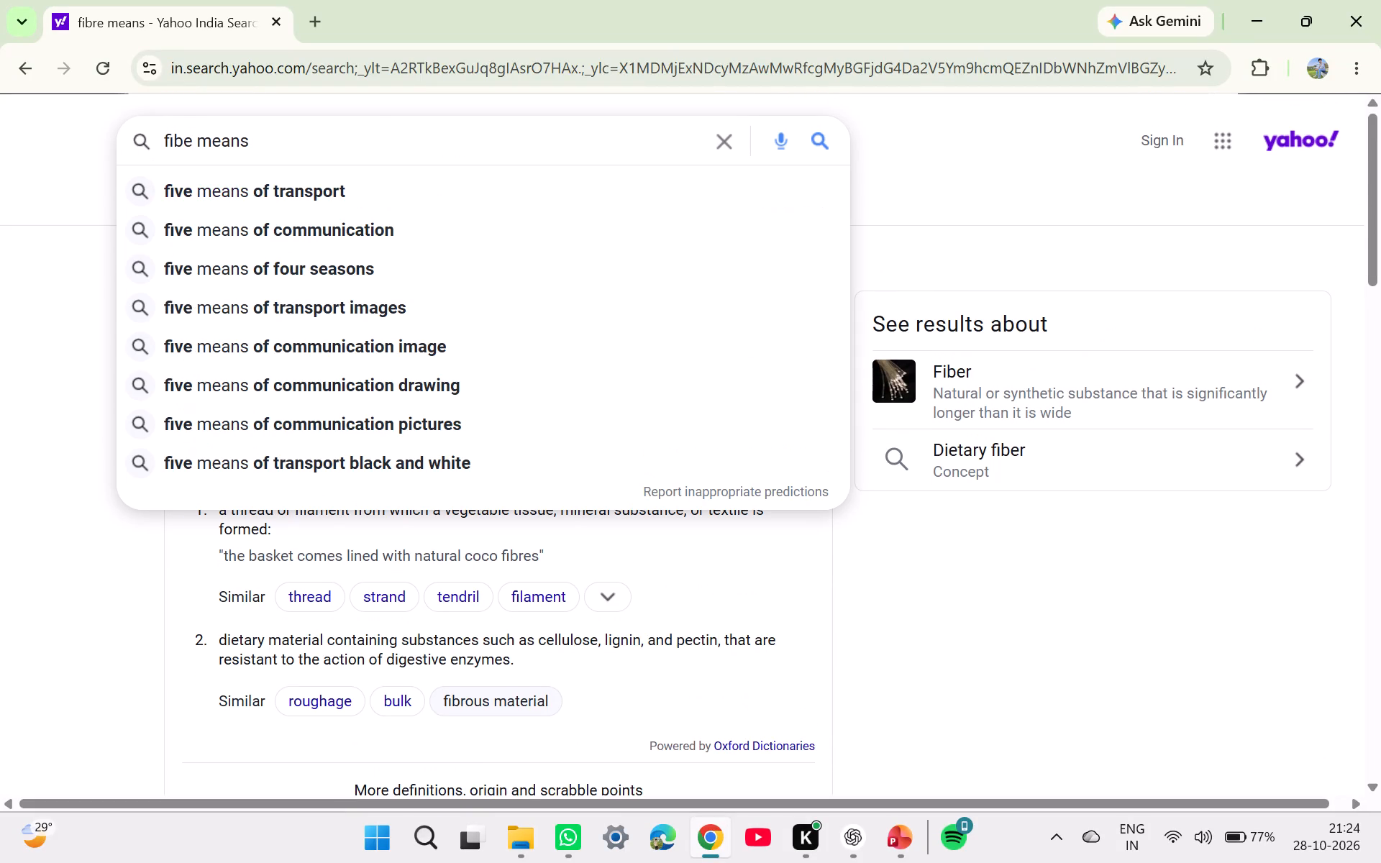
{"action": "key", "text": "e"}
{"action": "key", "text": "BackSpace"}
{"action": "key", "text": "r"}
{"action": "key", "text": "Return"}
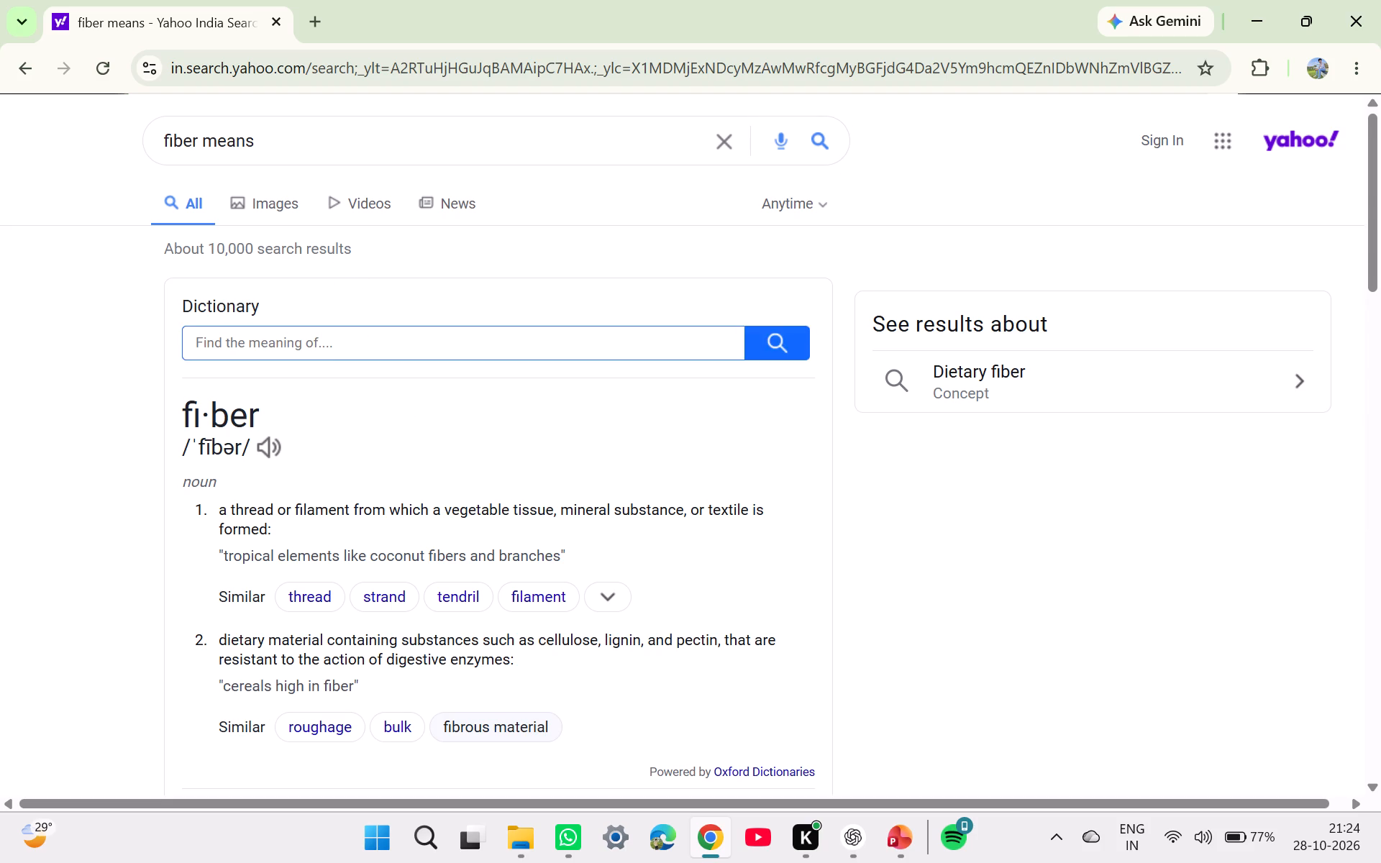
Look over the fiber definition, search for "fiber optical or fibre optical cable" and examine the spelling used in the results.
{"action": "scroll", "coordinate": [478, 478], "scroll_direction": "down", "scroll_amount": 1}
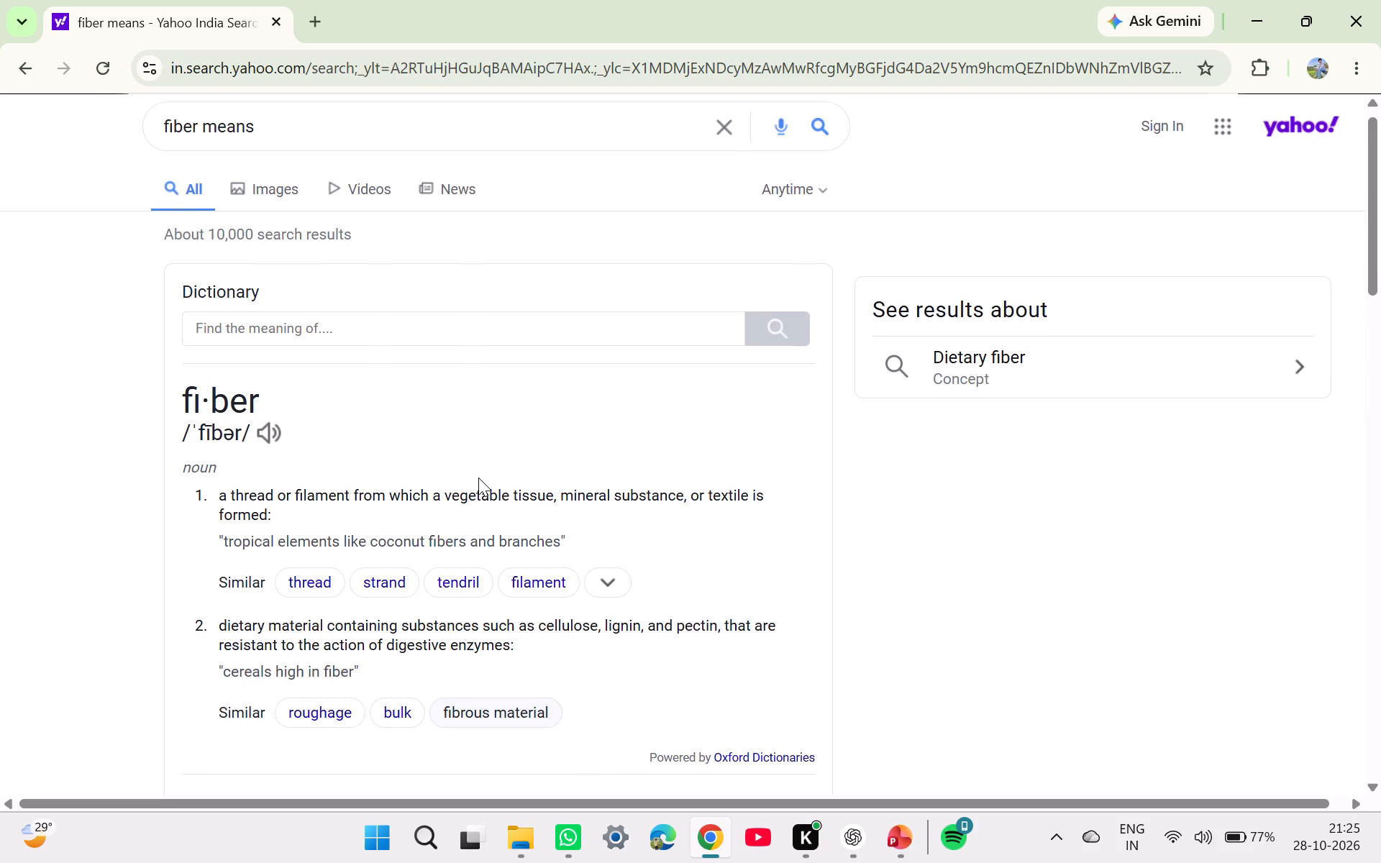
{"action": "scroll", "coordinate": [478, 478], "scroll_direction": "down", "scroll_amount": 1}
{"action": "scroll", "coordinate": [478, 478], "scroll_direction": "up", "scroll_amount": 1}
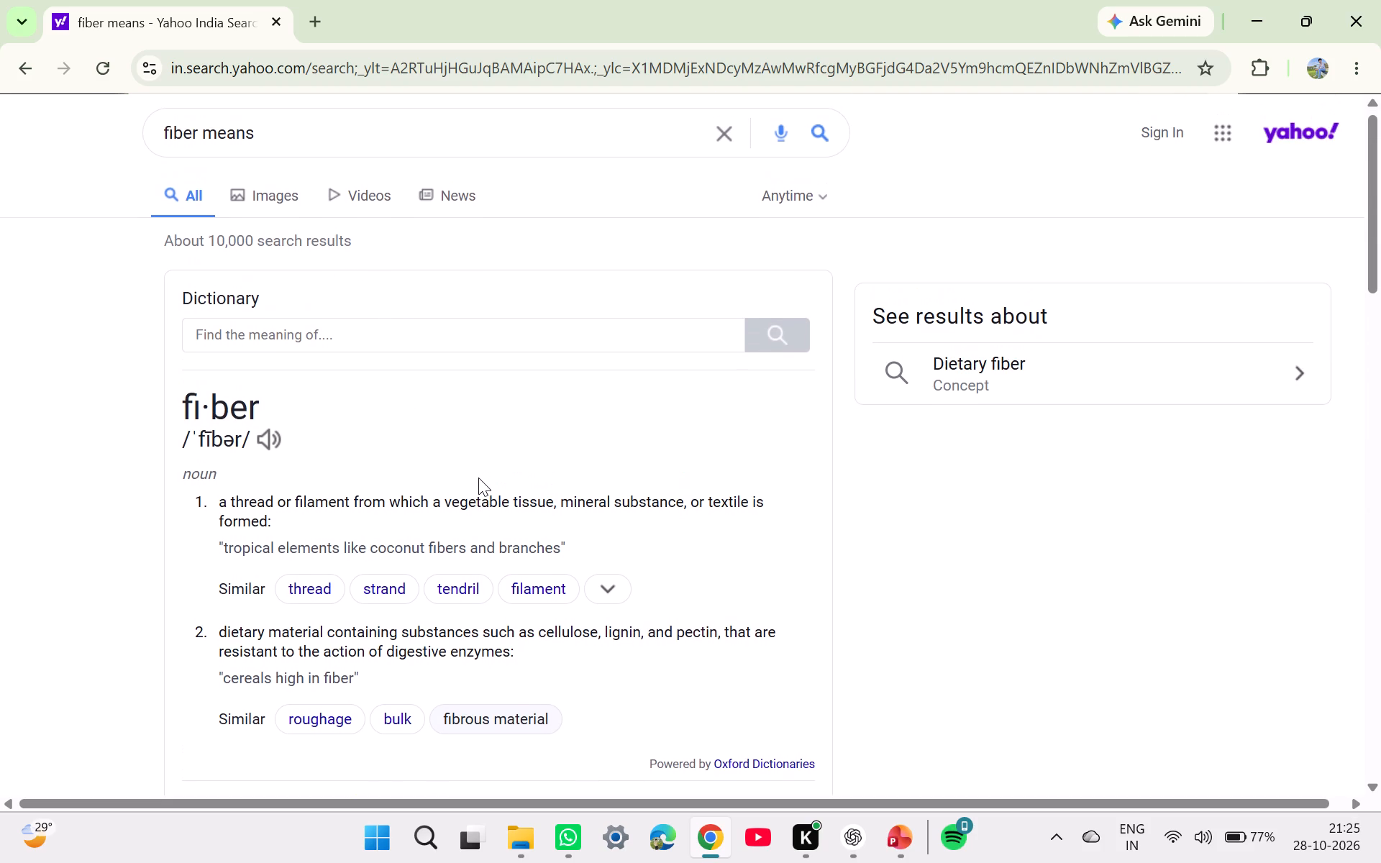
{"action": "scroll", "coordinate": [478, 478], "scroll_direction": "down", "scroll_amount": 2}
{"action": "scroll", "coordinate": [478, 478], "scroll_direction": "up", "scroll_amount": 4}
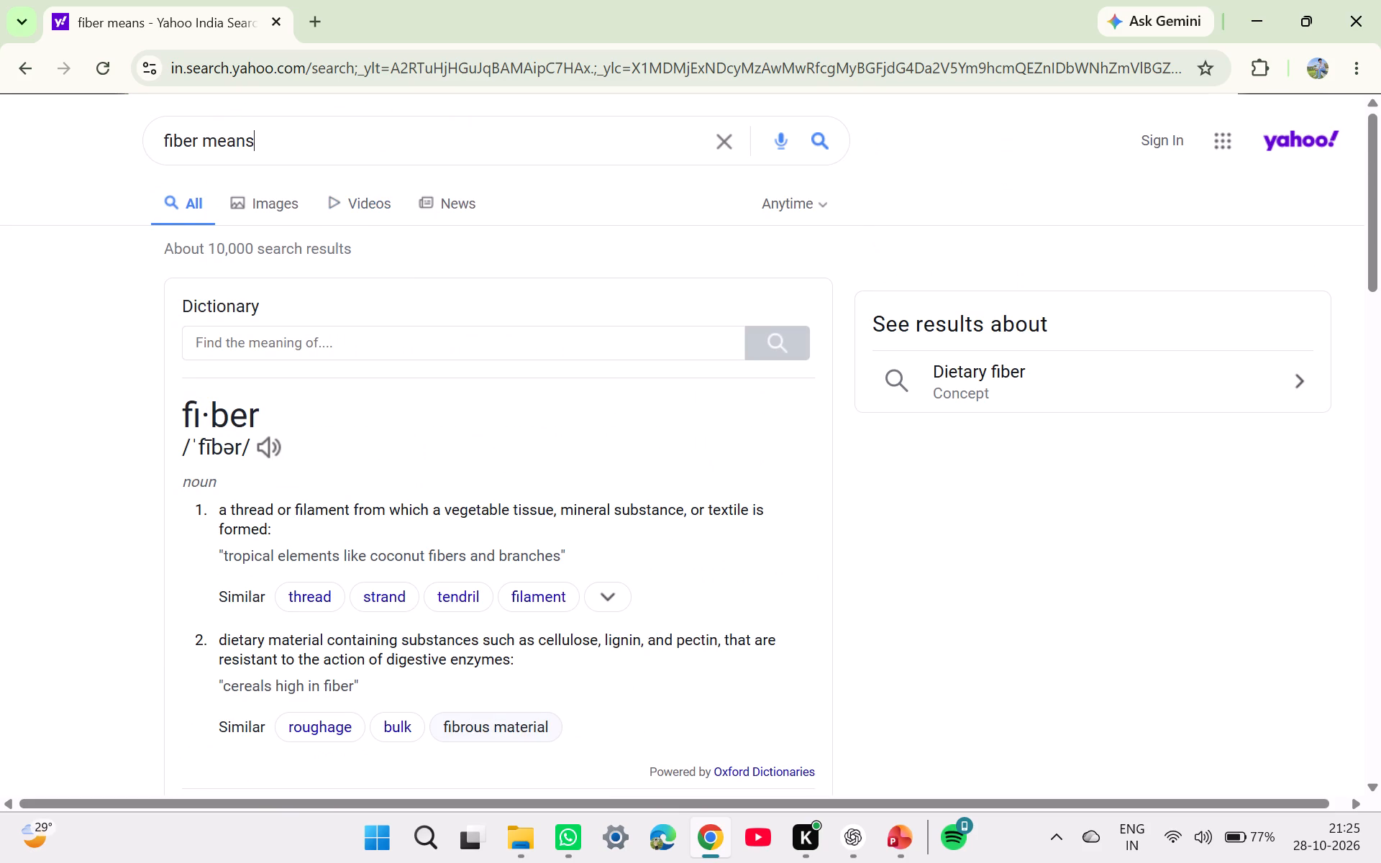
{"action": "key", "text": "BackSpace"}
{"action": "key", "text": "BackSpace"}
{"action": "key", "text": "BackSpace"}
{"action": "key", "text": "BackSpace"}
{"action": "key", "text": "BackSpace"}
{"action": "type", "text": "optical or fibre"}
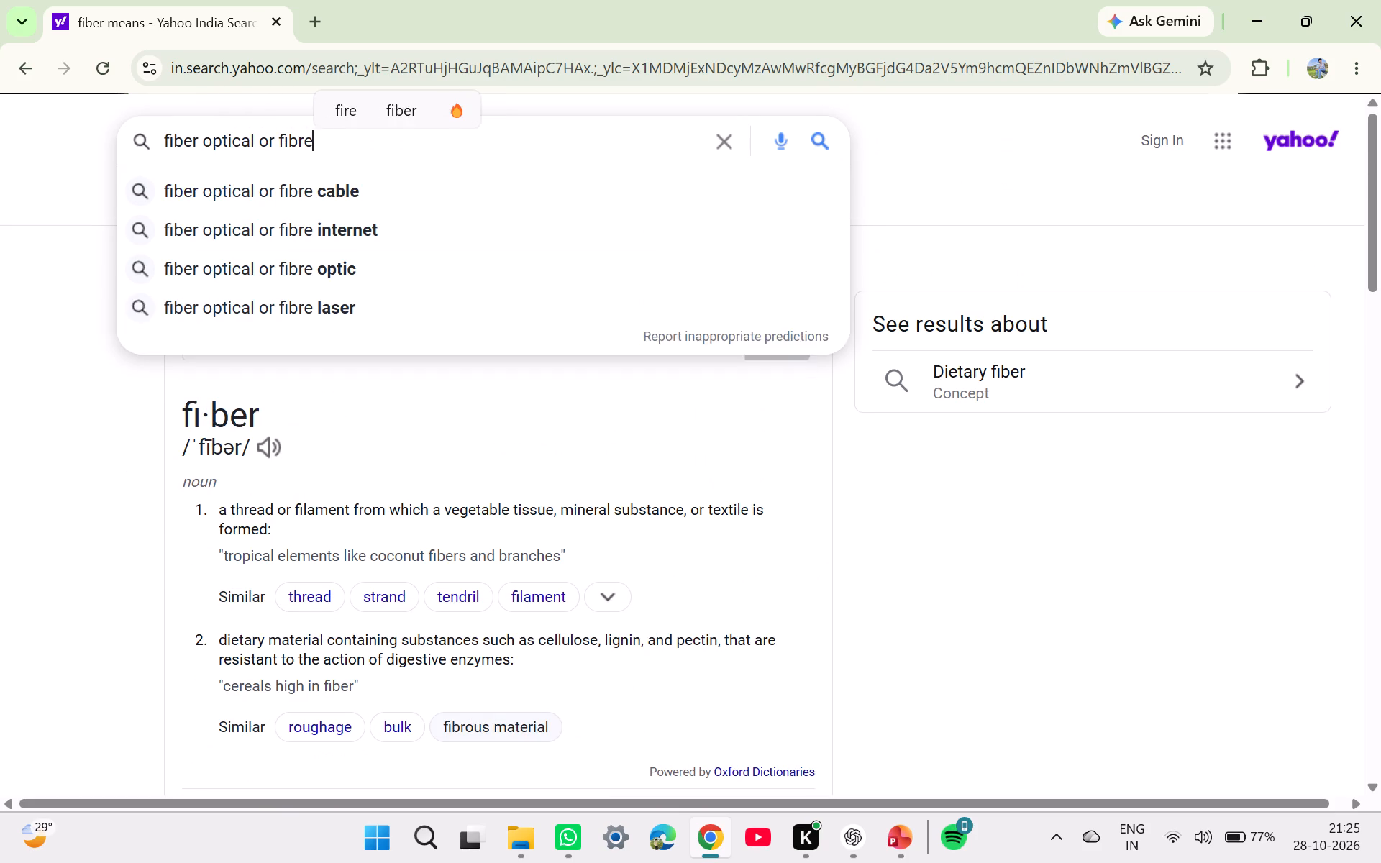
{"action": "key", "text": "space"}
{"action": "key", "text": "o"}
{"action": "type", "text": "ptical"}
{"action": "key", "text": "space"}
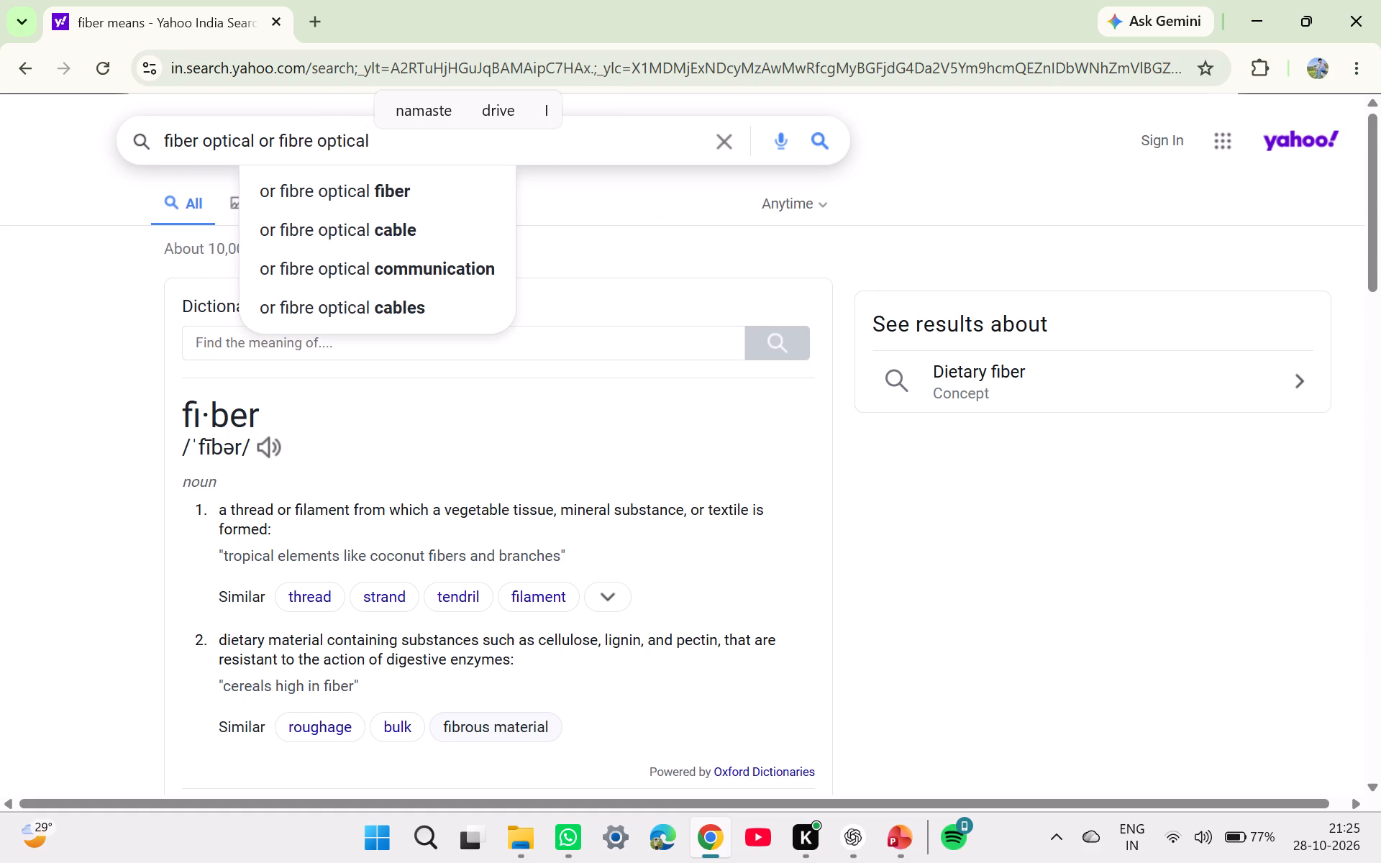
{"action": "triple_click", "coordinate": [386, 236]}
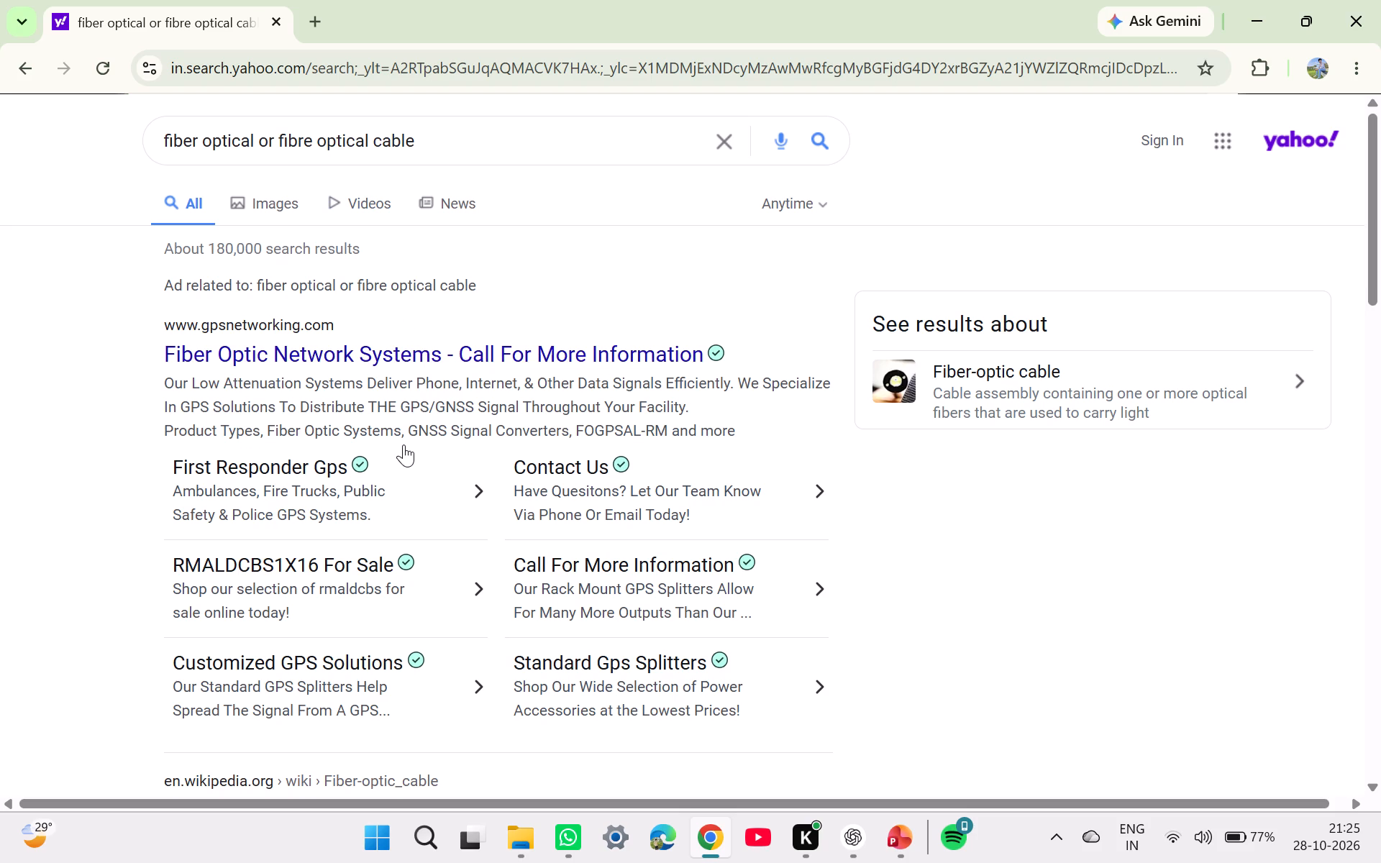
{"action": "scroll", "coordinate": [439, 399], "scroll_direction": "down", "scroll_amount": 1}
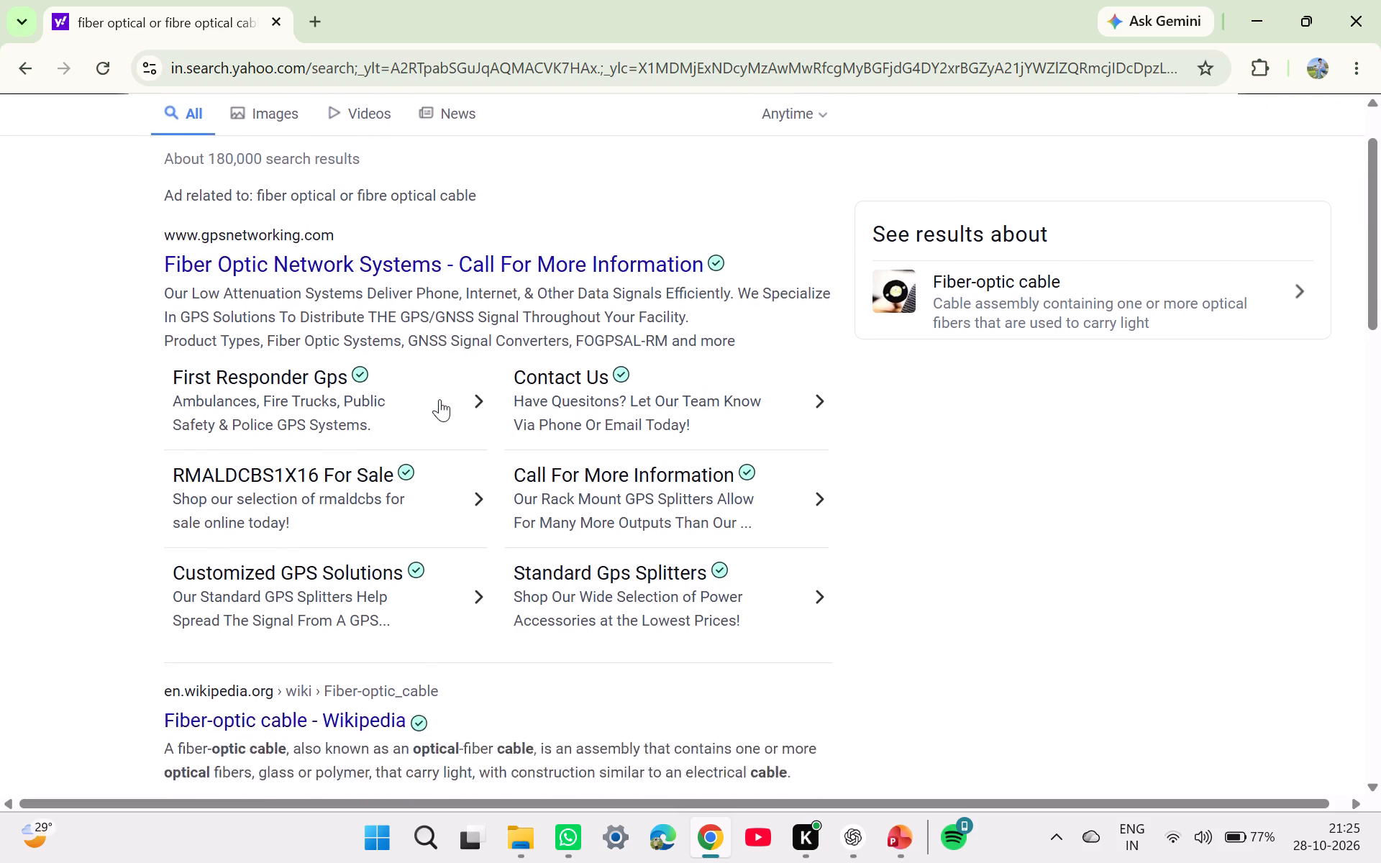
{"action": "scroll", "coordinate": [439, 399], "scroll_direction": "down", "scroll_amount": 2}
{"action": "key", "text": "alt+Tab"}
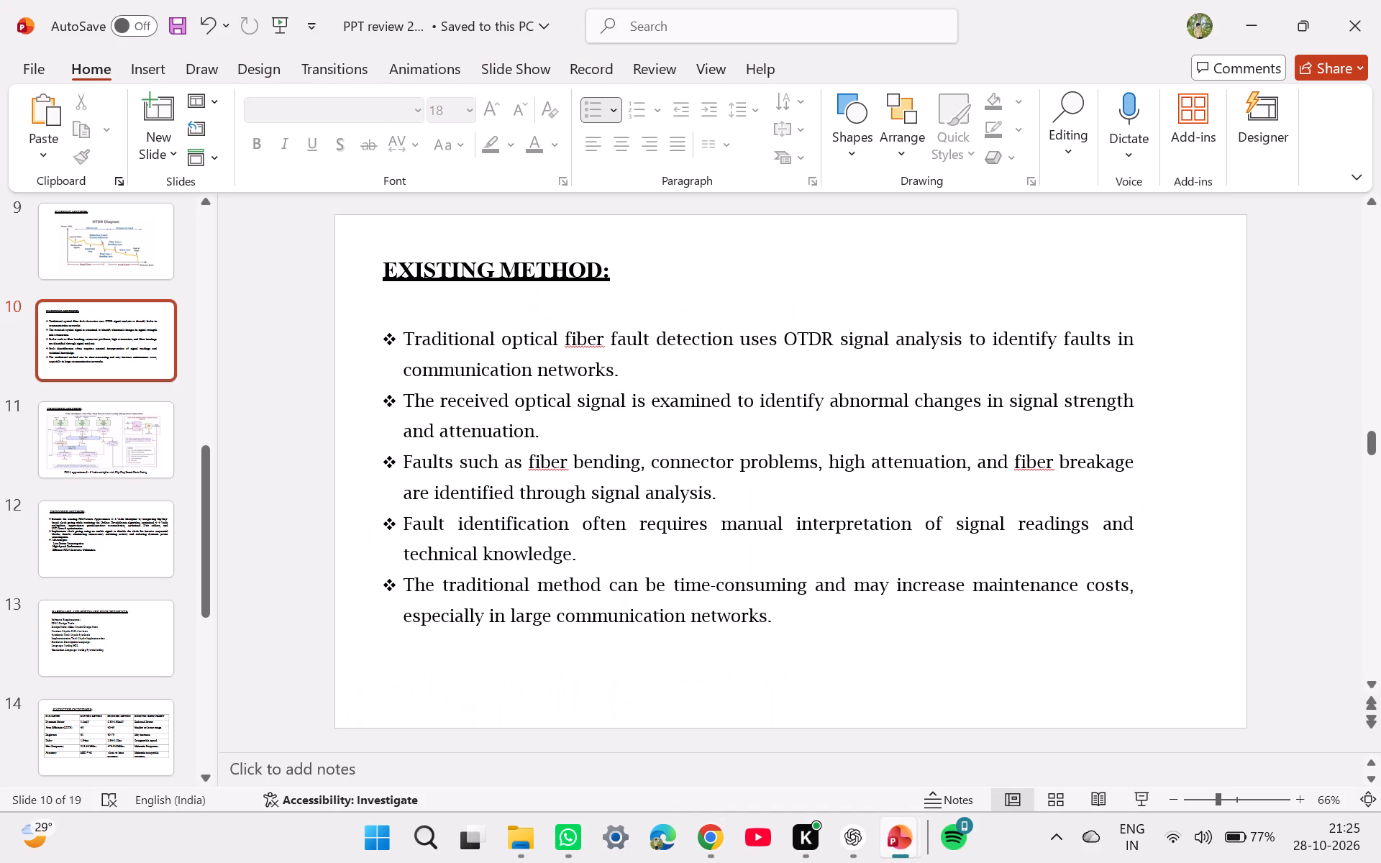
{"action": "left_click", "coordinate": [126, 434]}
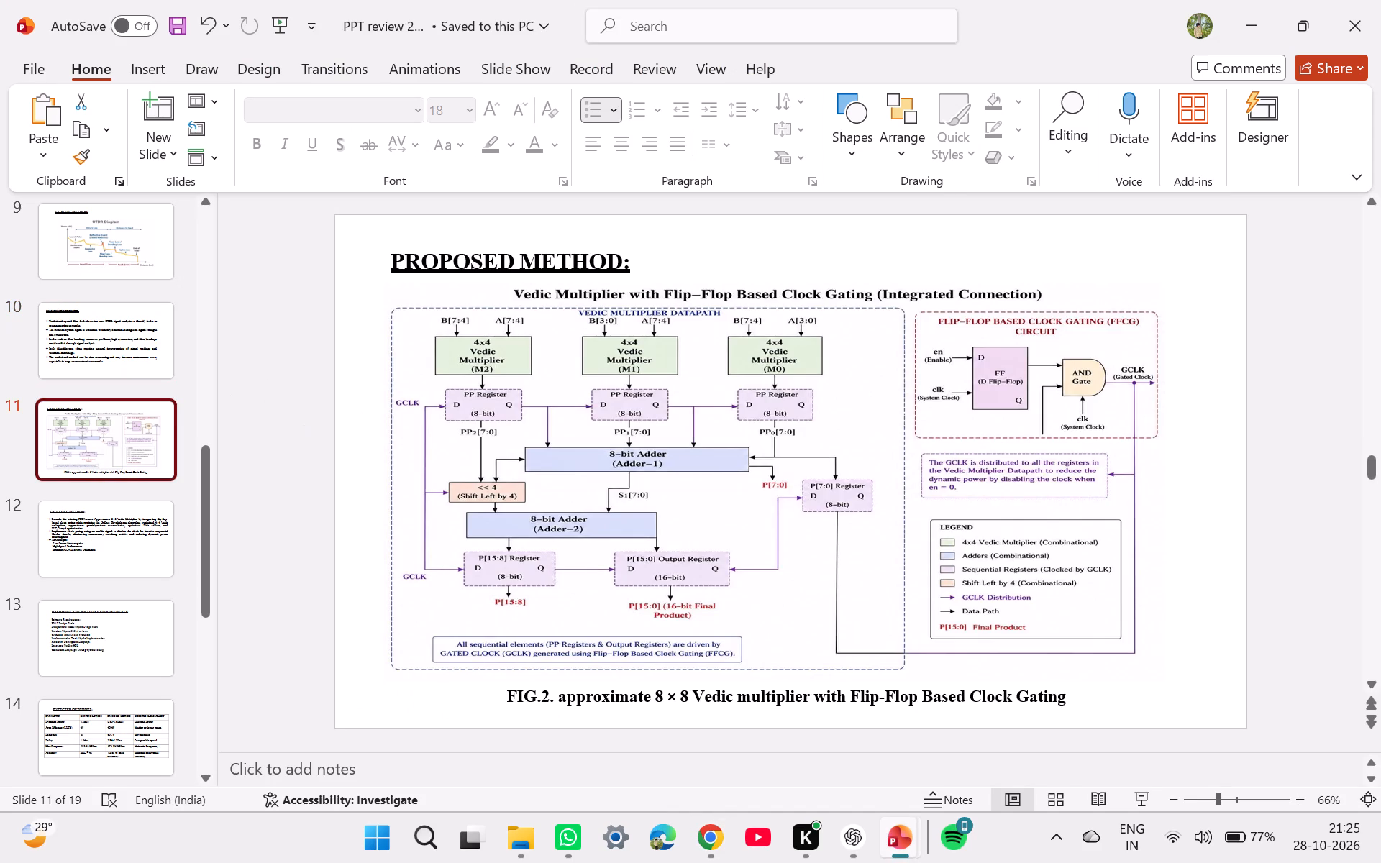
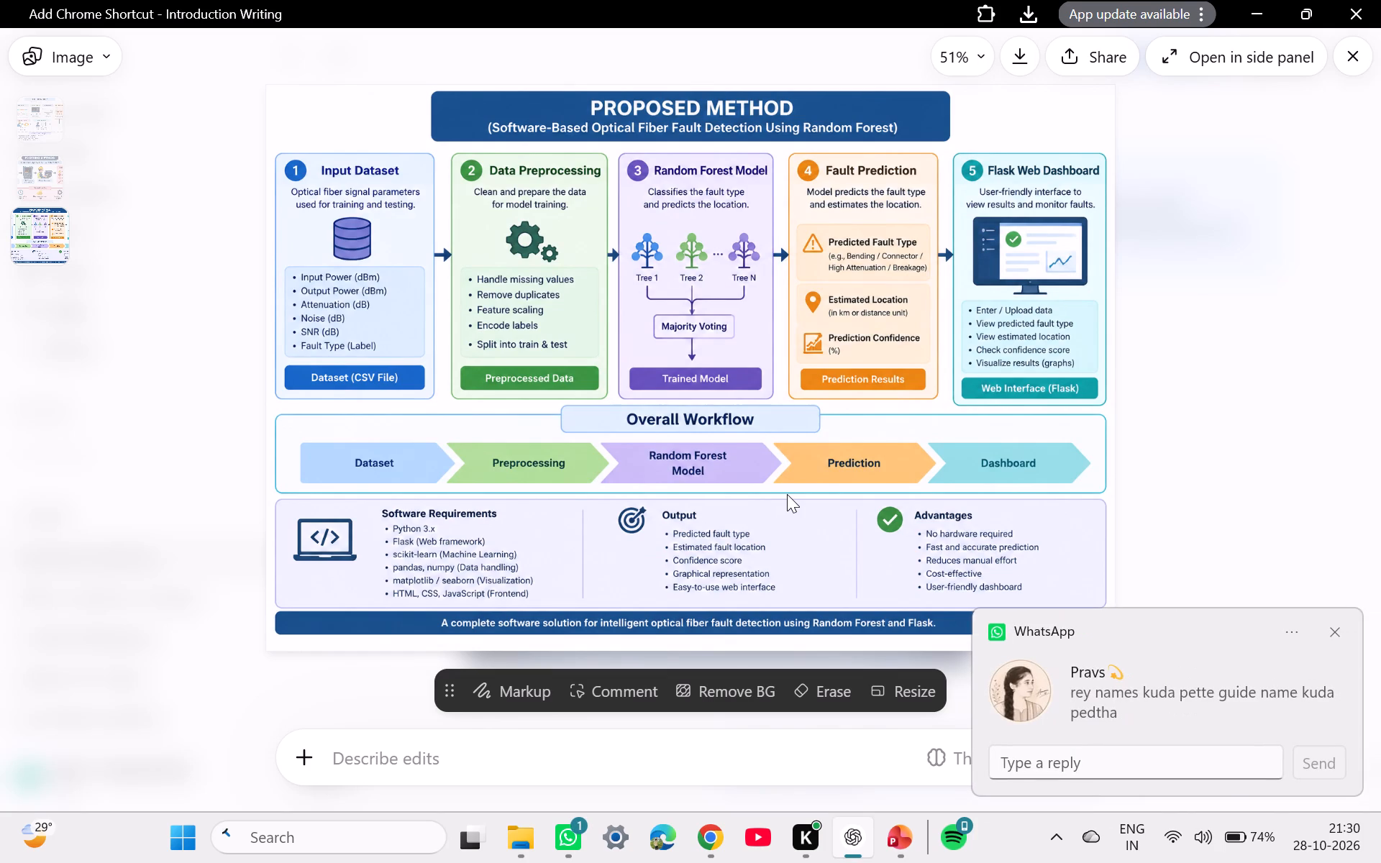
{"action": "left_click", "coordinate": [1126, 758]}
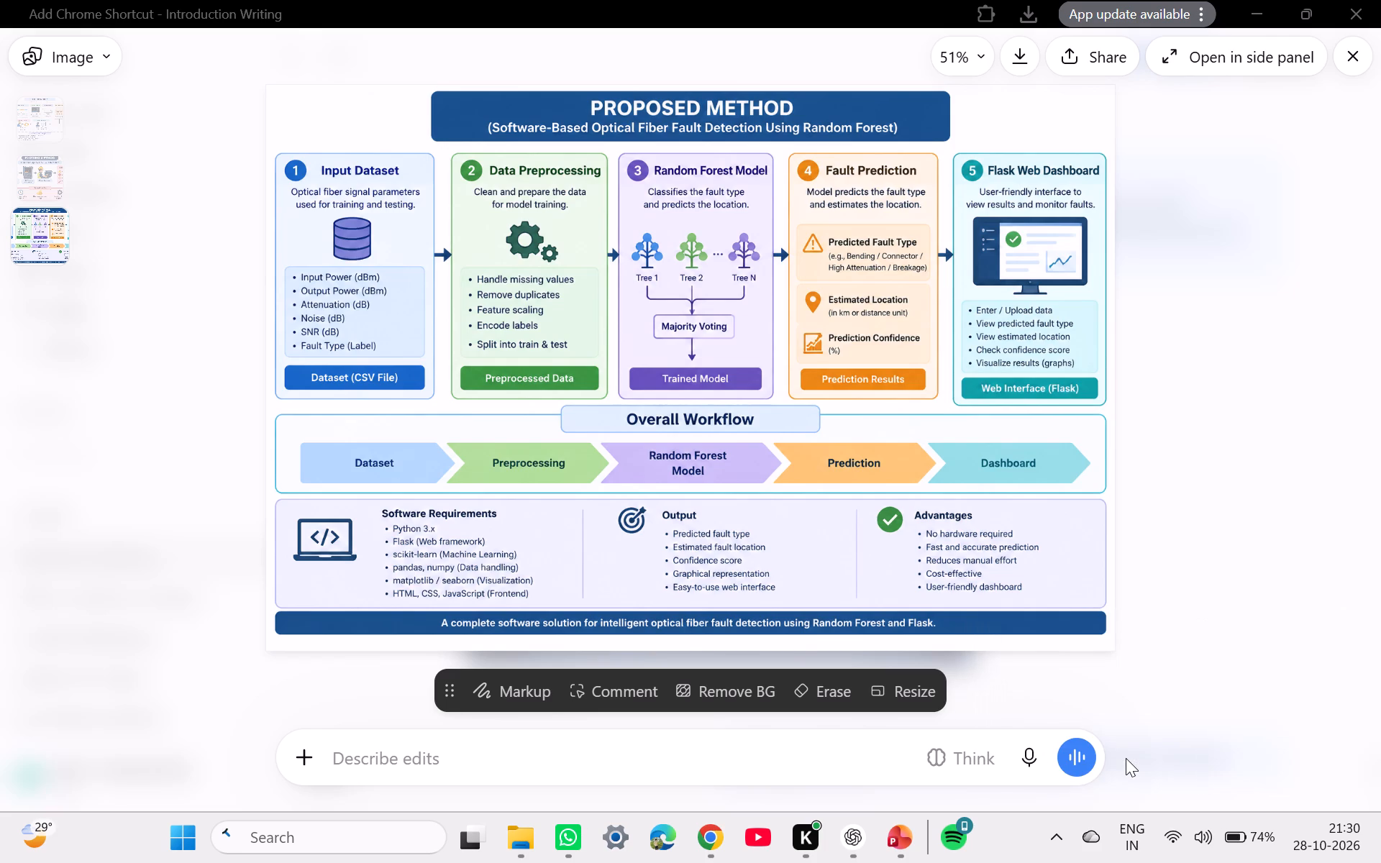
Open the older presentation "minor project-1 final review ppt (1)" from the Downloads folder.
{"action": "left_click", "coordinate": [515, 847]}
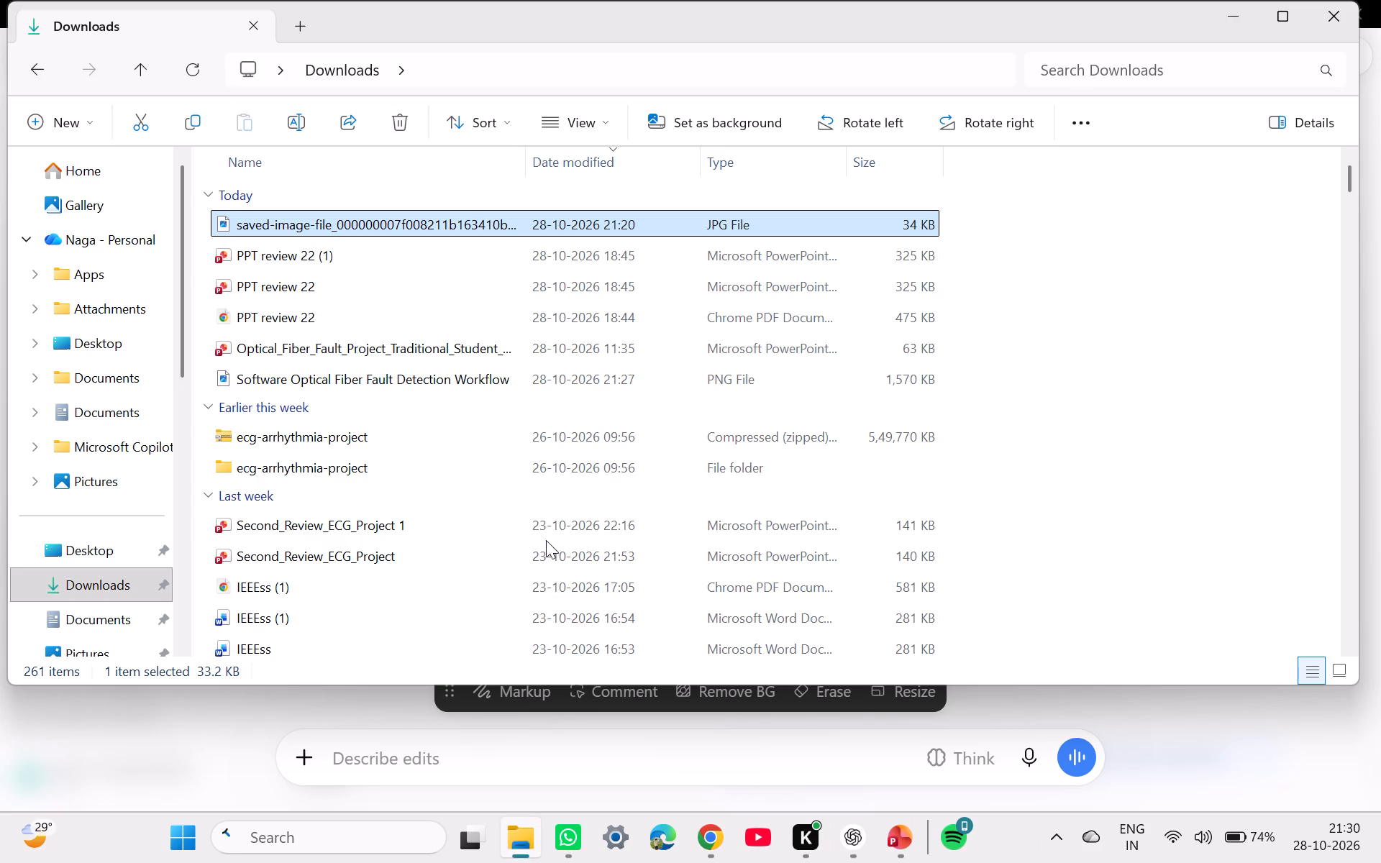
{"action": "scroll", "coordinate": [454, 446], "scroll_direction": "down", "scroll_amount": 5}
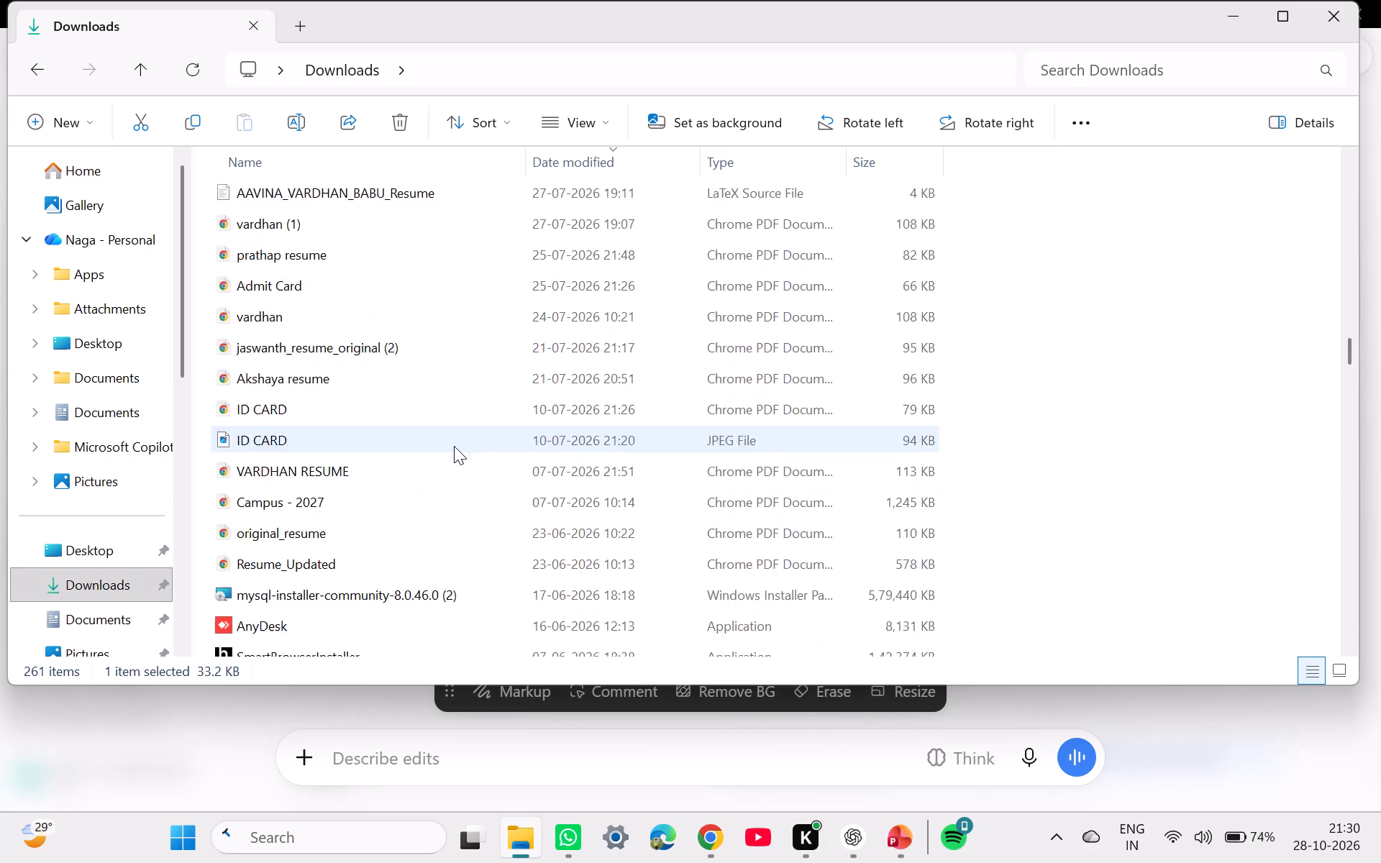
{"action": "scroll", "coordinate": [454, 446], "scroll_direction": "down", "scroll_amount": 3}
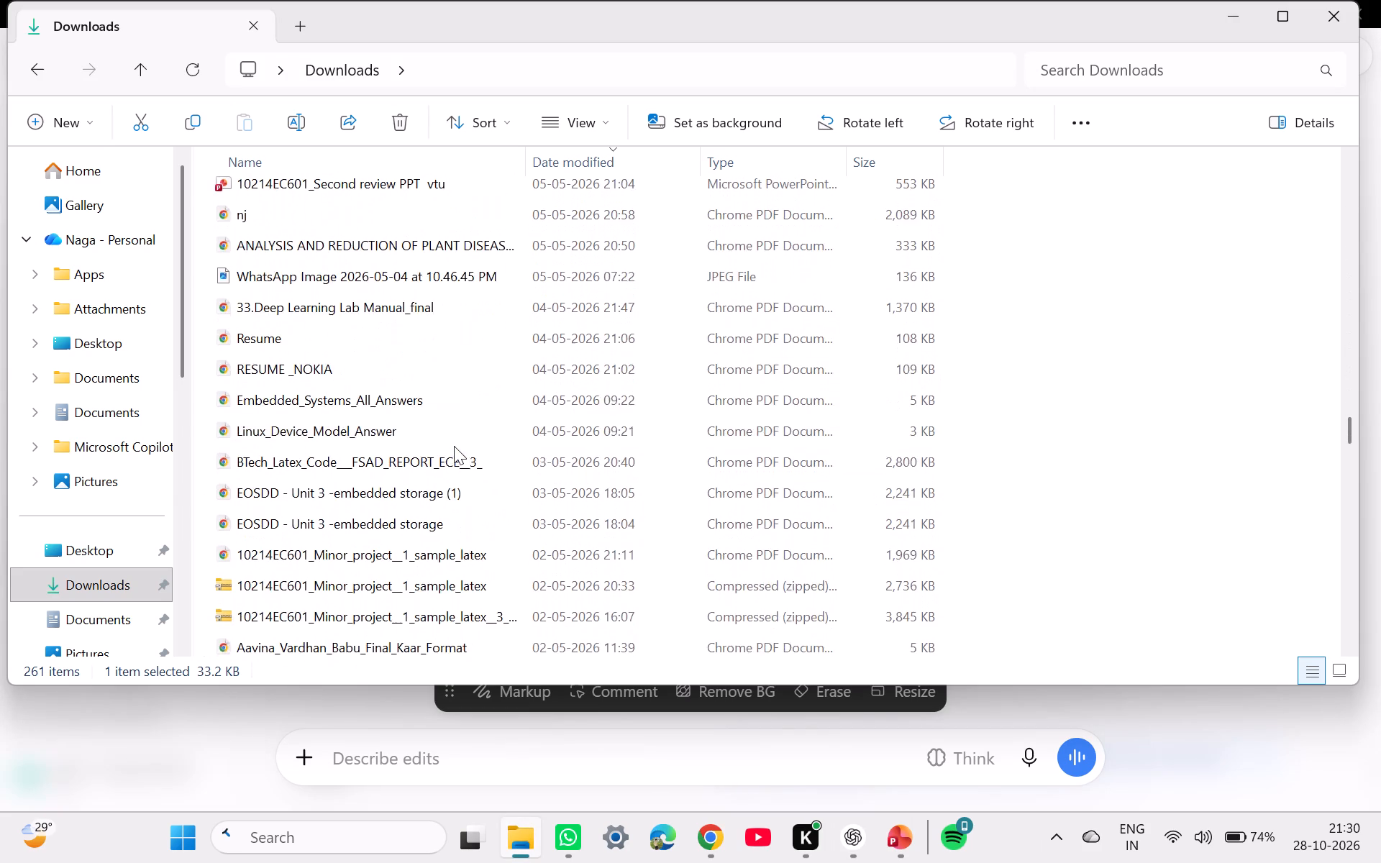
{"action": "scroll", "coordinate": [454, 446], "scroll_direction": "down", "scroll_amount": 2}
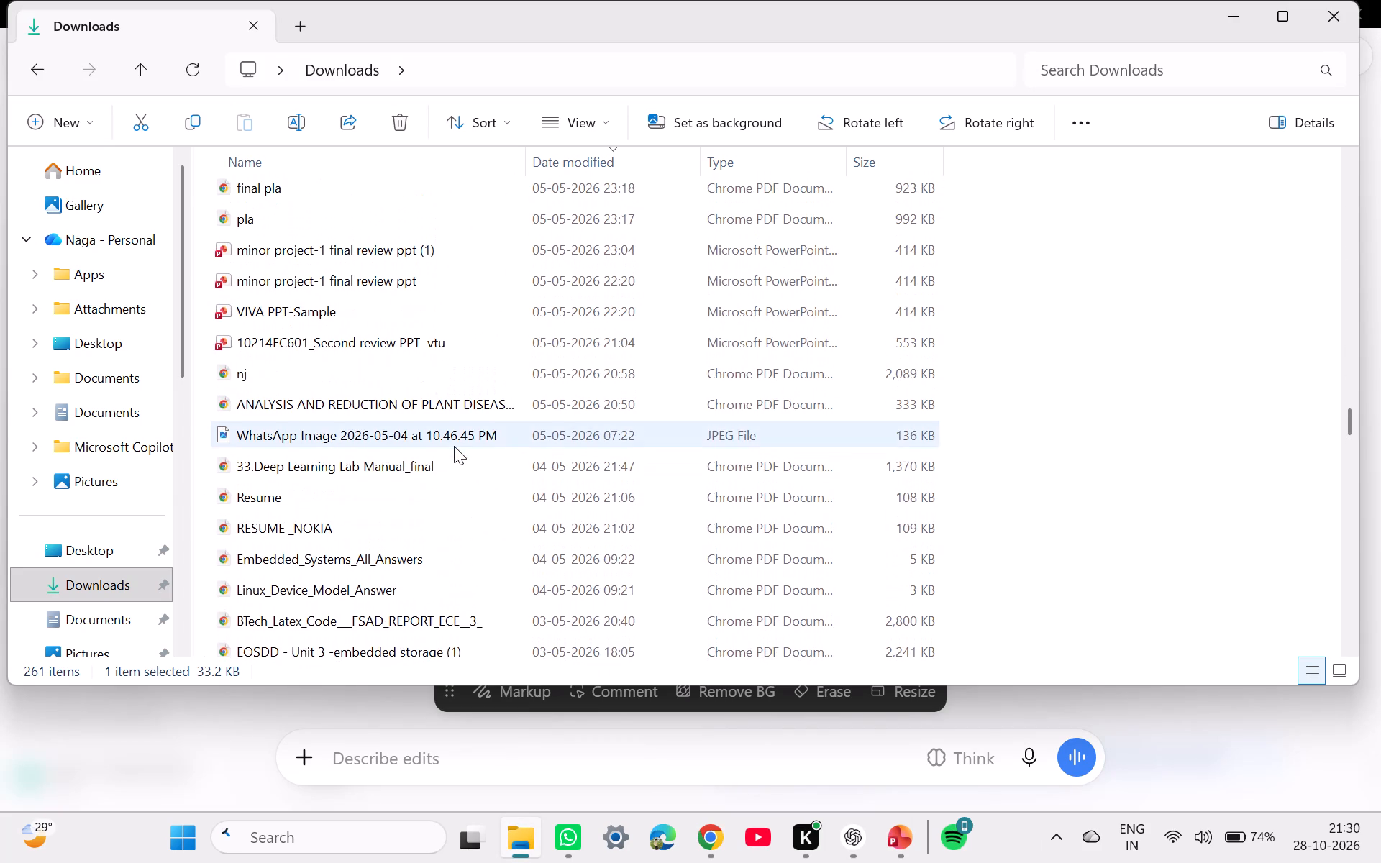
{"action": "left_click", "coordinate": [434, 241]}
{"action": "double_click", "coordinate": [434, 241]}
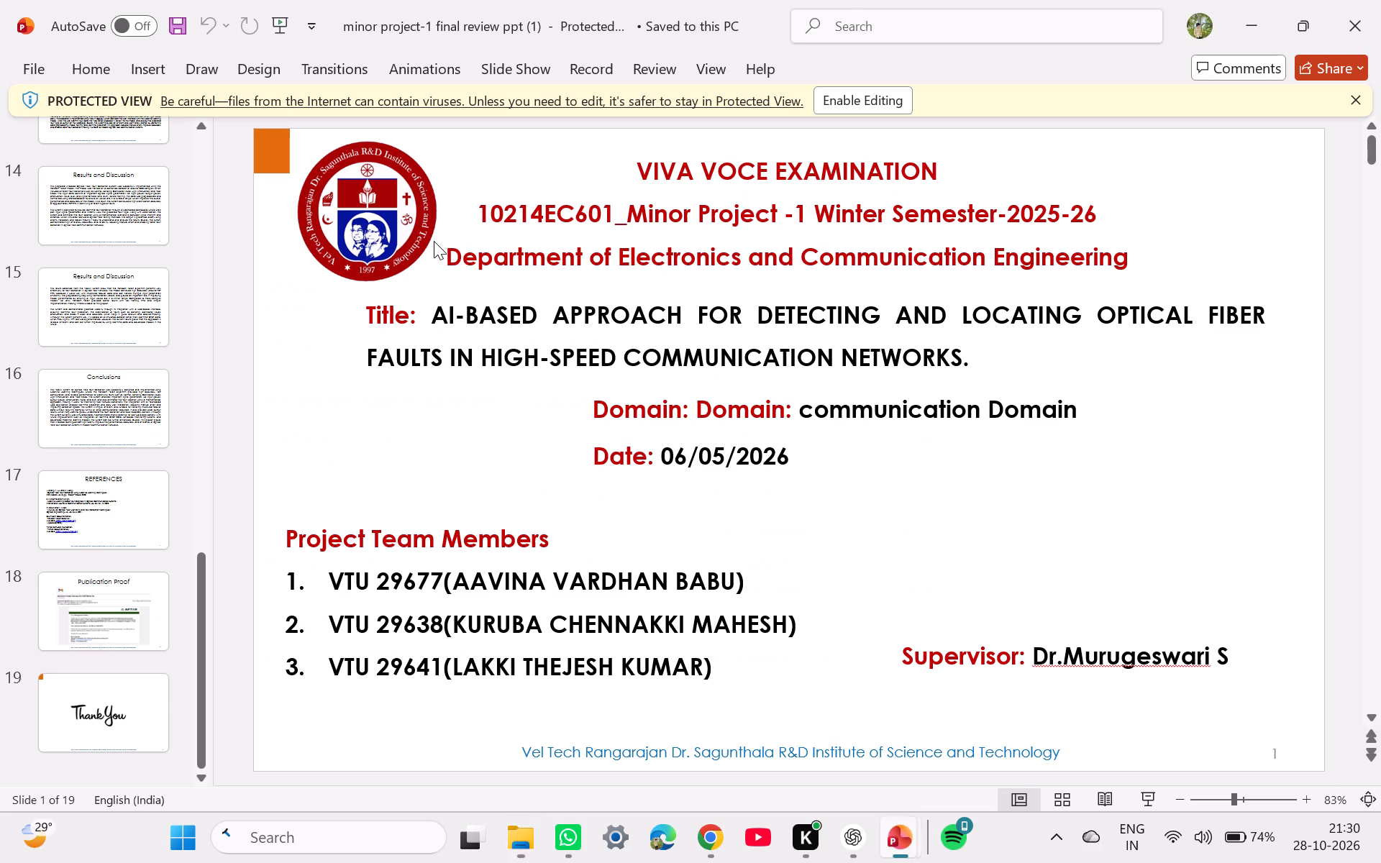
Look through the Methodology/Proposed model slides of the minor project presentation, opening slide 11 and slide 9.
{"action": "scroll", "coordinate": [109, 341], "scroll_direction": "up", "scroll_amount": 3}
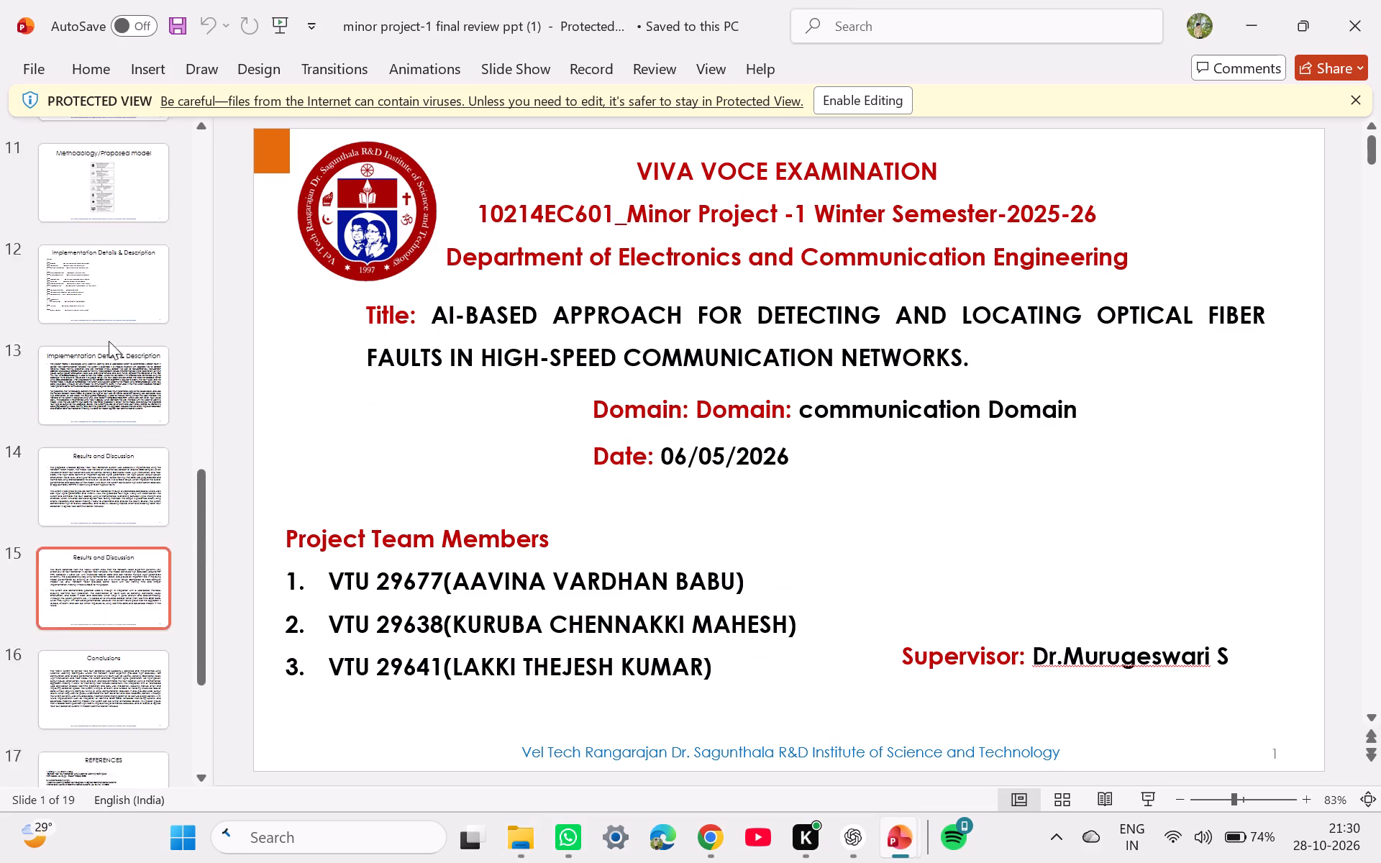
{"action": "scroll", "coordinate": [109, 341], "scroll_direction": "up", "scroll_amount": 2}
{"action": "left_click", "coordinate": [109, 341]}
{"action": "scroll", "coordinate": [109, 341], "scroll_direction": "up", "scroll_amount": 1}
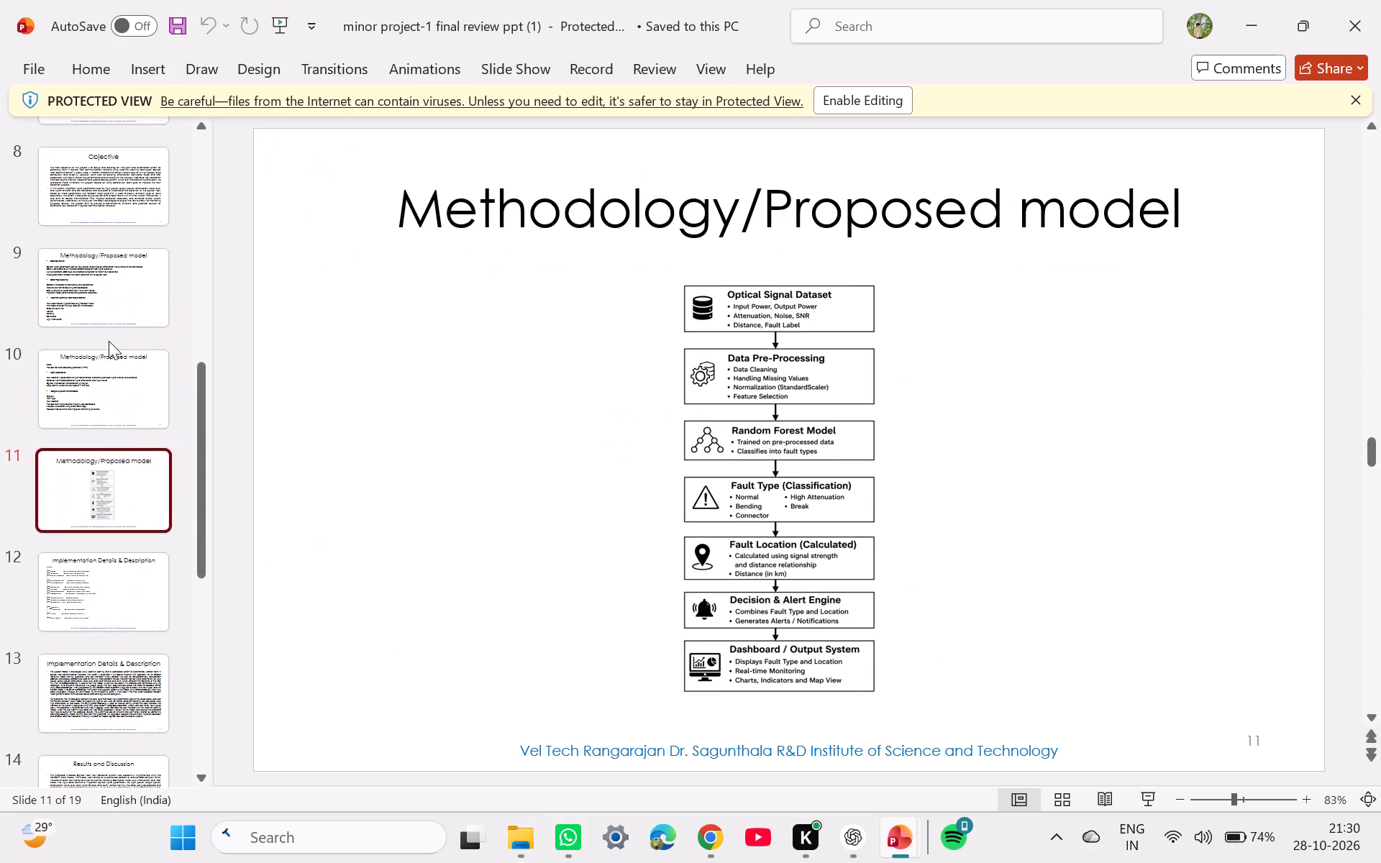
{"action": "left_click", "coordinate": [109, 341]}
{"action": "left_click", "coordinate": [94, 301]}
Switch to the ChatGPT window with the Proposed Method diagram for optical fiber fault detection.
{"action": "key", "text": "alt+Tab"}
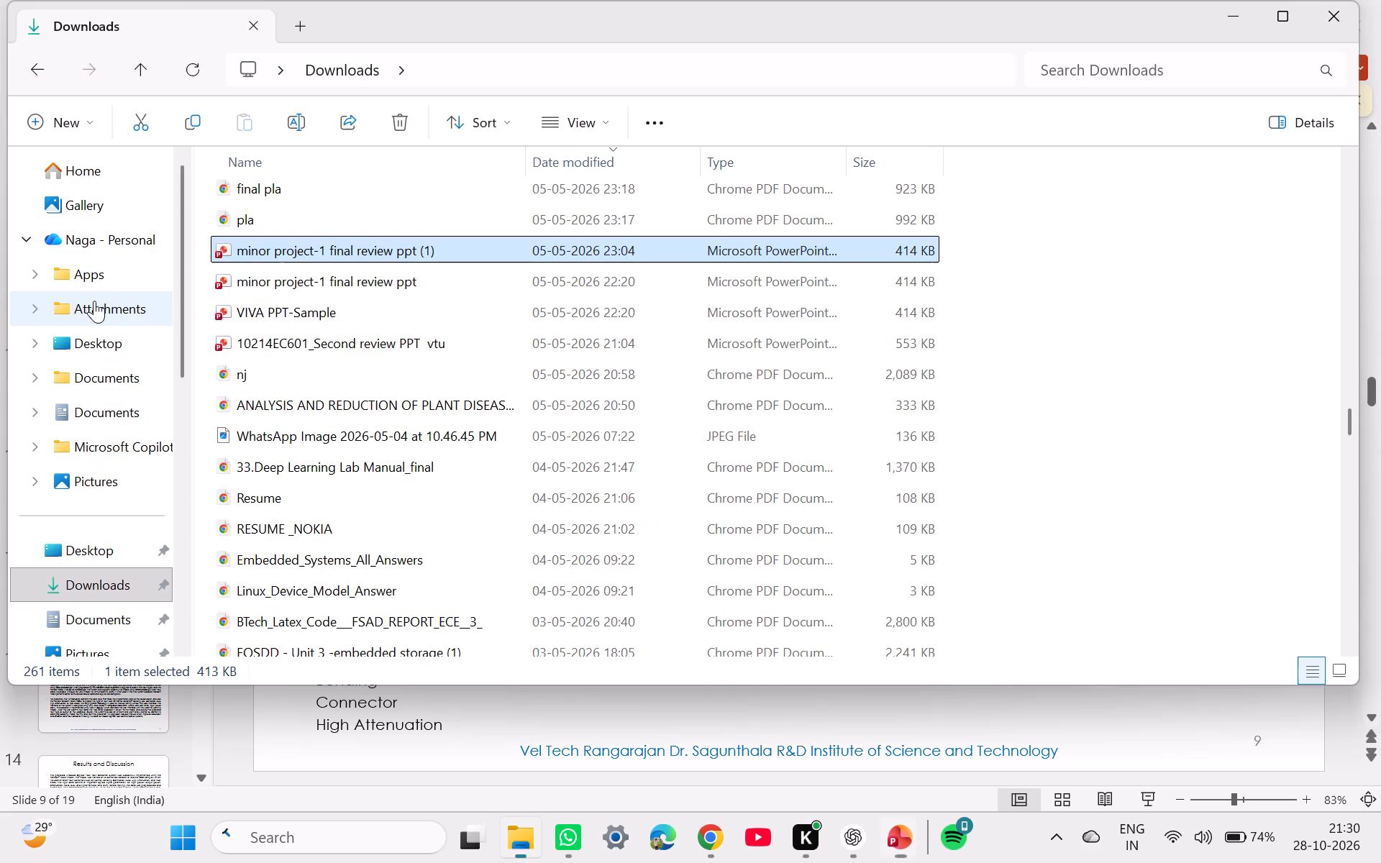
{"action": "key", "text": "alt+Tab"}
{"action": "key", "text": "alt+Tab"}
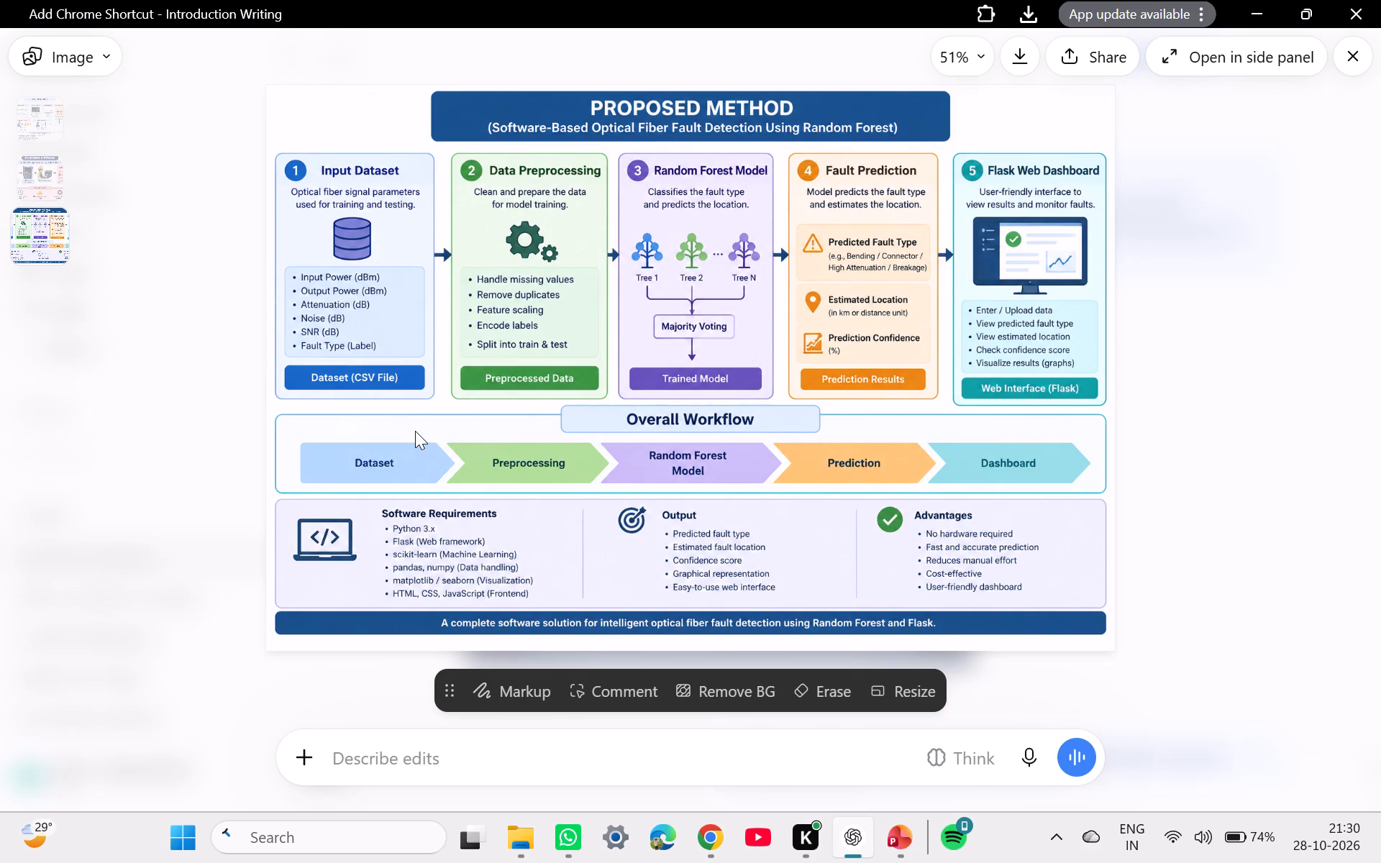
Copy the "Software Optical Fiber Fault Detection Workflow" PNG file from the Downloads folder in File Explorer.
{"action": "left_click", "coordinate": [541, 851]}
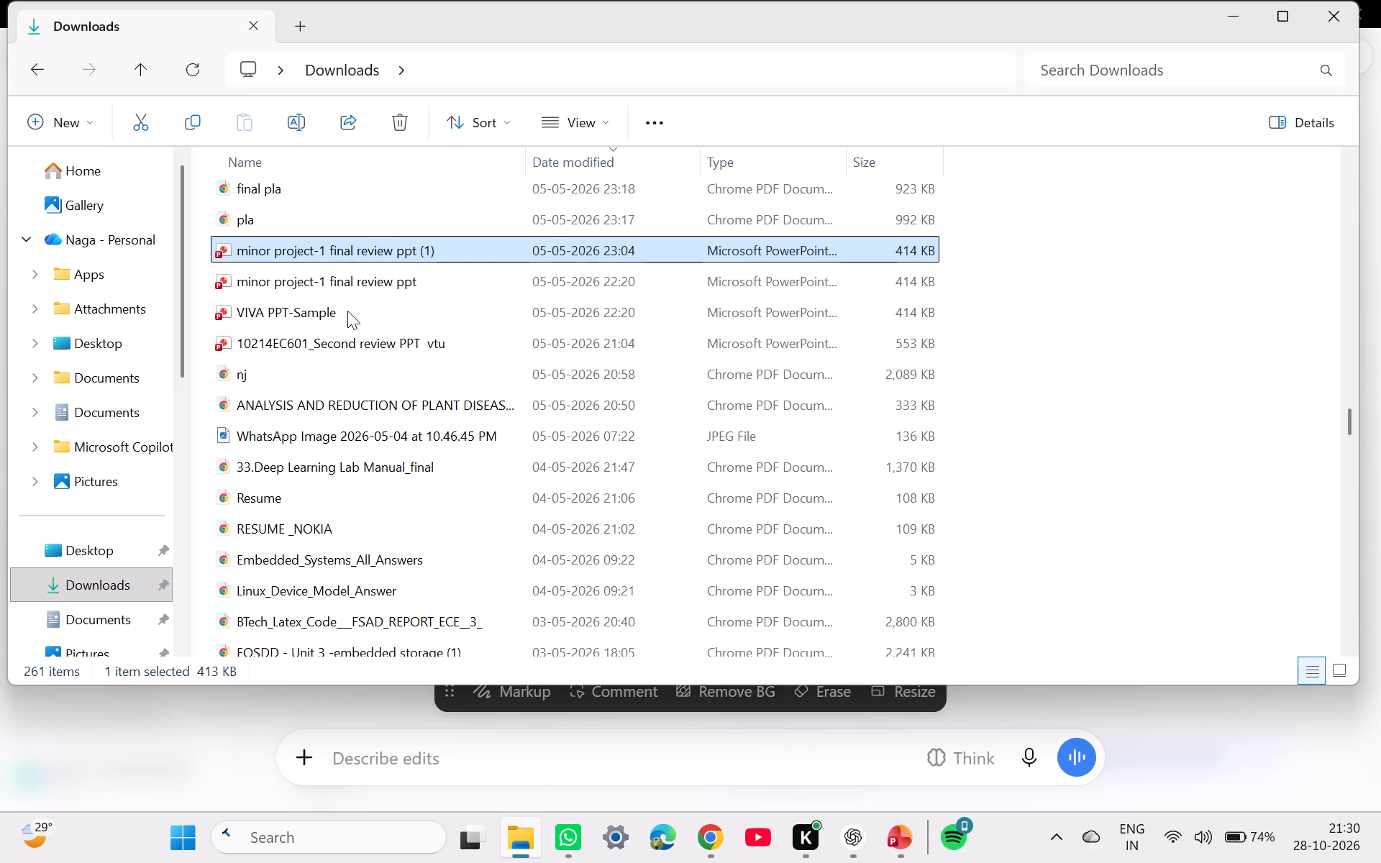
{"action": "scroll", "coordinate": [347, 311], "scroll_direction": "up", "scroll_amount": 9}
{"action": "scroll", "coordinate": [347, 311], "scroll_direction": "up", "scroll_amount": 12}
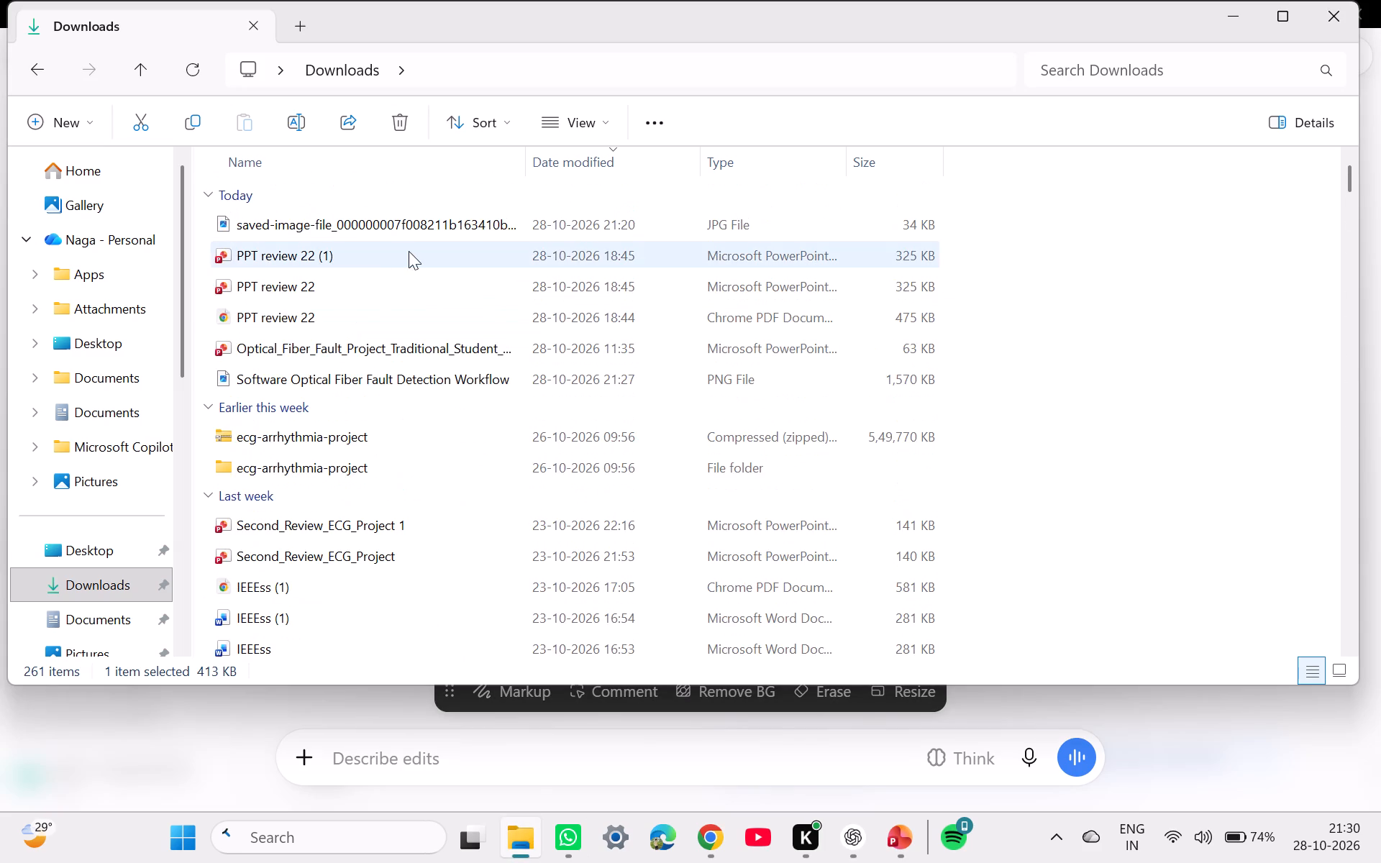
{"action": "left_click", "coordinate": [193, 63]}
{"action": "scroll", "coordinate": [325, 356], "scroll_direction": "up", "scroll_amount": 11}
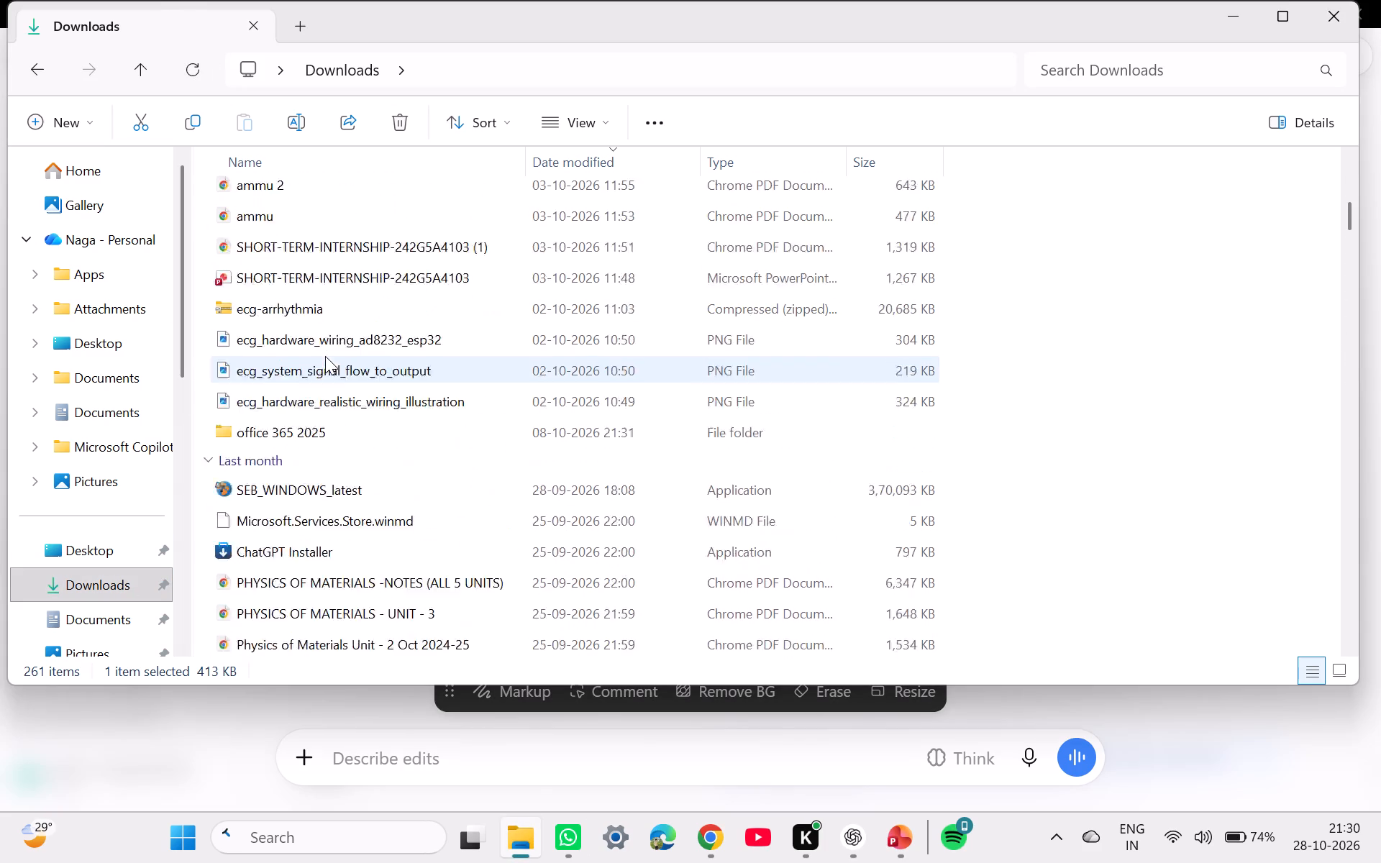
{"action": "scroll", "coordinate": [325, 356], "scroll_direction": "up", "scroll_amount": 11}
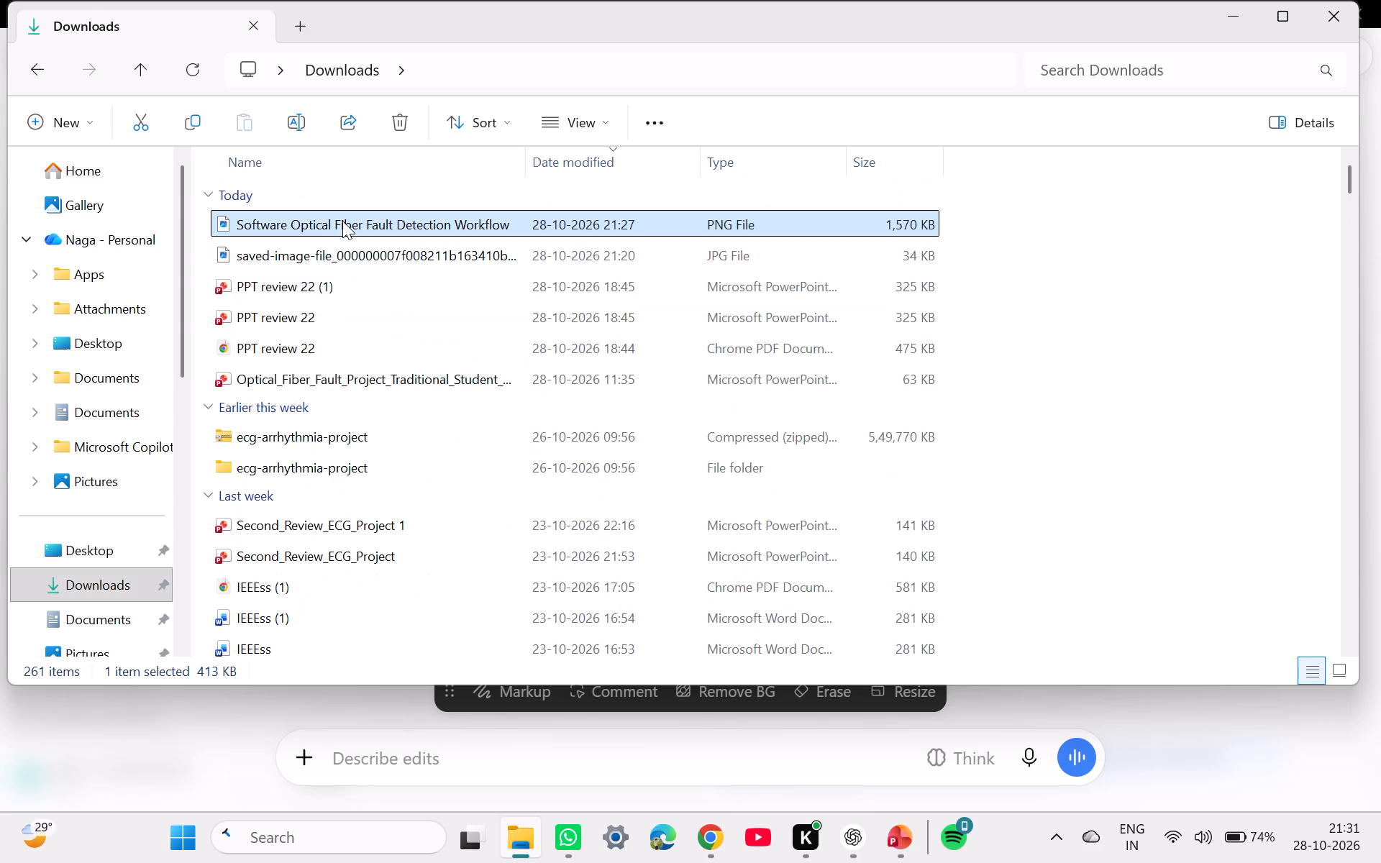
{"action": "left_click", "coordinate": [342, 221]}
{"action": "key", "text": "ctrl+c"}
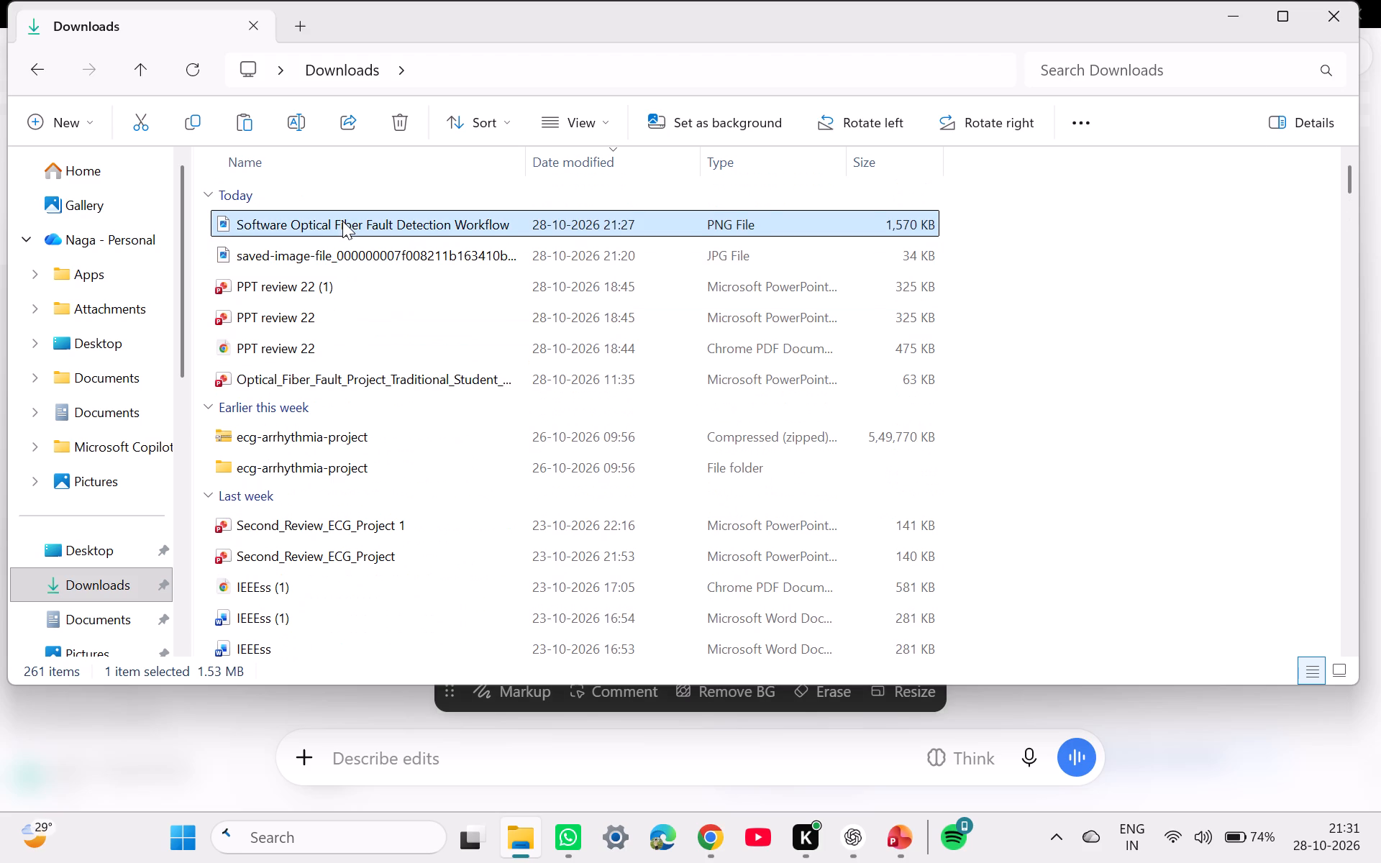
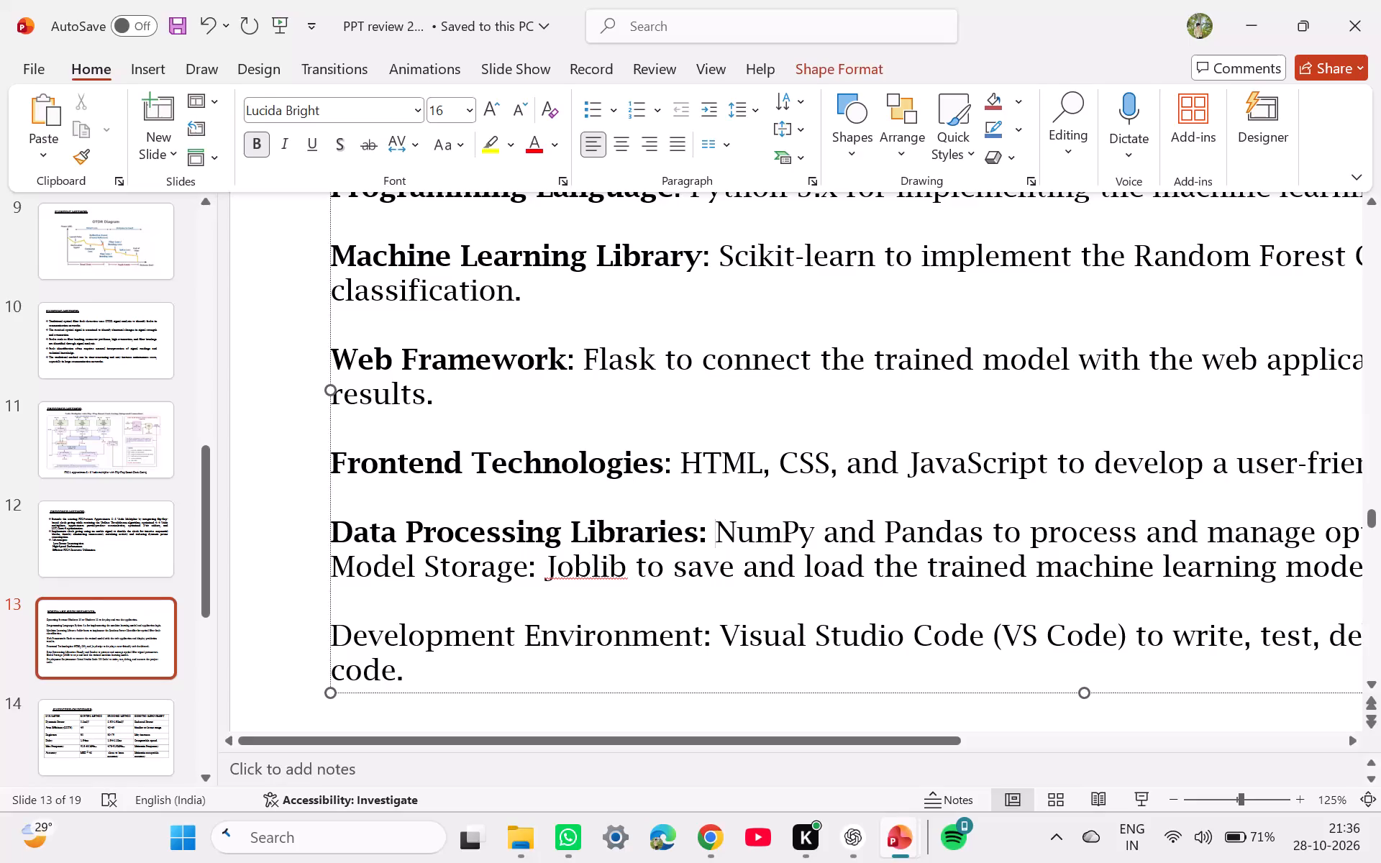
Remove bold from the colon after "Data Processing Libraries" on slide 13.
{"action": "left_click_drag", "start_coordinate": [702, 534], "coordinate": [713, 534]}
{"action": "left_click", "coordinate": [724, 499]}
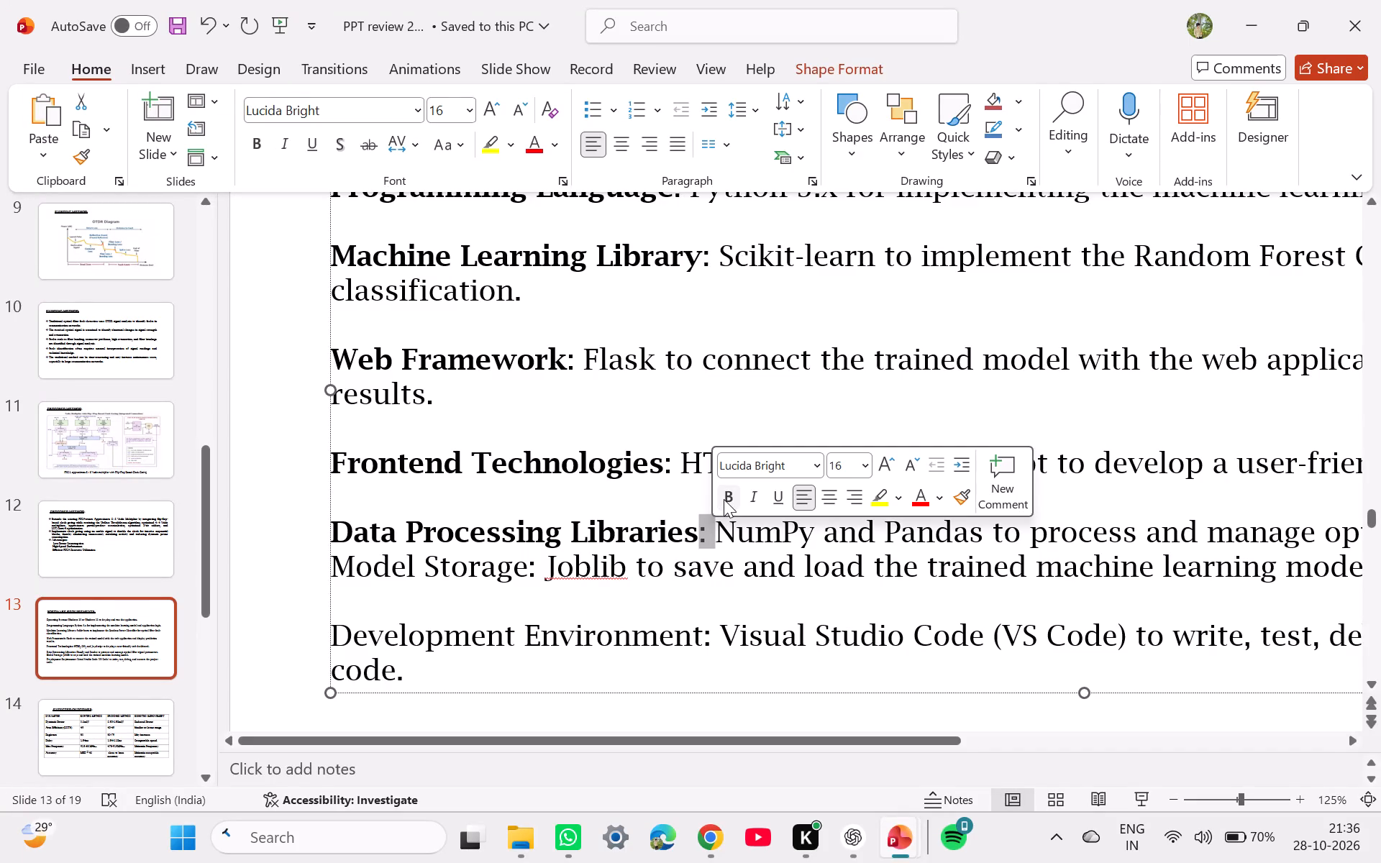
{"action": "left_click", "coordinate": [643, 596]}
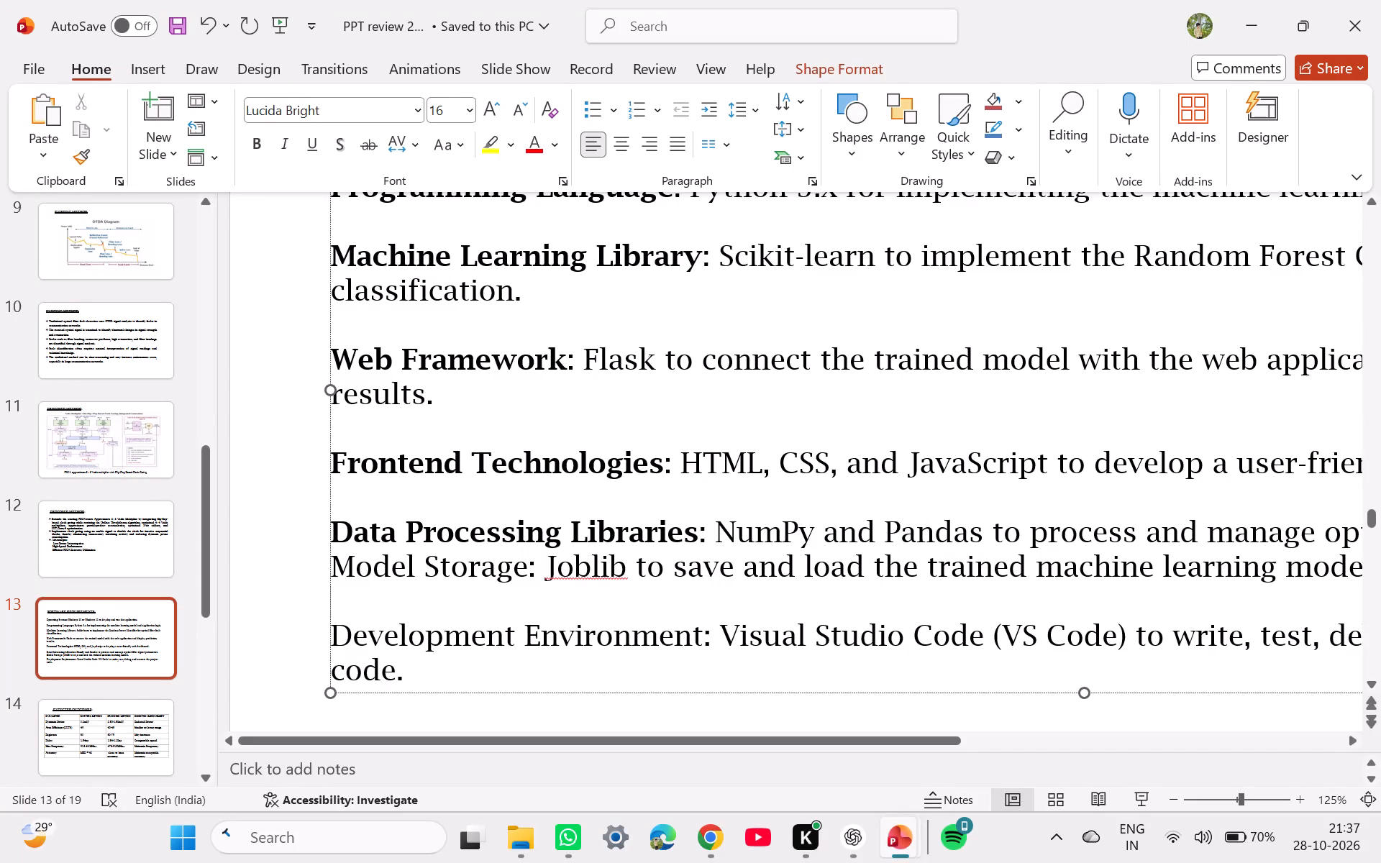
Make the "Development Environment" label bold in the last paragraph of slide 13, leaving its colon regular.
{"action": "left_click", "coordinate": [701, 636]}
{"action": "left_click_drag", "start_coordinate": [701, 636], "coordinate": [401, 629]}
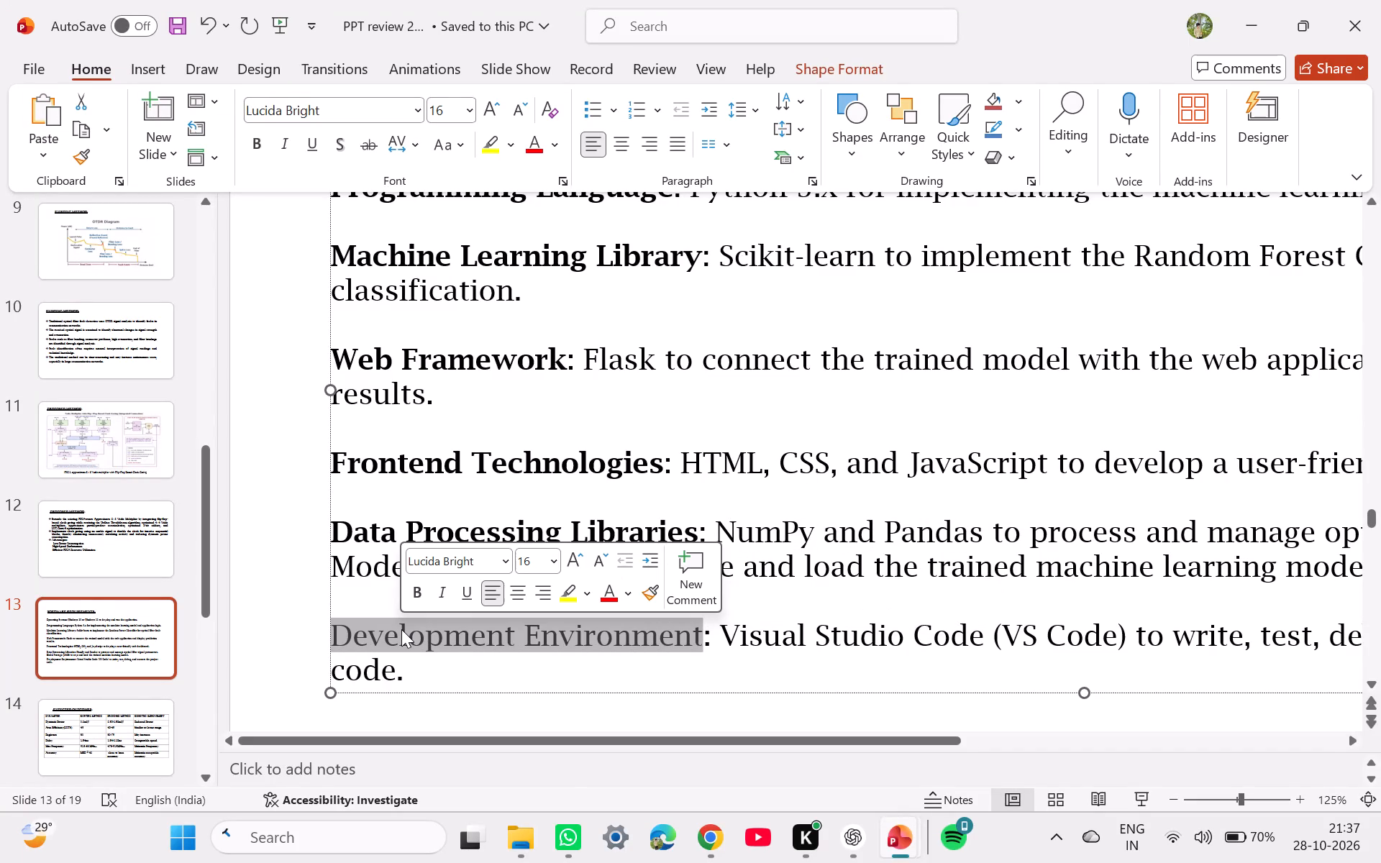
{"action": "left_click", "coordinate": [414, 599]}
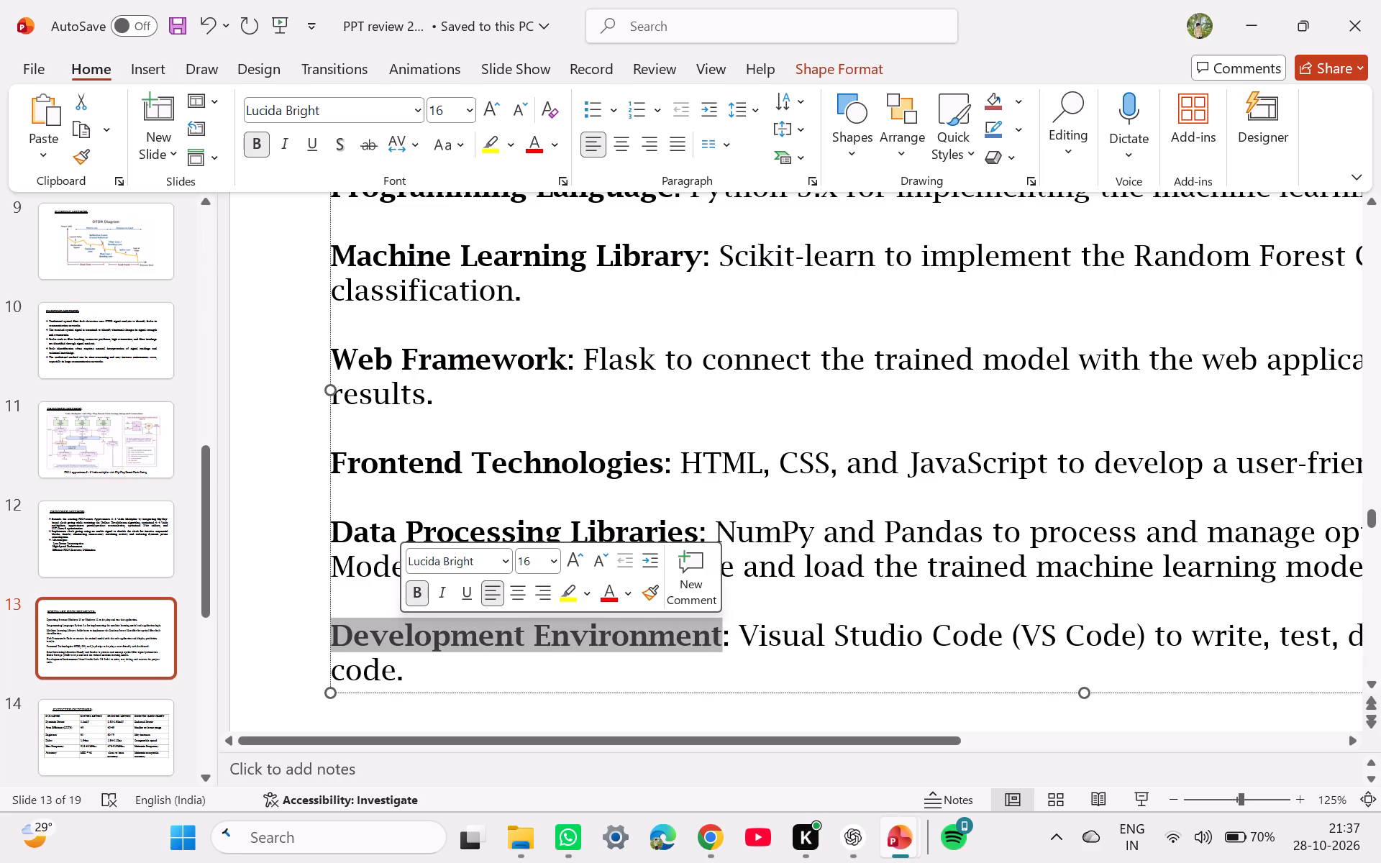
Insert a space before the colon after "Operating System" and "Programming Language" on the Software Requirements slide.
{"action": "left_click", "coordinate": [716, 693]}
{"action": "scroll", "coordinate": [626, 499], "scroll_direction": "up", "scroll_amount": 1}
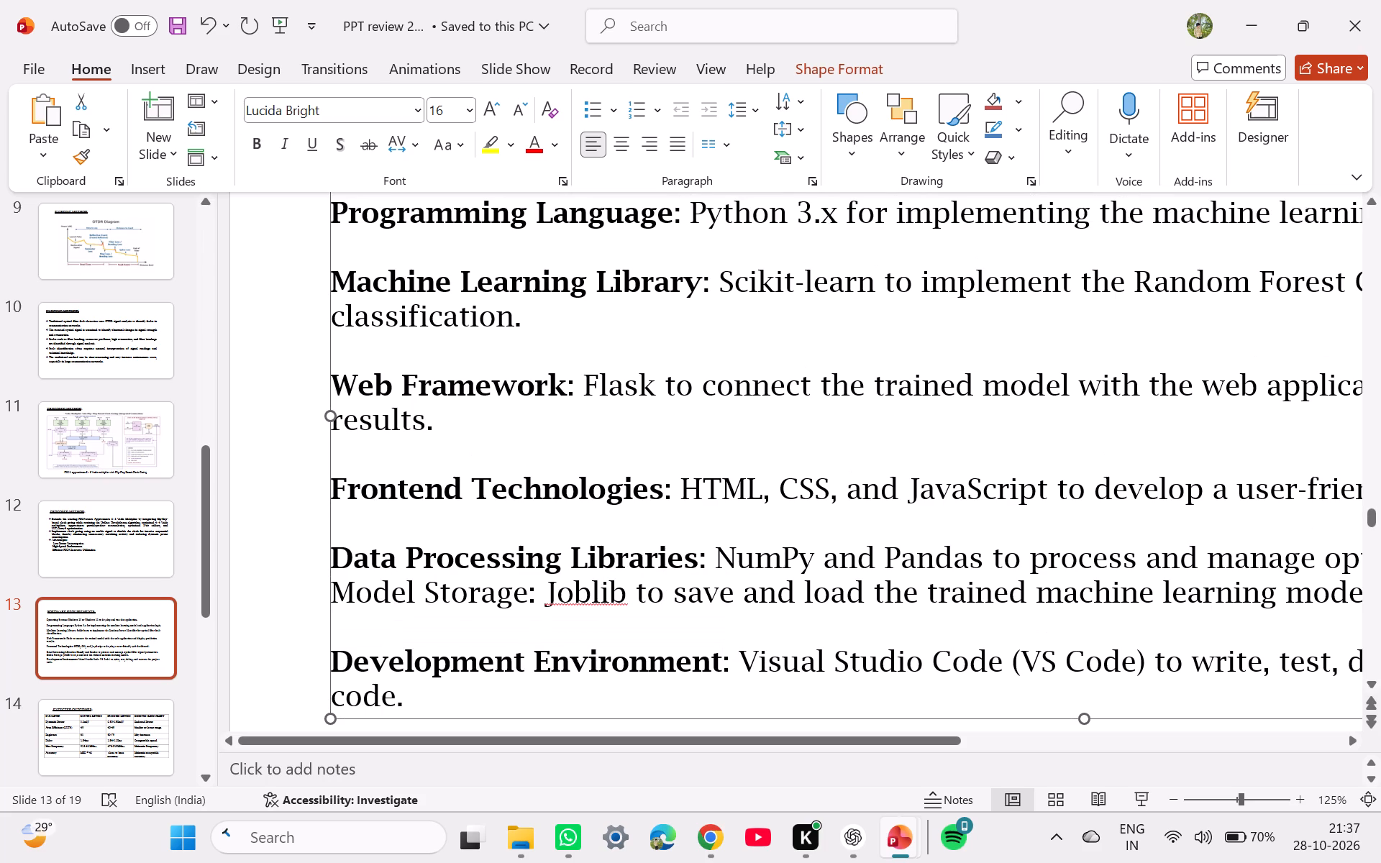
{"action": "scroll", "coordinate": [626, 499], "scroll_direction": "up", "scroll_amount": 1}
{"action": "scroll", "coordinate": [345, 473], "scroll_direction": "down", "scroll_amount": 2, "text": "ctrl"}
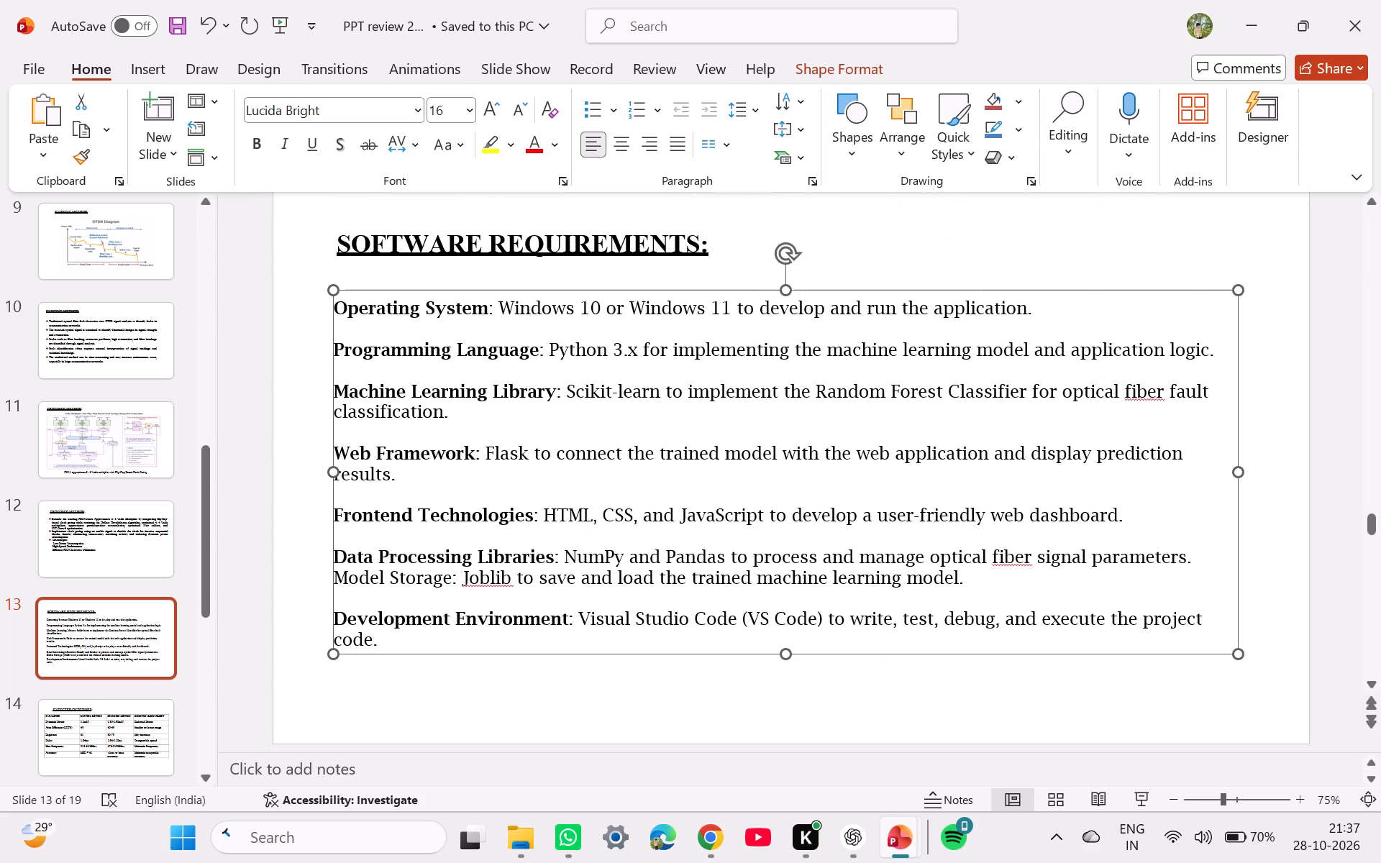
{"action": "left_click", "coordinate": [539, 693]}
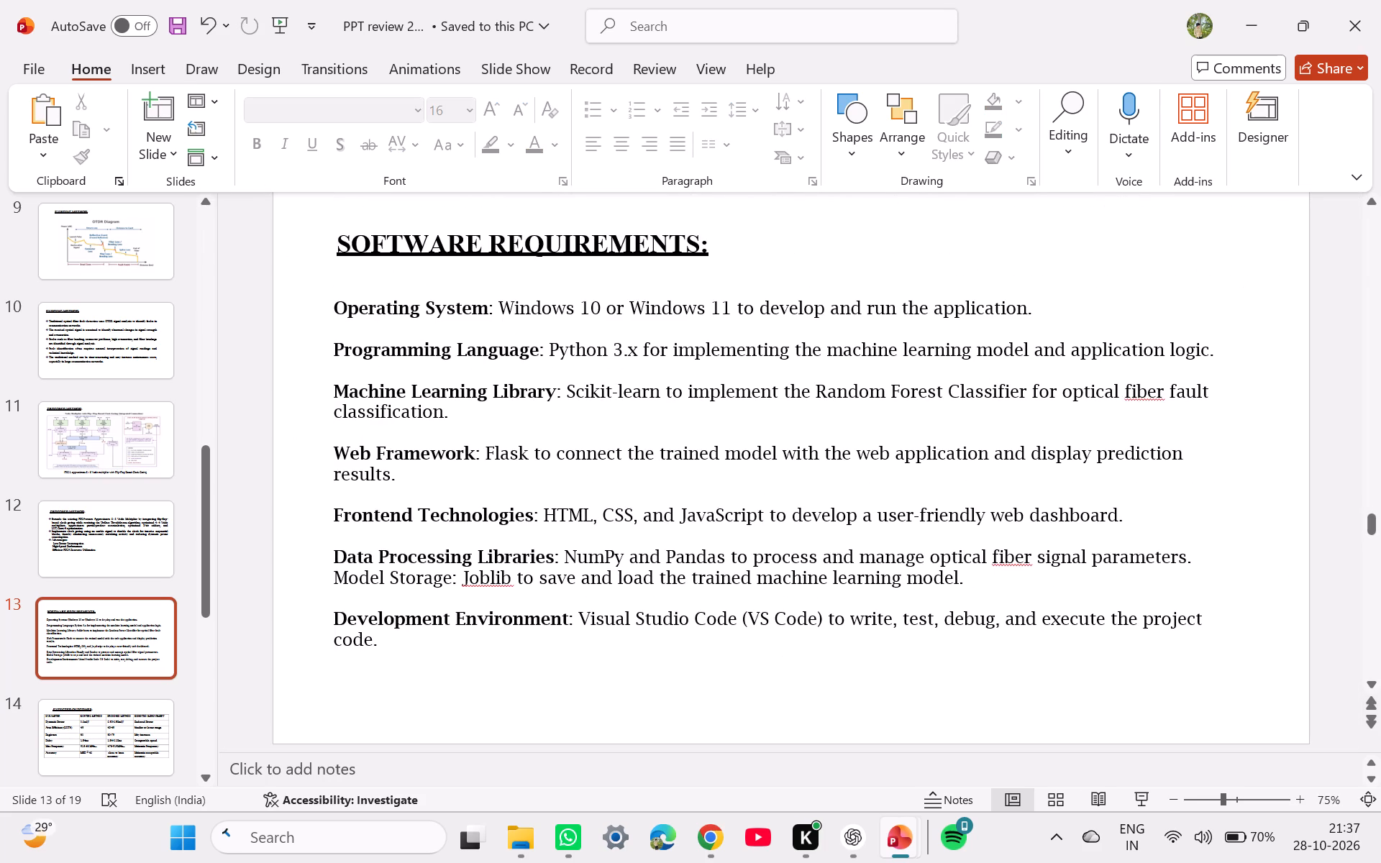
{"action": "left_click", "coordinate": [488, 311]}
{"action": "key", "text": "space"}
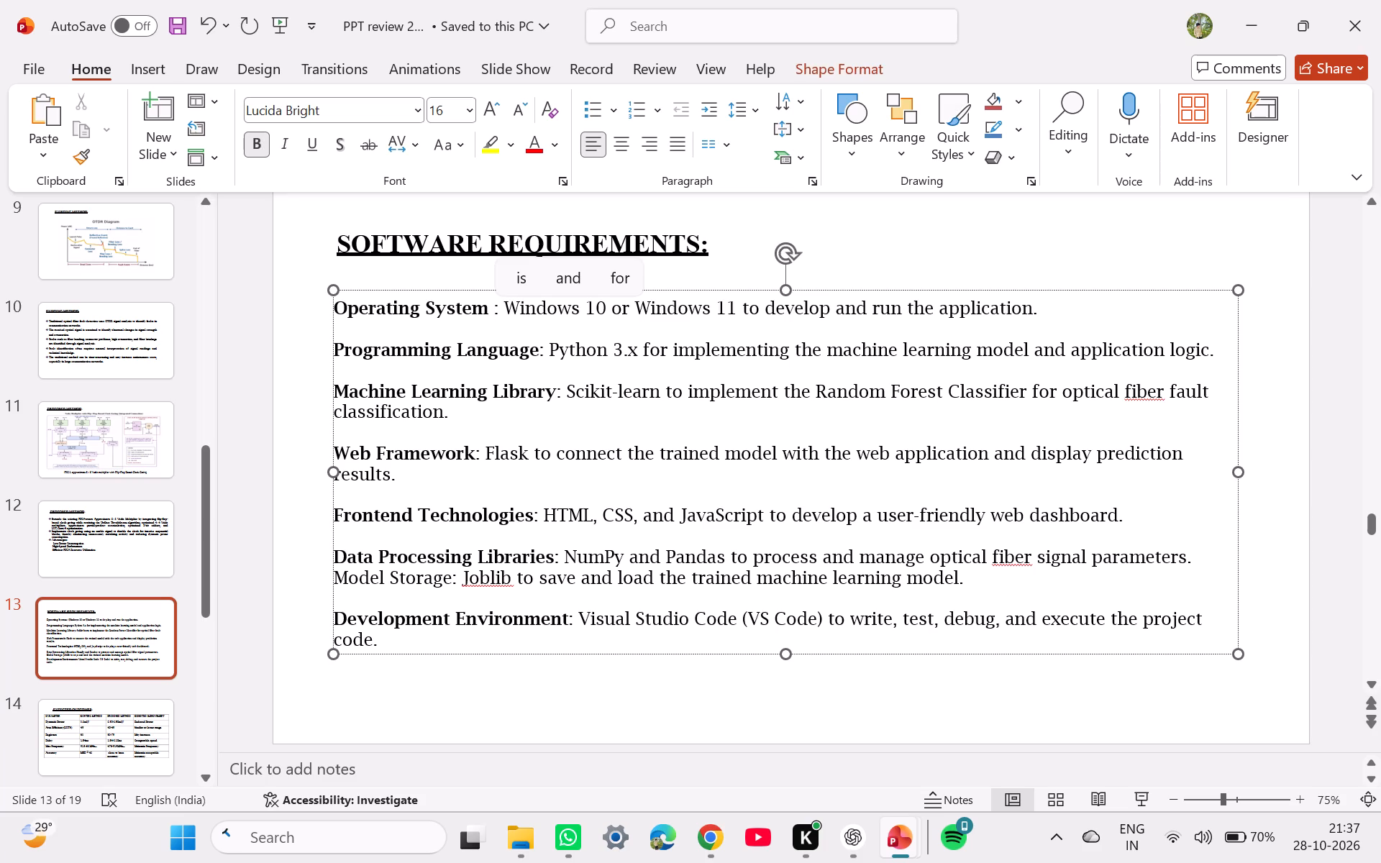
{"action": "left_click", "coordinate": [538, 347]}
{"action": "key", "text": "space"}
{"action": "key", "text": "space"}
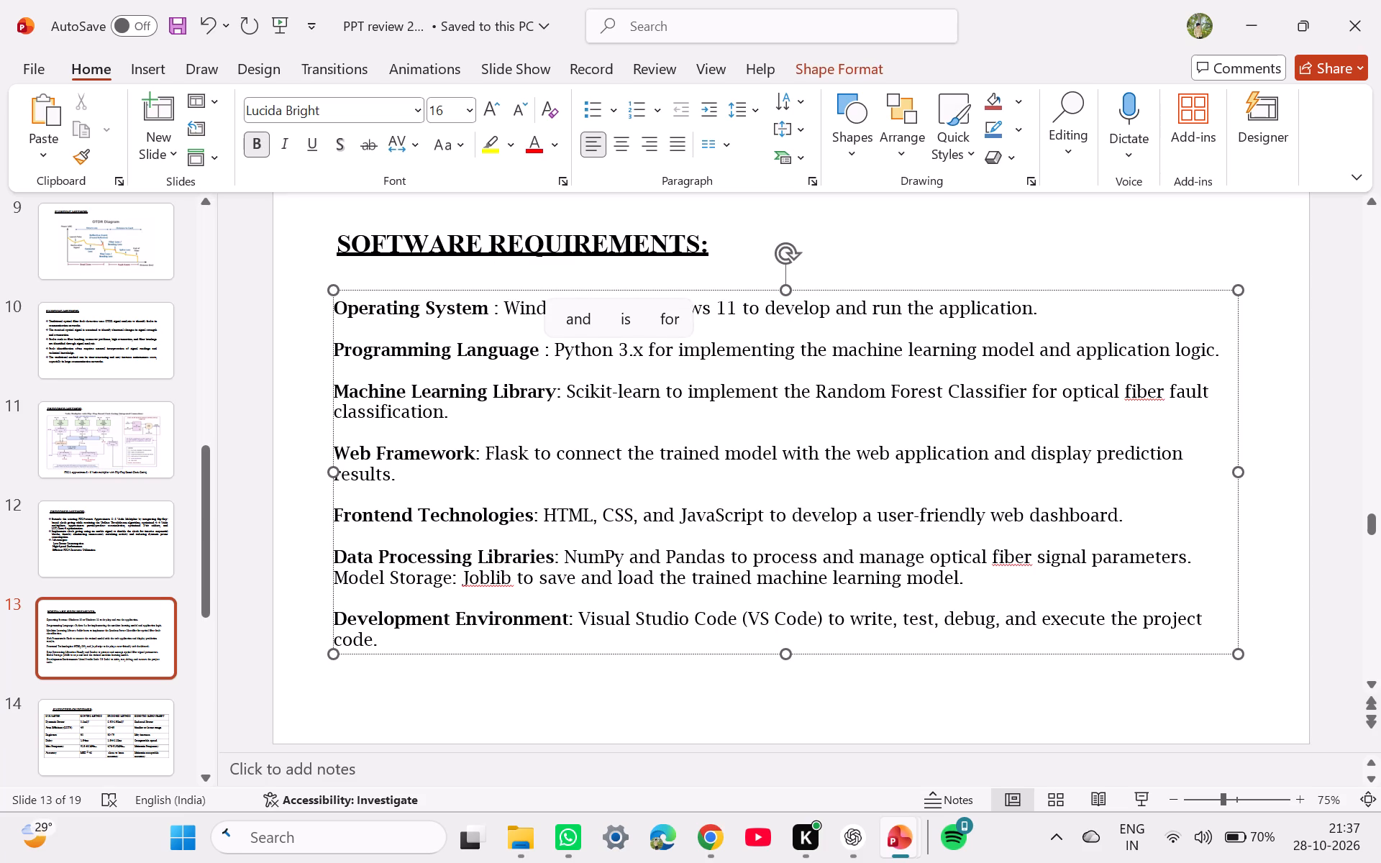
Insert a space before the colon after "Machine Learning Library" and "Web Framework" in the requirements list.
{"action": "scroll", "coordinate": [561, 386], "scroll_direction": "up", "scroll_amount": 1, "text": "ctrl"}
{"action": "left_click", "coordinate": [609, 510]}
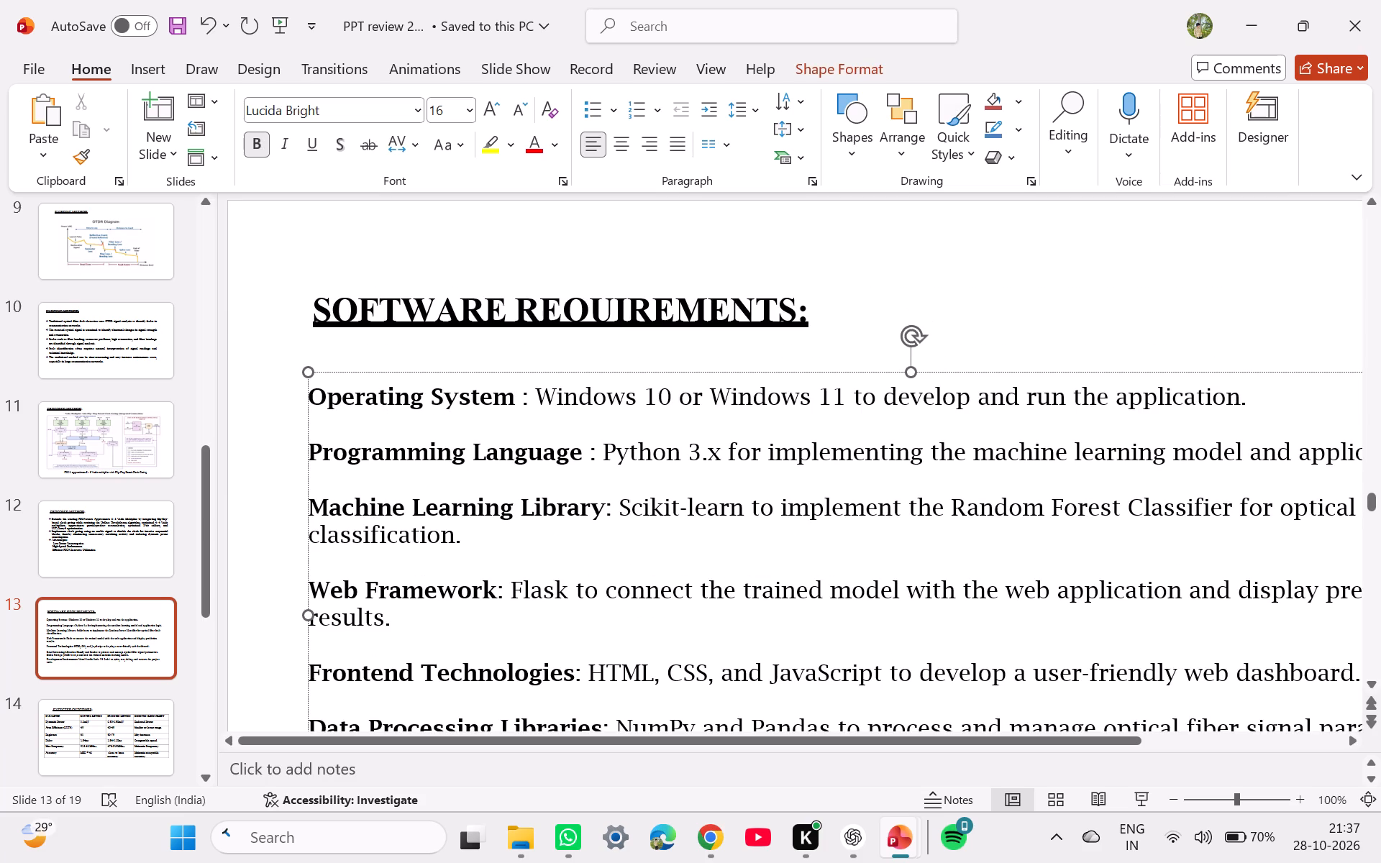
{"action": "key", "text": "space"}
{"action": "key", "text": "Down"}
{"action": "key", "text": "Down"}
{"action": "key", "text": "Down"}
{"action": "key", "text": "Left"}
{"action": "key", "text": "Left"}
{"action": "key", "text": "Left"}
{"action": "key", "text": "Left"}
{"action": "key", "text": "Left"}
{"action": "key", "text": "Left"}
{"action": "key", "text": "Left"}
{"action": "key", "text": "Left"}
{"action": "key", "text": "Left"}
{"action": "key", "text": "Left"}
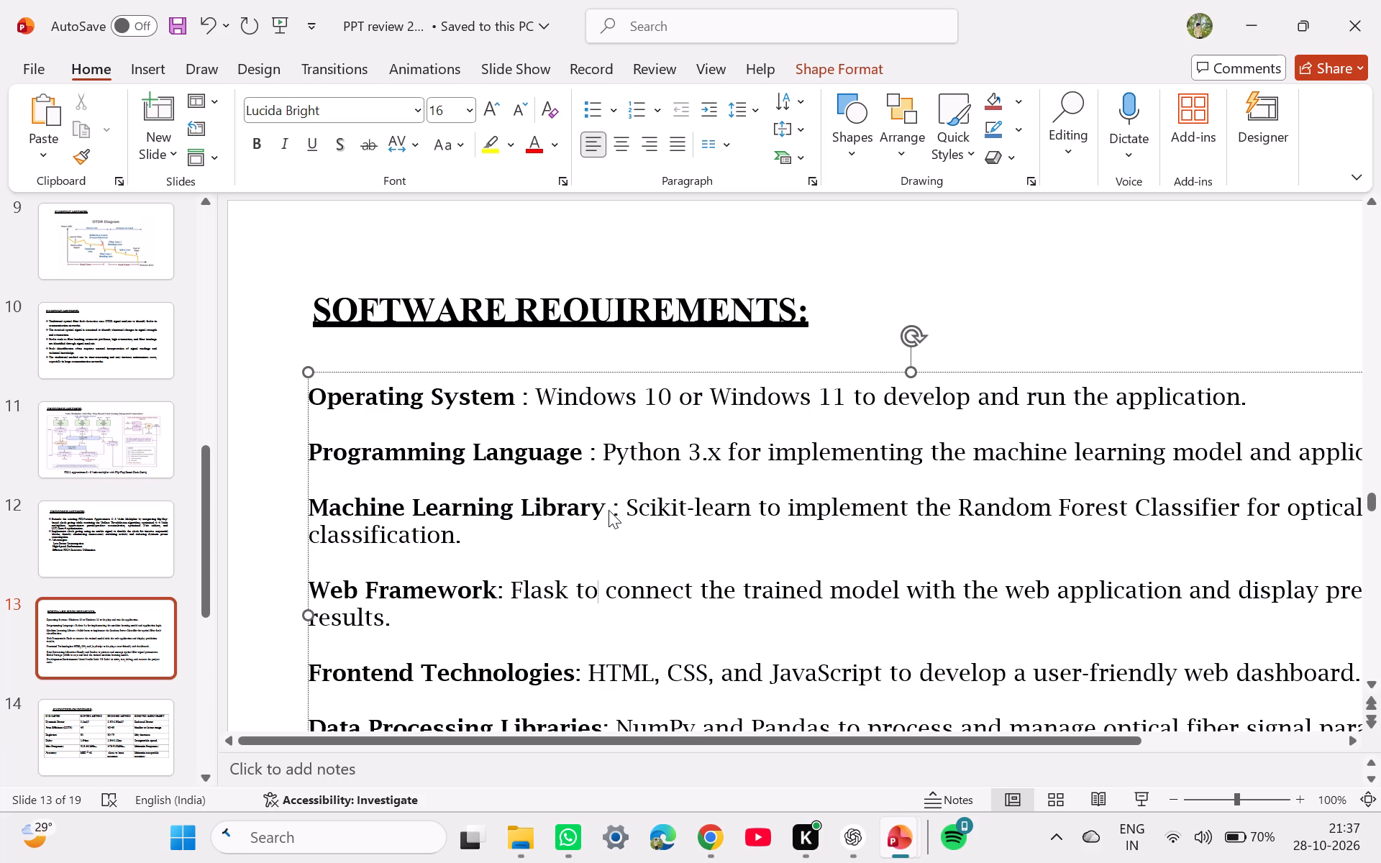
{"action": "key", "text": "Left"}
{"action": "key", "text": "Left"}
{"action": "key", "text": "space"}
Insert a space before the colon after "Frontend Technologies".
{"action": "key", "text": "Down"}
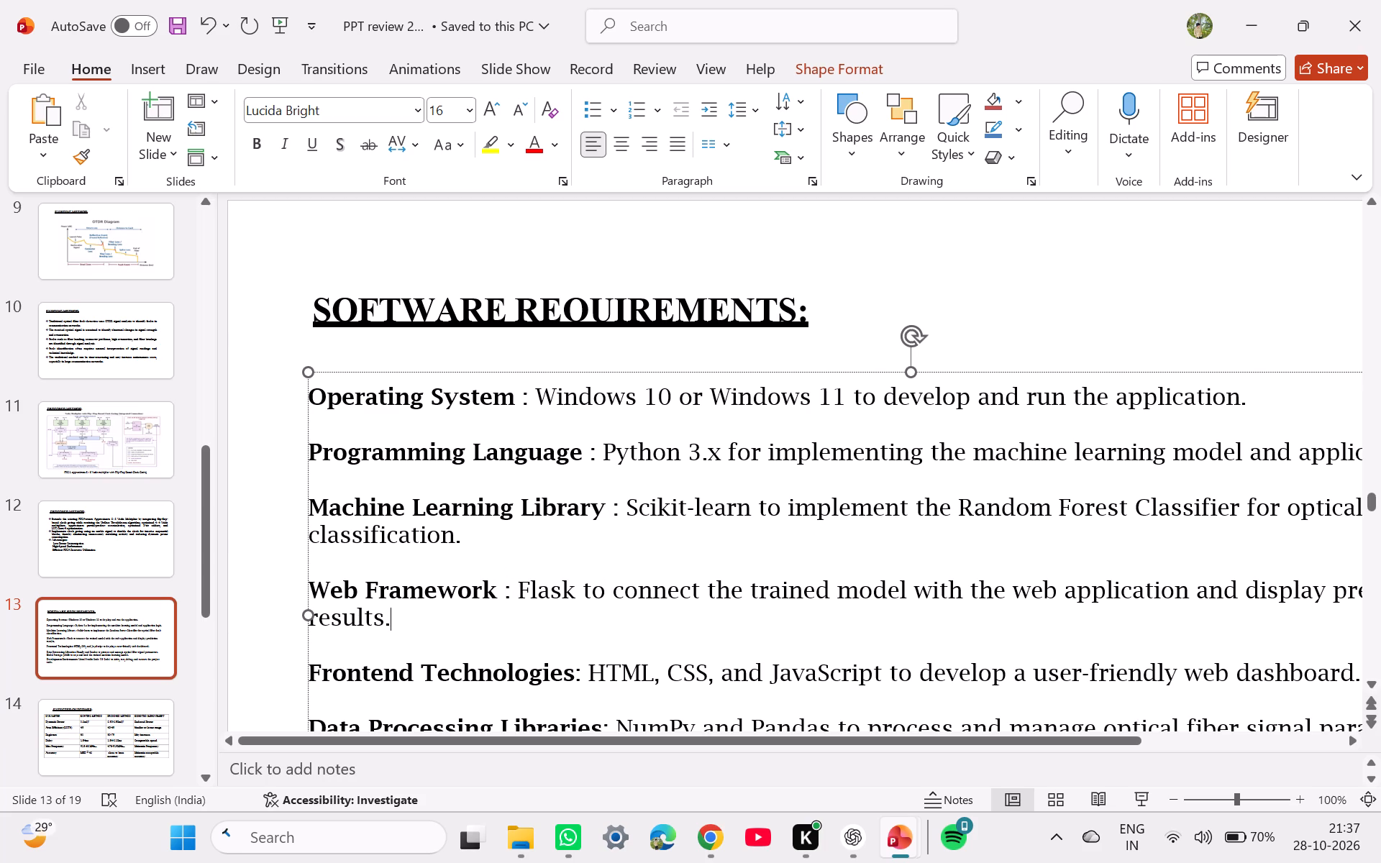
{"action": "key", "text": "Down"}
{"action": "key", "text": "Down"}
{"action": "key", "text": "Right"}
{"action": "key", "text": "Right"}
{"action": "key", "text": "Right"}
{"action": "key", "text": "Right"}
{"action": "key", "text": "Right"}
{"action": "key", "text": "Right"}
{"action": "key", "text": "space"}
Insert a space before the colon after "Data Processing Libraries", keeping a single space between the colon and "NumPy".
{"action": "scroll", "coordinate": [609, 510], "scroll_direction": "down", "scroll_amount": 1}
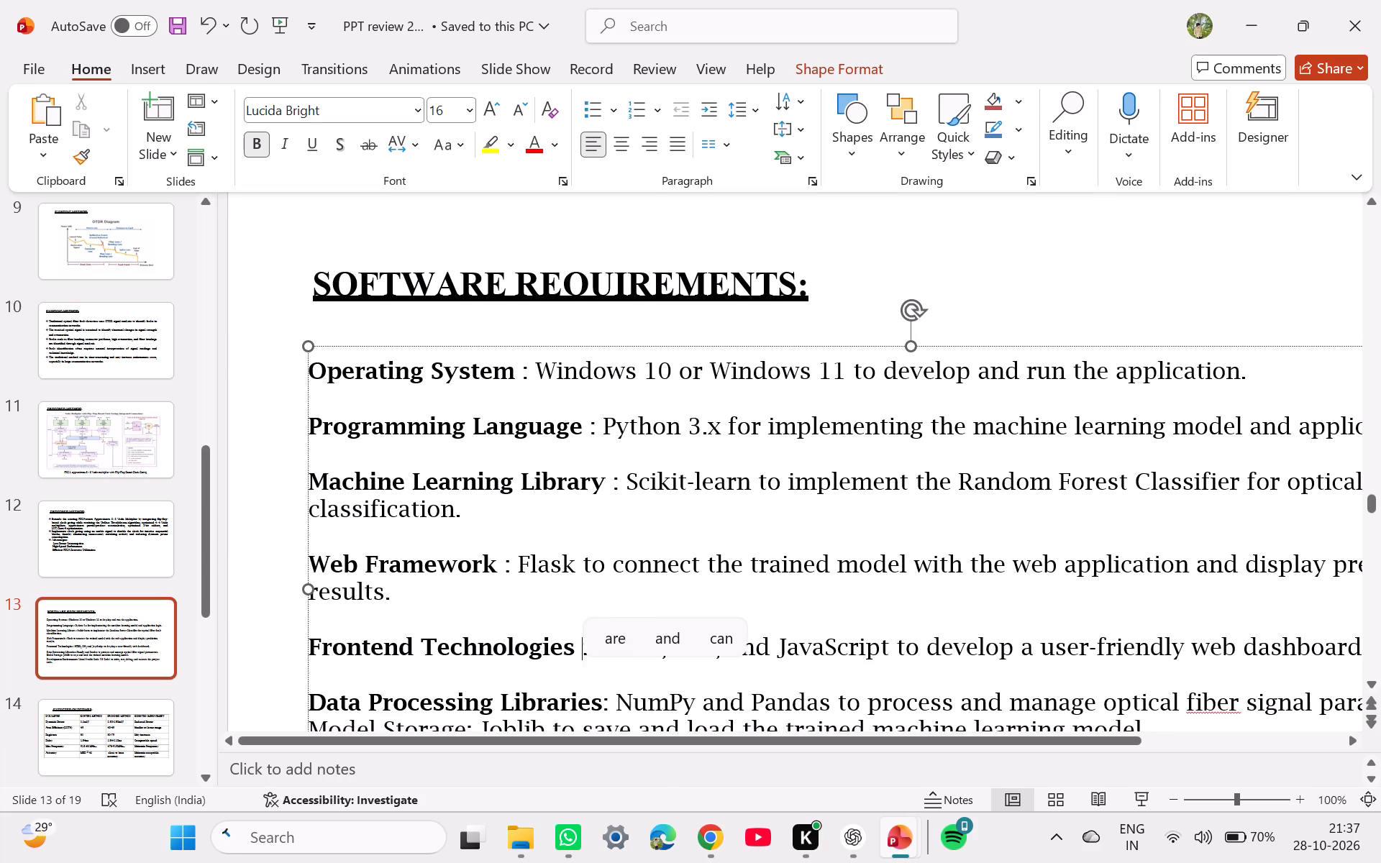
{"action": "scroll", "coordinate": [609, 510], "scroll_direction": "down", "scroll_amount": 1}
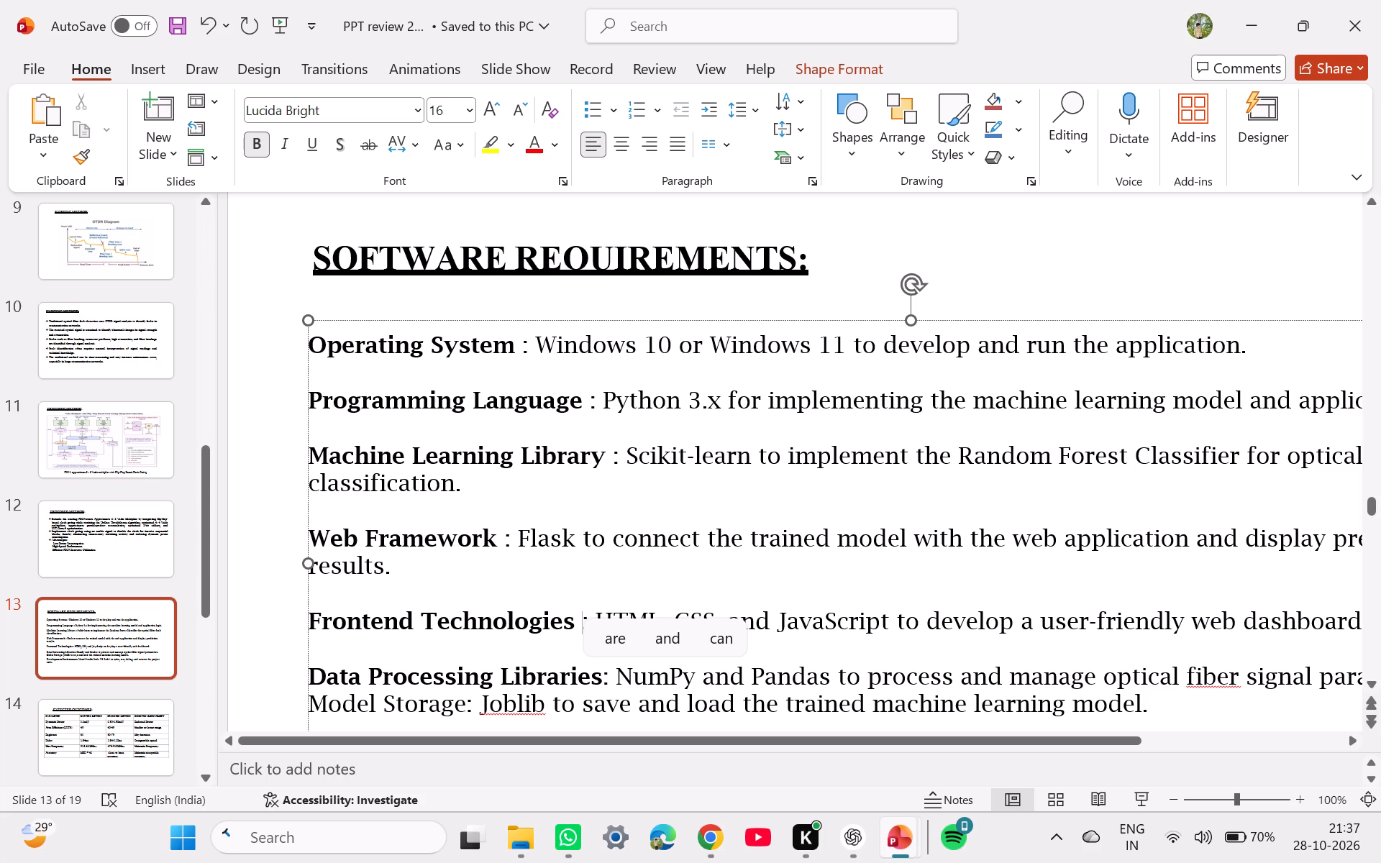
{"action": "key", "text": "Down"}
{"action": "key", "text": "Down"}
{"action": "key", "text": "Right"}
{"action": "key", "text": "Right"}
{"action": "key", "text": "Right"}
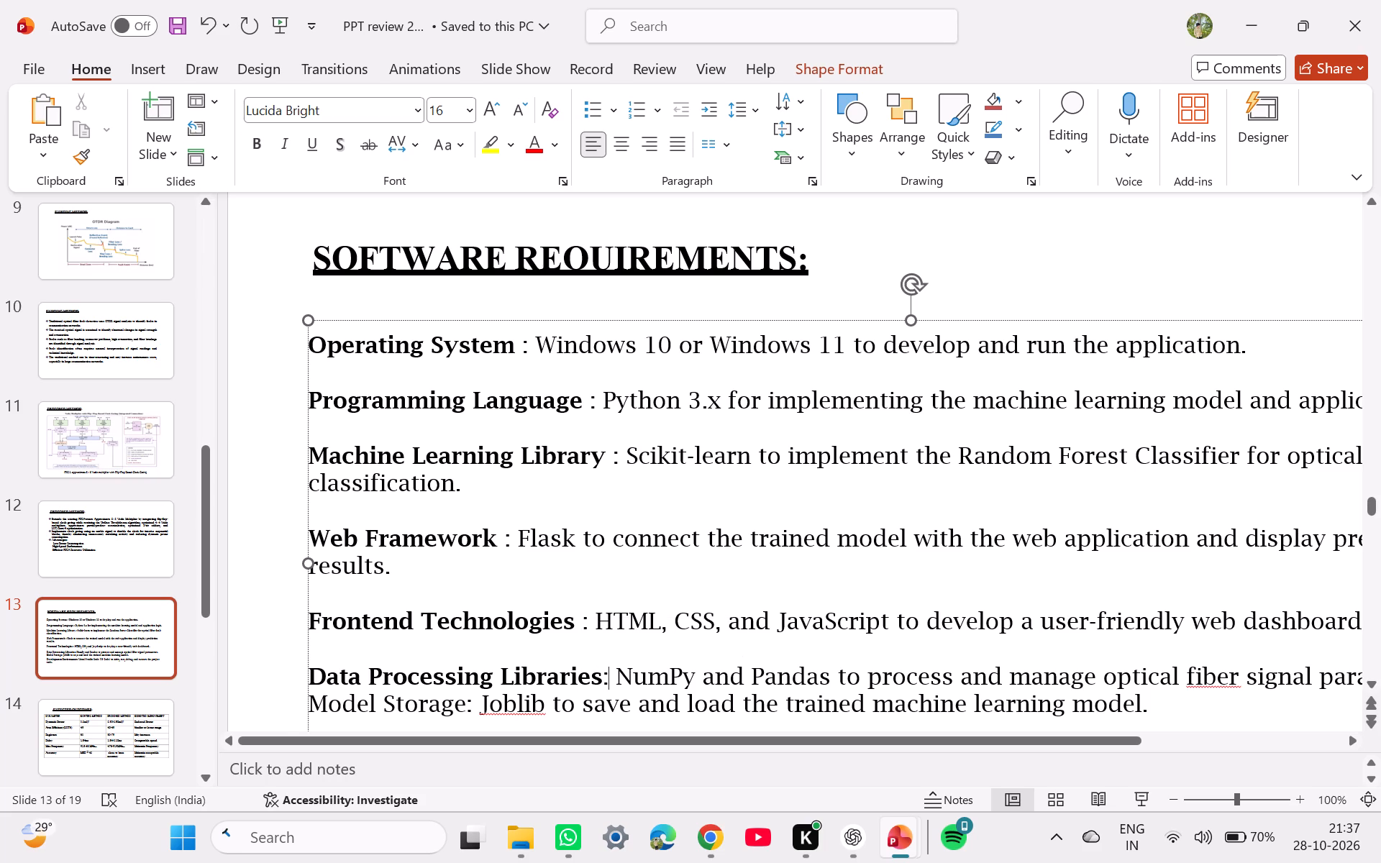
{"action": "key", "text": "space"}
{"action": "key", "text": "Left"}
{"action": "key", "text": "Left"}
{"action": "key", "text": "space"}
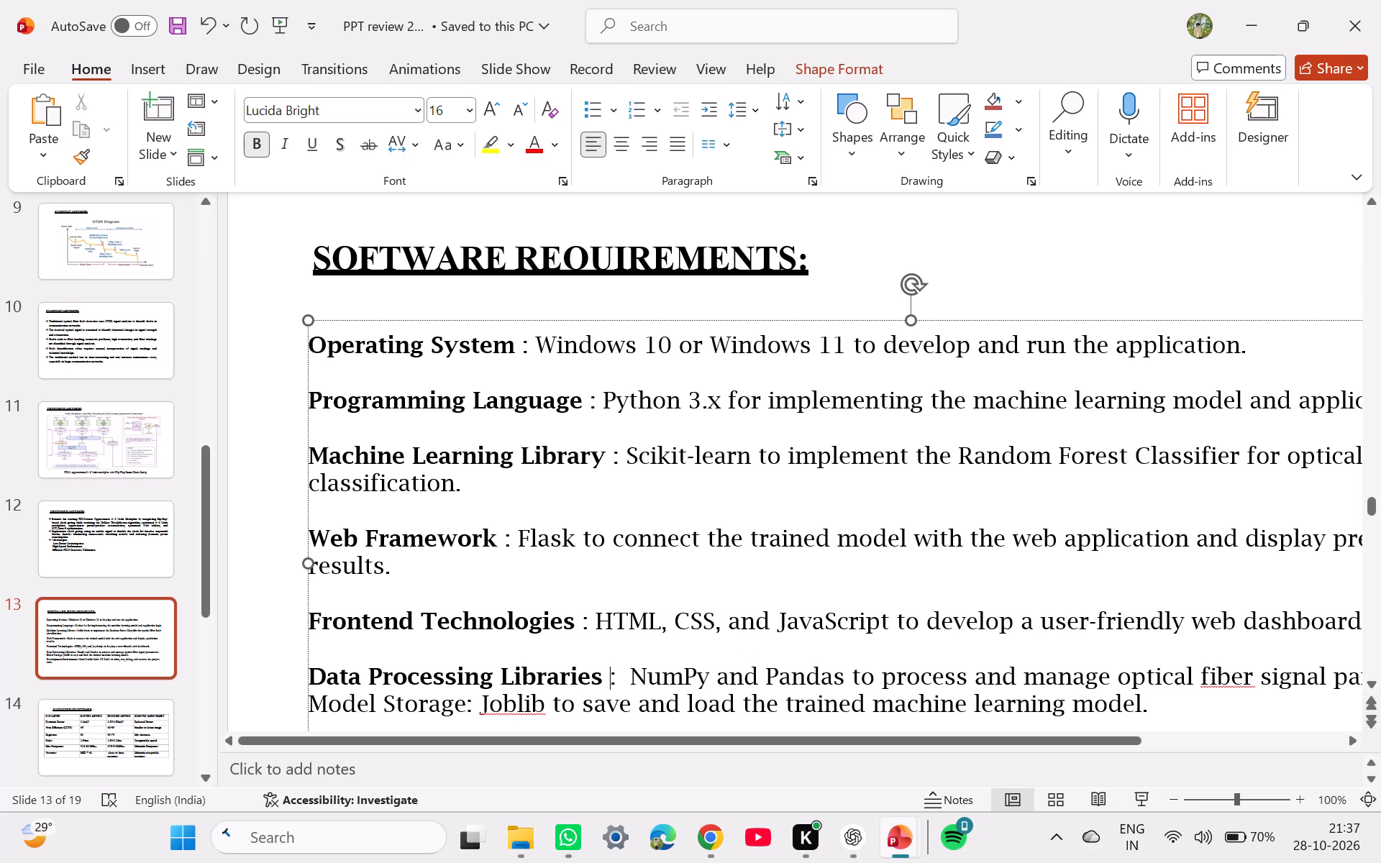
{"action": "key", "text": "Right"}
{"action": "key", "text": "Right"}
{"action": "key", "text": "BackSpace"}
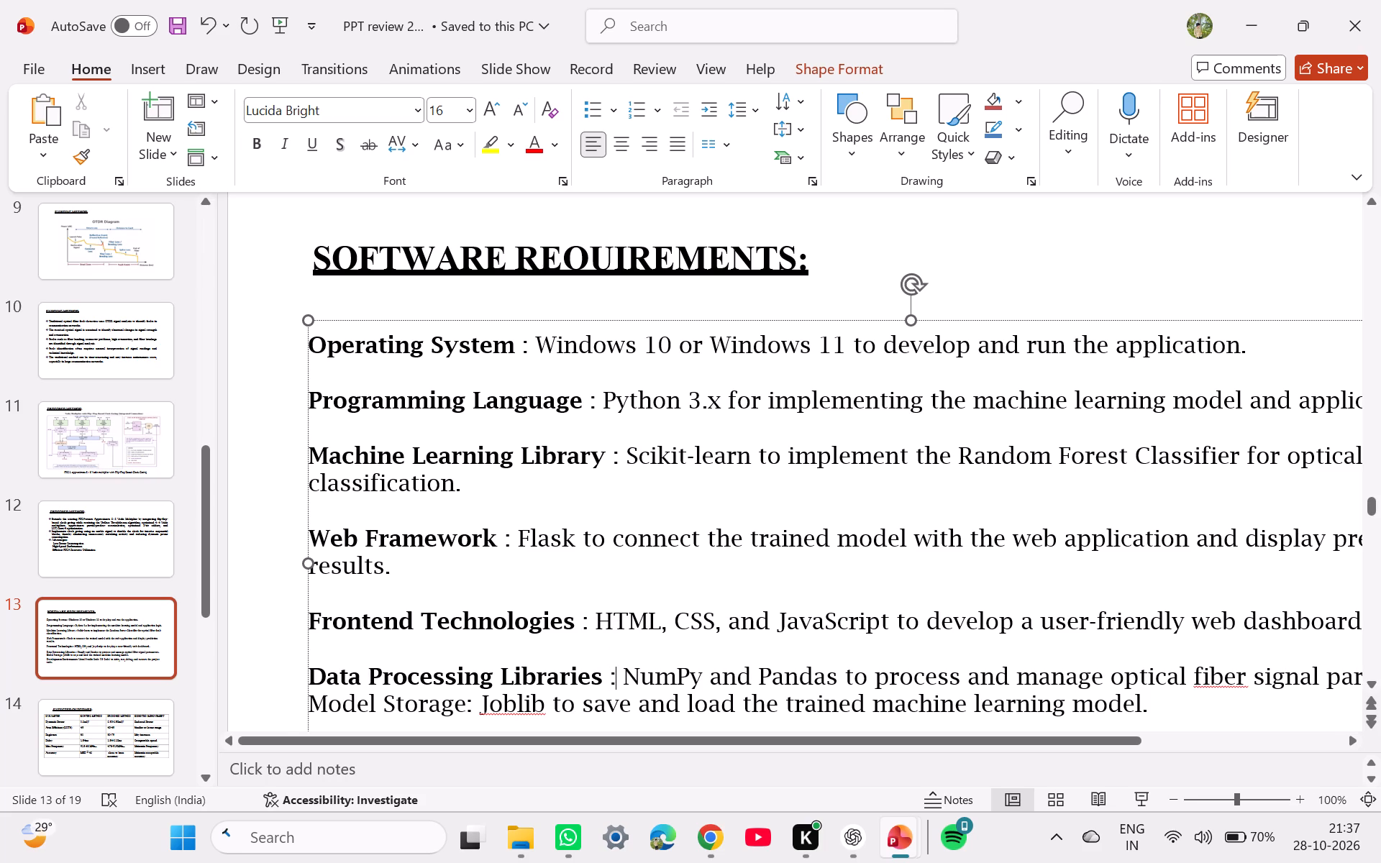
{"action": "key", "text": "Right"}
{"action": "key", "text": "BackSpace"}
{"action": "key", "text": "space"}
Insert a space before the colon after "Development Environment".
{"action": "scroll", "coordinate": [603, 680], "scroll_direction": "down", "scroll_amount": 2}
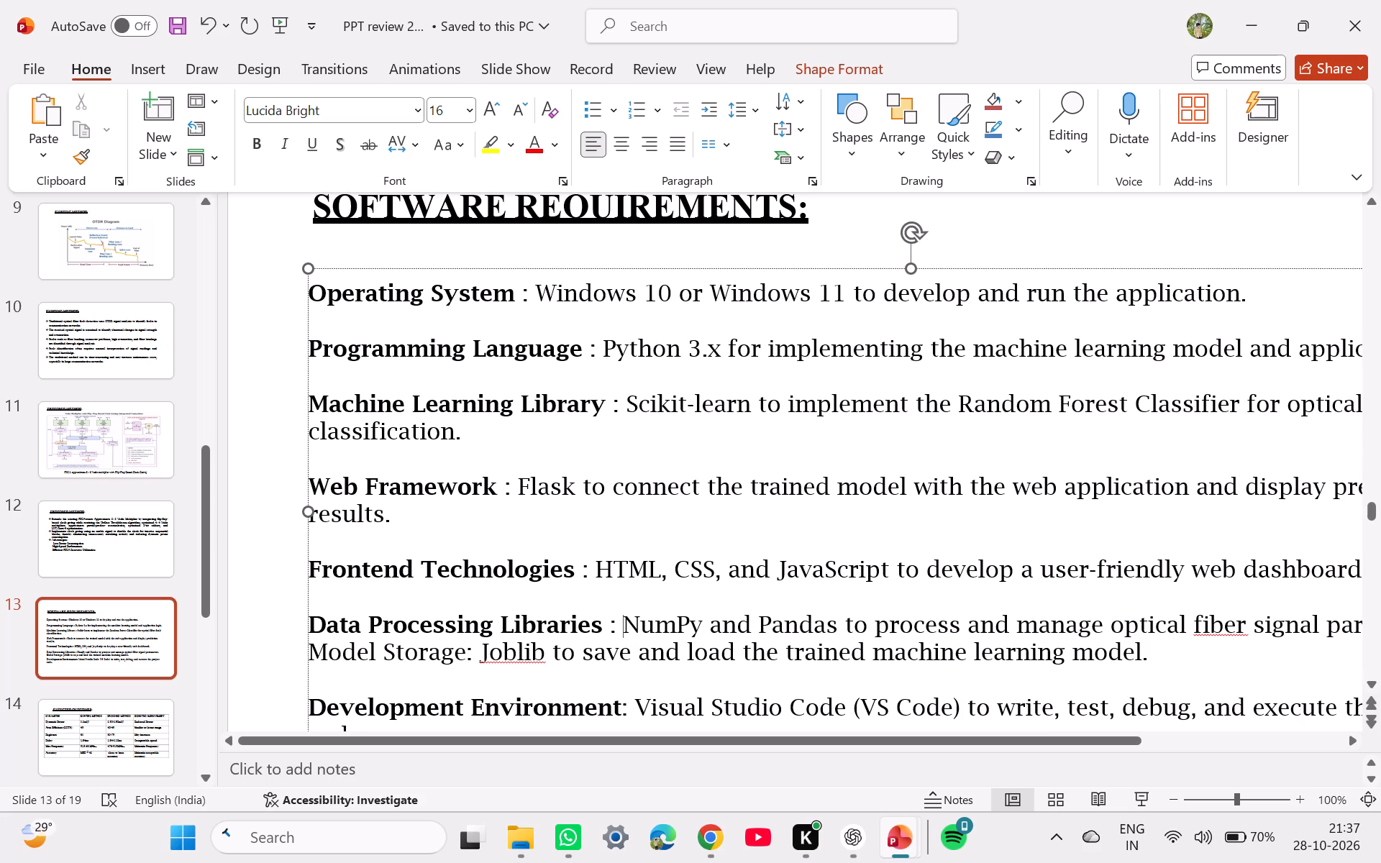
{"action": "double_click", "coordinate": [622, 707]}
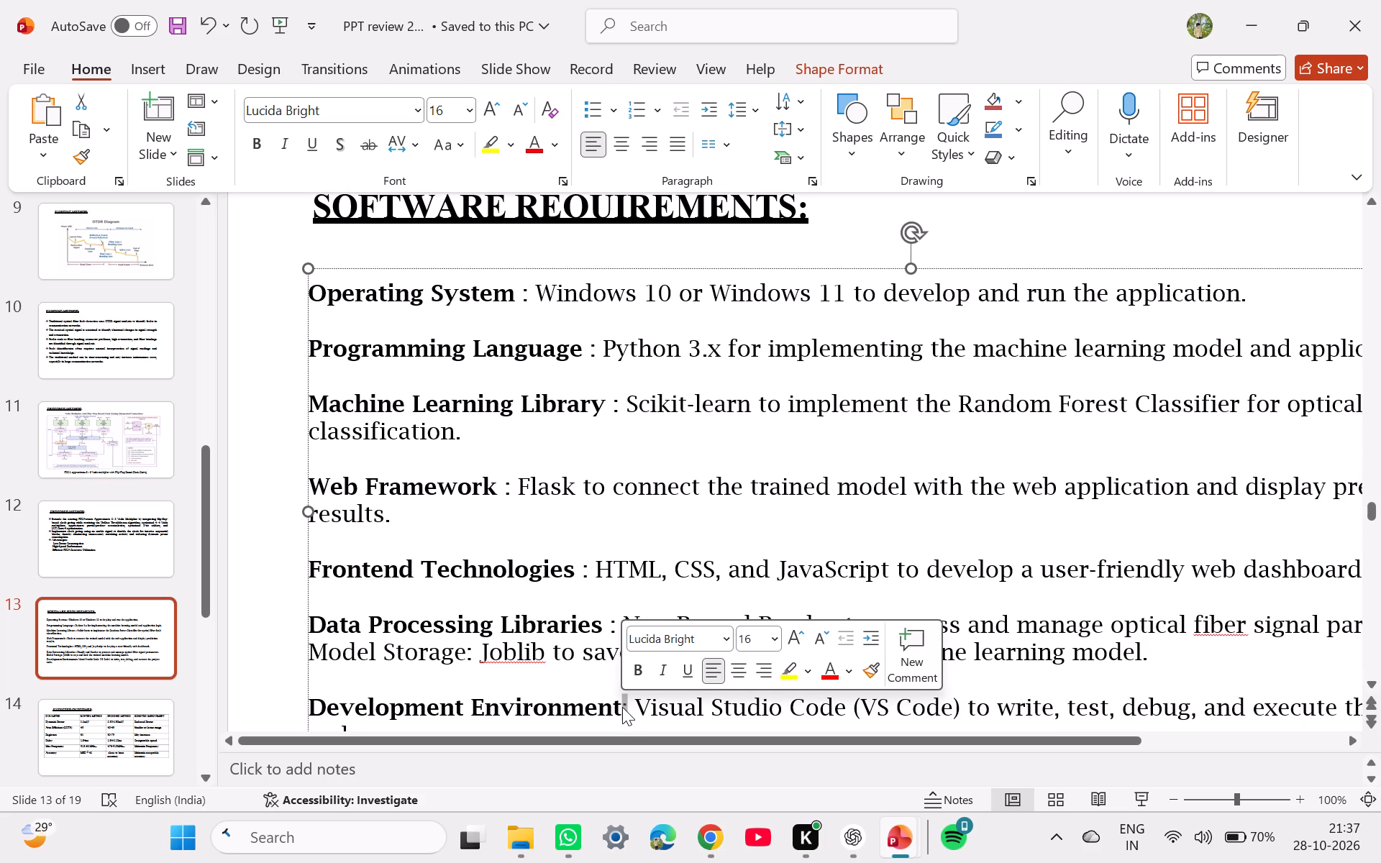
{"action": "left_click", "coordinate": [622, 707]}
{"action": "key", "text": "space"}
{"action": "scroll", "coordinate": [622, 707], "scroll_direction": "down", "scroll_amount": 1}
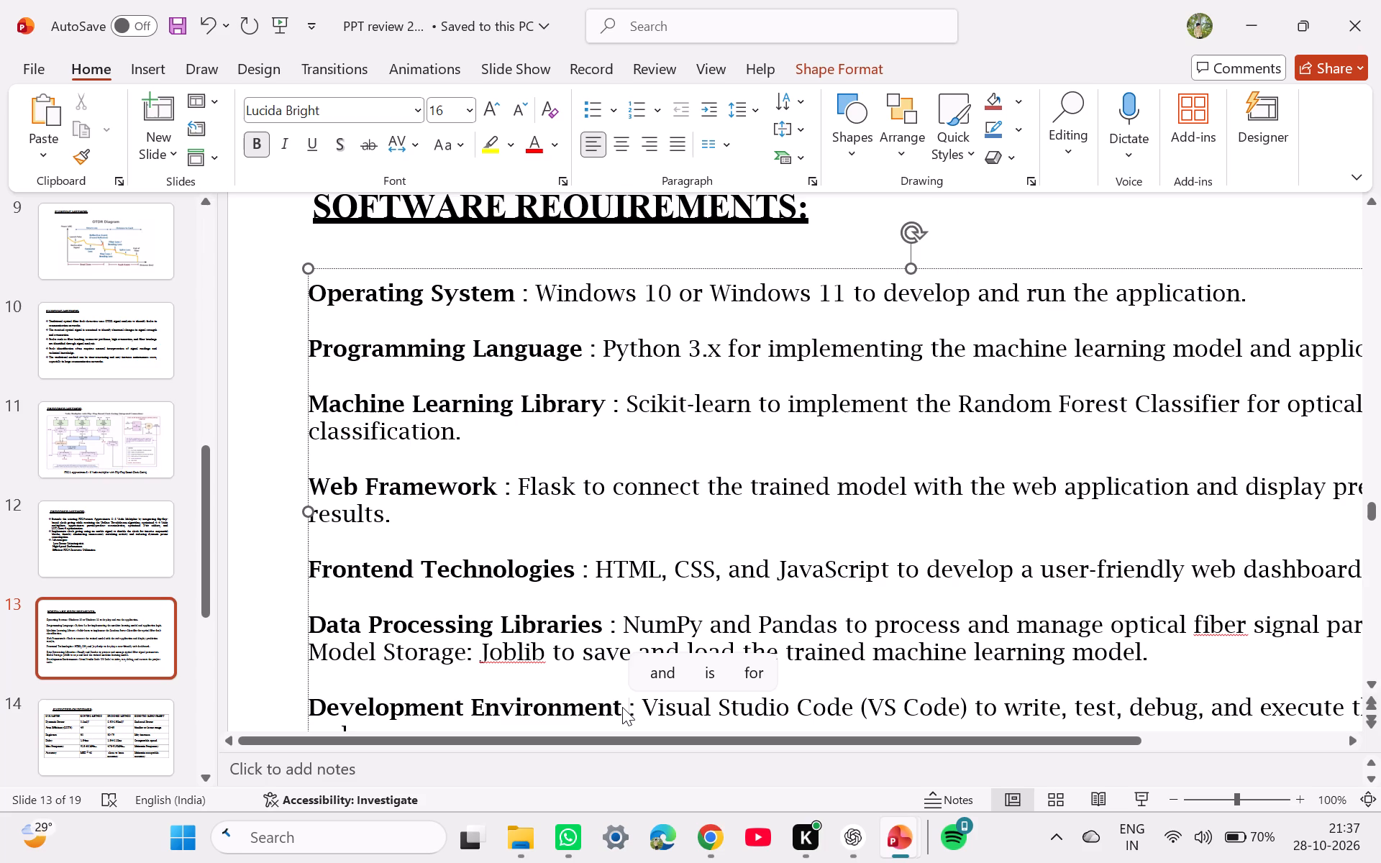
{"action": "scroll", "coordinate": [622, 707], "scroll_direction": "down", "scroll_amount": 1}
{"action": "scroll", "coordinate": [575, 616], "scroll_direction": "down", "scroll_amount": 1}
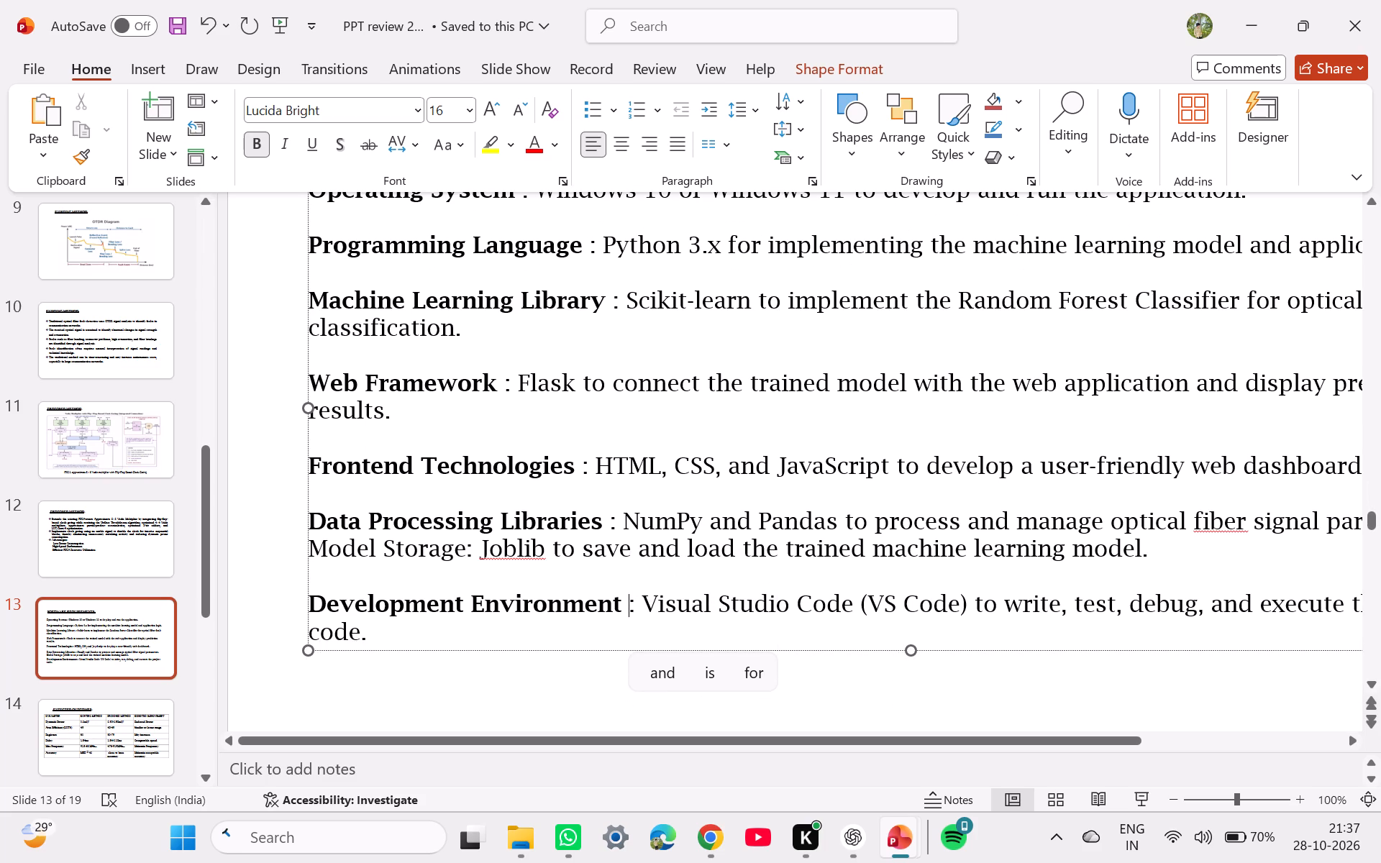
{"action": "scroll", "coordinate": [563, 643], "scroll_direction": "down", "scroll_amount": 2, "text": "ctrl"}
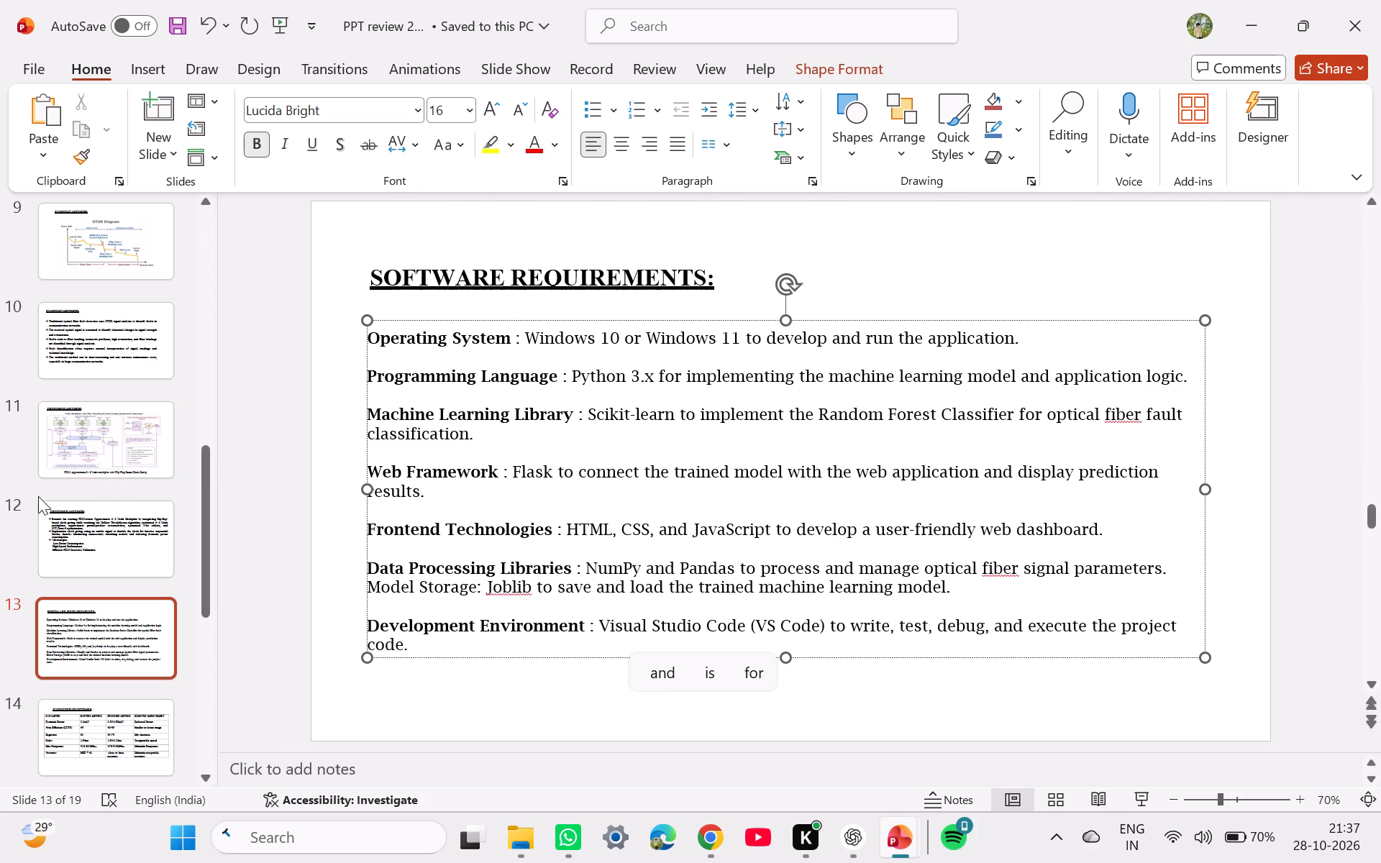
Go to the Expected Outcomes slide (slide 14) and copy its heading text.
{"action": "left_click", "coordinate": [115, 651]}
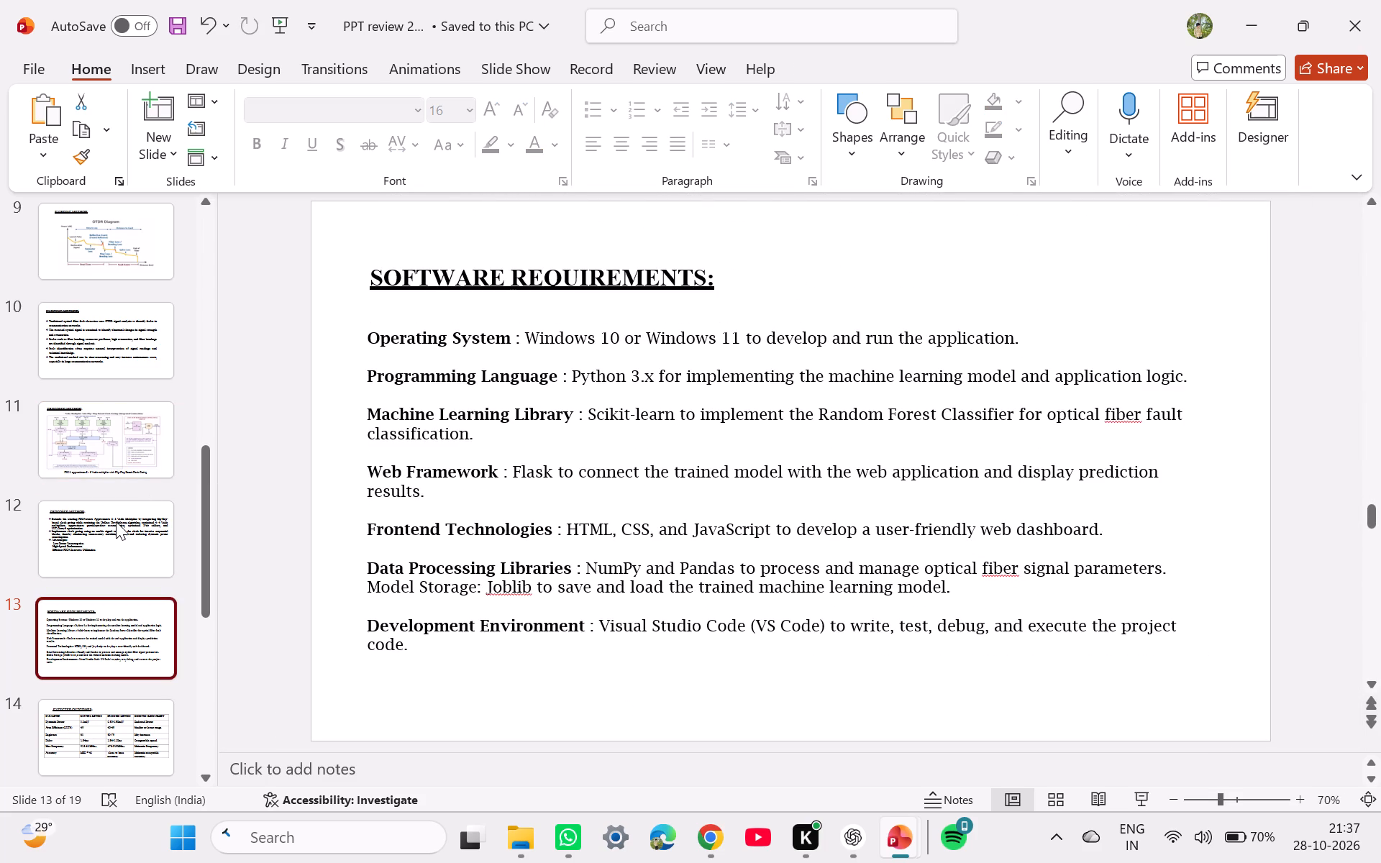
{"action": "left_click", "coordinate": [116, 521]}
{"action": "left_click", "coordinate": [114, 626]}
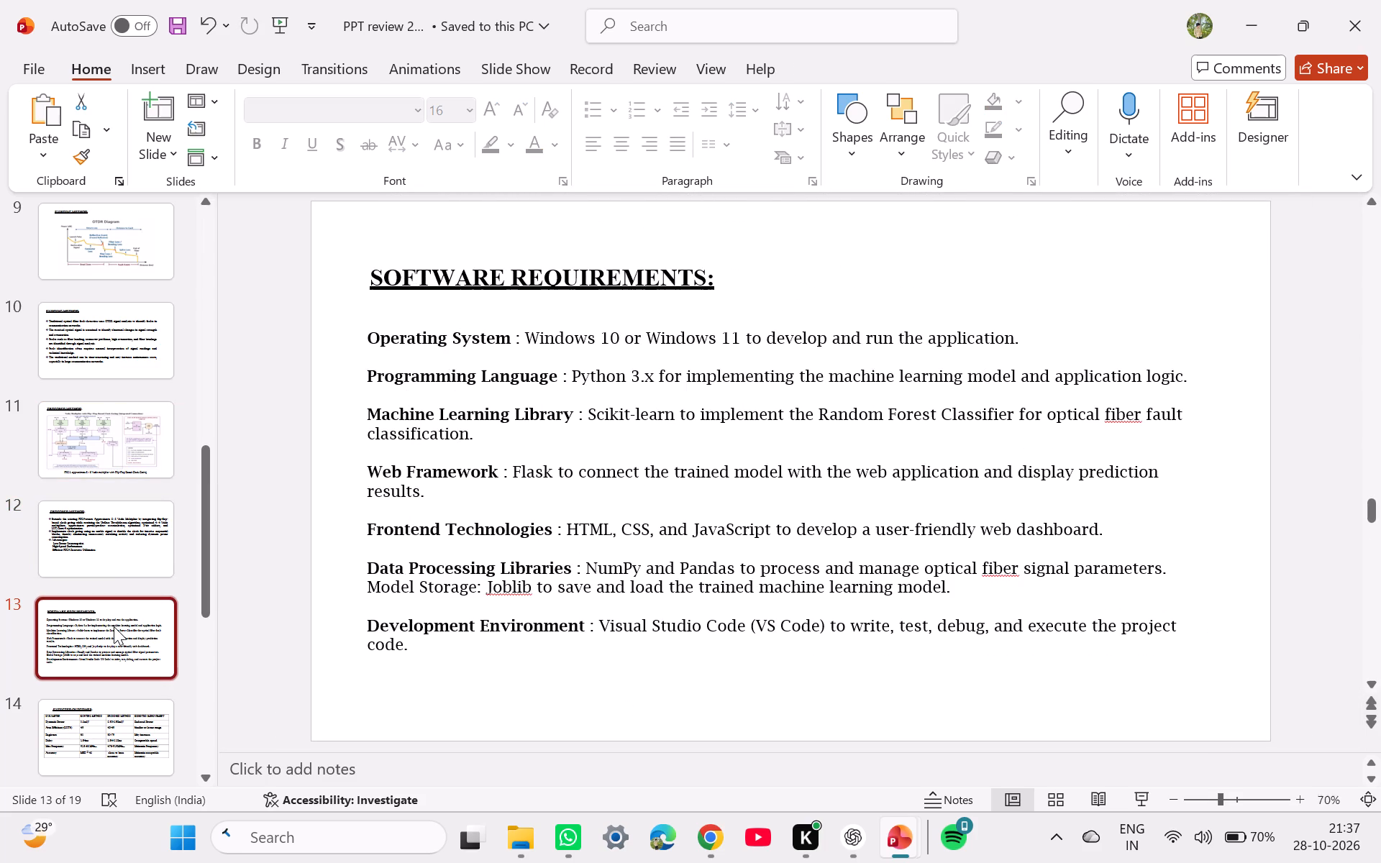
{"action": "left_click", "coordinate": [119, 723]}
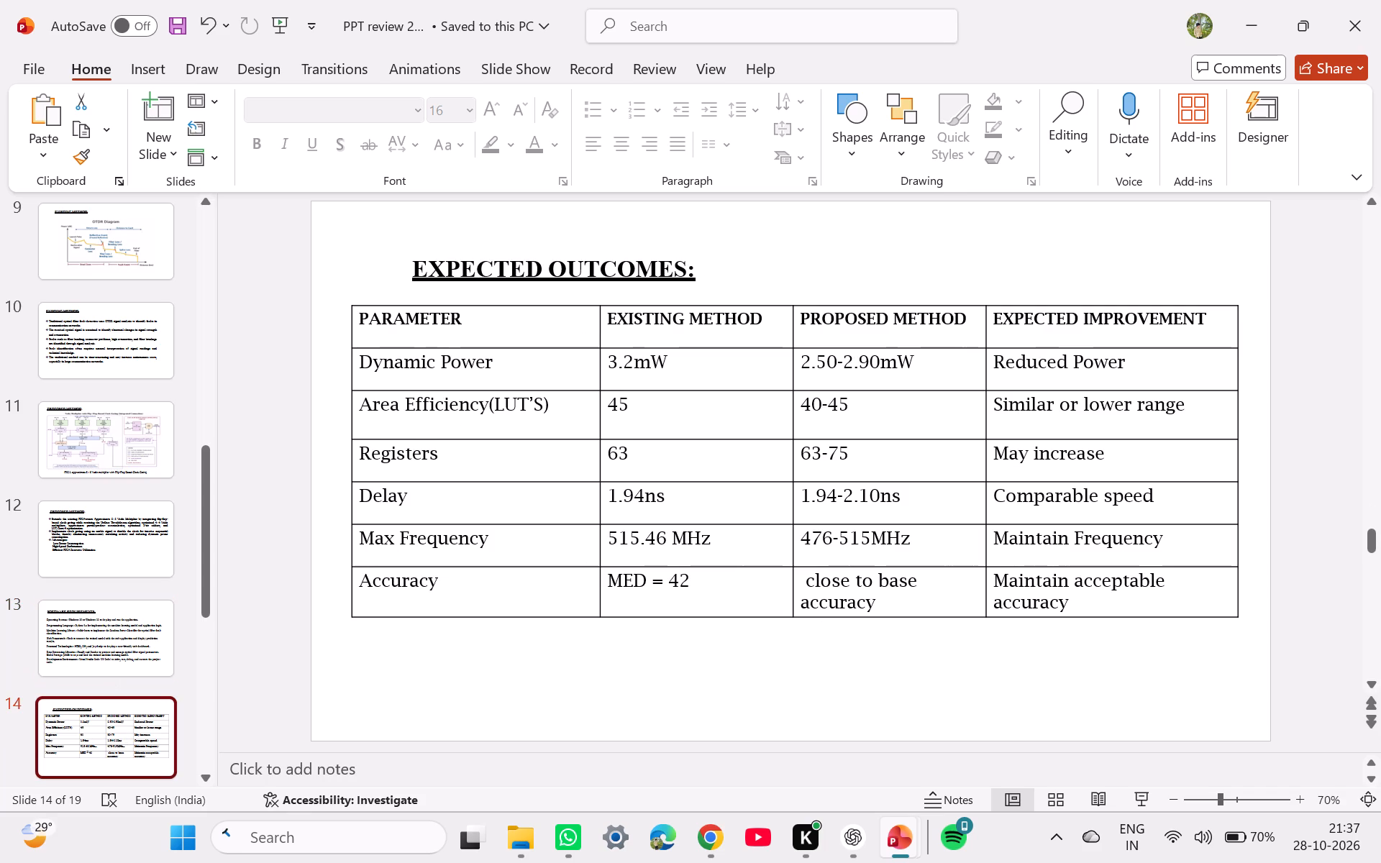
{"action": "double_click", "coordinate": [659, 267]}
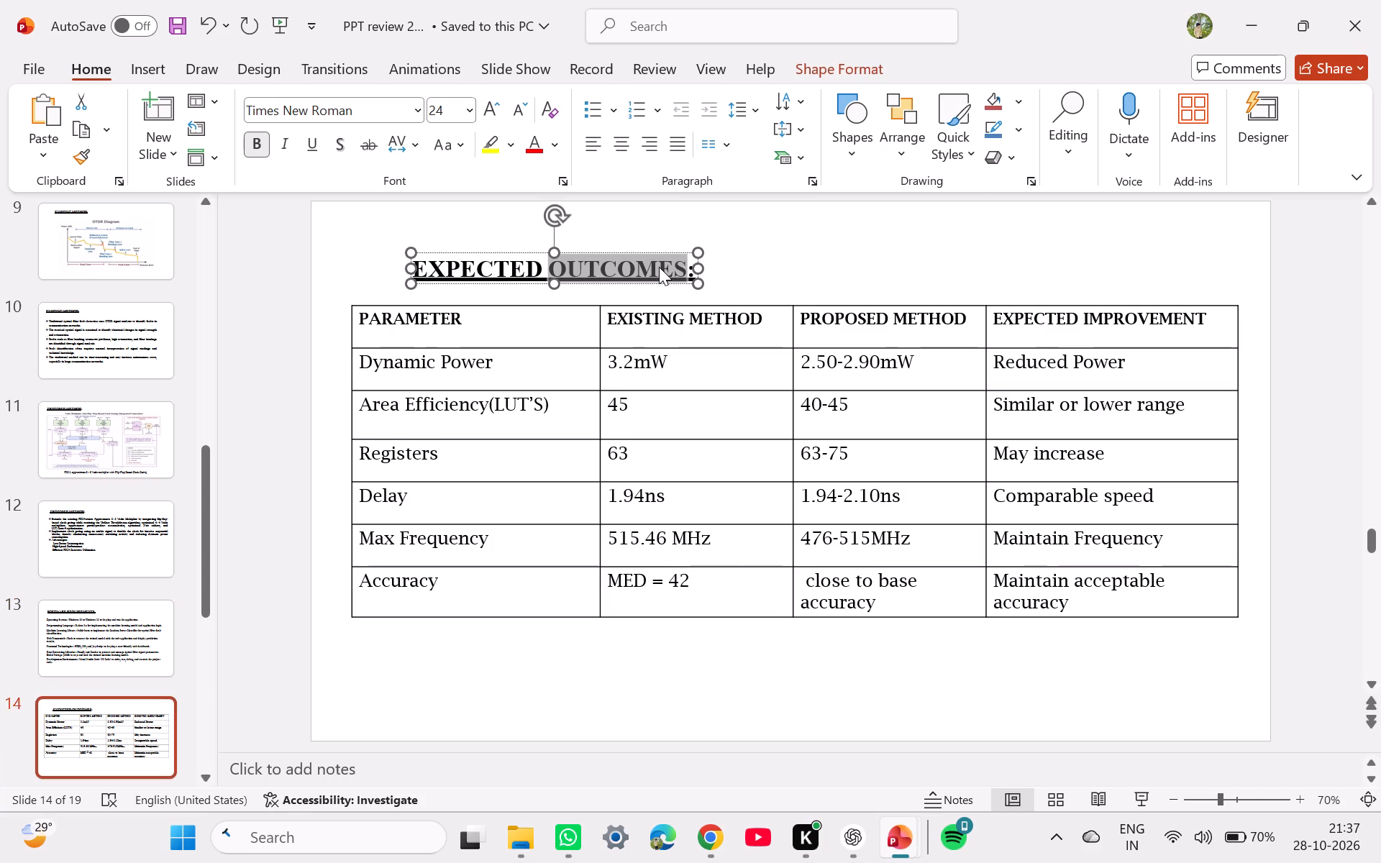
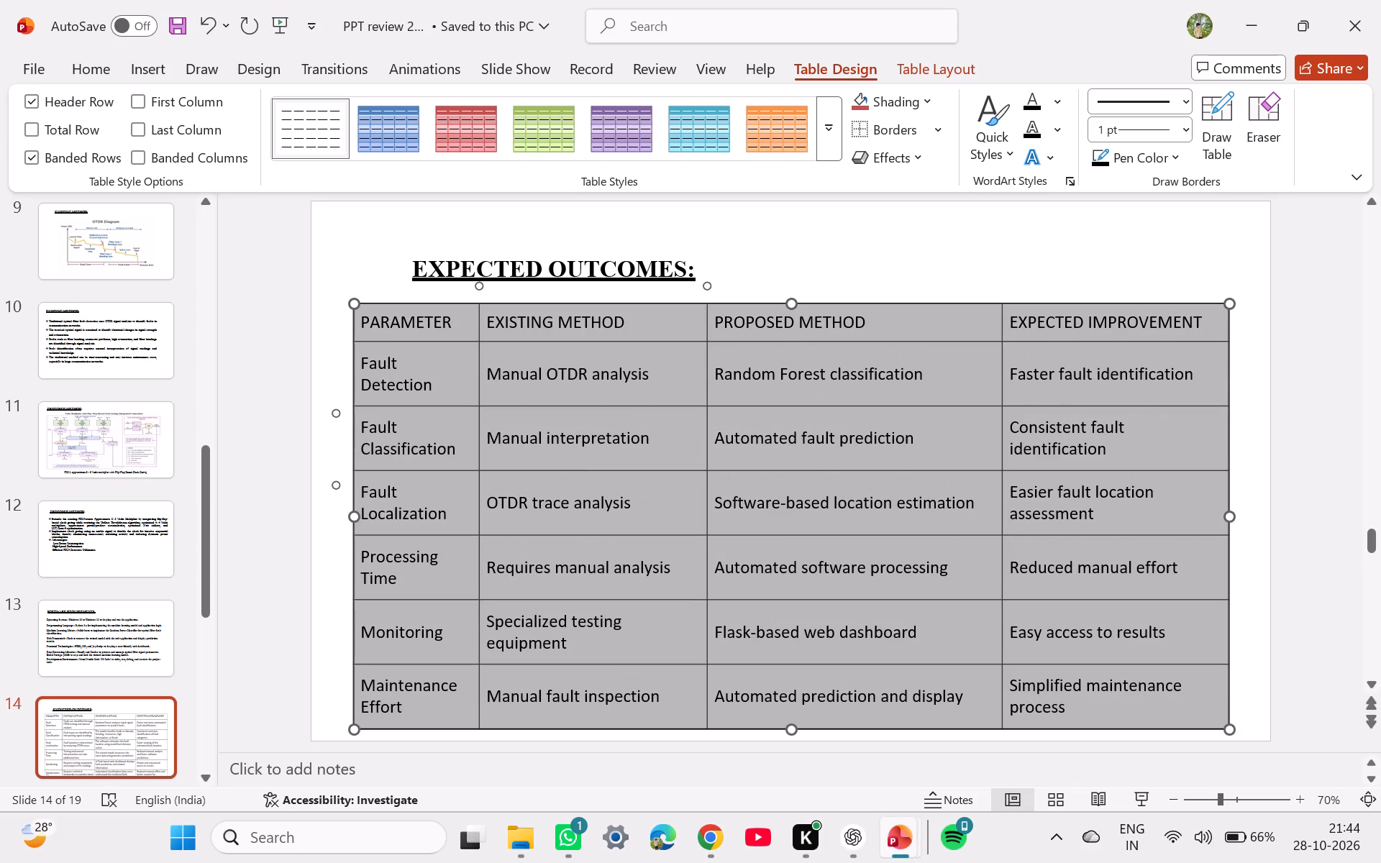
{"action": "left_click_drag", "start_coordinate": [794, 731], "coordinate": [788, 707]}
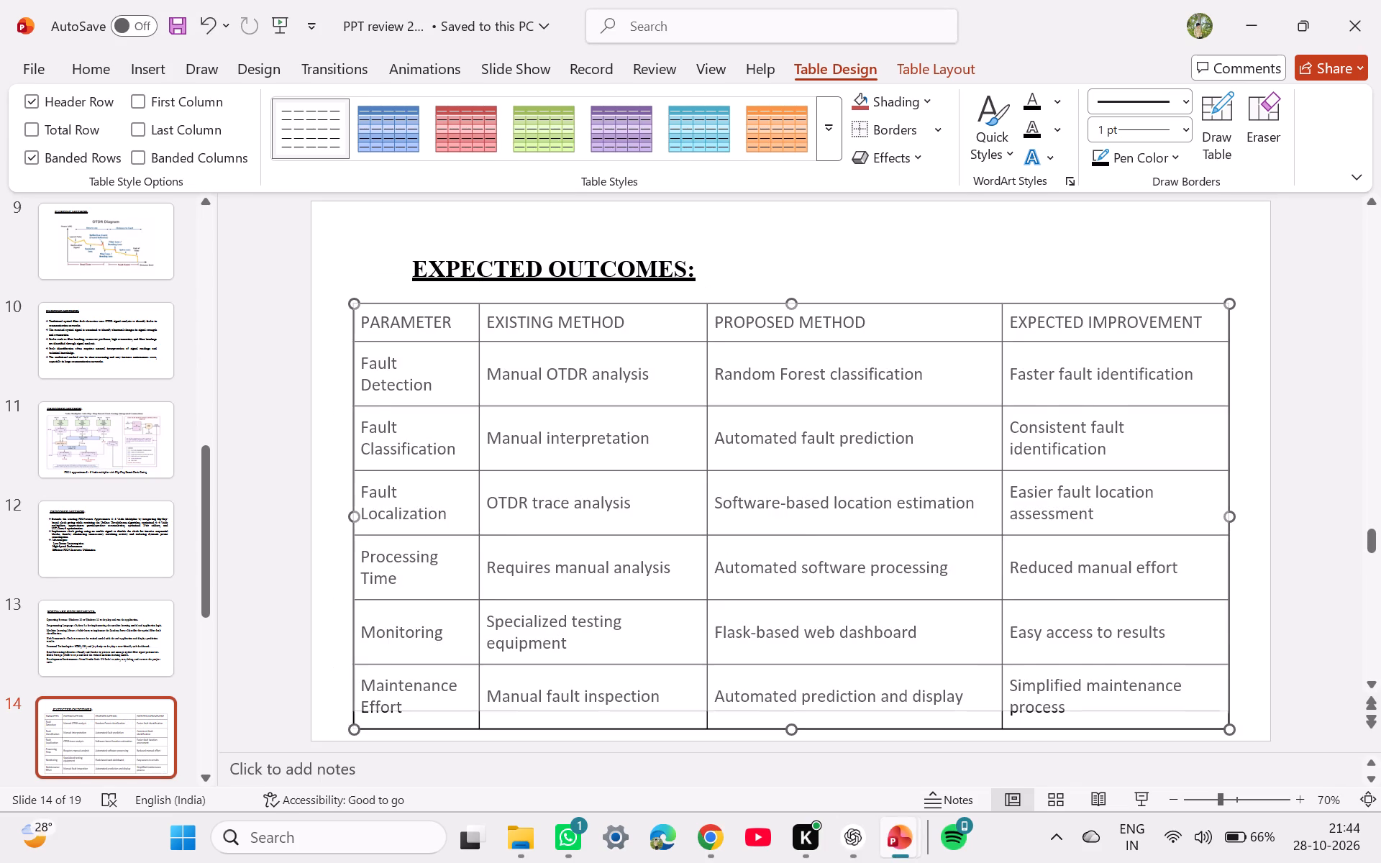
{"action": "left_click_drag", "start_coordinate": [788, 707], "coordinate": [788, 704]}
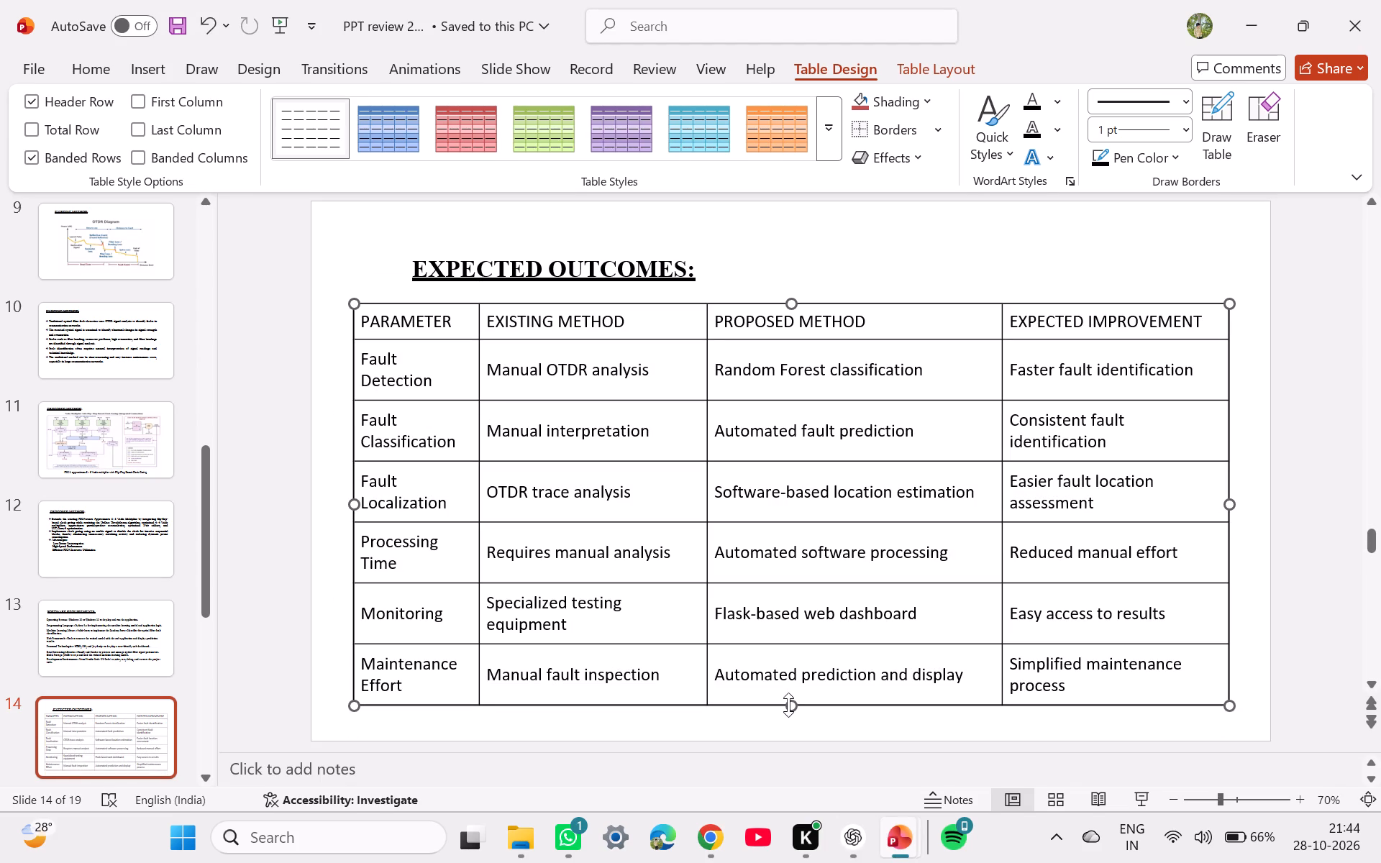
Extend the EXPECTED OUTCOMES heading box leftward so the heading lines up with the table's left edge.
{"action": "left_click", "coordinate": [561, 264]}
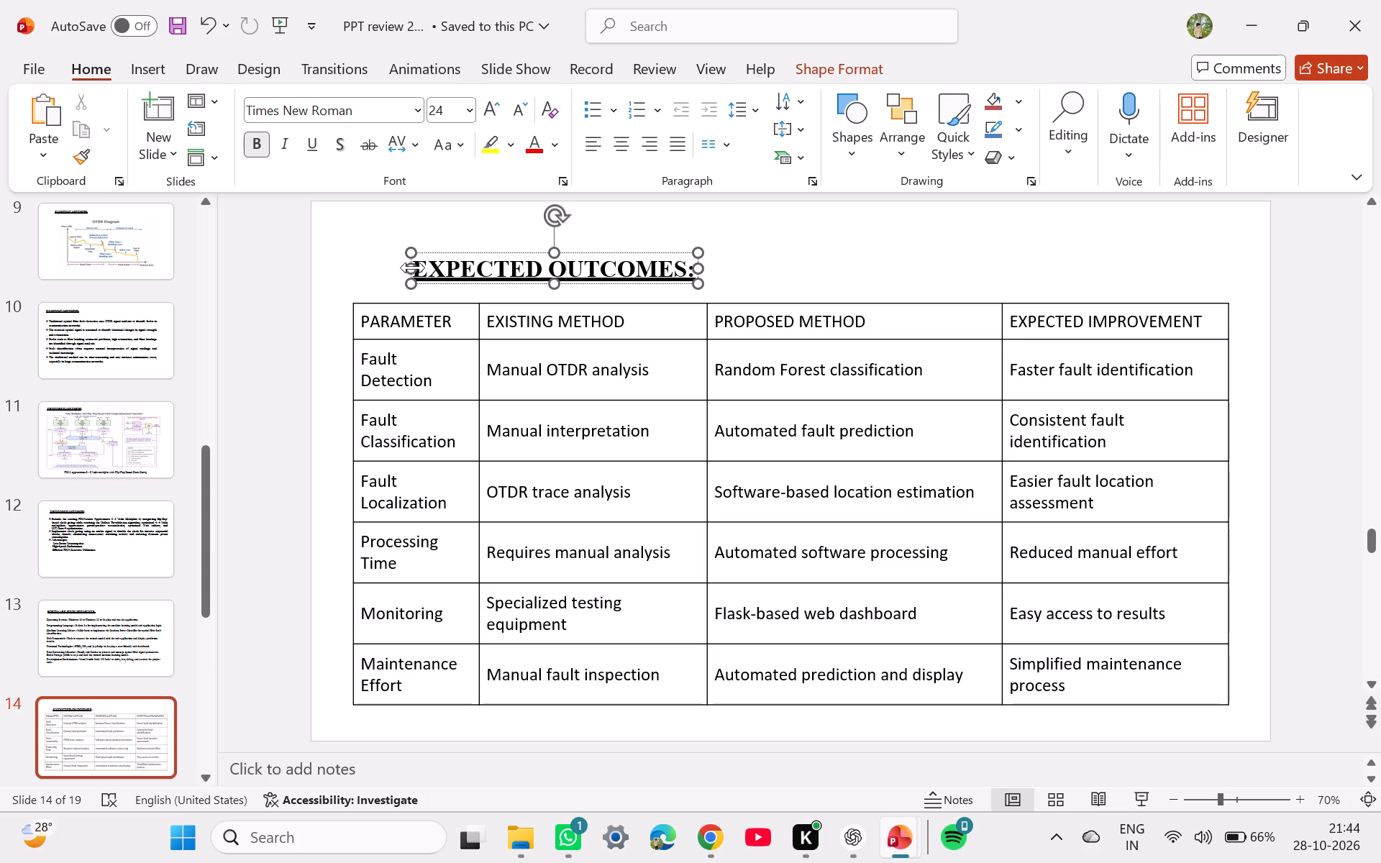
{"action": "left_click_drag", "start_coordinate": [410, 266], "coordinate": [361, 258]}
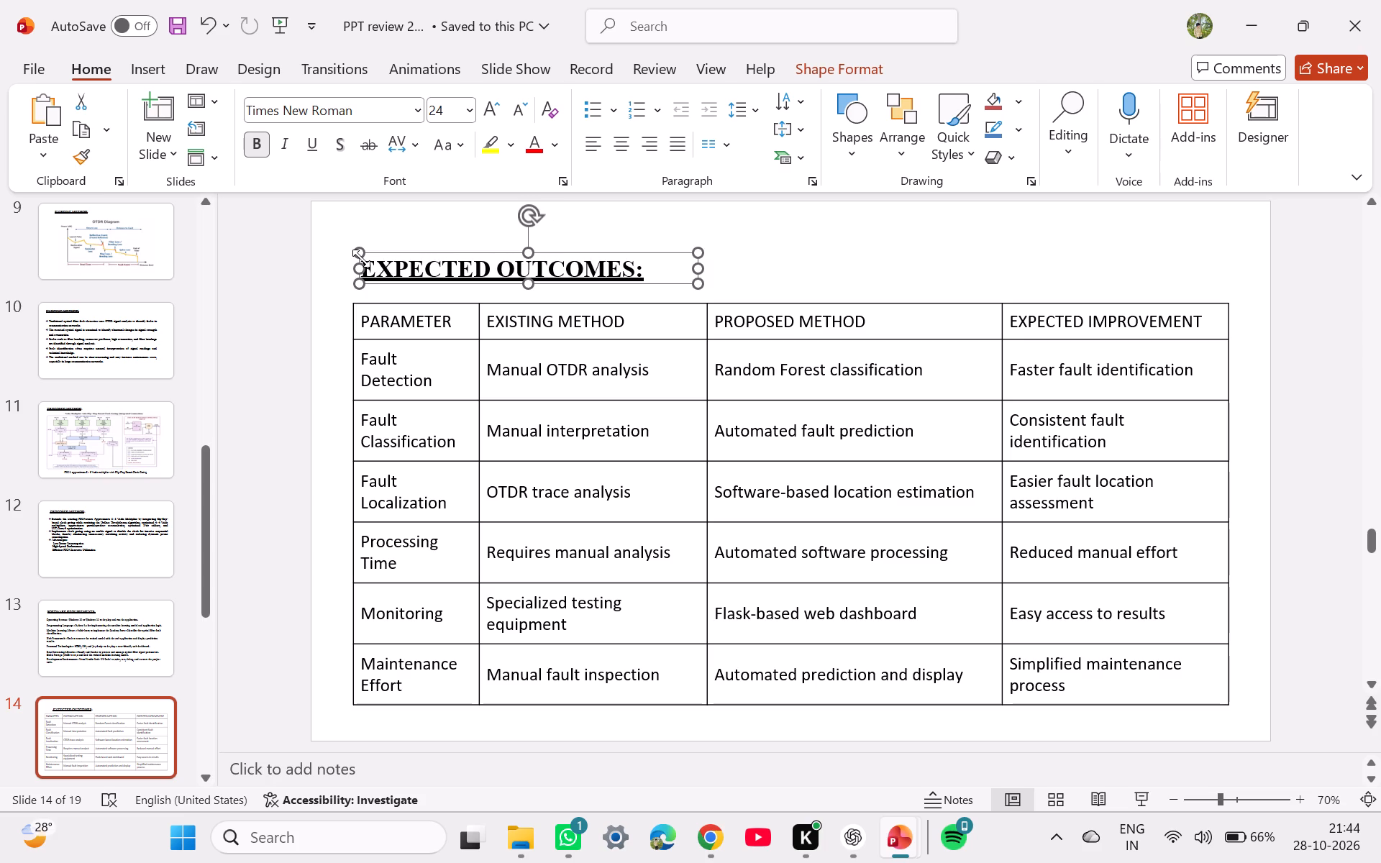
{"action": "left_click", "coordinate": [408, 229]}
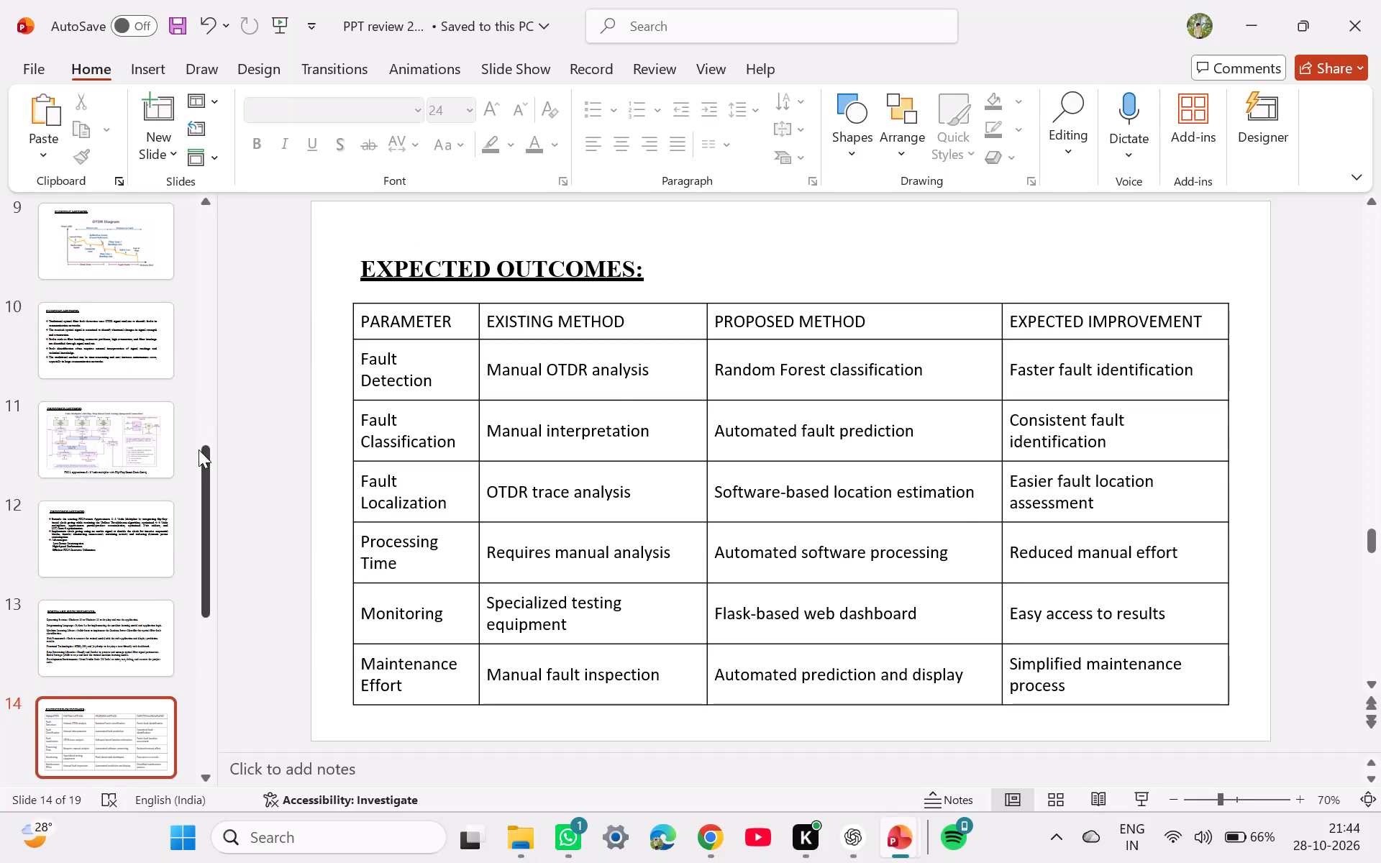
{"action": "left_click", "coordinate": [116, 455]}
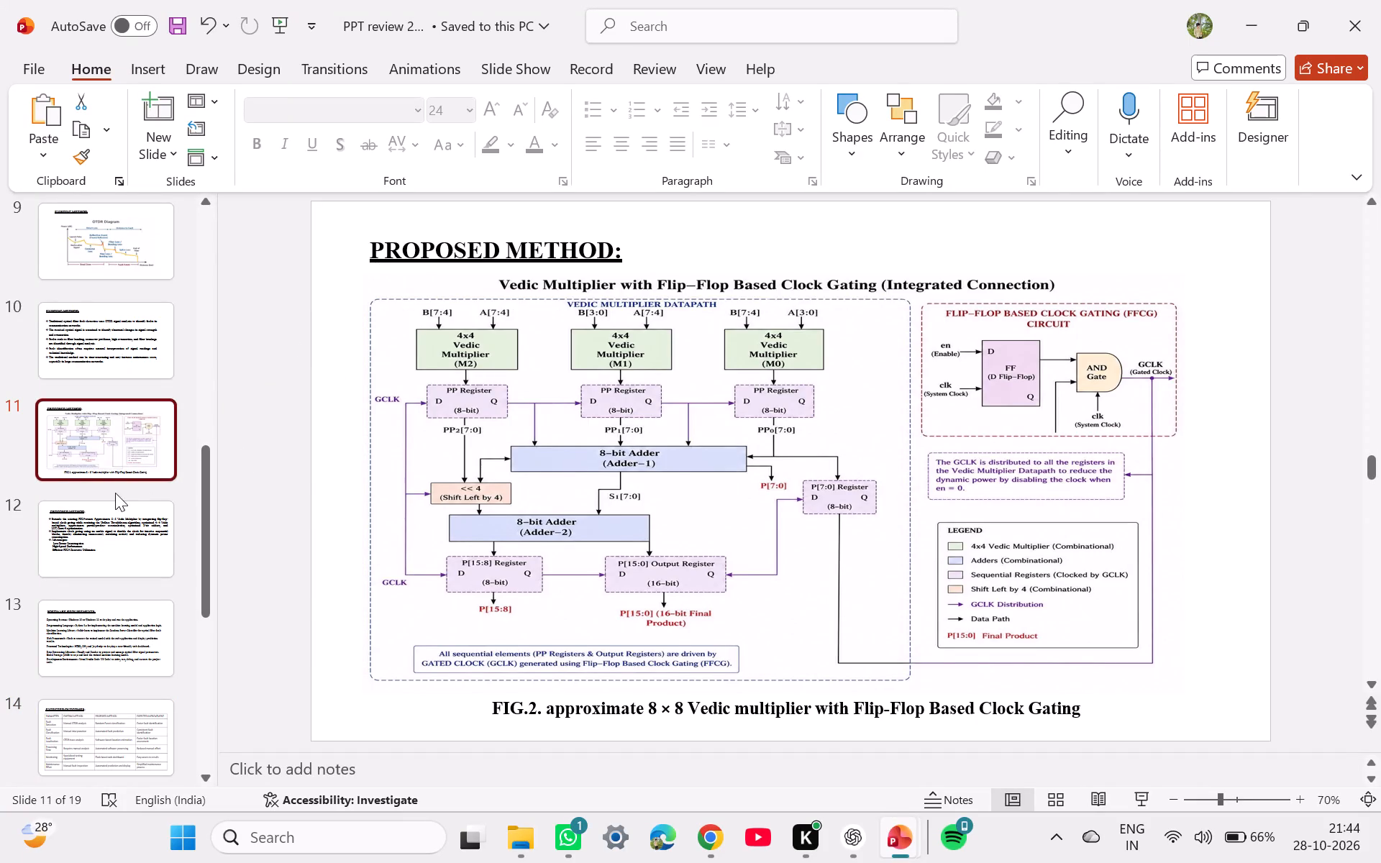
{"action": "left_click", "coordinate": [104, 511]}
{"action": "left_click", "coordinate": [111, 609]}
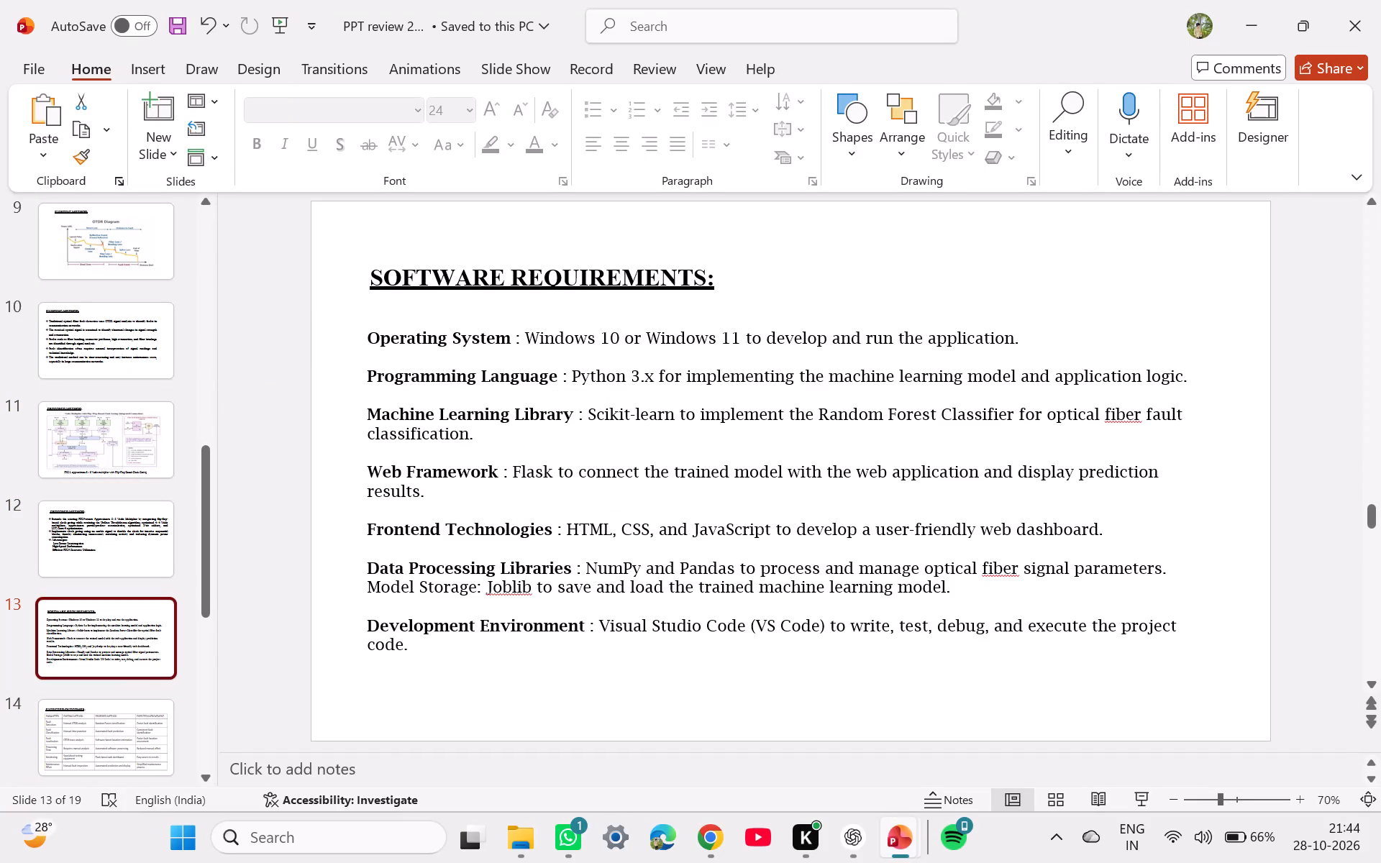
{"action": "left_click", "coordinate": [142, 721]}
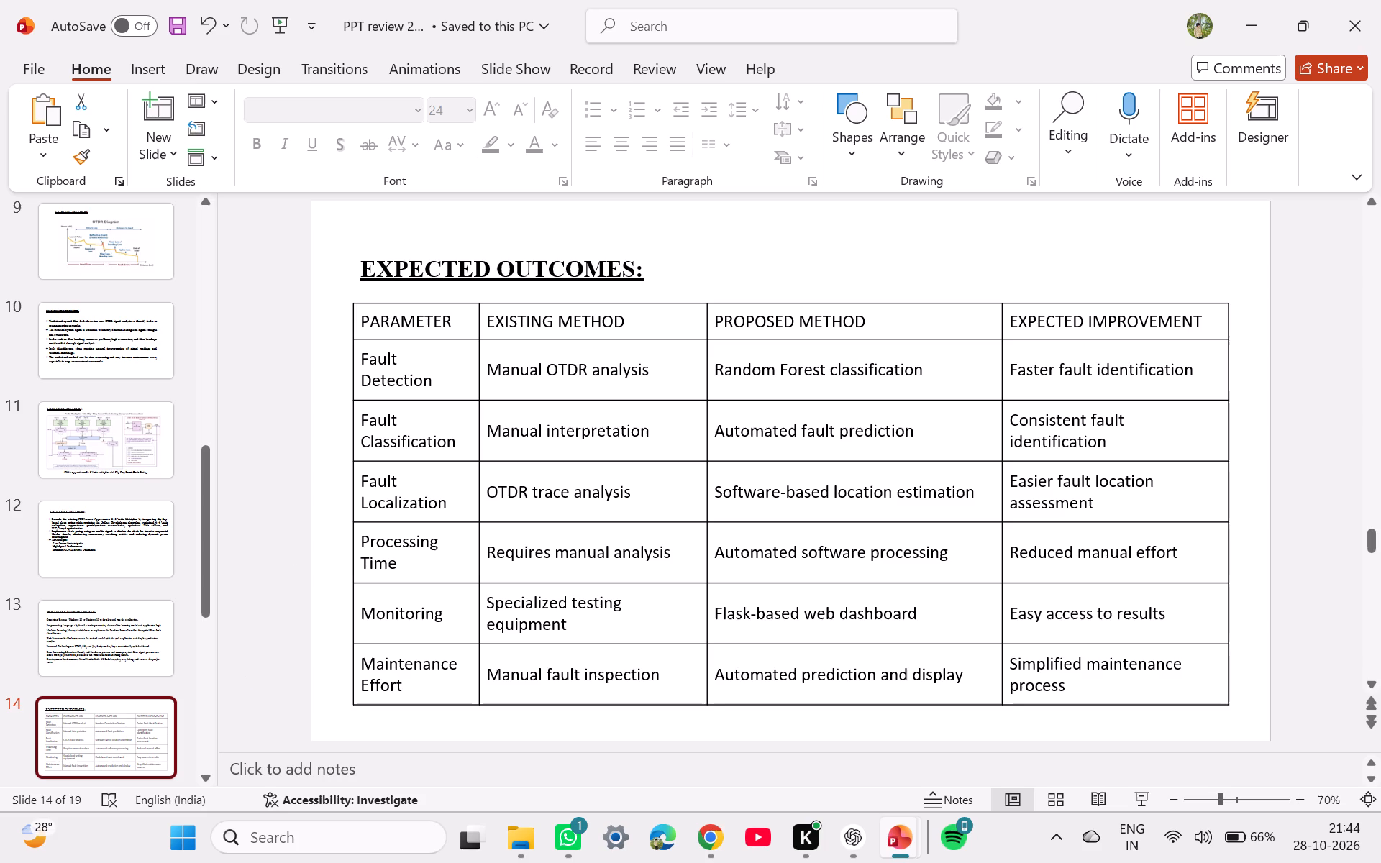
Remove the blue style from the Literature Review table on slide 5 by applying the plain, unshaded table style.
{"action": "scroll", "coordinate": [88, 444], "scroll_direction": "up", "scroll_amount": 6}
{"action": "left_click", "coordinate": [114, 643]}
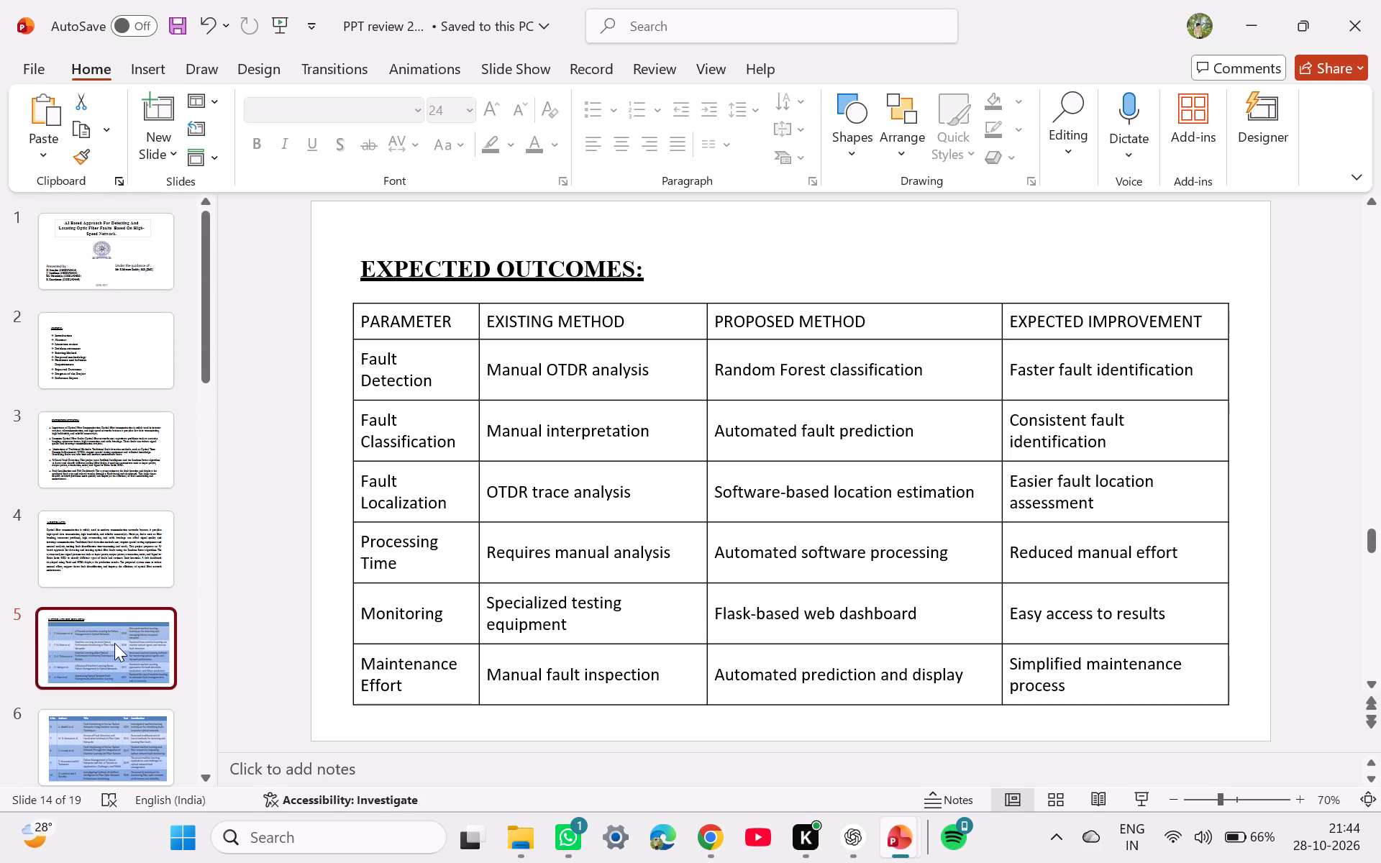
{"action": "left_click", "coordinate": [642, 440]}
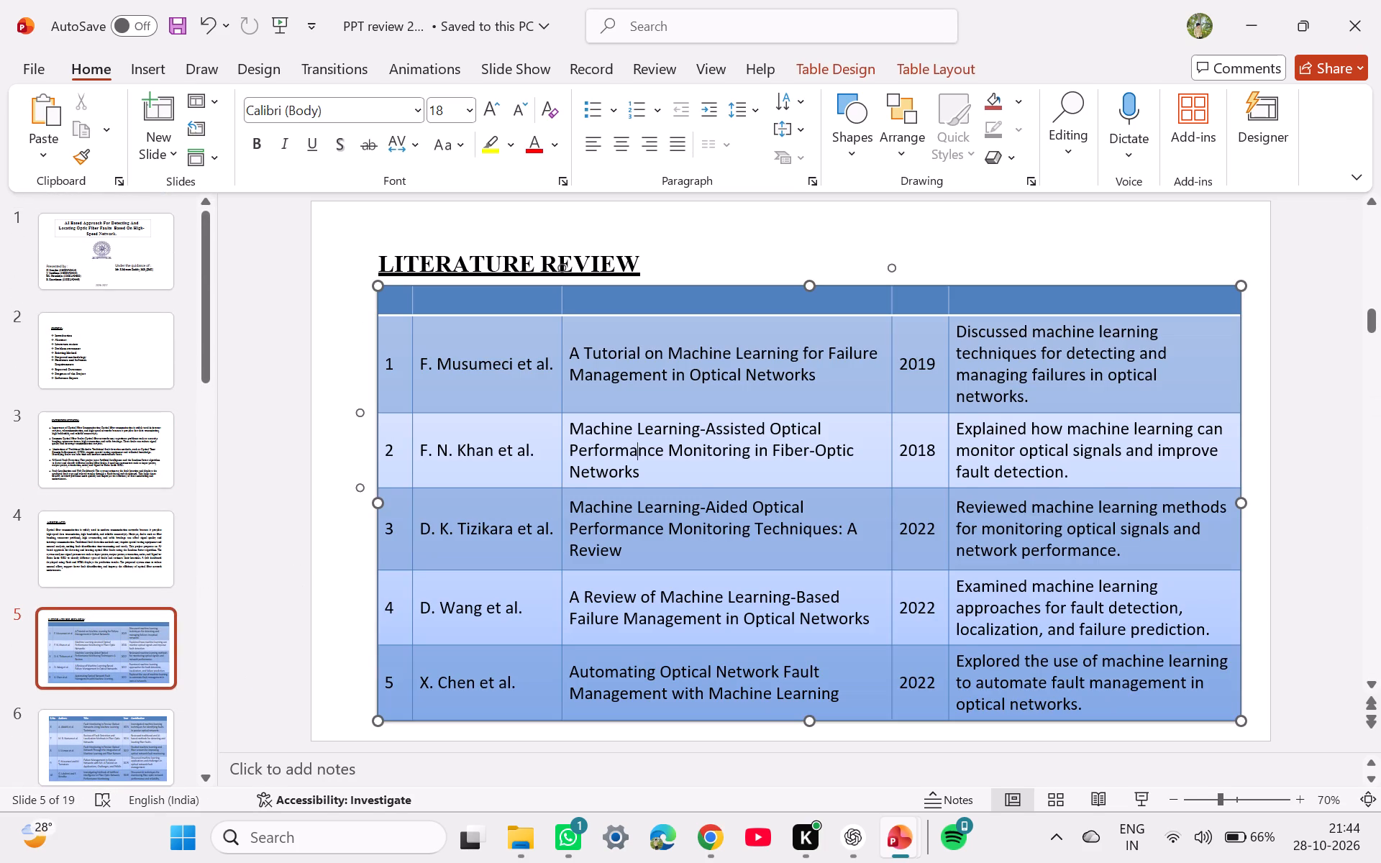
{"action": "key", "text": "ctrl+a"}
{"action": "left_click", "coordinate": [642, 440]}
{"action": "double_click", "coordinate": [642, 440]}
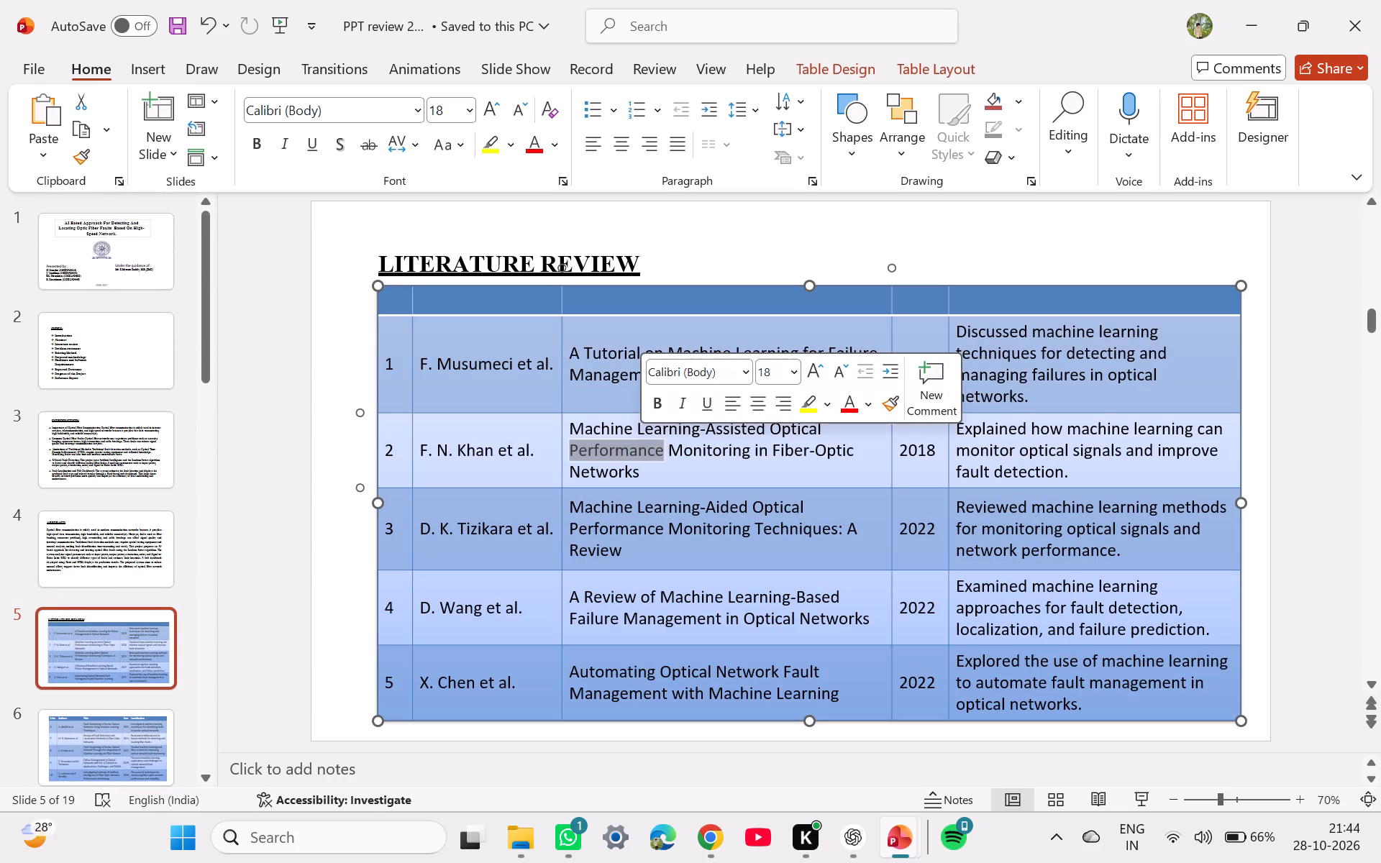
{"action": "double_click", "coordinate": [811, 716]}
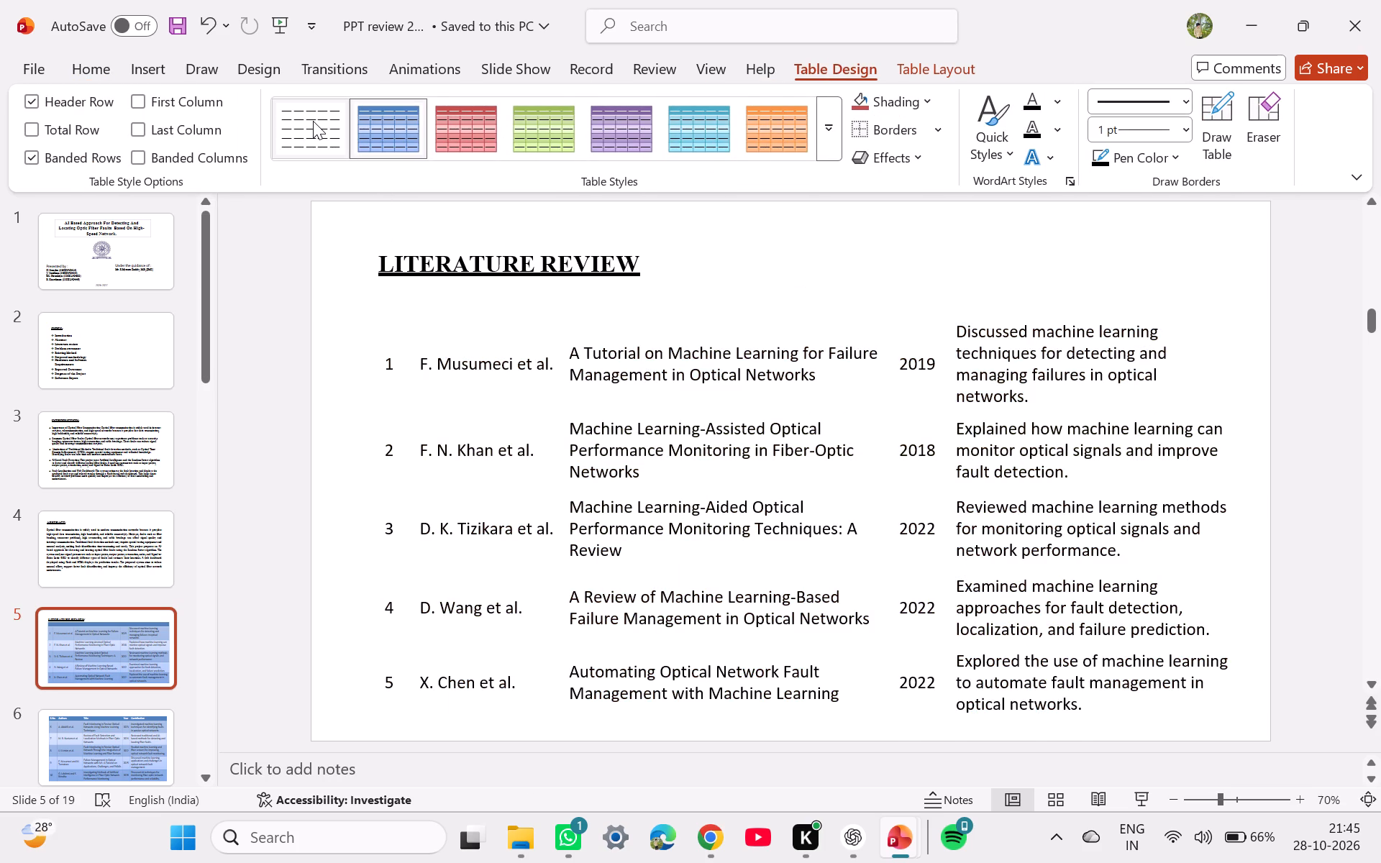
{"action": "left_click", "coordinate": [313, 121]}
Fit the authors column of the Literature Review table to its text.
{"action": "left_click", "coordinate": [497, 328]}
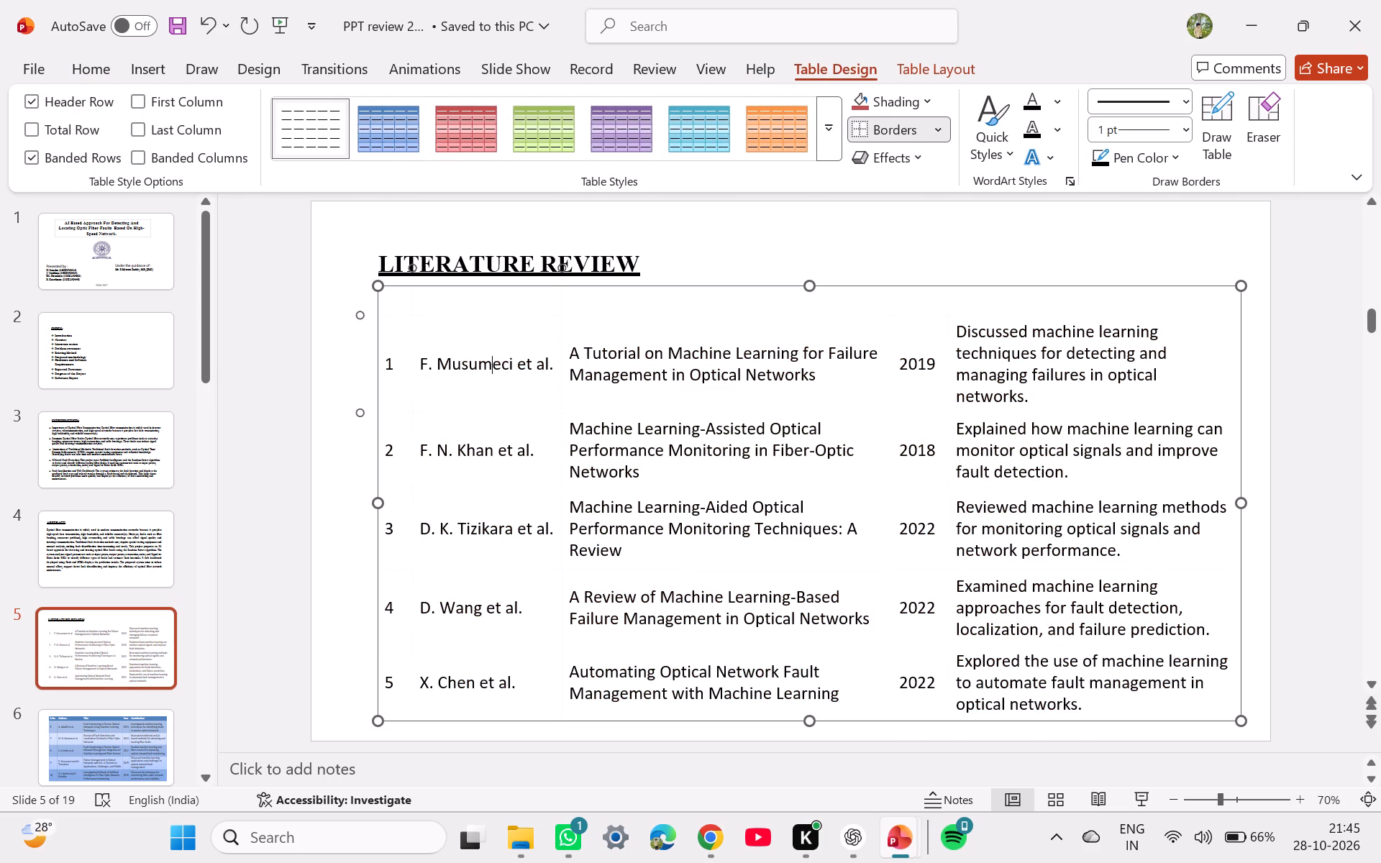
{"action": "left_click", "coordinate": [550, 389]}
{"action": "left_click", "coordinate": [550, 389]}
{"action": "double_click", "coordinate": [561, 409]}
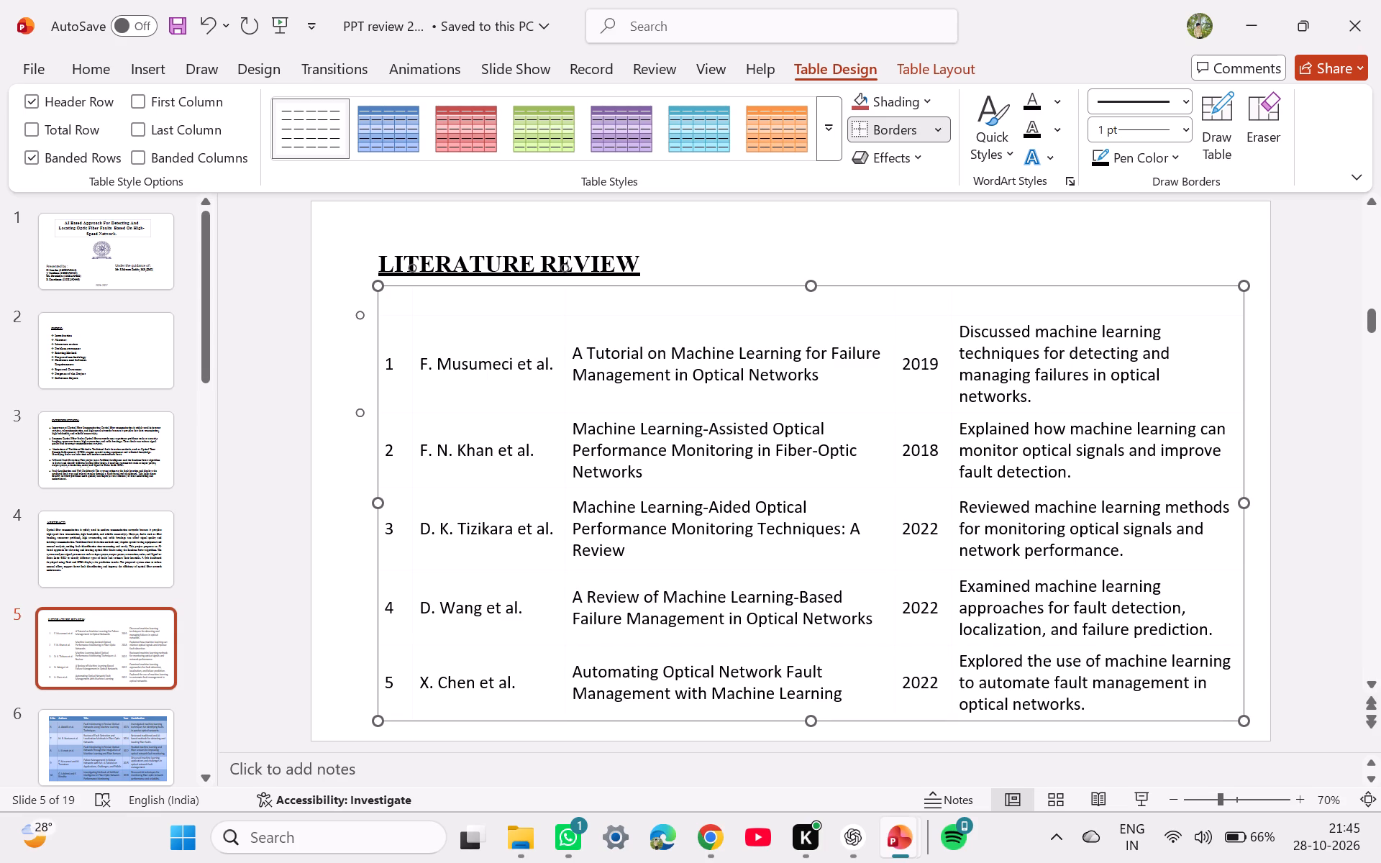
{"action": "double_click", "coordinate": [558, 413]}
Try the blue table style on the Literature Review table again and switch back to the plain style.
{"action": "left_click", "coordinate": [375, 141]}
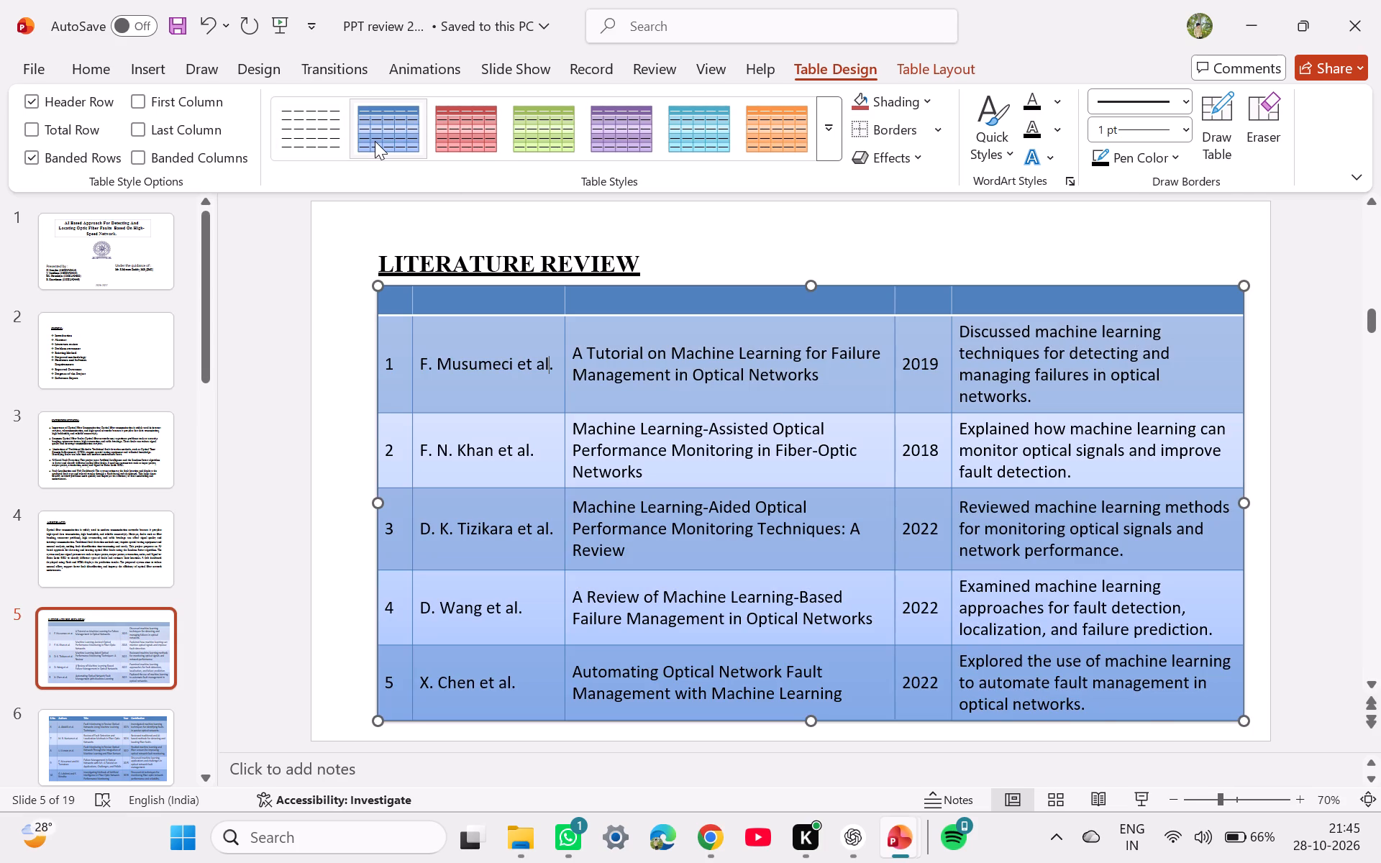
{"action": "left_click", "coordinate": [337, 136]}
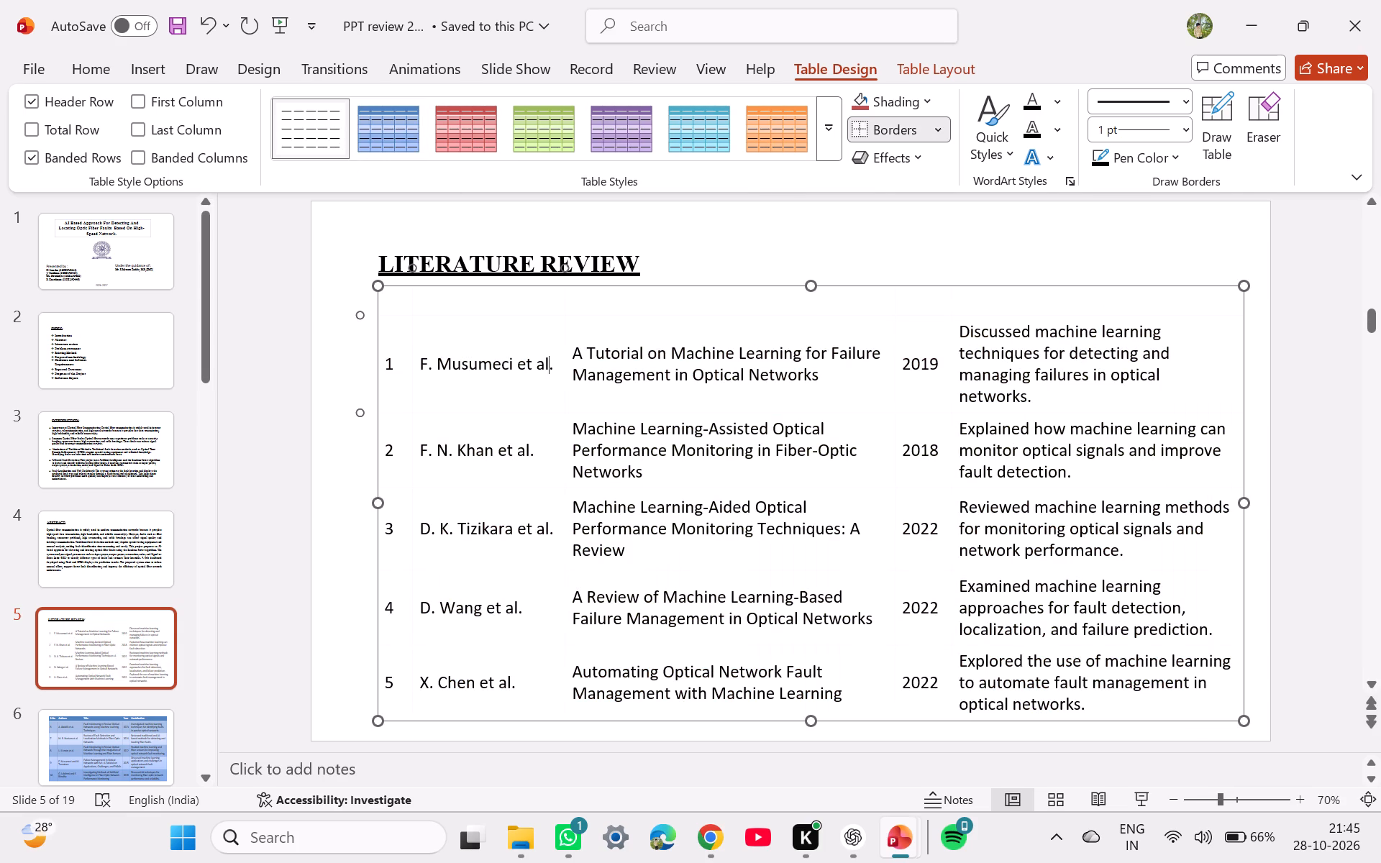
Apply All Borders to every cell of the Literature Review table.
{"action": "left_click", "coordinate": [895, 135]}
{"action": "left_click", "coordinate": [939, 136]}
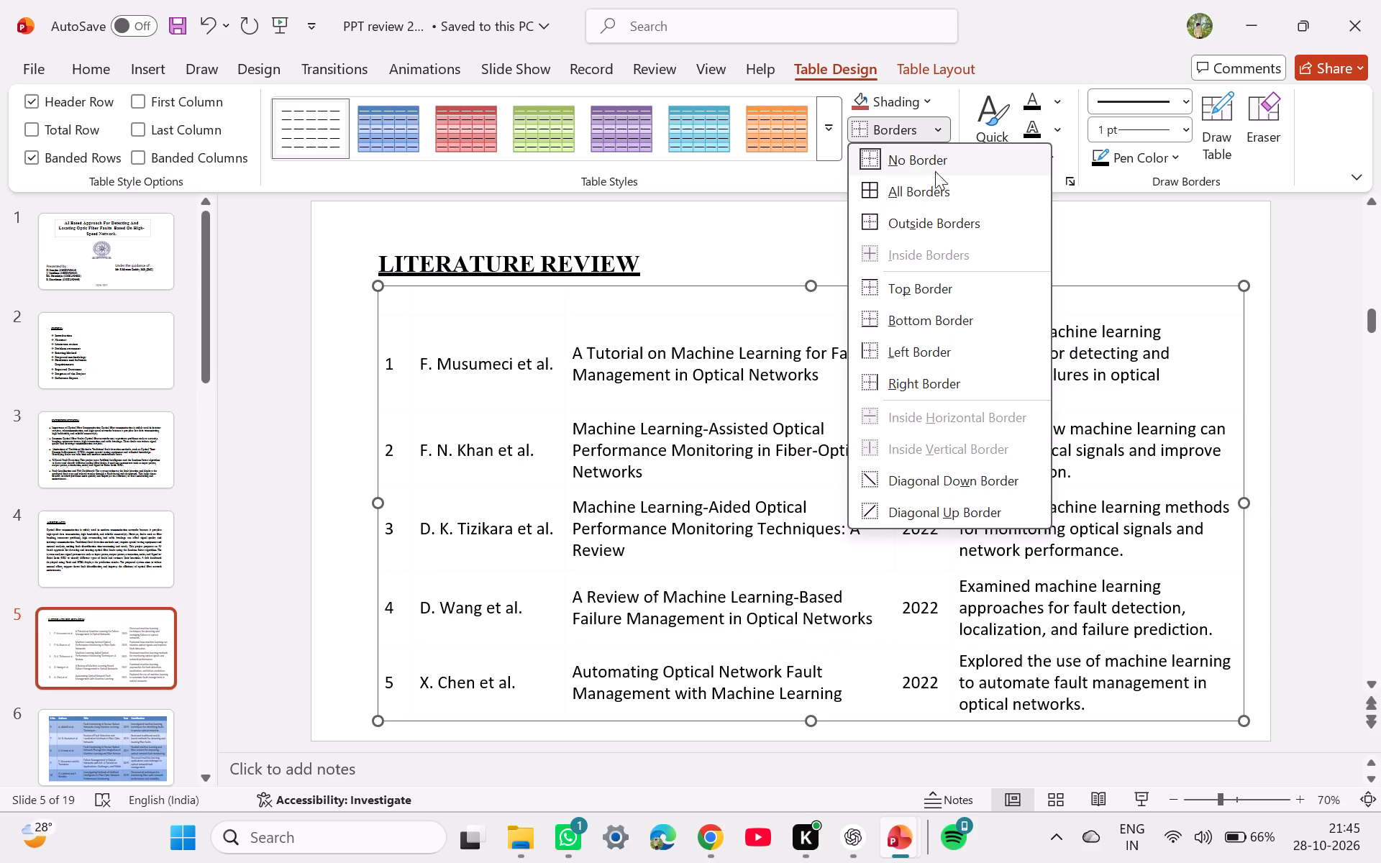
{"action": "left_click", "coordinate": [934, 186]}
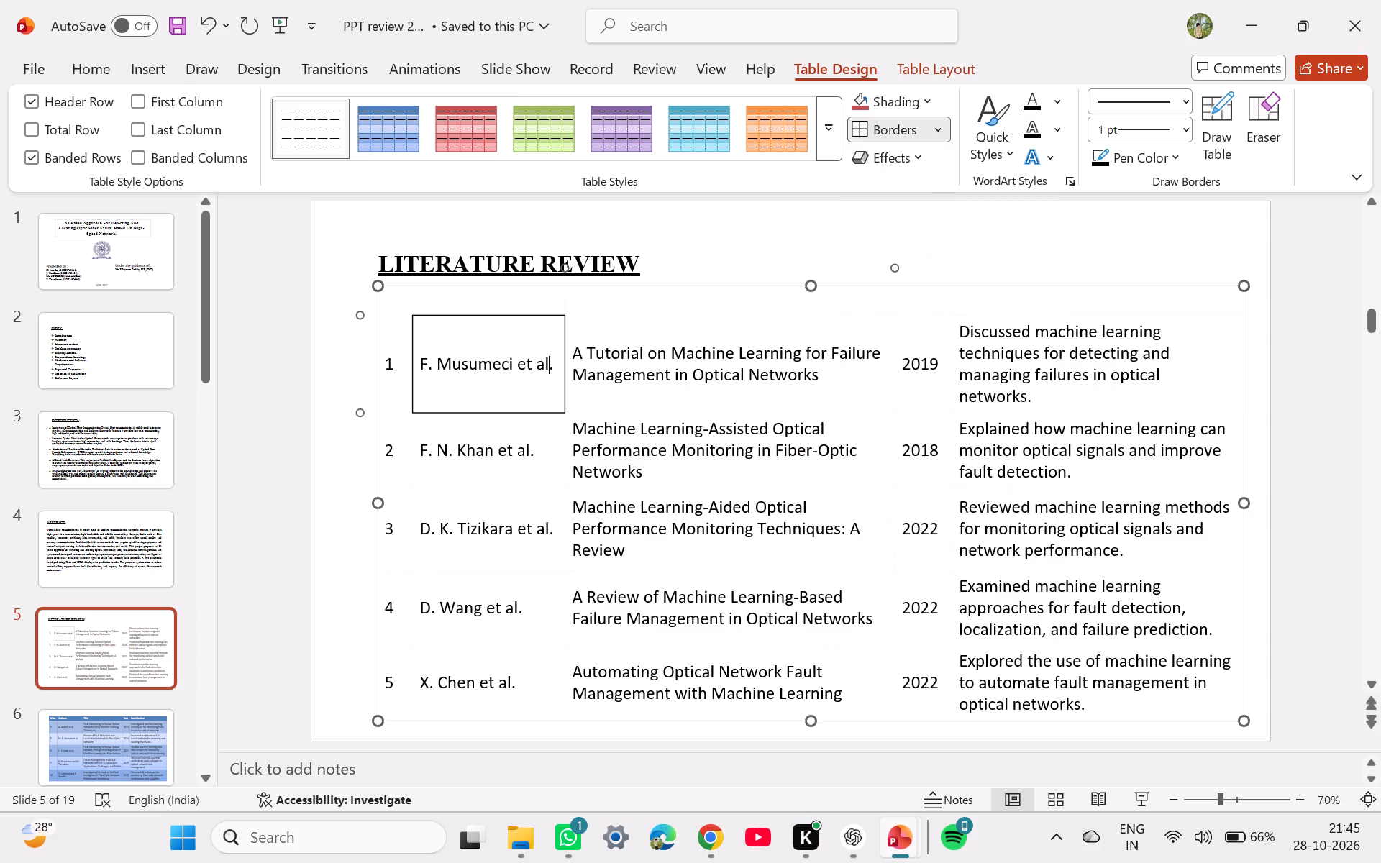
{"action": "key", "text": "ctrl+a"}
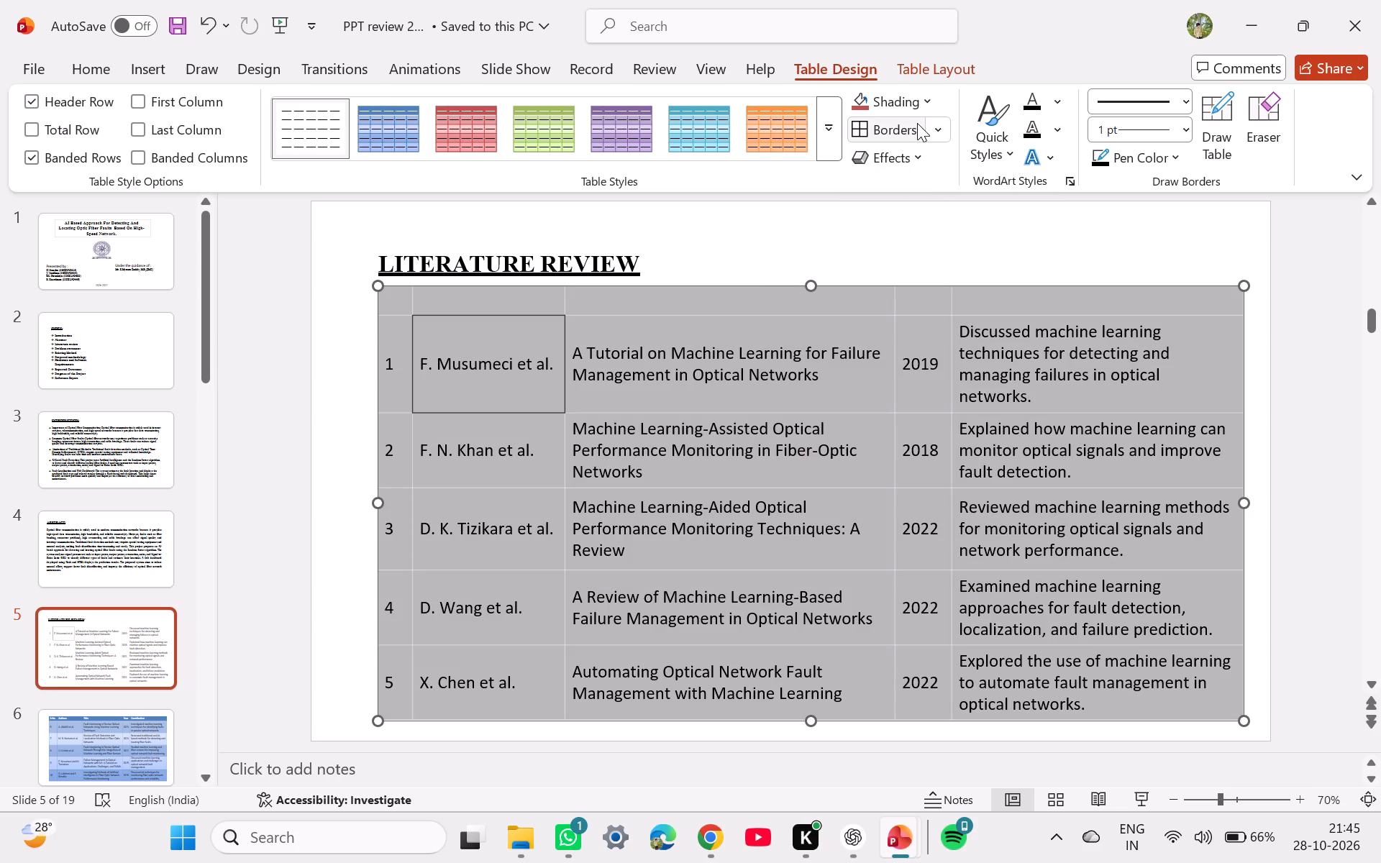
{"action": "left_click", "coordinate": [941, 136]}
{"action": "left_click", "coordinate": [935, 193]}
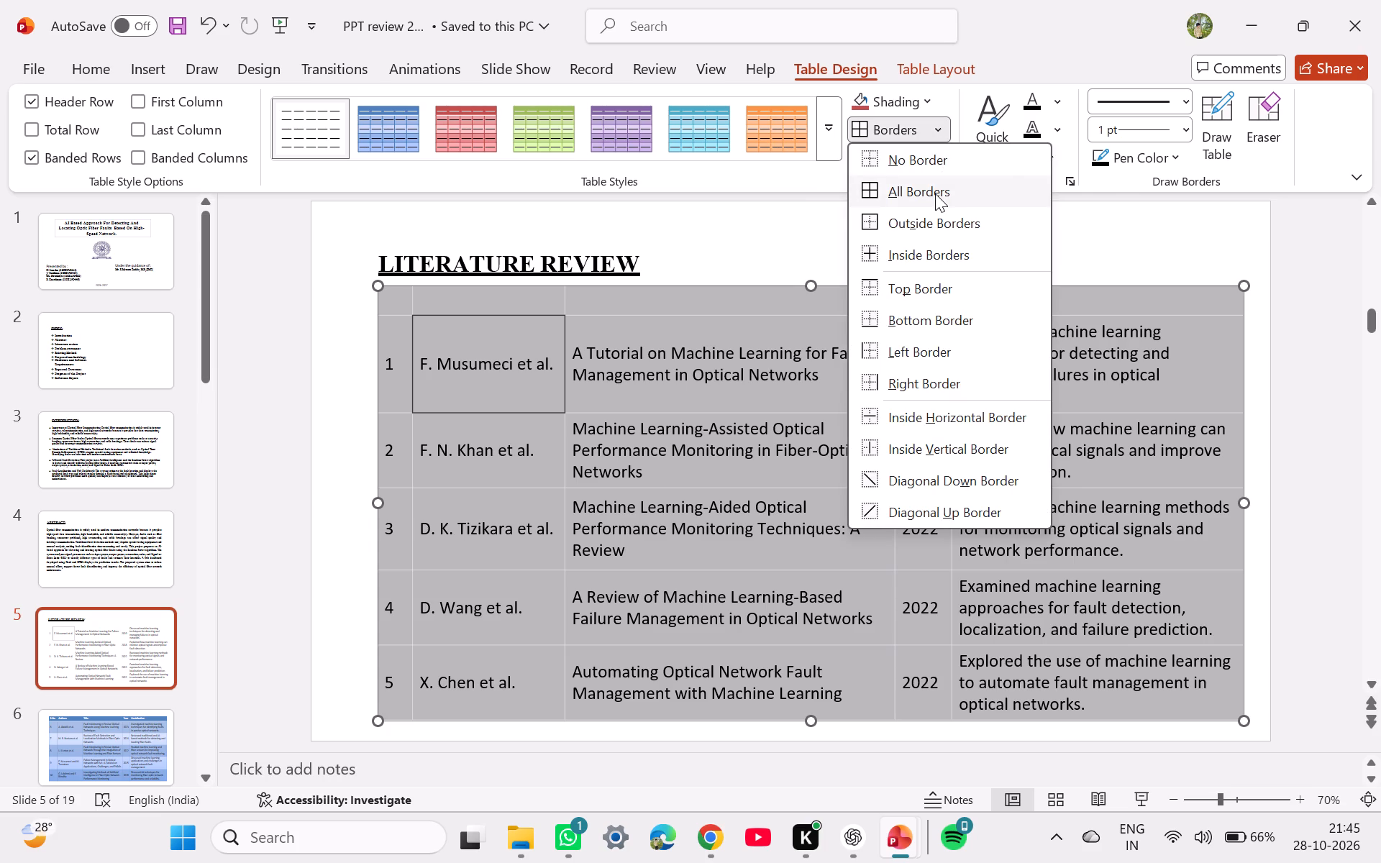
{"action": "left_click", "coordinate": [795, 265]}
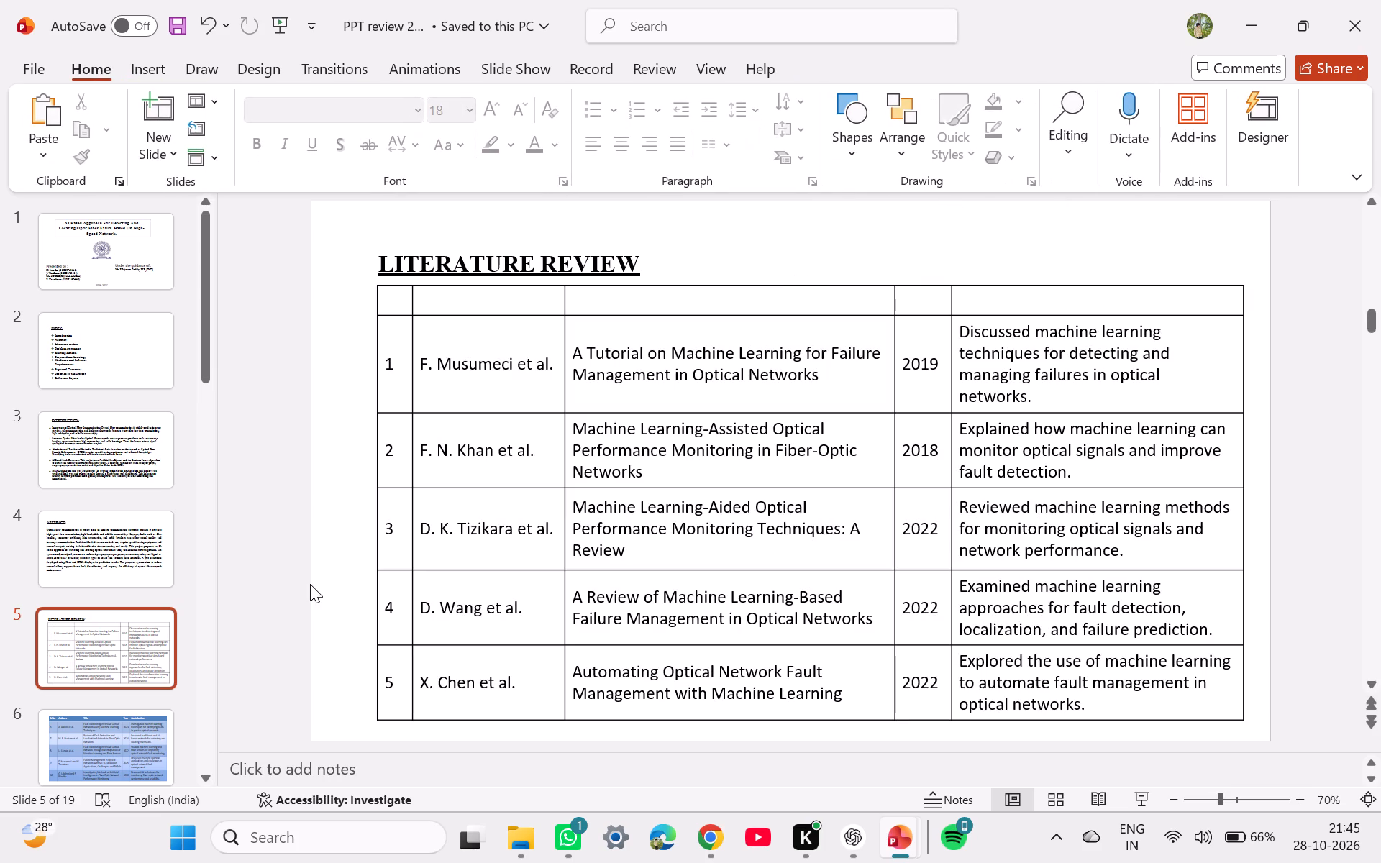
{"action": "left_click", "coordinate": [76, 729]}
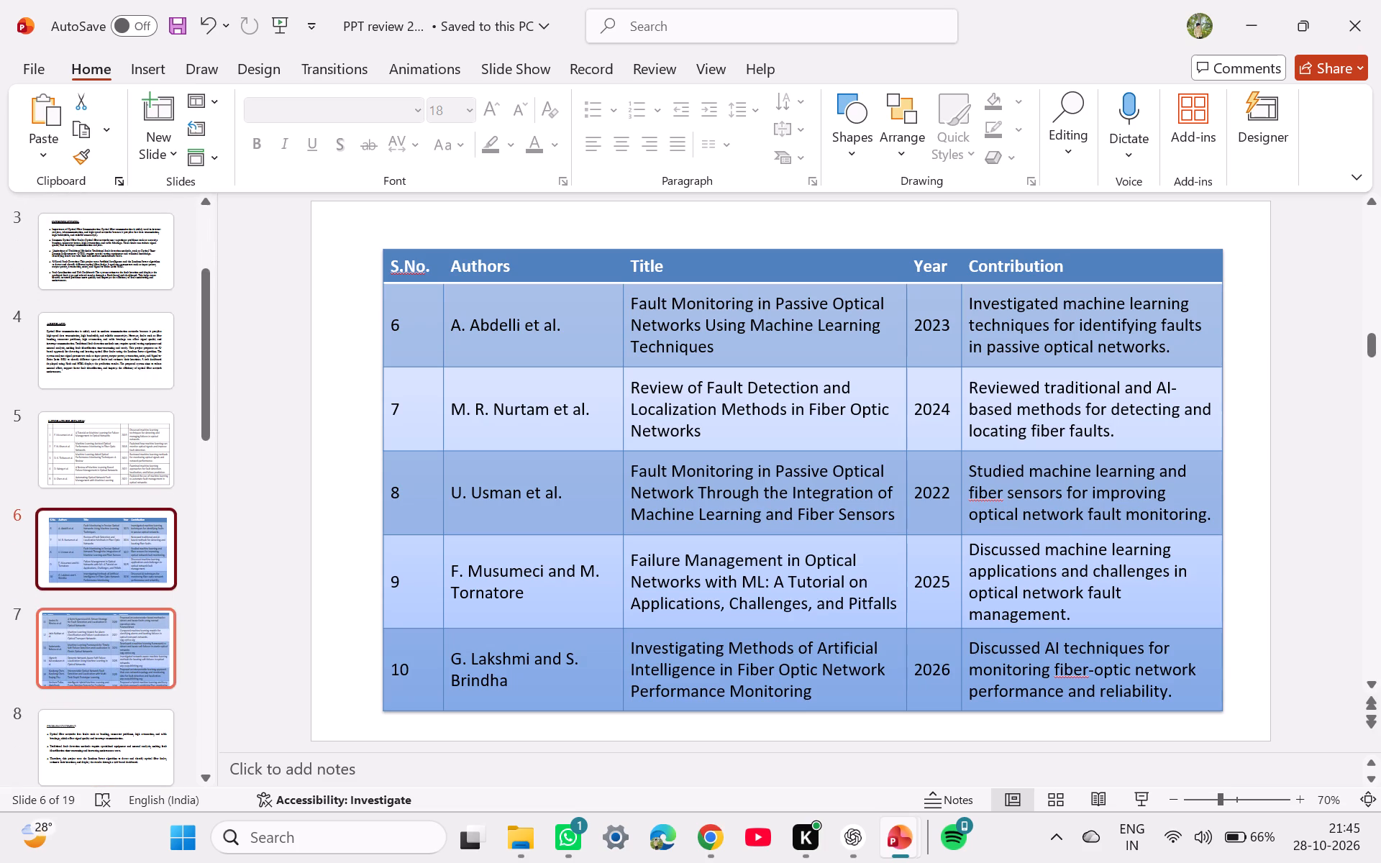
{"action": "left_click_drag", "start_coordinate": [1069, 270], "coordinate": [960, 270]}
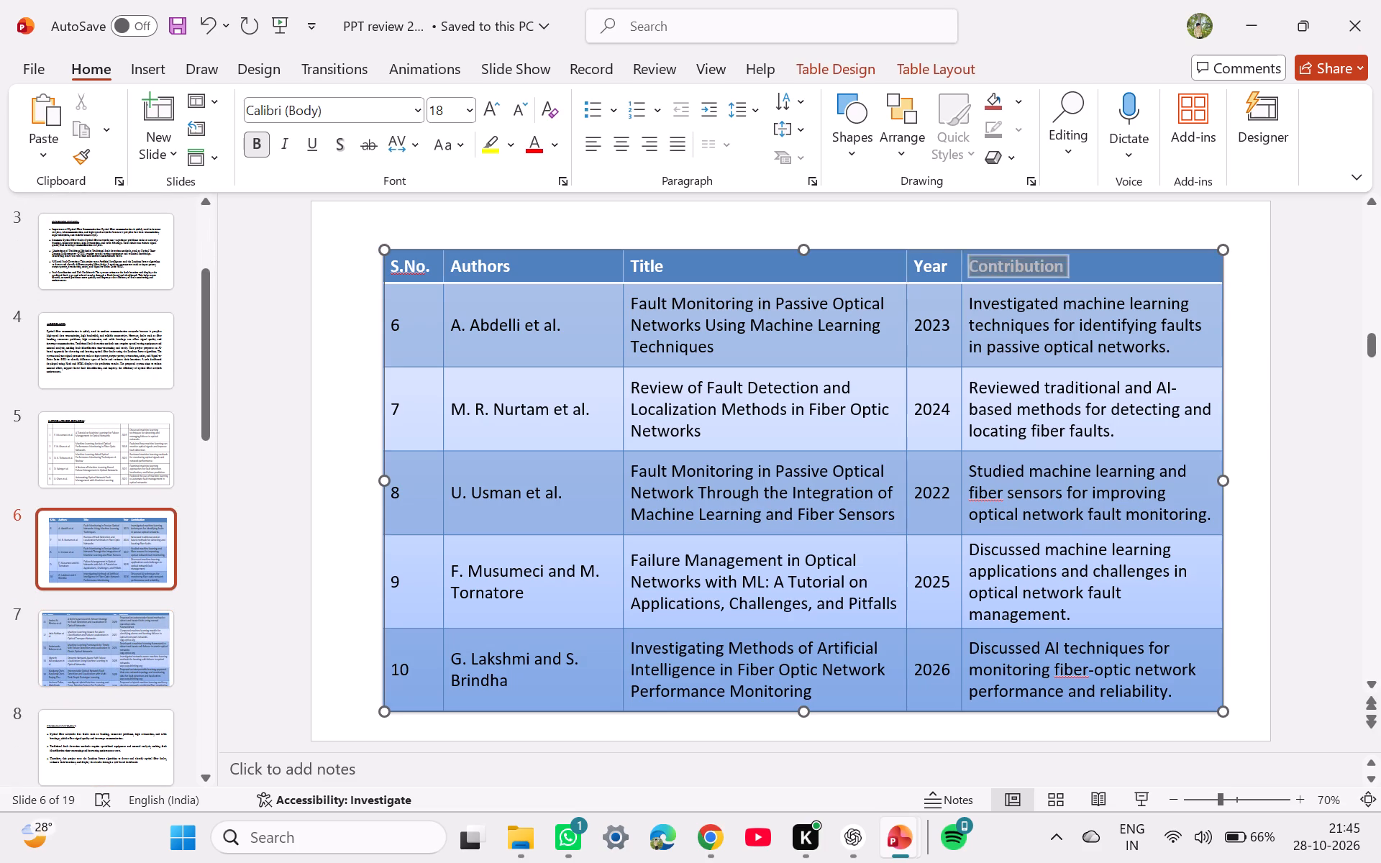
{"action": "left_click_drag", "start_coordinate": [960, 270], "coordinate": [419, 272]}
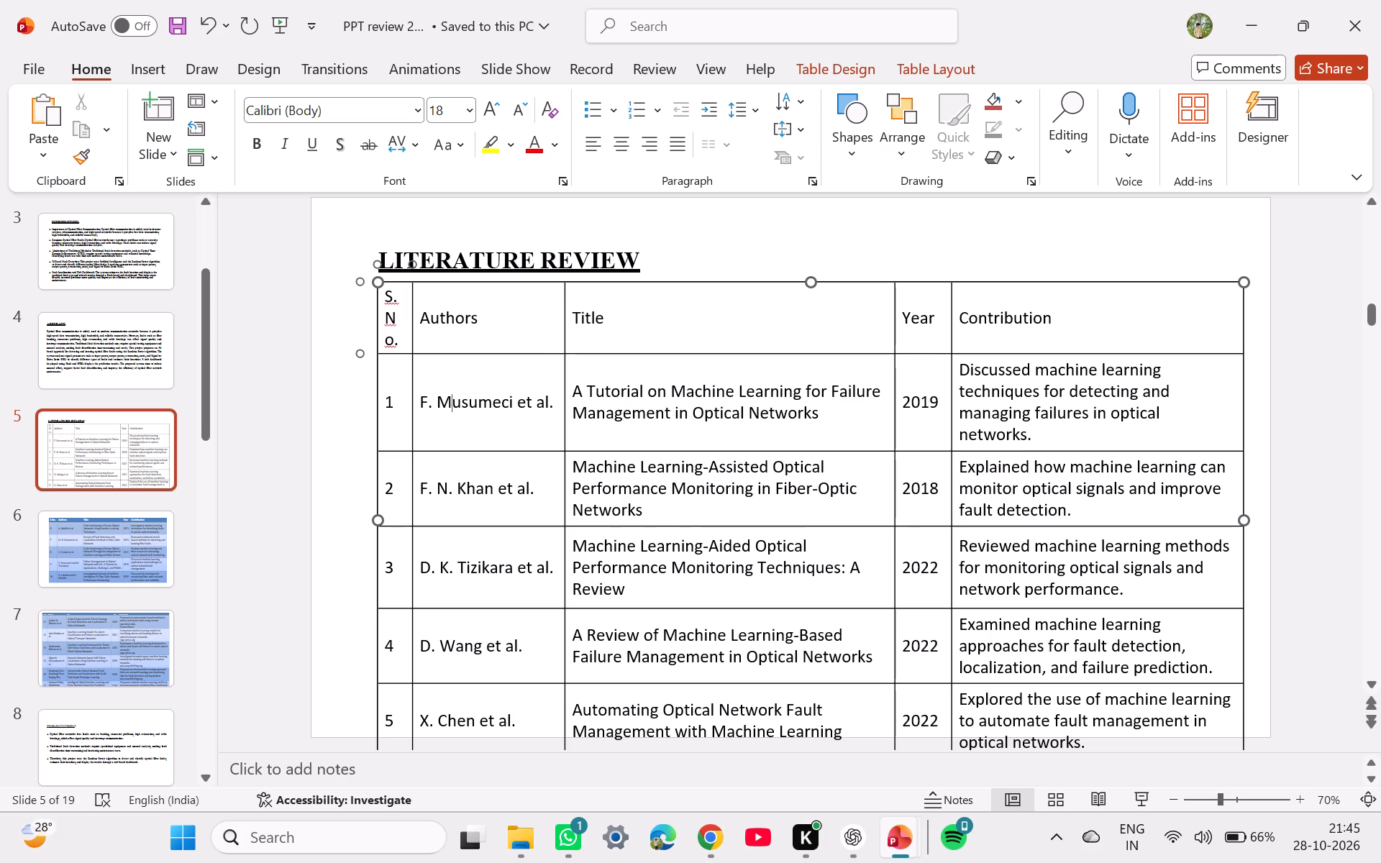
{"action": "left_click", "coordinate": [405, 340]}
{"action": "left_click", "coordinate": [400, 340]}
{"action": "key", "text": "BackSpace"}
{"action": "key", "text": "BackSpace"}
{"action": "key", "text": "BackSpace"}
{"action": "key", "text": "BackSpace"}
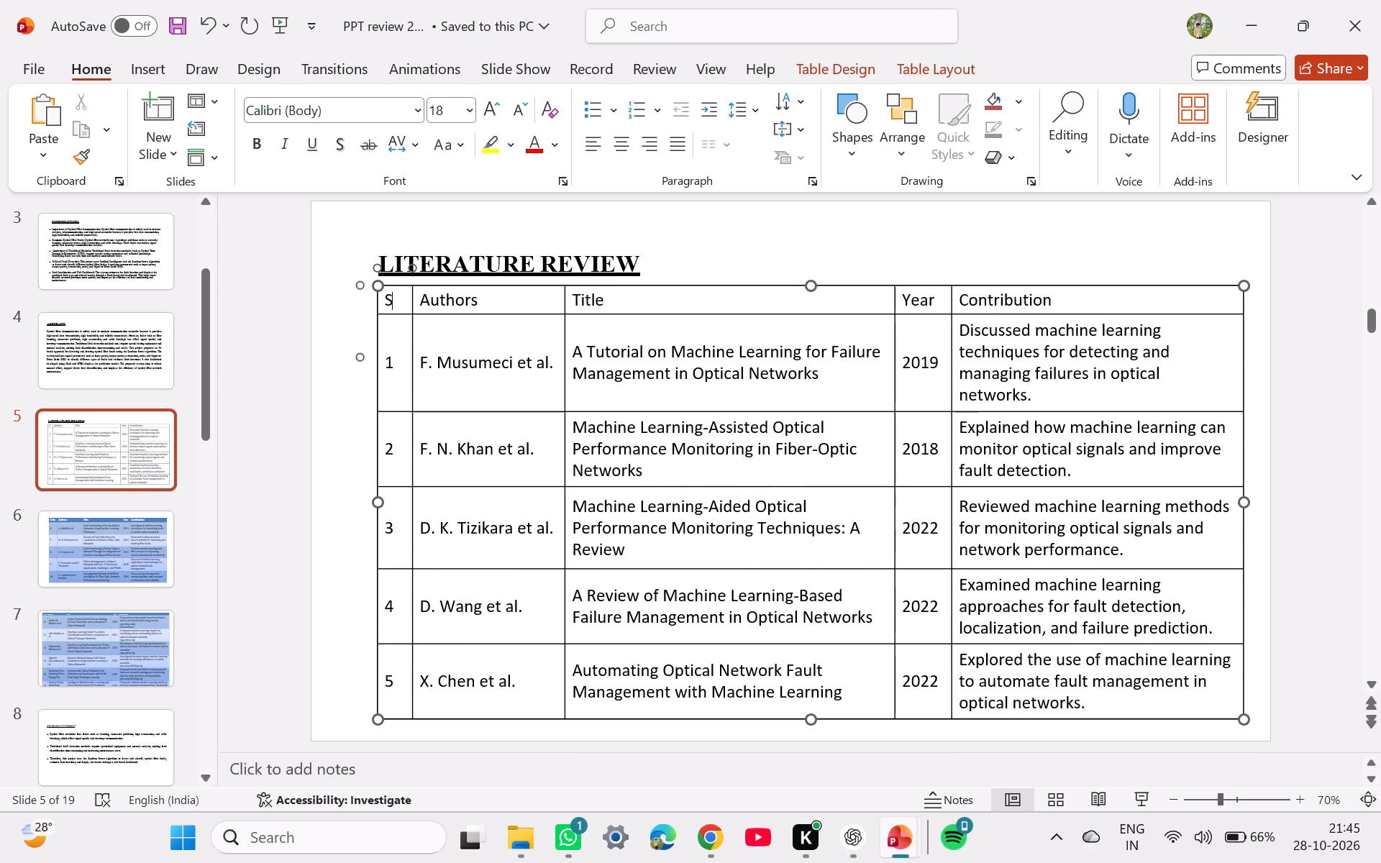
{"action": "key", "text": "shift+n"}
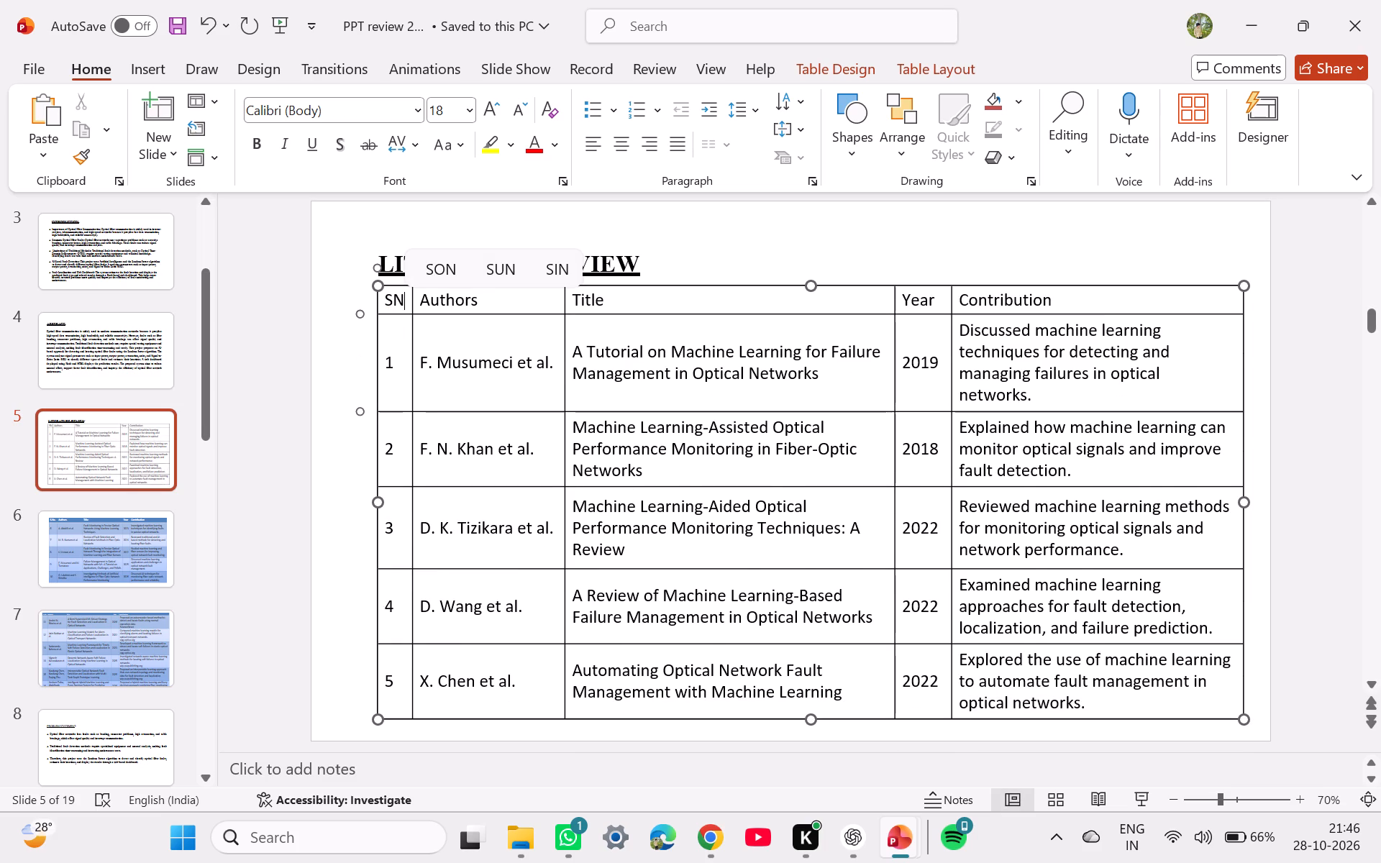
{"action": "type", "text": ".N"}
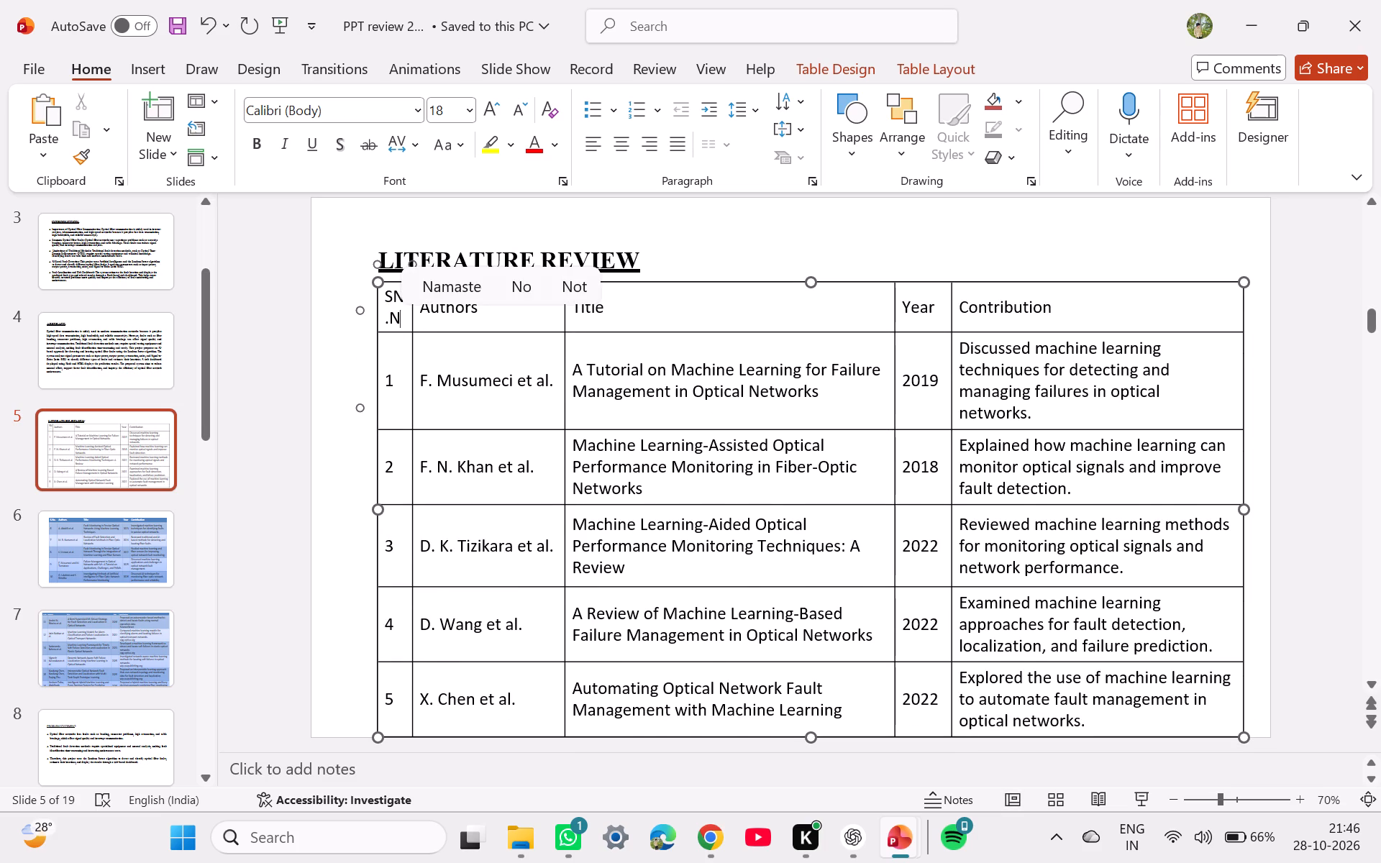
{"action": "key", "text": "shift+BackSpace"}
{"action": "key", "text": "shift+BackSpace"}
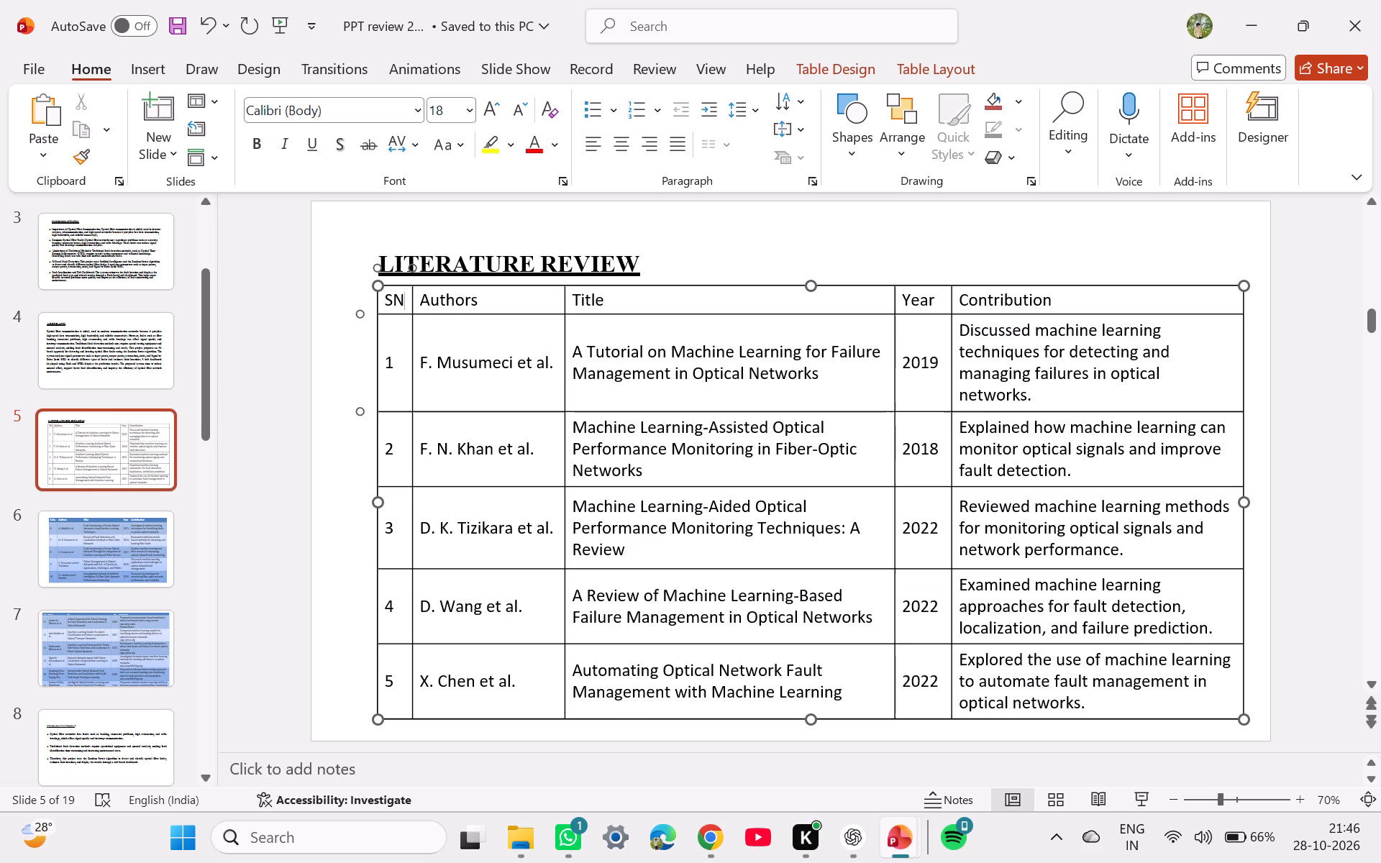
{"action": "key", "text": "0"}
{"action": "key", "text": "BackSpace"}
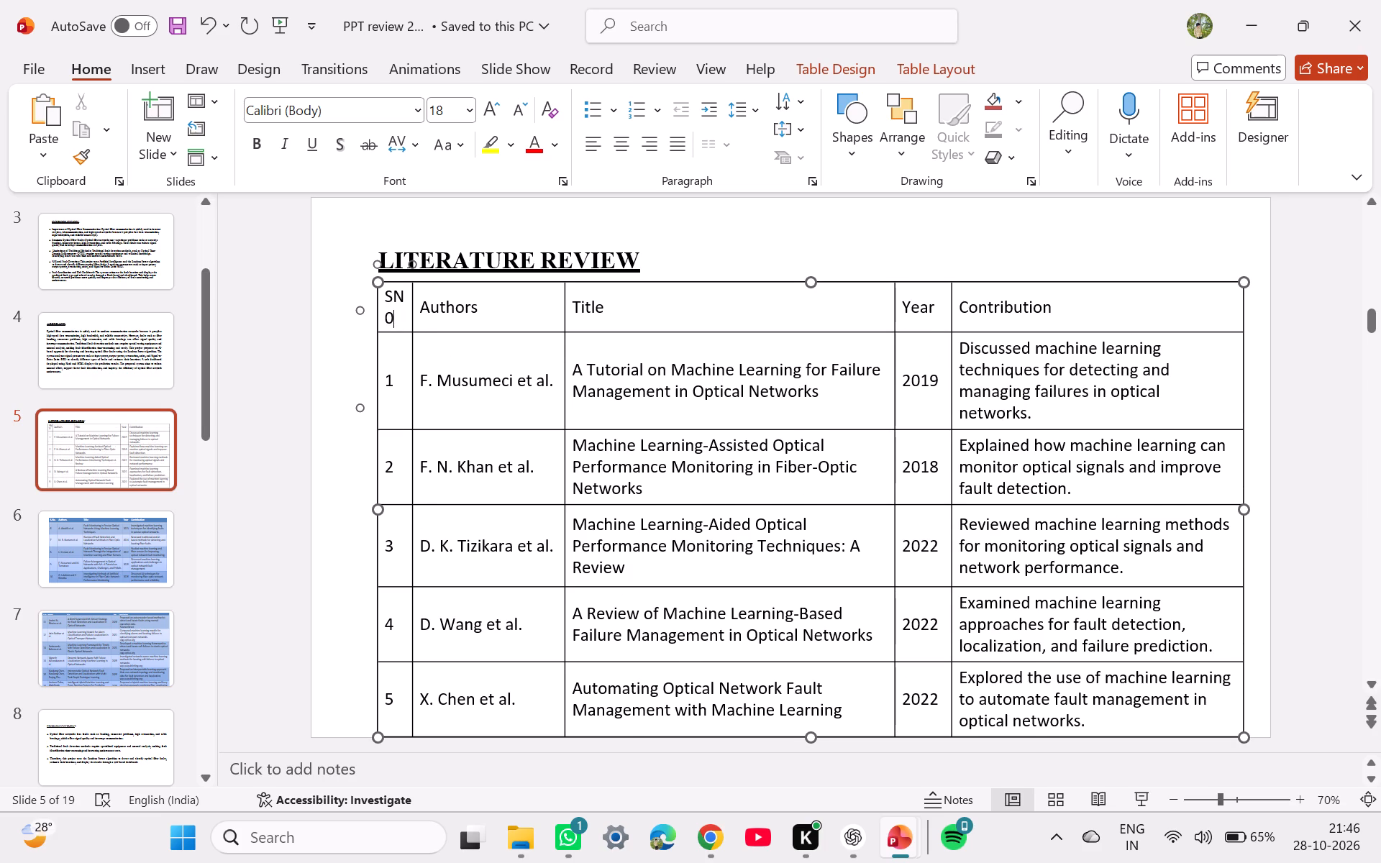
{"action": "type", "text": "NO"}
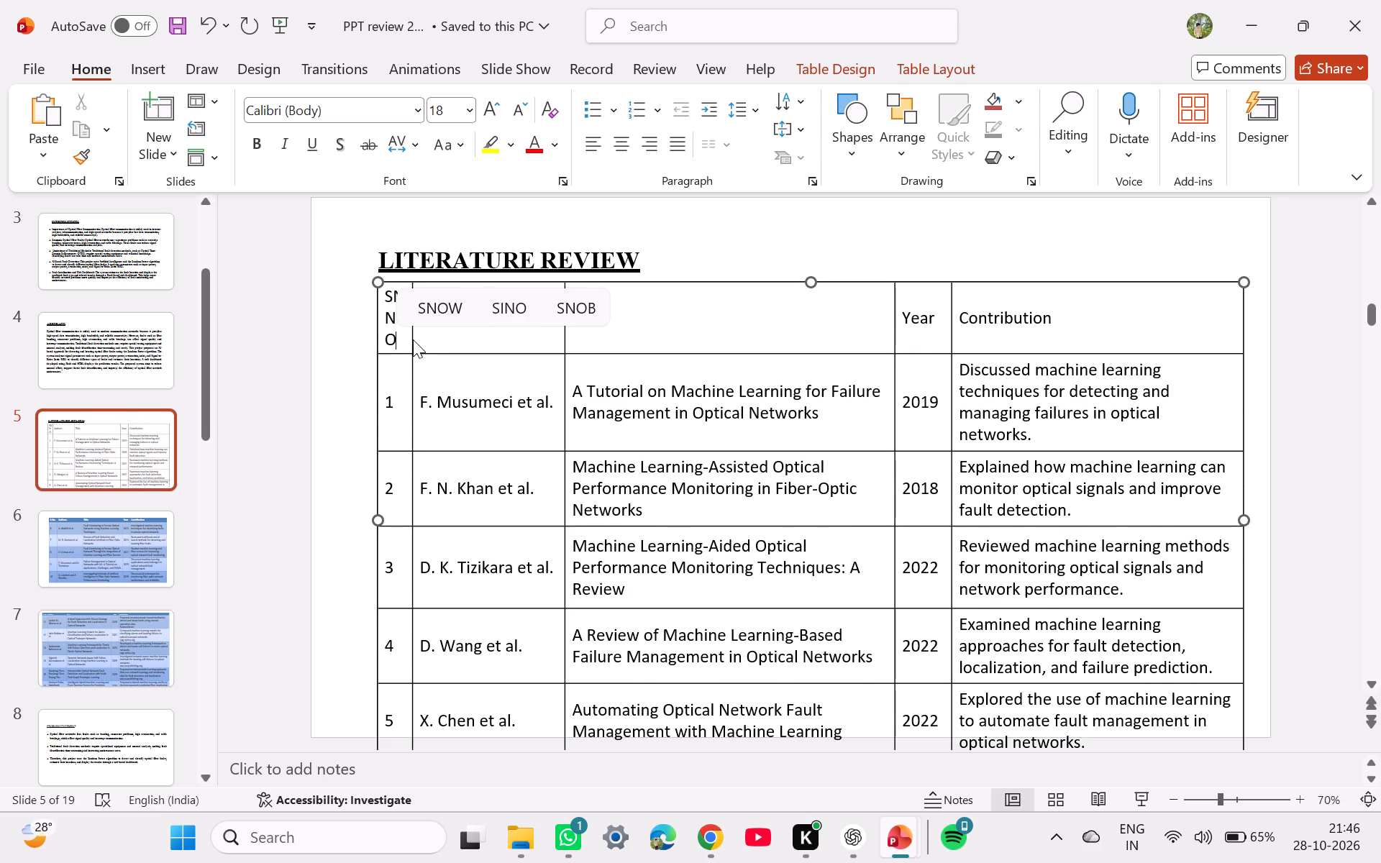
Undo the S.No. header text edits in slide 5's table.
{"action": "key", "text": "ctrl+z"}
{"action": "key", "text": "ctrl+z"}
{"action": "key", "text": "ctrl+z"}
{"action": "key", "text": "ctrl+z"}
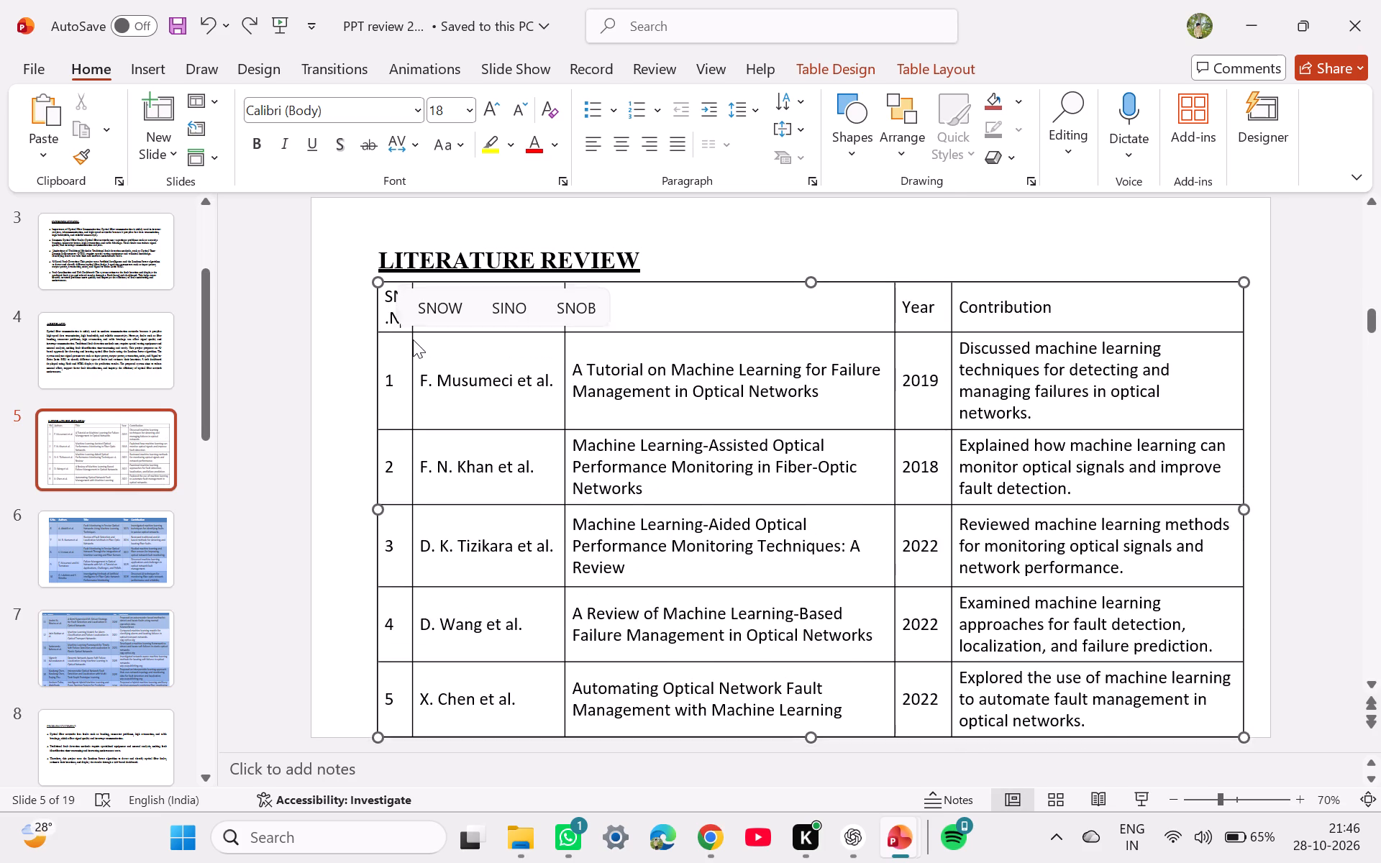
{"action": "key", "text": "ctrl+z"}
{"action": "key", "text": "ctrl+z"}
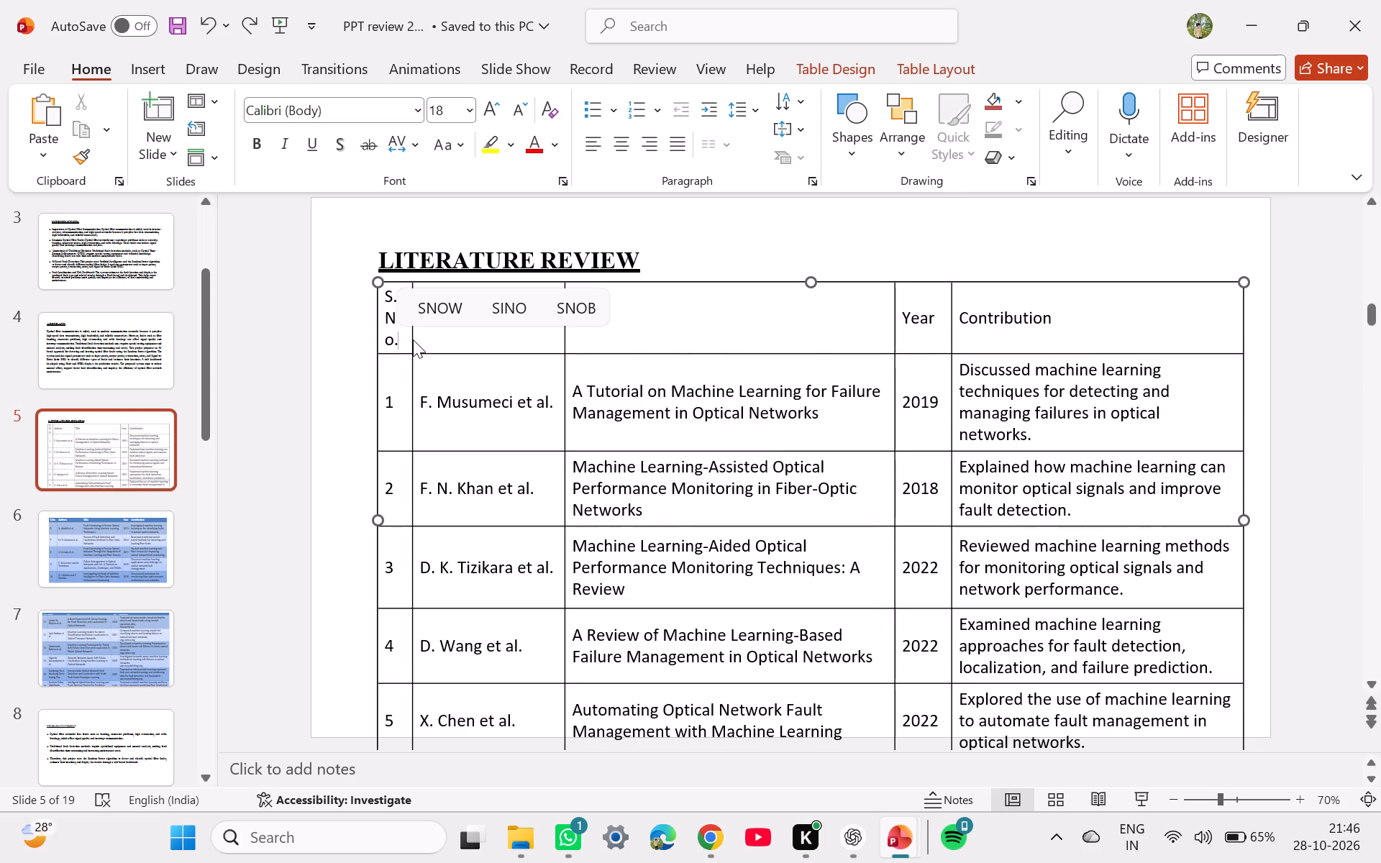
Nudge slide 5's table slightly and widen its S.No. column outward so the header fits on one line.
{"action": "left_click", "coordinate": [413, 339]}
{"action": "left_click_drag", "start_coordinate": [378, 357], "coordinate": [379, 352]}
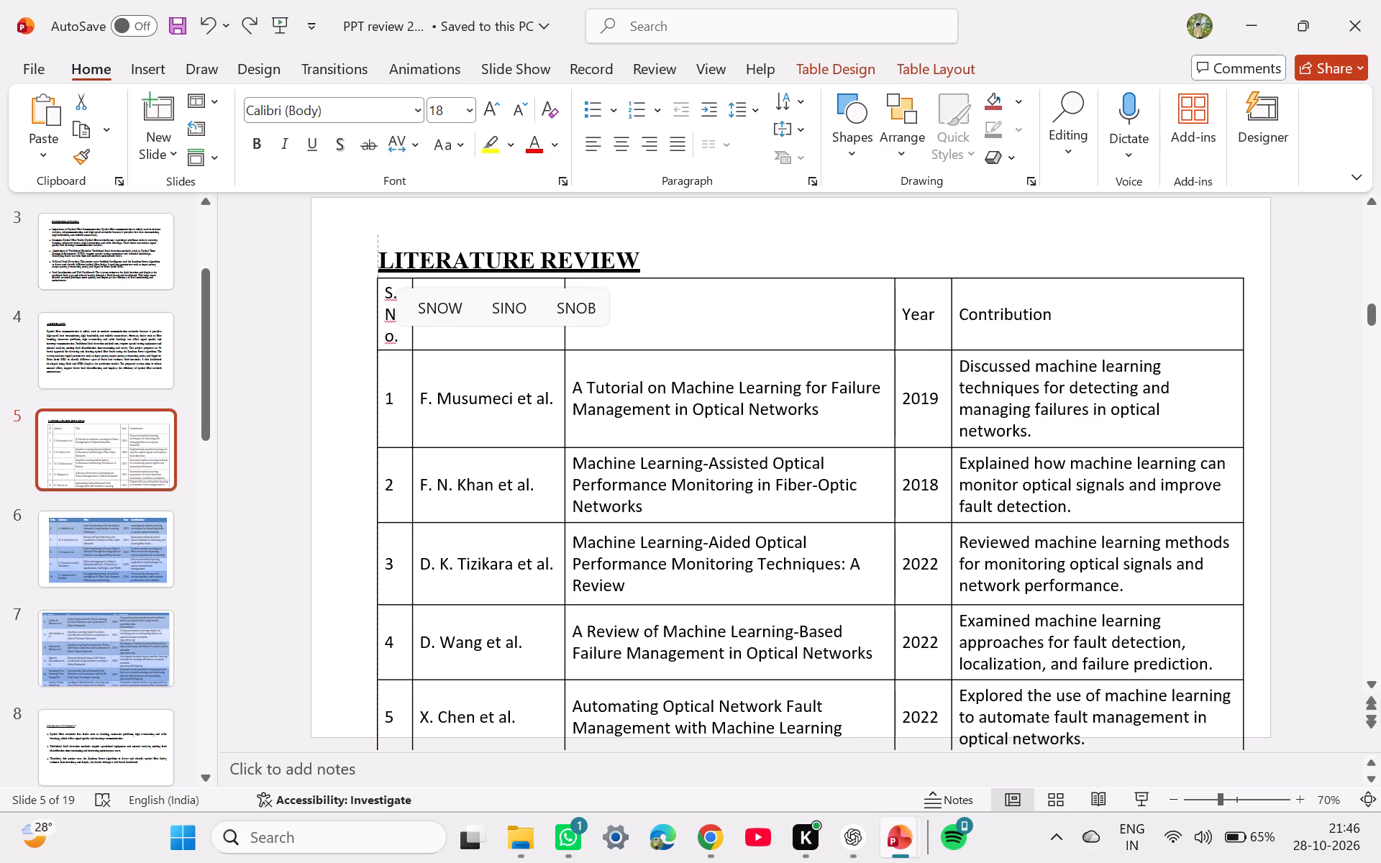
{"action": "left_click_drag", "start_coordinate": [379, 352], "coordinate": [385, 362]}
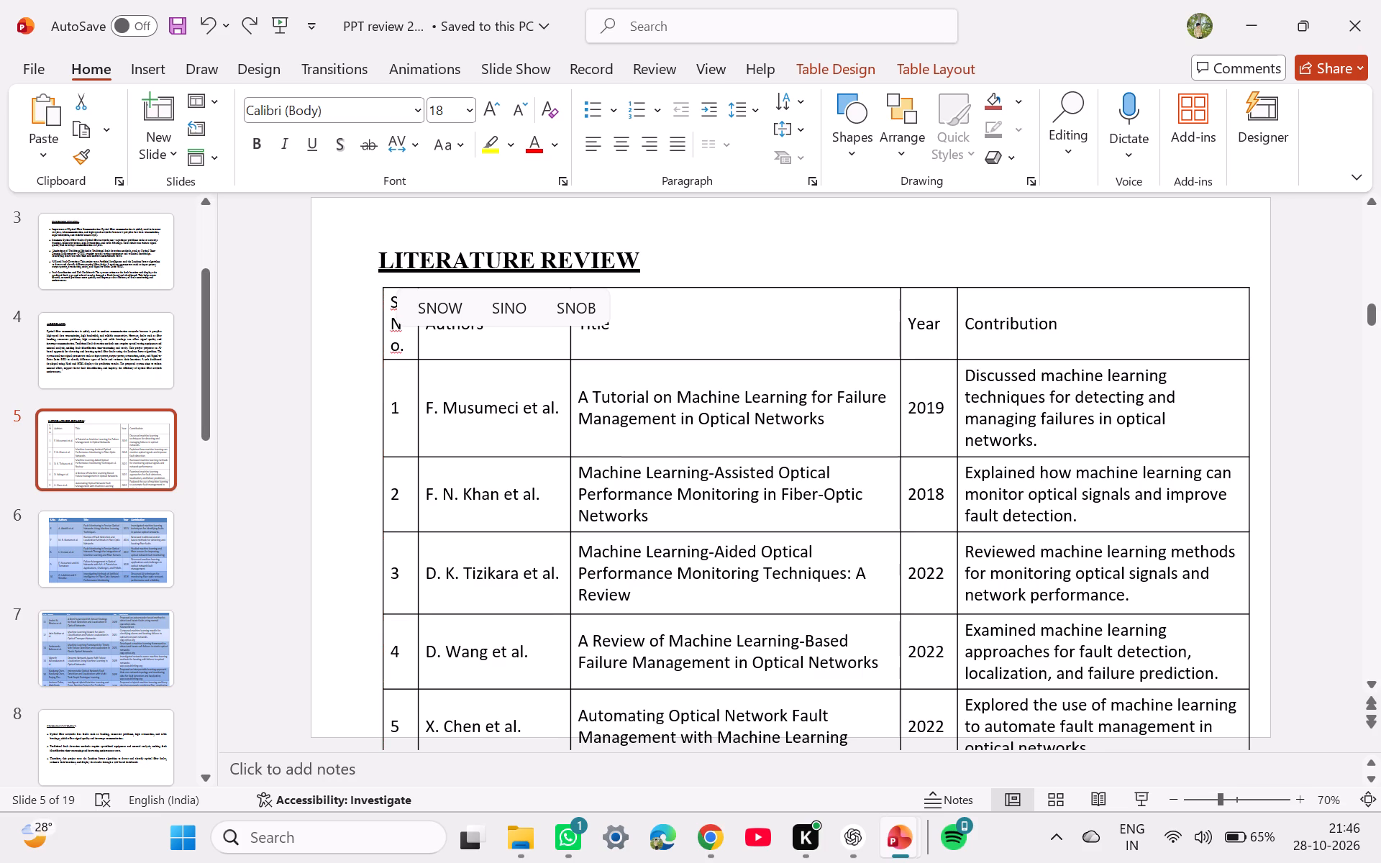
{"action": "left_click", "coordinate": [385, 362]}
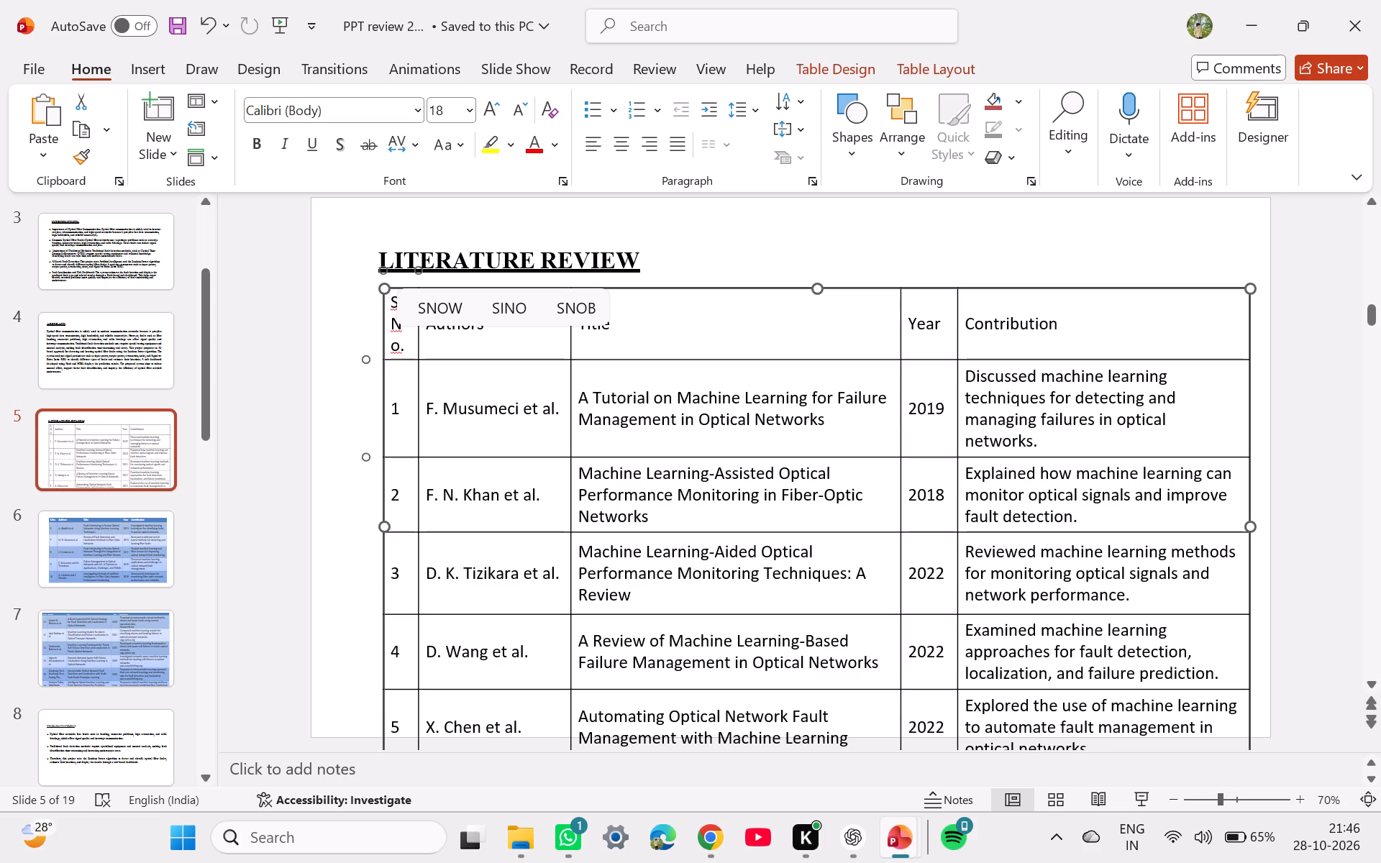
{"action": "left_click_drag", "start_coordinate": [391, 367], "coordinate": [378, 367]}
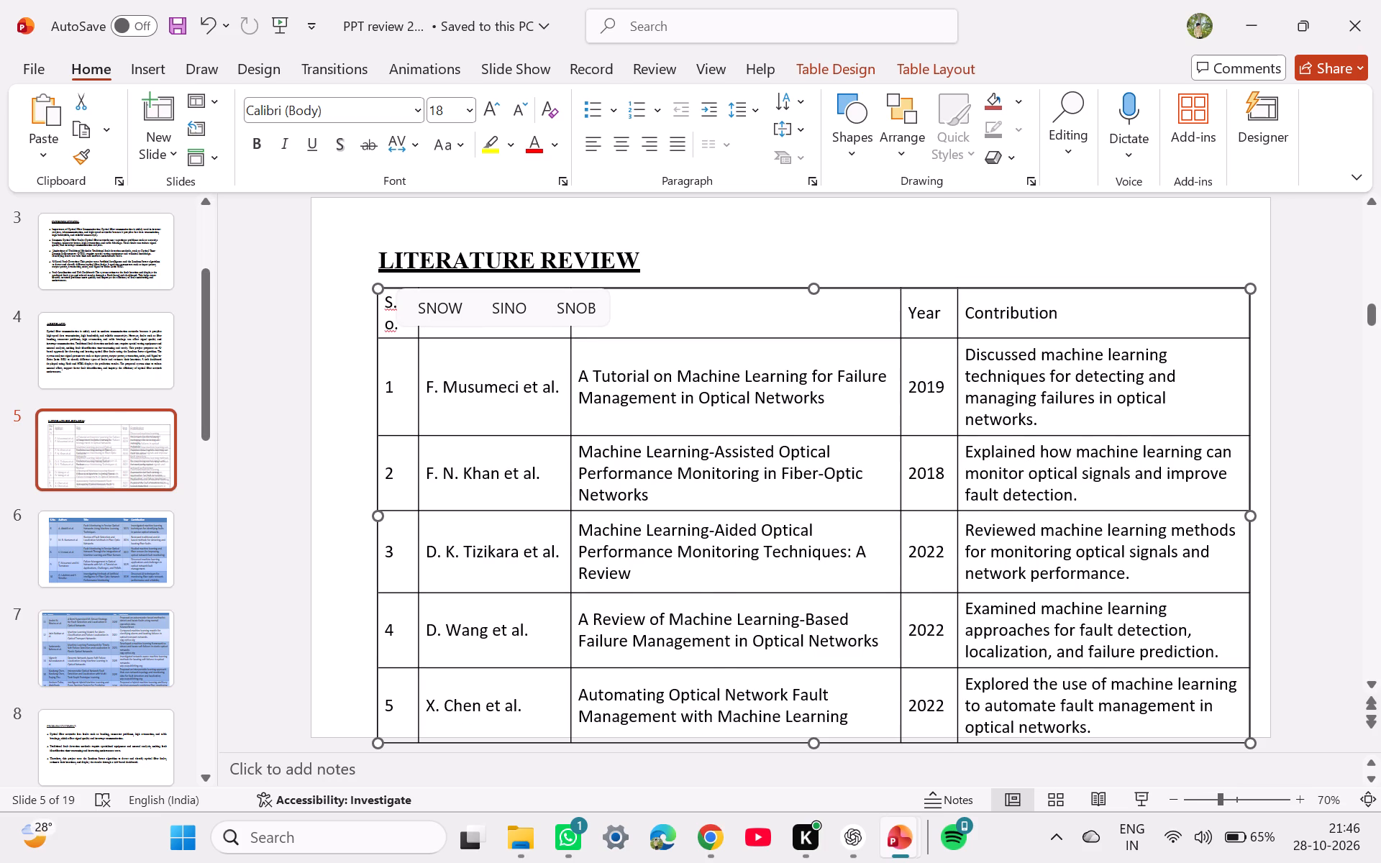
{"action": "left_click_drag", "start_coordinate": [386, 356], "coordinate": [365, 356]}
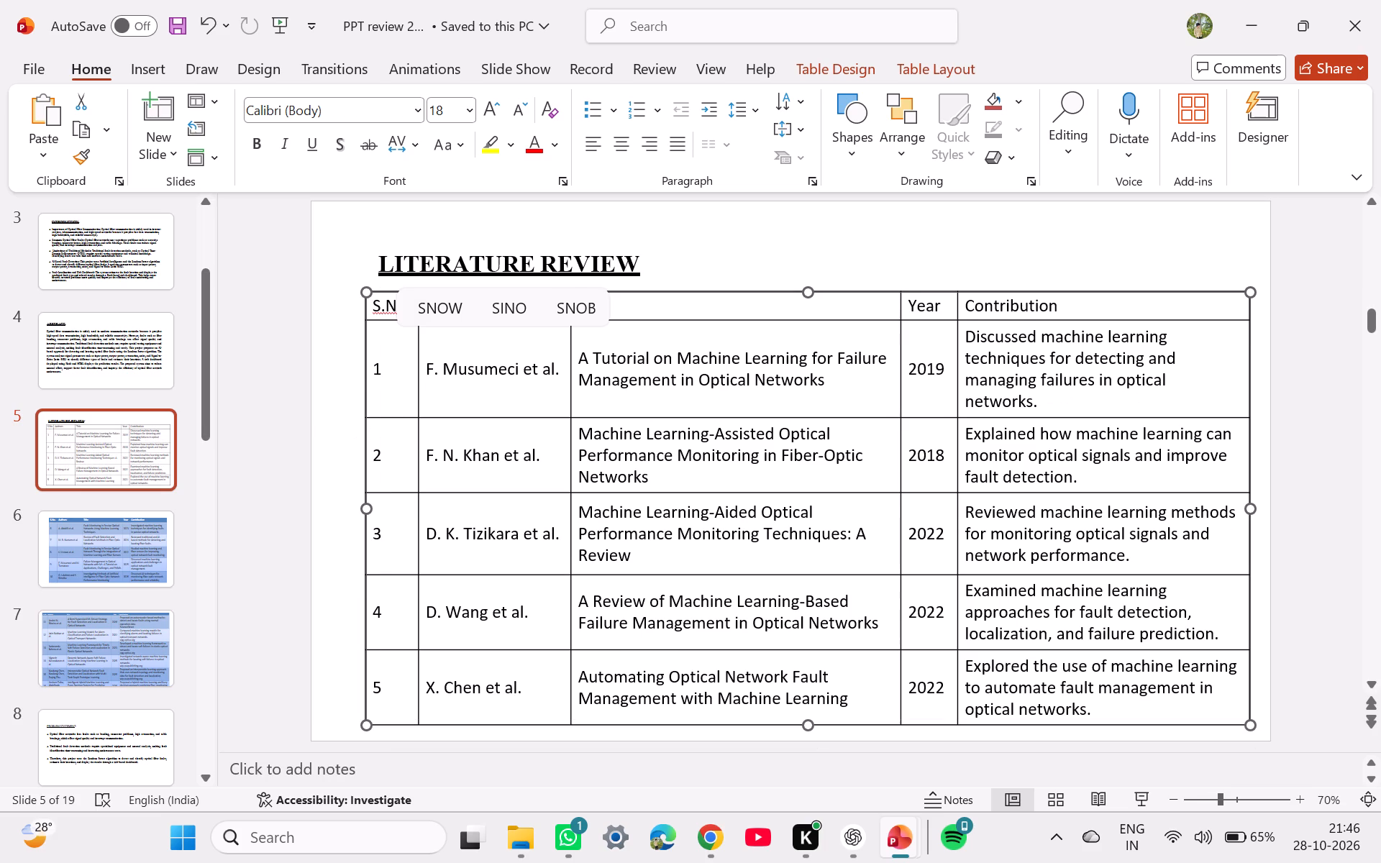
{"action": "left_click", "coordinate": [351, 363]}
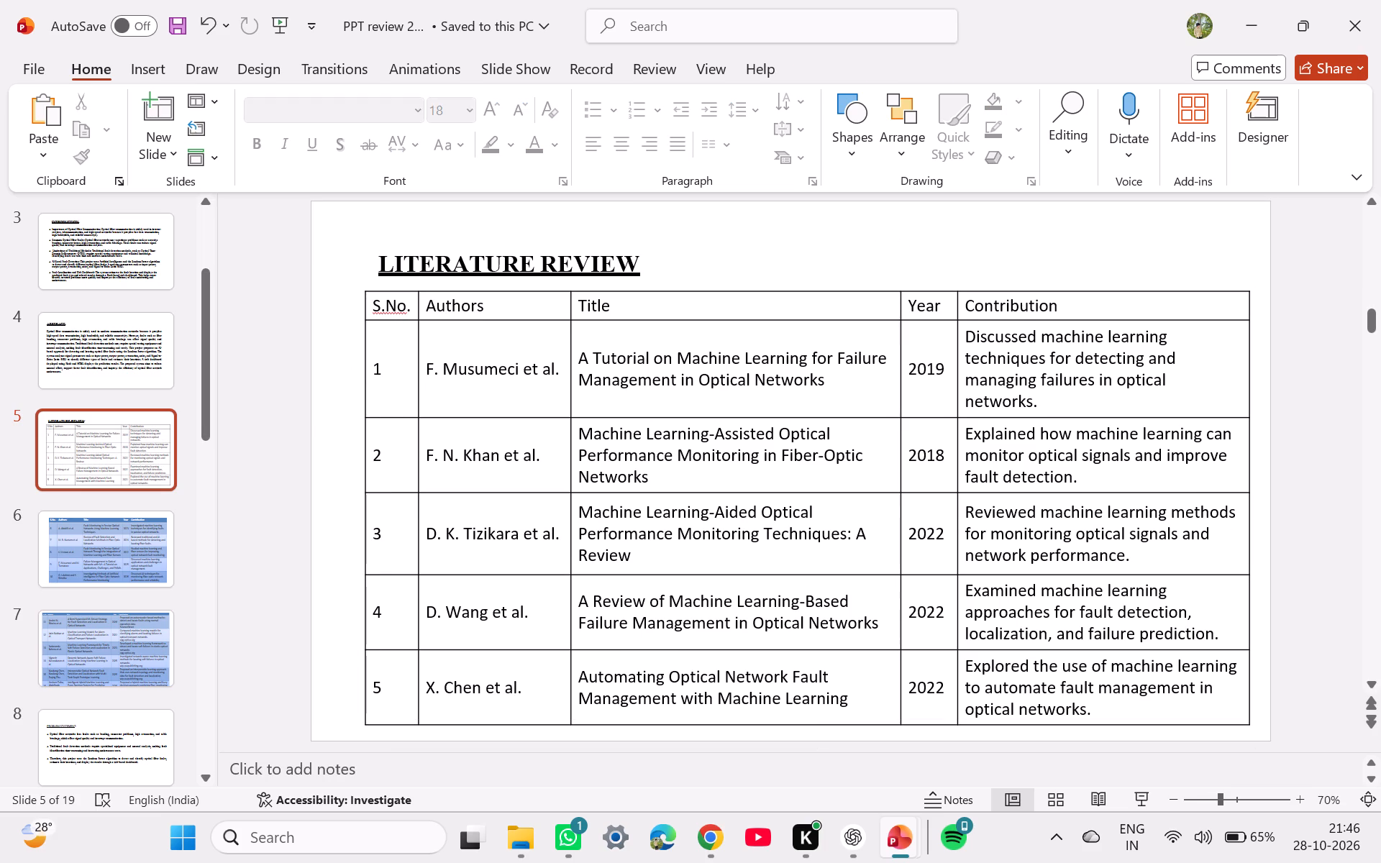
{"action": "left_click", "coordinate": [405, 308]}
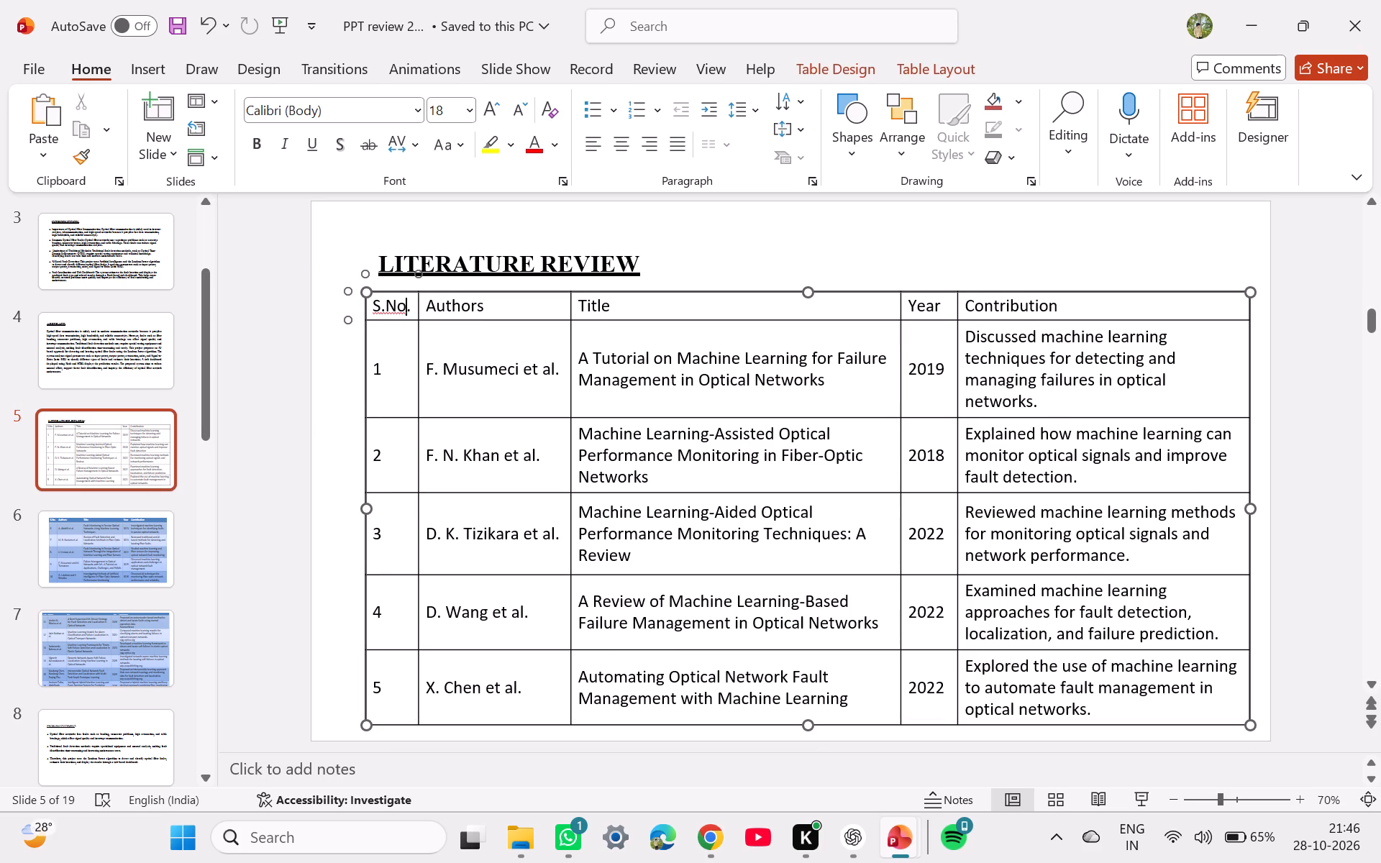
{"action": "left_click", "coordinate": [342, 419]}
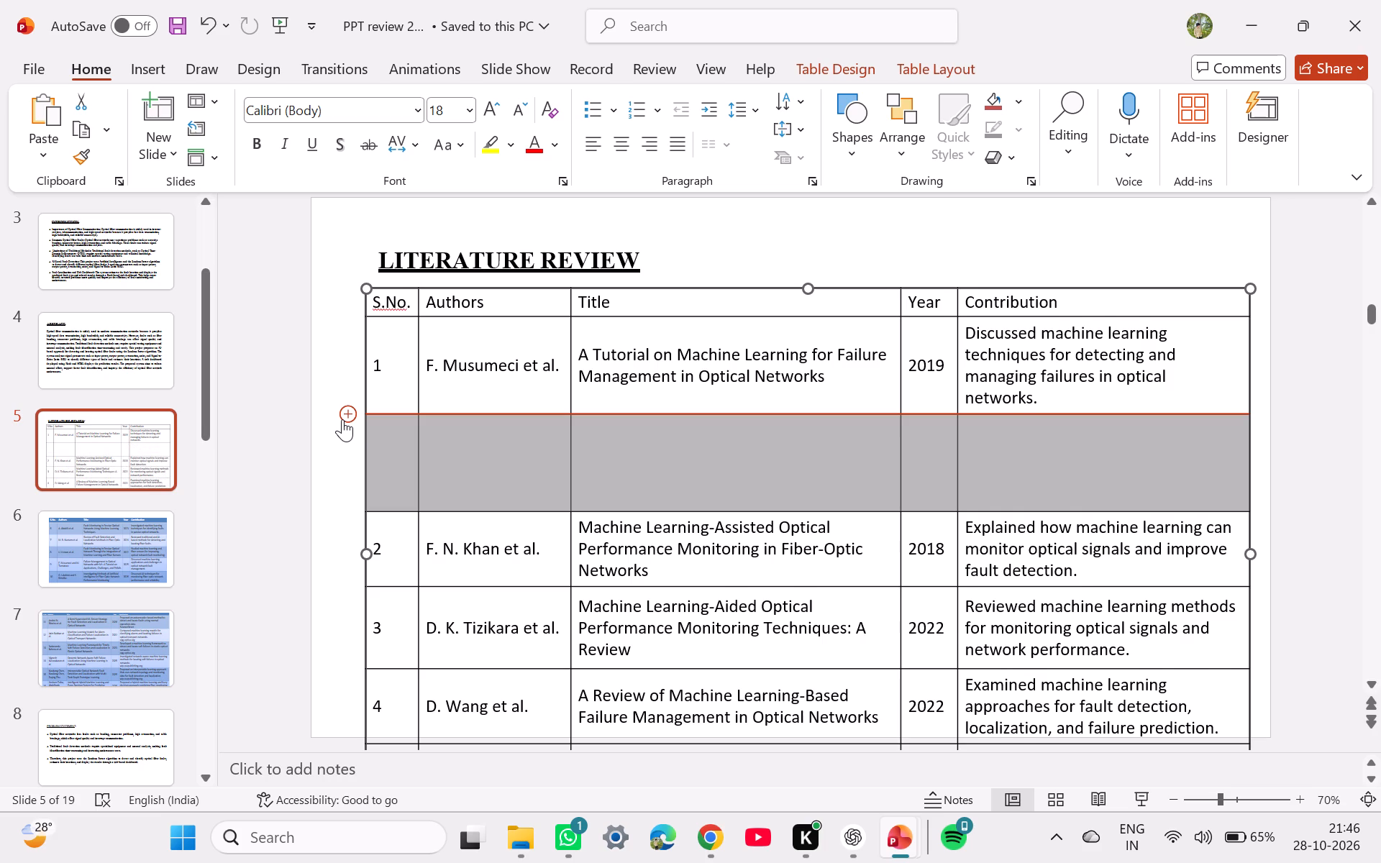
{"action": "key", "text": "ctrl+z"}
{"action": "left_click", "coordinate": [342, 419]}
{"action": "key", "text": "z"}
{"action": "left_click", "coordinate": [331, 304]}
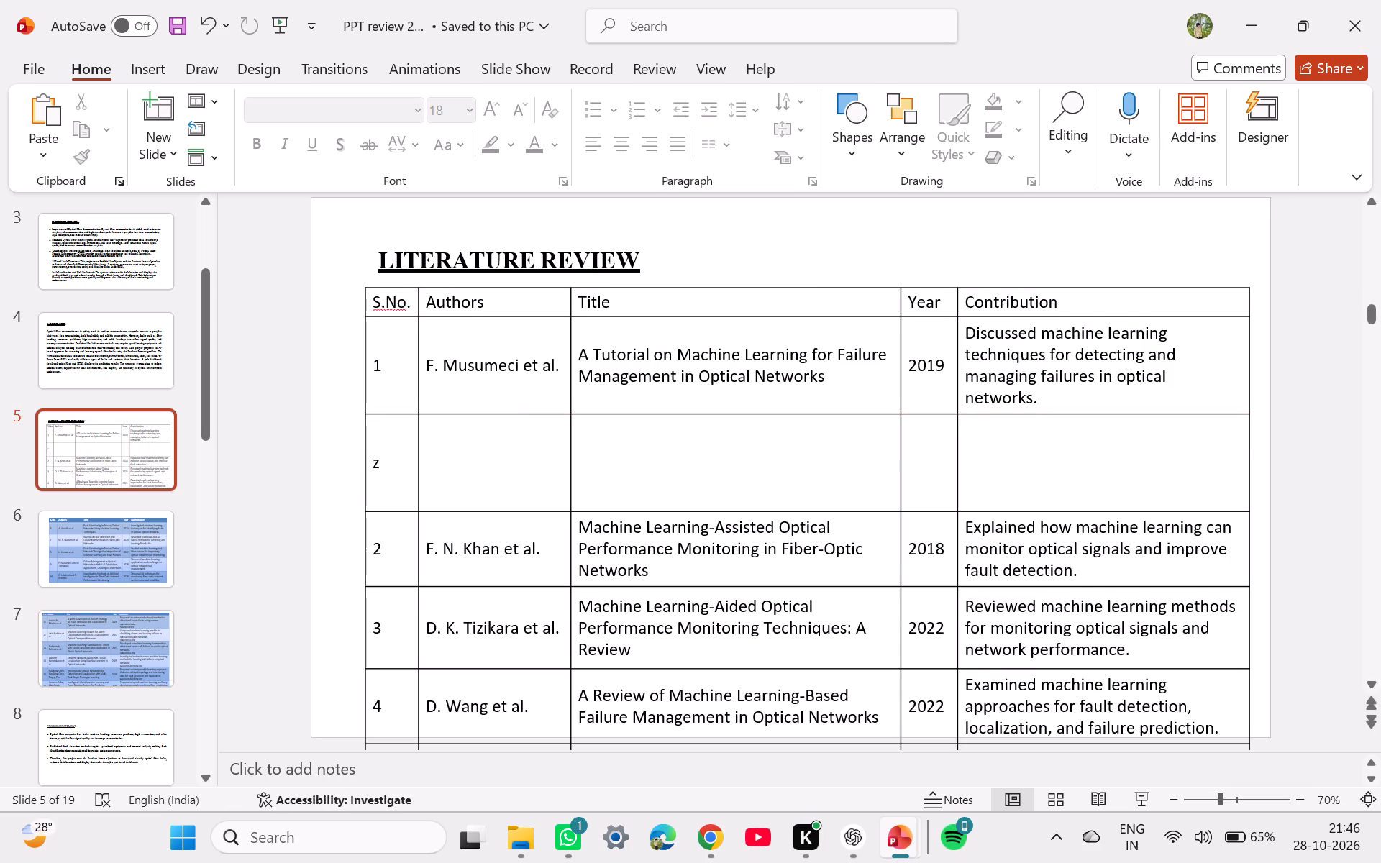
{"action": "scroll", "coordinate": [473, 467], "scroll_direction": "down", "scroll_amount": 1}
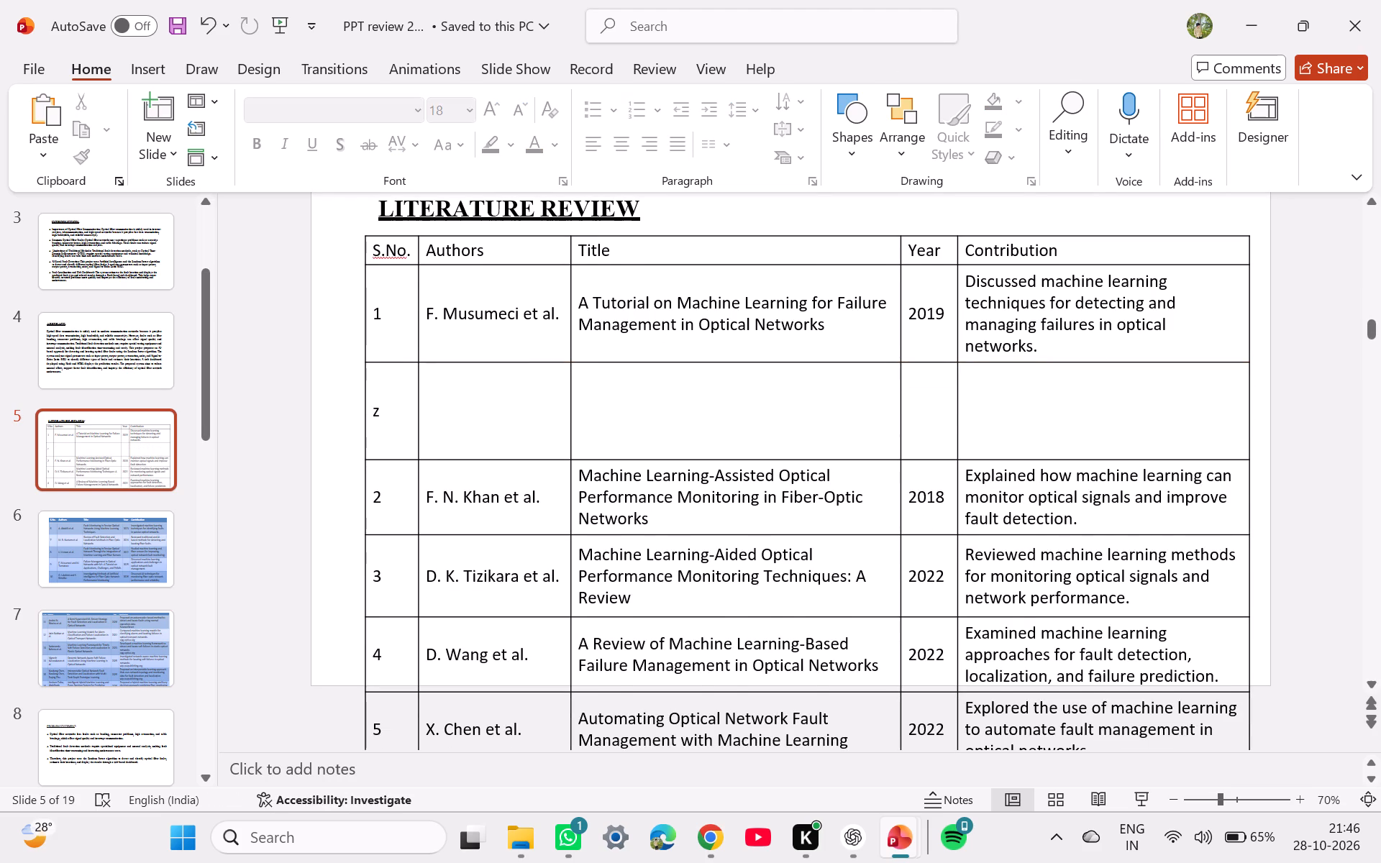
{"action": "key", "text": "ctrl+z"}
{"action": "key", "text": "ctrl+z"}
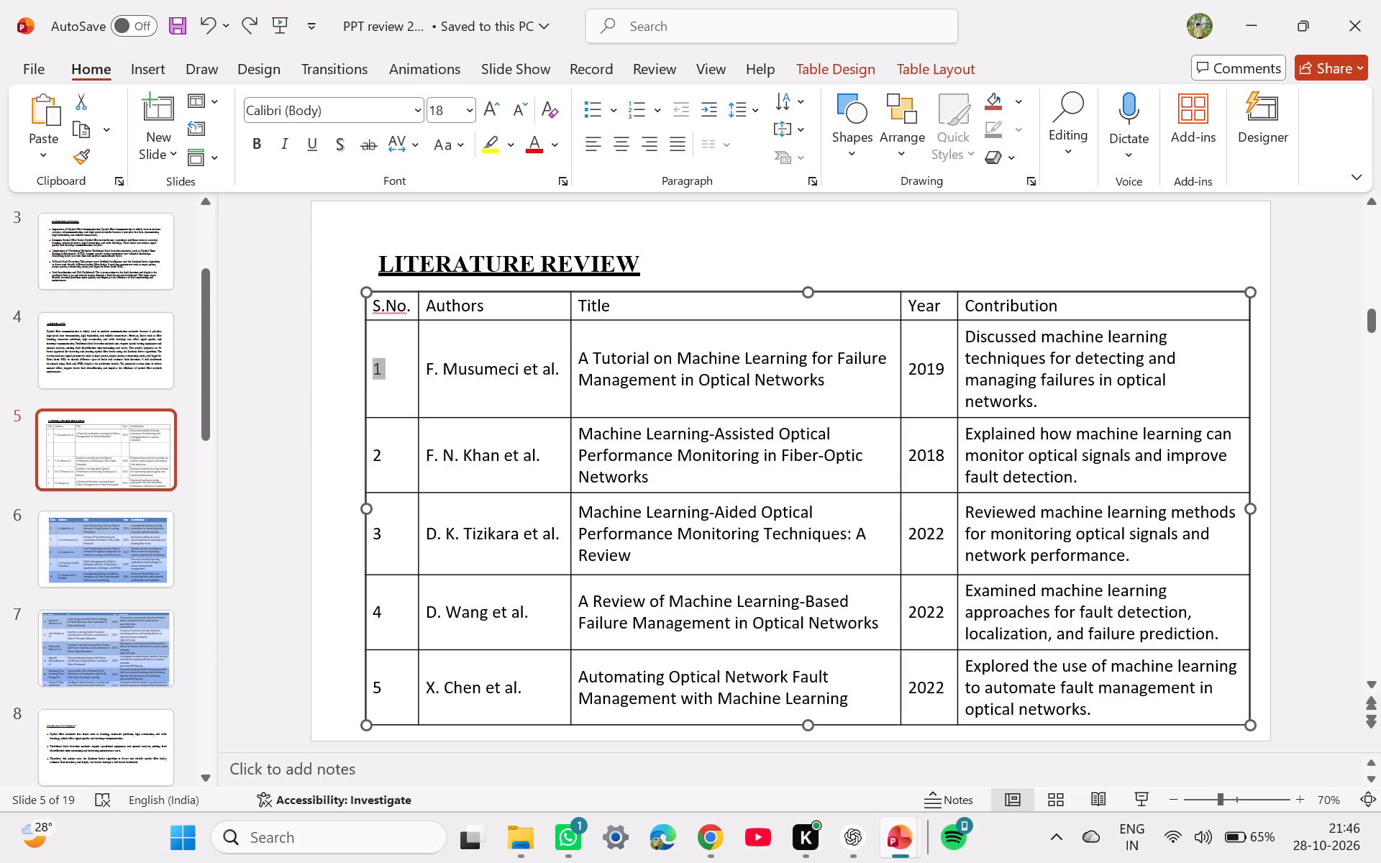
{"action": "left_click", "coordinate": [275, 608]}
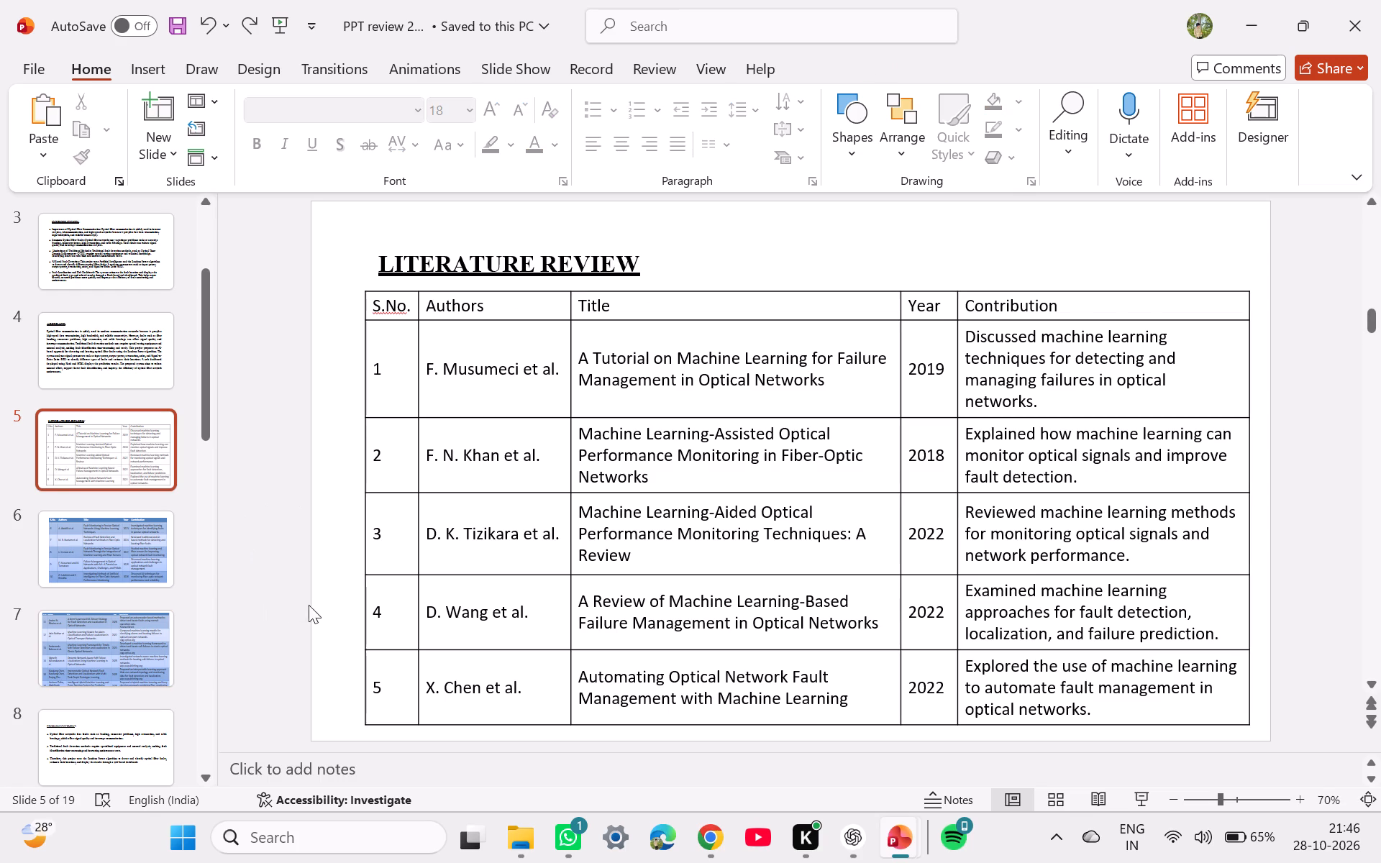
Apply the plain table style without shading or grid lines to the Literature Review table on slide 6.
{"action": "left_click", "coordinate": [98, 544]}
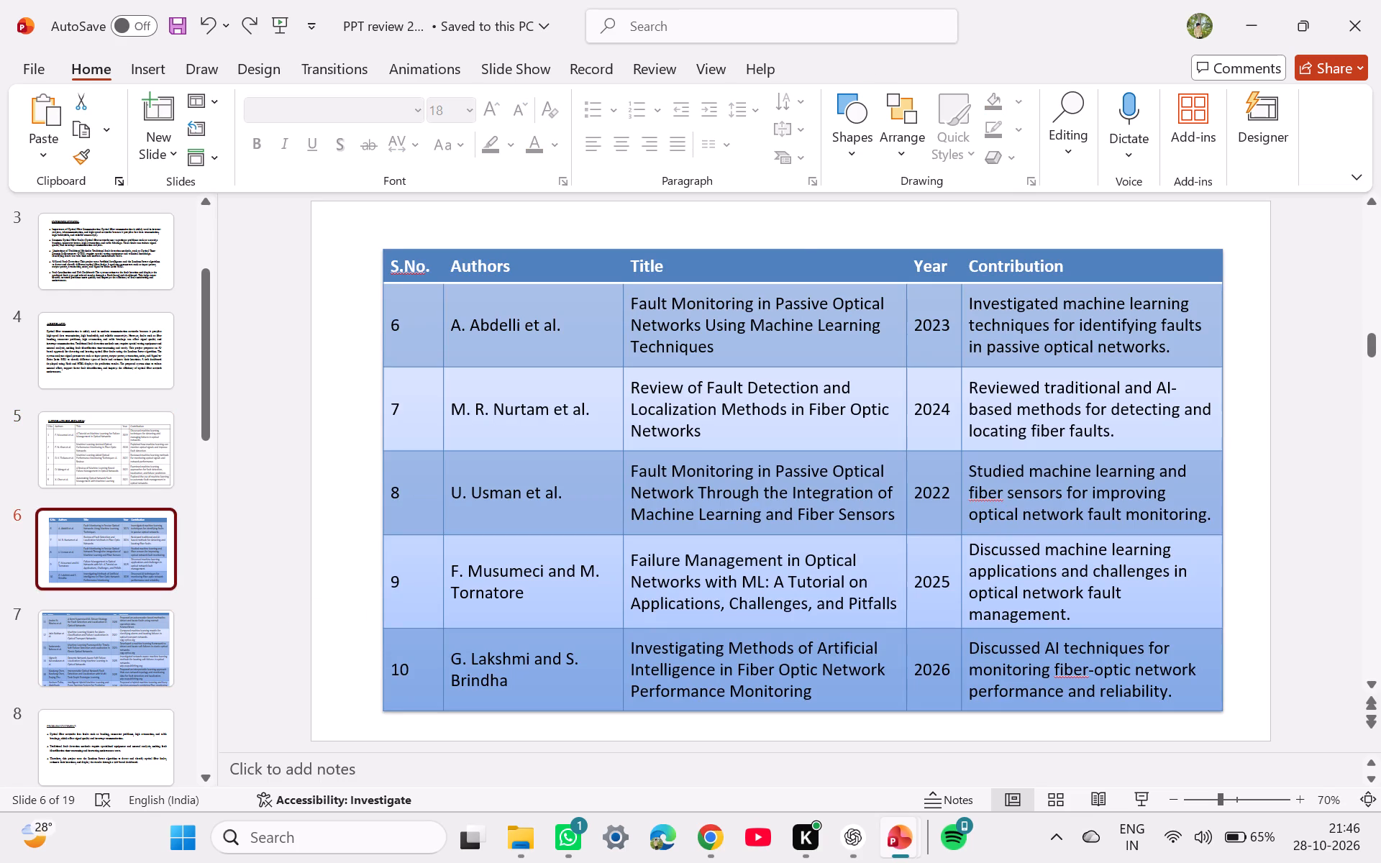
{"action": "left_click", "coordinate": [803, 712]}
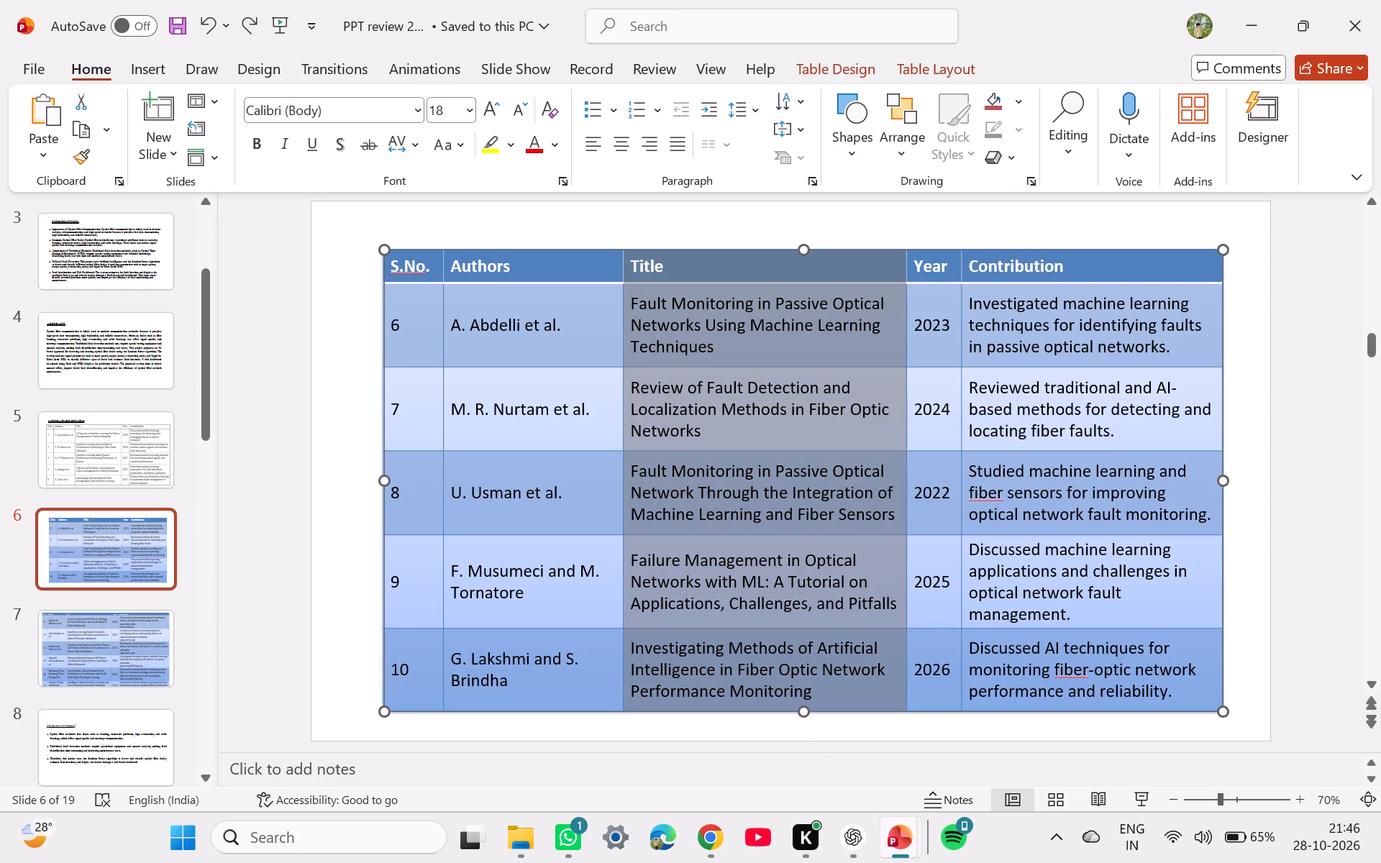
{"action": "key", "text": "ctrl+a"}
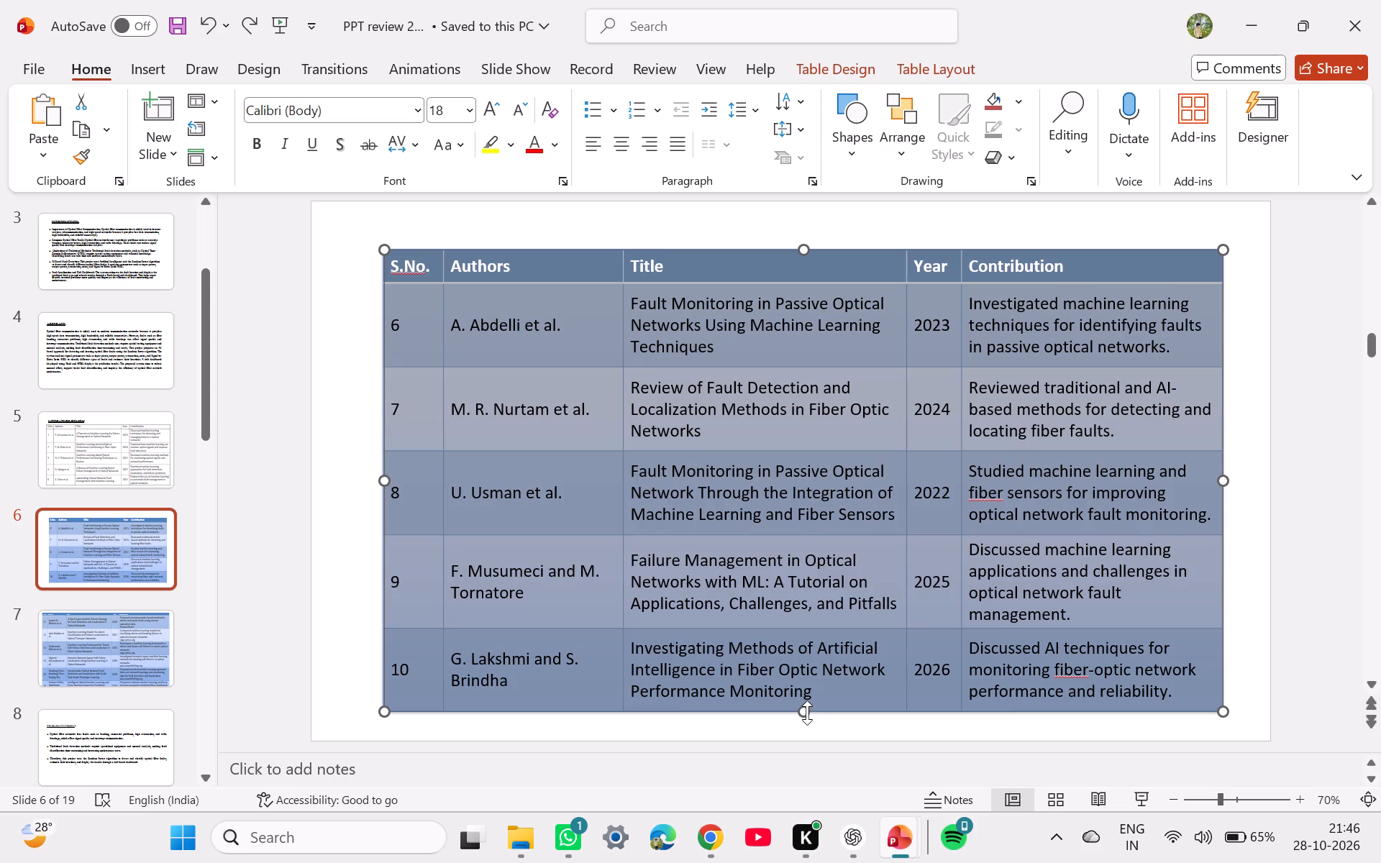
{"action": "left_click", "coordinate": [807, 713]}
{"action": "left_click", "coordinate": [807, 713]}
{"action": "left_click_drag", "start_coordinate": [807, 713], "coordinate": [806, 706]}
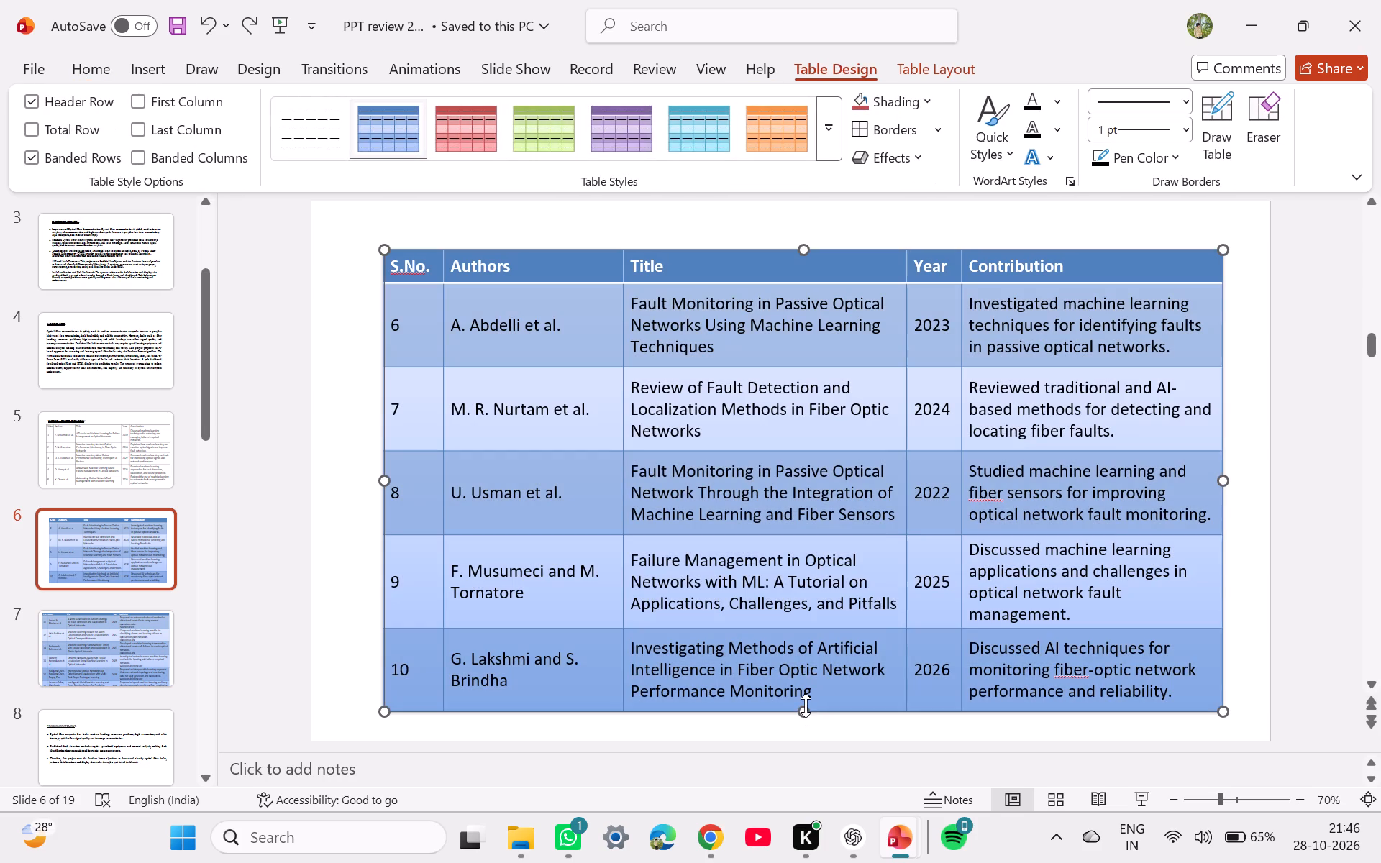
{"action": "left_click", "coordinate": [319, 144]}
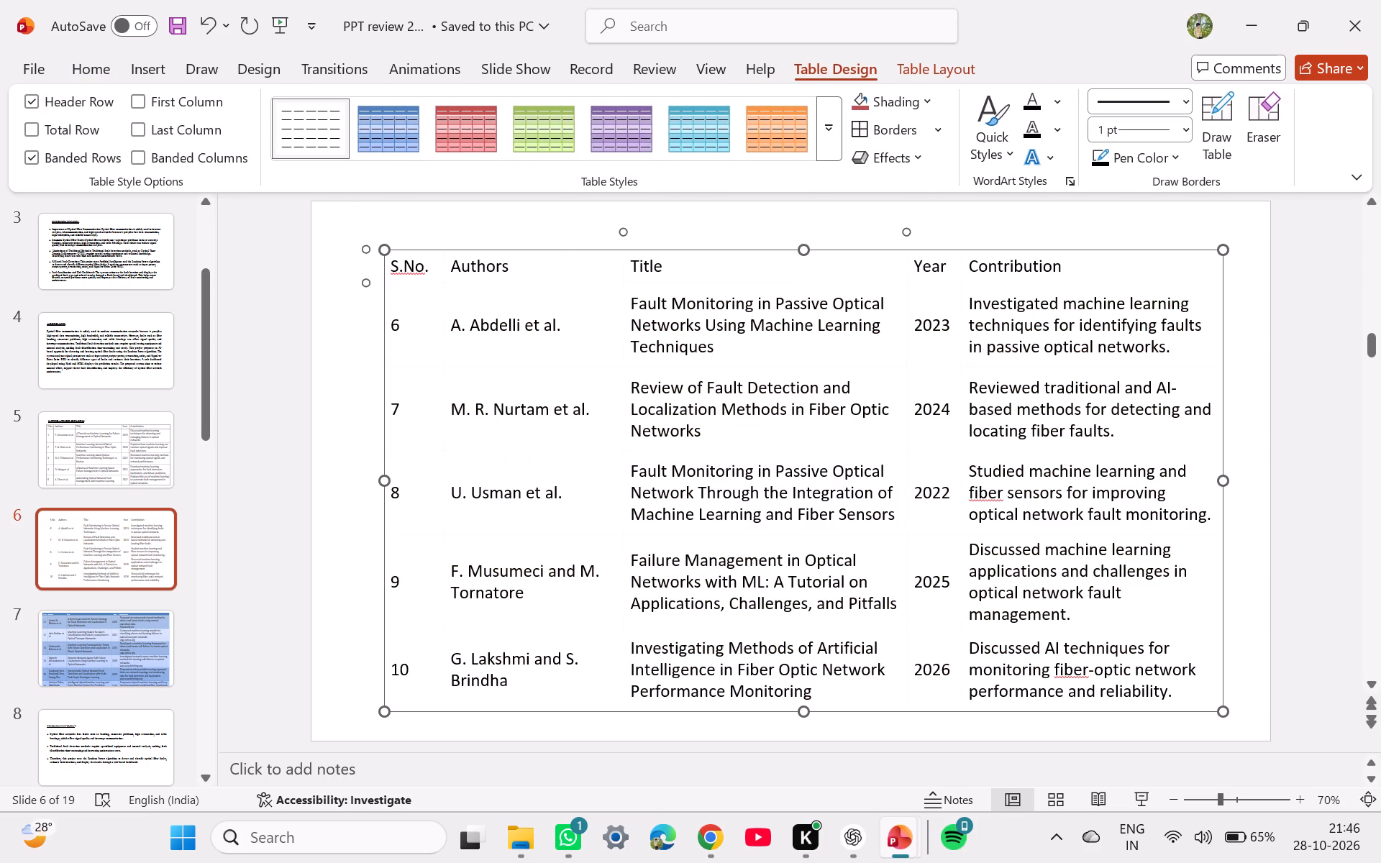
Apply all borders to every cell of the Literature Review table on slide 6.
{"action": "key", "text": "ctrl+a"}
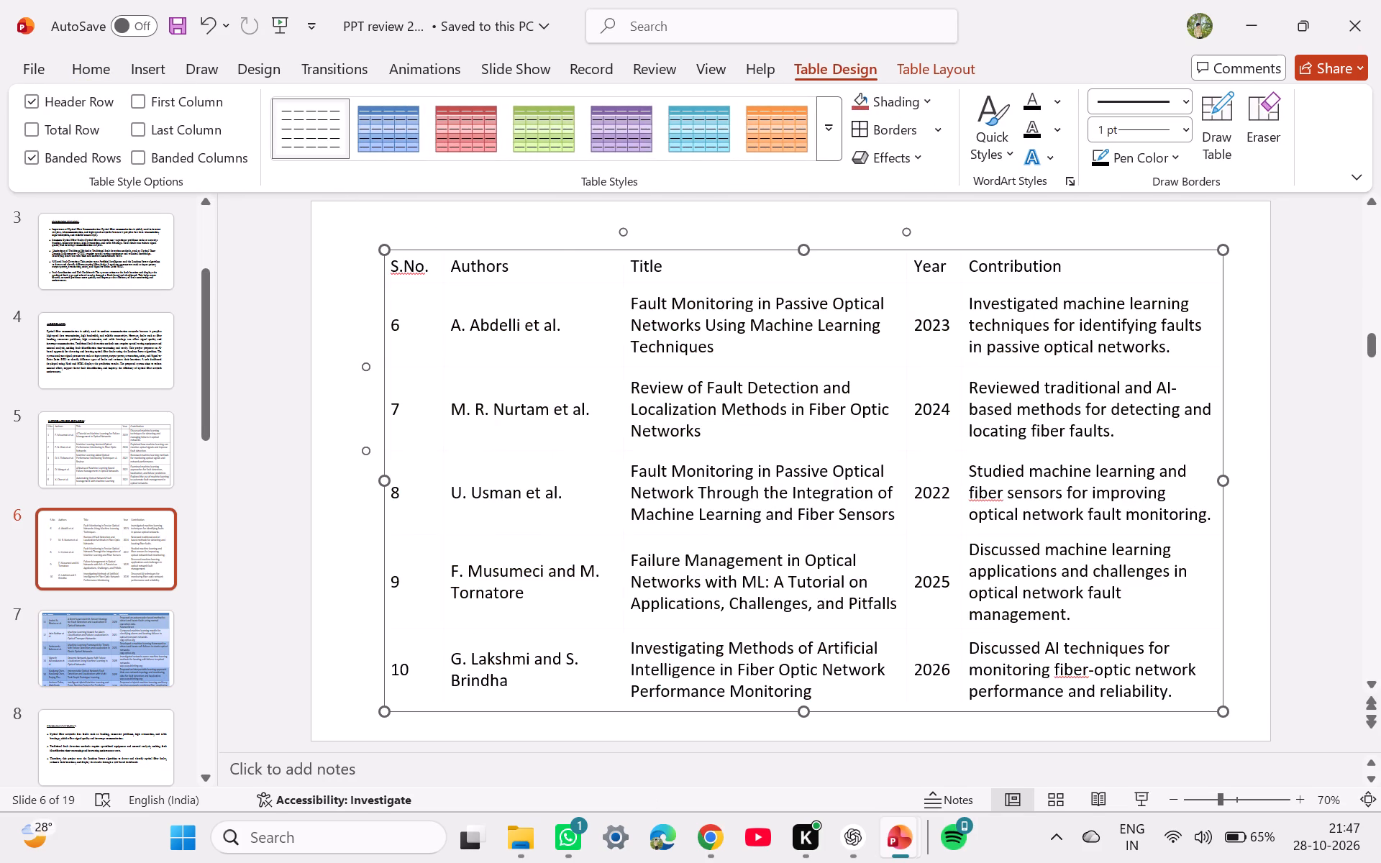
{"action": "left_click", "coordinate": [752, 390]}
{"action": "key", "text": "ctrl+a"}
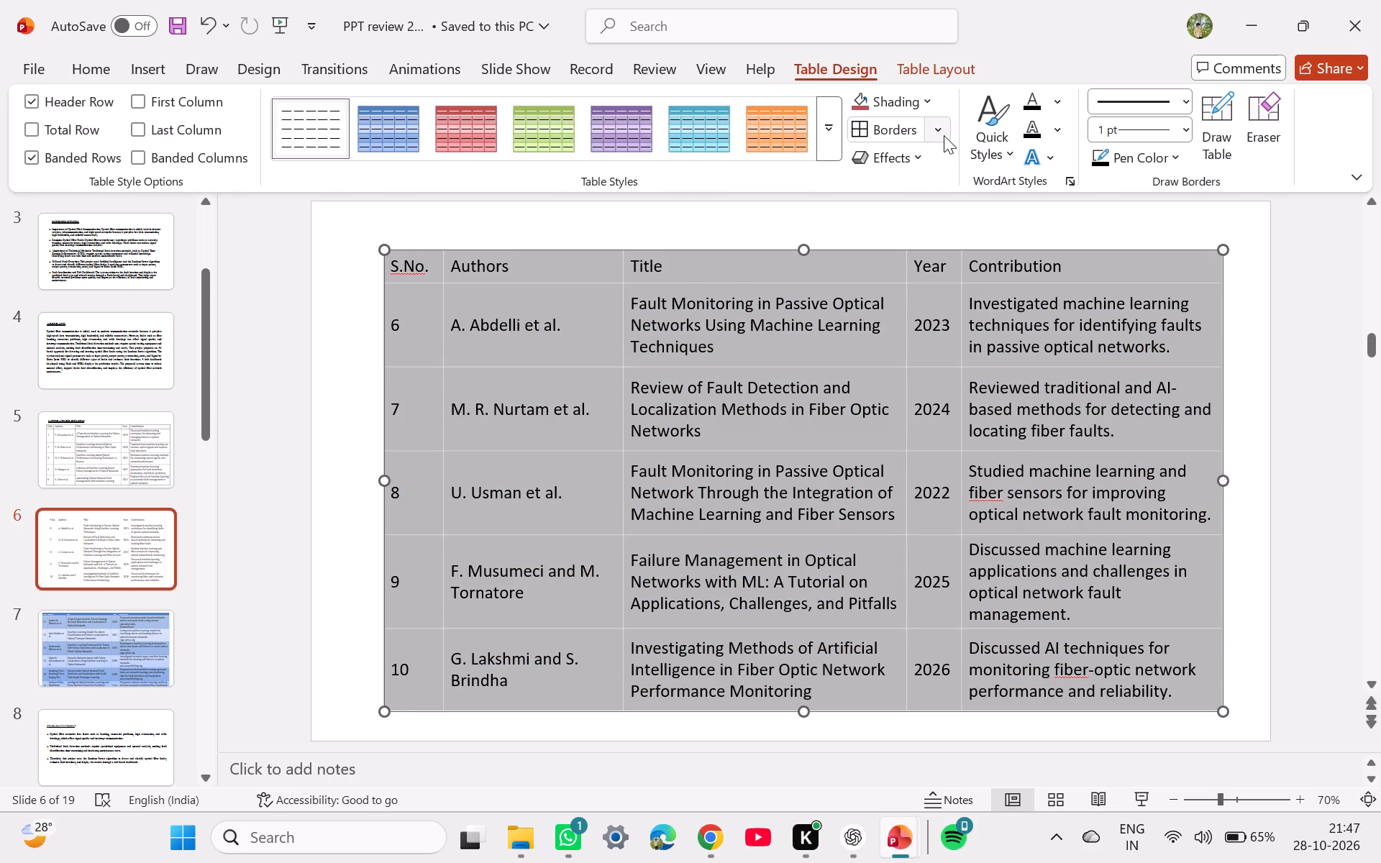
{"action": "left_click", "coordinate": [944, 135]}
{"action": "left_click", "coordinate": [944, 183]}
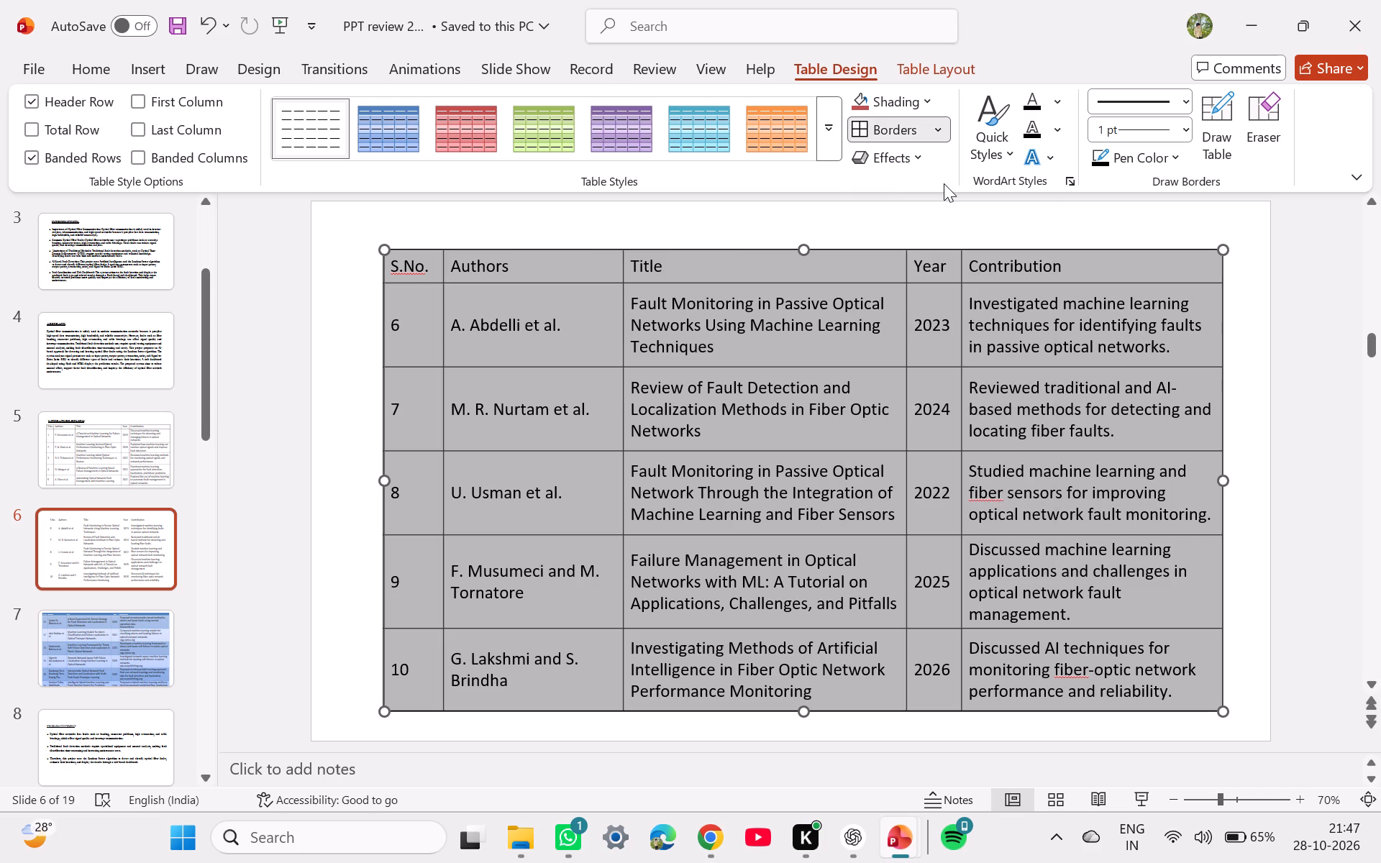
{"action": "left_click", "coordinate": [626, 245]}
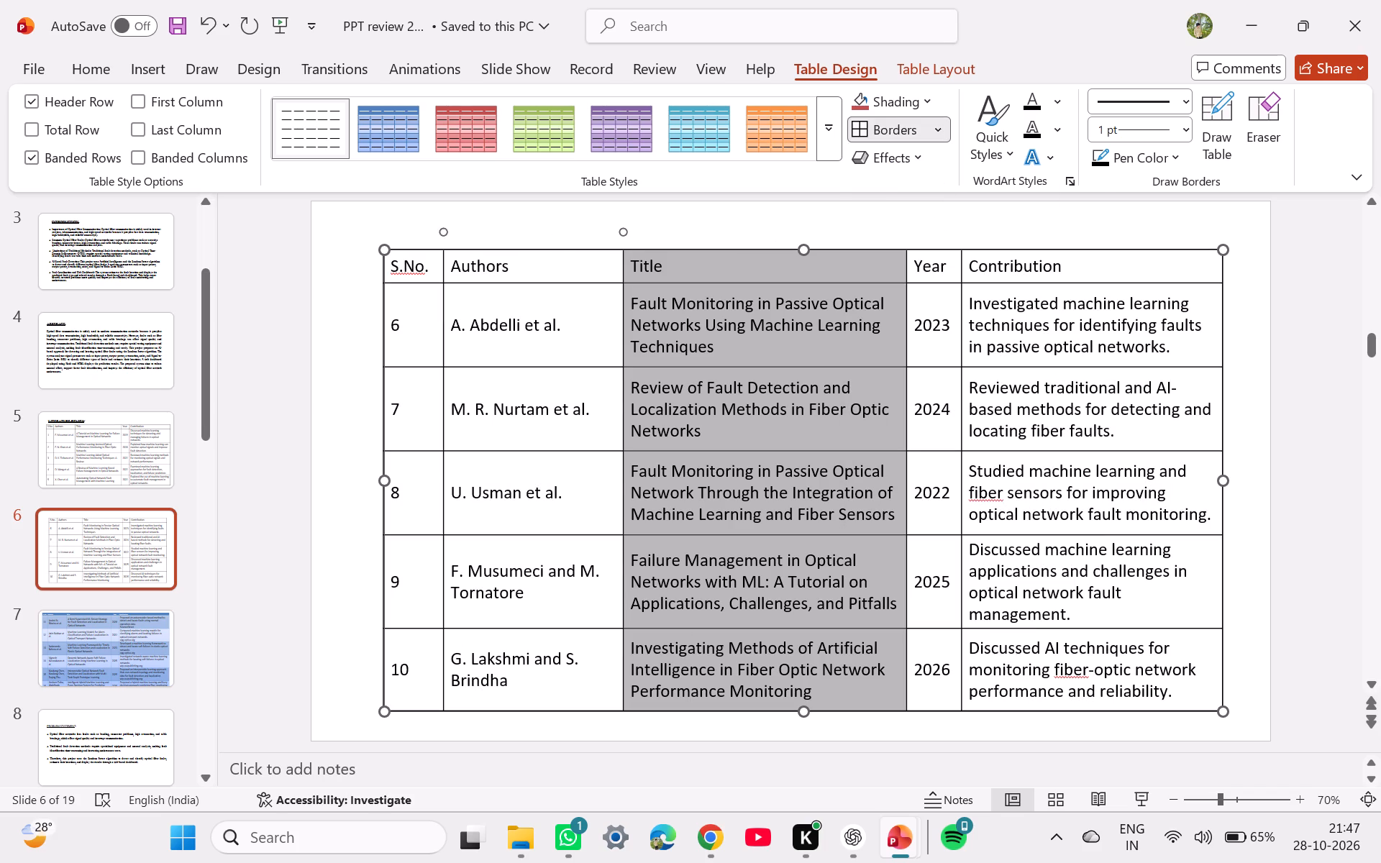
Apply the plain table style without shading or grid lines to the Literature Review table on slide 7.
{"action": "left_click", "coordinate": [142, 621]}
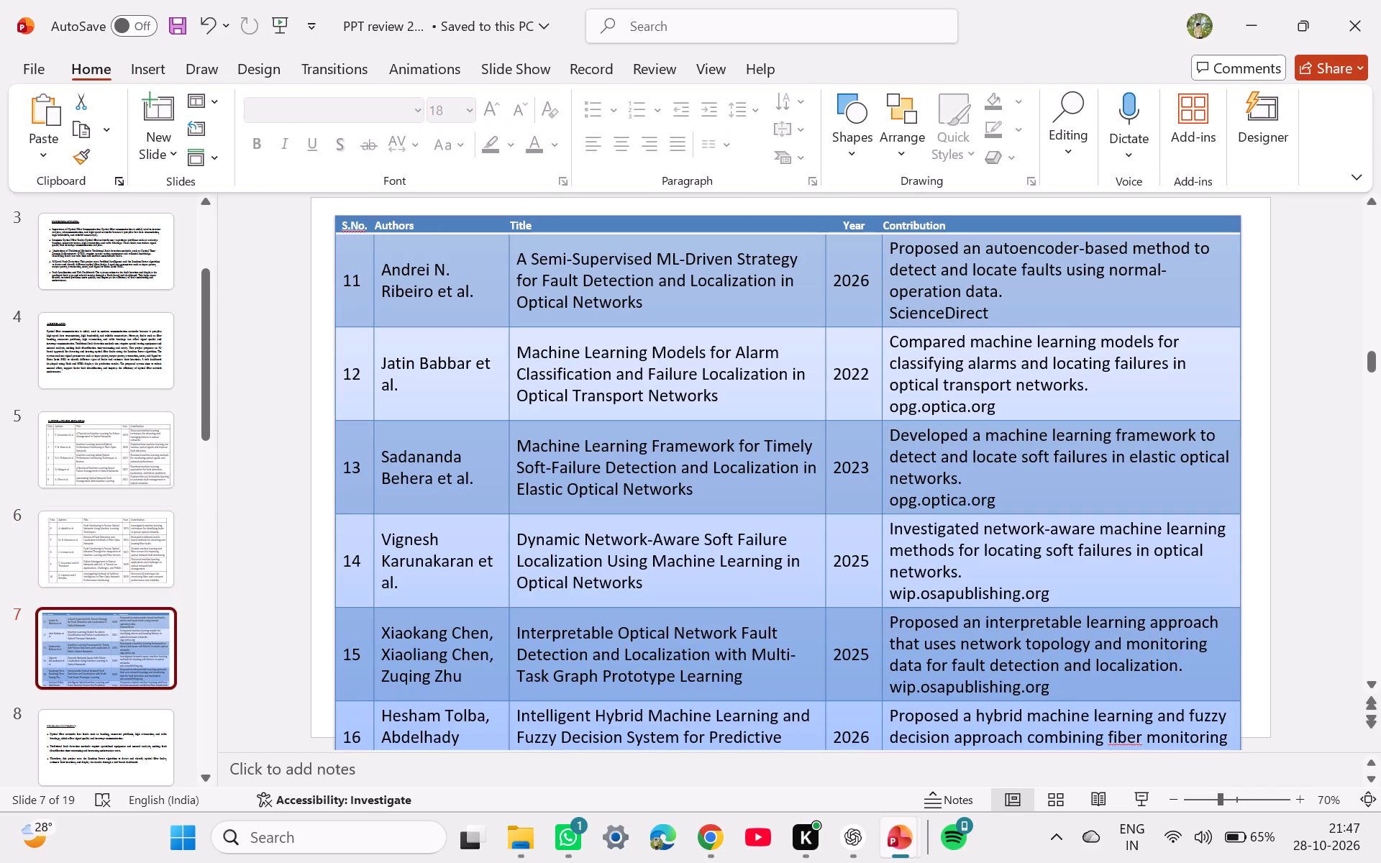
{"action": "left_click", "coordinate": [660, 639]}
{"action": "key", "text": "ctrl+a"}
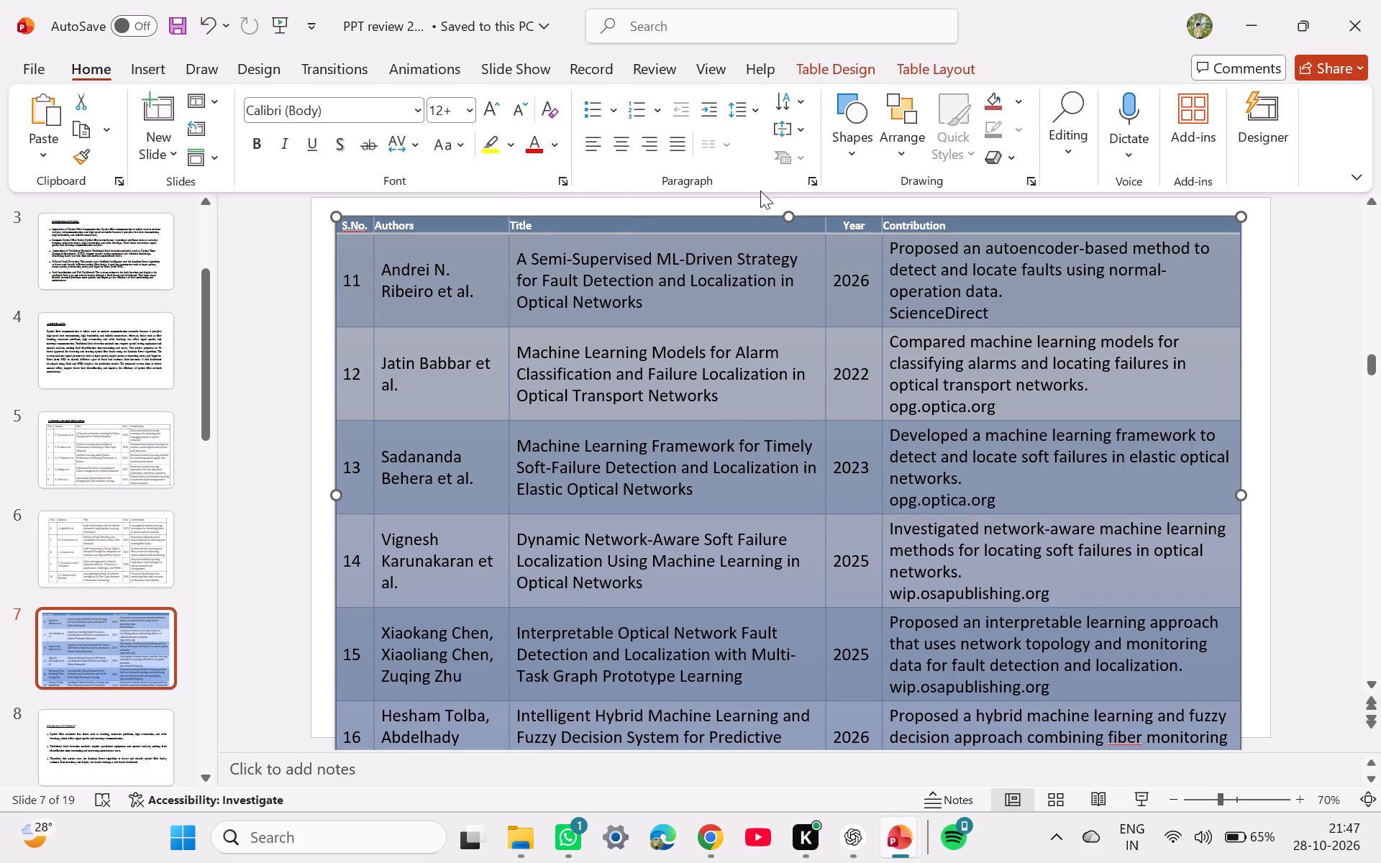
{"action": "left_click", "coordinate": [790, 216]}
{"action": "left_click", "coordinate": [790, 216]}
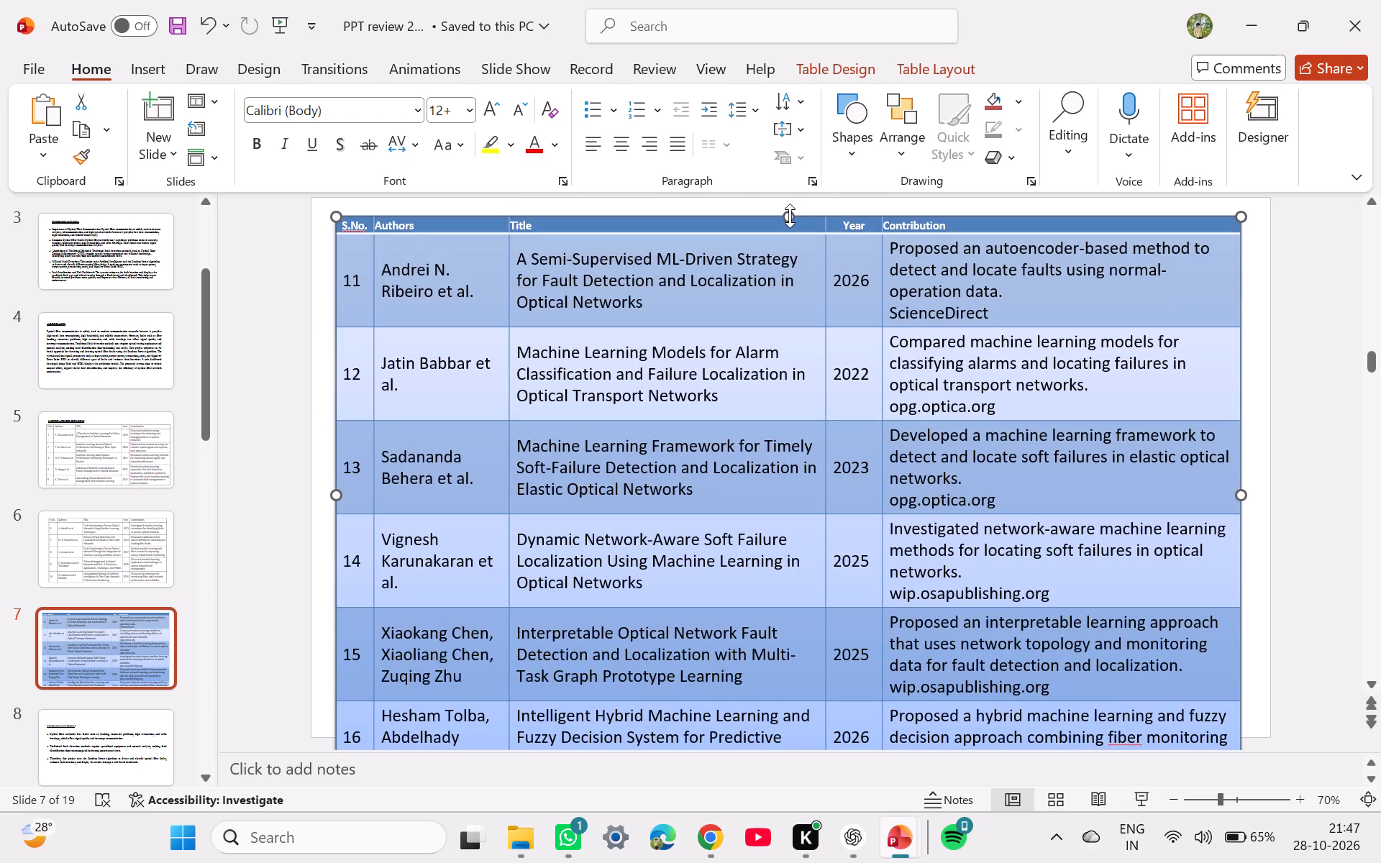
{"action": "double_click", "coordinate": [790, 216]}
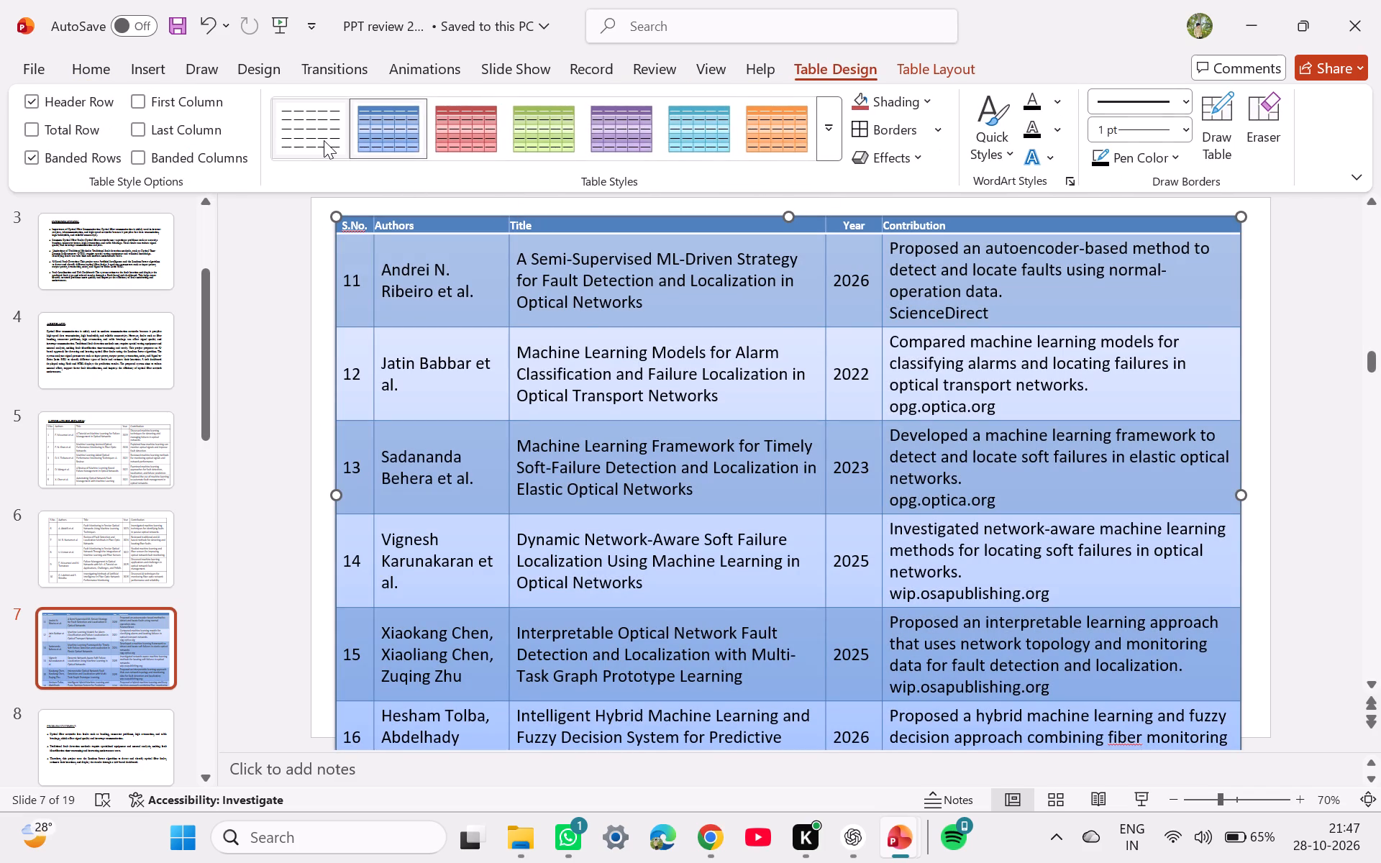
{"action": "left_click", "coordinate": [324, 140]}
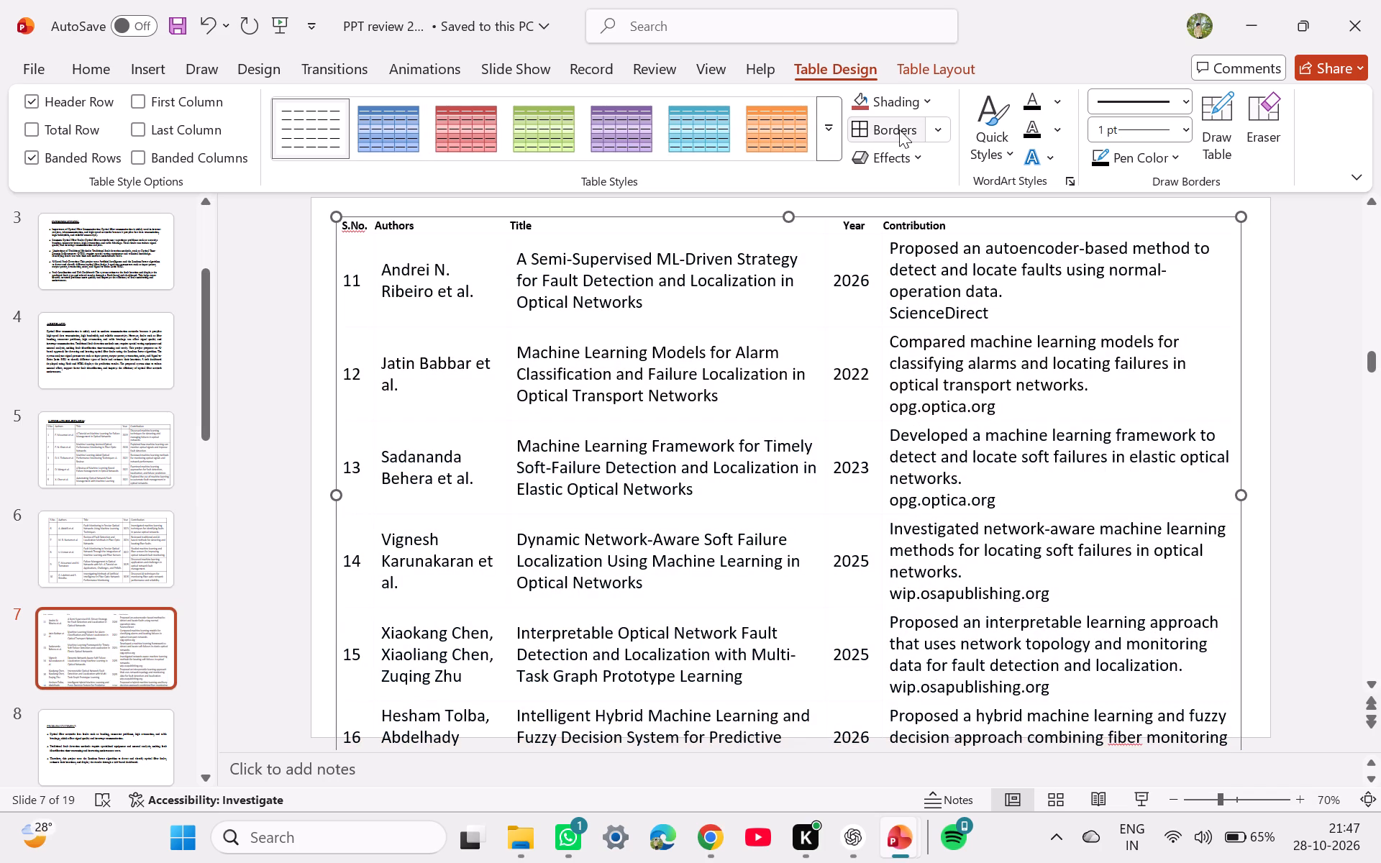
Apply all borders to the Literature Review table on slide 7.
{"action": "left_click", "coordinate": [933, 129]}
{"action": "left_click", "coordinate": [917, 191]}
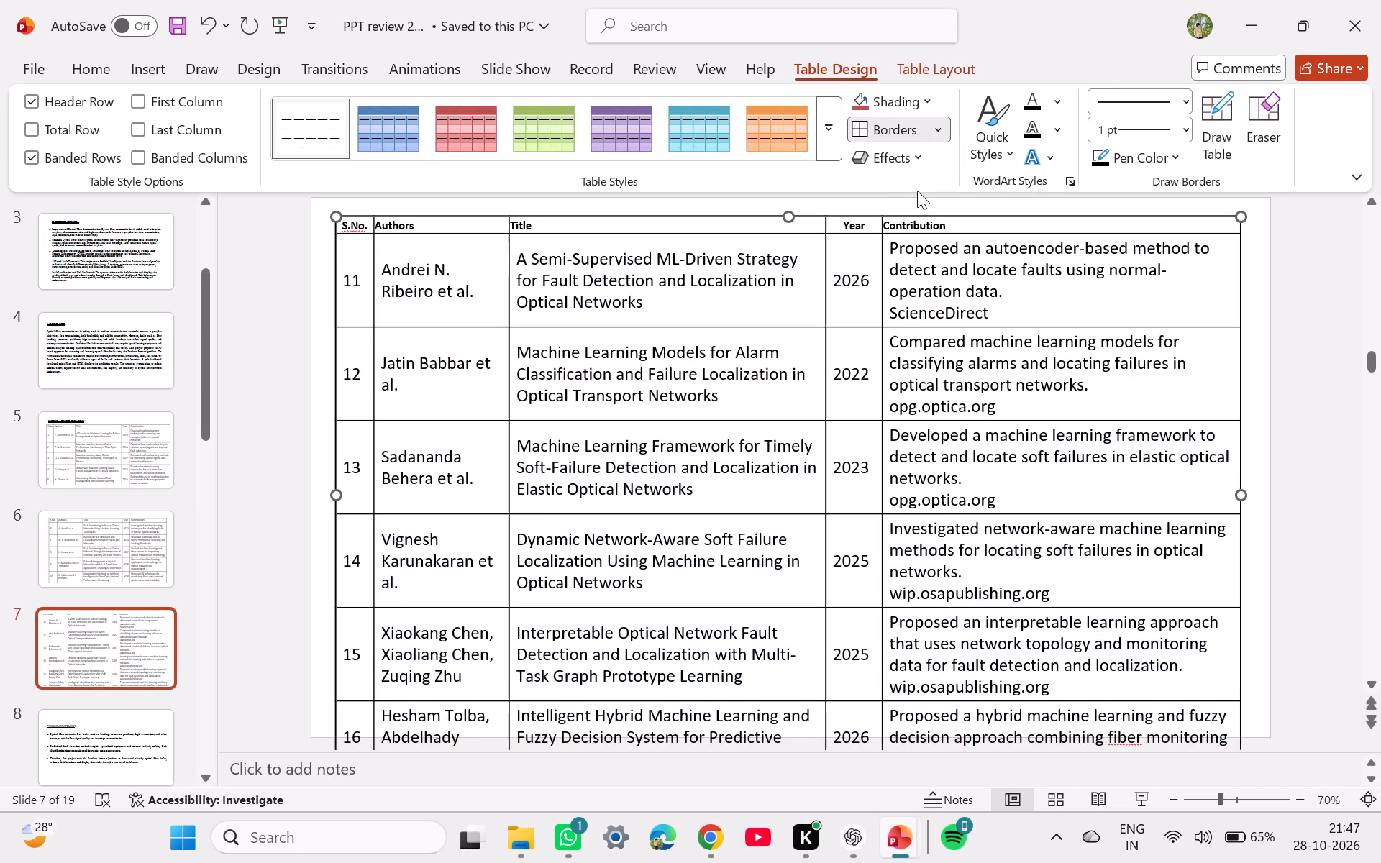
{"action": "left_click", "coordinate": [281, 336]}
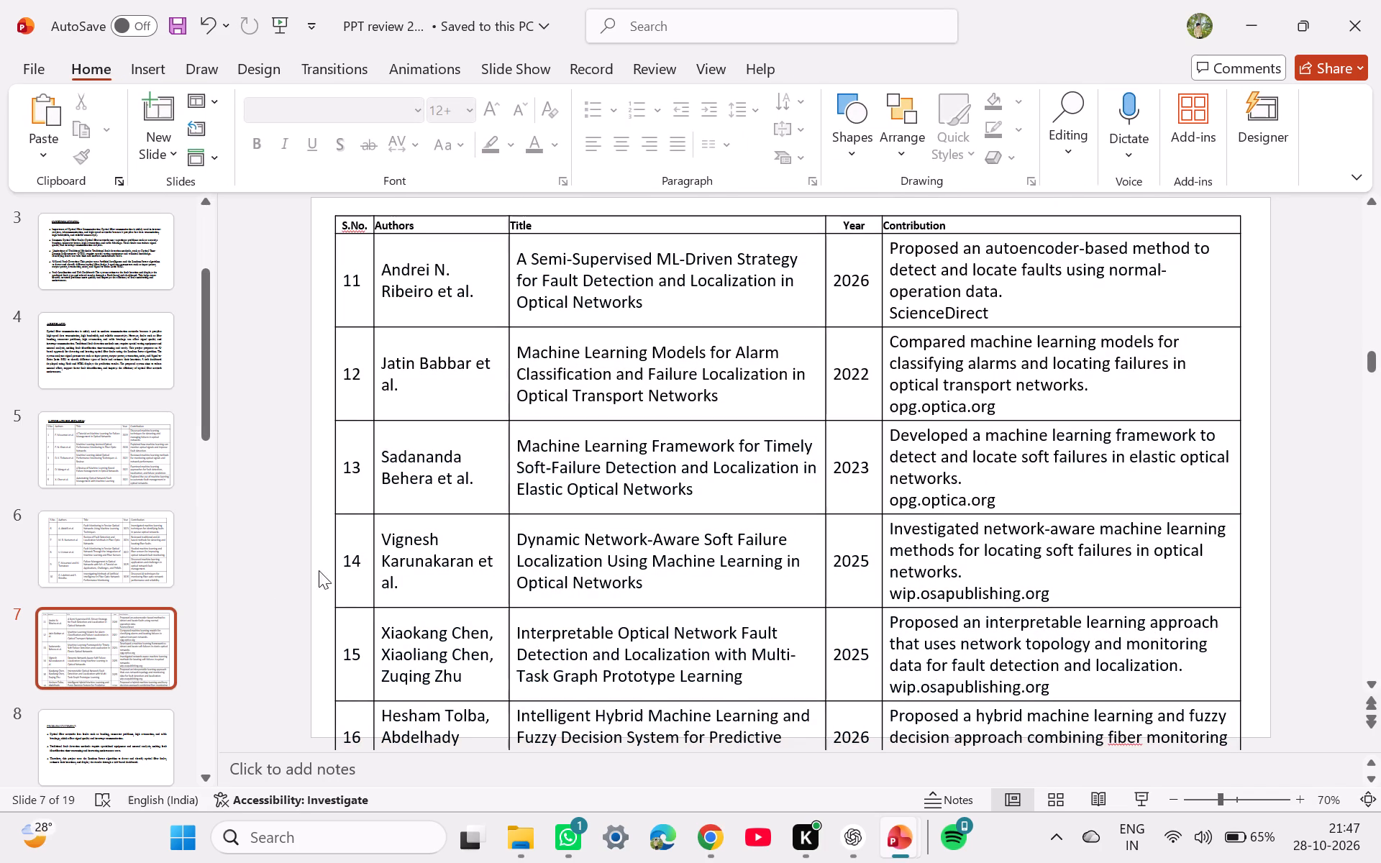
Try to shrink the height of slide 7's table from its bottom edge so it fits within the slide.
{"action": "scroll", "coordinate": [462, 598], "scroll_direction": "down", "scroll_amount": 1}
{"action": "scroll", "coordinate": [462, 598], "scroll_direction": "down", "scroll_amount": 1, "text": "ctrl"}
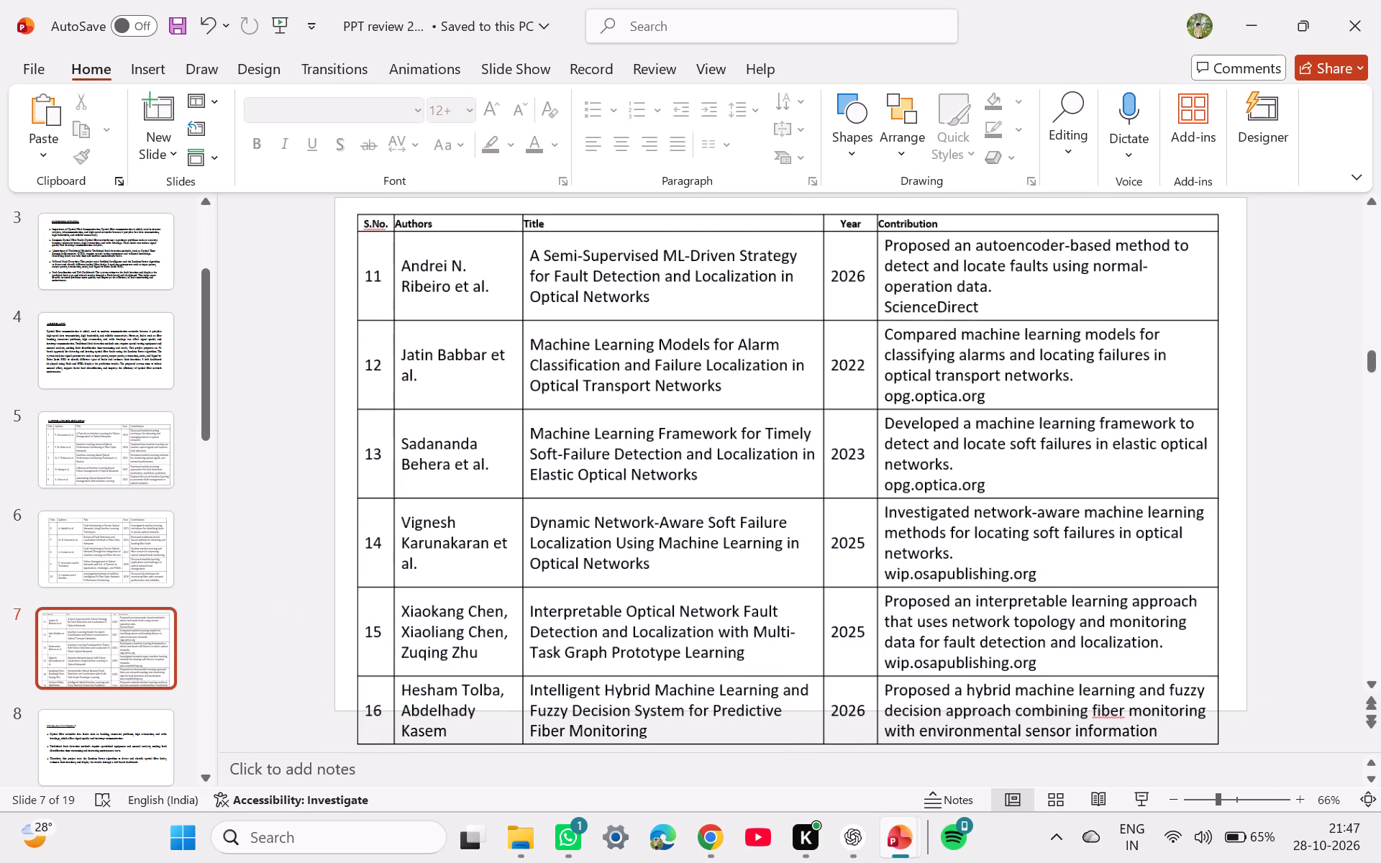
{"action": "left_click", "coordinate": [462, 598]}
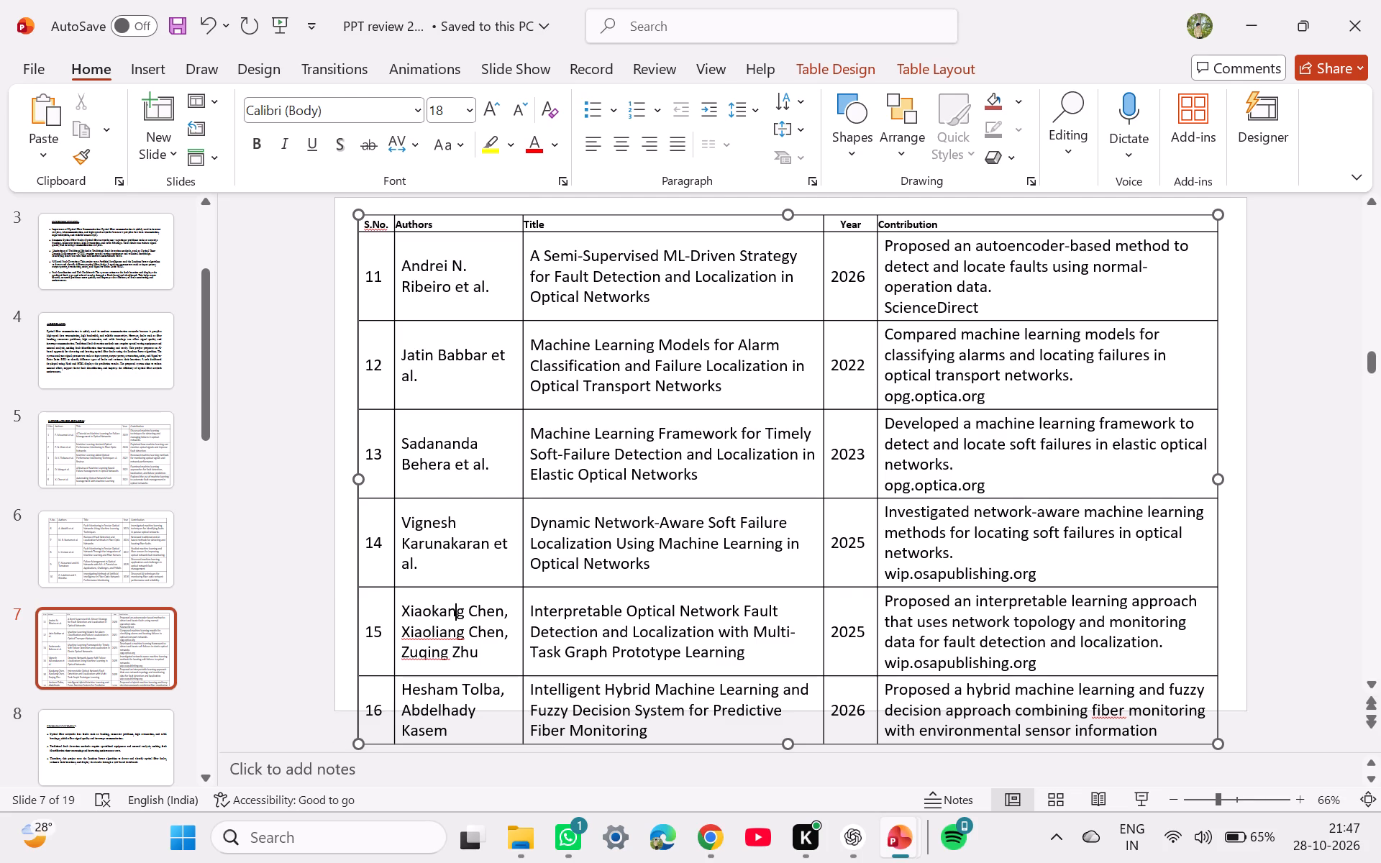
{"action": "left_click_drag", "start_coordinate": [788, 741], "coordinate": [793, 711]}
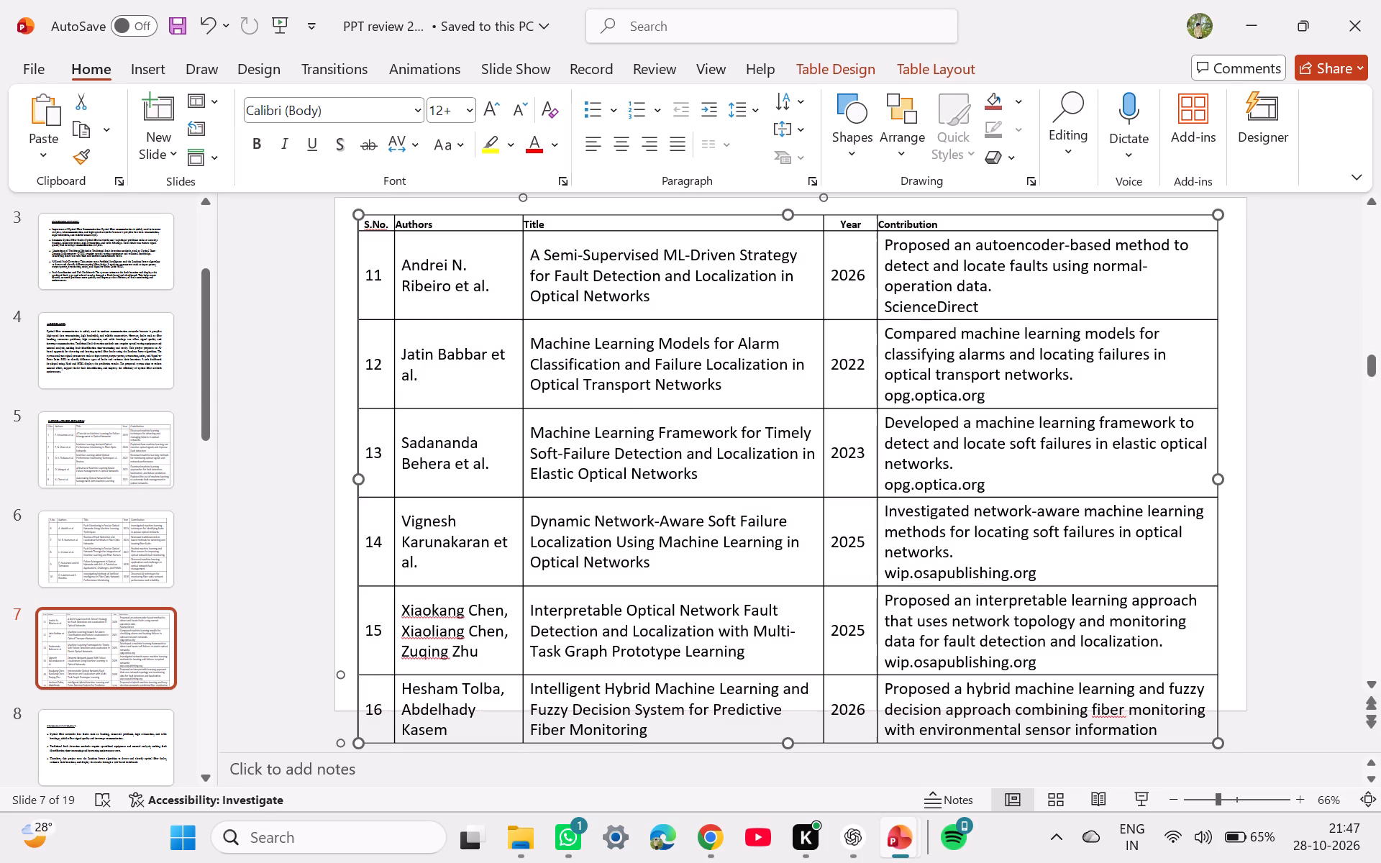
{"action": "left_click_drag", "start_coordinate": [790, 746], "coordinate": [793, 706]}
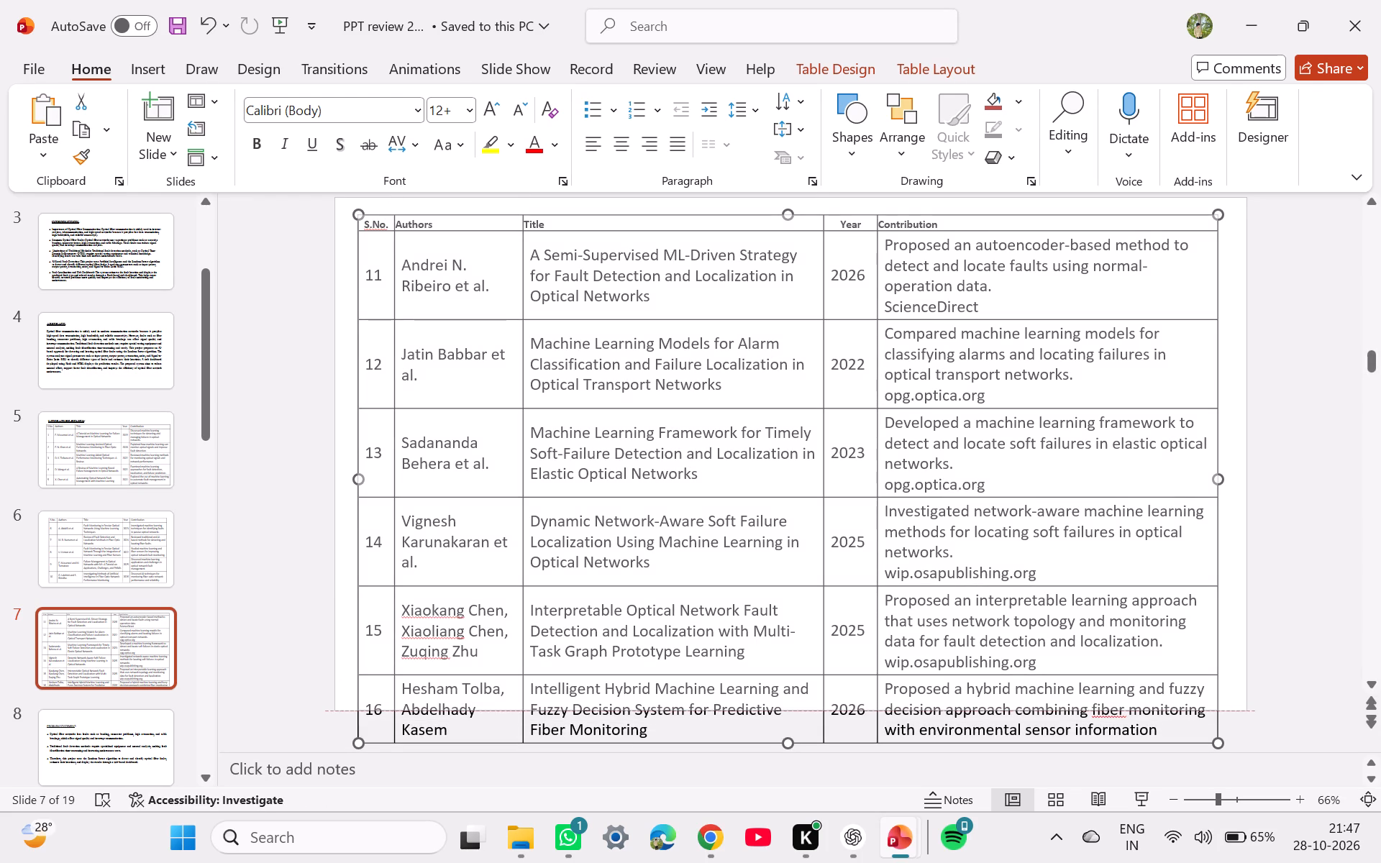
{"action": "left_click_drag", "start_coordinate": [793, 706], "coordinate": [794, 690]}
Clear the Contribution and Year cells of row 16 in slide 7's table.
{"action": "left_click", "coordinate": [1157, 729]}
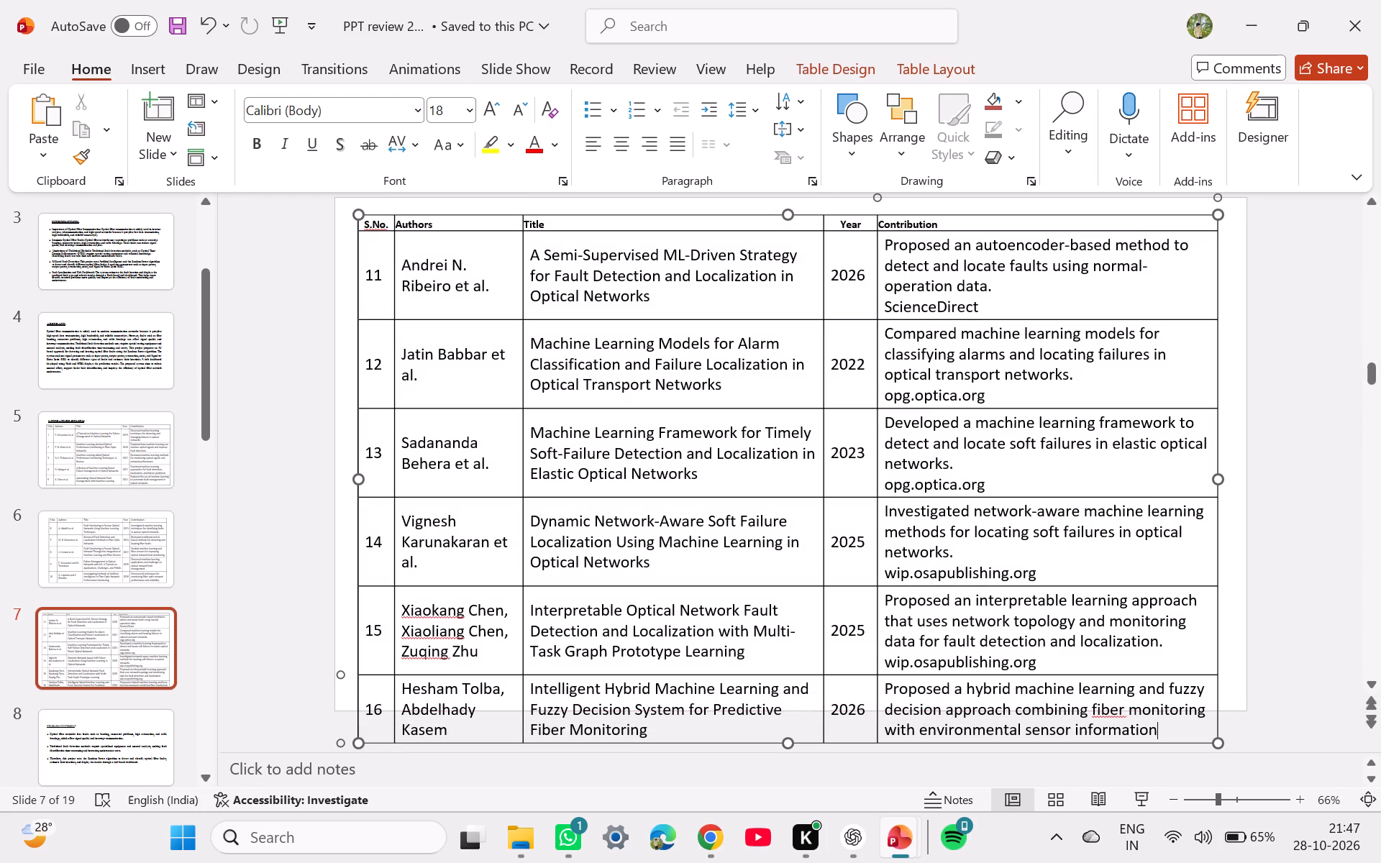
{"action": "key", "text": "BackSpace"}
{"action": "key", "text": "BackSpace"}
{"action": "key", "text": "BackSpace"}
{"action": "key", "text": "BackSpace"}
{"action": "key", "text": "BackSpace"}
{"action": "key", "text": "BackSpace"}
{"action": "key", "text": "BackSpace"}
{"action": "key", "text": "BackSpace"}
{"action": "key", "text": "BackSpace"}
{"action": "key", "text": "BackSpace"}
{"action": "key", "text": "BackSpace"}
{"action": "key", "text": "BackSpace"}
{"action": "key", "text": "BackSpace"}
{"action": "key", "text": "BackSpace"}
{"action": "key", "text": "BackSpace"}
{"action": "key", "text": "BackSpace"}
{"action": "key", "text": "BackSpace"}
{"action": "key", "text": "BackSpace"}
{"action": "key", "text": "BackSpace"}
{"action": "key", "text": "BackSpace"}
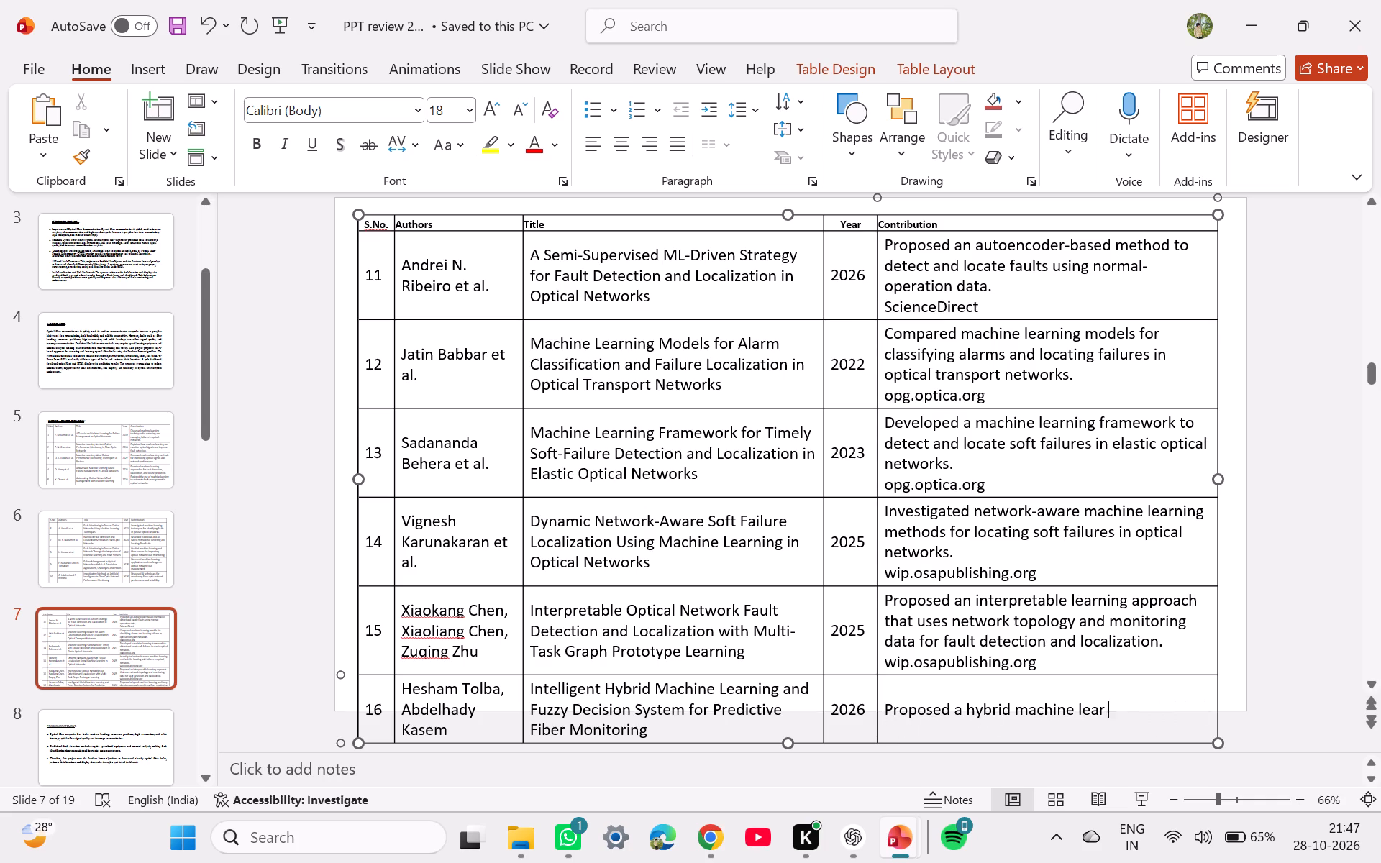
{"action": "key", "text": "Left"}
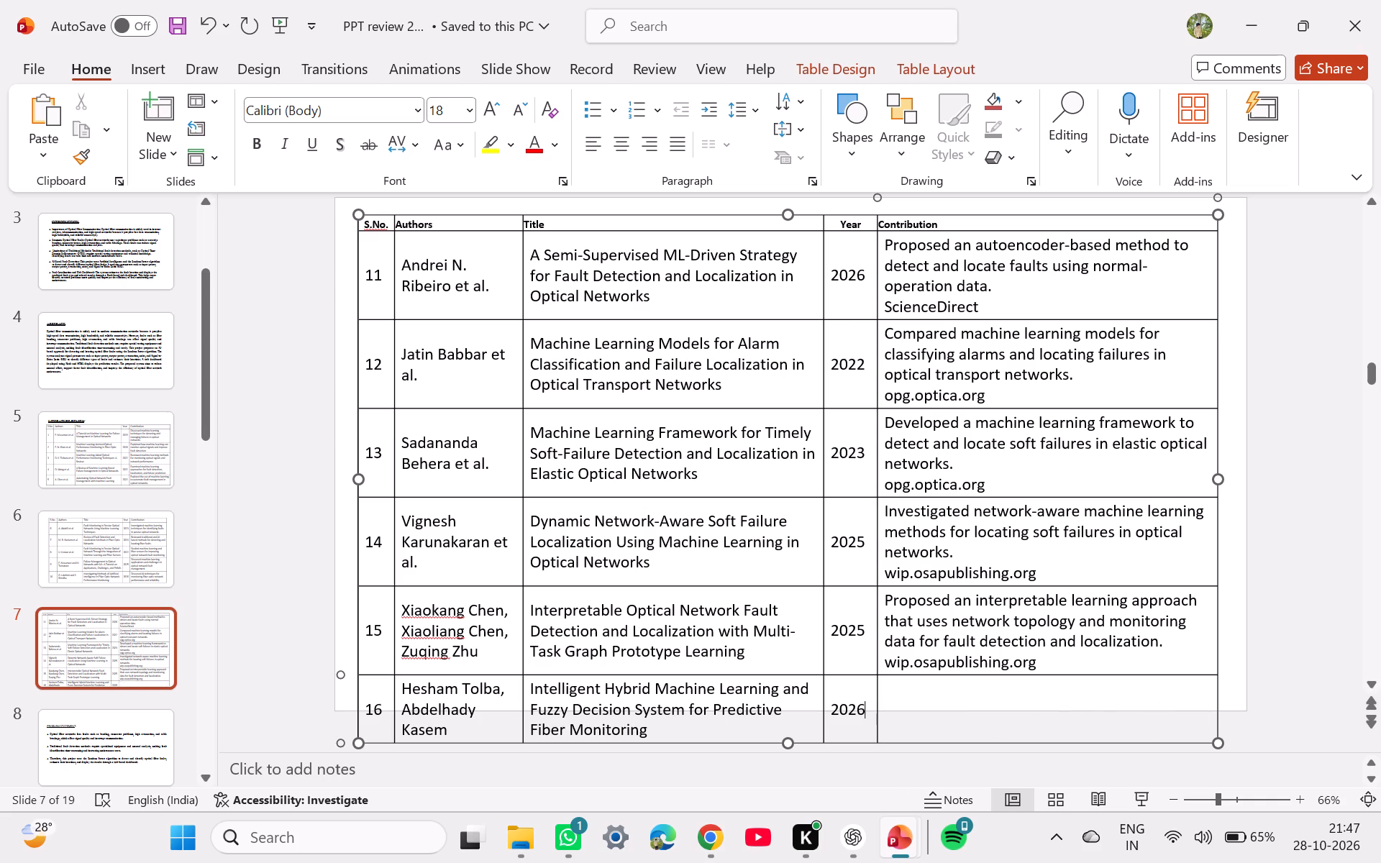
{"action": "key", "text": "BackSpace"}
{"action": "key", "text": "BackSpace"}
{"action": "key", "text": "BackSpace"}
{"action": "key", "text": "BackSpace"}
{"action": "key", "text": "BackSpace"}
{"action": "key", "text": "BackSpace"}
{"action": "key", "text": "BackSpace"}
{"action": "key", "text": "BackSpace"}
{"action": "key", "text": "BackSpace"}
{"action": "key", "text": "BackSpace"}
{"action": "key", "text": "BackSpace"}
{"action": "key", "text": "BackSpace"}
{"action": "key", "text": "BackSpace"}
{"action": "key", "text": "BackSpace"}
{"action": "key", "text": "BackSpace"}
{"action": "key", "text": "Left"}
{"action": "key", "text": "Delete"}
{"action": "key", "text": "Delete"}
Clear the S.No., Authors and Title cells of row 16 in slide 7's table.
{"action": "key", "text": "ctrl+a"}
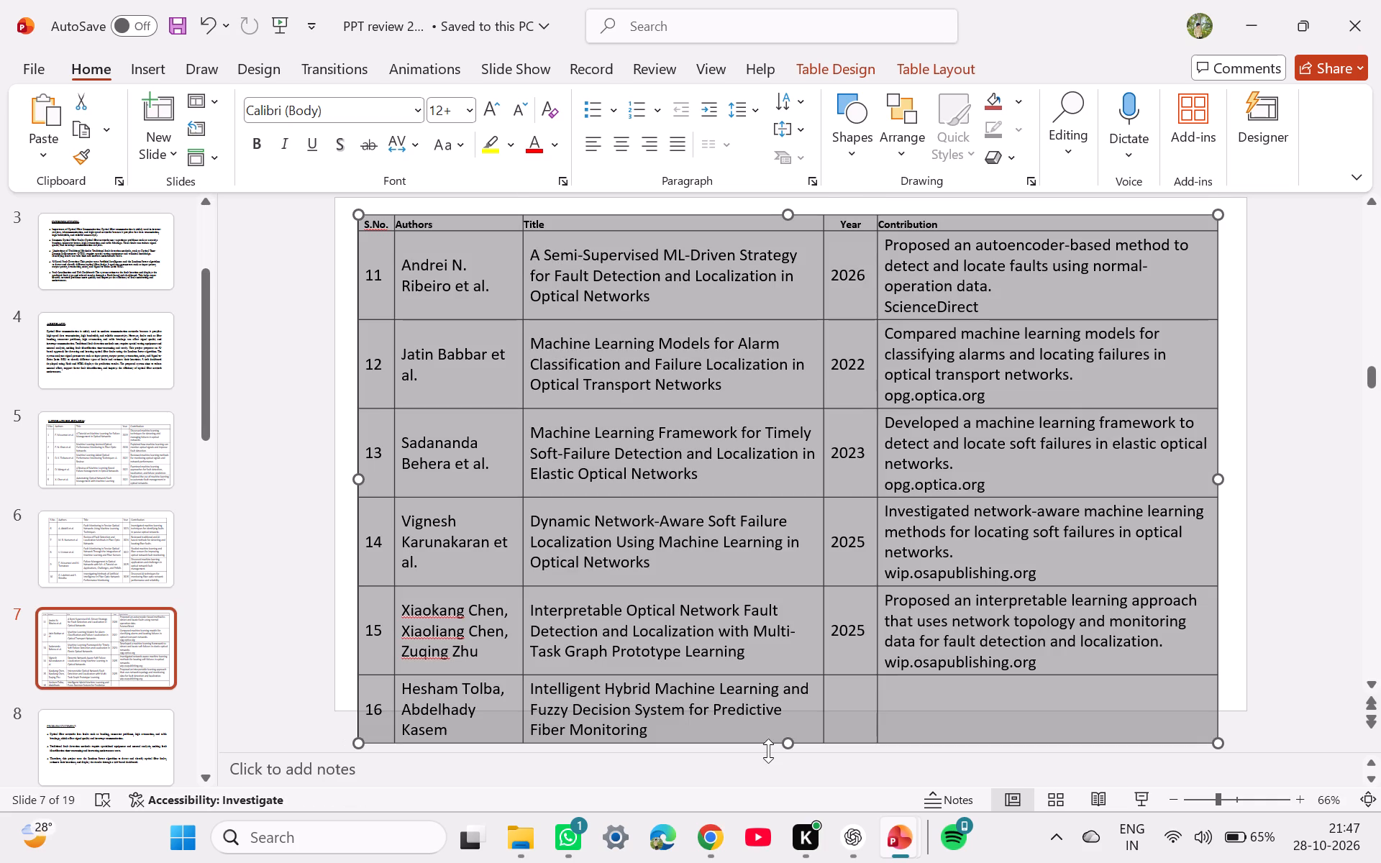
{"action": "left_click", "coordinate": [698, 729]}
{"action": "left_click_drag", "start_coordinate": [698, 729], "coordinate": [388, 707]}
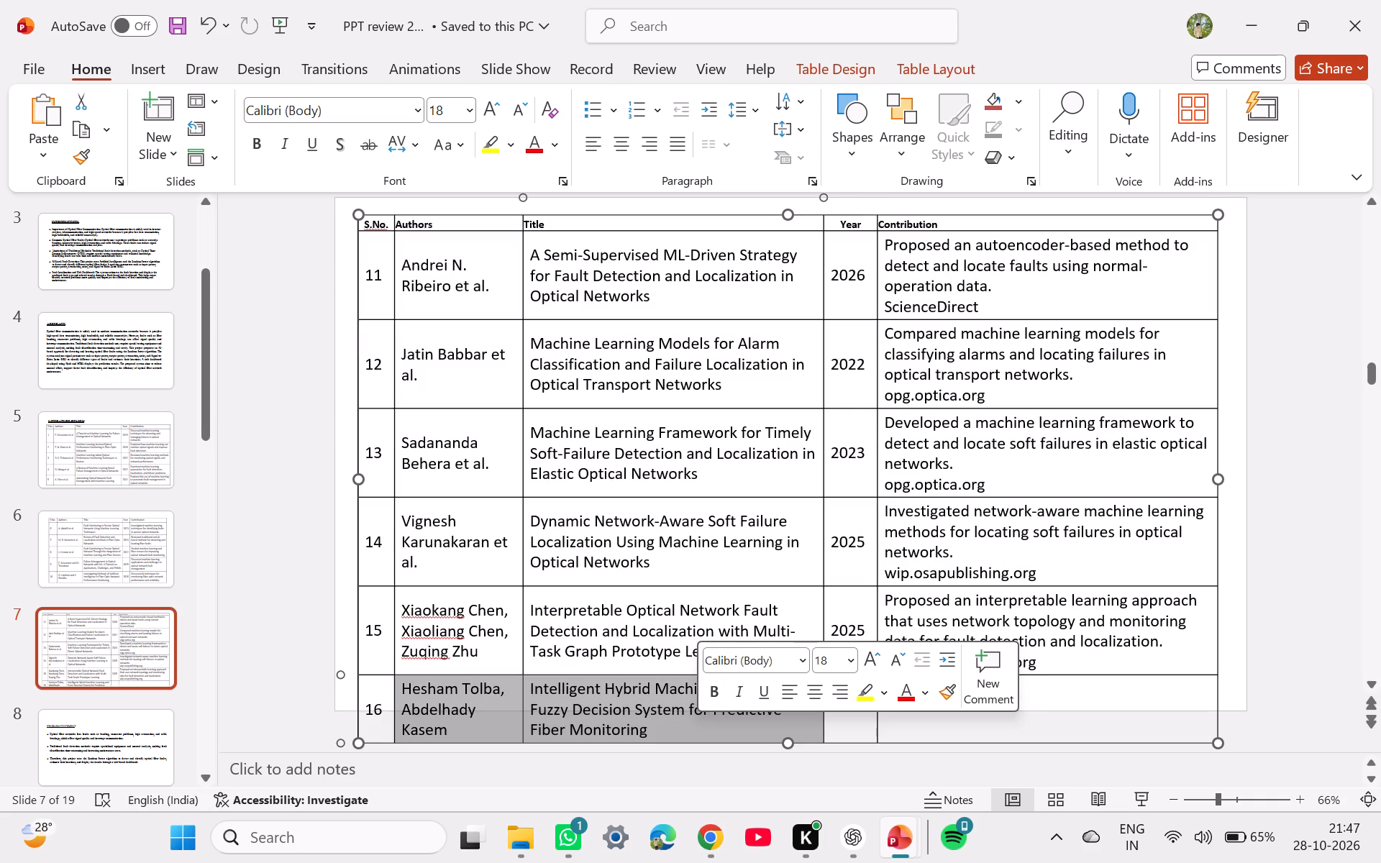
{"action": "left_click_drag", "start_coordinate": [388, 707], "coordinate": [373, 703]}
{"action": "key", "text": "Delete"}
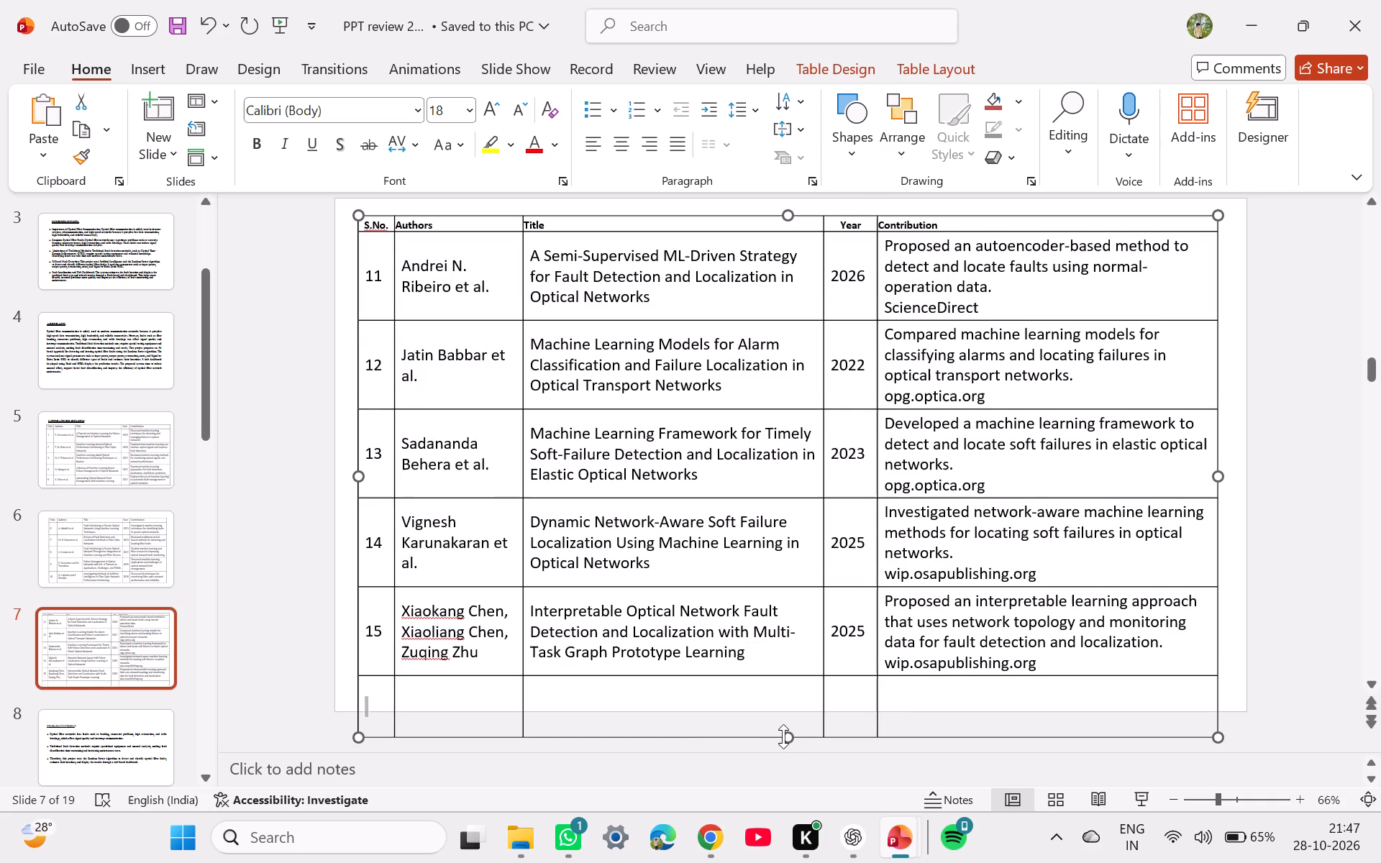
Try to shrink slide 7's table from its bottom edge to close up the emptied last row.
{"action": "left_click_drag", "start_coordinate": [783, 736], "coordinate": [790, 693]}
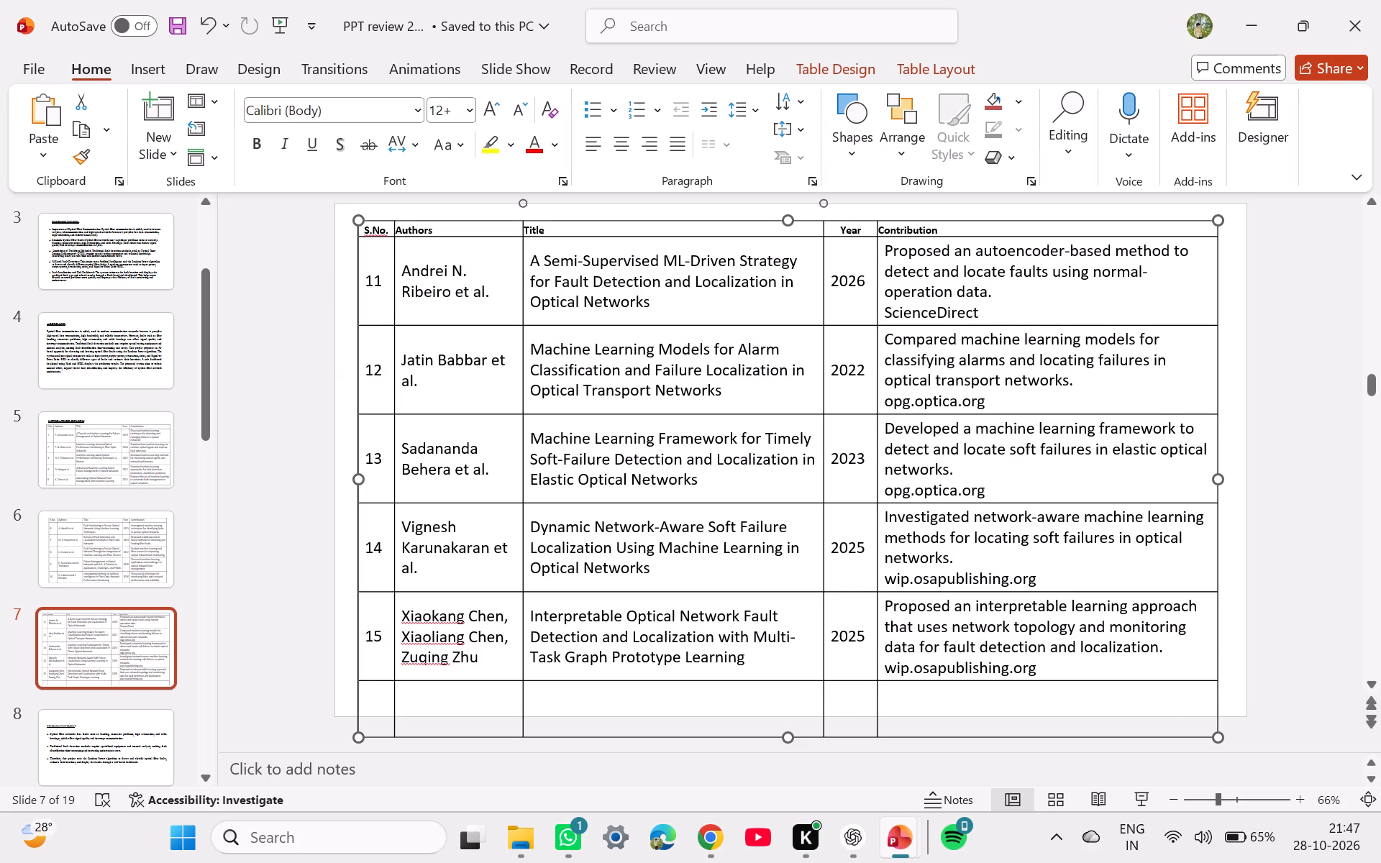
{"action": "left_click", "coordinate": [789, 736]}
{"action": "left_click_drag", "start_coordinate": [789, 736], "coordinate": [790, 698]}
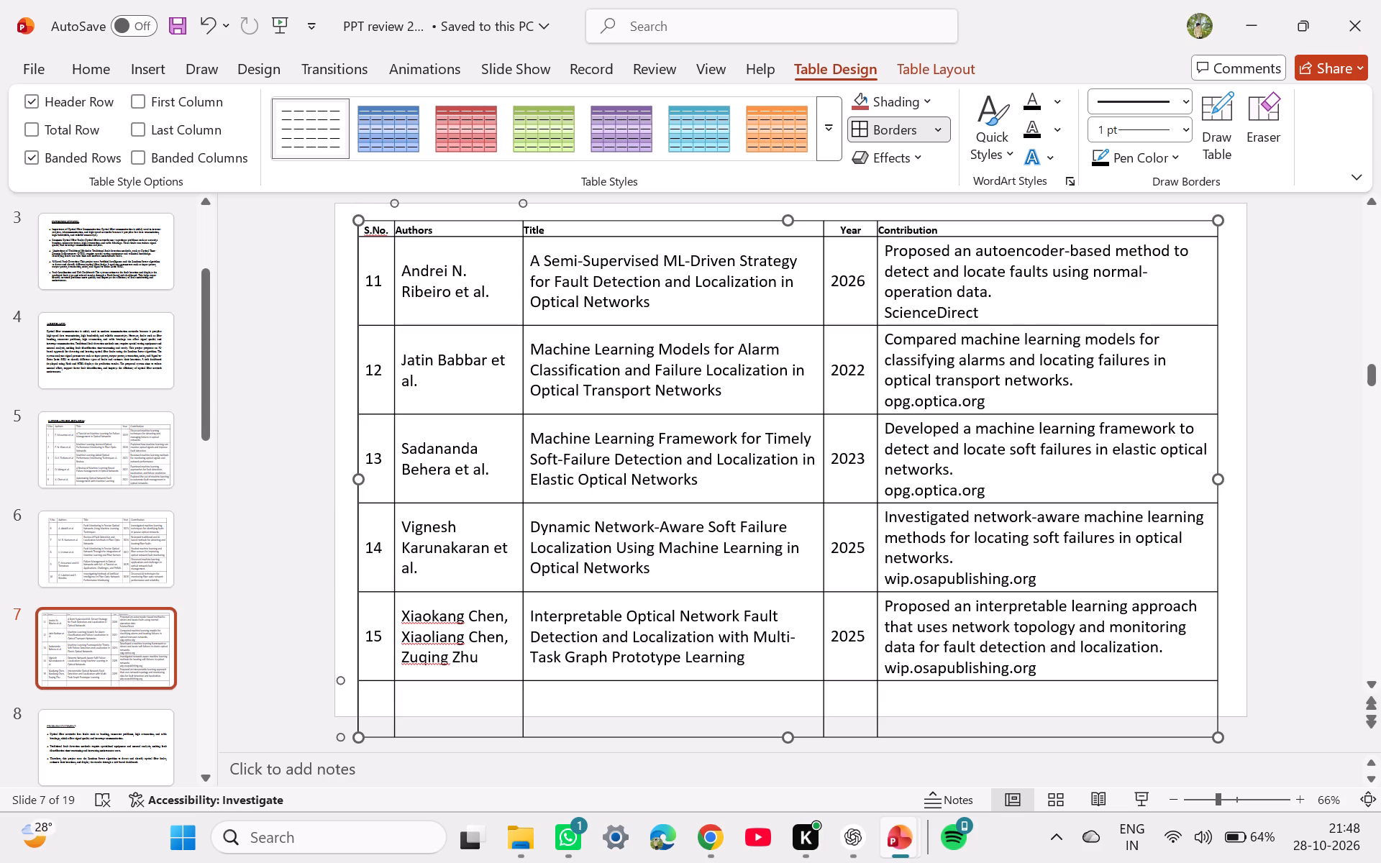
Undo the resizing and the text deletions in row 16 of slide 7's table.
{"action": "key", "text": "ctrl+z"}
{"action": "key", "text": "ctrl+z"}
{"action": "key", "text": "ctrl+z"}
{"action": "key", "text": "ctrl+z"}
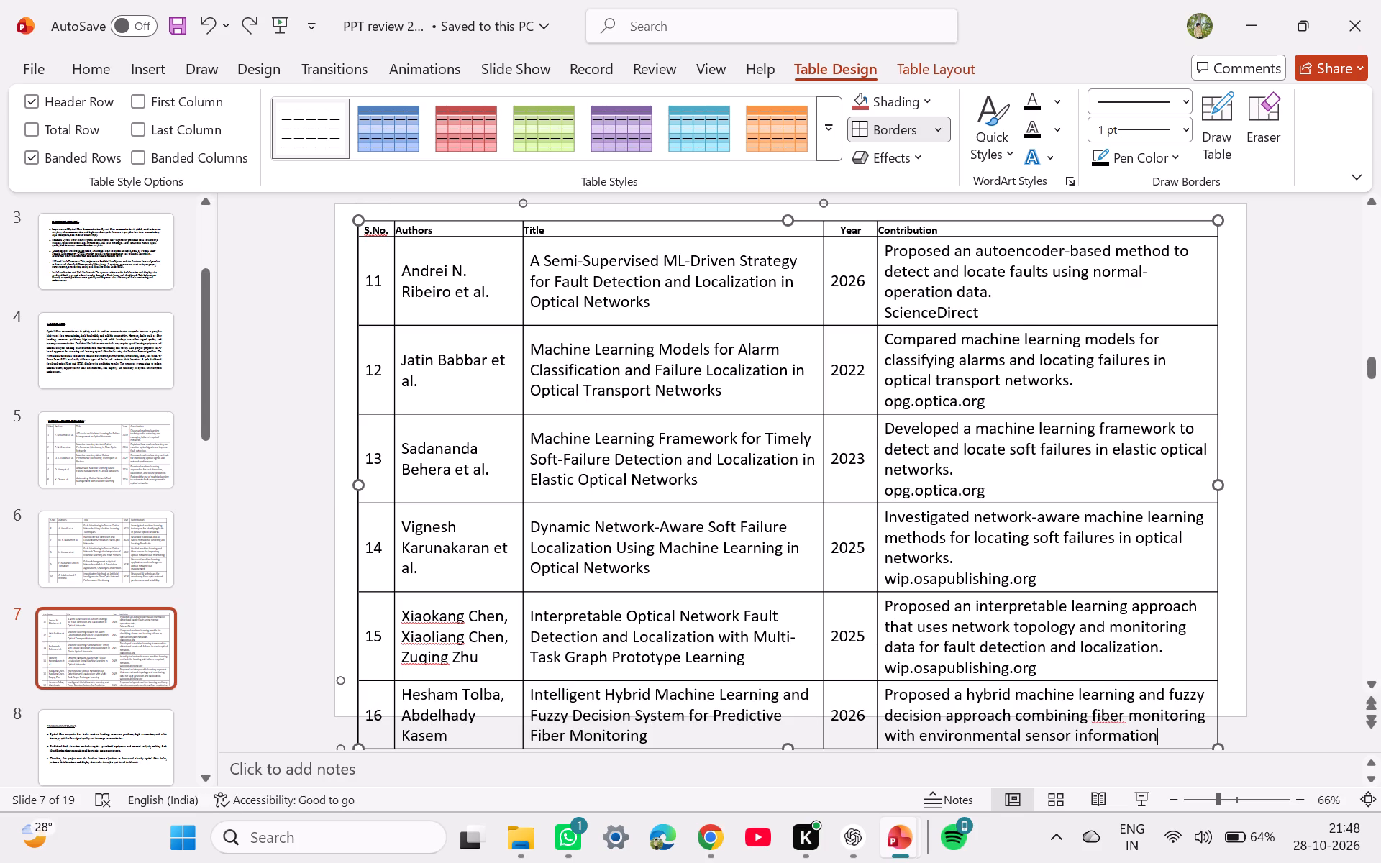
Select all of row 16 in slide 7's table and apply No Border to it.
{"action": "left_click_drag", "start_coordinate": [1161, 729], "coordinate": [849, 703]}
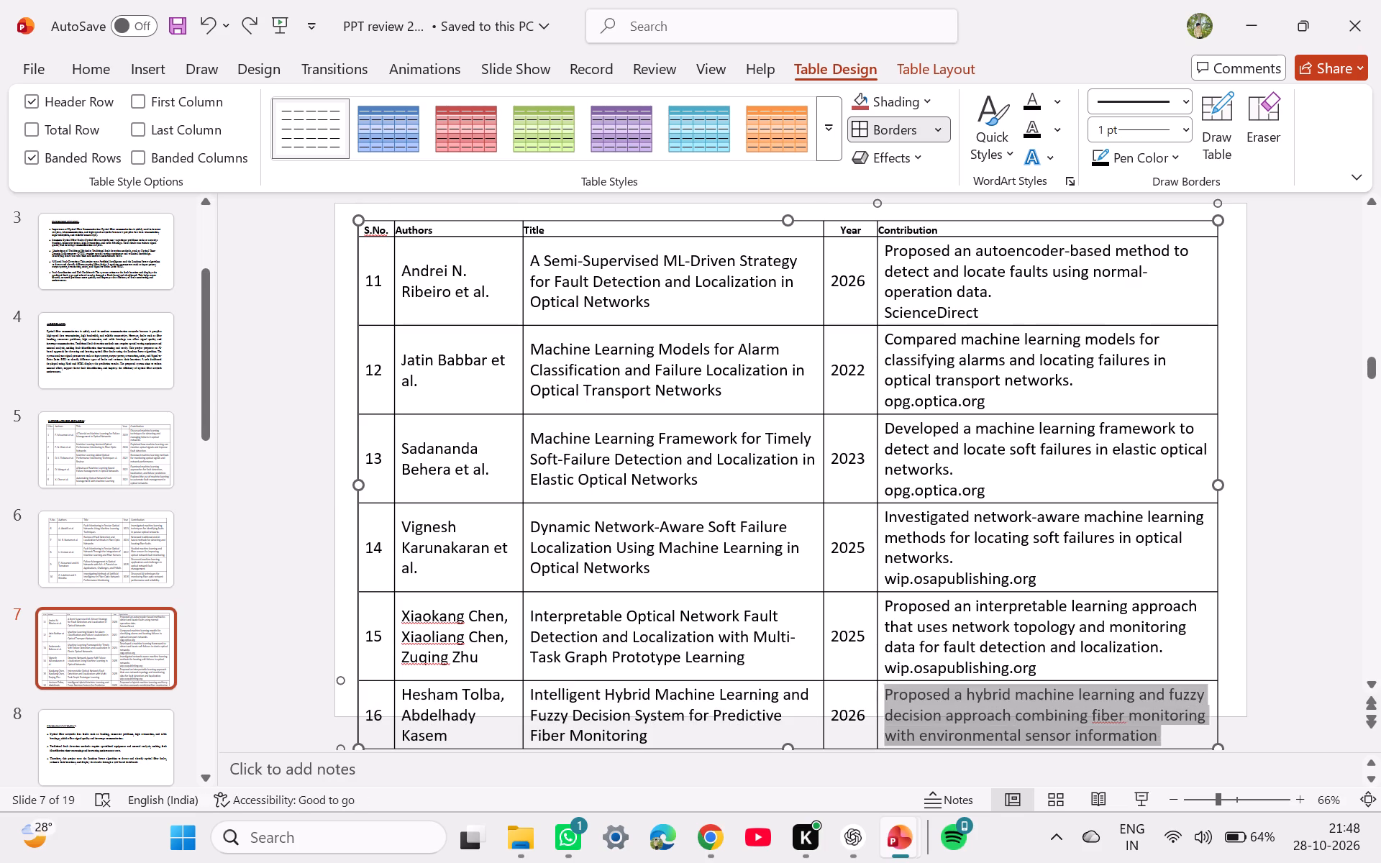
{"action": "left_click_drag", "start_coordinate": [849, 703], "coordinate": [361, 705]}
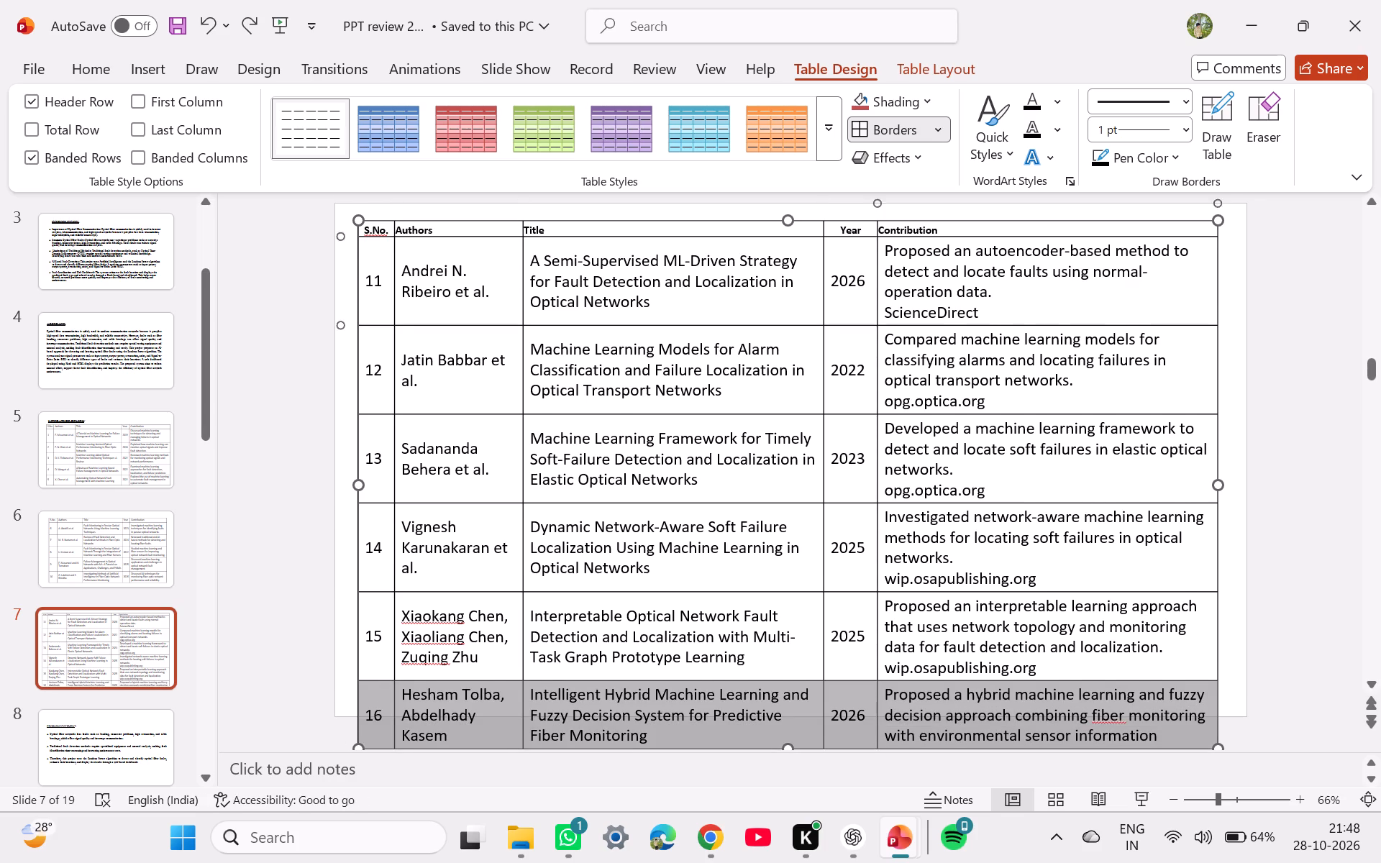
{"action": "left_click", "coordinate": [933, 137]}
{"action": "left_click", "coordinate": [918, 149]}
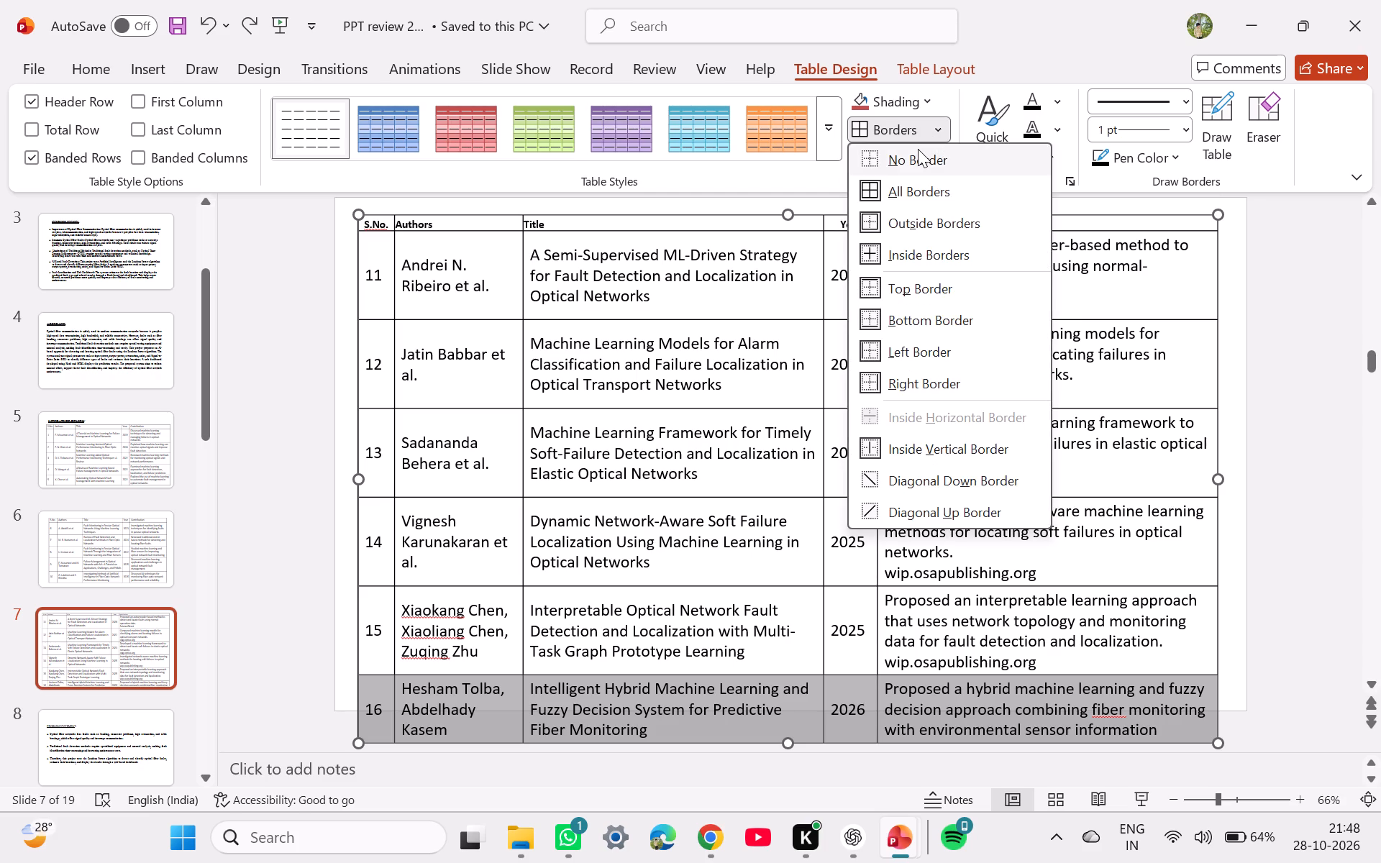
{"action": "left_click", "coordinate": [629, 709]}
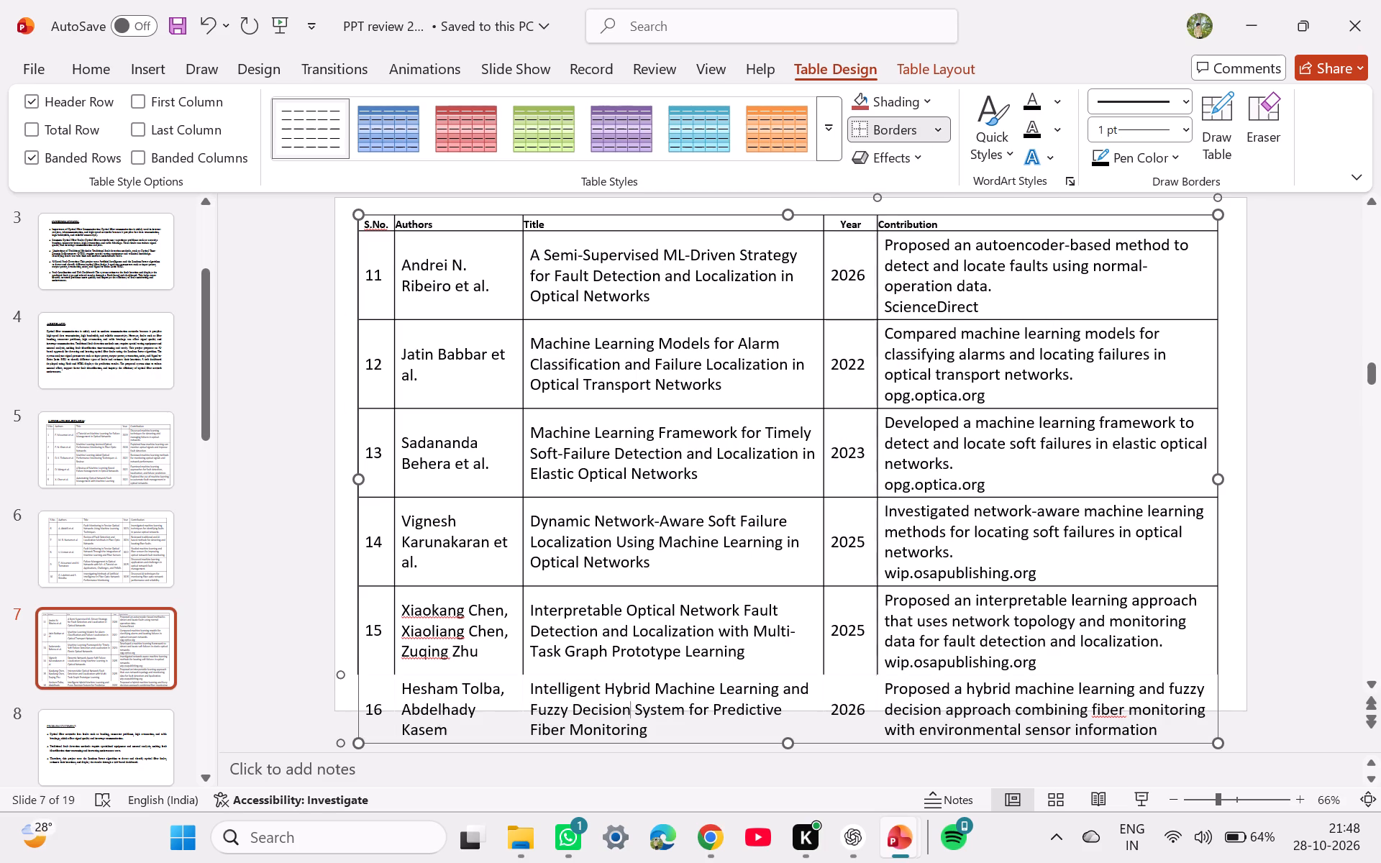
Delete the entire row 16 from the Literature Review table on slide 7.
{"action": "left_click", "coordinate": [1174, 729]}
{"action": "left_click_drag", "start_coordinate": [1174, 729], "coordinate": [427, 708]}
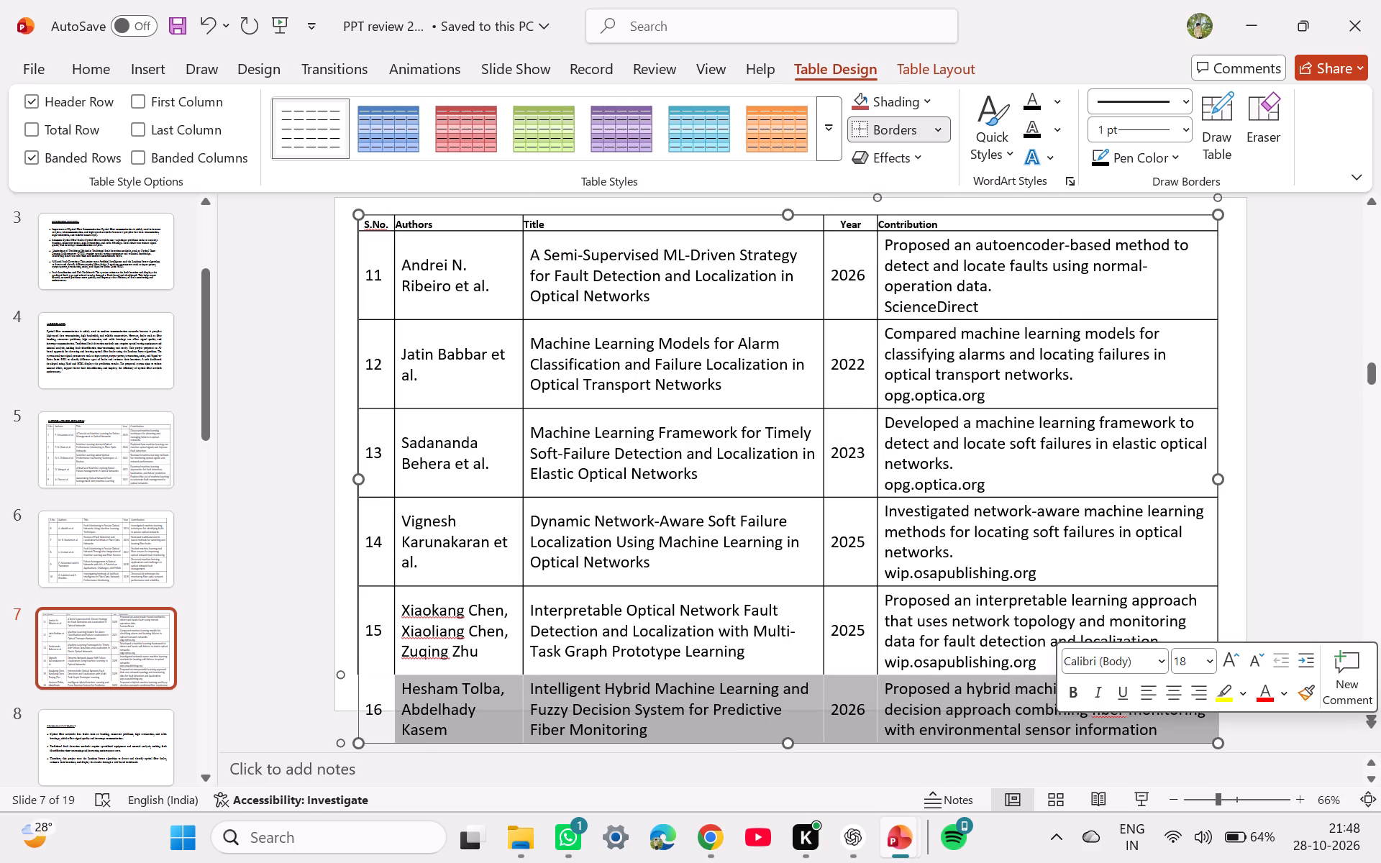
{"action": "left_click_drag", "start_coordinate": [427, 708], "coordinate": [381, 713]}
{"action": "key", "text": "BackSpace"}
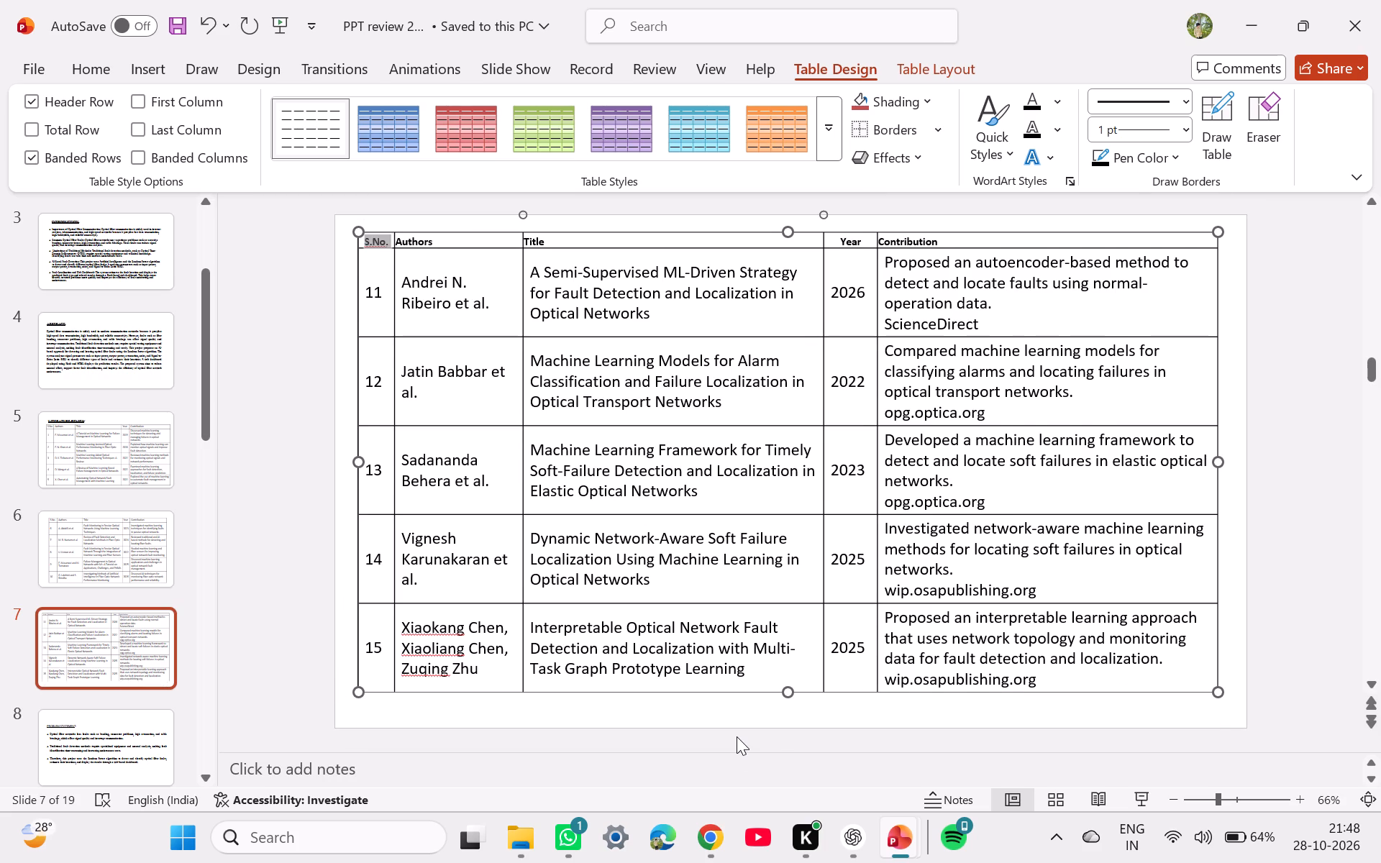
Add the missing bottom border beneath row 15 of slide 7's table.
{"action": "left_click", "coordinate": [737, 736]}
{"action": "left_click", "coordinate": [658, 685]}
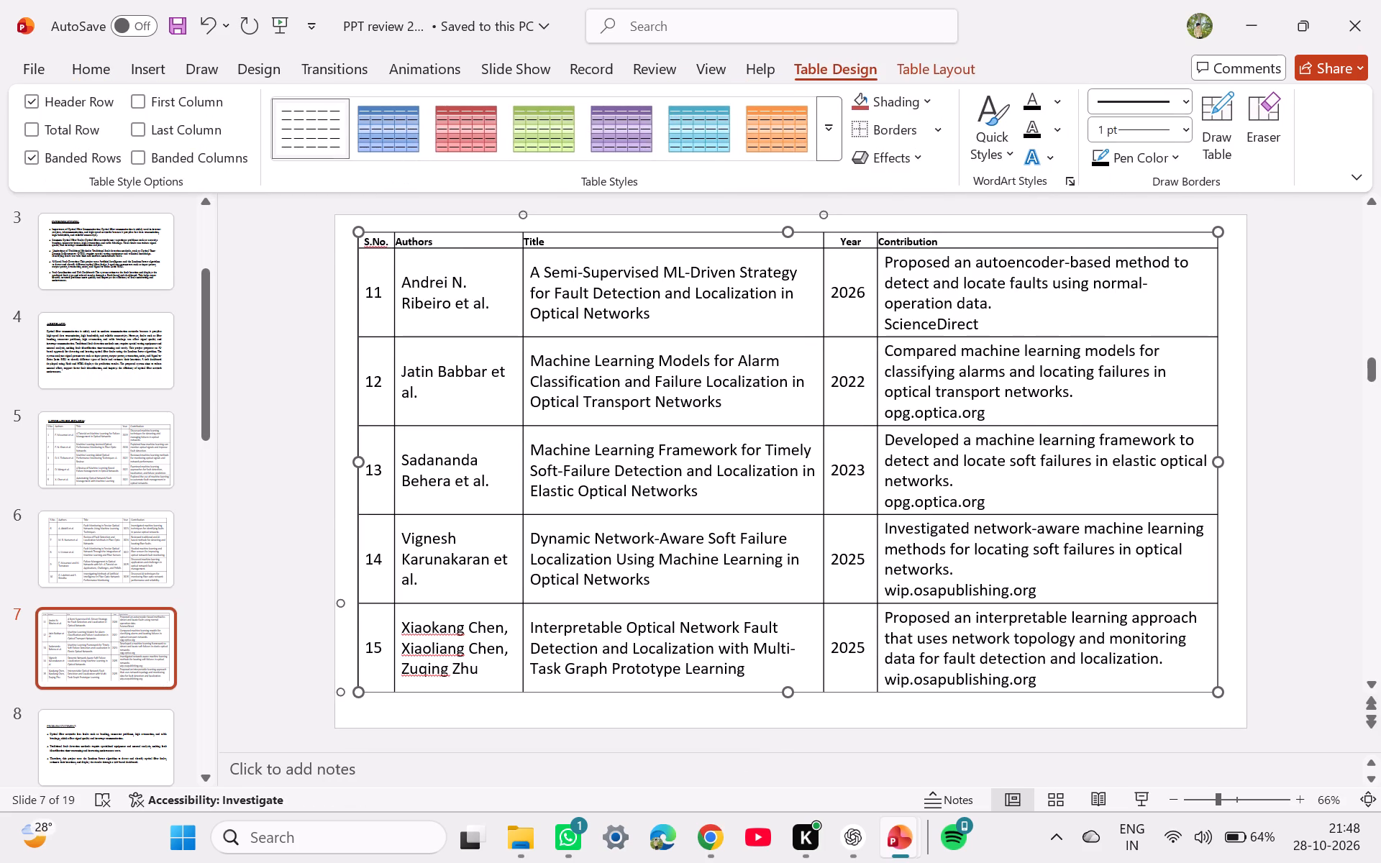
{"action": "left_click", "coordinate": [940, 122]}
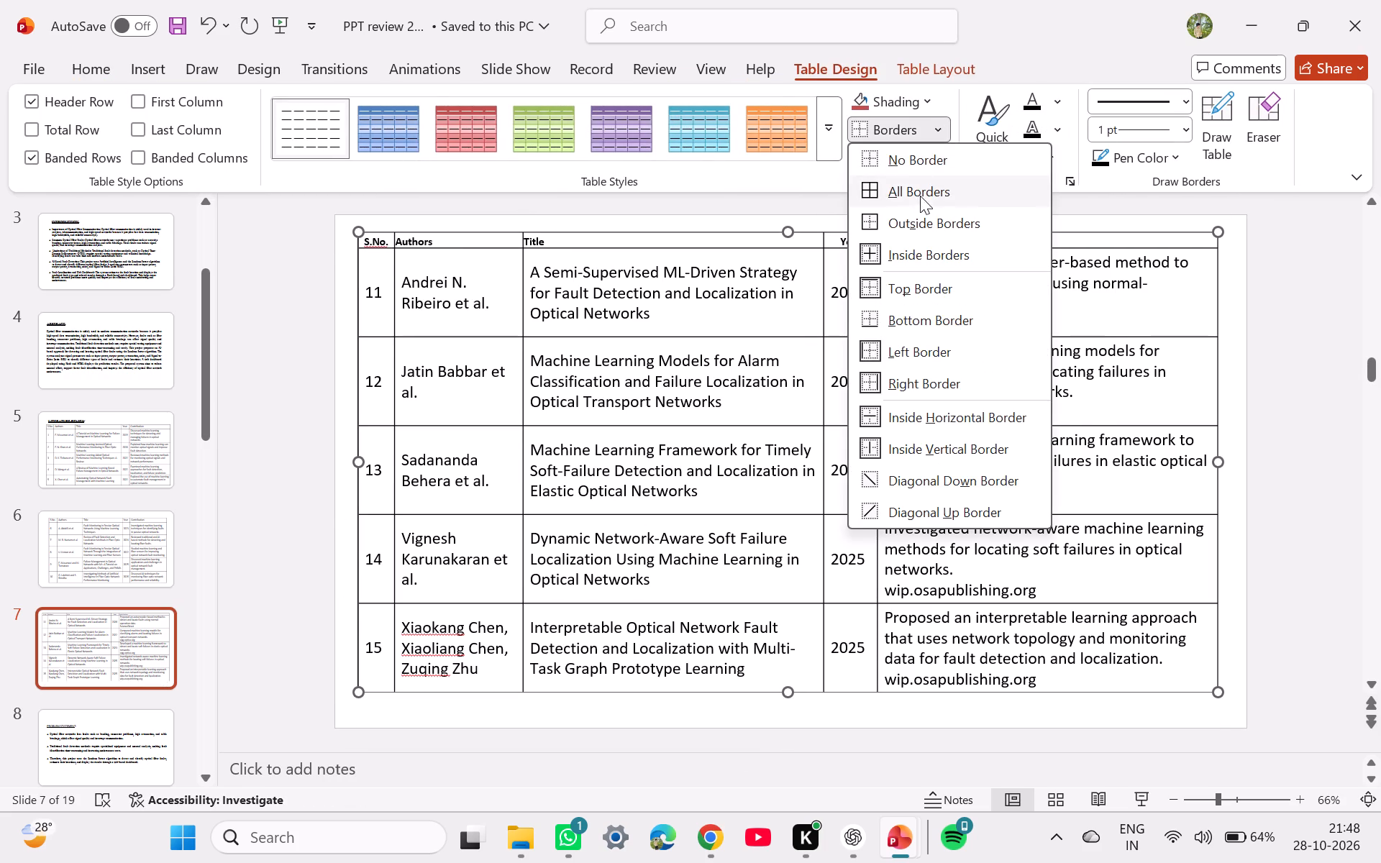
{"action": "left_click", "coordinate": [919, 211]}
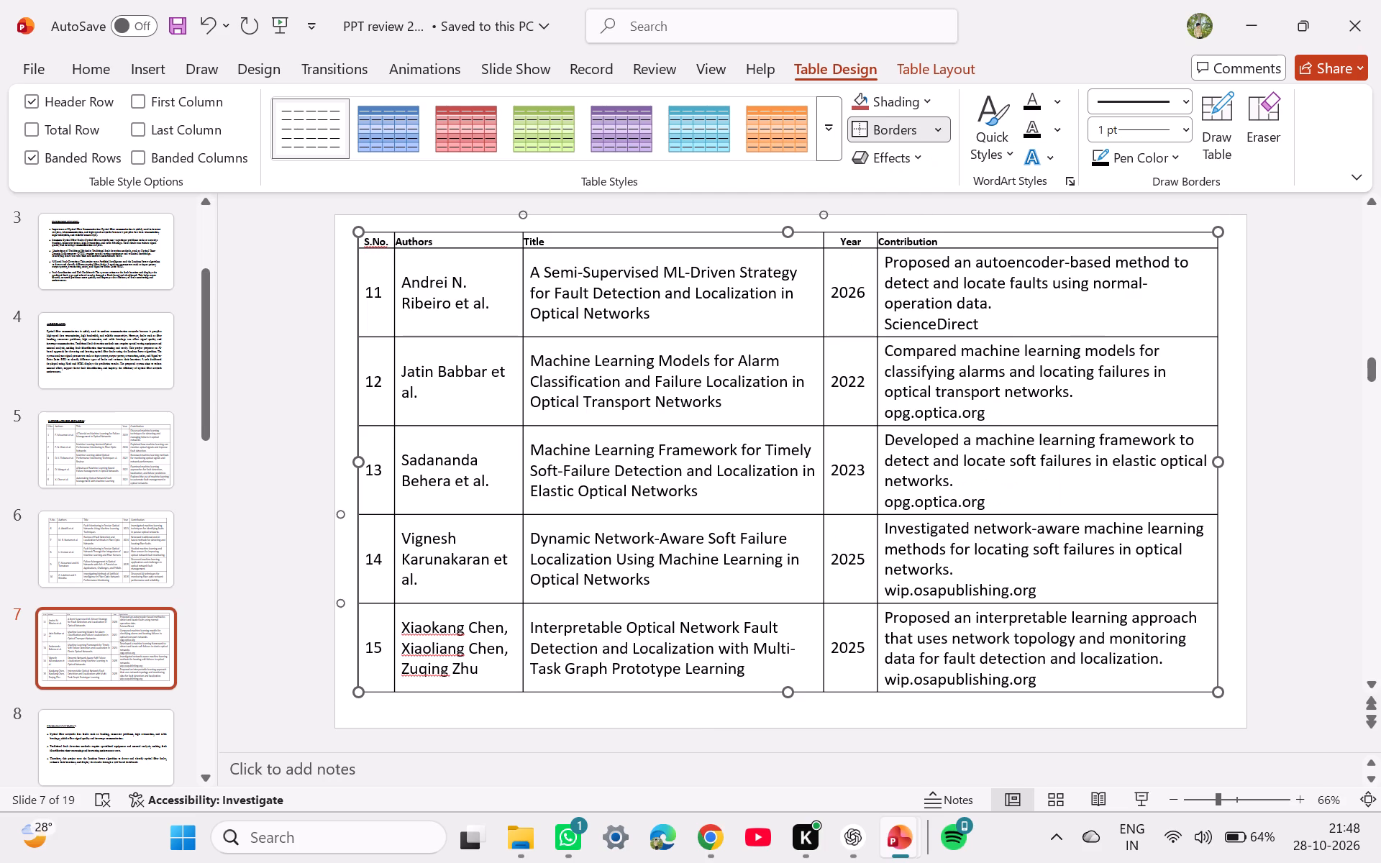
Increase the heights of the header row and rows 11 to 14 in the Literature Review table on slide 7.
{"action": "left_click", "coordinate": [689, 723]}
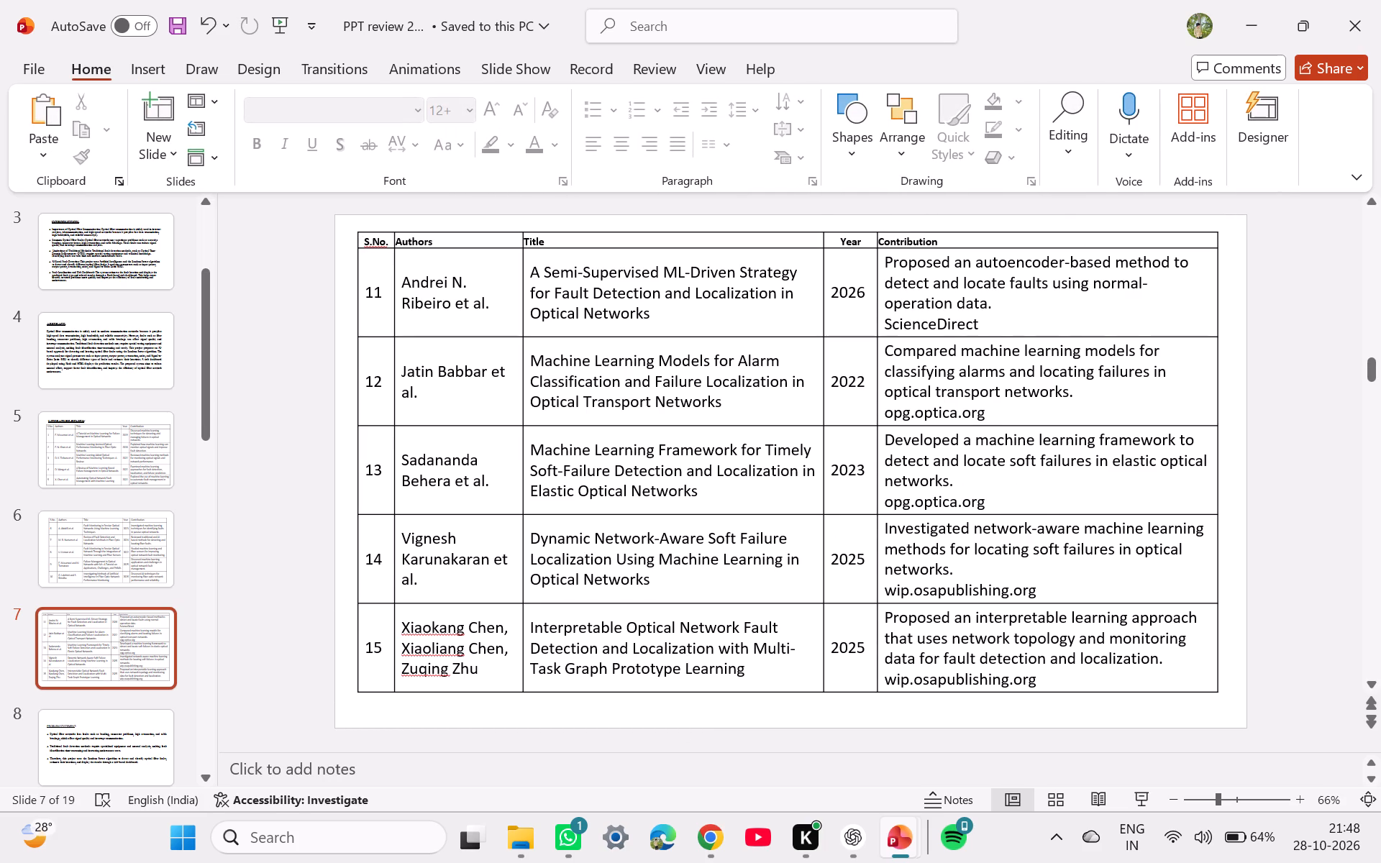
{"action": "left_click_drag", "start_coordinate": [803, 693], "coordinate": [803, 706]}
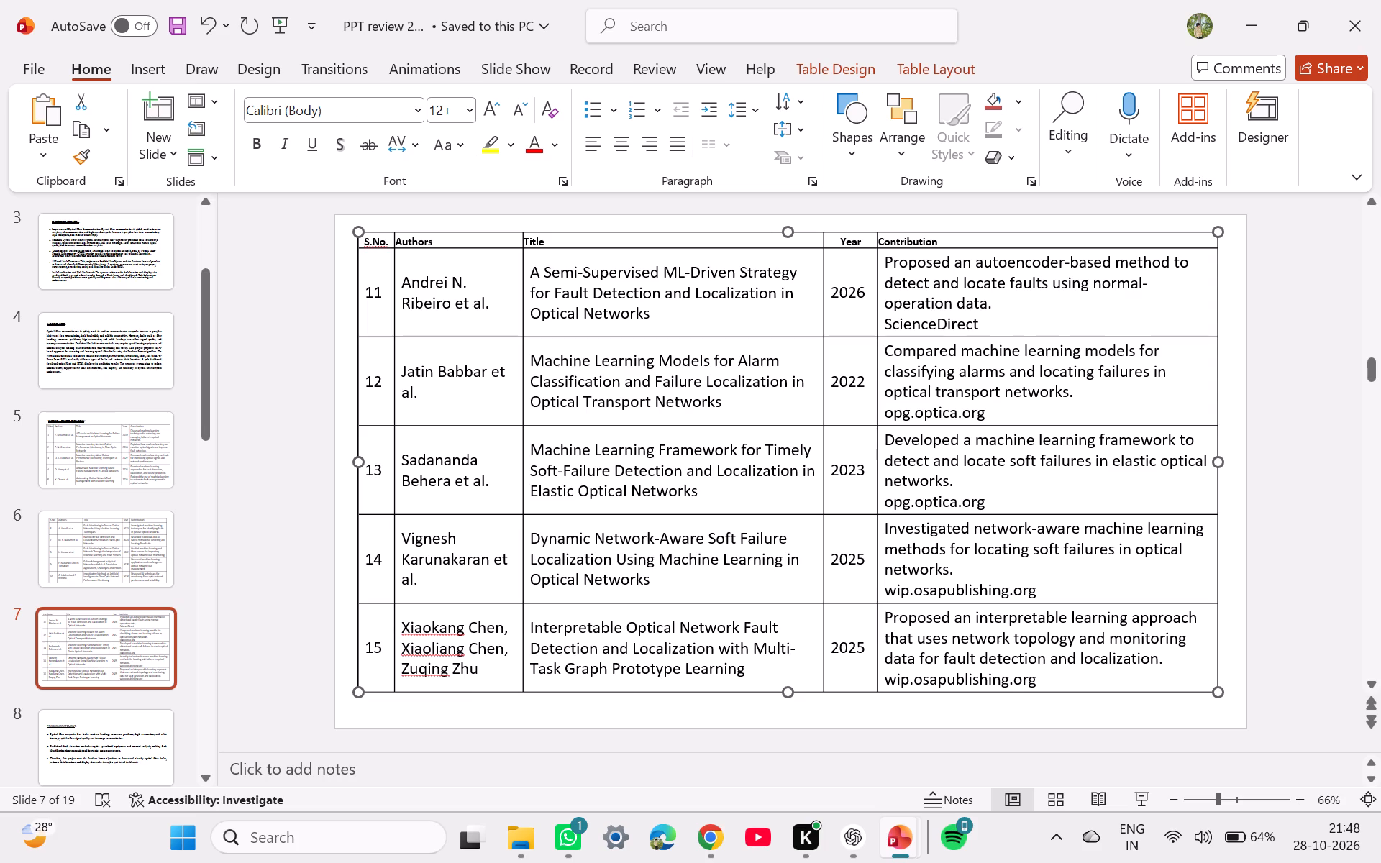
{"action": "left_click_drag", "start_coordinate": [762, 607], "coordinate": [763, 623]}
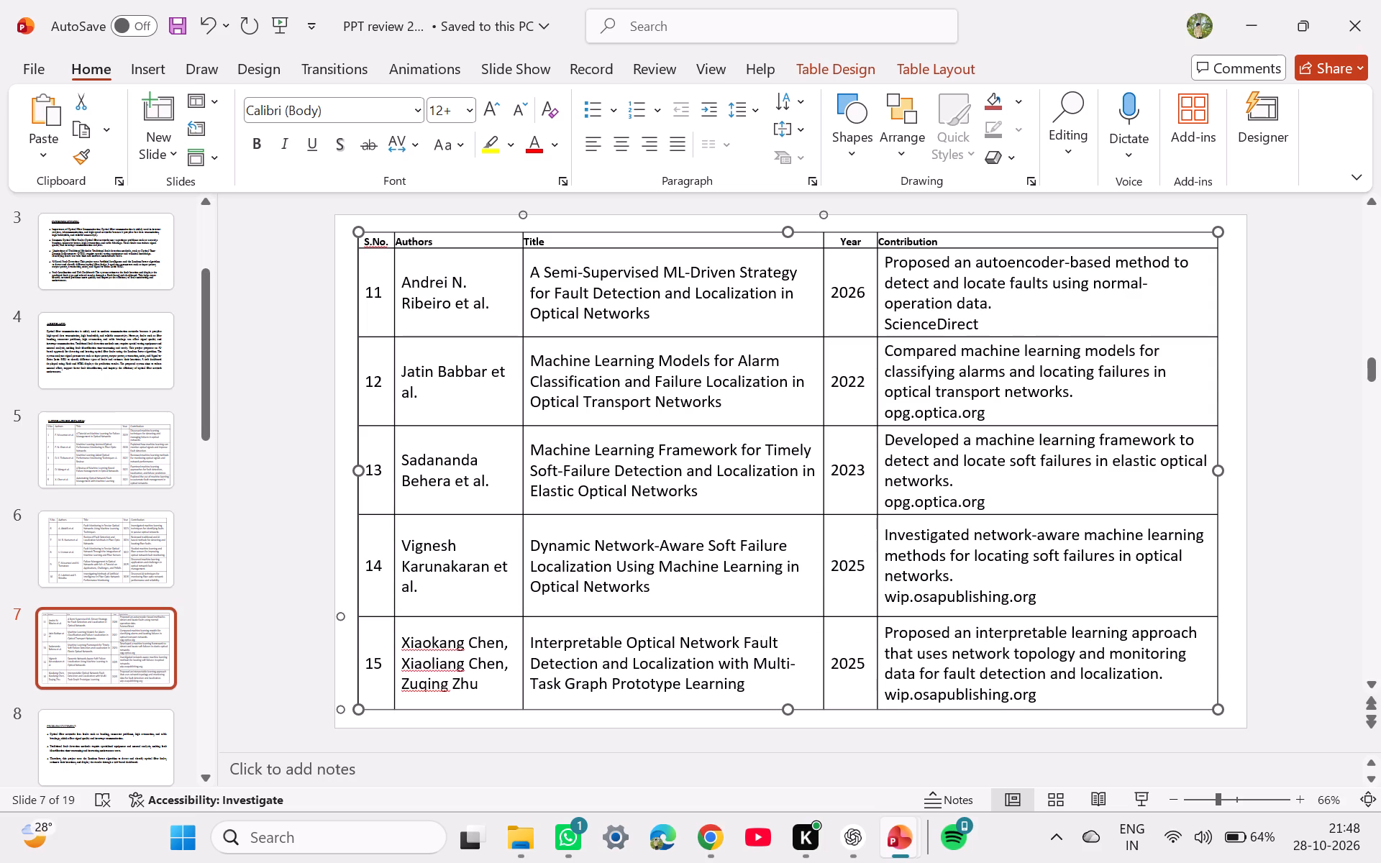
{"action": "left_click_drag", "start_coordinate": [752, 514], "coordinate": [753, 521]}
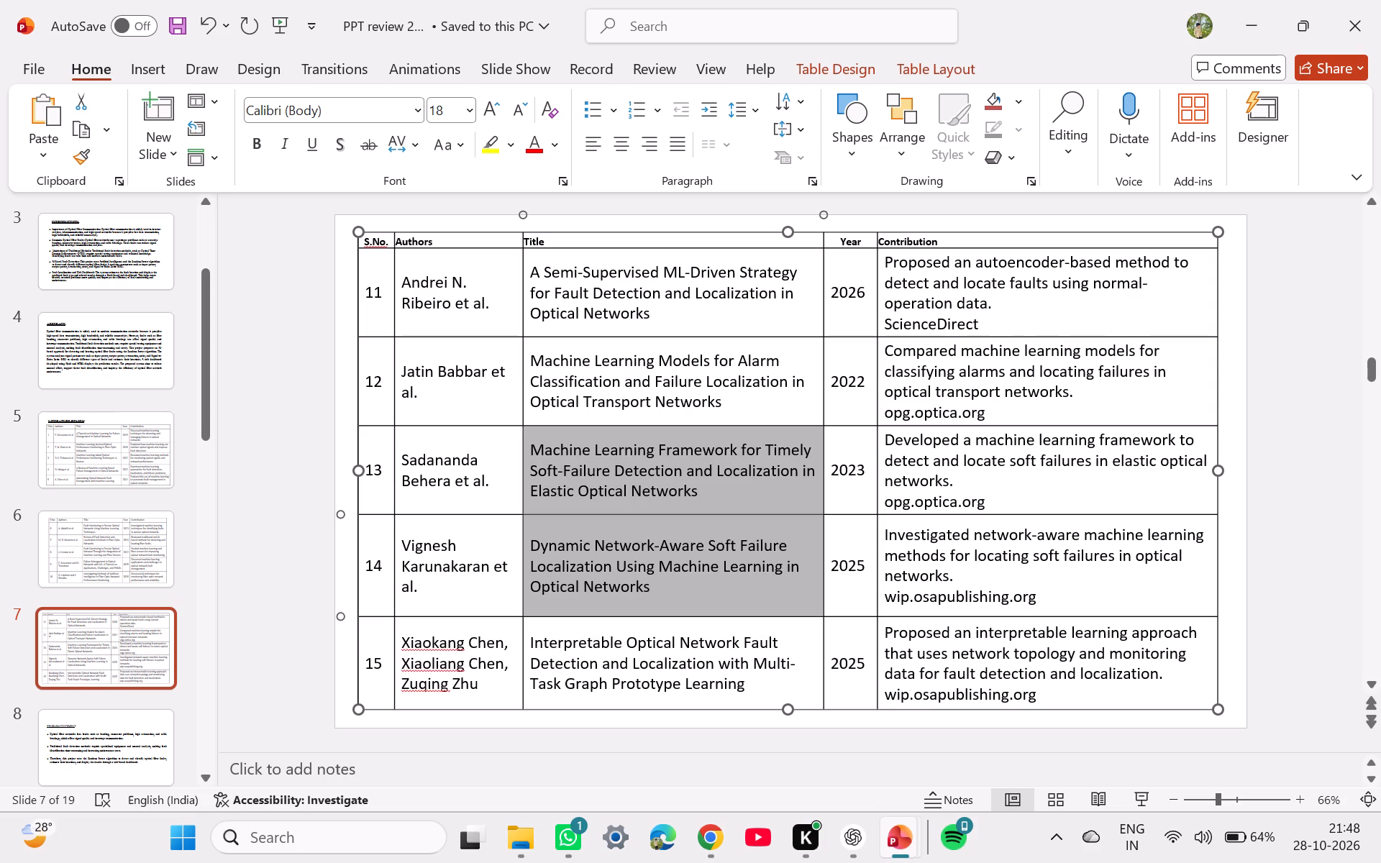
{"action": "left_click", "coordinate": [753, 521]}
{"action": "left_click", "coordinate": [583, 521]}
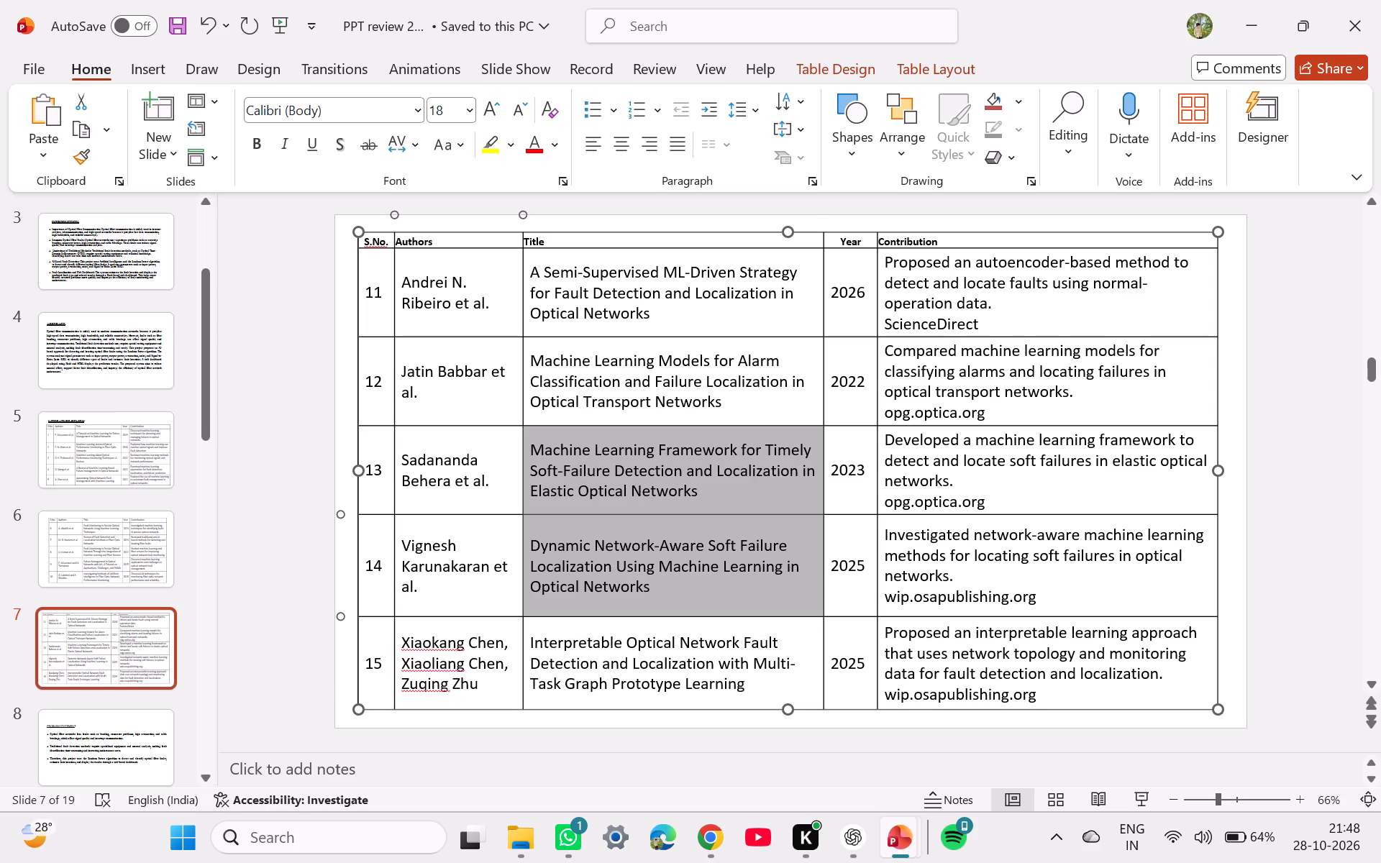
{"action": "left_click", "coordinate": [493, 539]}
{"action": "left_click_drag", "start_coordinate": [583, 519], "coordinate": [583, 524]}
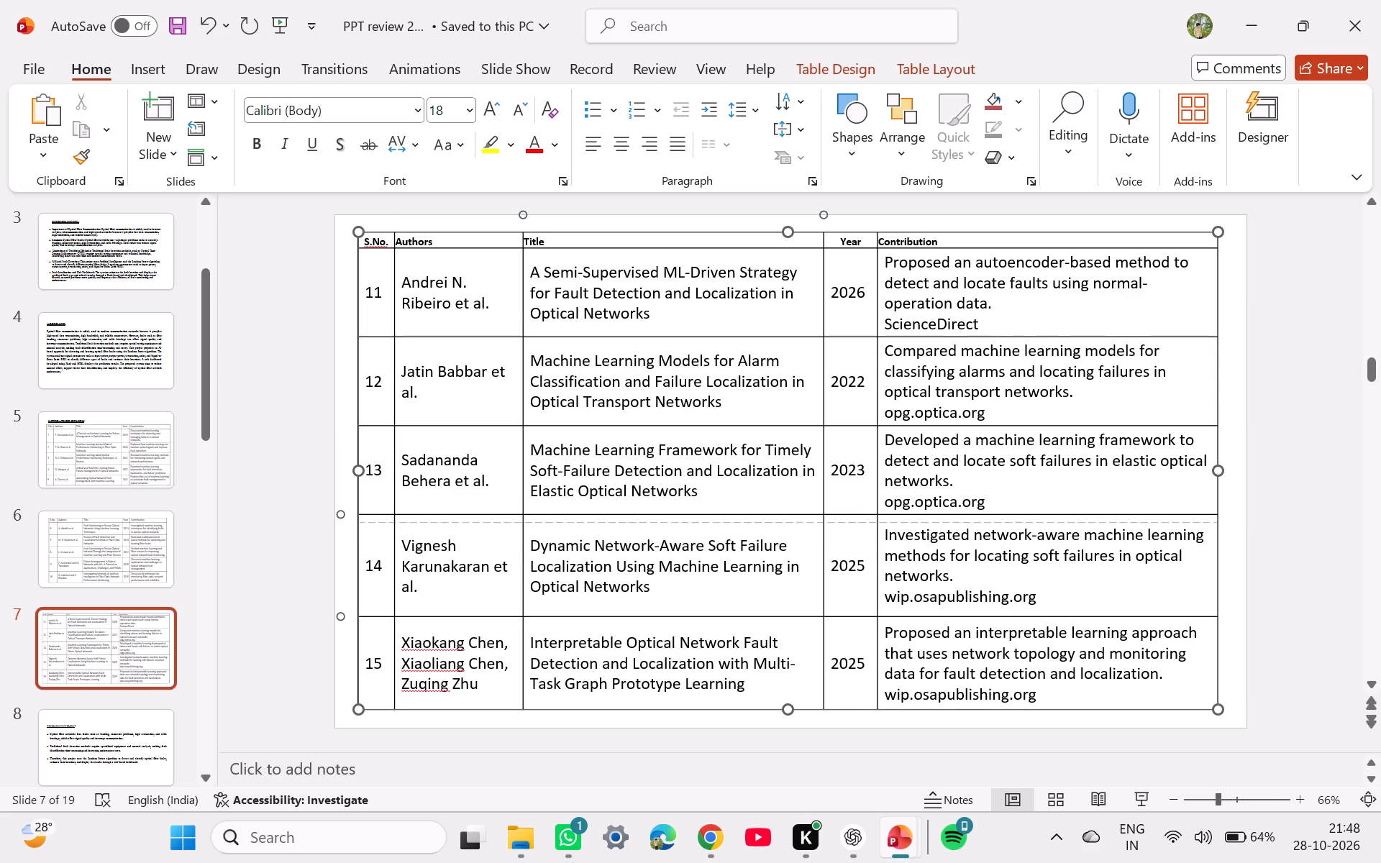
{"action": "left_click_drag", "start_coordinate": [583, 524], "coordinate": [584, 528]}
{"action": "left_click_drag", "start_coordinate": [637, 428], "coordinate": [637, 437]}
{"action": "left_click_drag", "start_coordinate": [667, 342], "coordinate": [670, 359]}
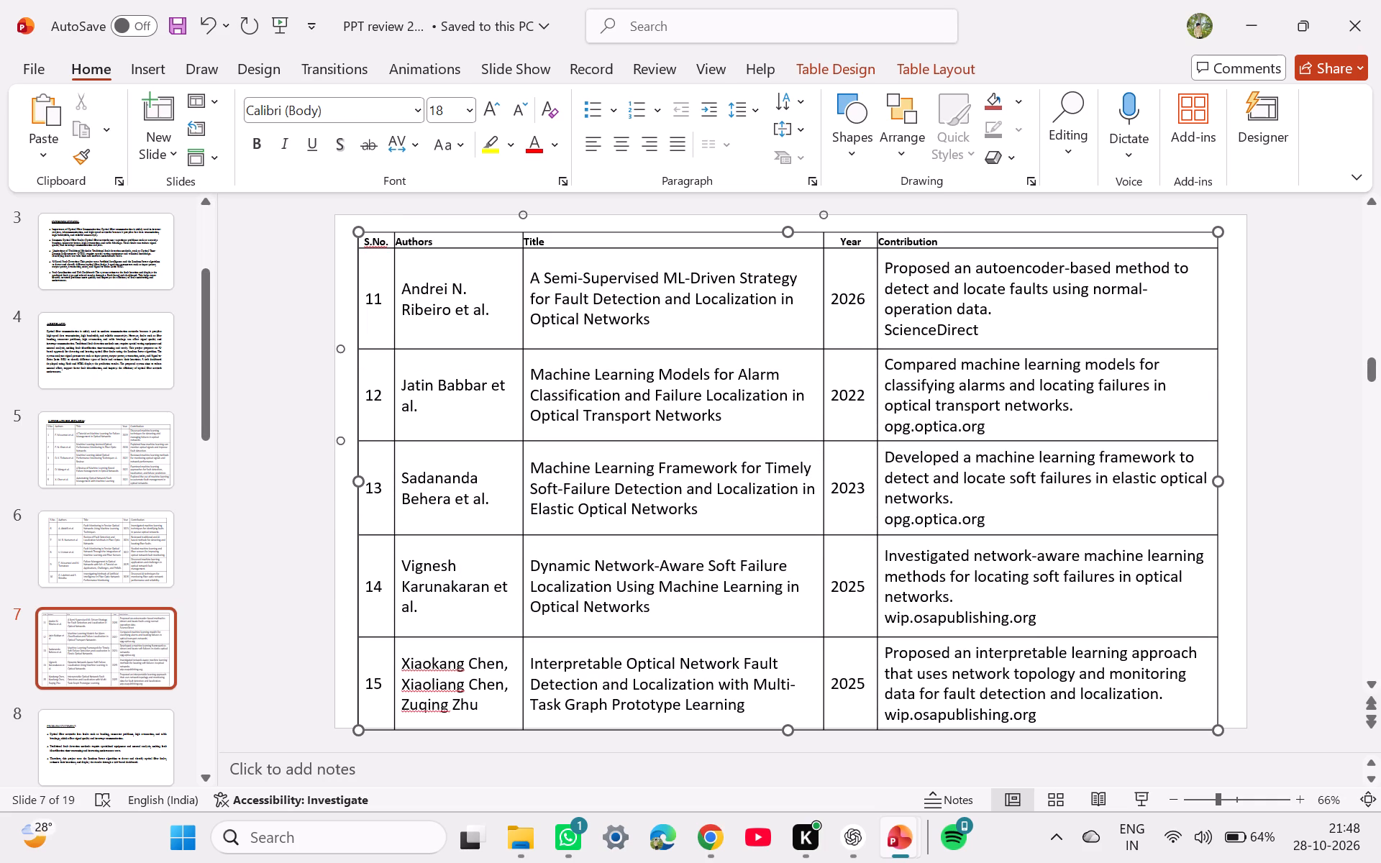
{"action": "left_click_drag", "start_coordinate": [708, 248], "coordinate": [711, 262]}
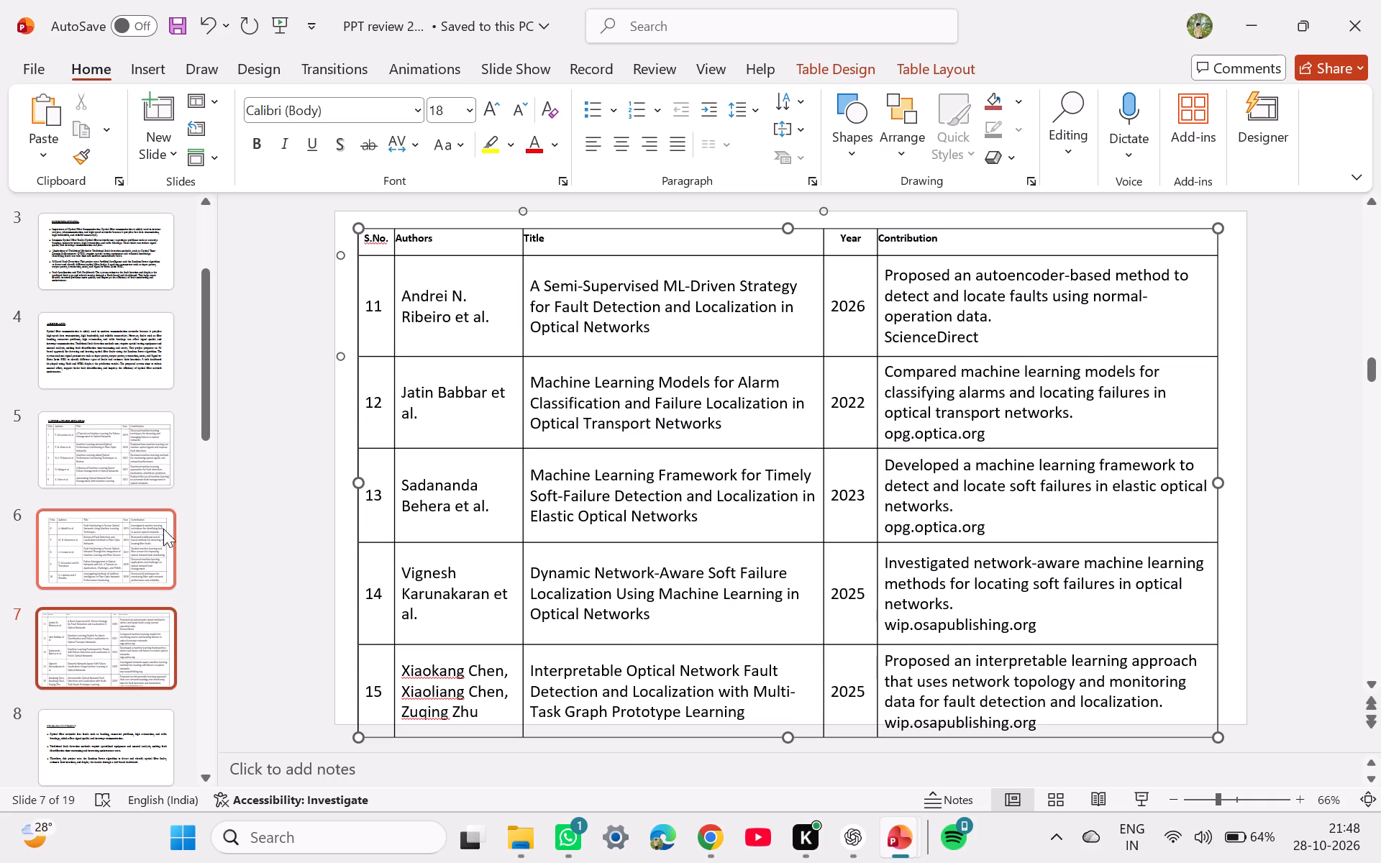
Compare slide 7's table with those on slides 5 and 6, and resize it to be shorter and slightly wider, fitting within the slide.
{"action": "left_click", "coordinate": [134, 565]}
{"action": "left_click", "coordinate": [103, 492]}
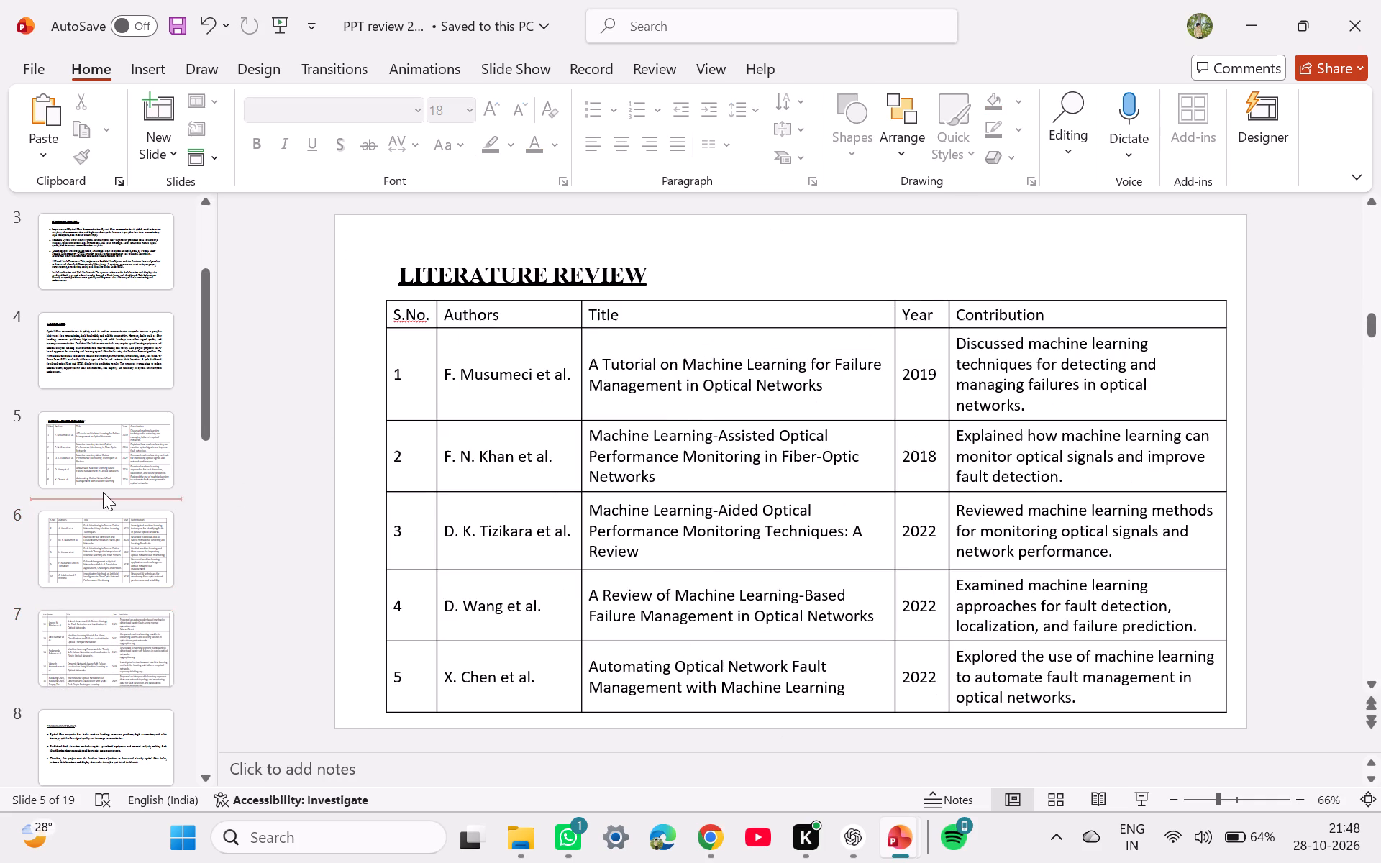
{"action": "left_click", "coordinate": [110, 539]}
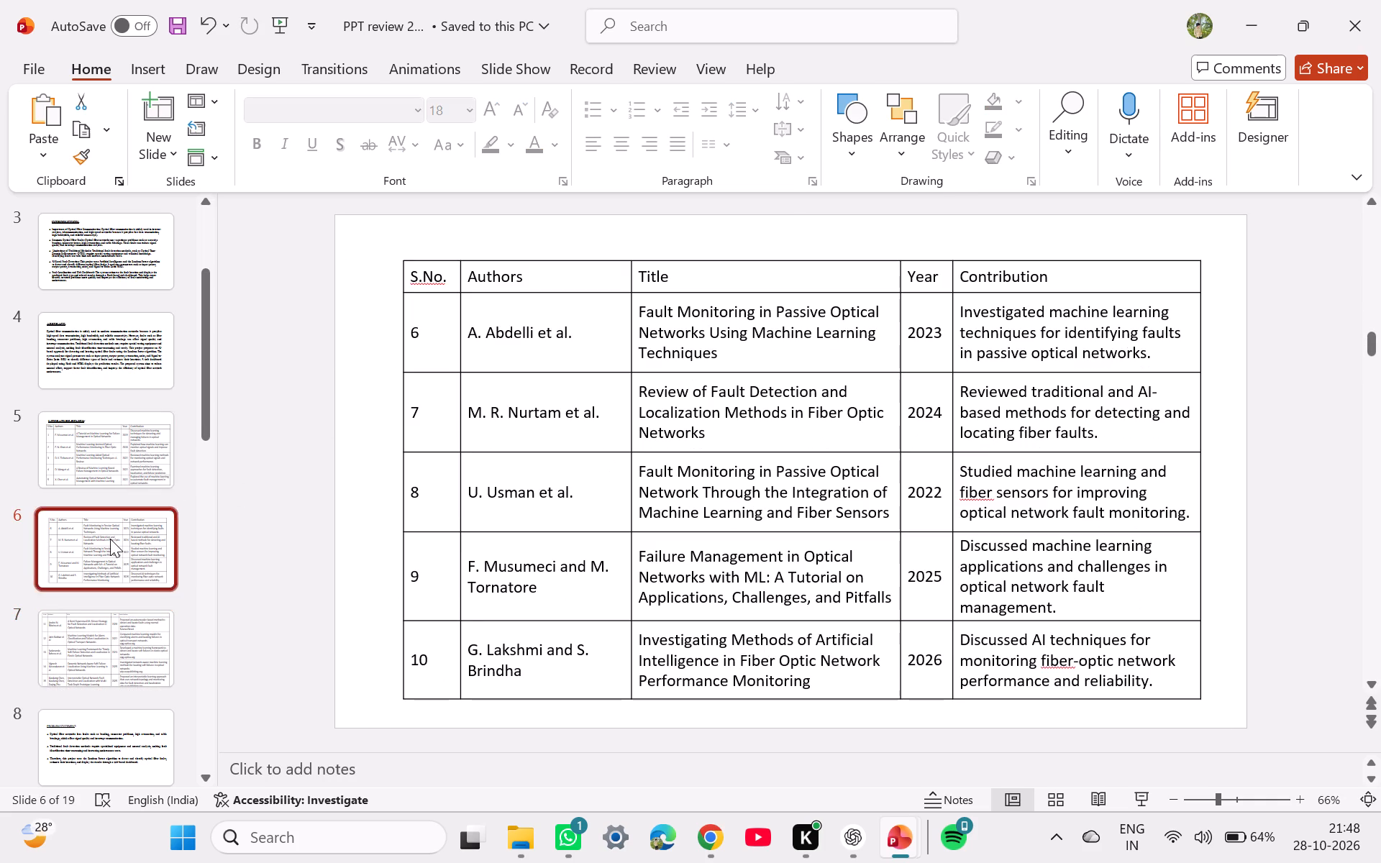
{"action": "left_click", "coordinate": [112, 634]}
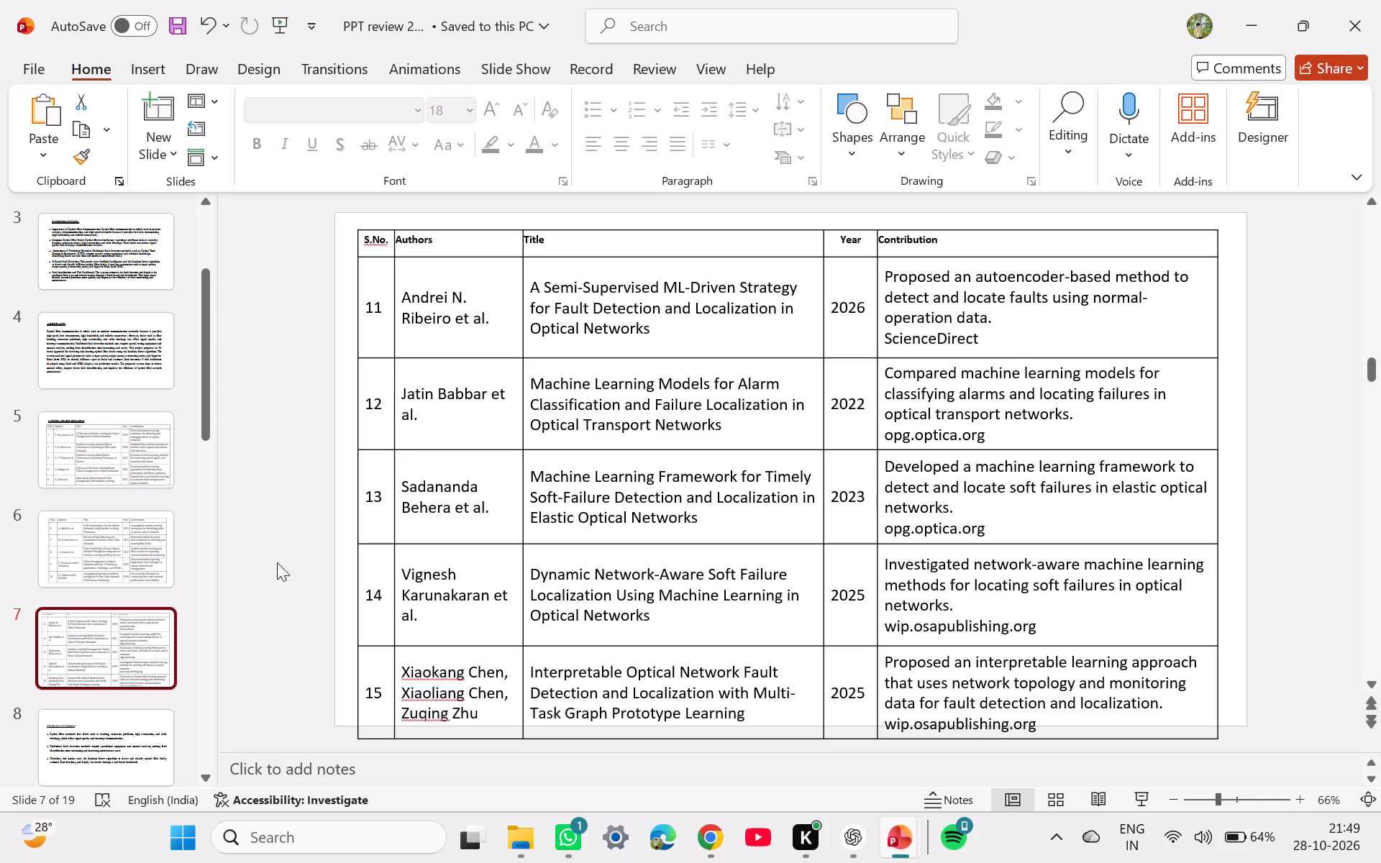
{"action": "left_click", "coordinate": [158, 575]}
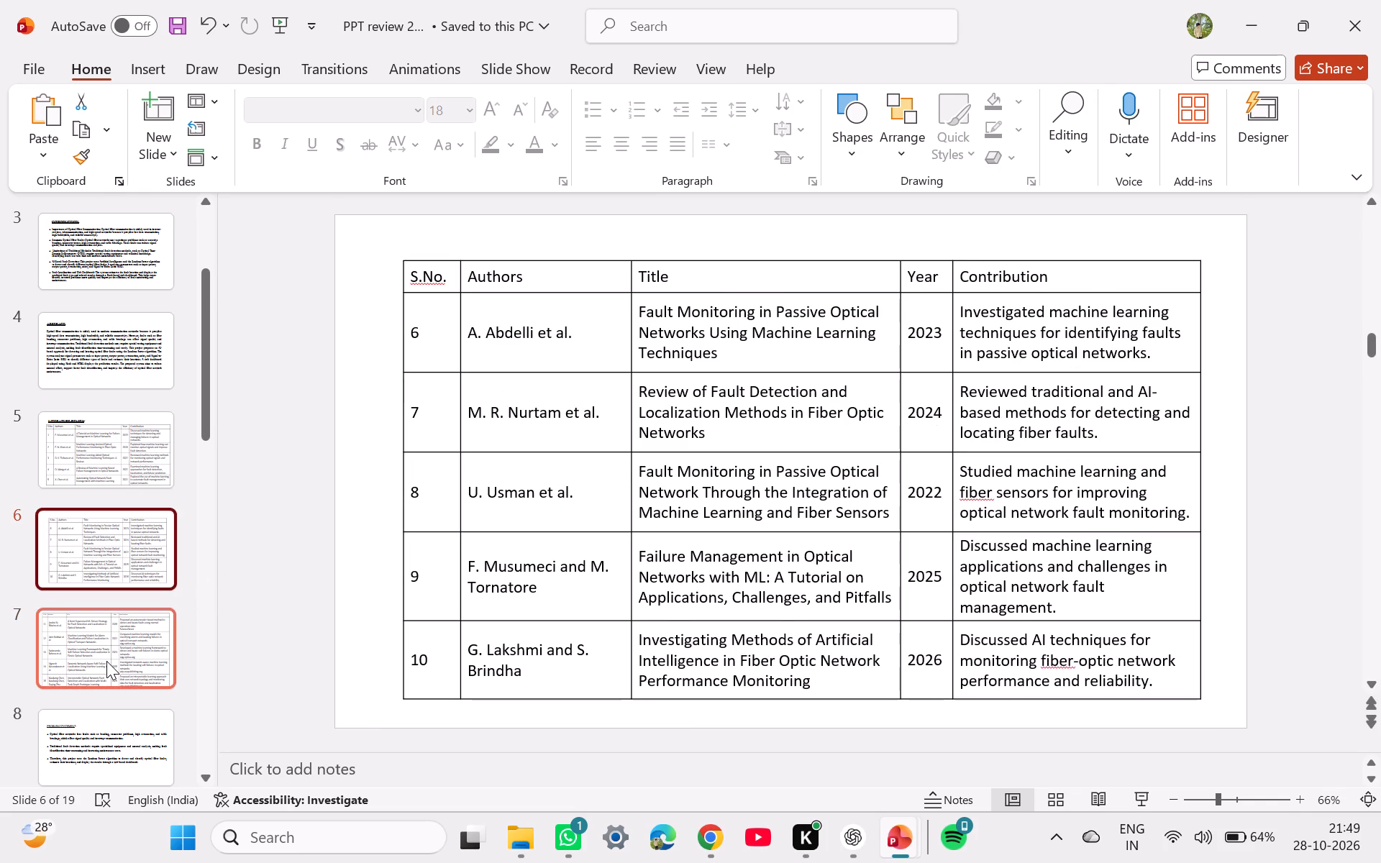
{"action": "left_click", "coordinate": [106, 661]}
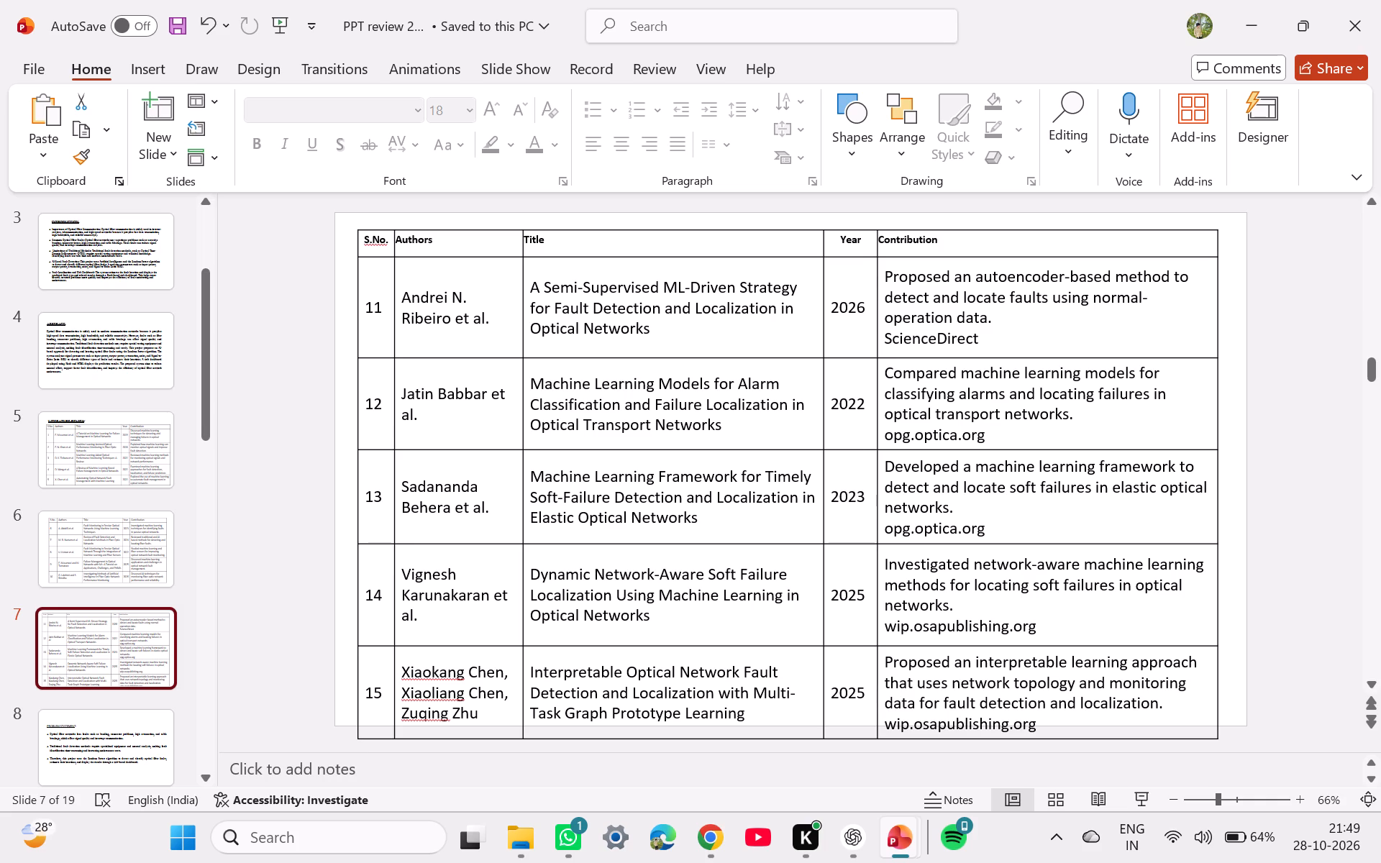
{"action": "left_click", "coordinate": [835, 323]}
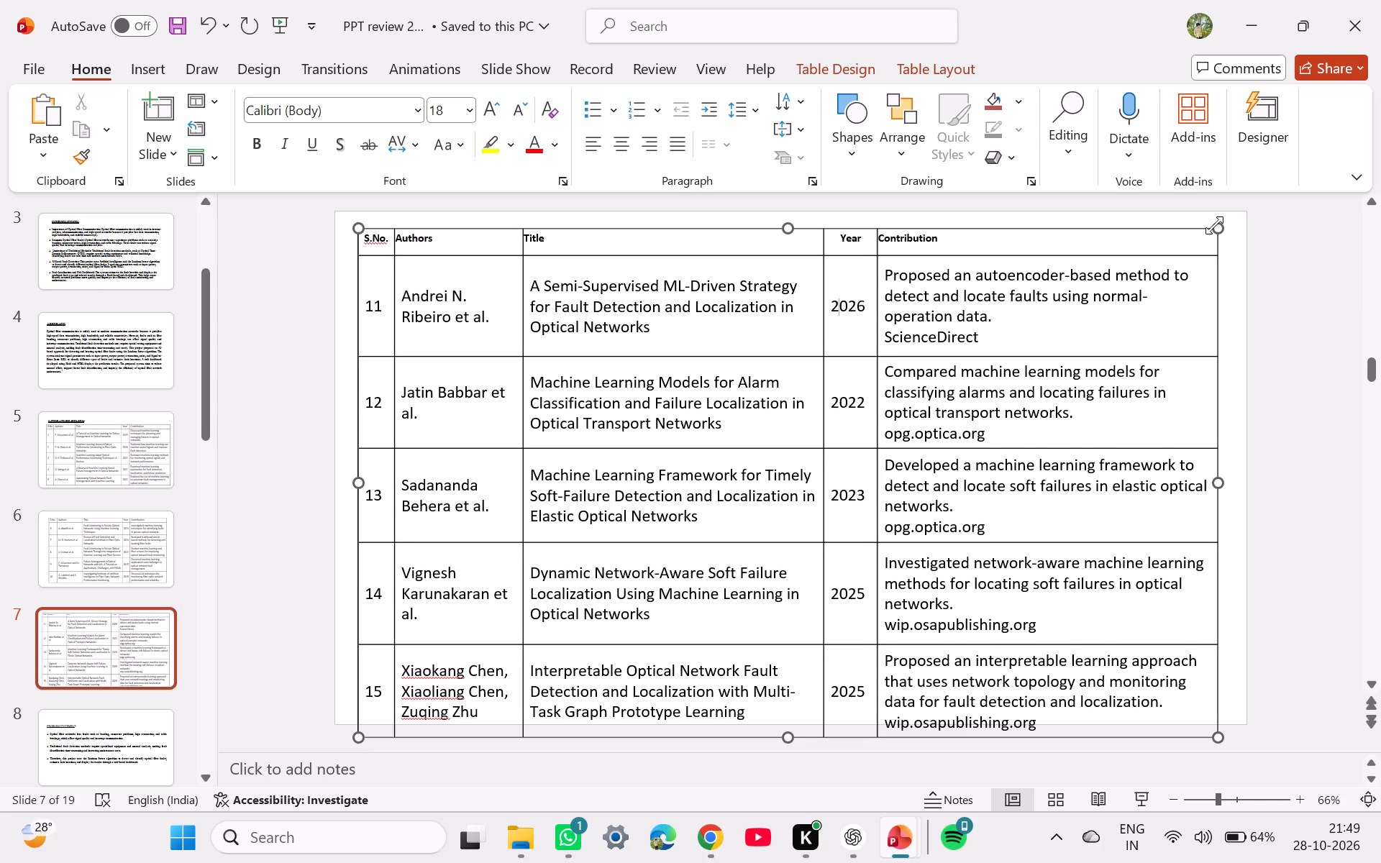
{"action": "left_click_drag", "start_coordinate": [1214, 225], "coordinate": [1182, 225]}
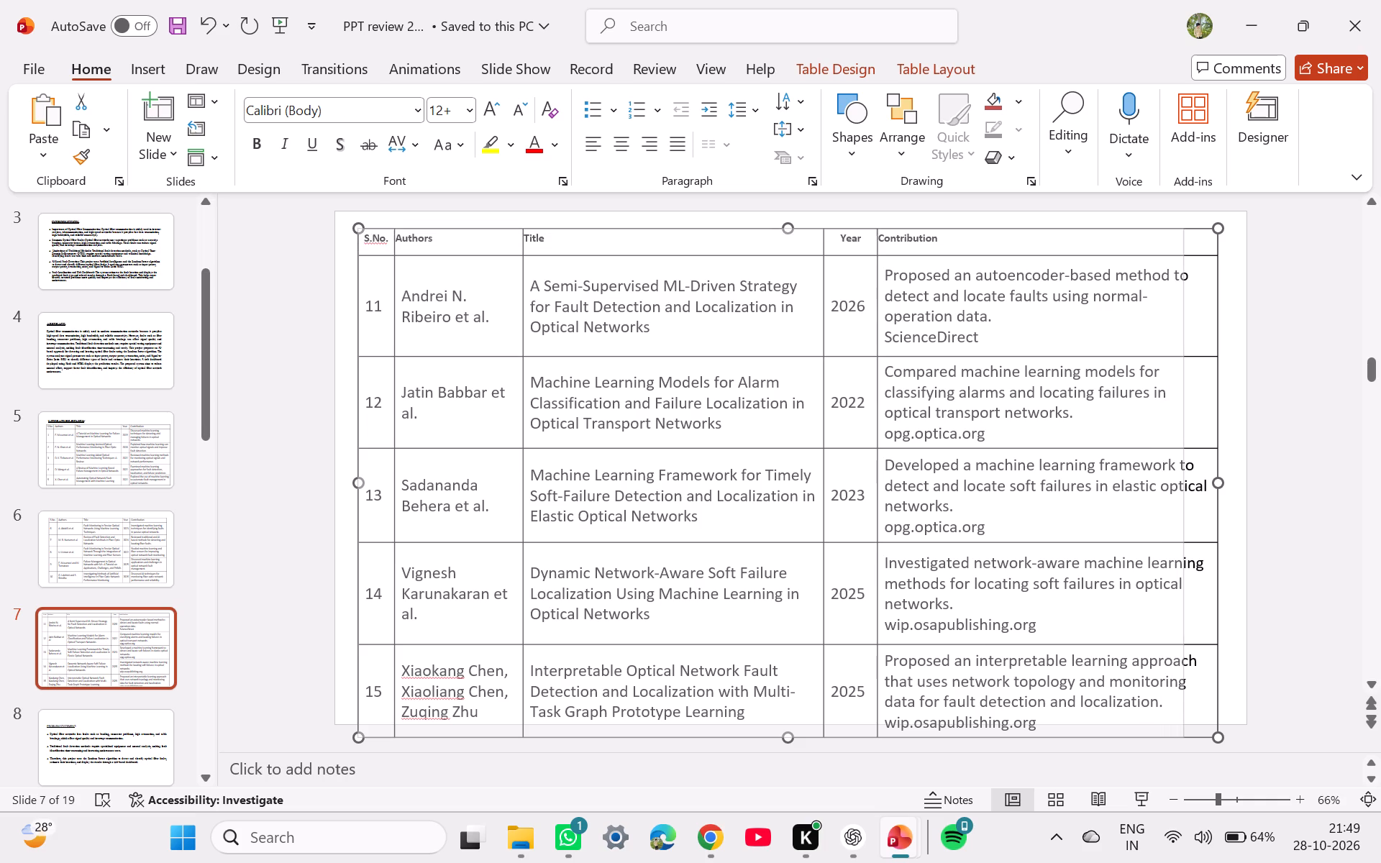
{"action": "left_click_drag", "start_coordinate": [1182, 225], "coordinate": [1186, 235]}
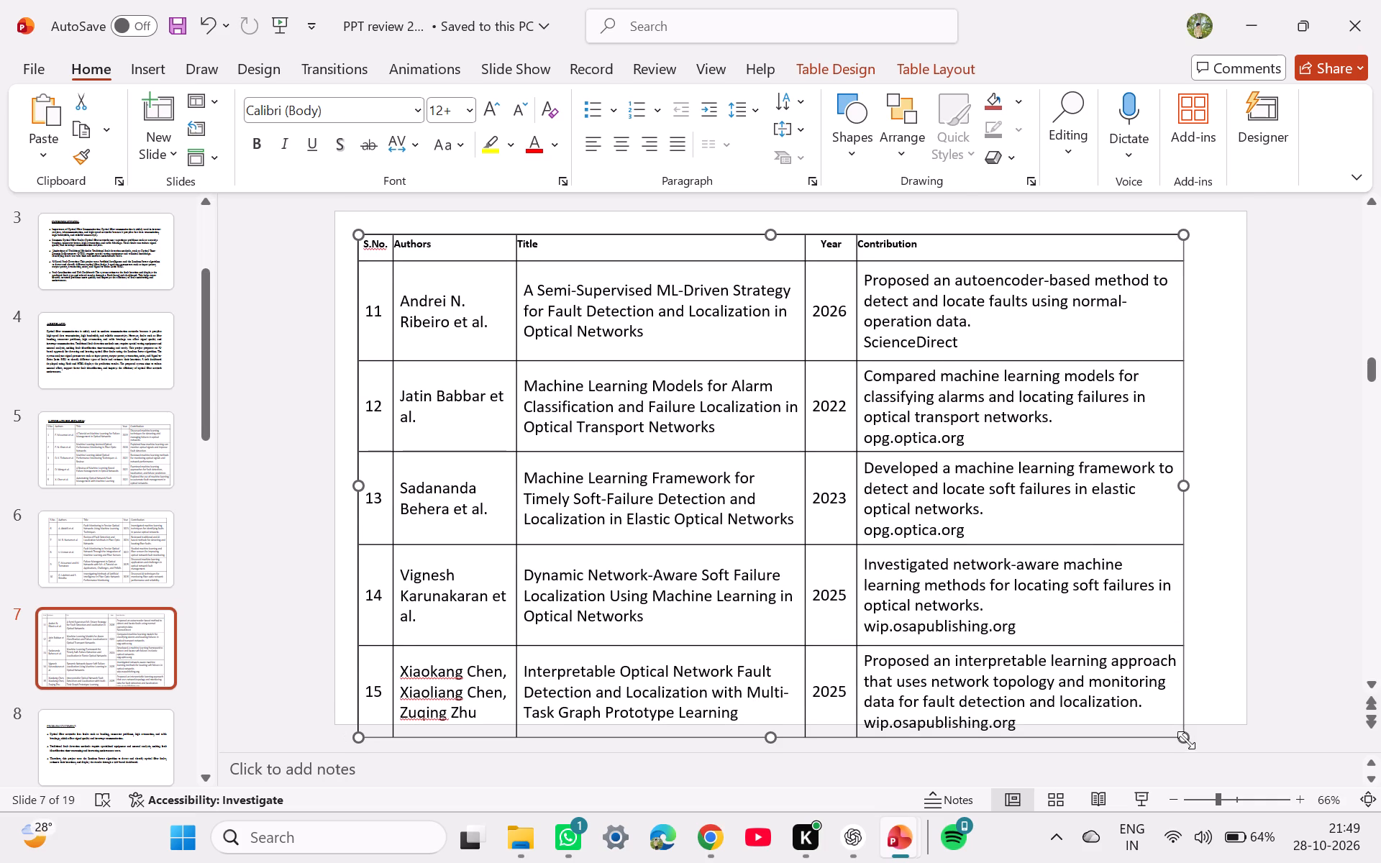
{"action": "left_click_drag", "start_coordinate": [1186, 740], "coordinate": [1154, 698]}
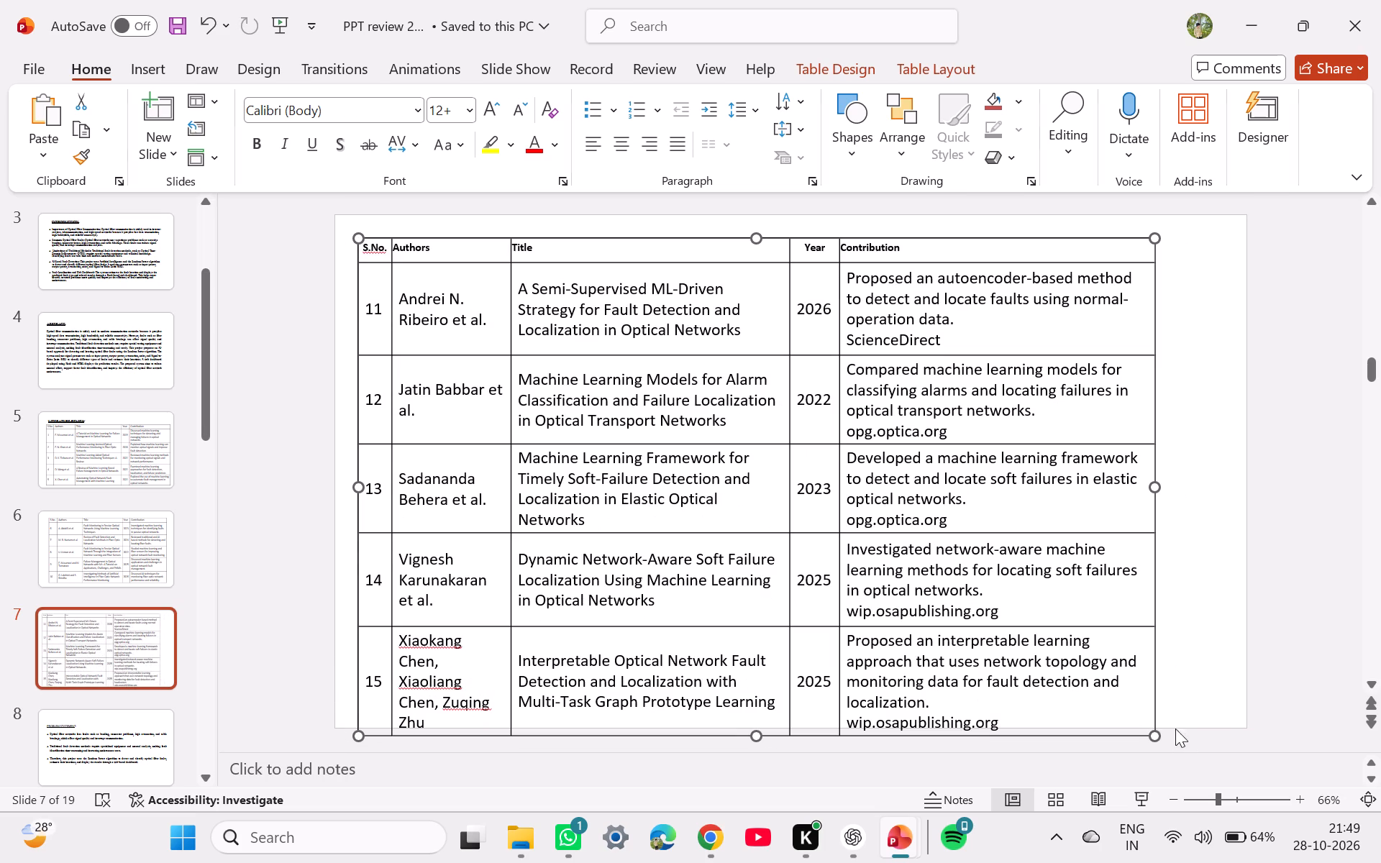
{"action": "left_click_drag", "start_coordinate": [1156, 737], "coordinate": [1146, 703]}
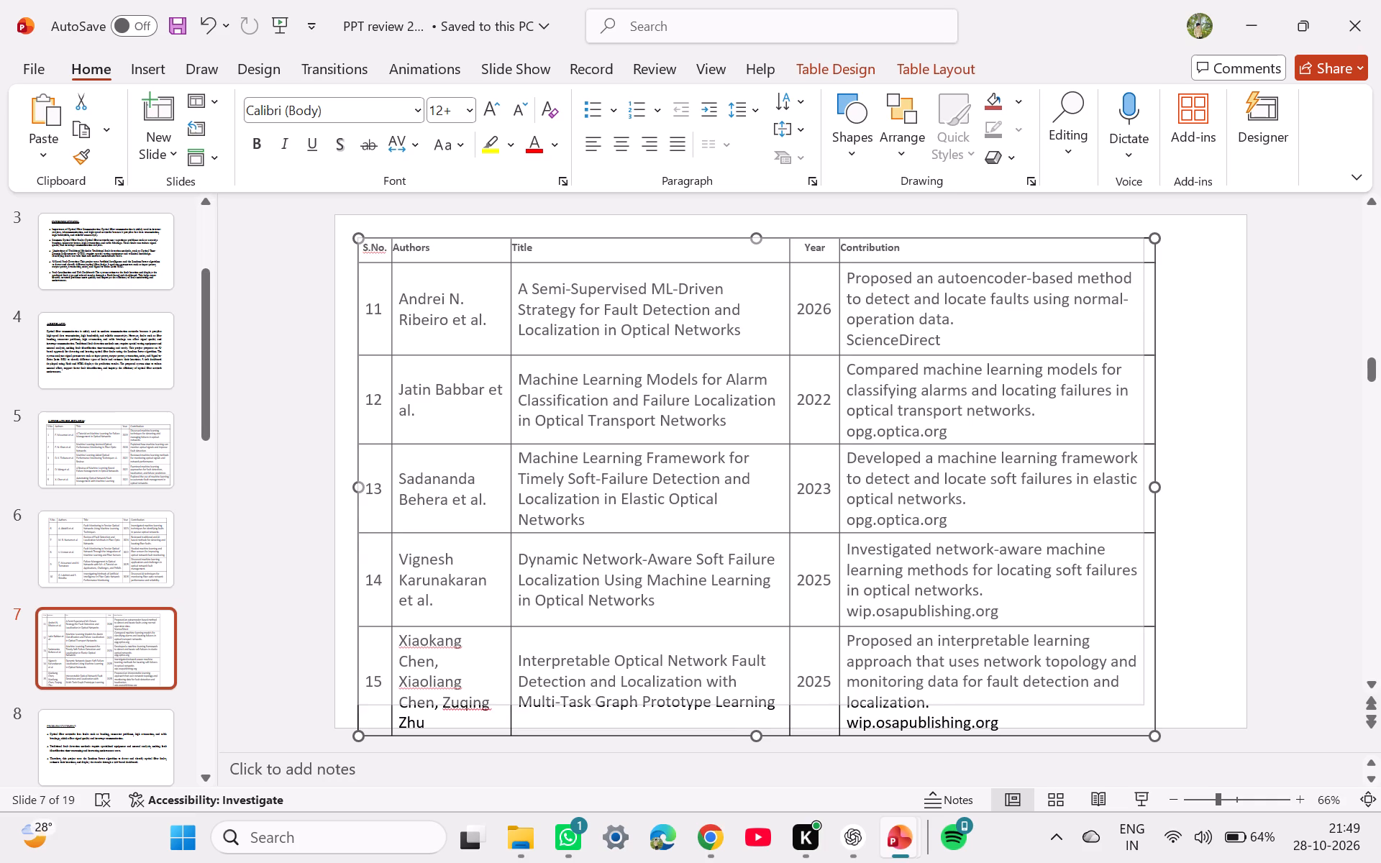
{"action": "left_click_drag", "start_coordinate": [1144, 482], "coordinate": [1164, 481]}
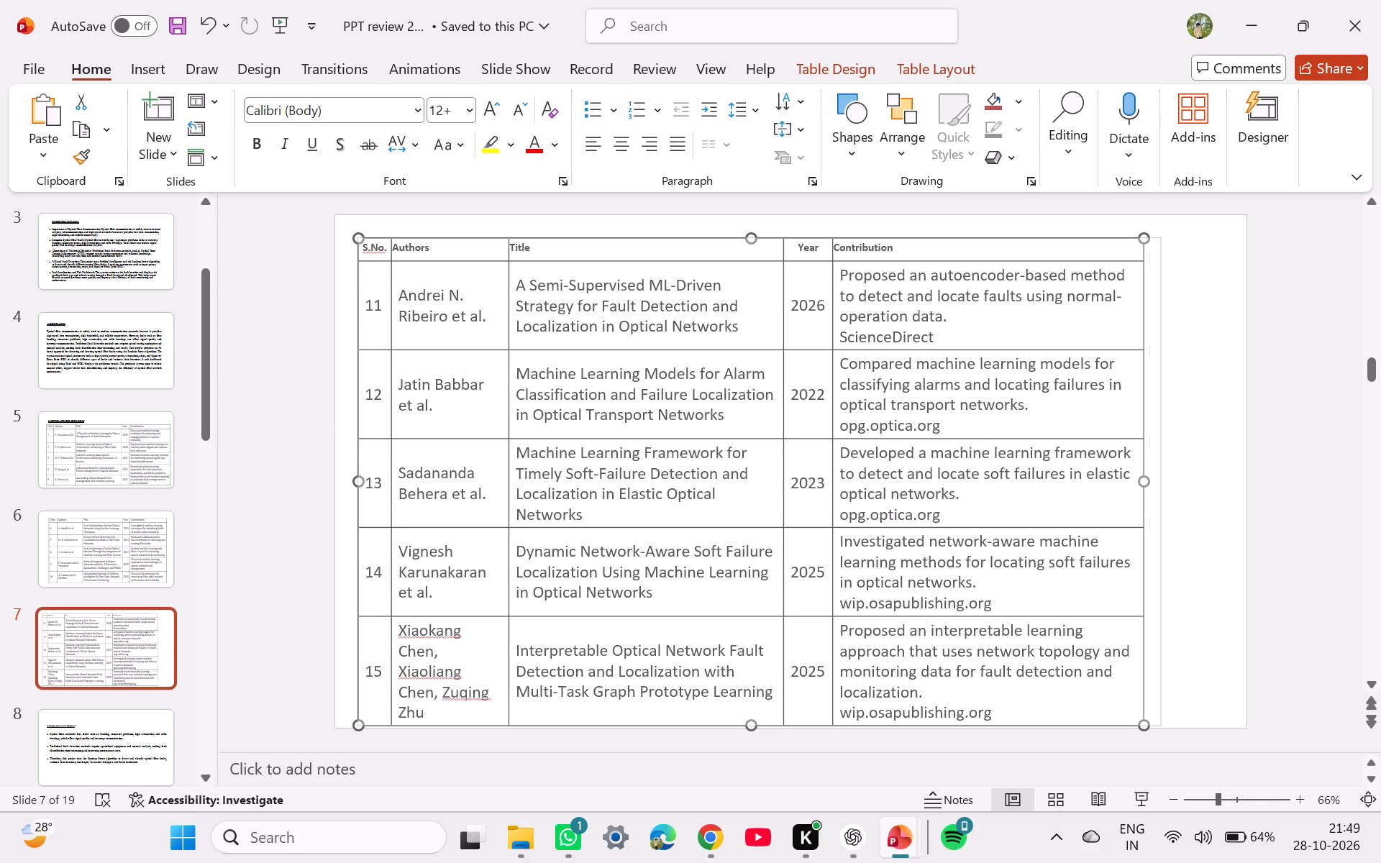
{"action": "left_click_drag", "start_coordinate": [1164, 481], "coordinate": [1231, 481]}
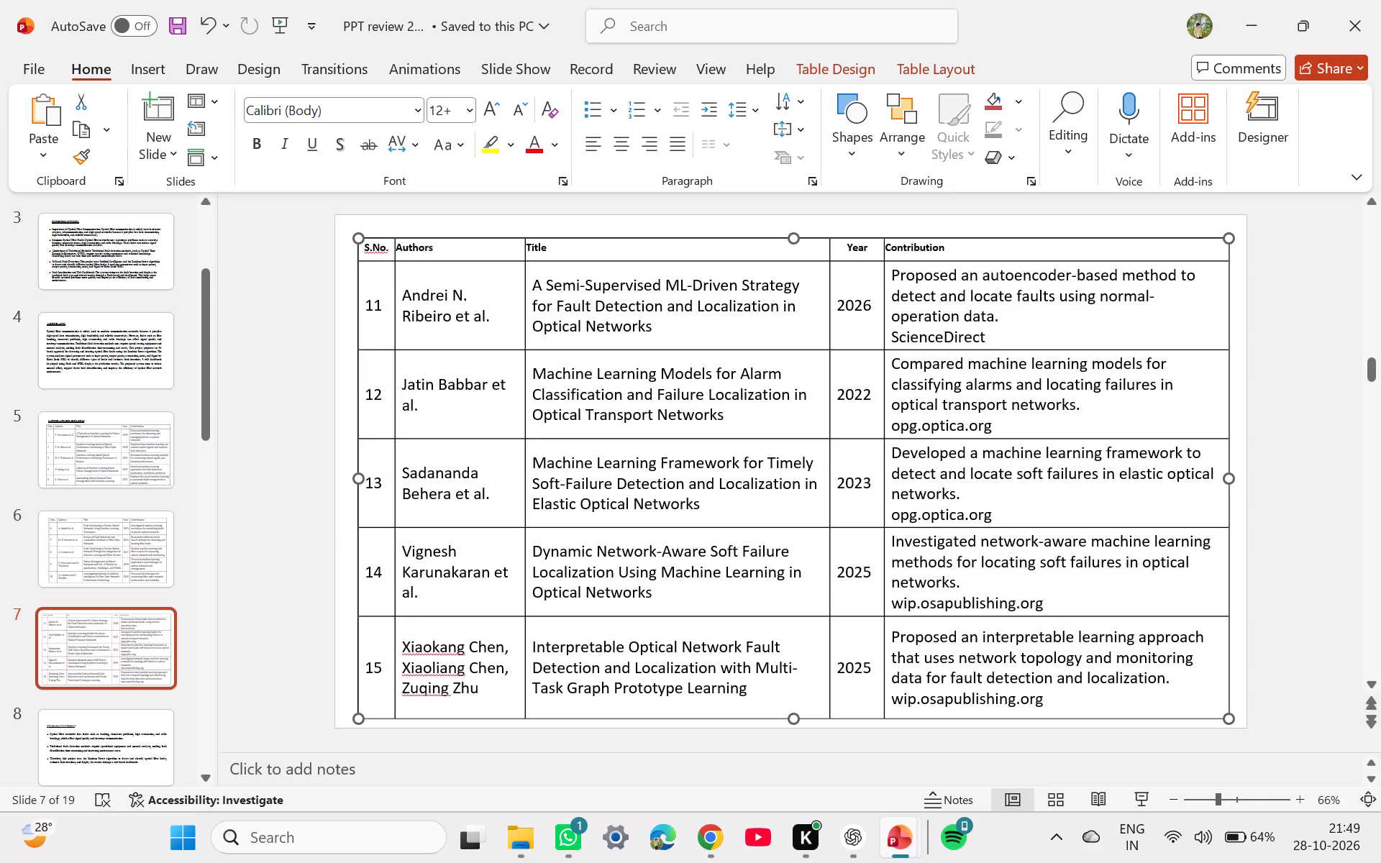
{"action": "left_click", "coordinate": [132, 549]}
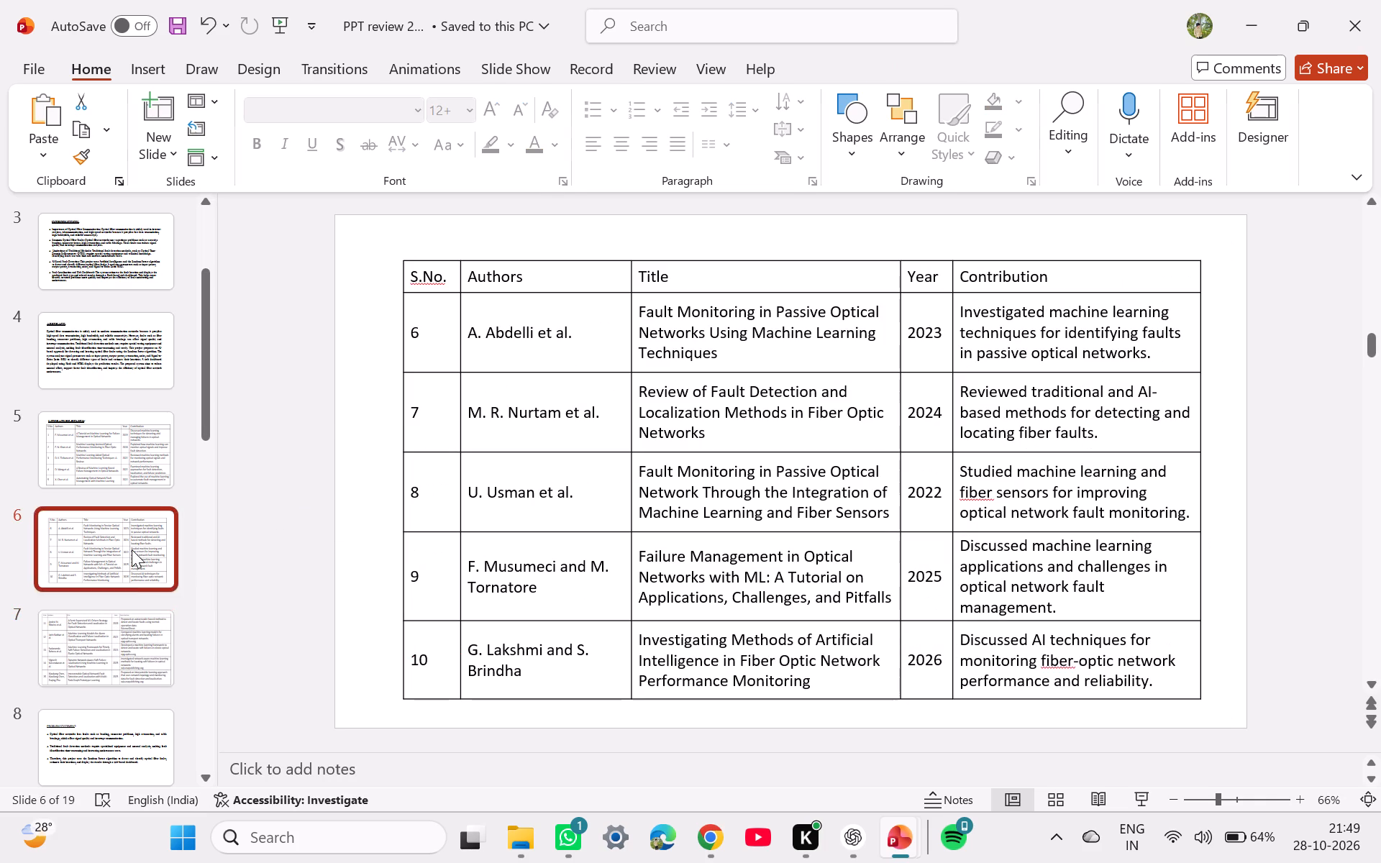
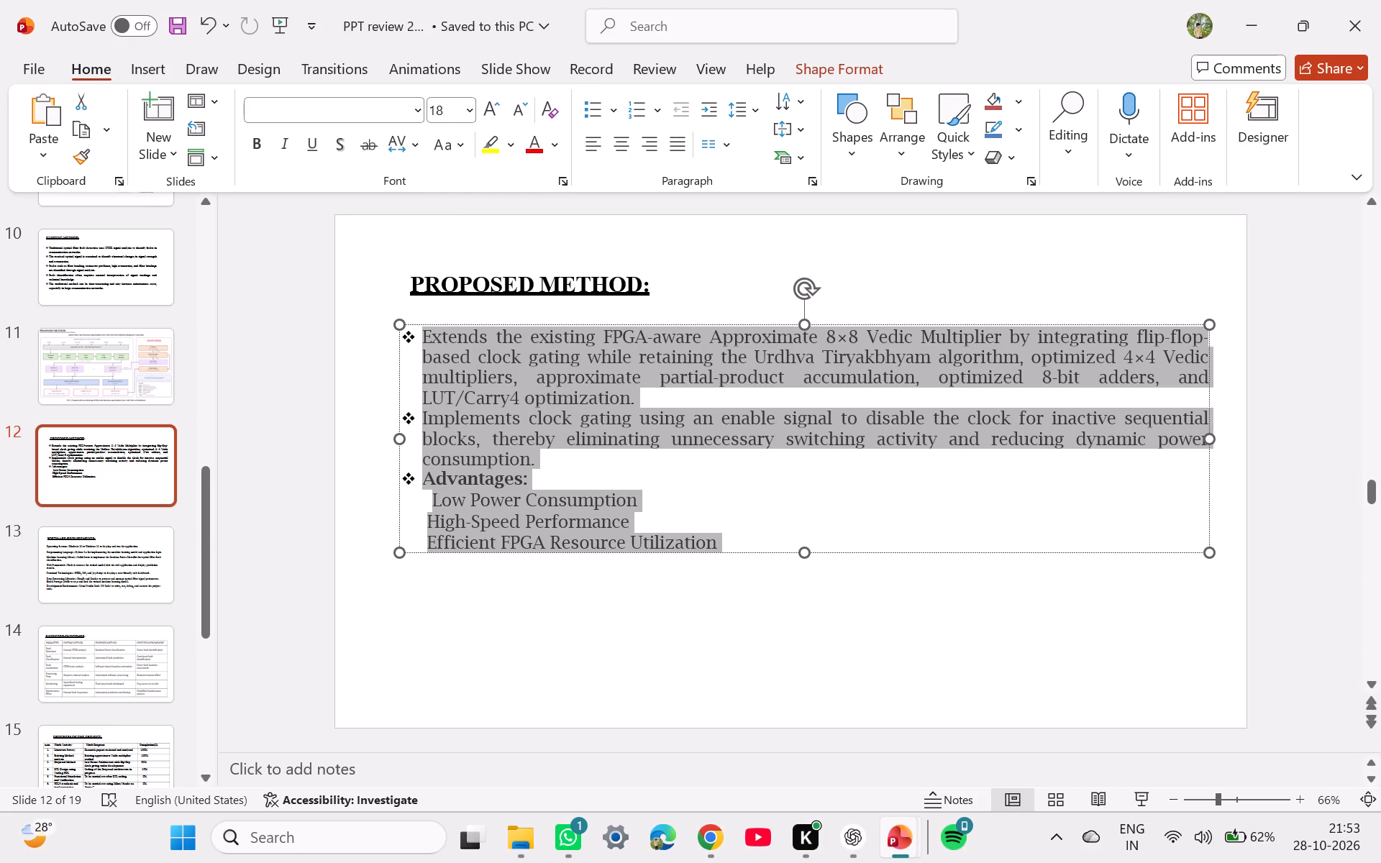
{"action": "key", "text": "ctrl+v"}
Set the font of all the body text under slide 12's Proposed Method heading to Lucida Bright.
{"action": "key", "text": "ctrl+a"}
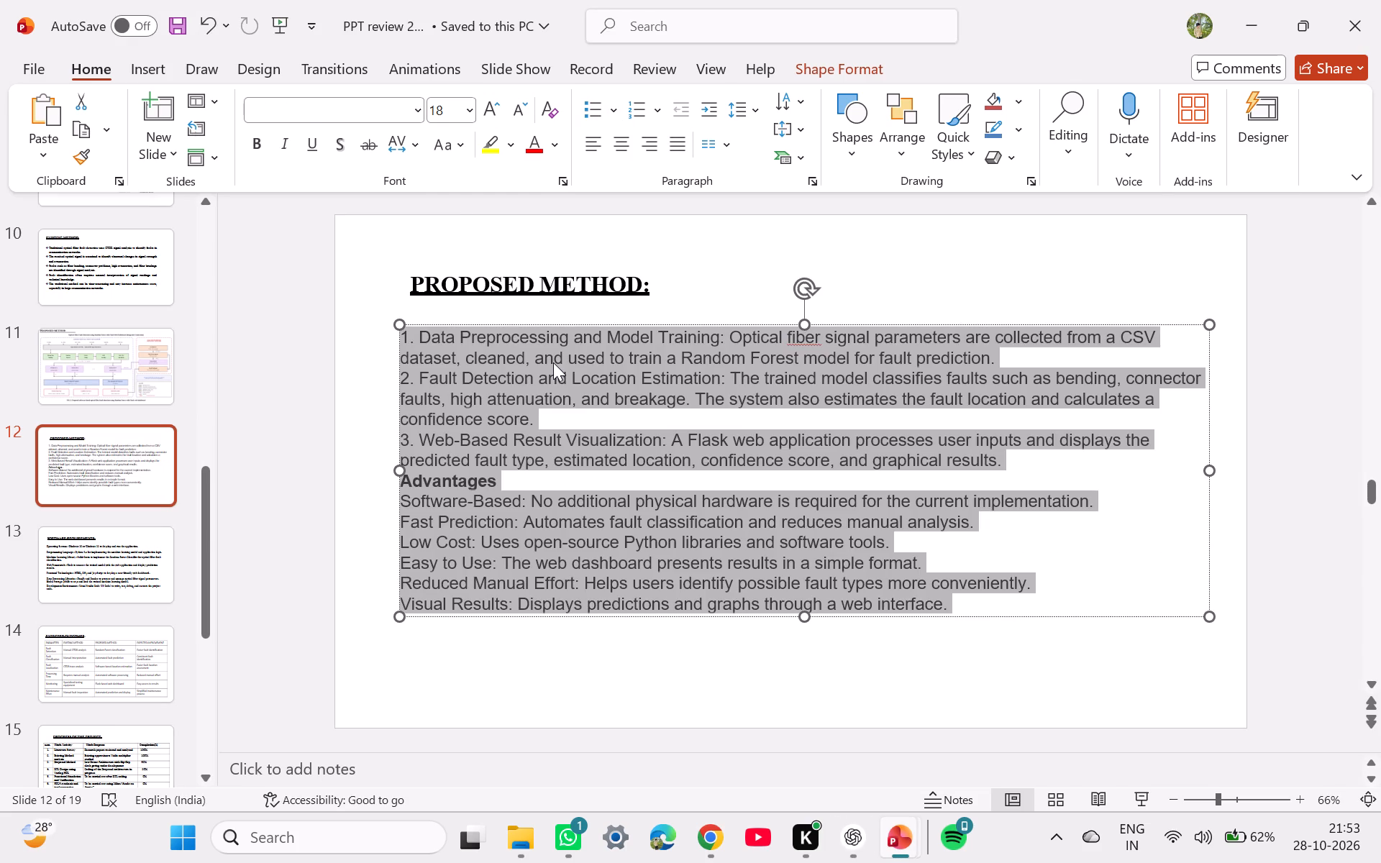
{"action": "left_click", "coordinate": [393, 117]}
{"action": "key", "text": "l"}
{"action": "key", "text": "Return"}
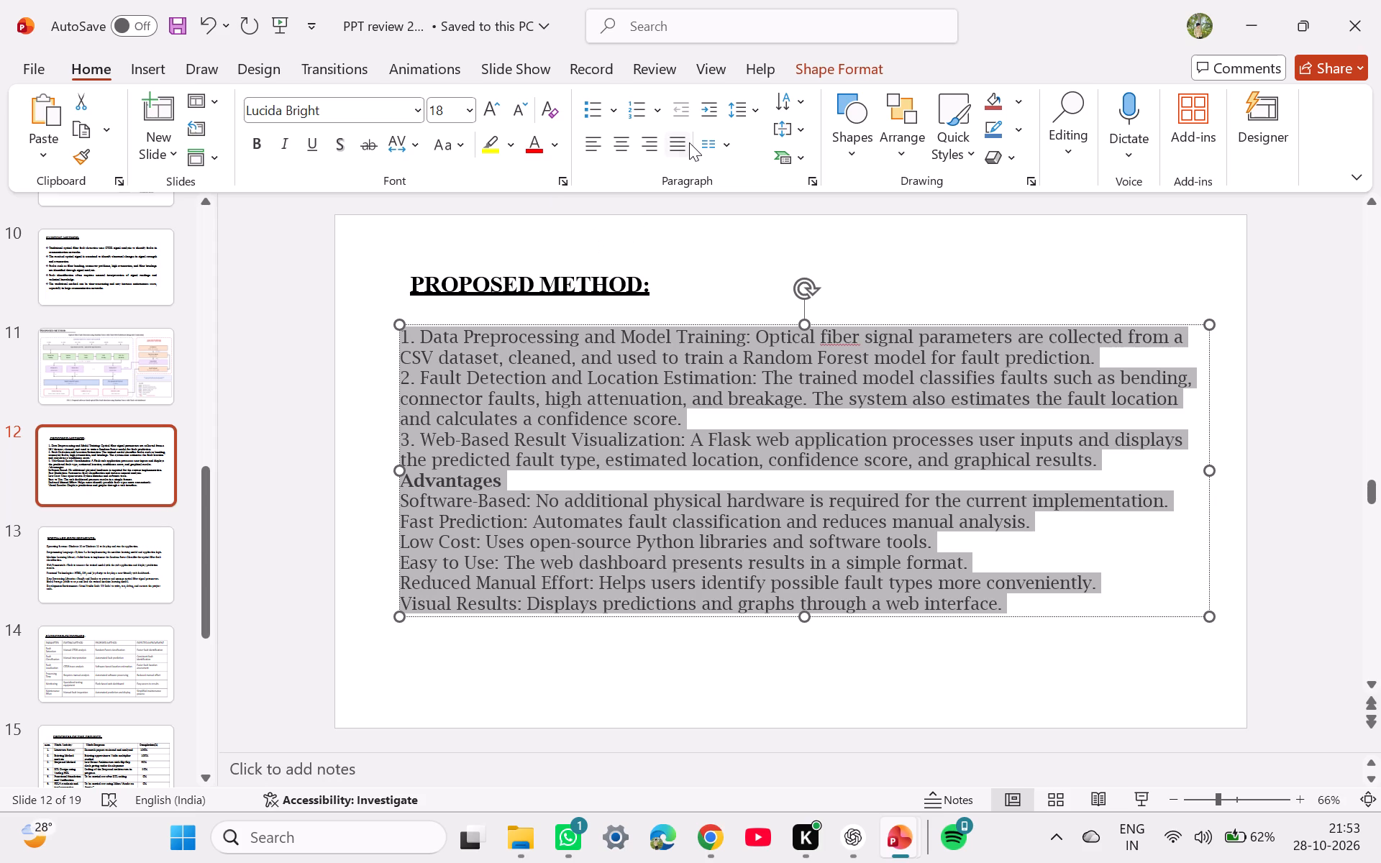
Justify all the body text under slide 12's Proposed Method heading.
{"action": "left_click", "coordinate": [689, 142]}
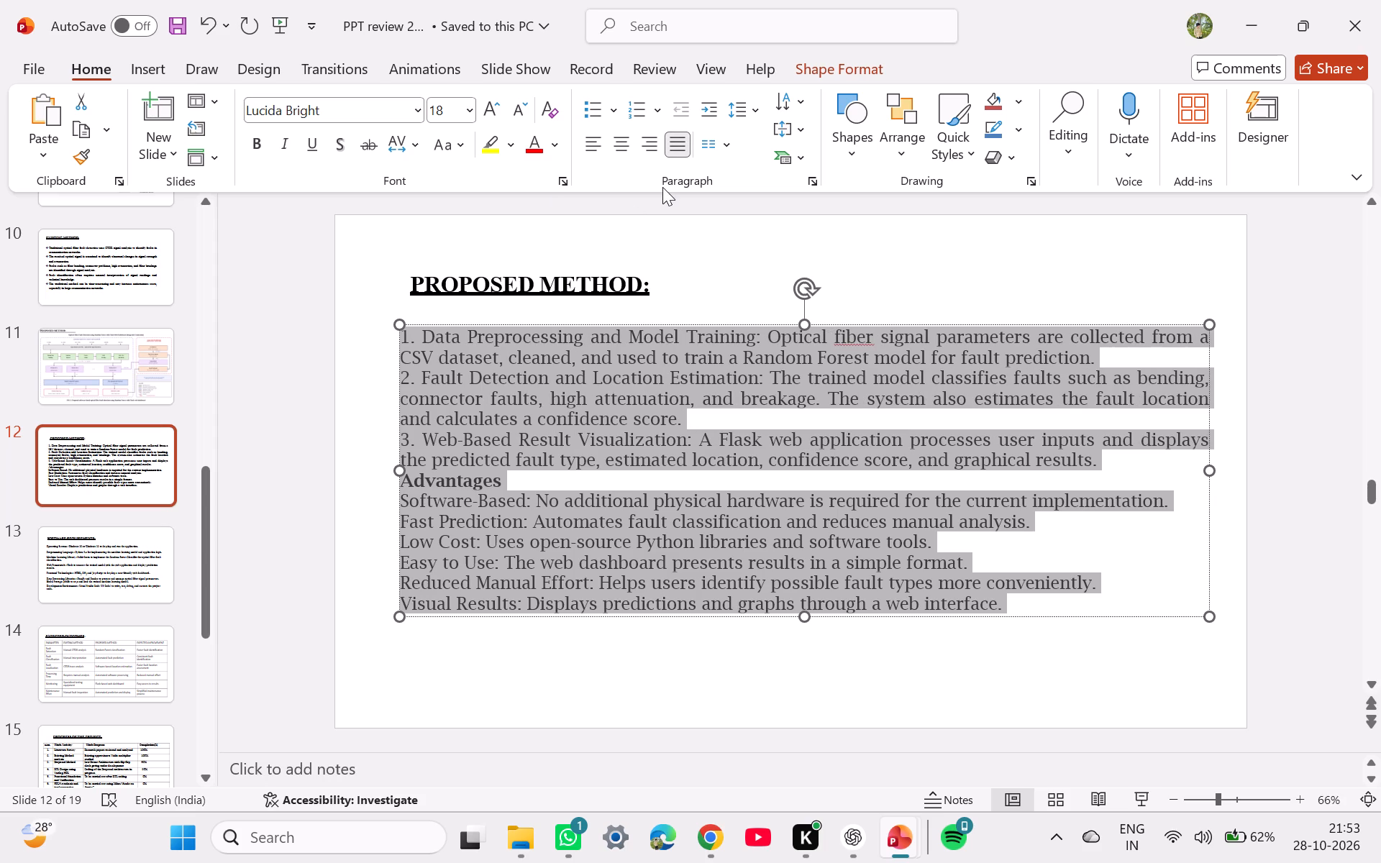
{"action": "left_click", "coordinate": [599, 360]}
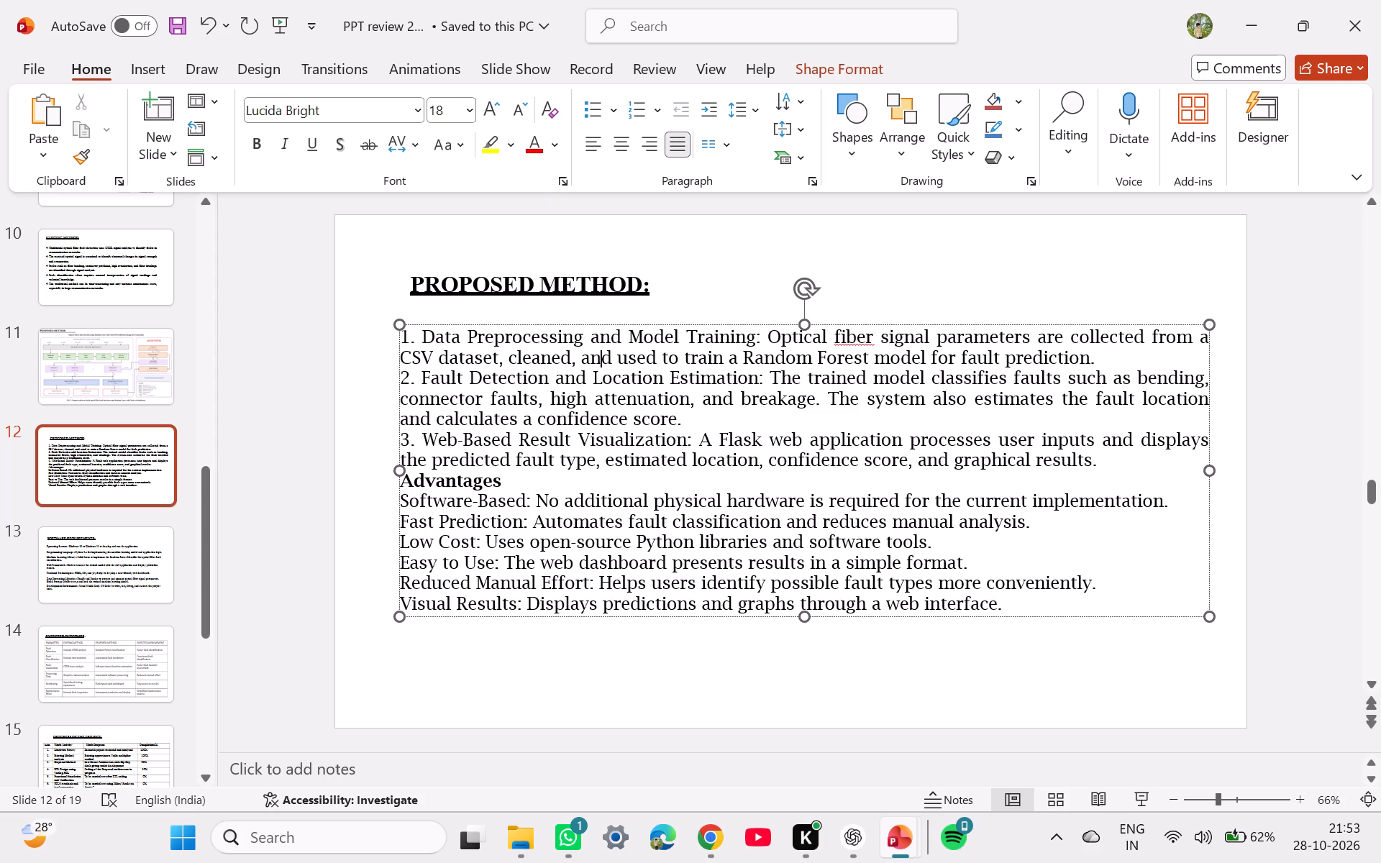
Insert a blank line after each of the first two Proposed Method points.
{"action": "left_click", "coordinate": [1090, 357]}
{"action": "key", "text": "Right"}
{"action": "key", "text": "Return"}
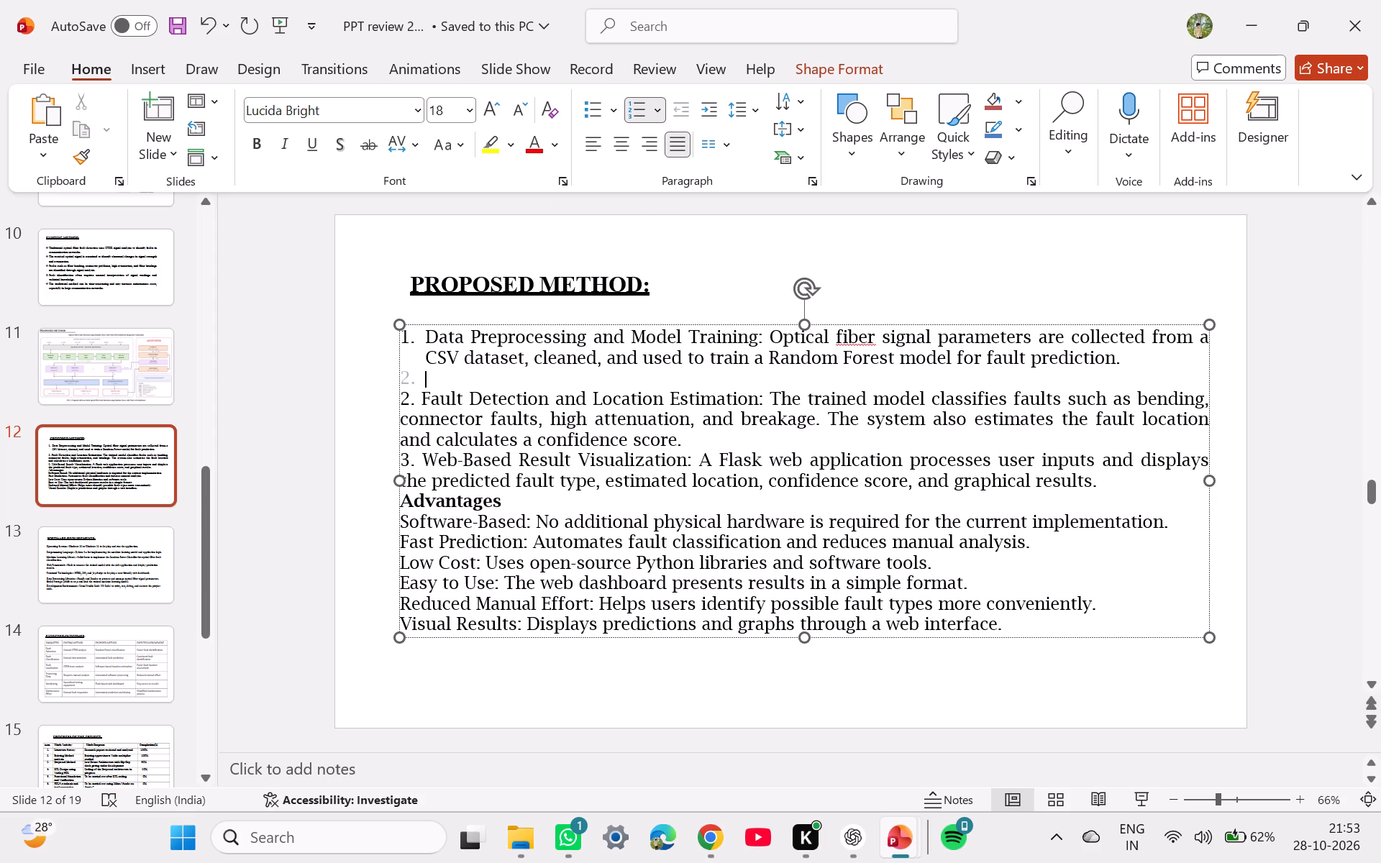
{"action": "left_click", "coordinate": [688, 436]}
{"action": "key", "text": "Return"}
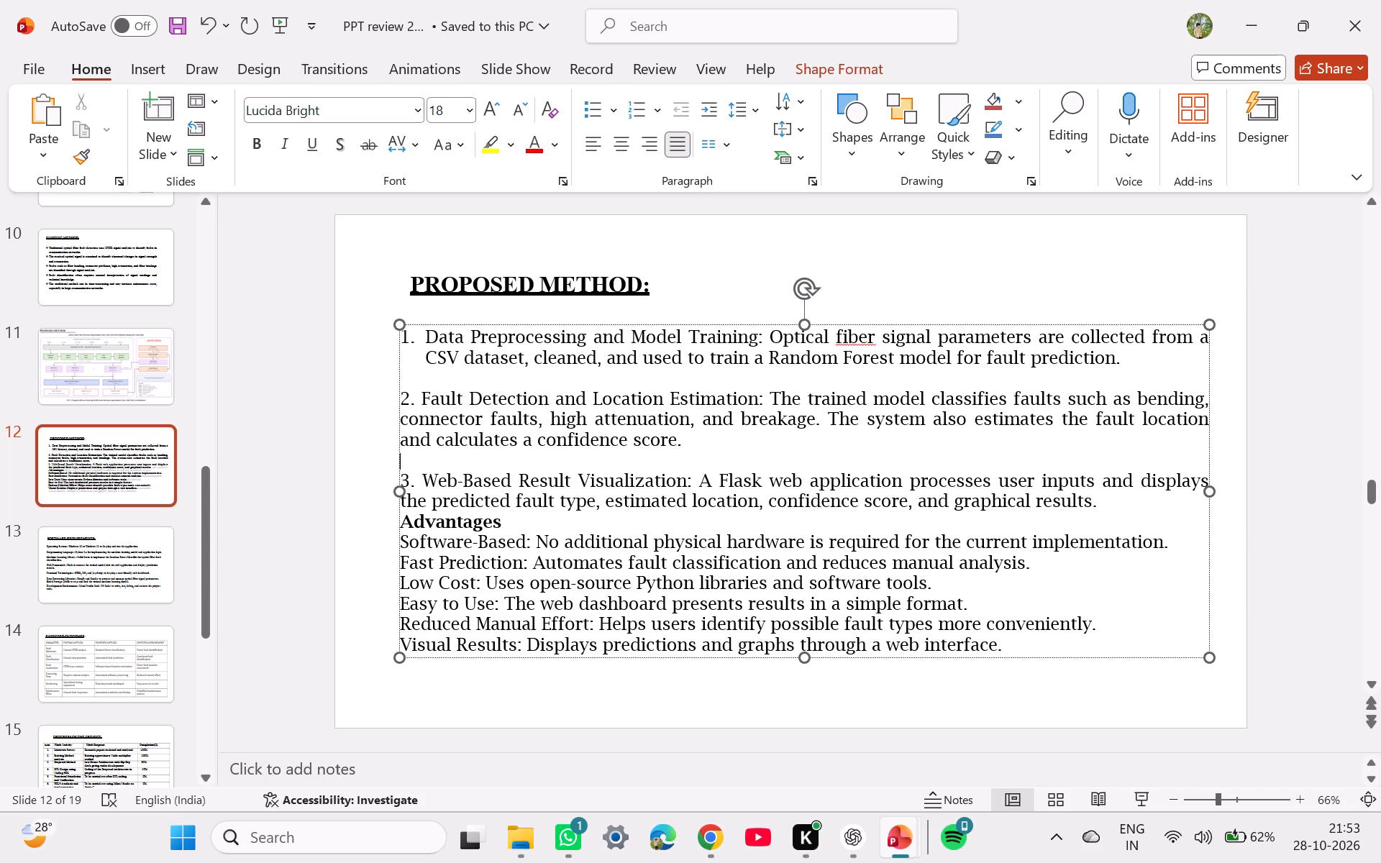
Remove the leading numbers 3, 2 and 1 from the three Proposed Method points.
{"action": "left_click", "coordinate": [418, 485]}
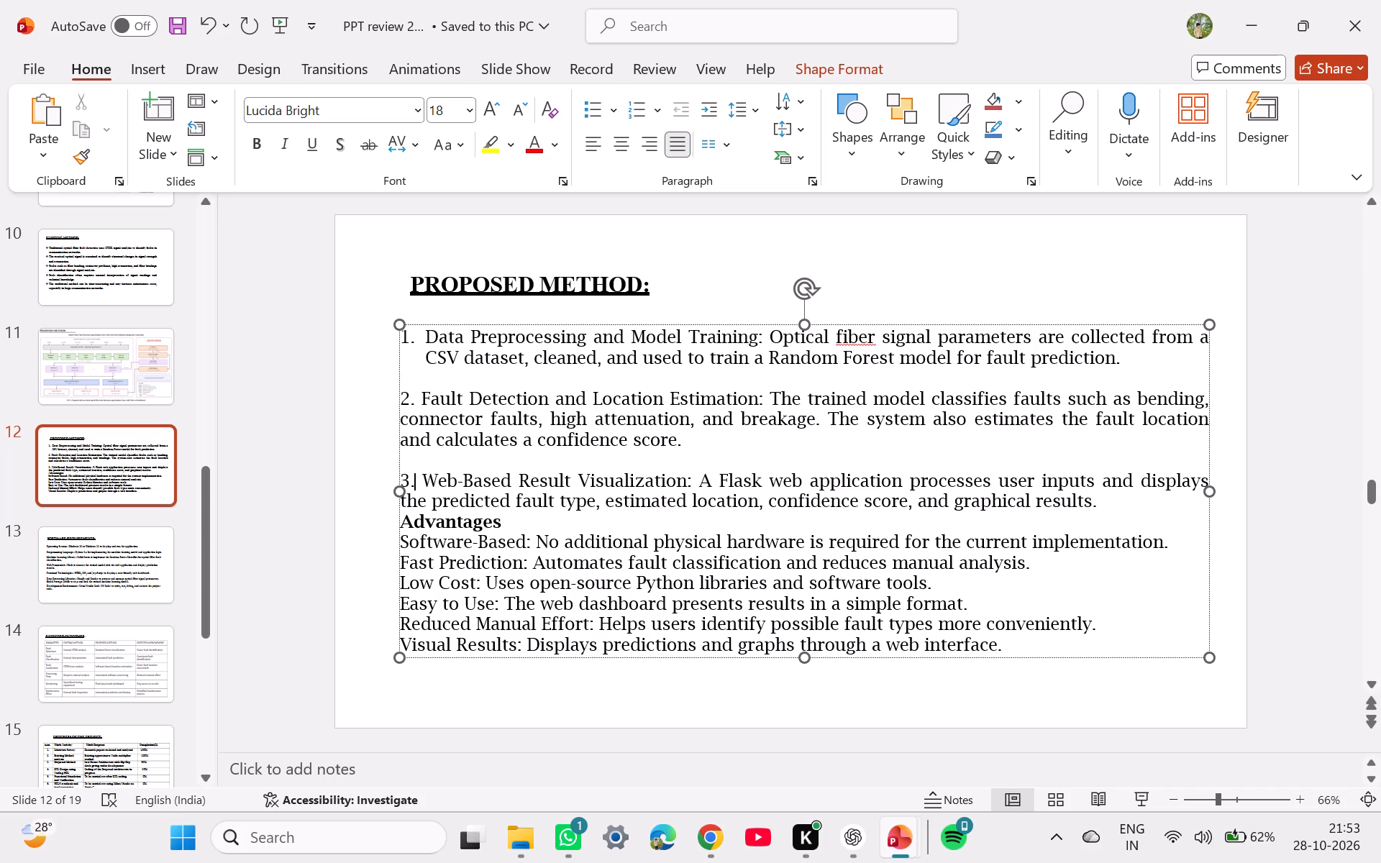
{"action": "key", "text": "Right"}
{"action": "key", "text": "BackSpace"}
{"action": "key", "text": "BackSpace"}
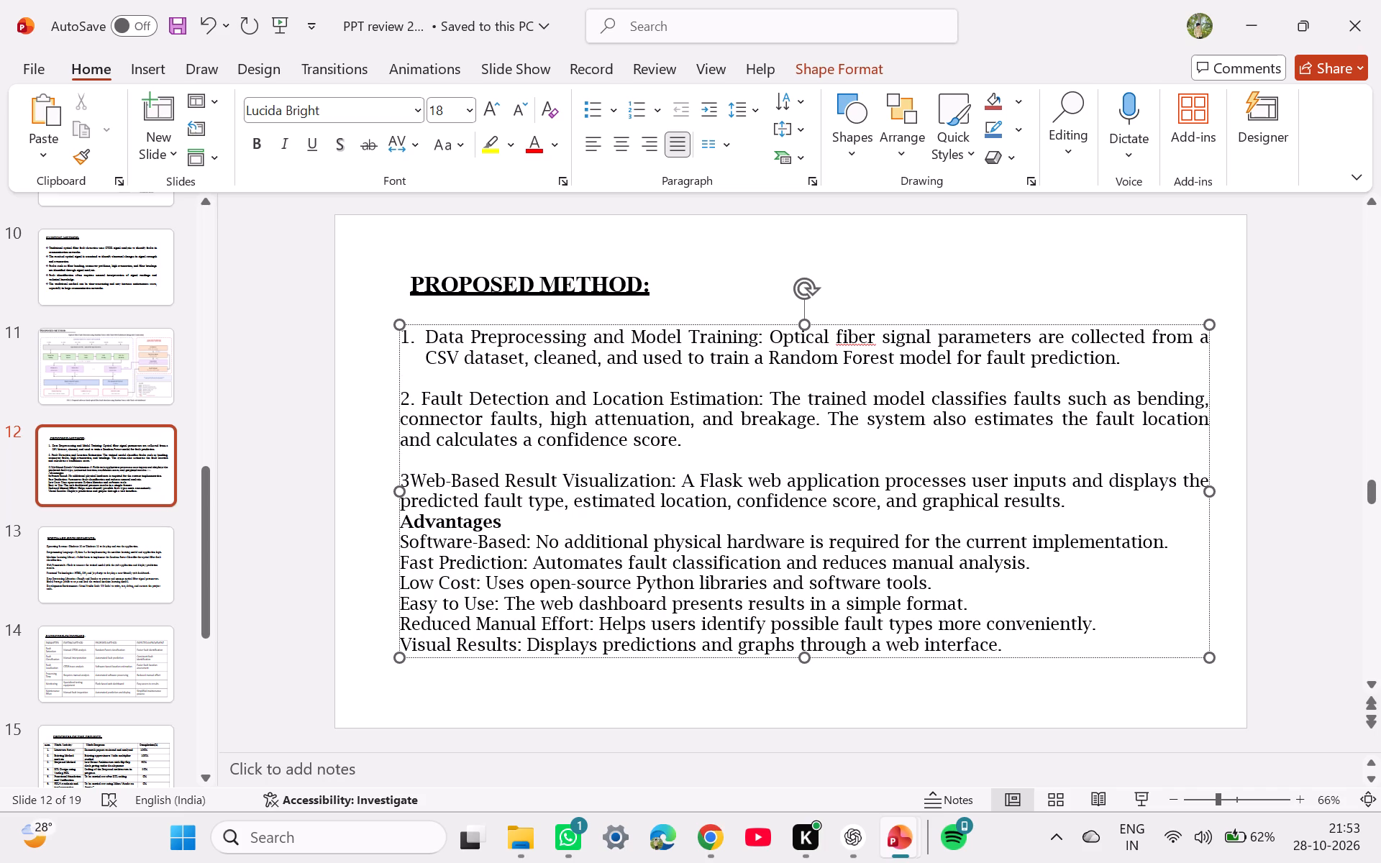
{"action": "key", "text": "BackSpace"}
{"action": "key", "text": "Up"}
{"action": "key", "text": "Up"}
{"action": "key", "text": "Up"}
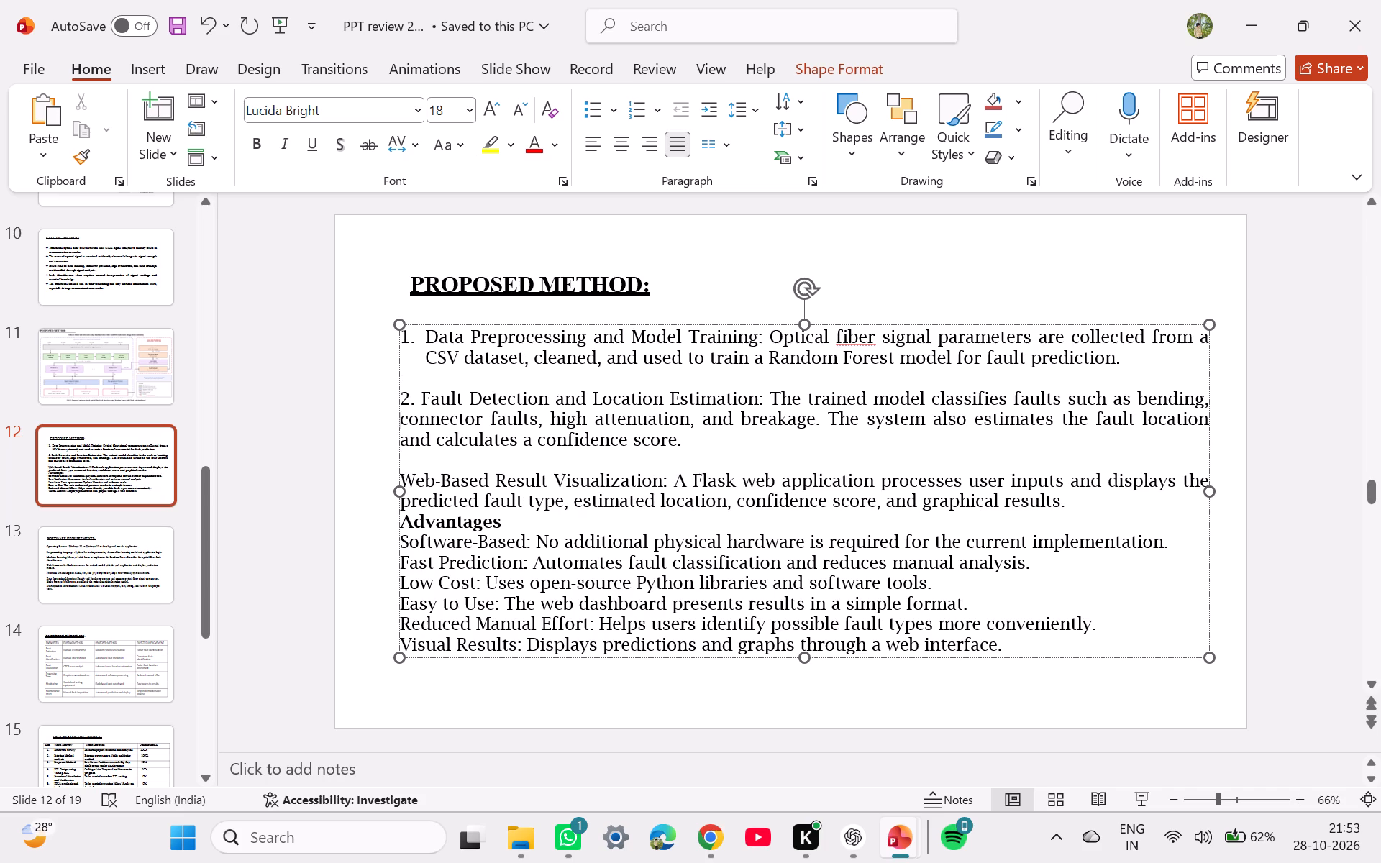
{"action": "key", "text": "Up"}
{"action": "key", "text": "Right"}
{"action": "key", "text": "Right"}
{"action": "key", "text": "Right"}
{"action": "key", "text": "BackSpace"}
{"action": "key", "text": "BackSpace"}
{"action": "key", "text": "BackSpace"}
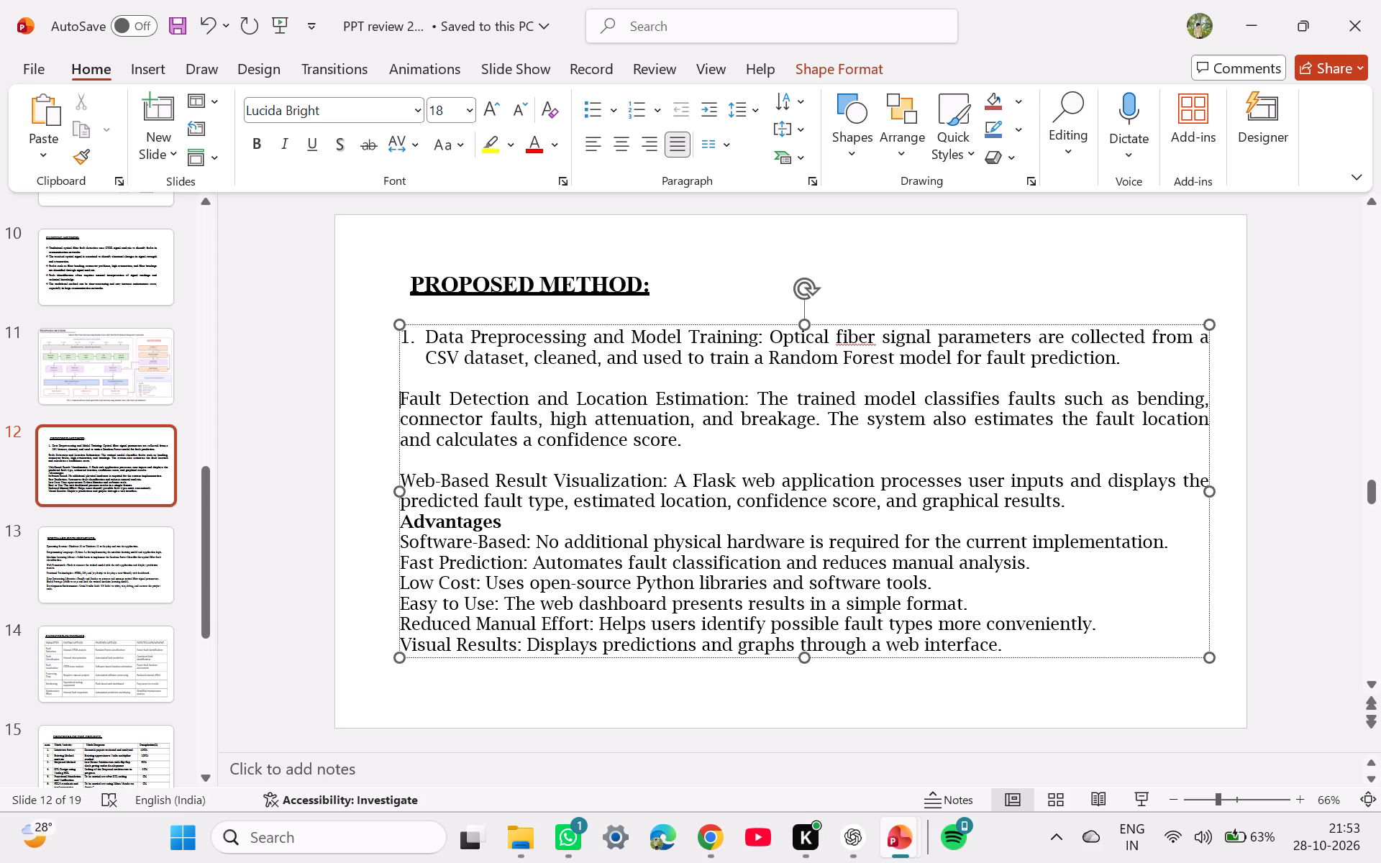
{"action": "key", "text": "Up"}
{"action": "key", "text": "Up"}
{"action": "key", "text": "Up"}
{"action": "key", "text": "BackSpace"}
{"action": "key", "text": "BackSpace"}
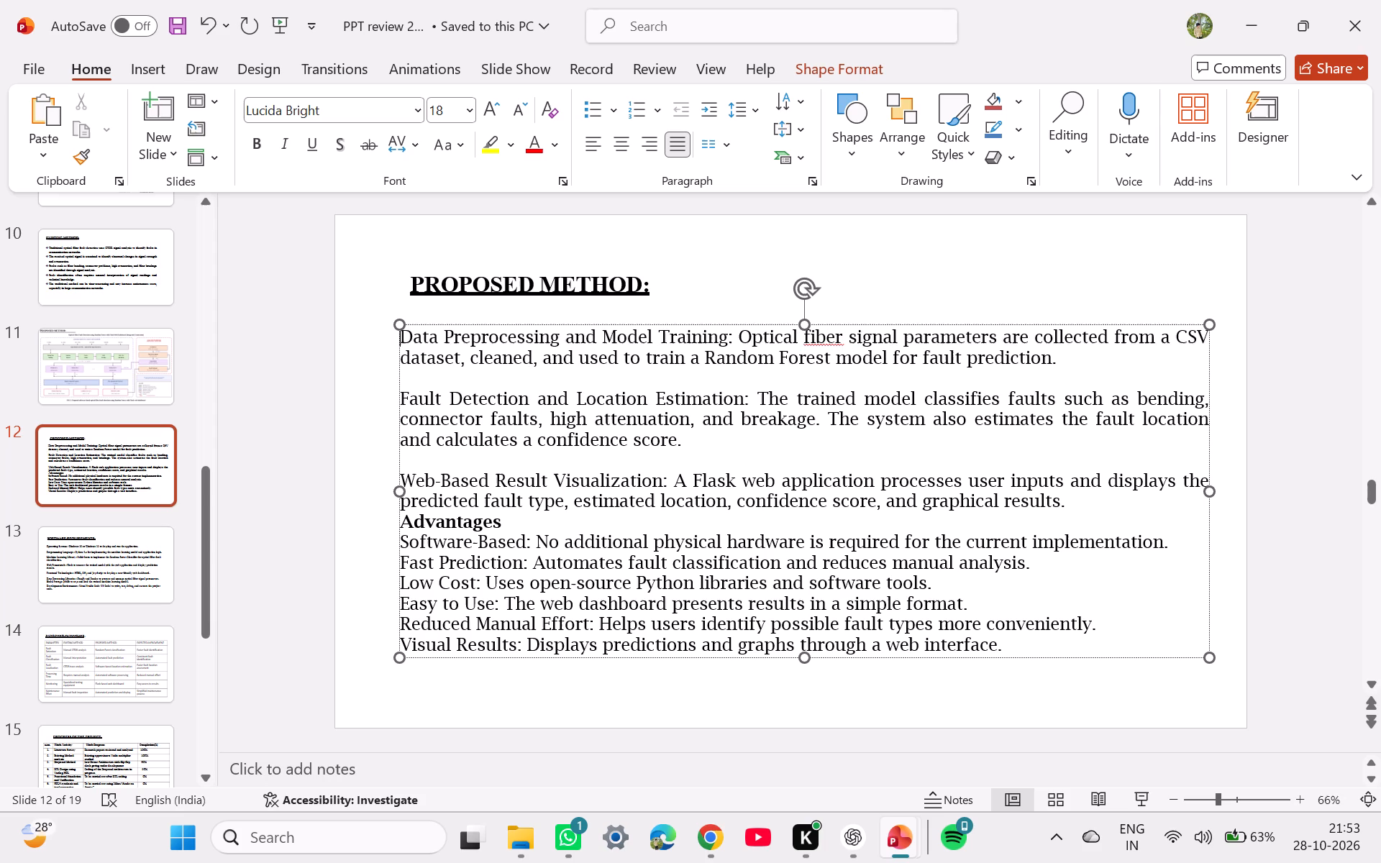
Apply four-diamond bullets to the three Proposed Method points above the Advantages heading.
{"action": "left_click", "coordinate": [1063, 502]}
{"action": "left_click_drag", "start_coordinate": [1063, 502], "coordinate": [398, 345]}
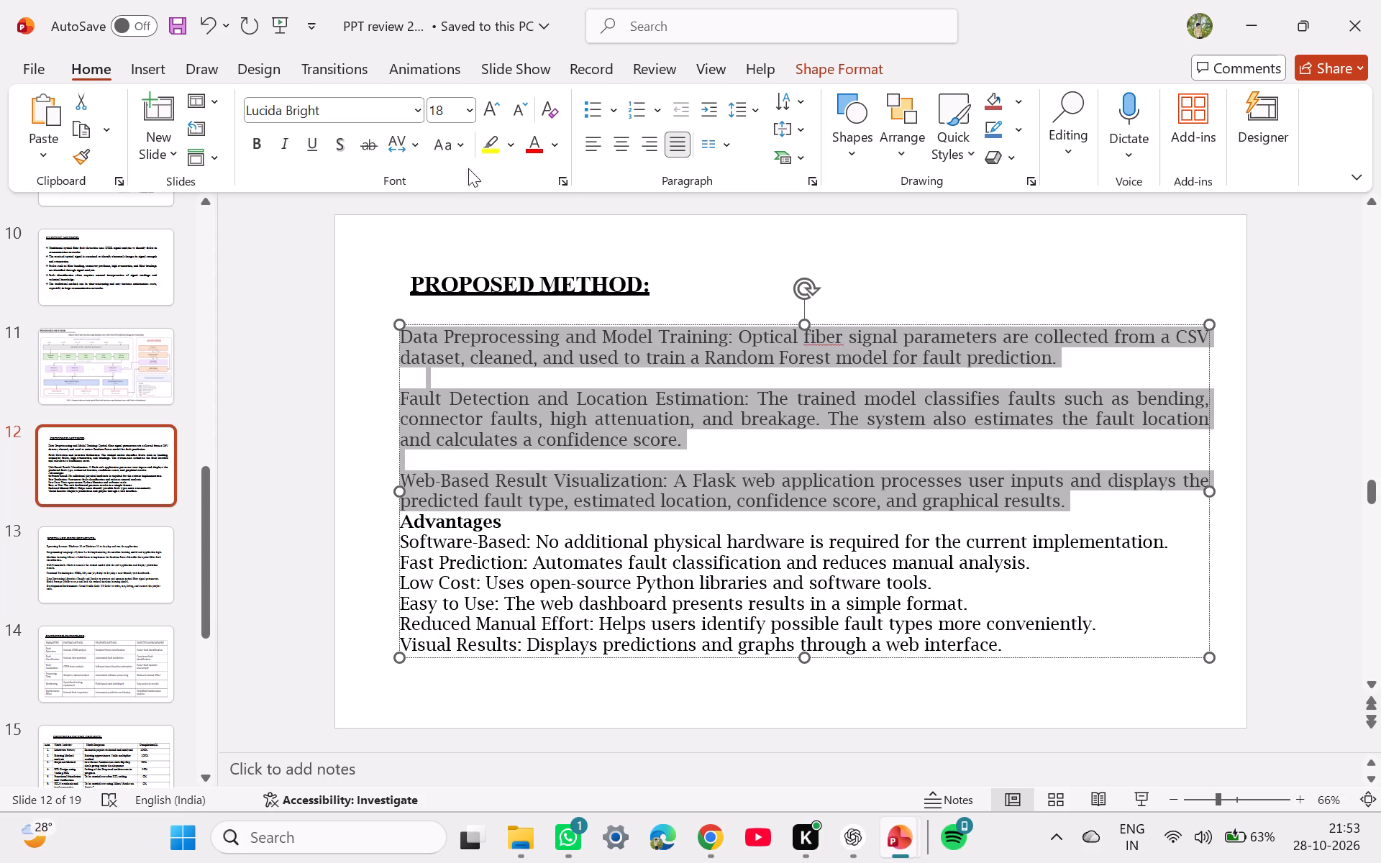
{"action": "left_click", "coordinate": [611, 104]}
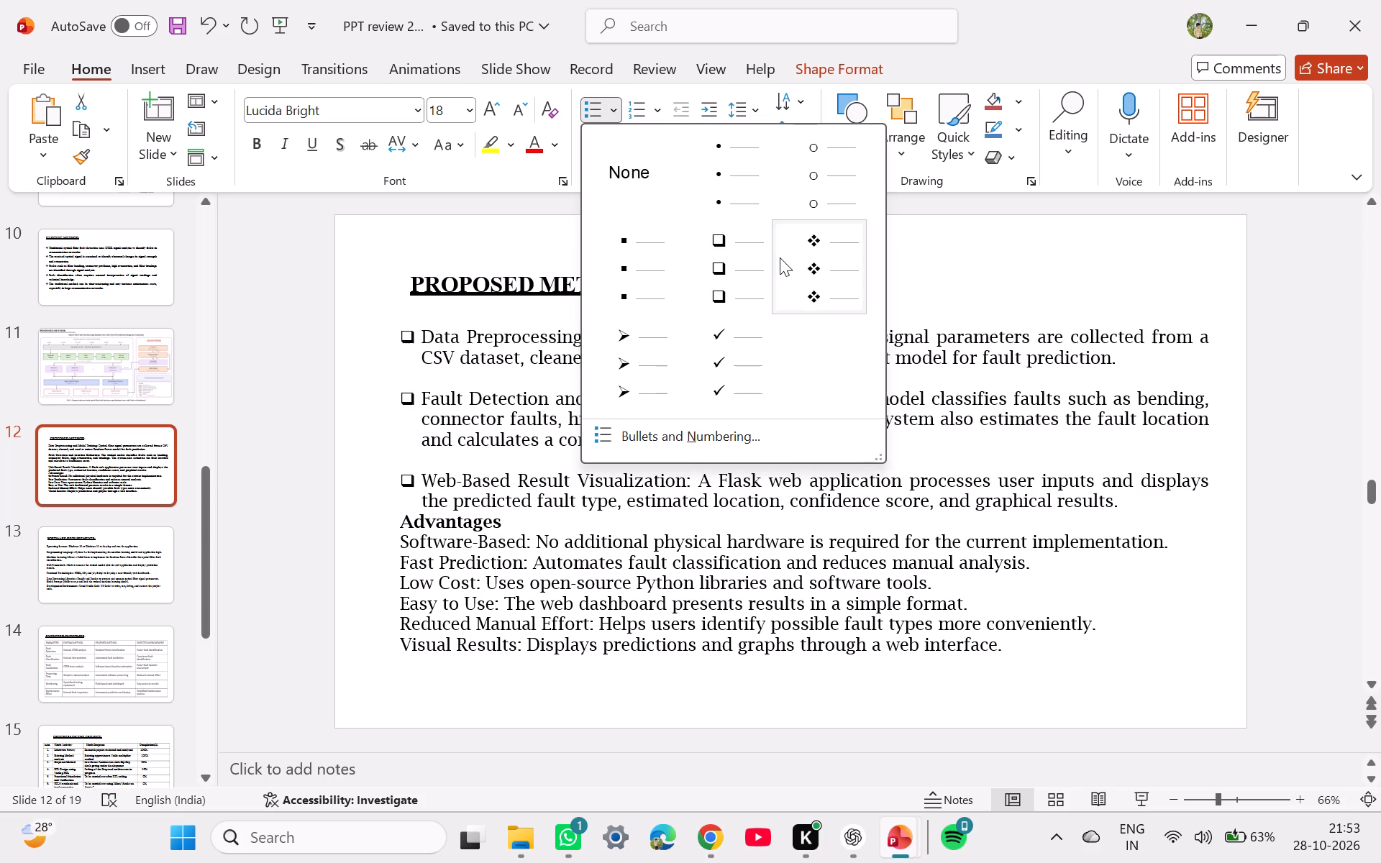
{"action": "left_click", "coordinate": [785, 256]}
{"action": "left_click", "coordinate": [382, 262]}
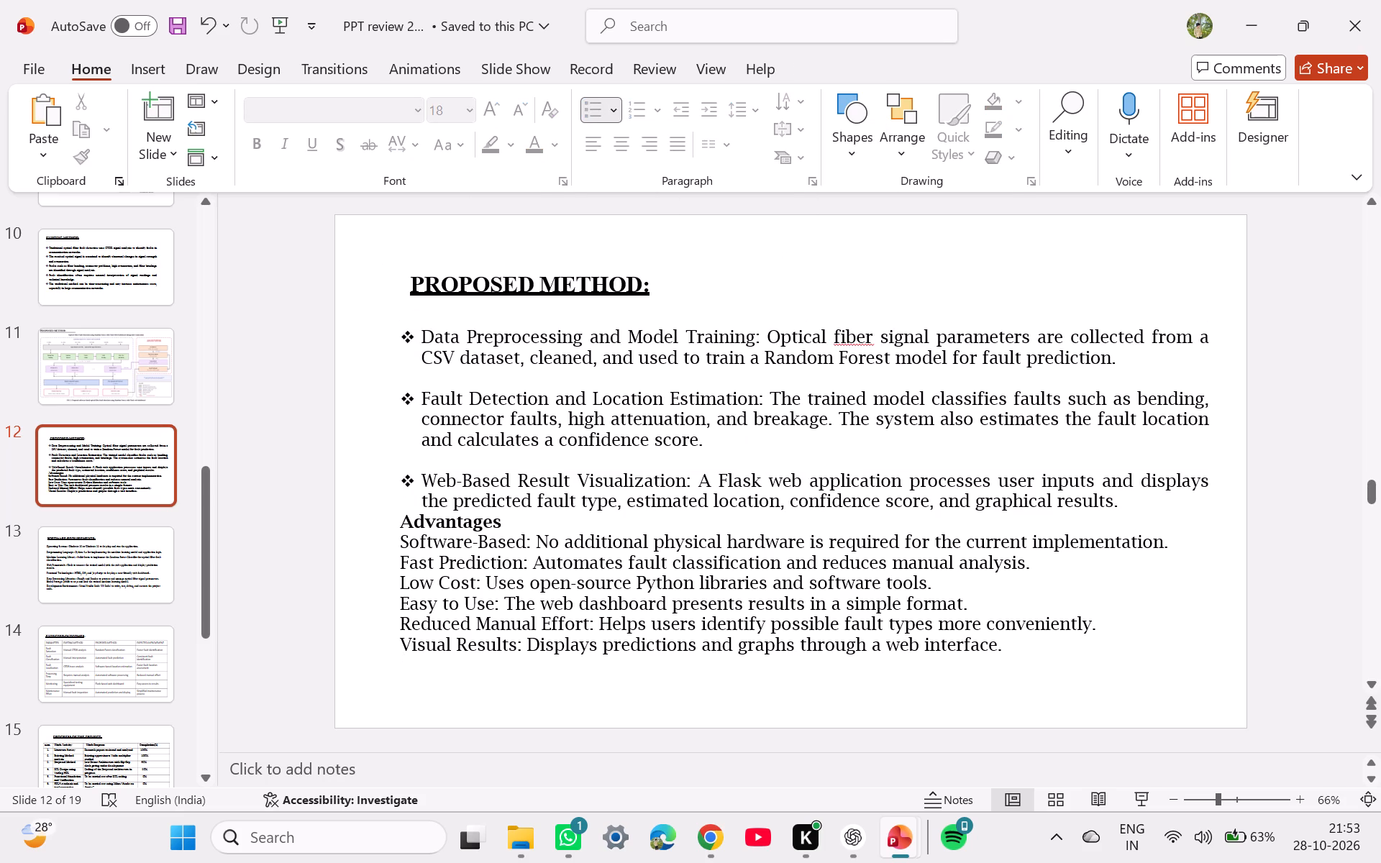
Apply the same four-diamond bullets to the six lines under Advantages, from Software-Based to Visual Results.
{"action": "left_click", "coordinate": [585, 563]}
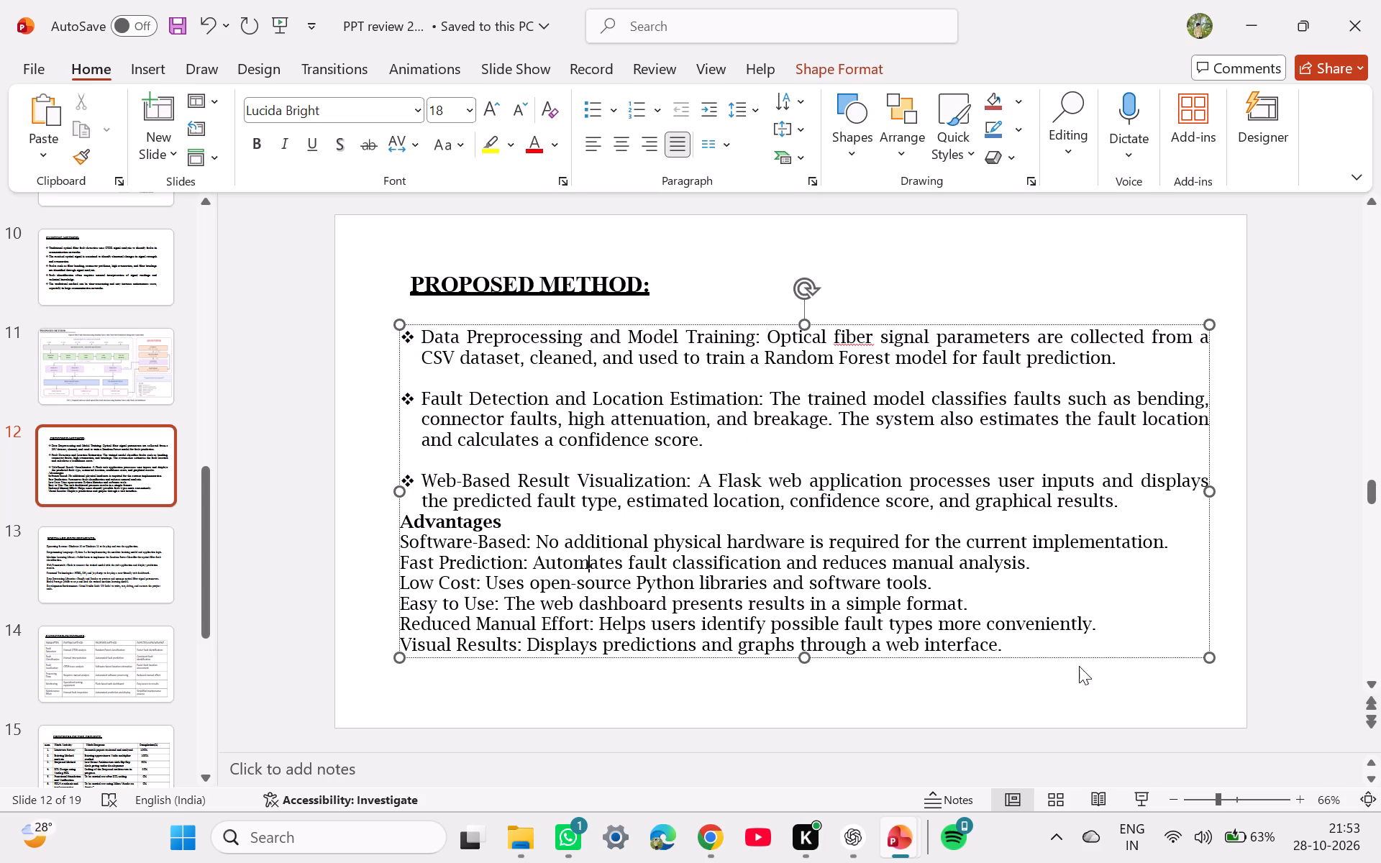
{"action": "left_click", "coordinate": [1035, 639]}
{"action": "left_click", "coordinate": [1035, 639]}
{"action": "left_click_drag", "start_coordinate": [1035, 639], "coordinate": [490, 560]}
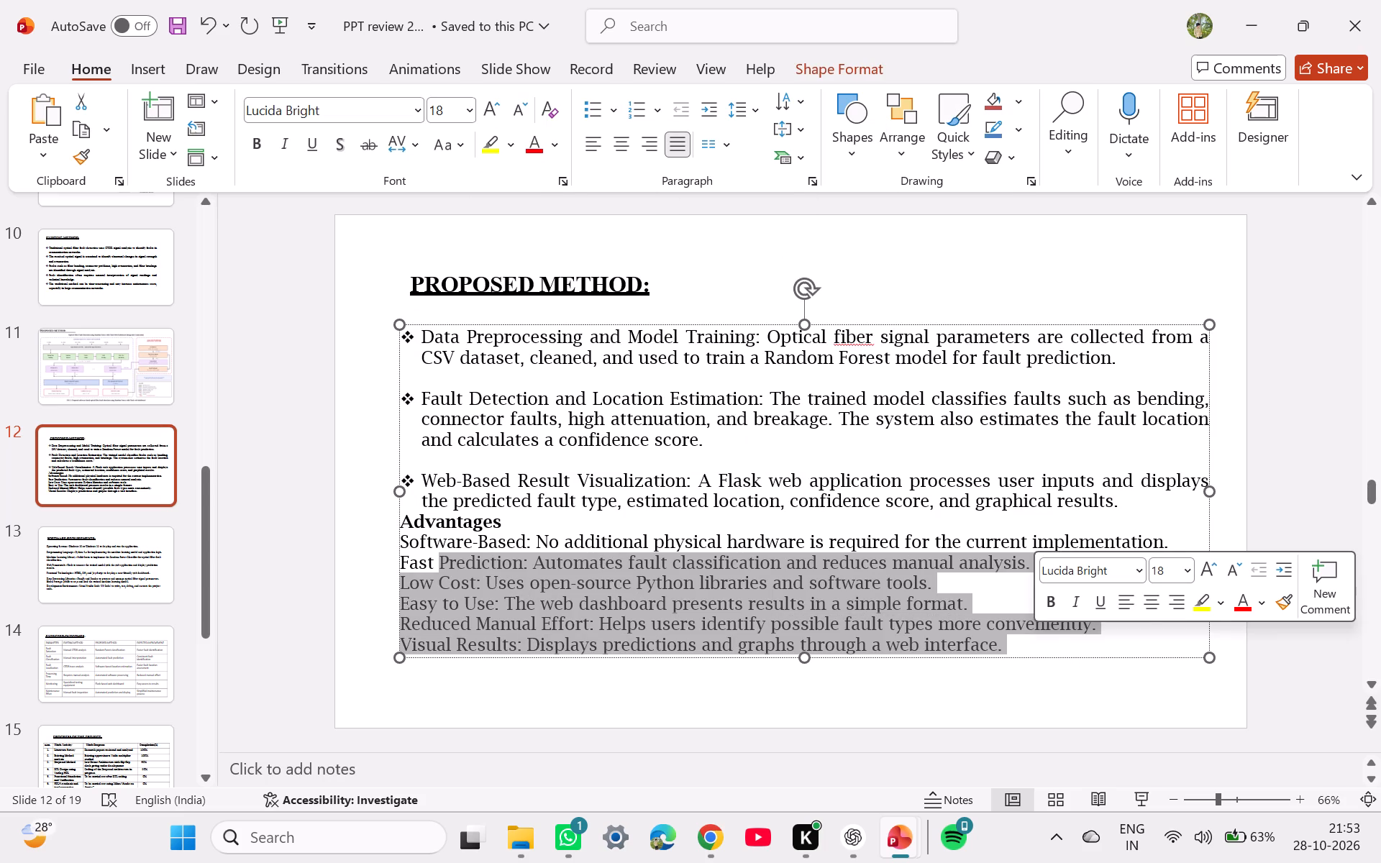
{"action": "left_click_drag", "start_coordinate": [490, 560], "coordinate": [405, 548]}
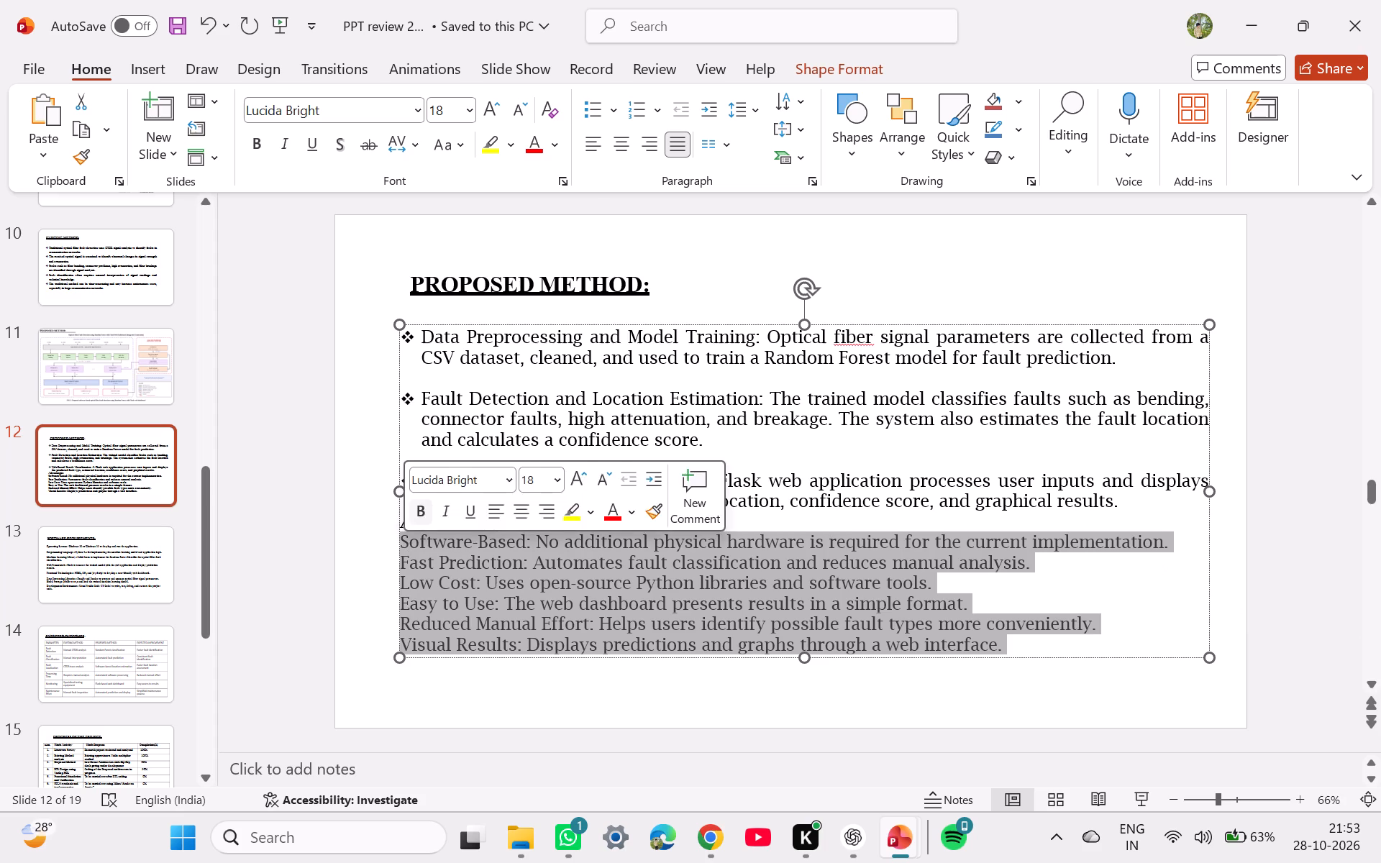
{"action": "left_click", "coordinate": [609, 97]}
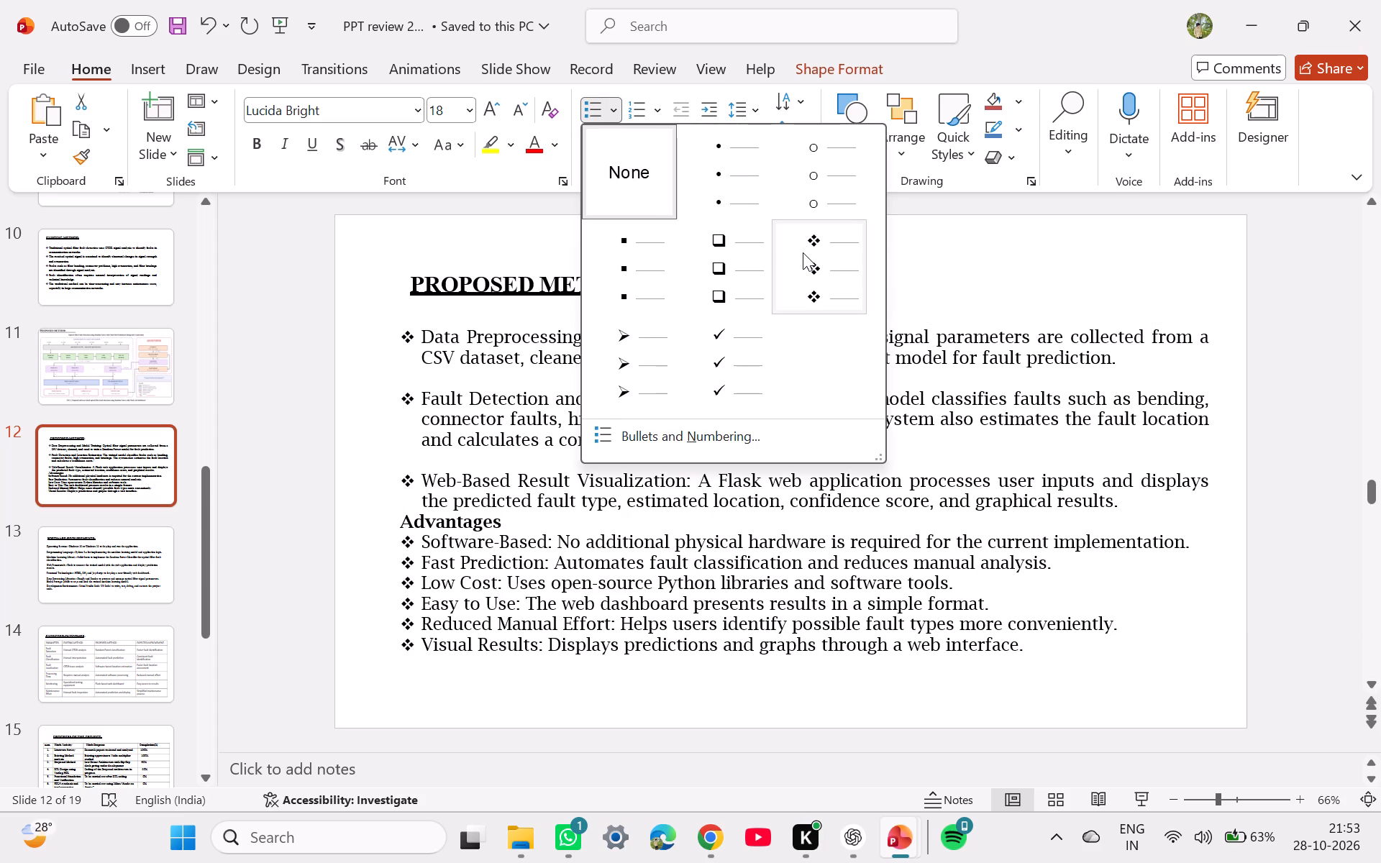
{"action": "left_click", "coordinate": [803, 252]}
{"action": "left_click", "coordinate": [526, 554]}
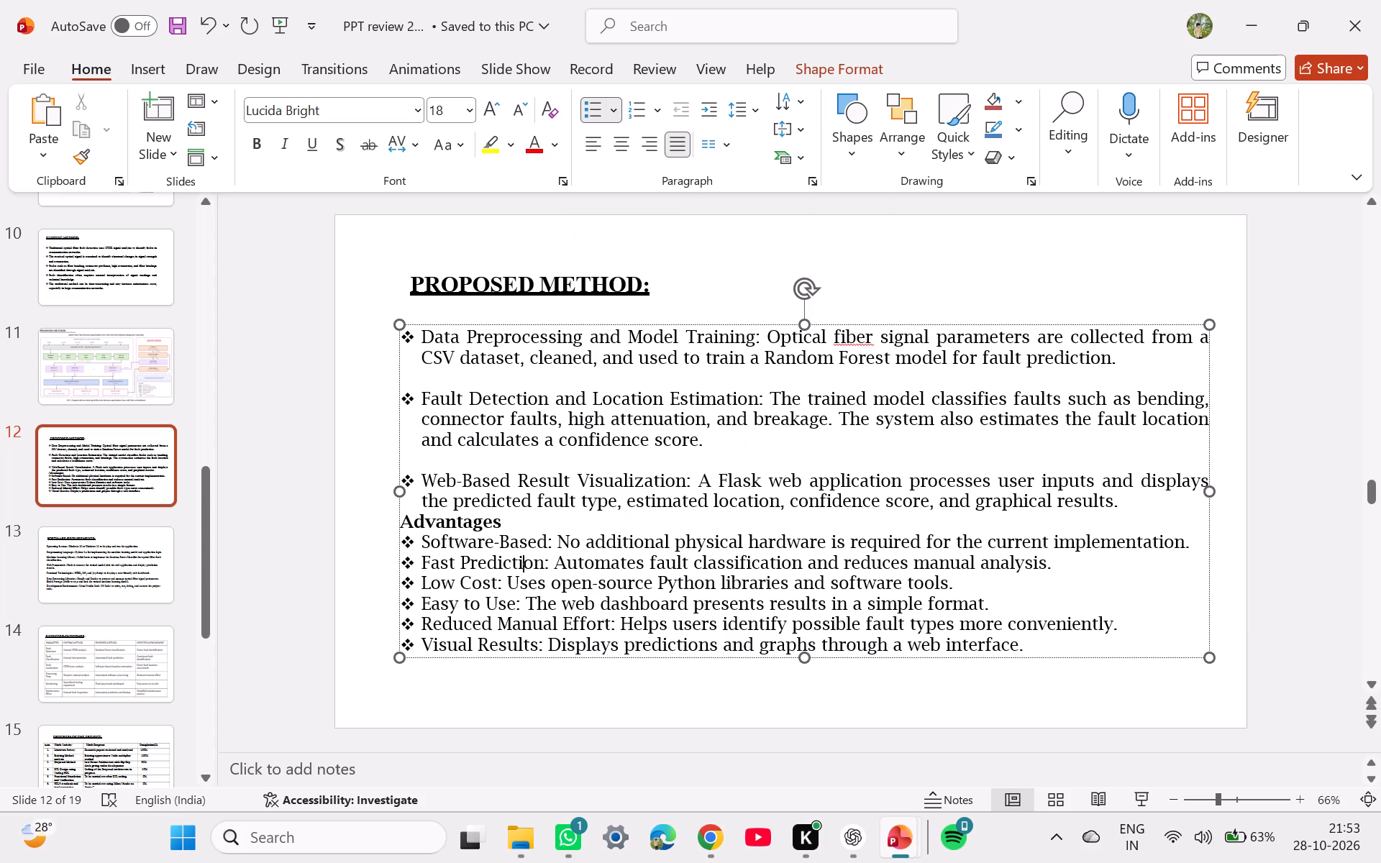
Add a space before the colon in the Software-Based, Fast Prediction and Low Cost advantages.
{"action": "left_click", "coordinate": [552, 543]}
{"action": "scroll", "coordinate": [548, 551], "scroll_direction": "up", "scroll_amount": 4, "text": "ctrl"}
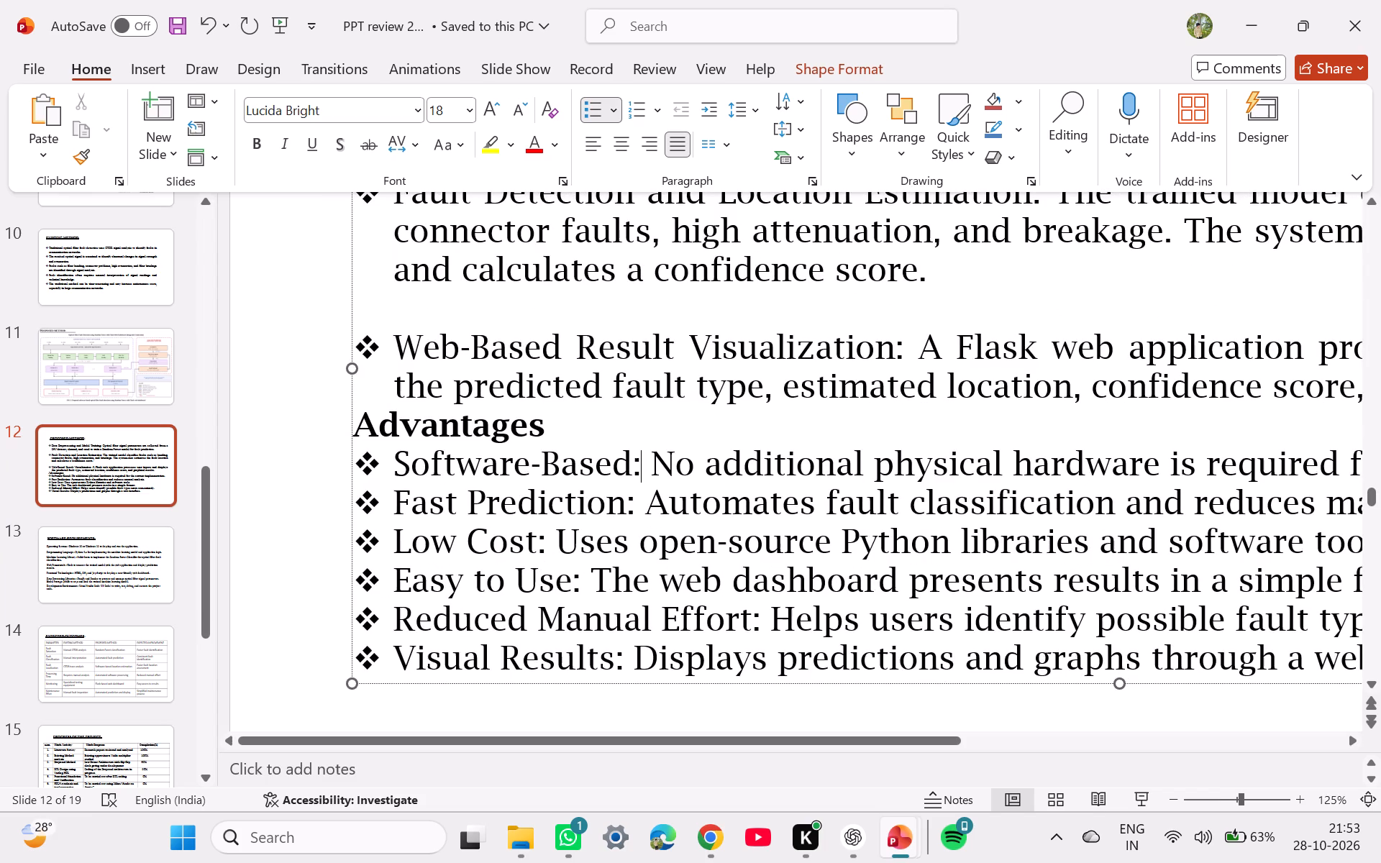
{"action": "left_click", "coordinate": [637, 462]}
{"action": "key", "text": "Left"}
{"action": "key", "text": "space"}
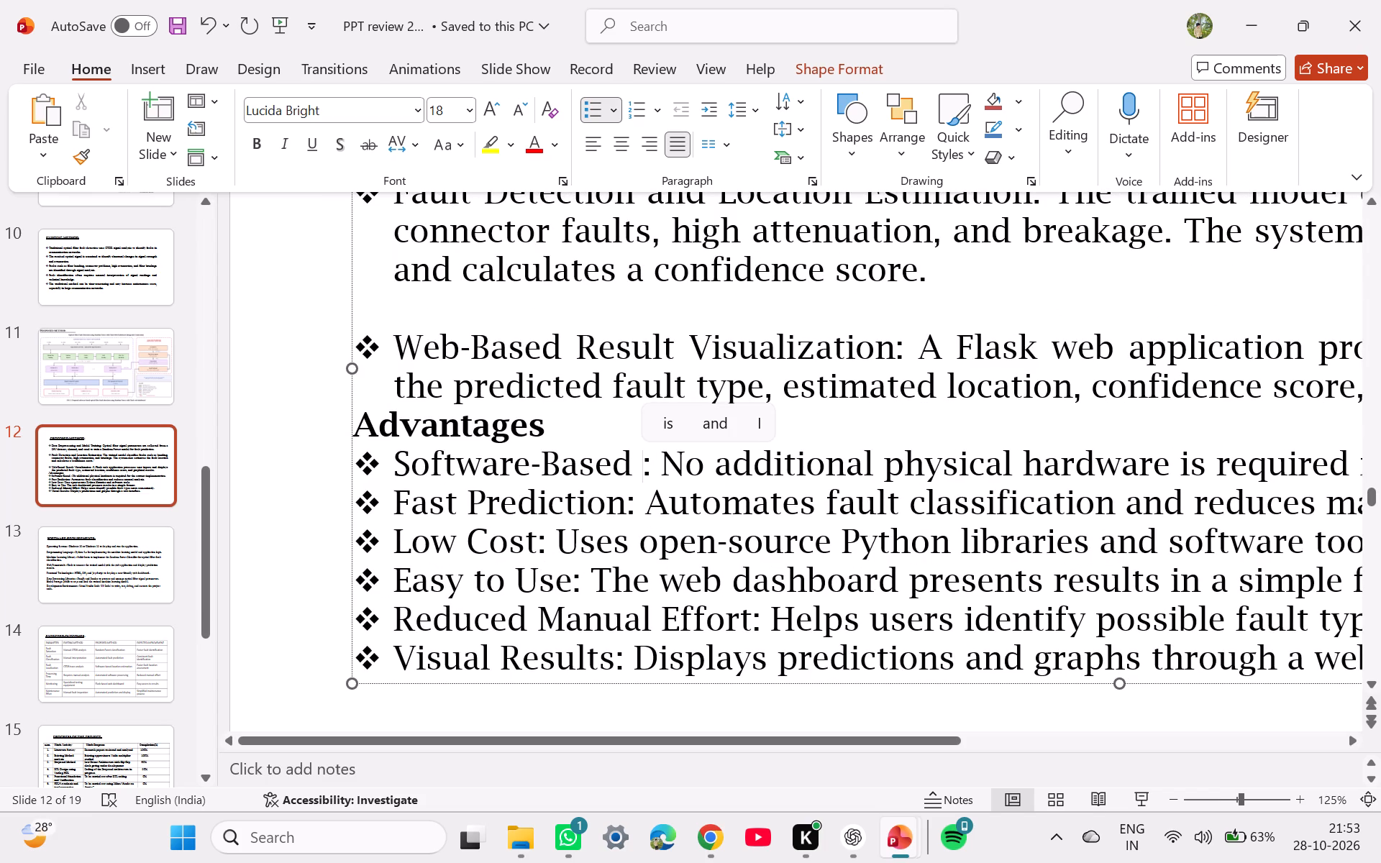
{"action": "key", "text": "Down"}
{"action": "key", "text": "Left"}
{"action": "key", "text": "Left"}
{"action": "key", "text": "space"}
{"action": "key", "text": "Down"}
{"action": "key", "text": "Down"}
{"action": "key", "text": "Up"}
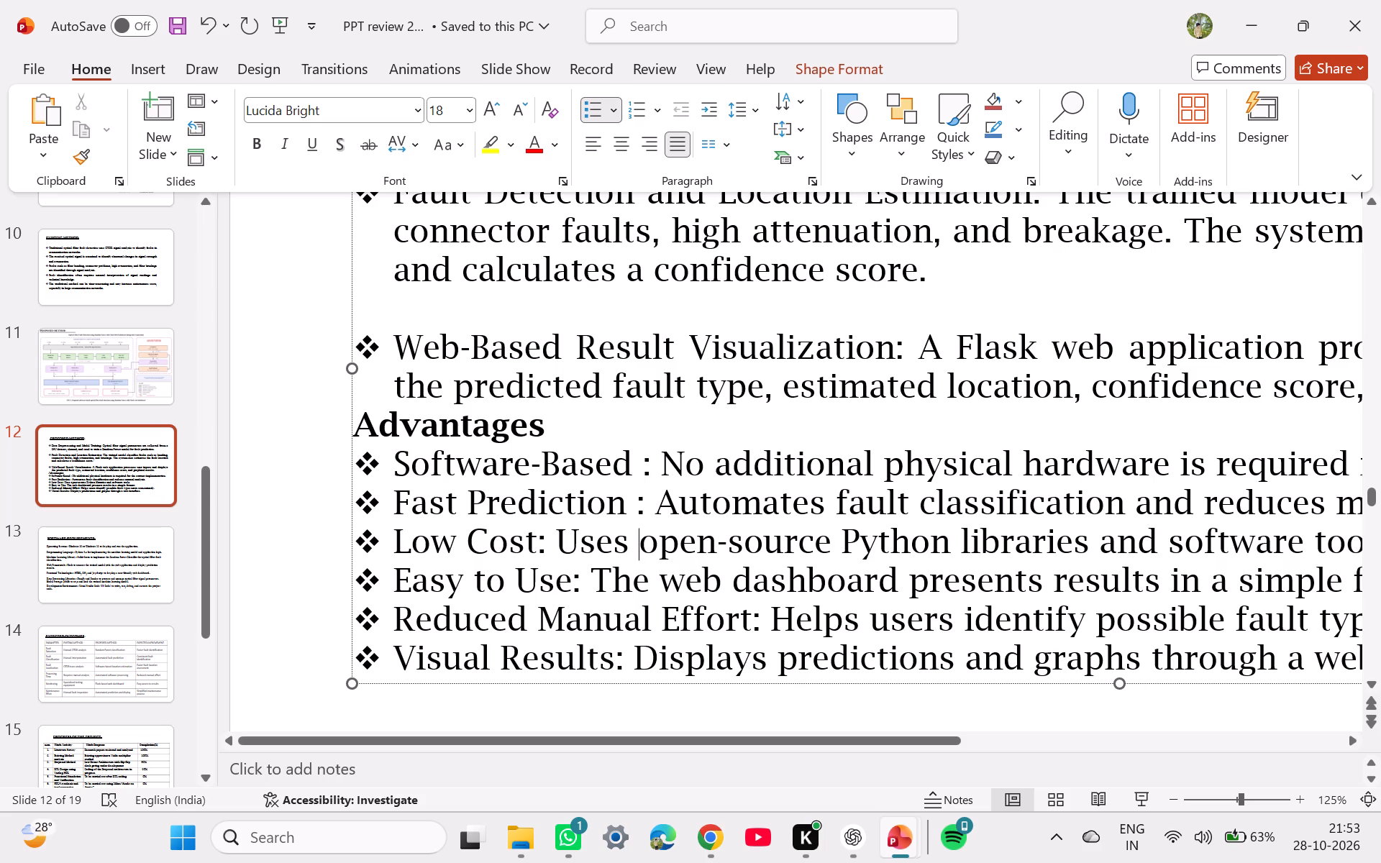
{"action": "key", "text": "Left"}
{"action": "key", "text": "Left"}
{"action": "key", "text": "Left"}
{"action": "key", "text": "Left"}
{"action": "key", "text": "Left"}
{"action": "key", "text": "Left"}
{"action": "key", "text": "Left"}
{"action": "key", "text": "space"}
Add a space before the colon in the Easy to Use, Reduced Manual Effort and Visual Results advantages.
{"action": "key", "text": "Down"}
{"action": "key", "text": "Down"}
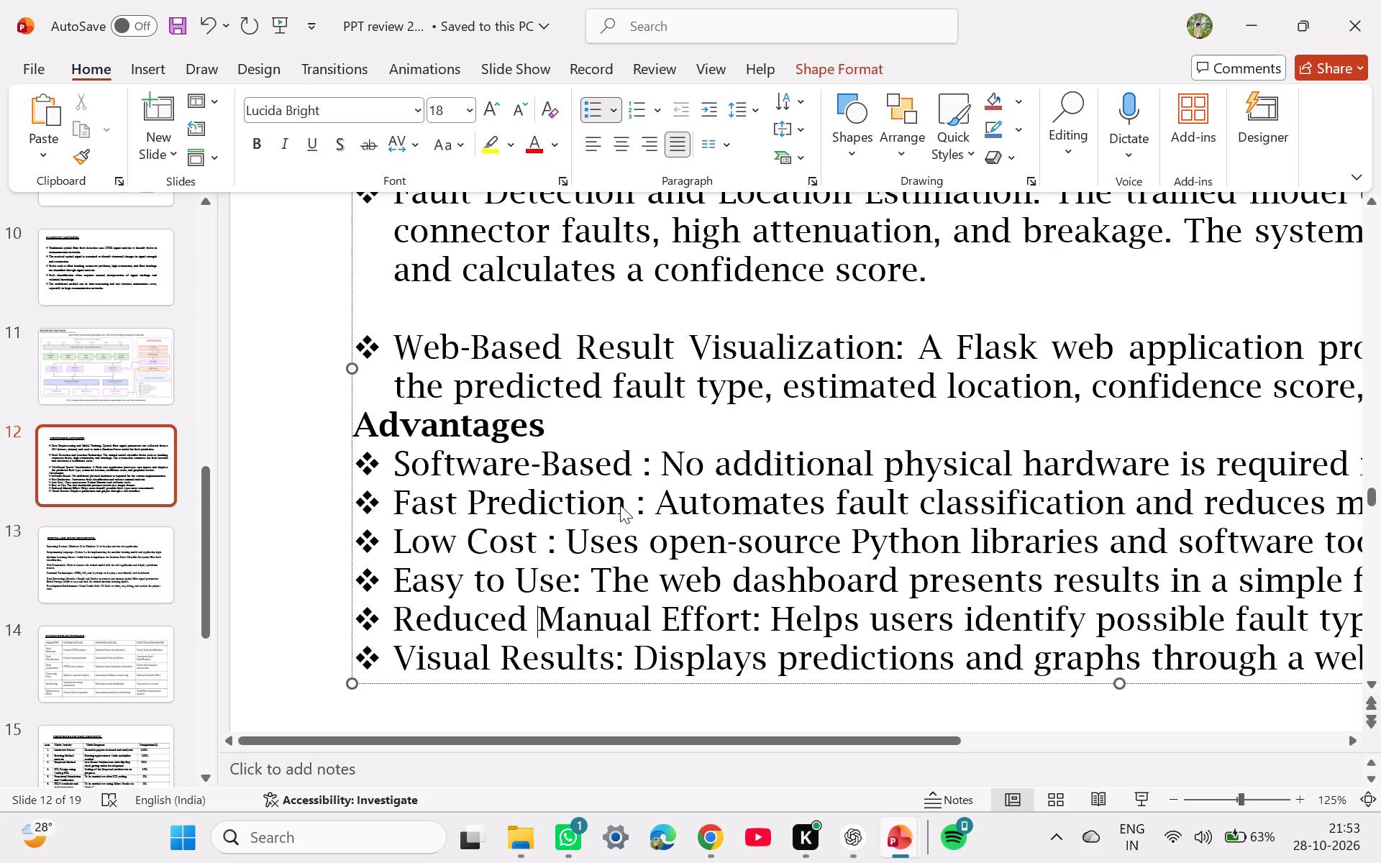
{"action": "key", "text": "Up"}
{"action": "key", "text": "Right"}
{"action": "key", "text": "space"}
{"action": "key", "text": "Down"}
{"action": "key", "text": "Right"}
{"action": "key", "text": "Right"}
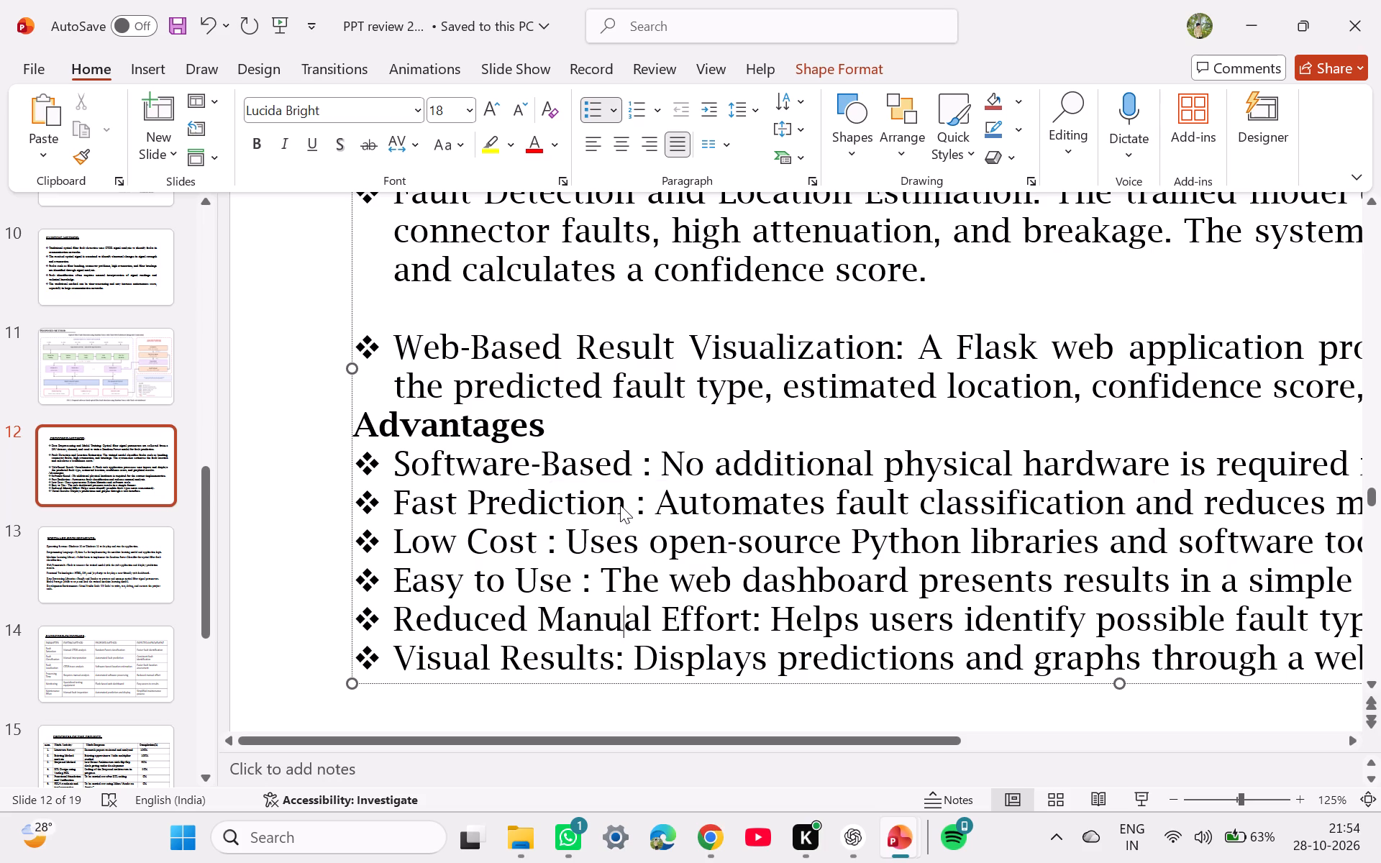
{"action": "key", "text": "Right"}
{"action": "key", "text": "Right"}
{"action": "key", "text": "Right"}
{"action": "key", "text": "Right"}
{"action": "key", "text": "Right"}
{"action": "key", "text": "Right"}
{"action": "key", "text": "Right"}
{"action": "key", "text": "Right"}
{"action": "key", "text": "Right"}
{"action": "key", "text": "Right"}
{"action": "key", "text": "Left"}
{"action": "key", "text": "space"}
{"action": "key", "text": "Down"}
{"action": "key", "text": "Down"}
{"action": "key", "text": "Left"}
{"action": "key", "text": "Left"}
{"action": "key", "text": "Left"}
{"action": "key", "text": "Left"}
{"action": "key", "text": "Left"}
{"action": "key", "text": "Left"}
{"action": "key", "text": "Left"}
{"action": "key", "text": "Left"}
{"action": "key", "text": "Left"}
{"action": "key", "text": "Left"}
{"action": "key", "text": "Left"}
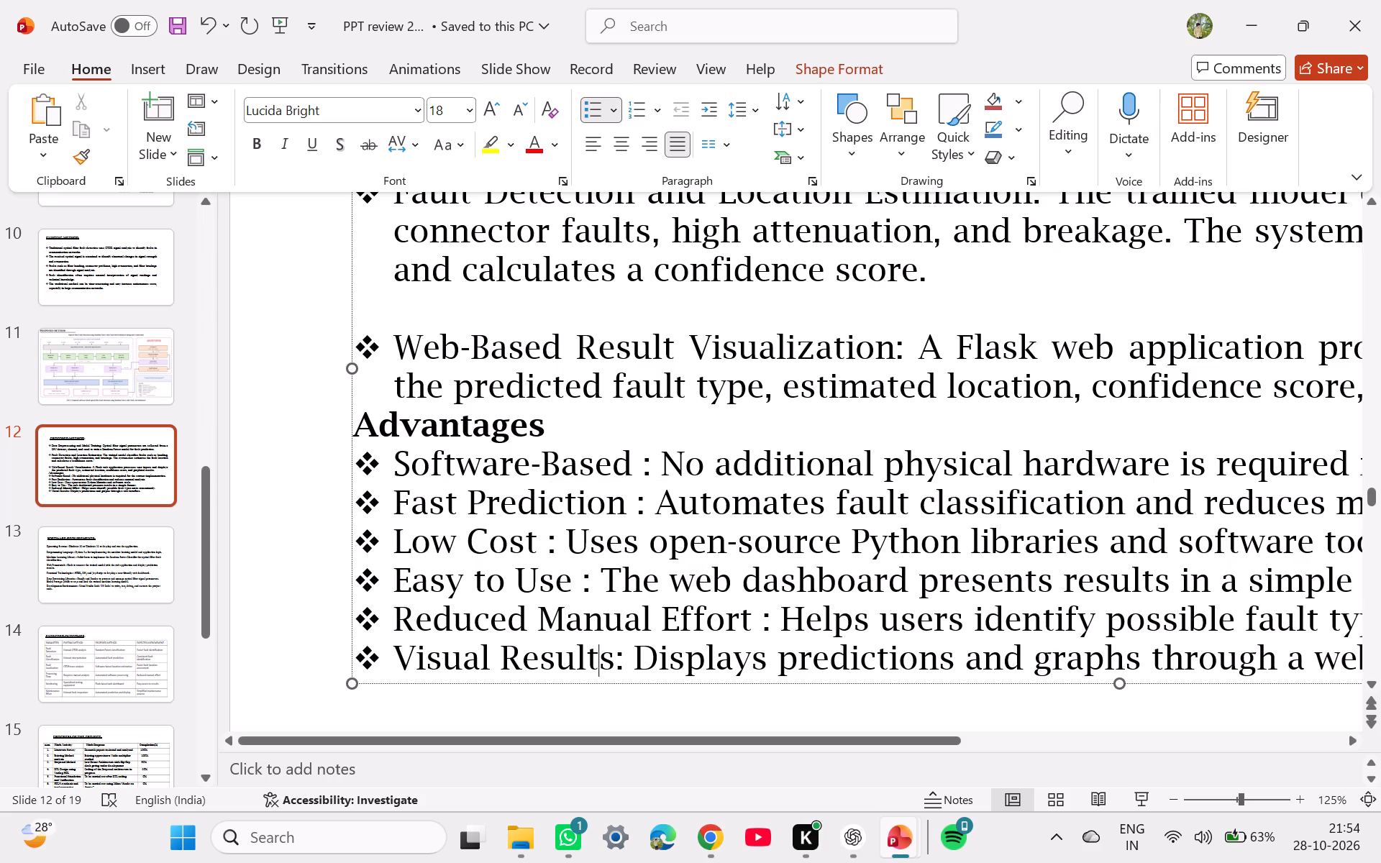
{"action": "key", "text": "Right"}
{"action": "key", "text": "space"}
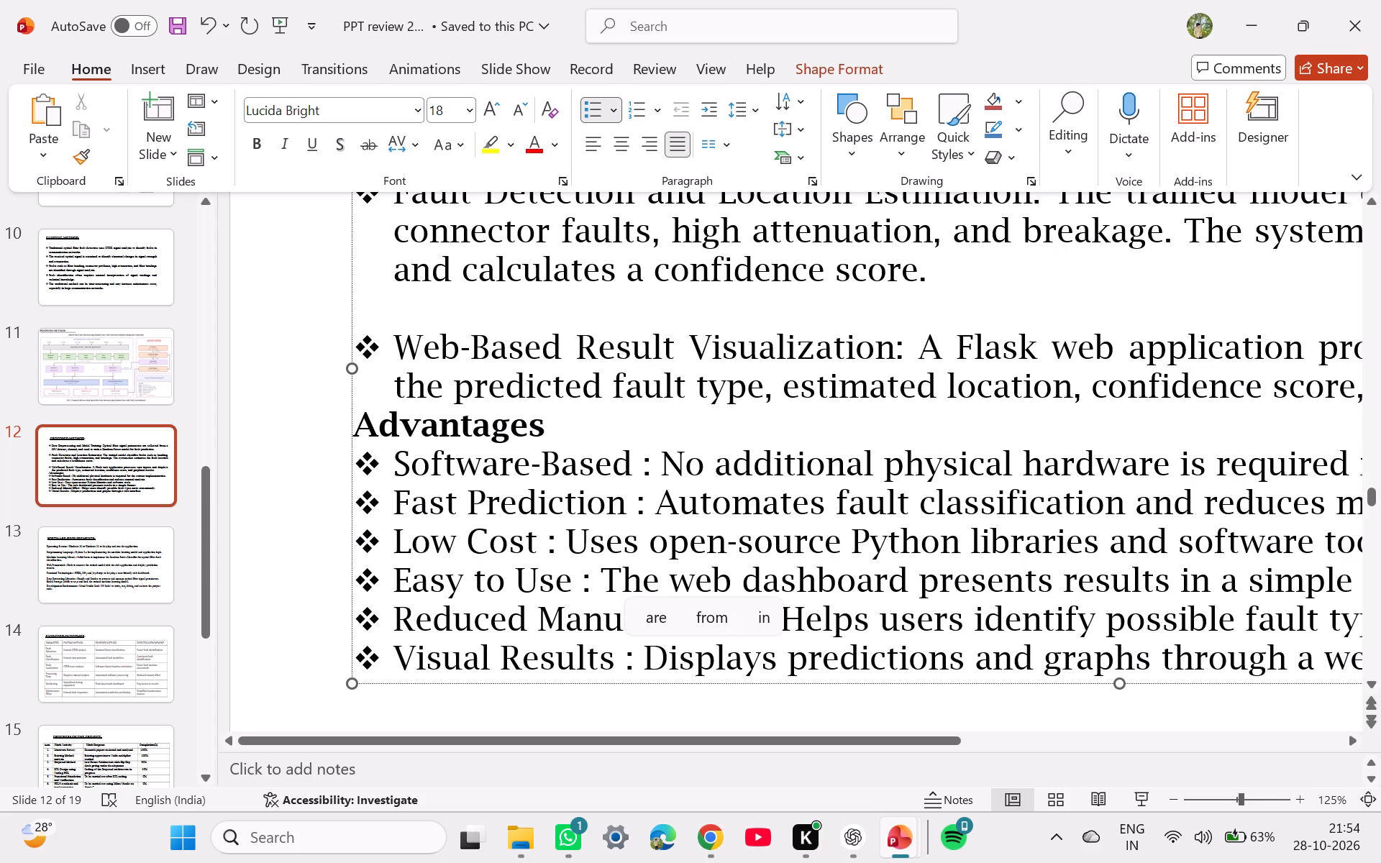
Make the "Visual Results" label in the last advantage bold.
{"action": "left_click", "coordinate": [617, 665]}
{"action": "left_click_drag", "start_coordinate": [617, 665], "coordinate": [409, 647]}
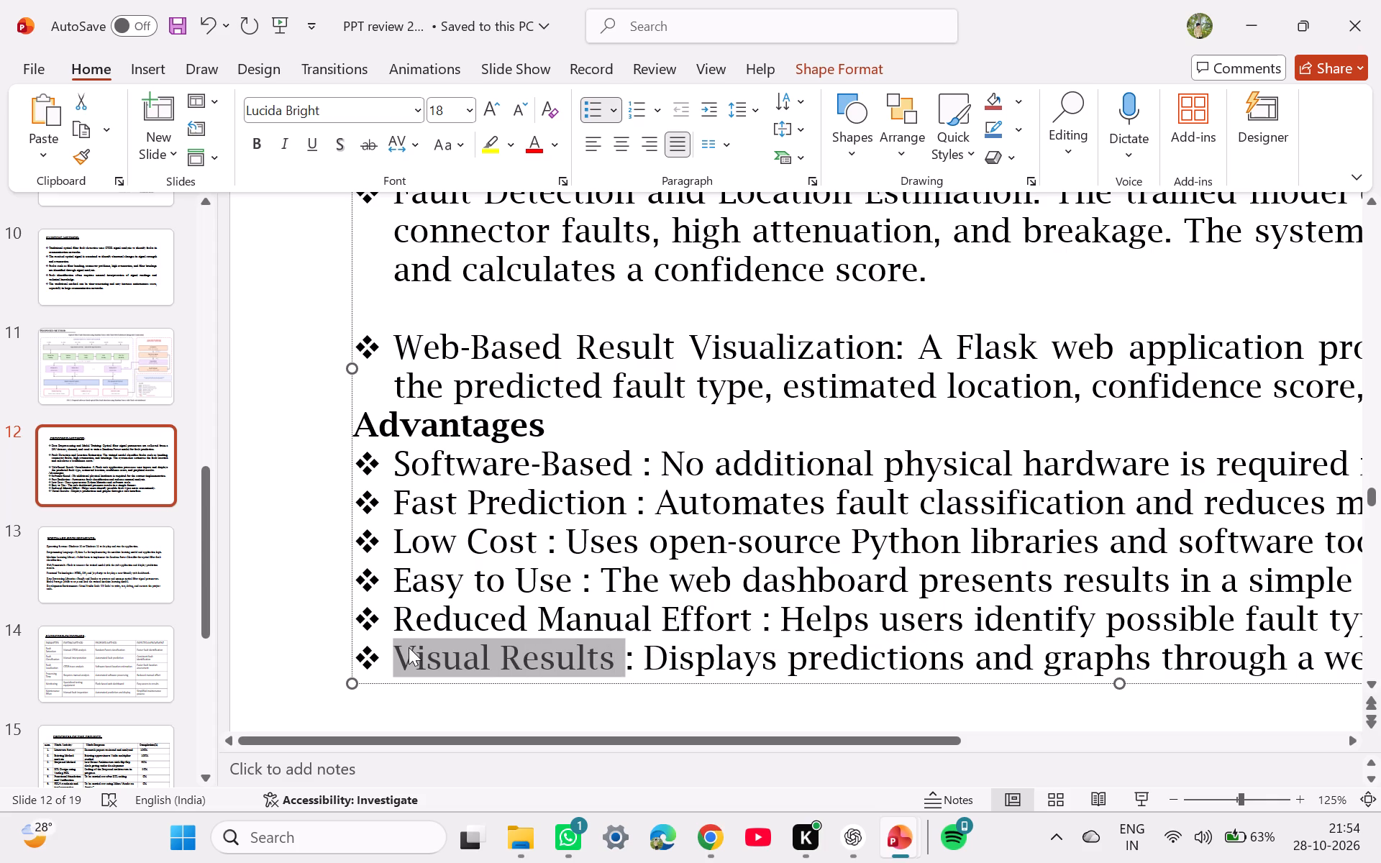
{"action": "left_click", "coordinate": [424, 624]}
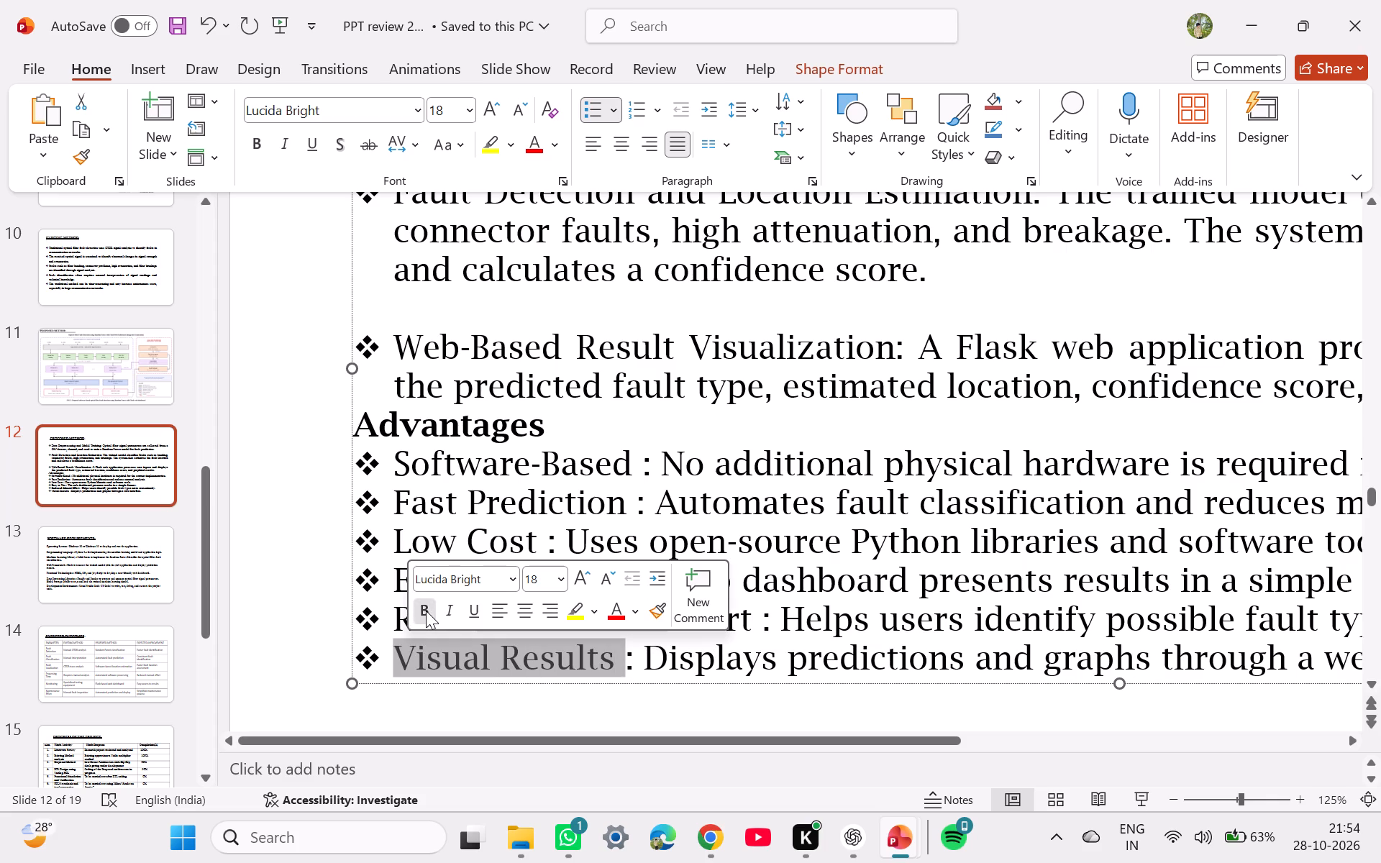
{"action": "left_click", "coordinate": [426, 611]}
{"action": "left_click", "coordinate": [377, 627]}
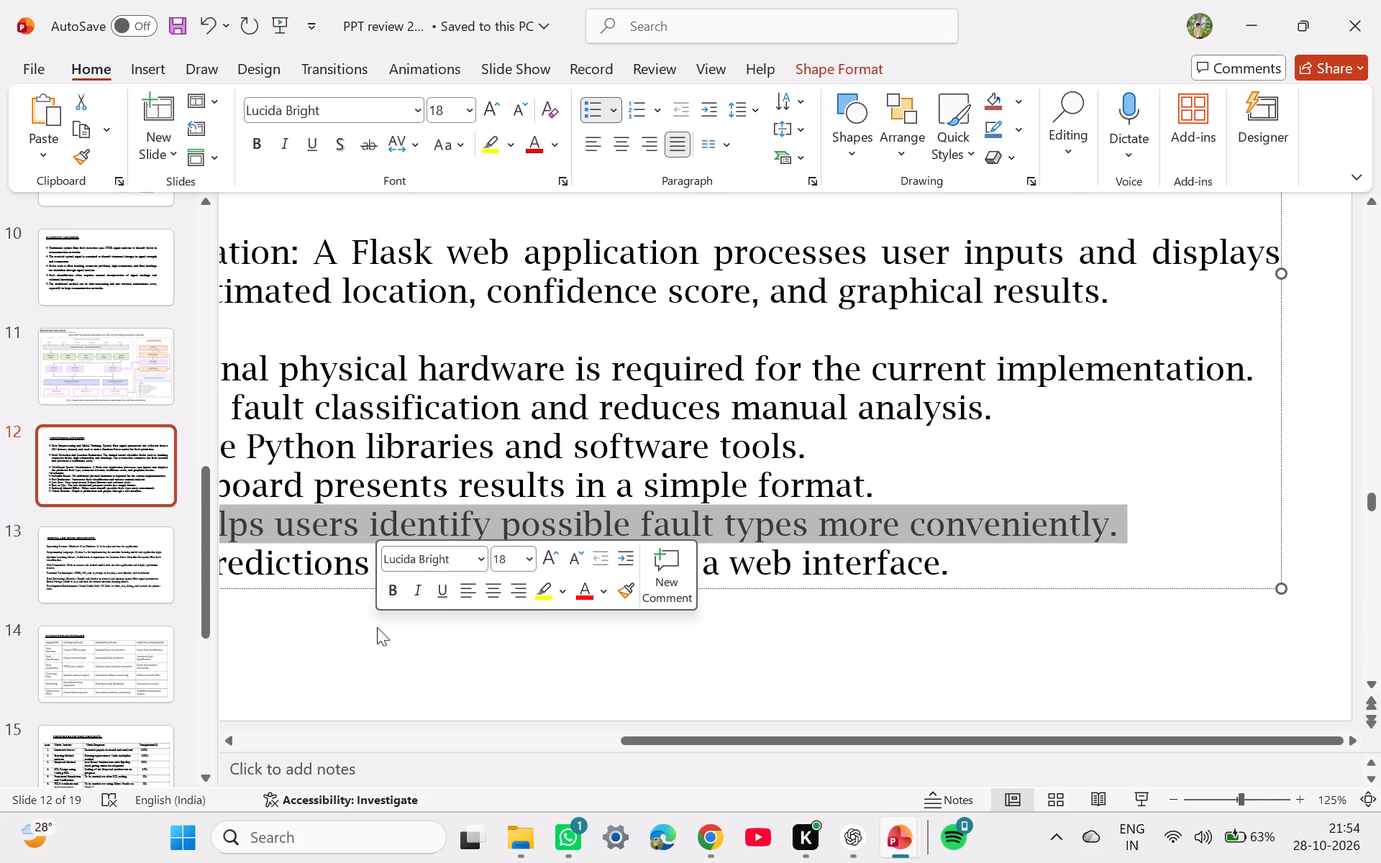
{"action": "left_click", "coordinate": [486, 717]}
{"action": "scroll", "coordinate": [601, 640], "scroll_direction": "down", "scroll_amount": 1, "text": "ctrl"}
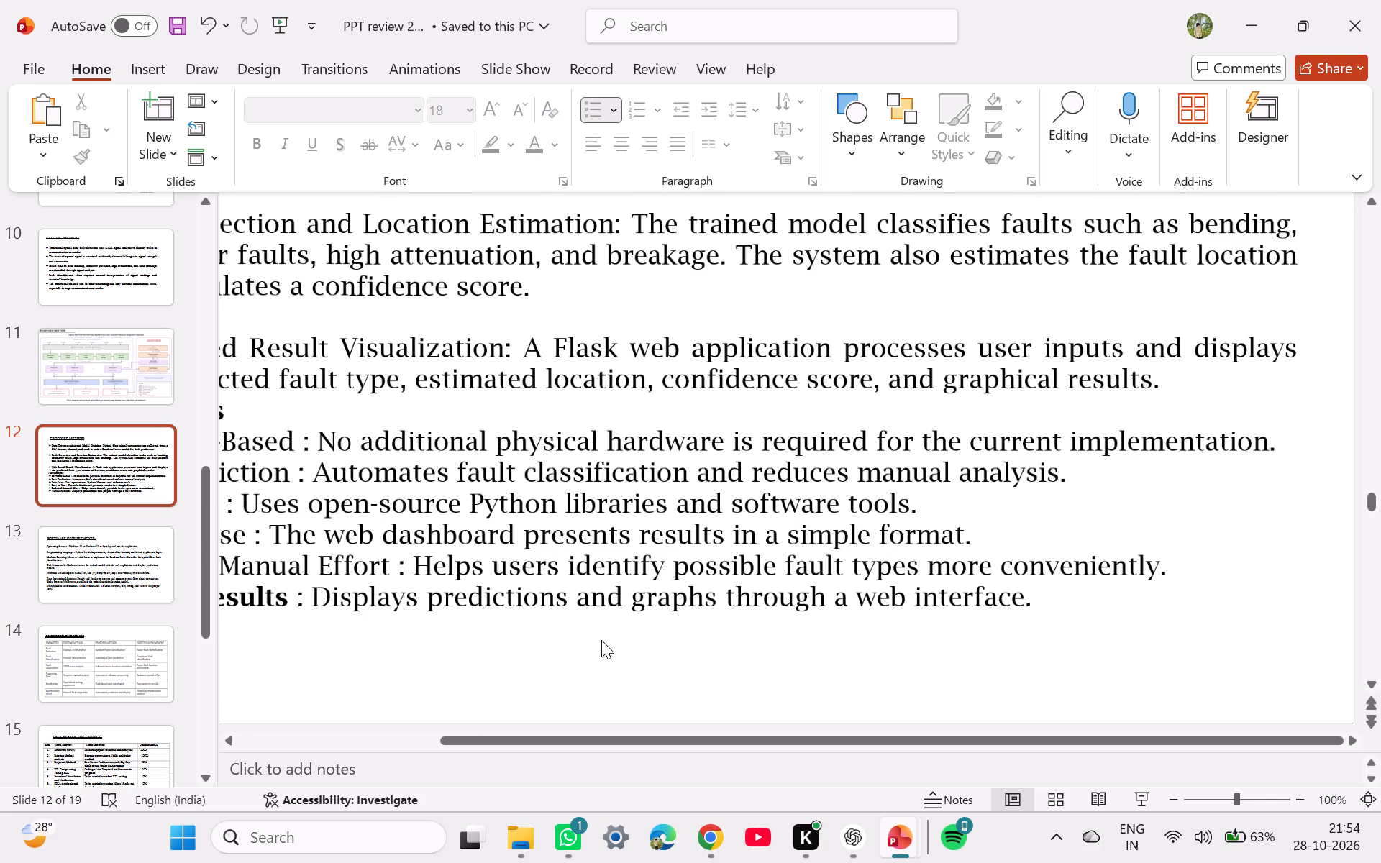
{"action": "scroll", "coordinate": [601, 640], "scroll_direction": "right", "scroll_amount": 2}
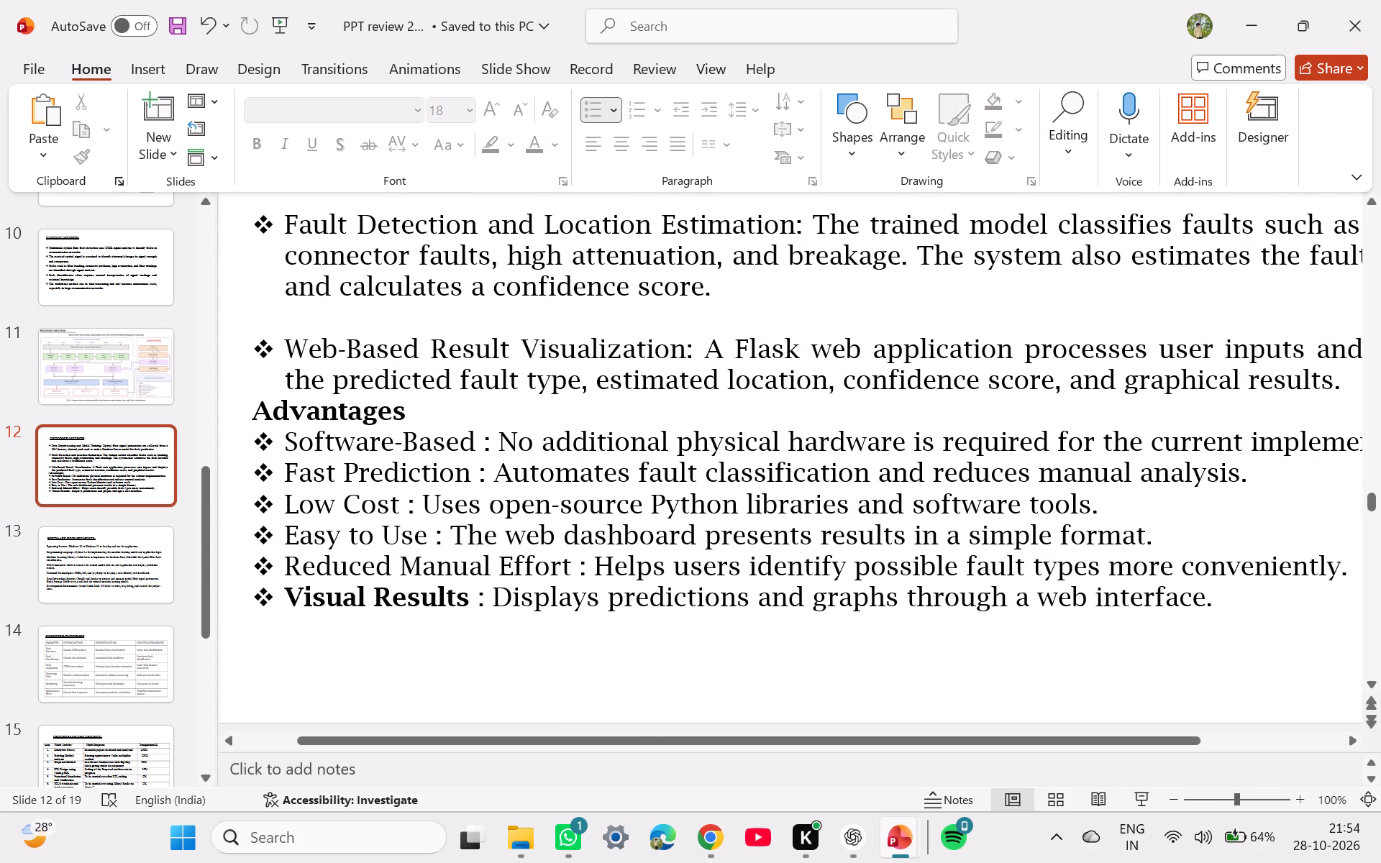
Make the "Reduced Manual Effort" and "Easy to Use" labels under Advantages bold.
{"action": "left_click", "coordinate": [573, 563]}
{"action": "left_click_drag", "start_coordinate": [573, 563], "coordinate": [329, 569]}
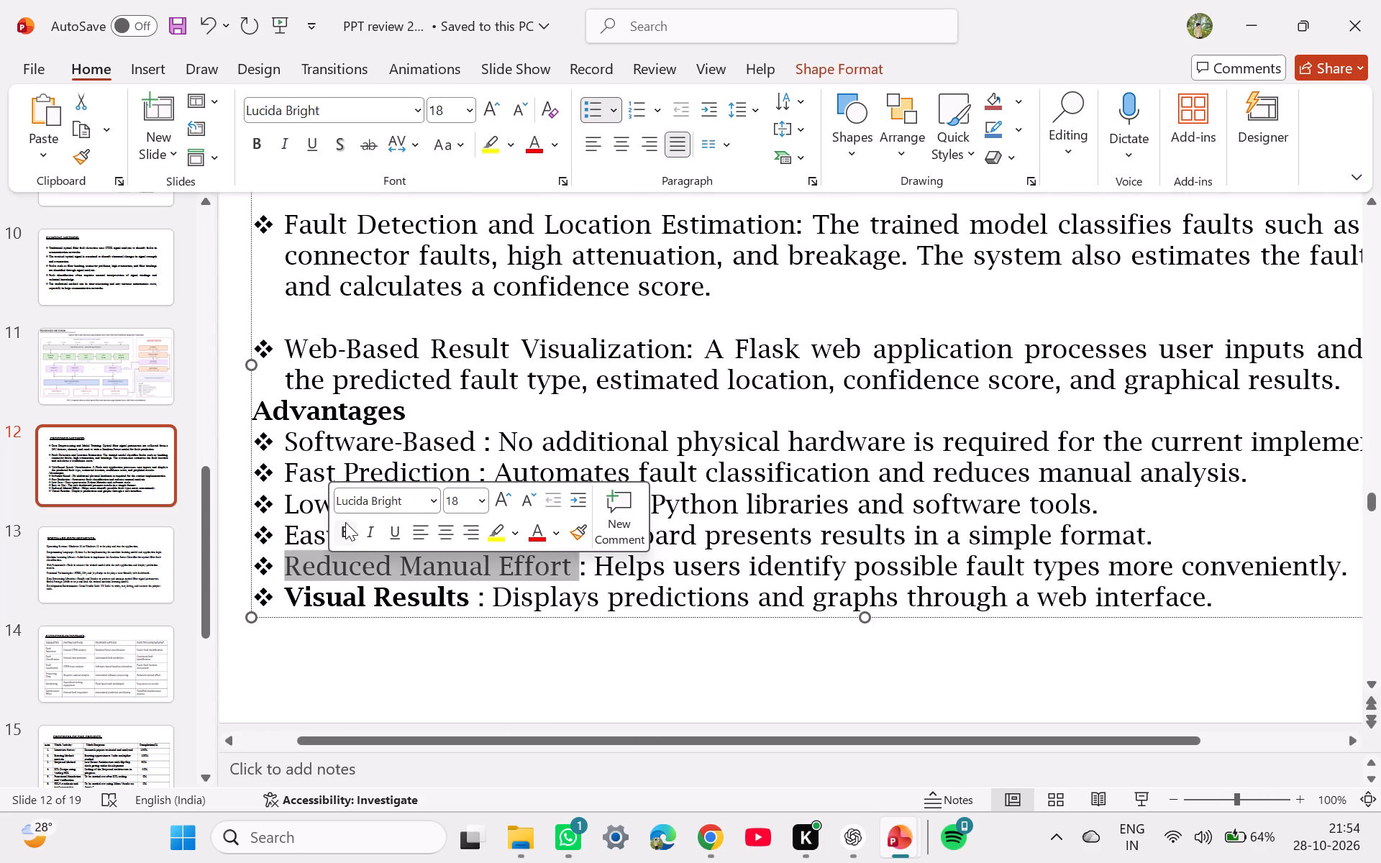
{"action": "left_click", "coordinate": [347, 524]}
{"action": "left_click", "coordinate": [391, 590]}
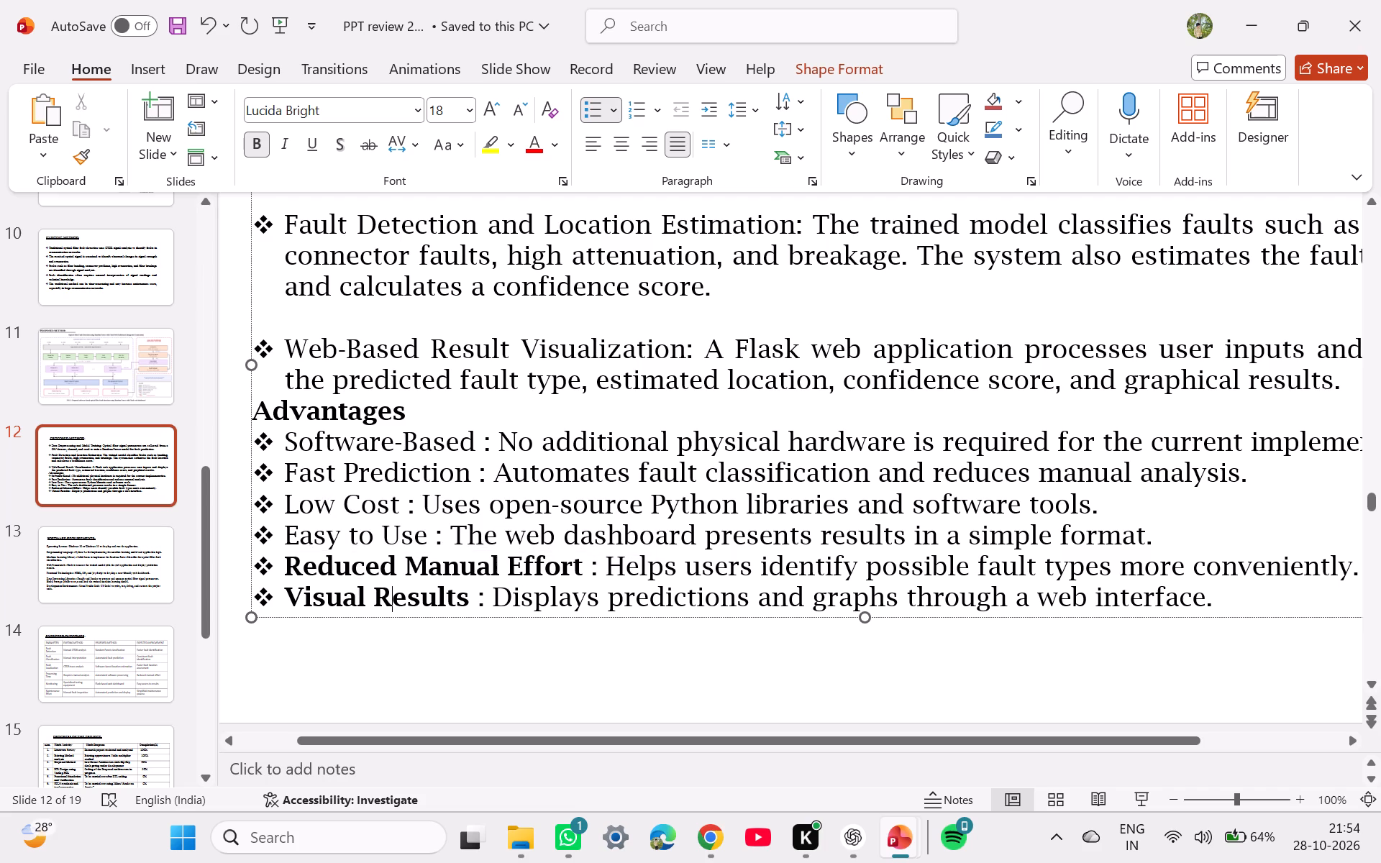
{"action": "left_click", "coordinate": [432, 542]}
{"action": "left_click_drag", "start_coordinate": [432, 542], "coordinate": [287, 547]}
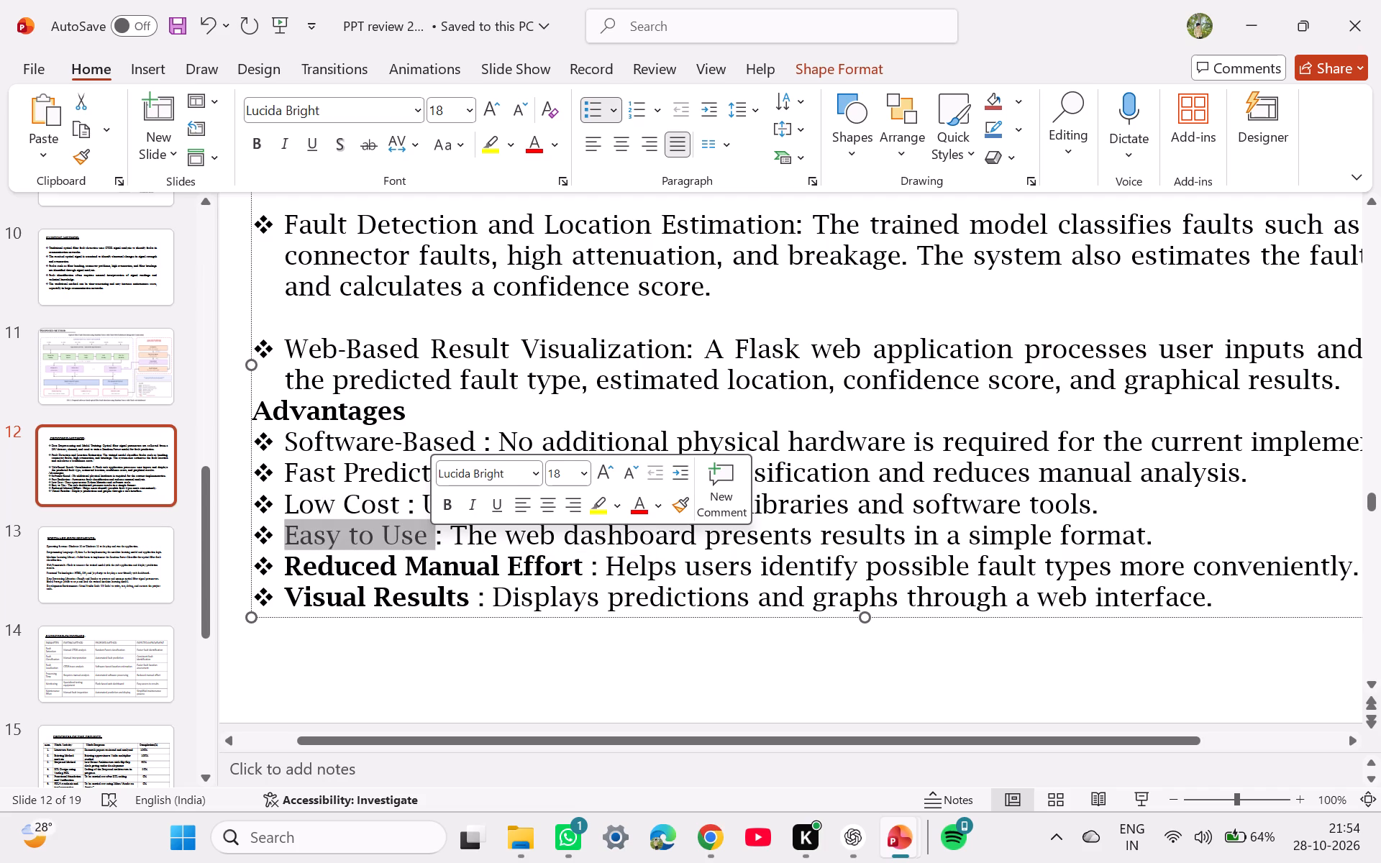
{"action": "left_click_drag", "start_coordinate": [287, 547], "coordinate": [284, 546]}
{"action": "left_click", "coordinate": [301, 507]}
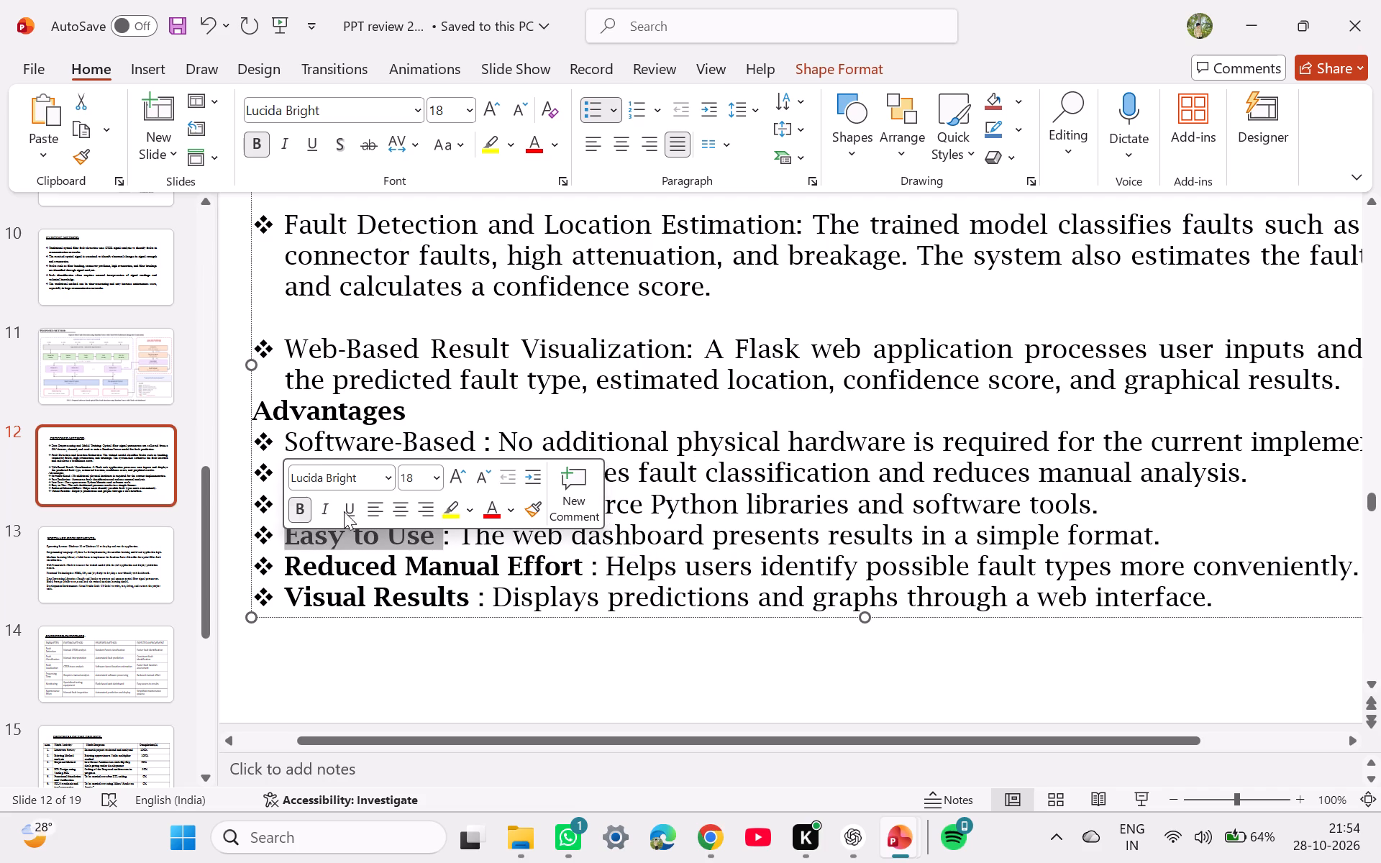
Make the "Low Cost" and "Fast Prediction" labels under Advantages bold.
{"action": "left_click", "coordinate": [411, 582]}
{"action": "left_click_drag", "start_coordinate": [402, 499], "coordinate": [336, 503]}
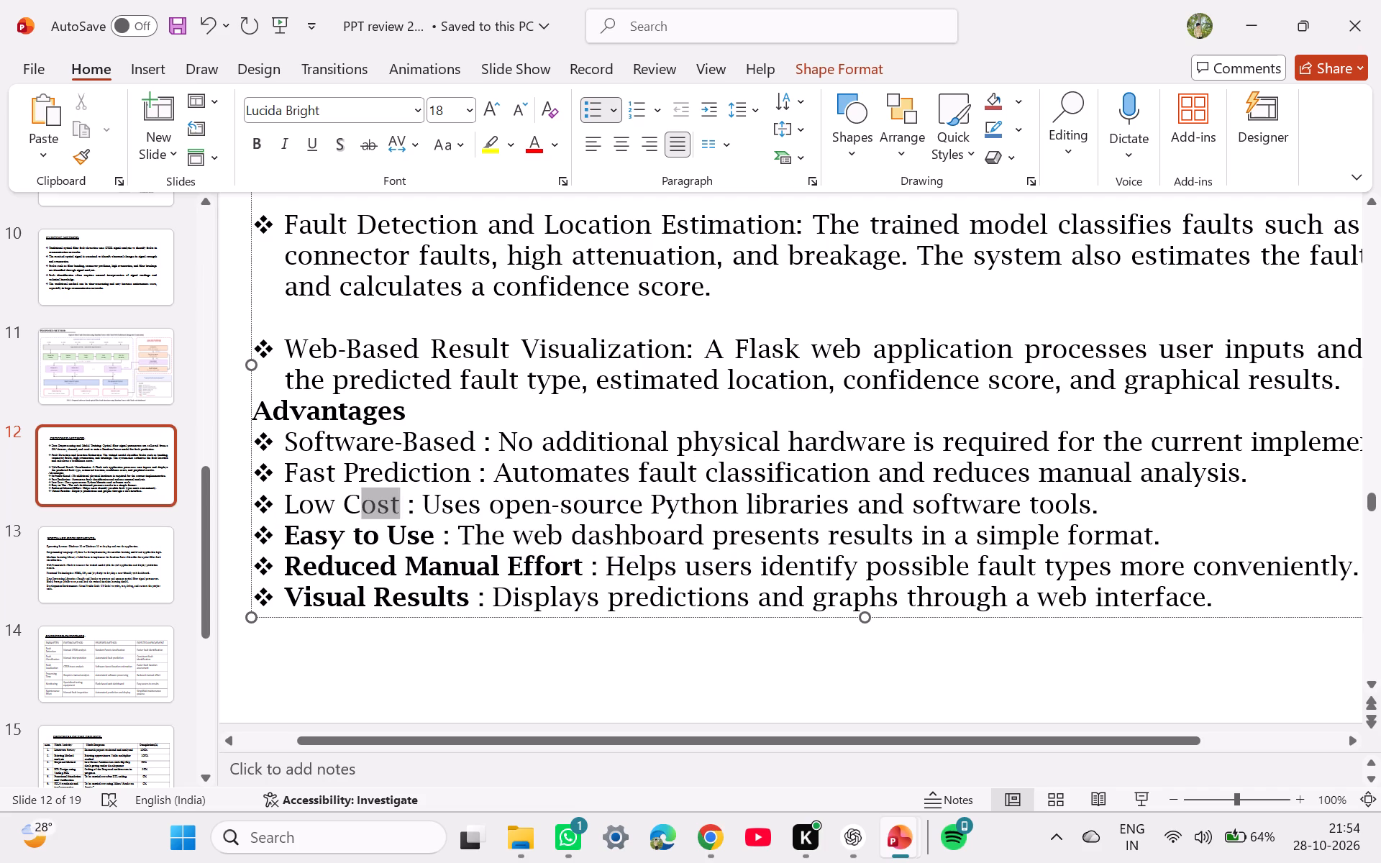
{"action": "left_click_drag", "start_coordinate": [336, 503], "coordinate": [300, 508]}
{"action": "left_click", "coordinate": [319, 466]}
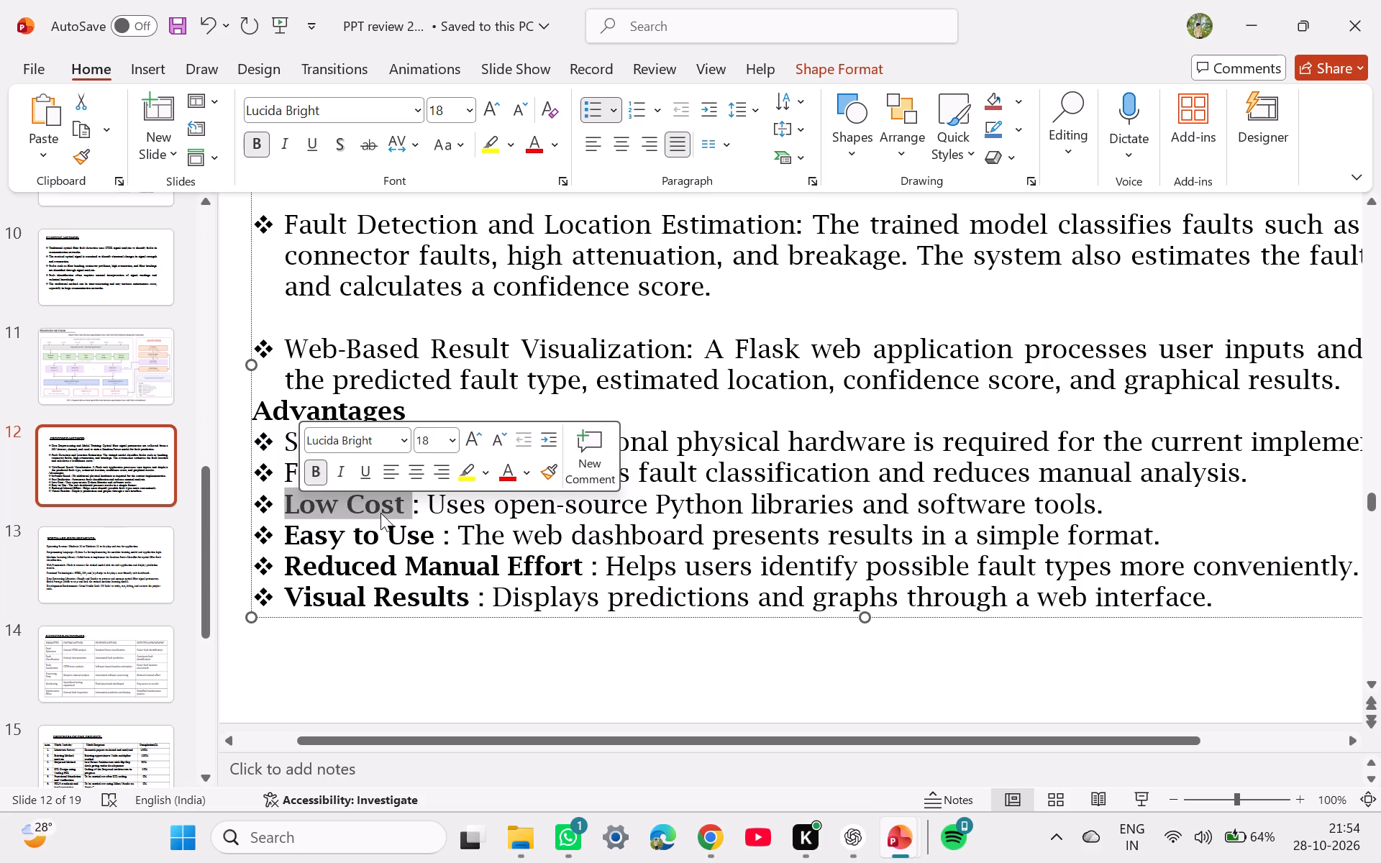
{"action": "left_click", "coordinate": [380, 513]}
{"action": "left_click_drag", "start_coordinate": [475, 469], "coordinate": [313, 472]}
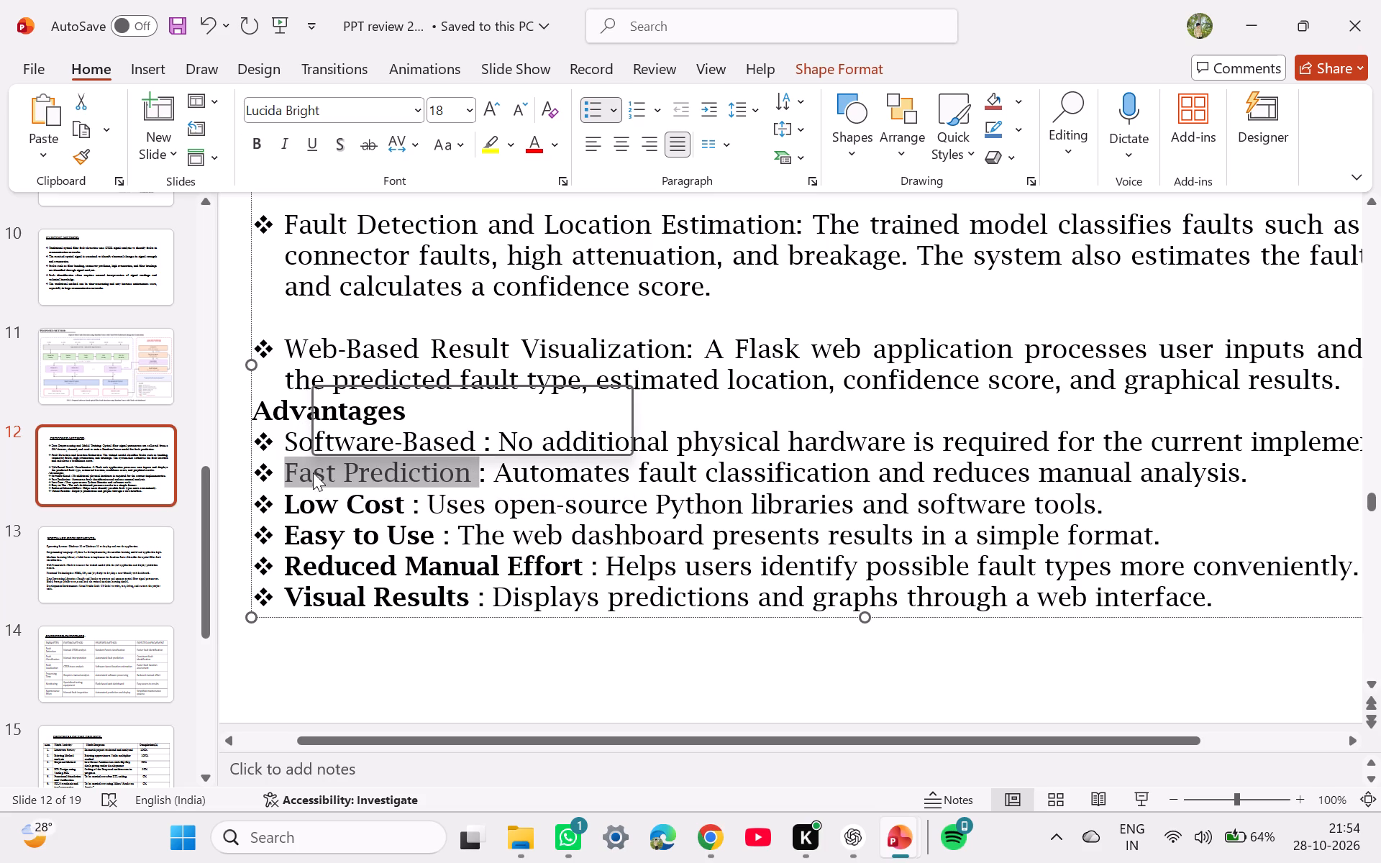
{"action": "left_click", "coordinate": [320, 438]}
{"action": "left_click", "coordinate": [431, 474]}
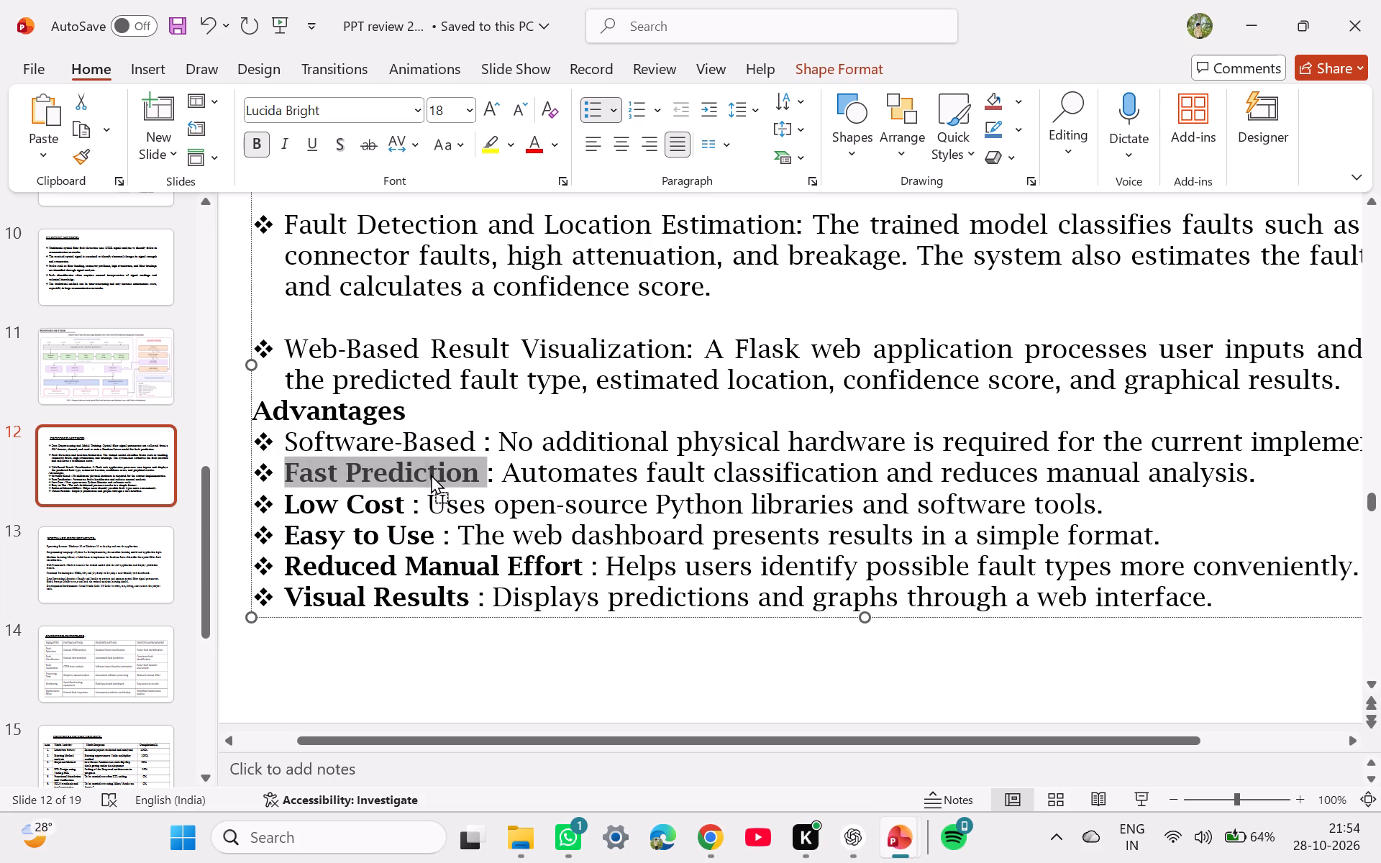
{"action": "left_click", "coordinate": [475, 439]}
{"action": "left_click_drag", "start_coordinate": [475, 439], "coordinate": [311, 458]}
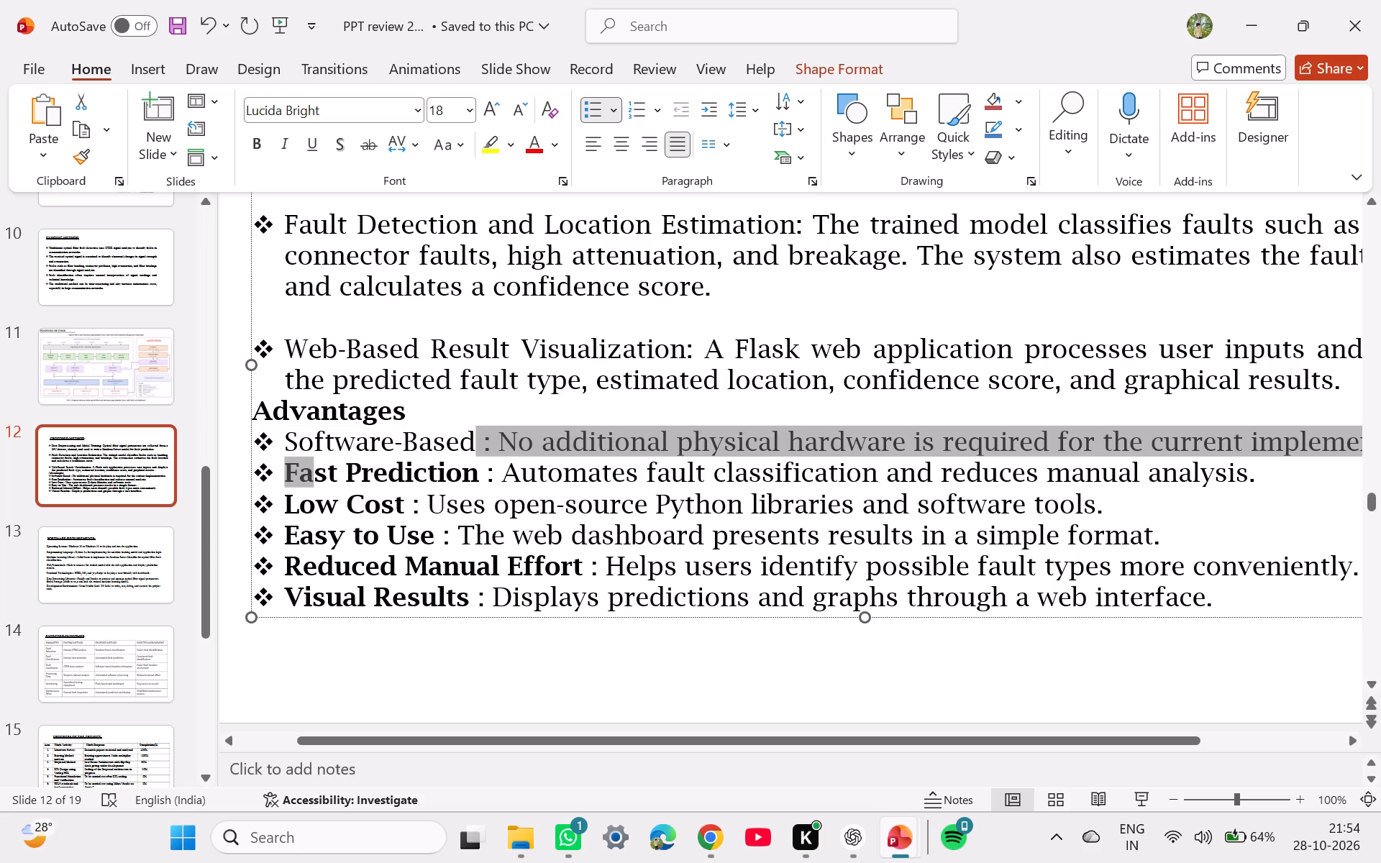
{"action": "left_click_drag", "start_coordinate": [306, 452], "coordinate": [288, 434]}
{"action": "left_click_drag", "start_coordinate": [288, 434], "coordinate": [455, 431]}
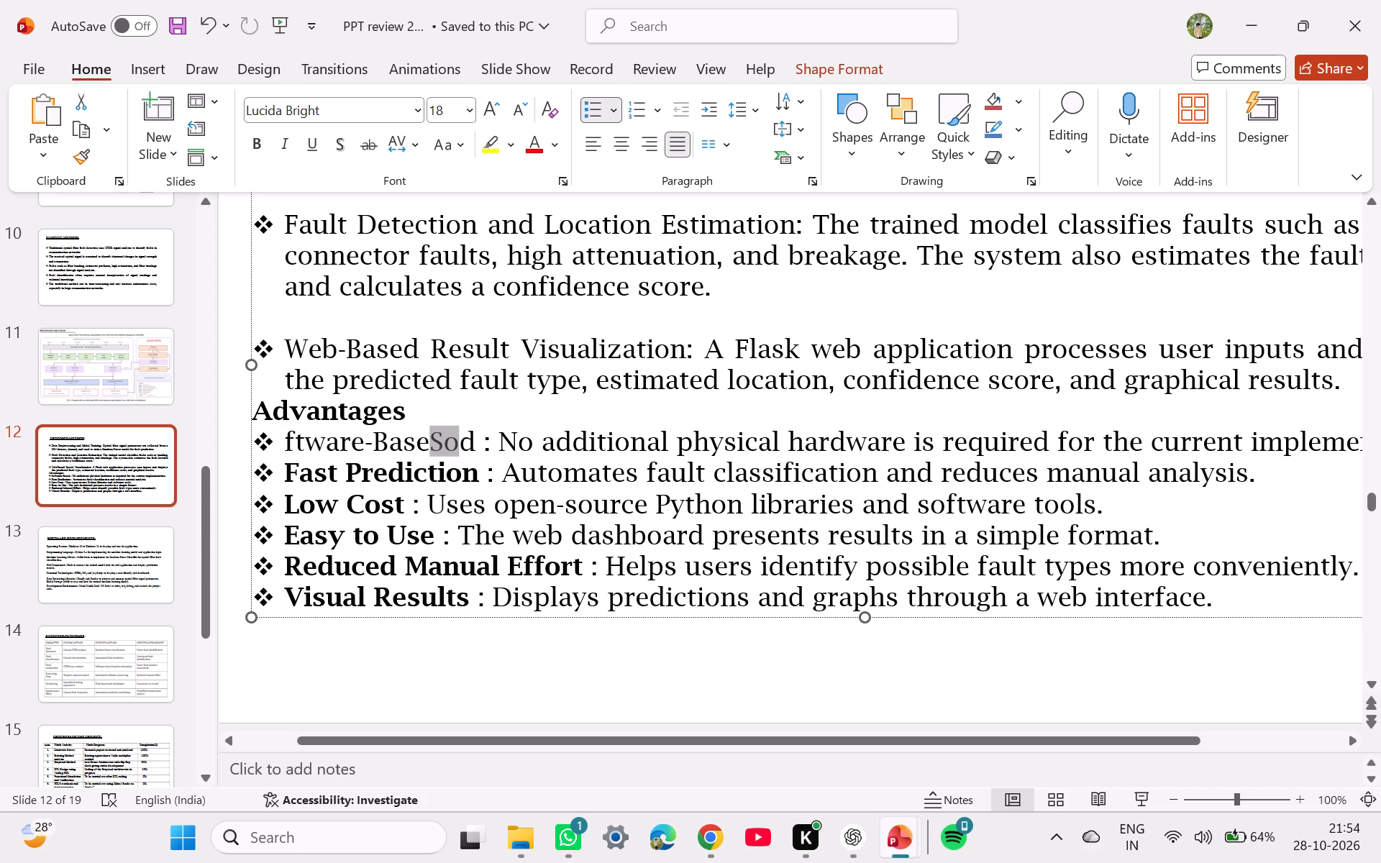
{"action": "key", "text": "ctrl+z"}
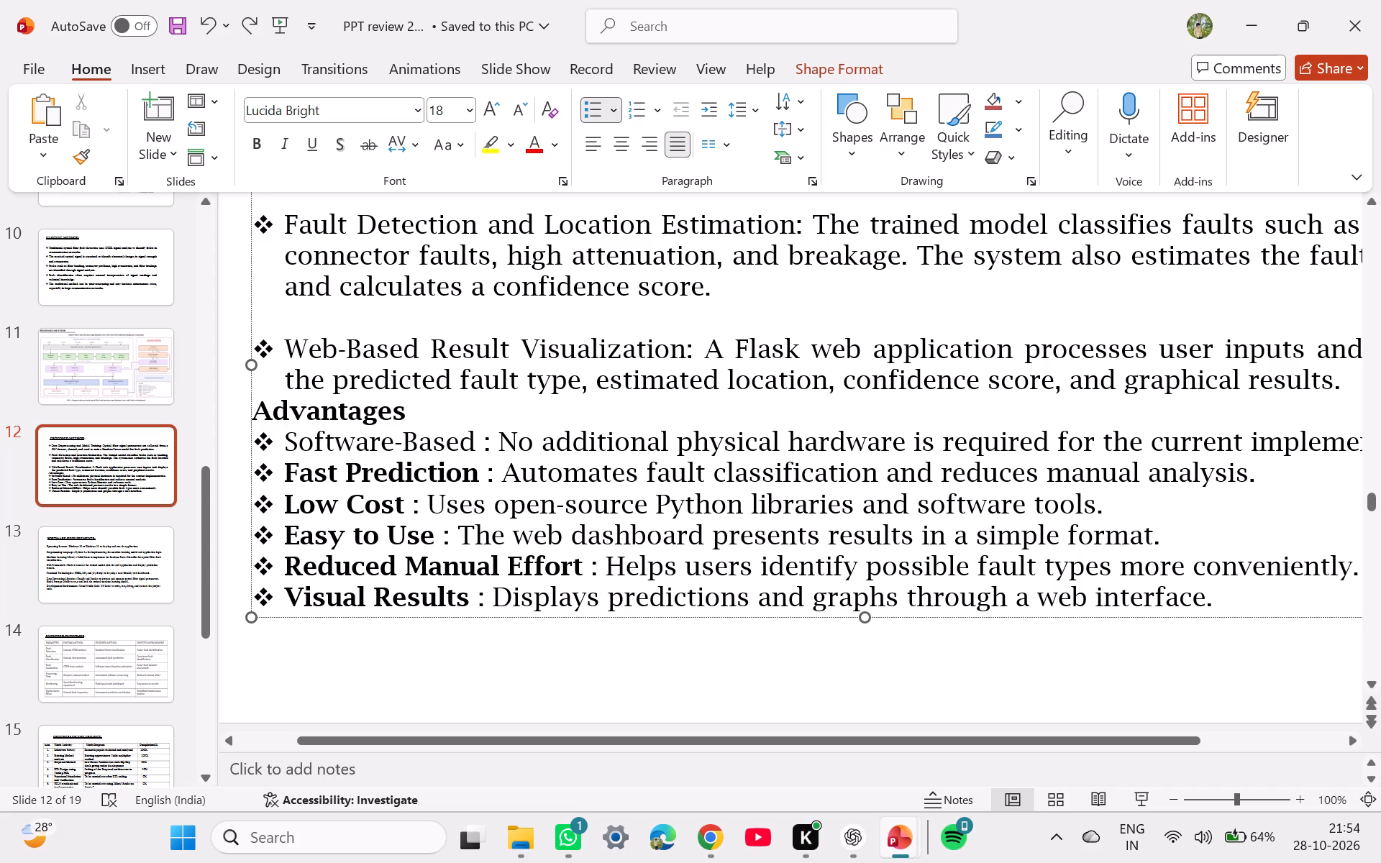
Make the "Software-Based" label in the first advantage bold.
{"action": "left_click", "coordinate": [473, 442]}
{"action": "left_click_drag", "start_coordinate": [473, 442], "coordinate": [380, 474]}
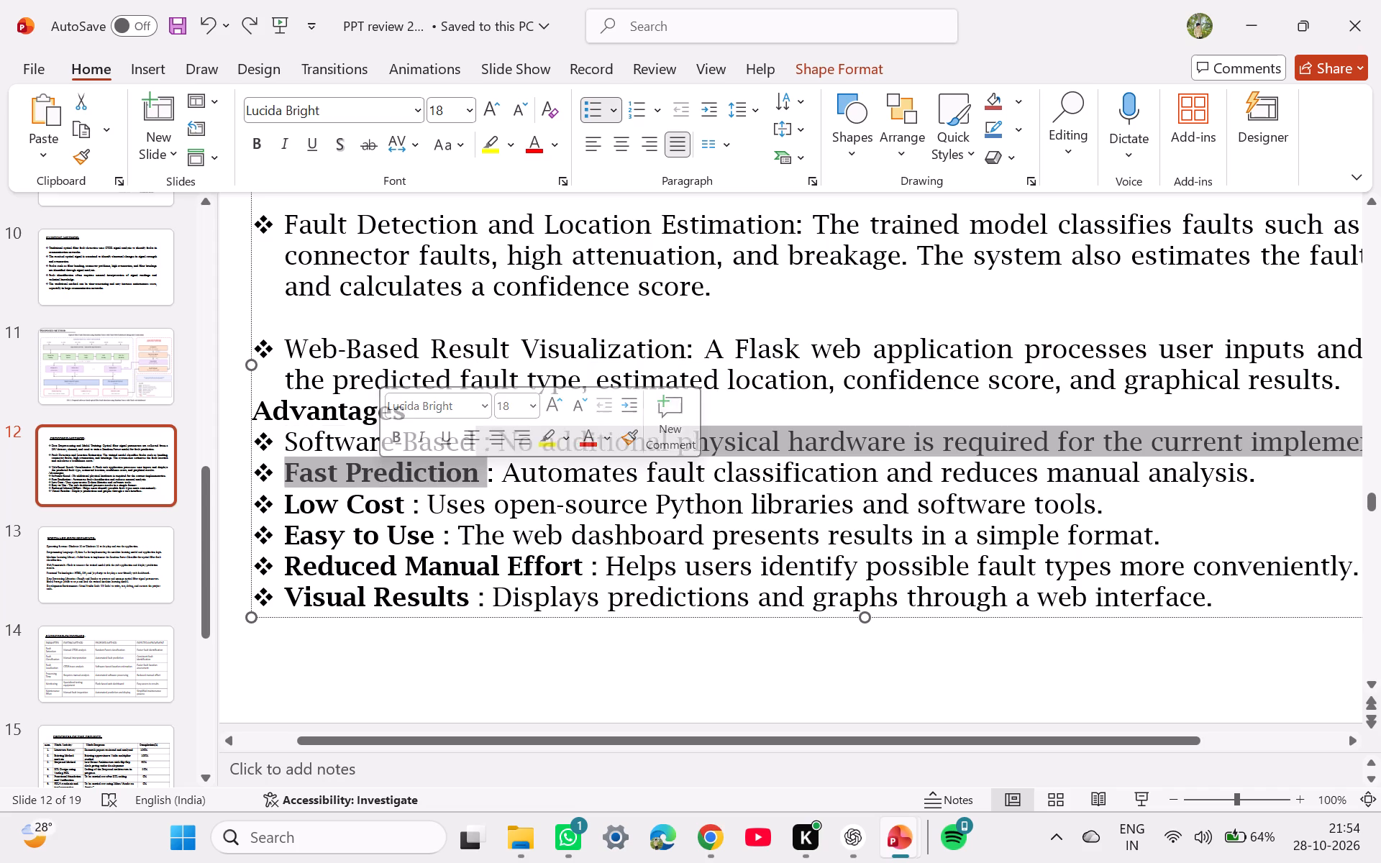
{"action": "left_click", "coordinate": [323, 439]}
{"action": "left_click", "coordinate": [477, 442]}
{"action": "left_click_drag", "start_coordinate": [477, 442], "coordinate": [358, 440]}
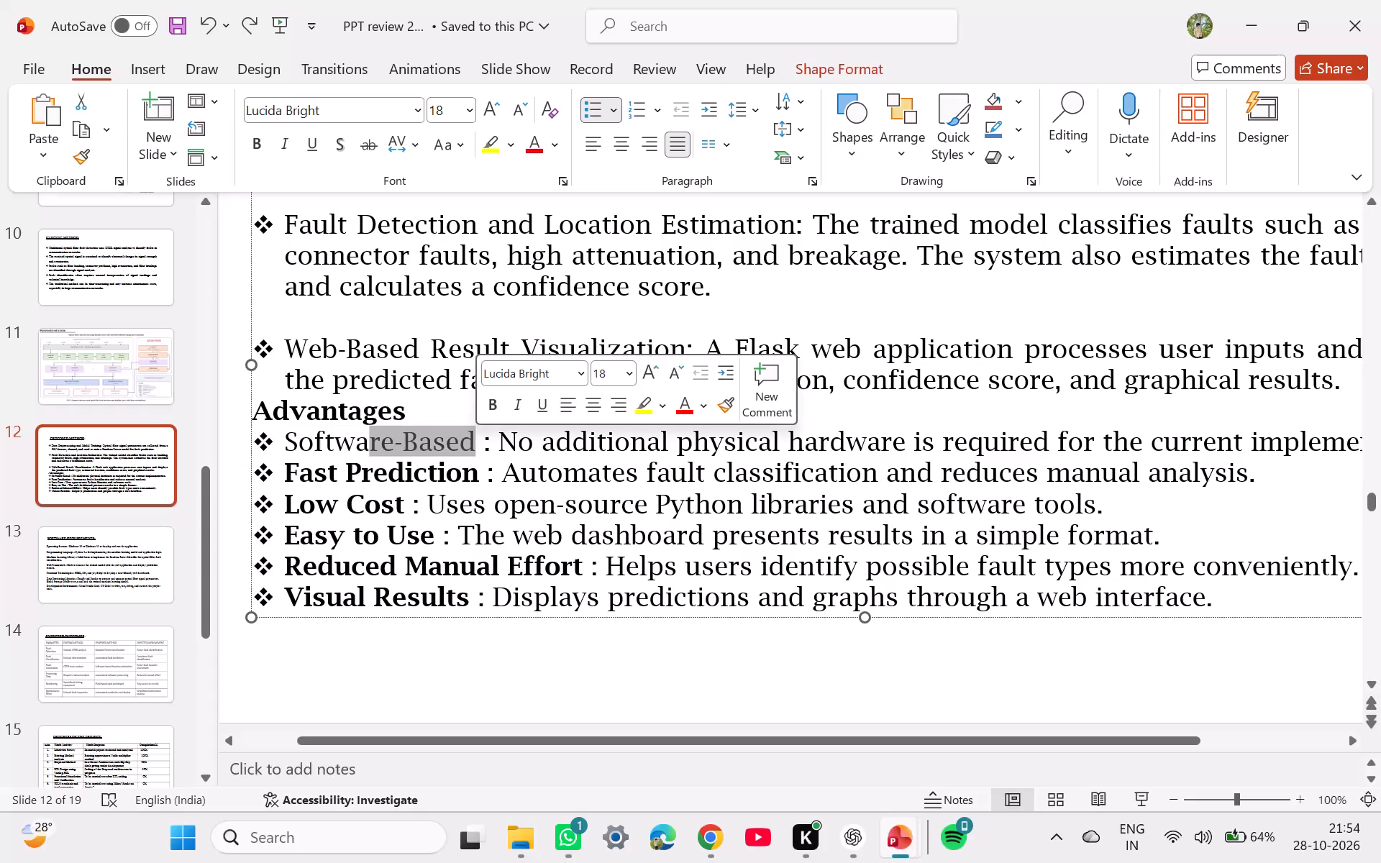
{"action": "left_click_drag", "start_coordinate": [358, 440], "coordinate": [288, 441]}
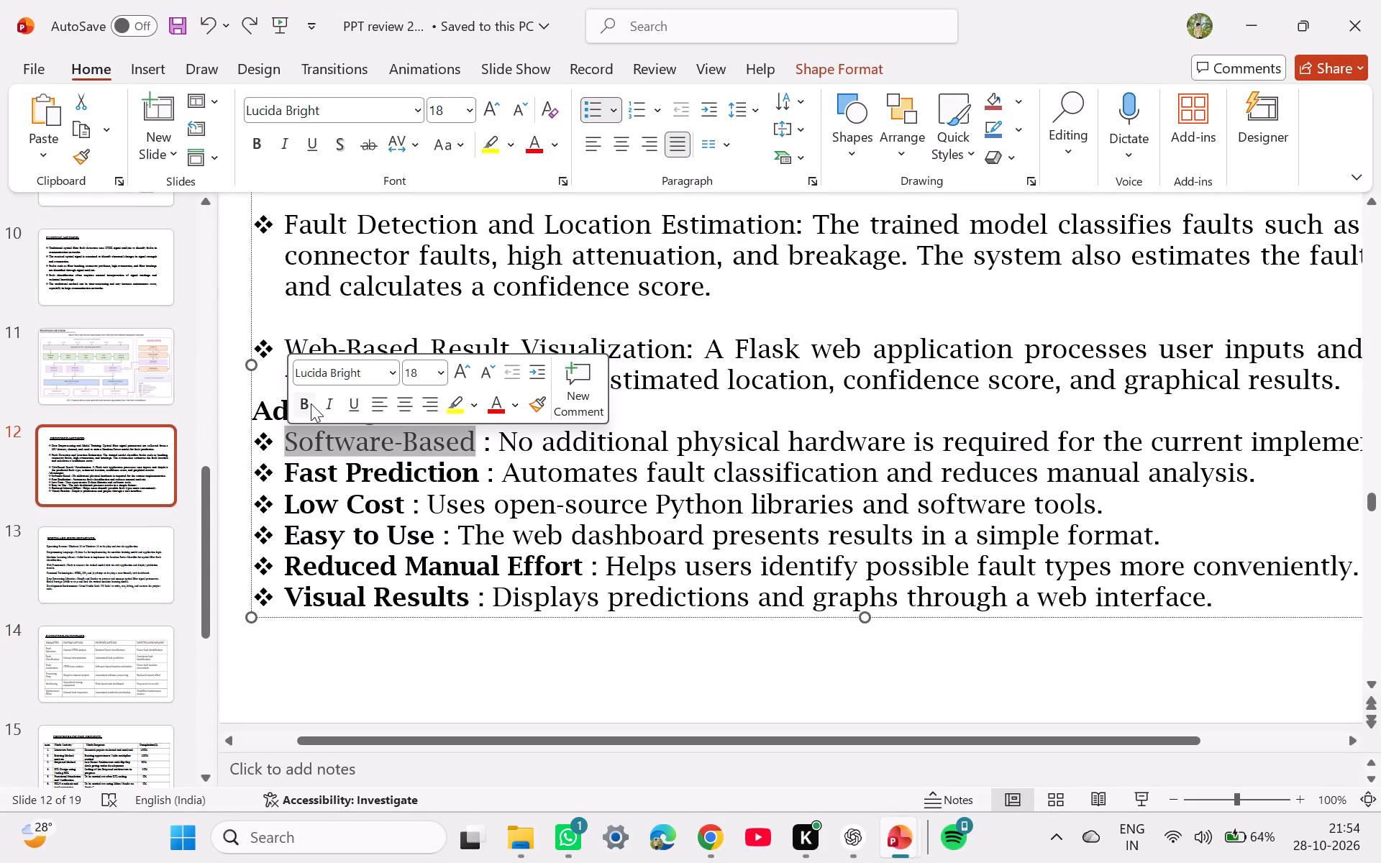
{"action": "left_click", "coordinate": [311, 403]}
{"action": "left_click", "coordinate": [599, 529]}
{"action": "scroll", "coordinate": [599, 529], "scroll_direction": "down", "scroll_amount": 2, "text": "ctrl"}
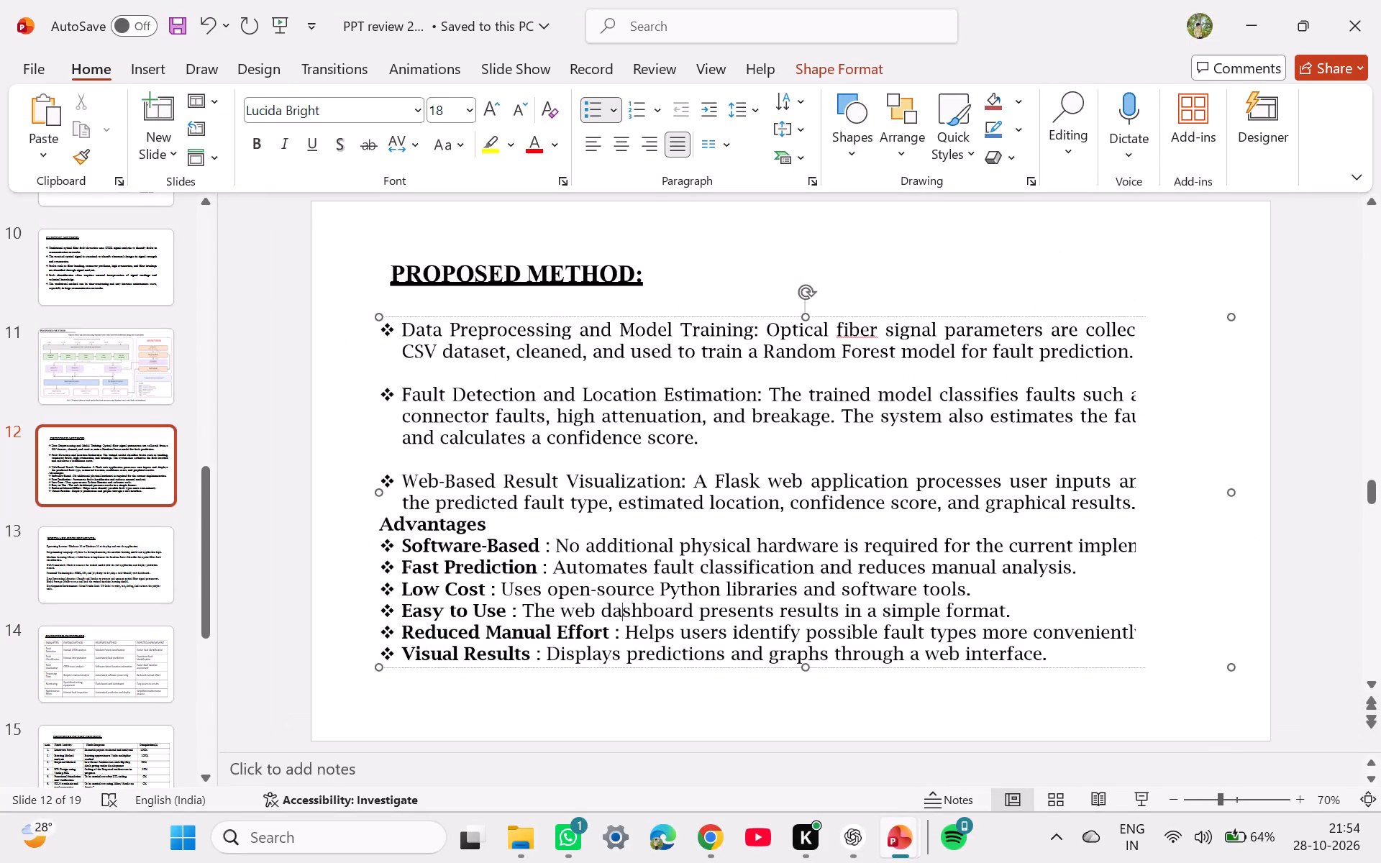
{"action": "left_click", "coordinate": [327, 511]}
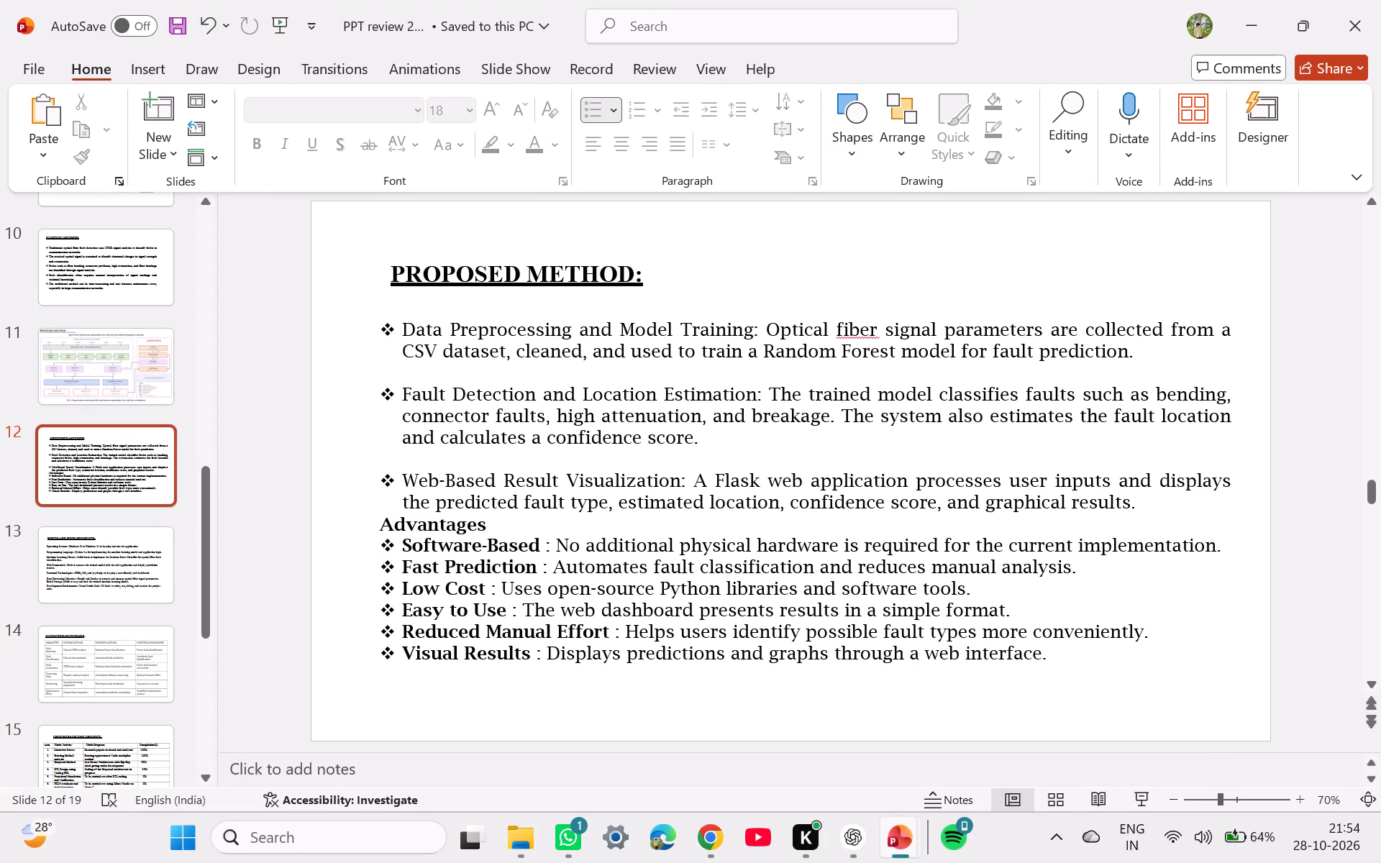
Insert a blank line between the Web-Based Result Visualization point and the Advantages heading.
{"action": "left_click", "coordinate": [1191, 495]}
{"action": "key", "text": "Return"}
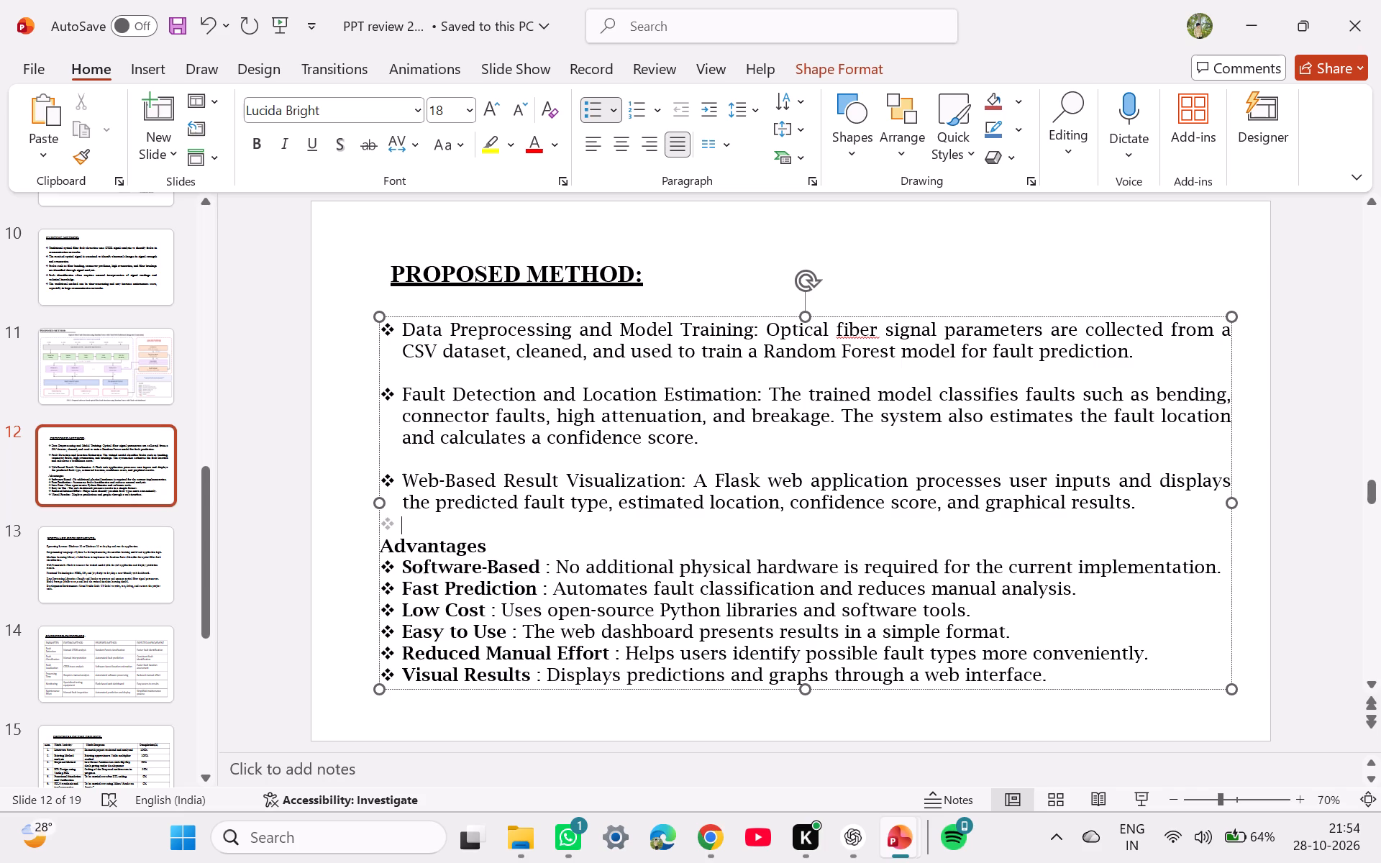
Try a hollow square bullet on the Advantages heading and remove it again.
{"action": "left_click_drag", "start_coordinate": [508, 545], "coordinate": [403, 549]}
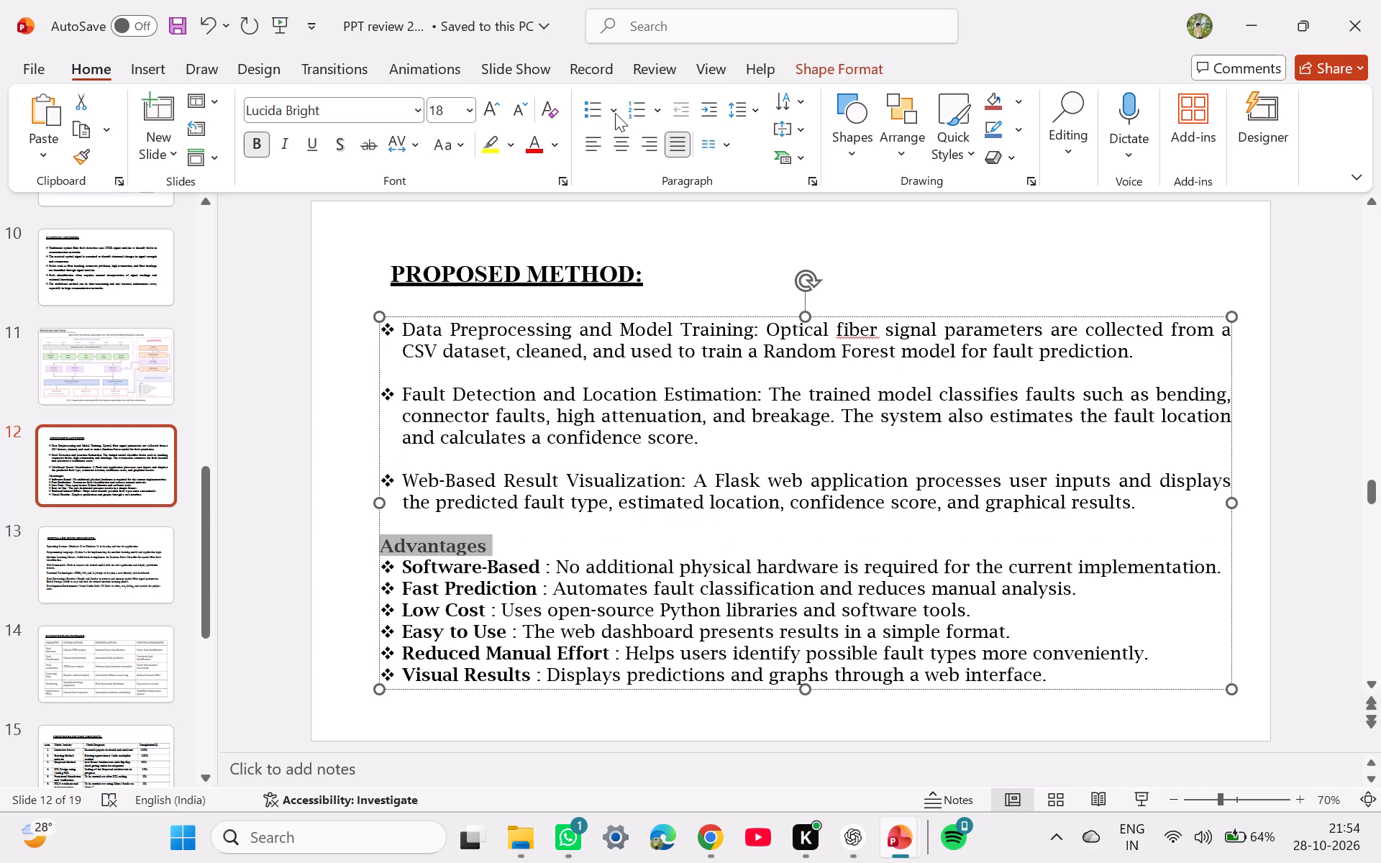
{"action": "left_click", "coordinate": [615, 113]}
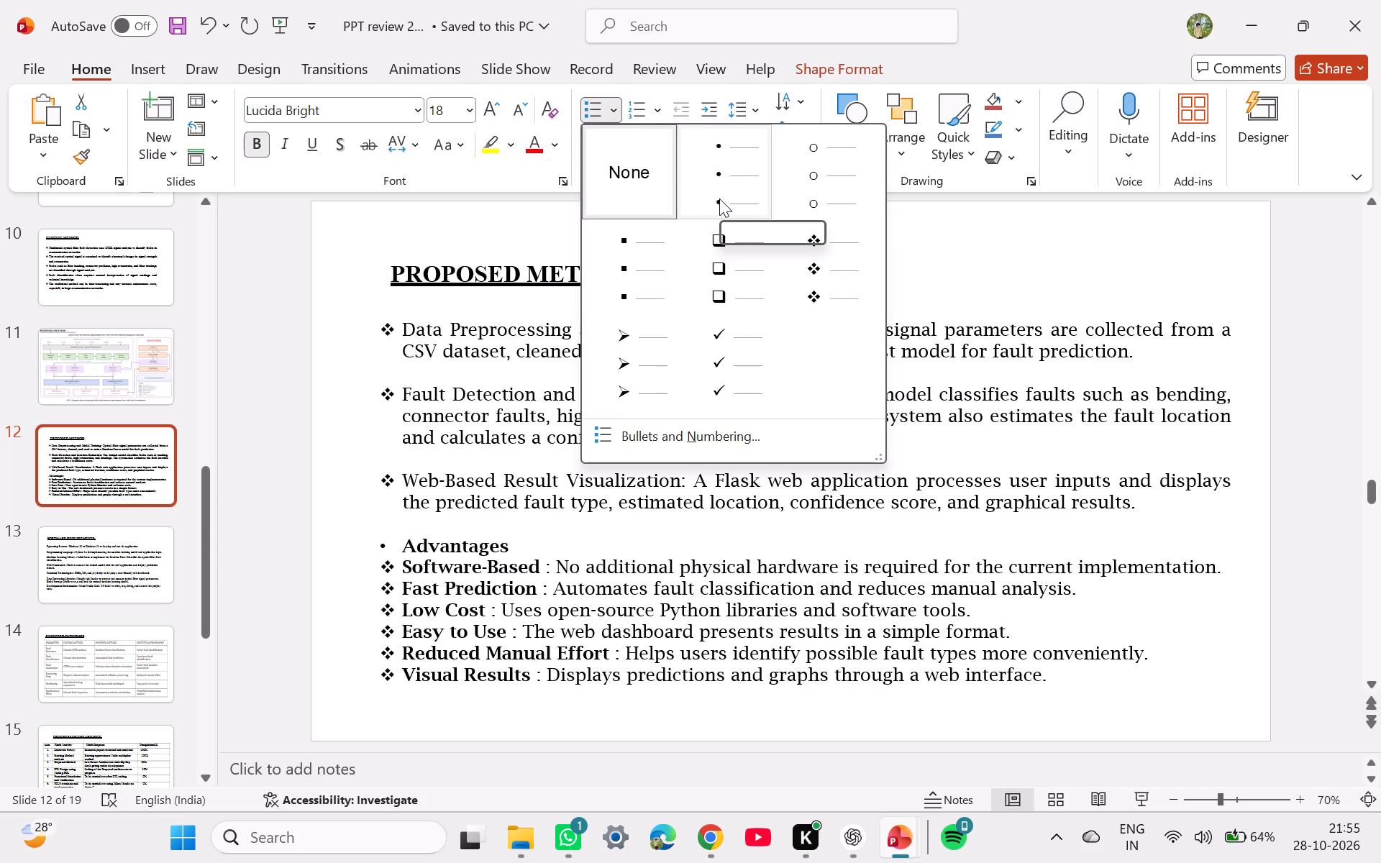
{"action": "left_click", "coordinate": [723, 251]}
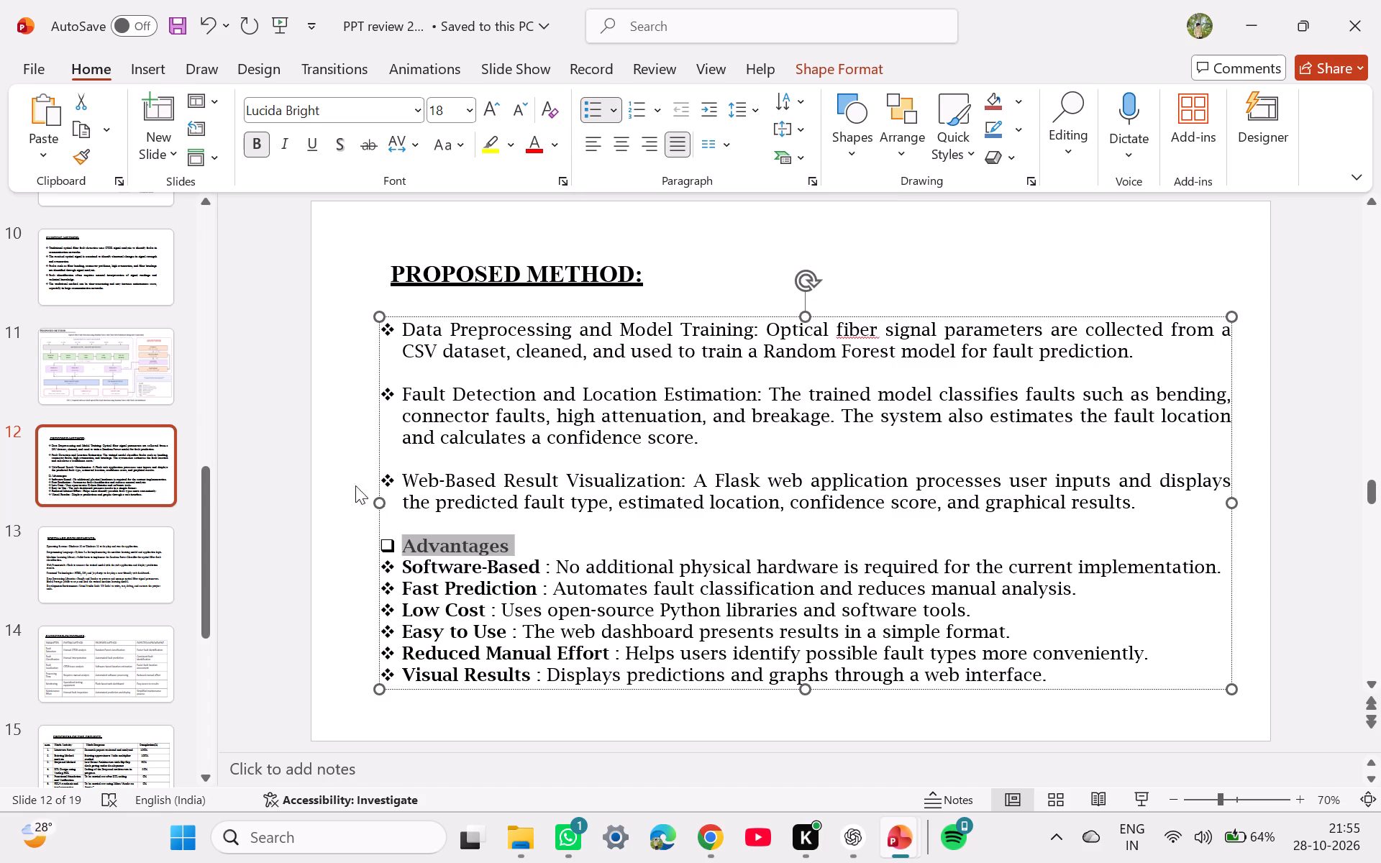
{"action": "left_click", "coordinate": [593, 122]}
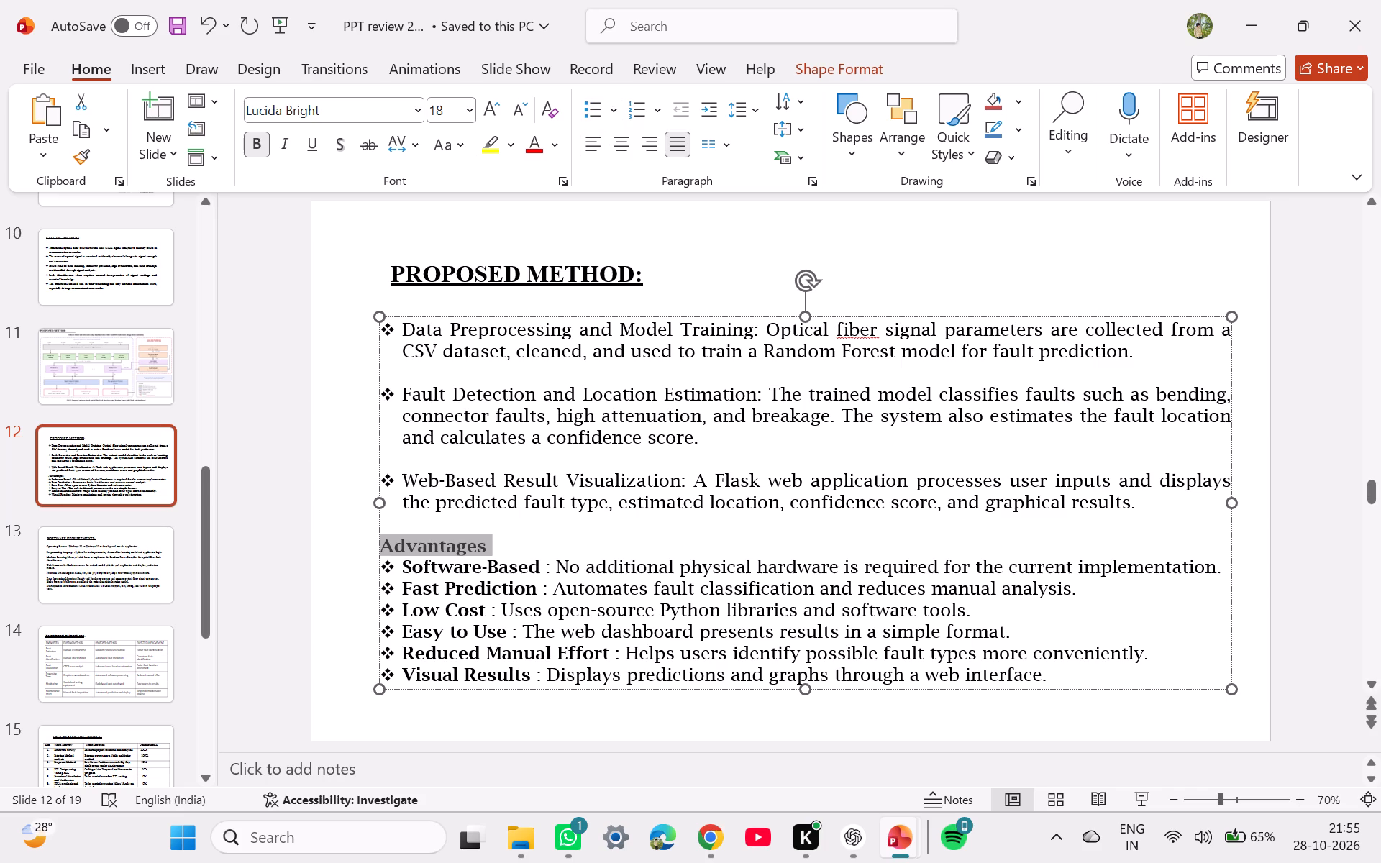
Underline the Advantages heading on slide 12.
{"action": "left_click", "coordinate": [534, 545]}
{"action": "left_click", "coordinate": [534, 545]}
{"action": "left_click_drag", "start_coordinate": [534, 545], "coordinate": [404, 544]}
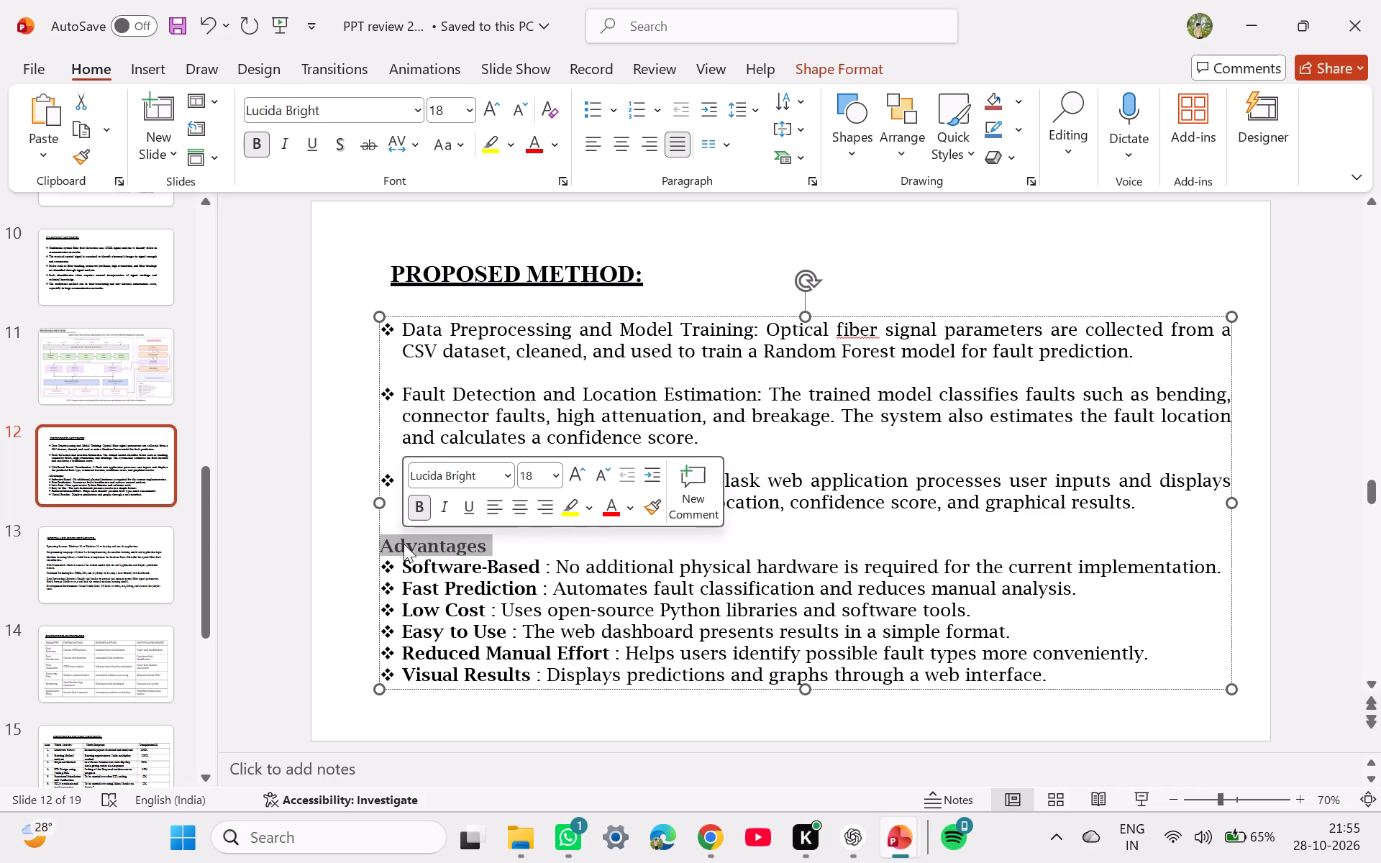
{"action": "left_click", "coordinate": [478, 511]}
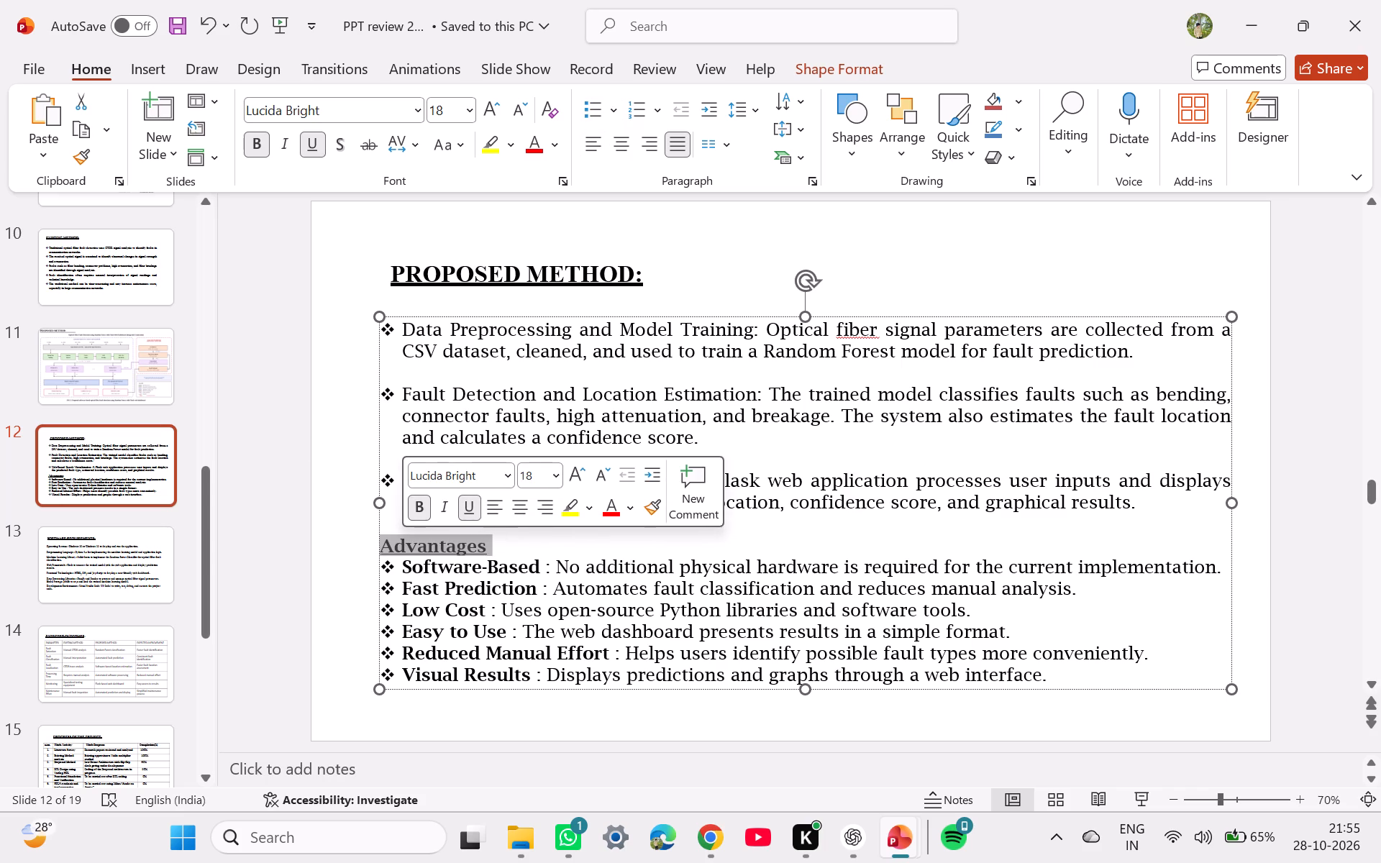
Add a colon after the Advantages heading and a blank line below it.
{"action": "left_click", "coordinate": [499, 554]}
{"action": "key", "text": "shift+colon"}
{"action": "key", "text": "Return"}
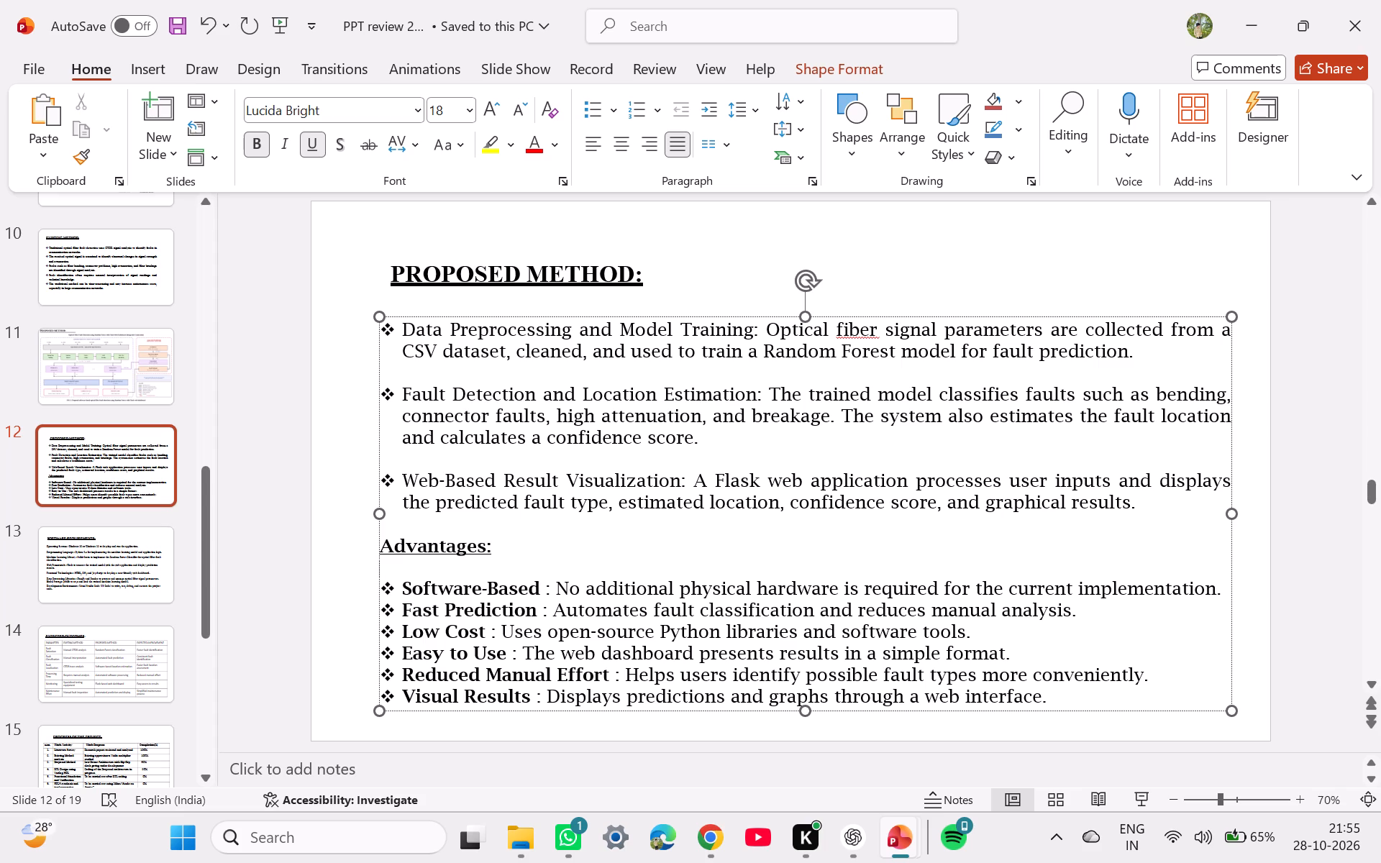
{"action": "left_click", "coordinate": [355, 534]}
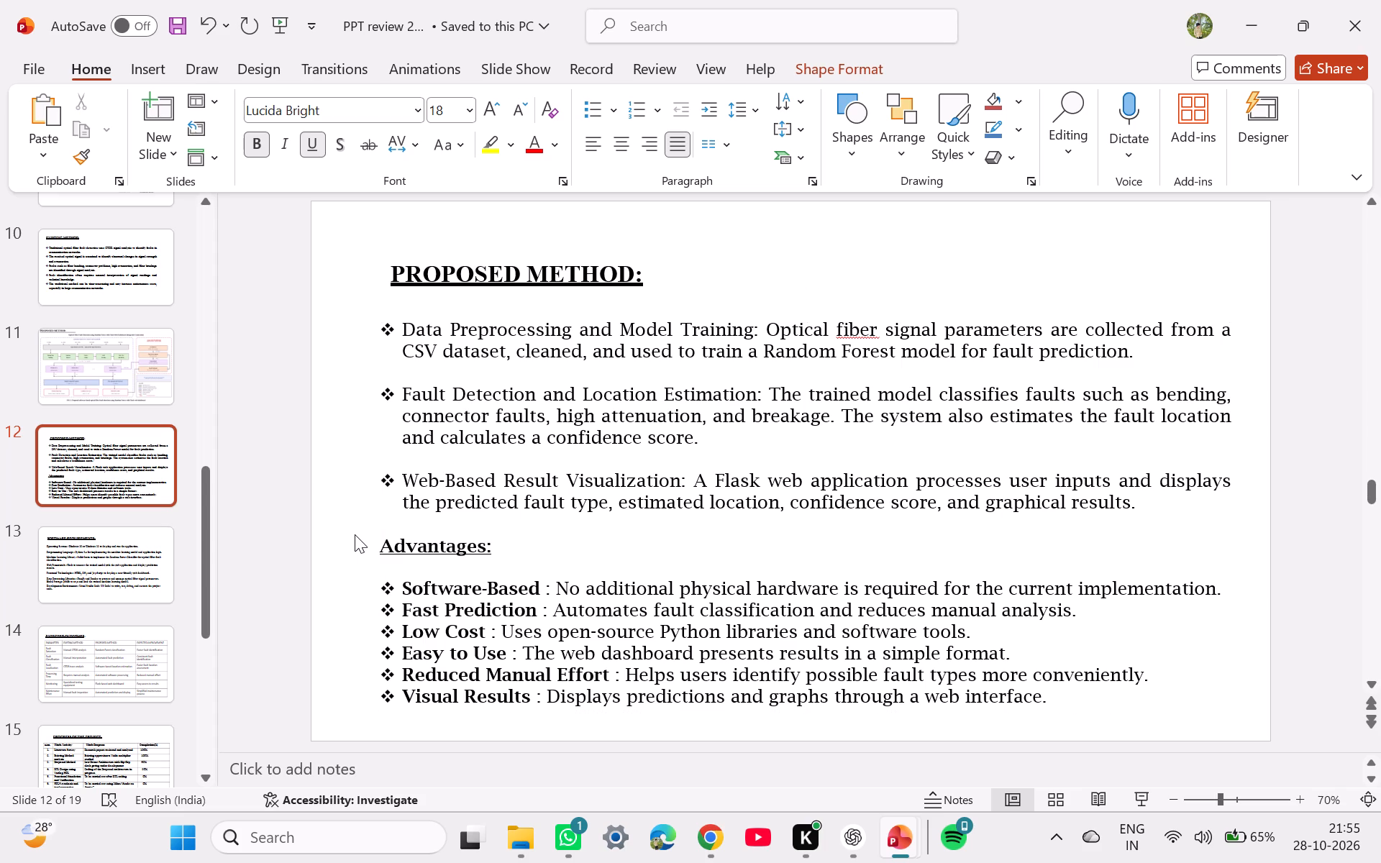
{"action": "left_click", "coordinate": [122, 568]}
{"action": "left_click", "coordinate": [114, 669]}
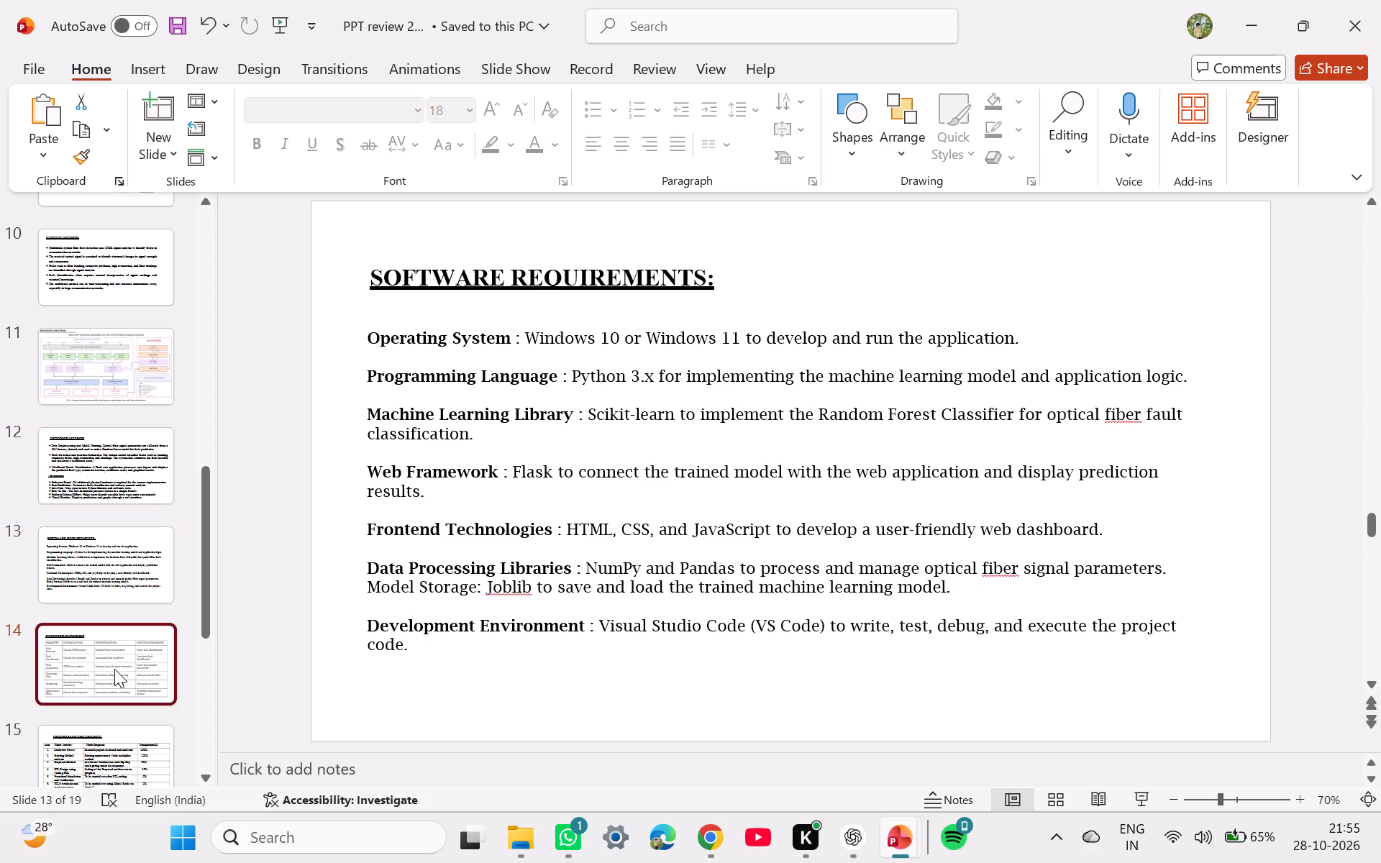
{"action": "scroll", "coordinate": [114, 669], "scroll_direction": "down", "scroll_amount": 2}
{"action": "left_click", "coordinate": [117, 595]}
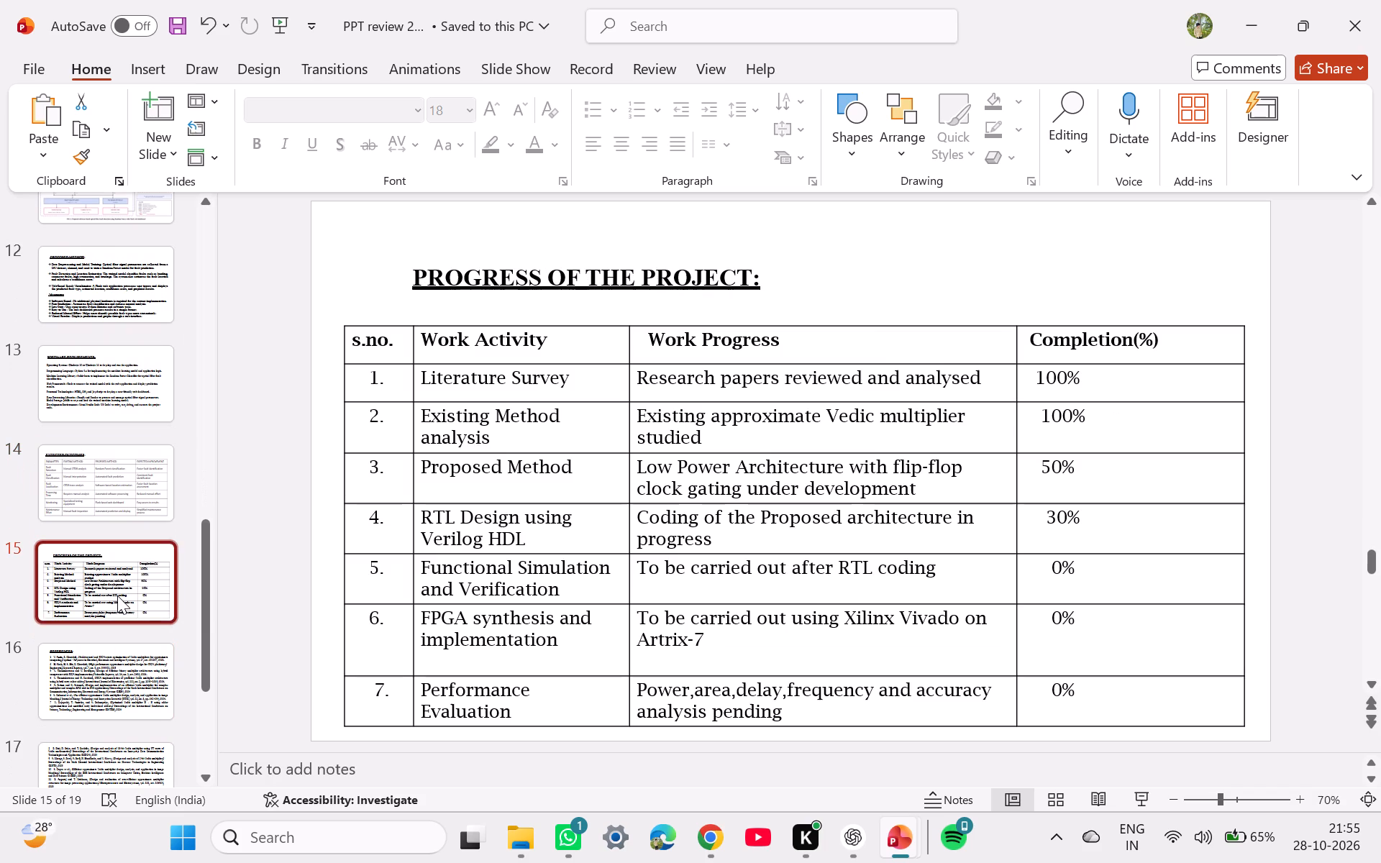
{"action": "double_click", "coordinate": [768, 278]}
{"action": "double_click", "coordinate": [731, 278]}
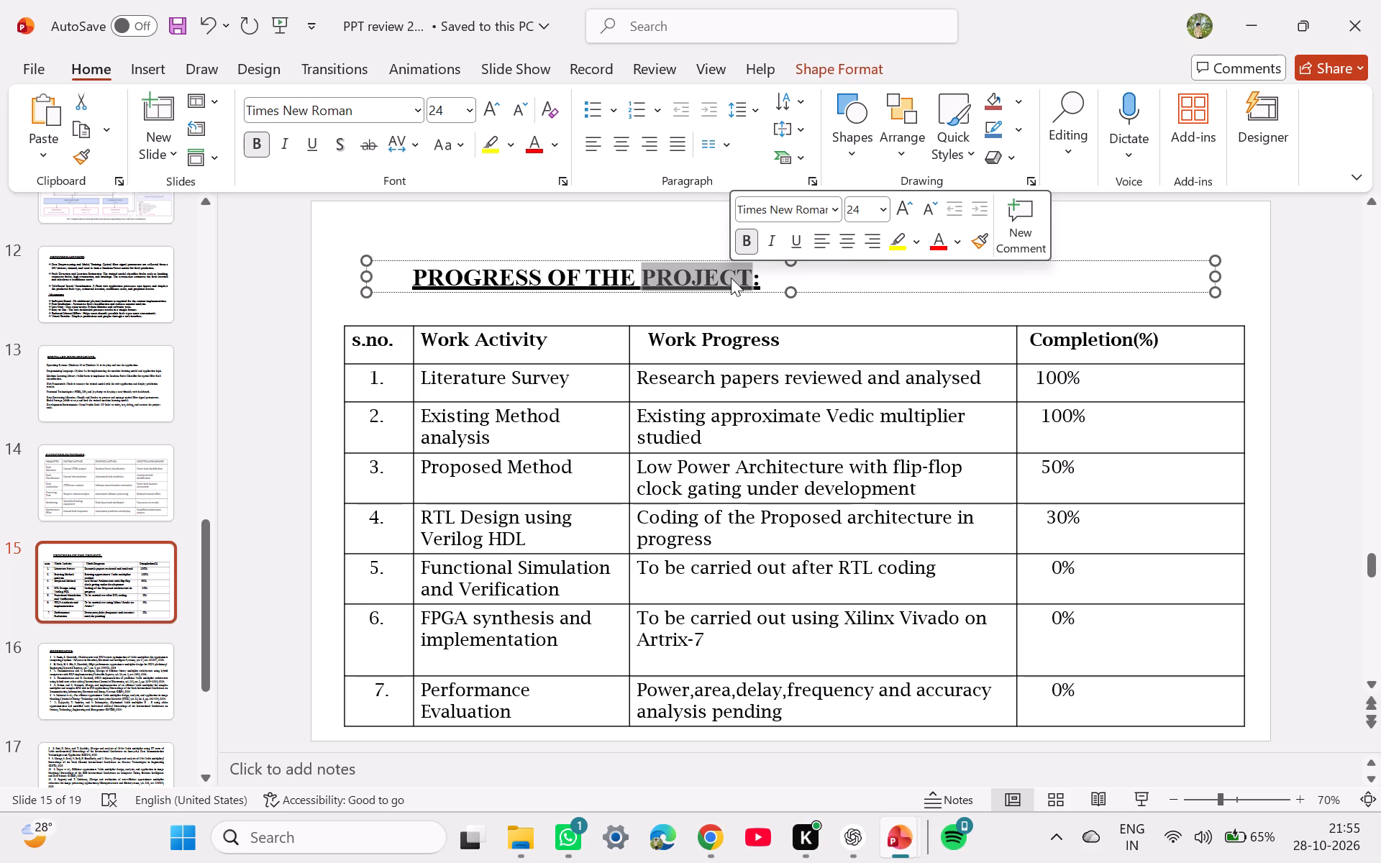
{"action": "left_click", "coordinate": [747, 283]}
{"action": "left_click_drag", "start_coordinate": [747, 283], "coordinate": [578, 284]}
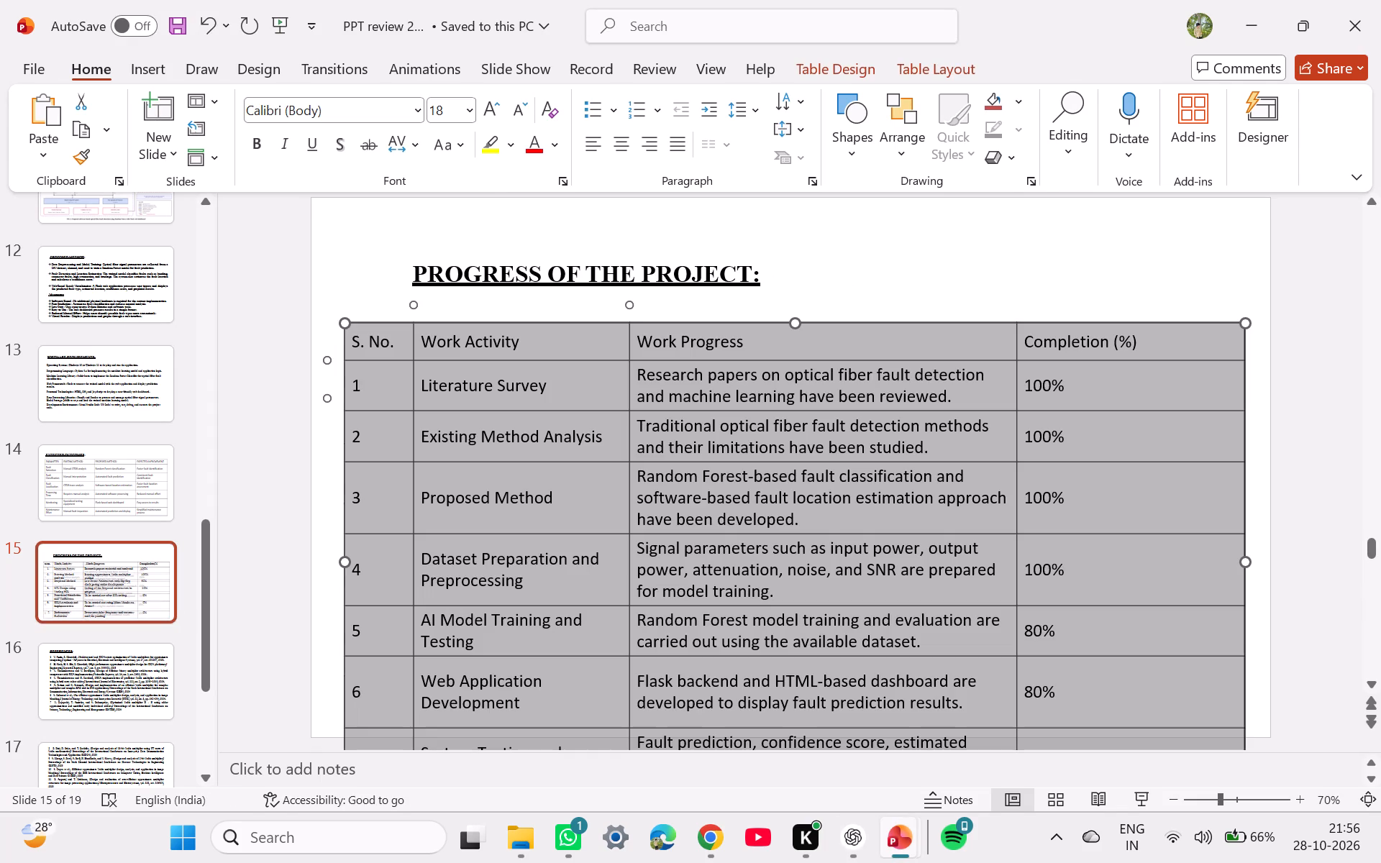
Widen the Work Progress column of slide 15's table at the expense of the Completion (%) column.
{"action": "scroll", "coordinate": [641, 479], "scroll_direction": "down", "scroll_amount": 1}
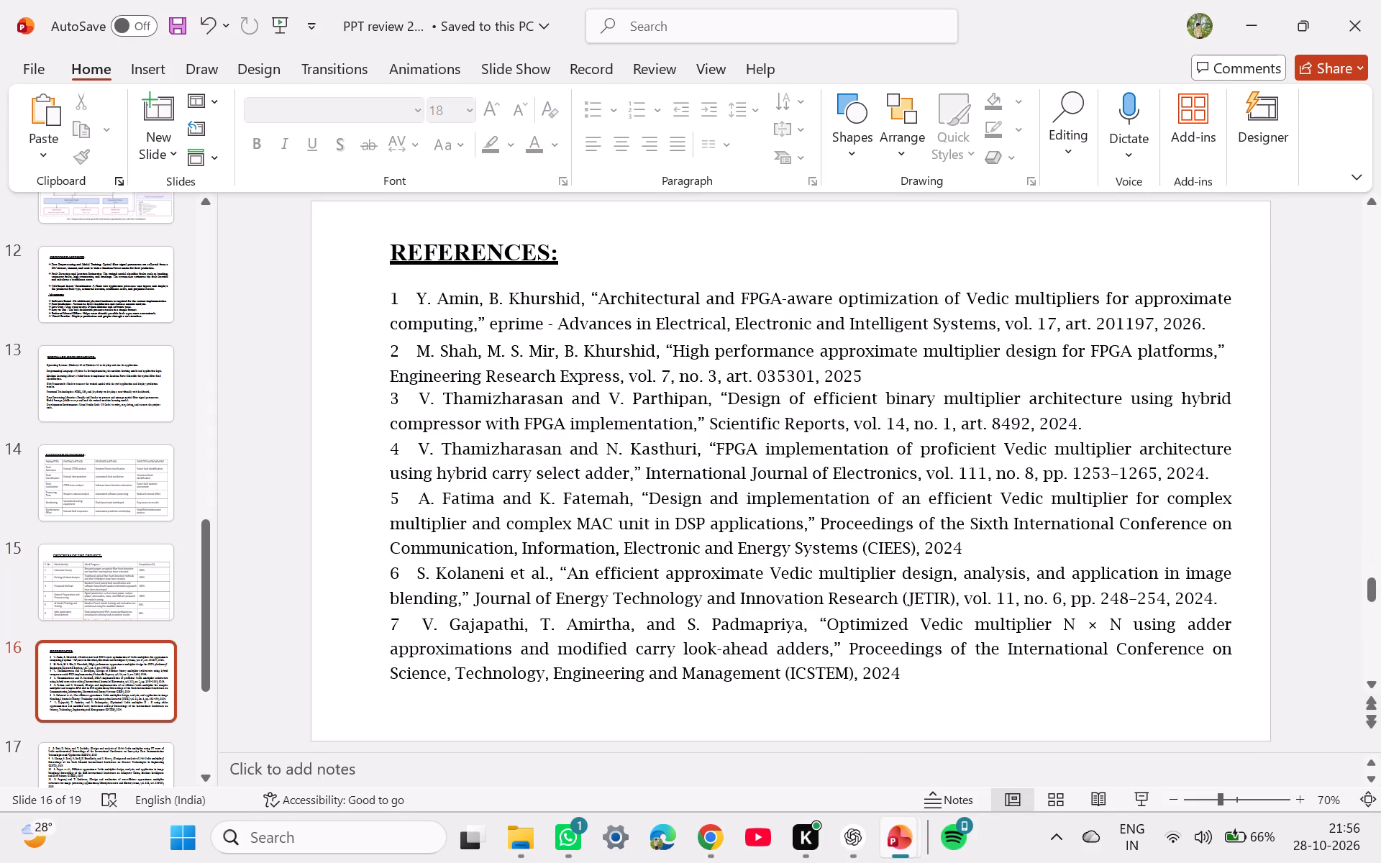
{"action": "key", "text": "Up"}
{"action": "key", "text": "Up"}
{"action": "key", "text": "Down"}
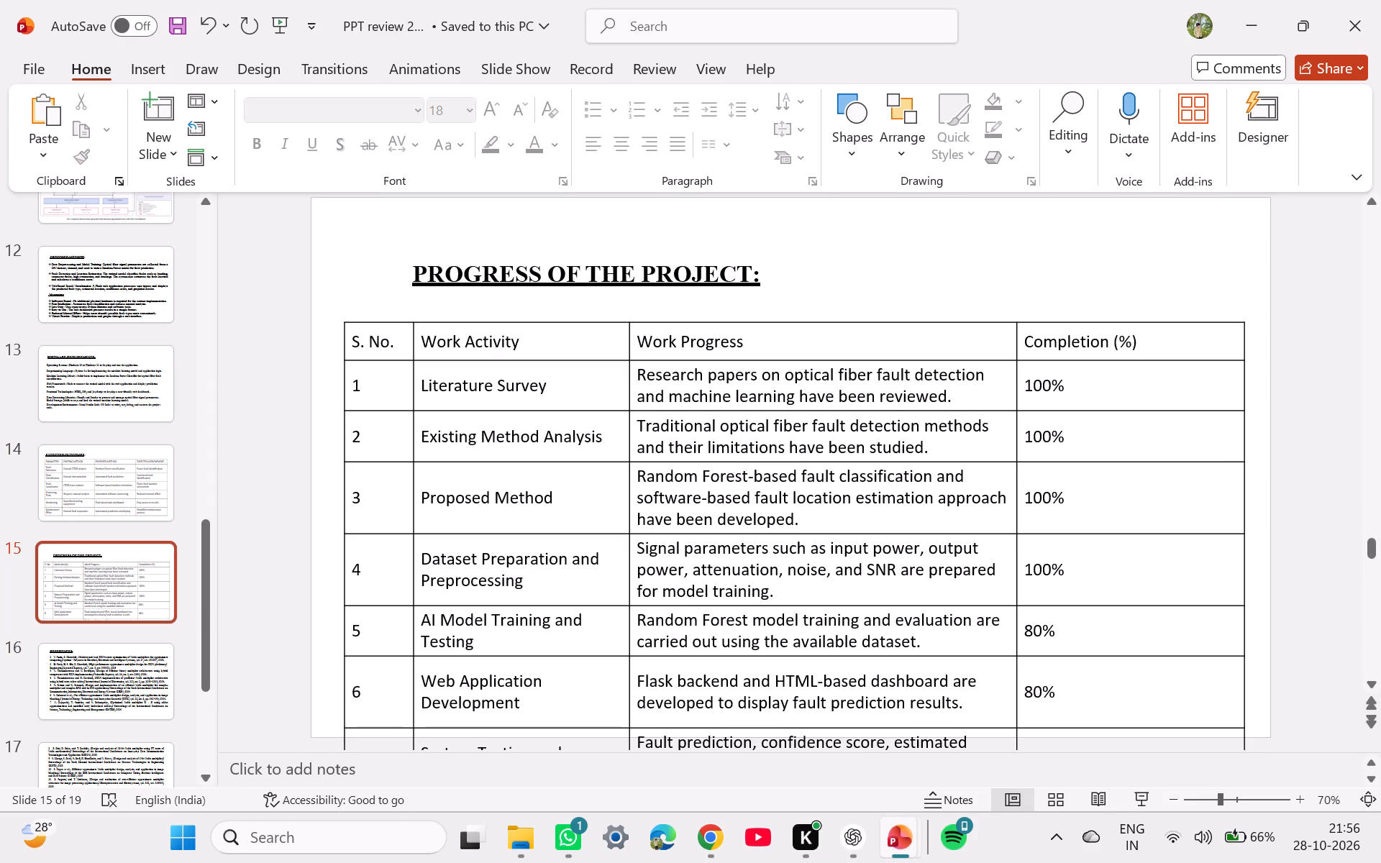
{"action": "scroll", "coordinate": [848, 316], "scroll_direction": "down", "scroll_amount": 2, "text": "ctrl"}
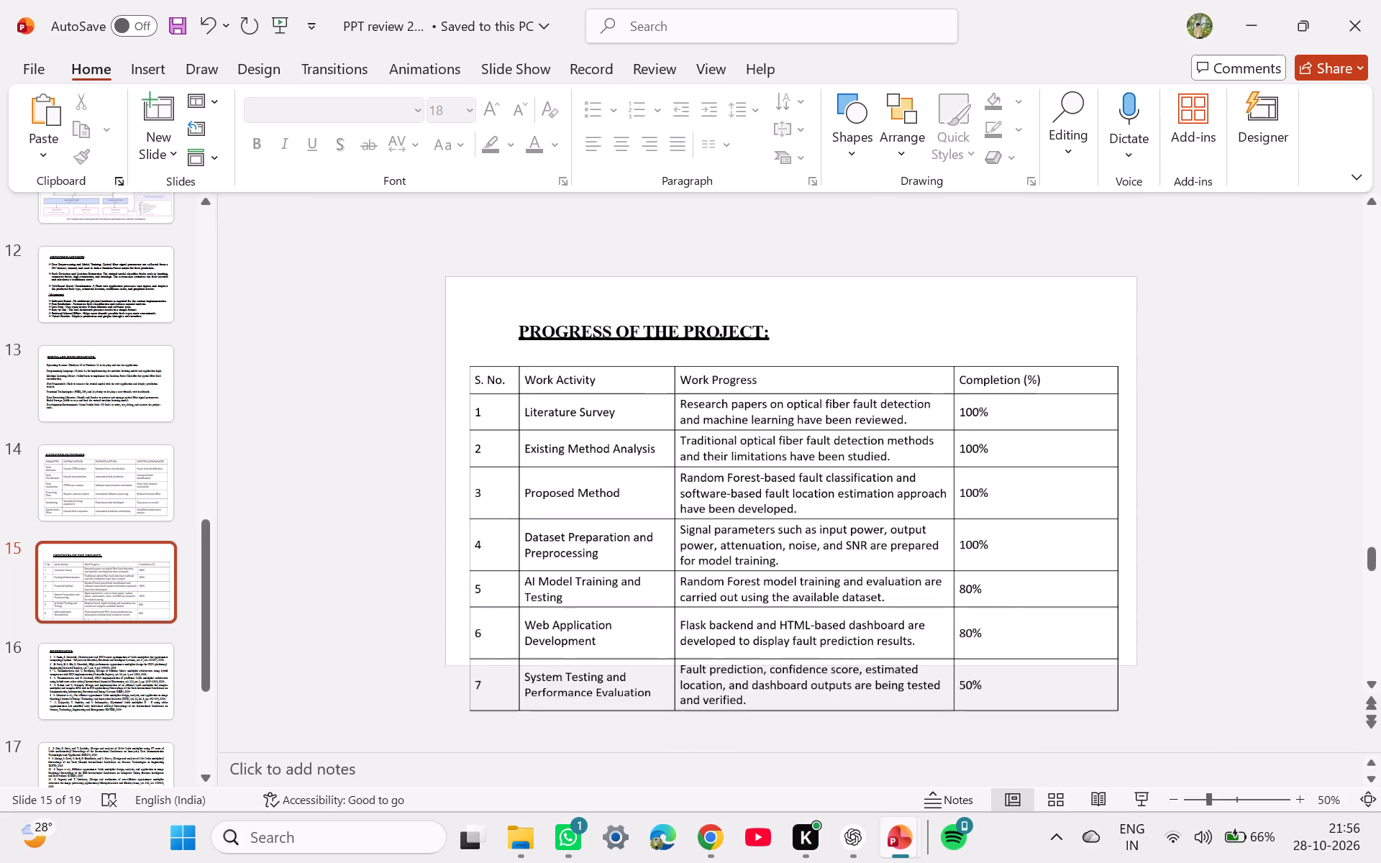
{"action": "scroll", "coordinate": [844, 312], "scroll_direction": "up", "scroll_amount": 2, "text": "ctrl"}
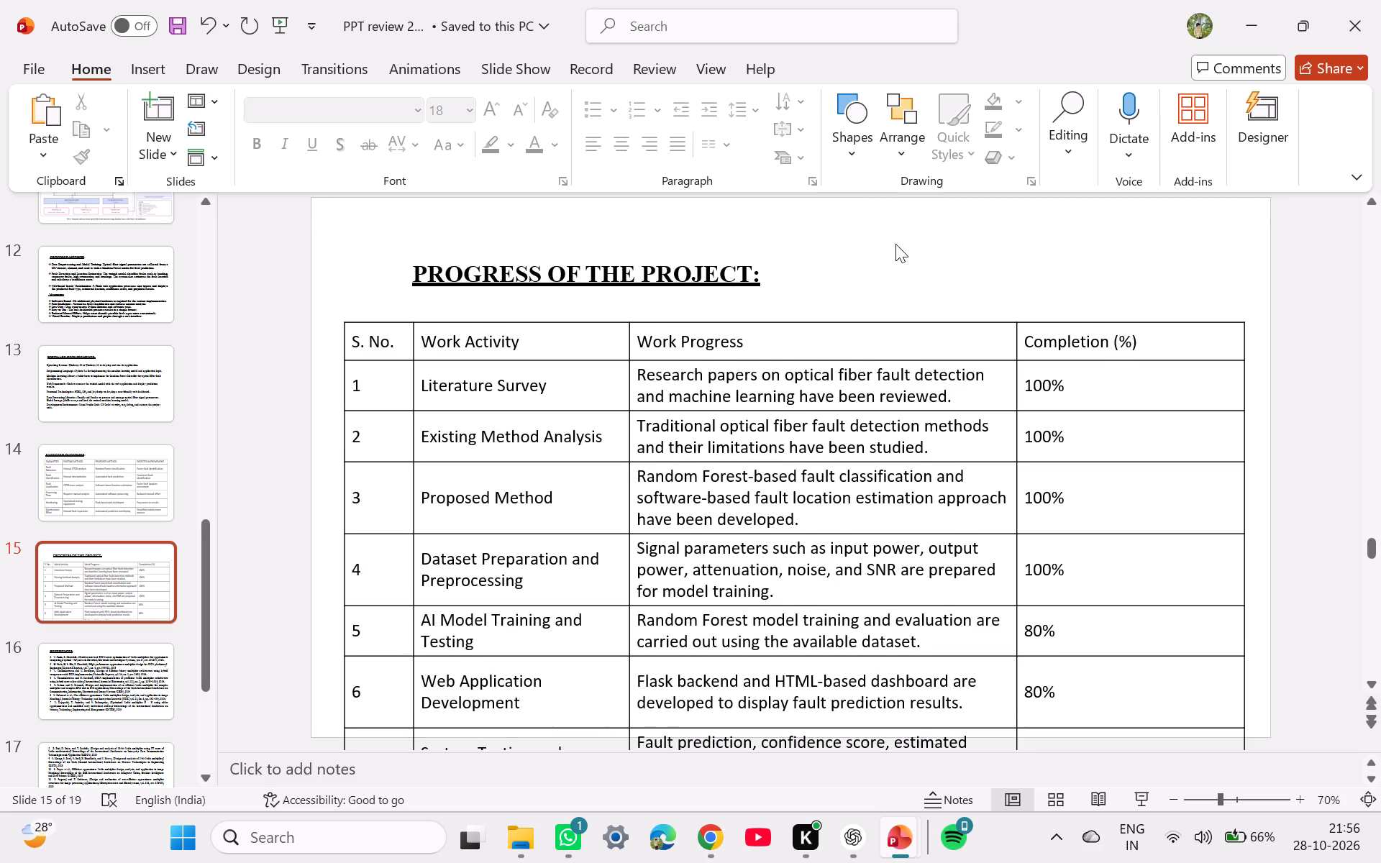
{"action": "scroll", "coordinate": [895, 244], "scroll_direction": "down", "scroll_amount": 1}
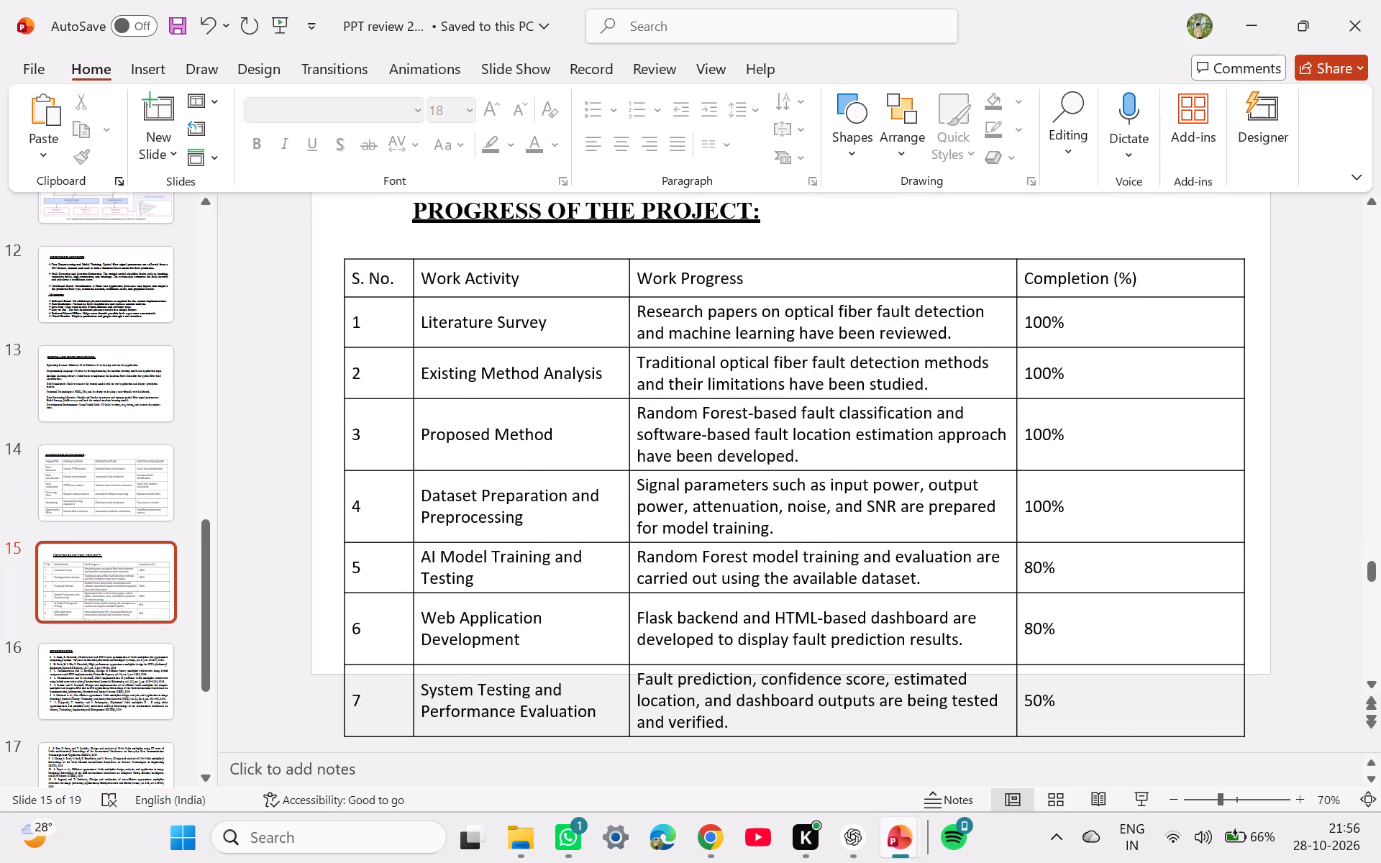
{"action": "left_click_drag", "start_coordinate": [1016, 450], "coordinate": [1118, 452]}
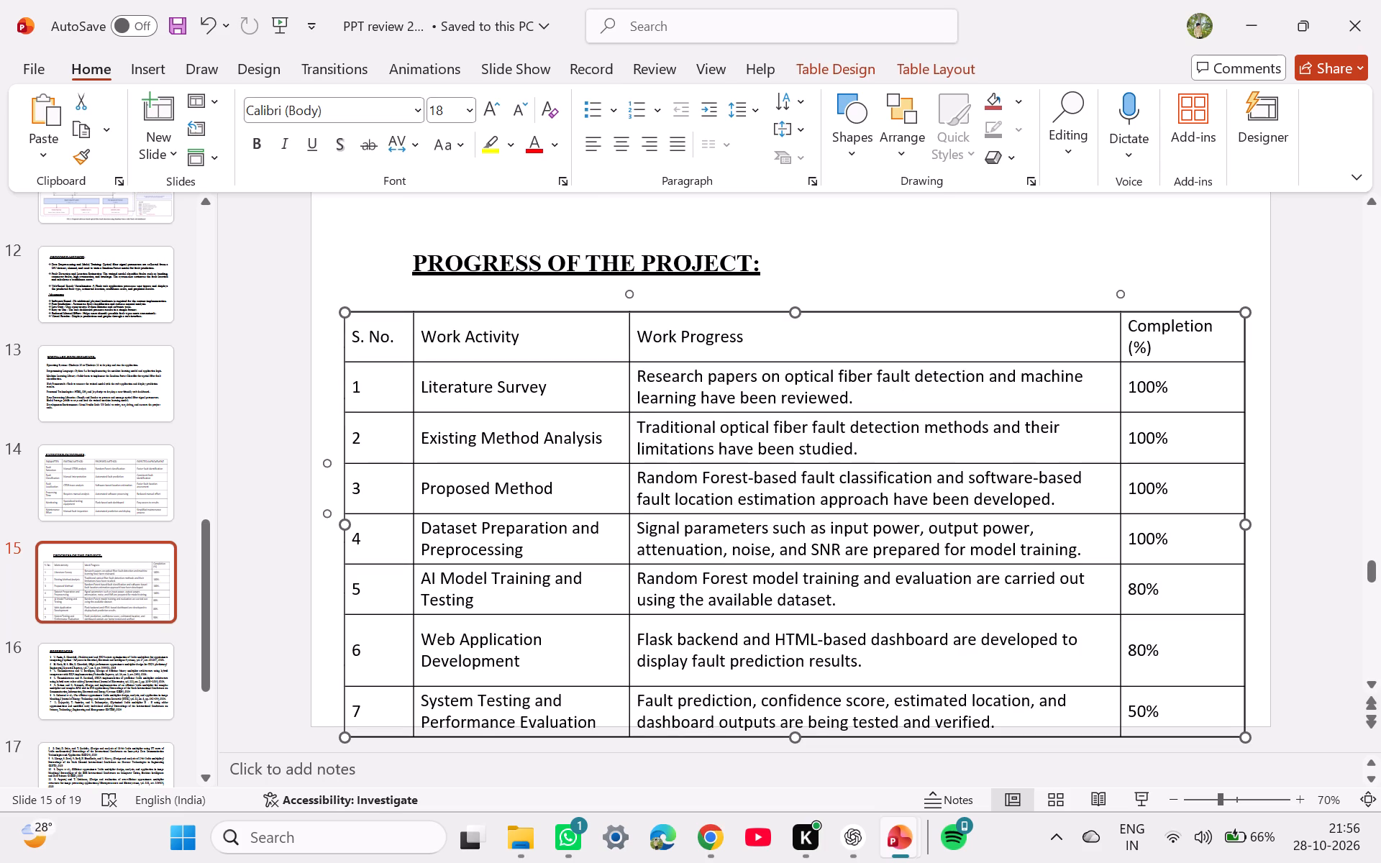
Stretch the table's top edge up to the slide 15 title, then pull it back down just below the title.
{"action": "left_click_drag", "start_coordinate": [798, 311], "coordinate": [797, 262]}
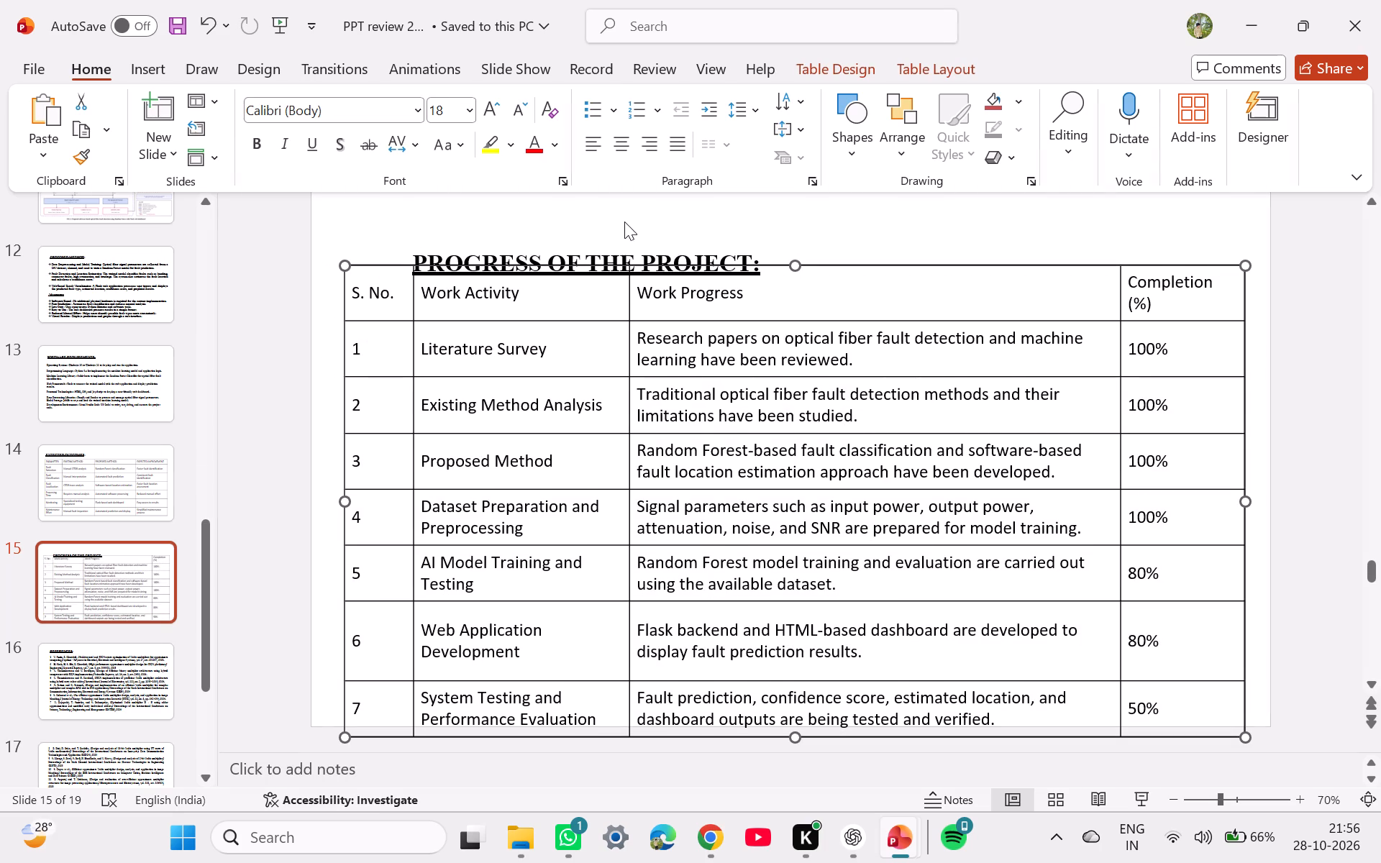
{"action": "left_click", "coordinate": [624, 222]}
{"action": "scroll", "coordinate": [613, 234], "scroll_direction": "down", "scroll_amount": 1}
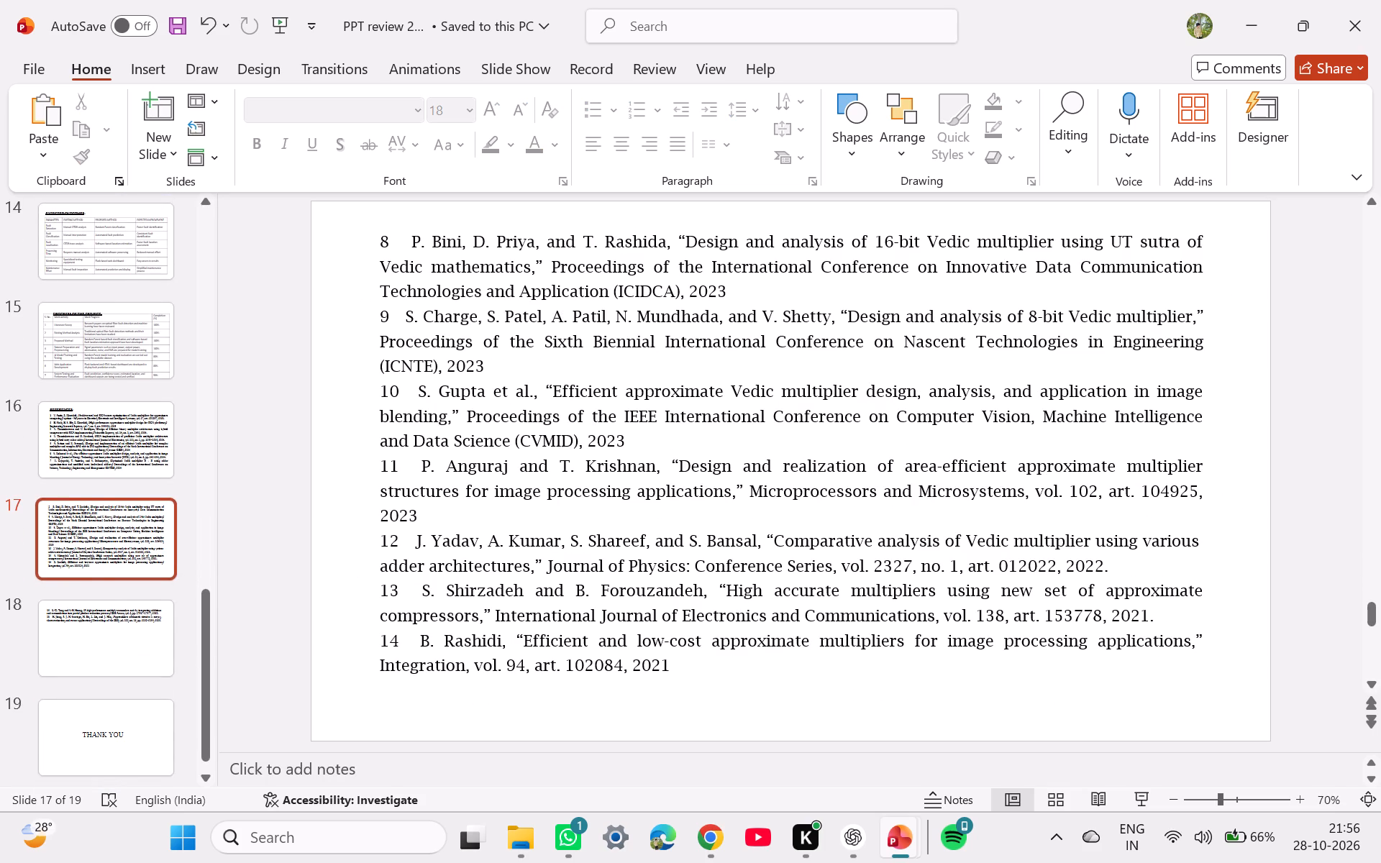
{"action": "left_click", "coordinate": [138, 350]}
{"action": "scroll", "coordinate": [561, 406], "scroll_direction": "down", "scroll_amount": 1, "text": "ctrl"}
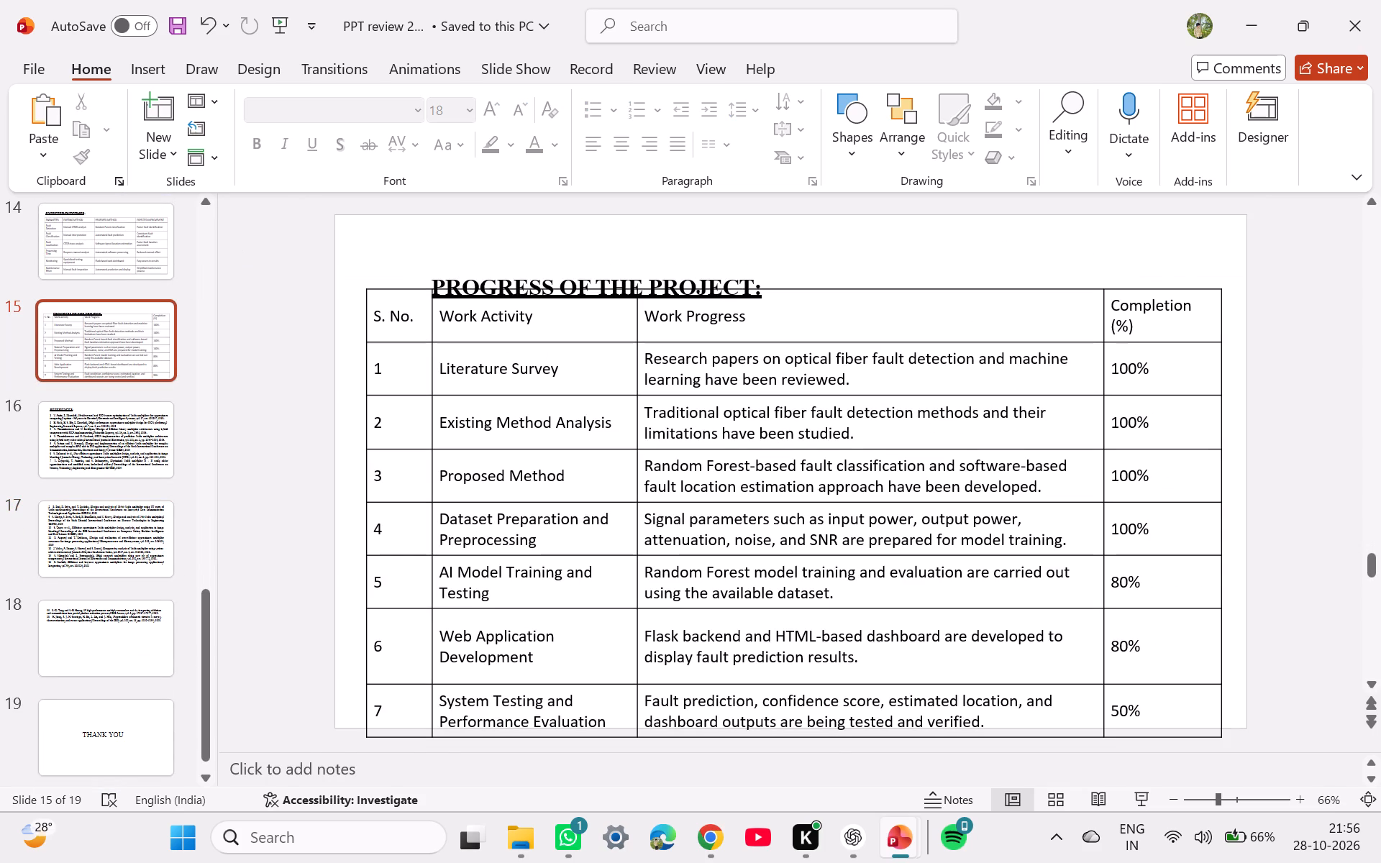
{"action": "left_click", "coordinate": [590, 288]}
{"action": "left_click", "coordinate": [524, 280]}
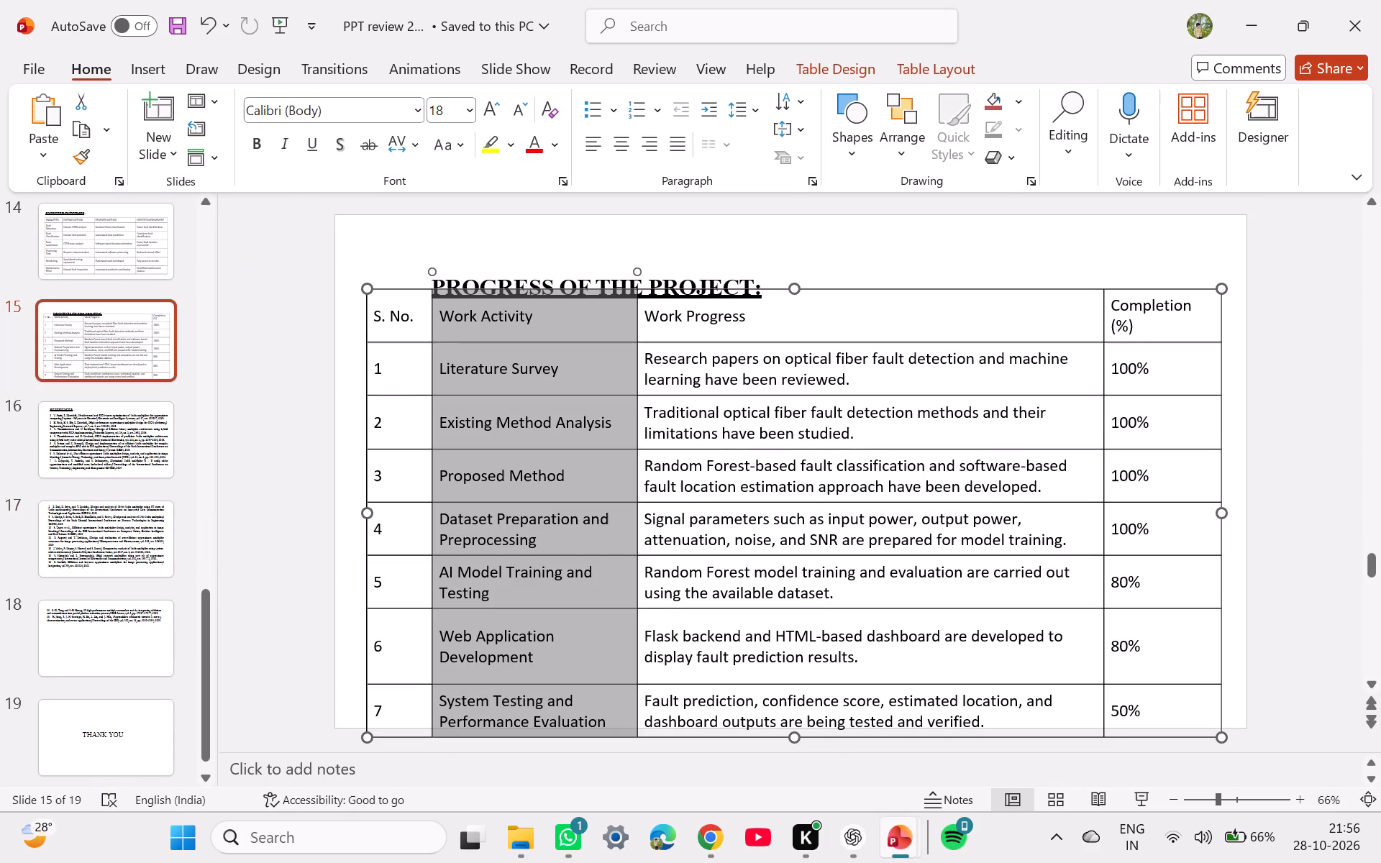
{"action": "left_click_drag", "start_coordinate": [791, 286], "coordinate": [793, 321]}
Reposition the "PROGRESS OF THE PROJECT:" title closer to slide 15's top edge by resizing its text box up and outward.
{"action": "left_click", "coordinate": [716, 298]}
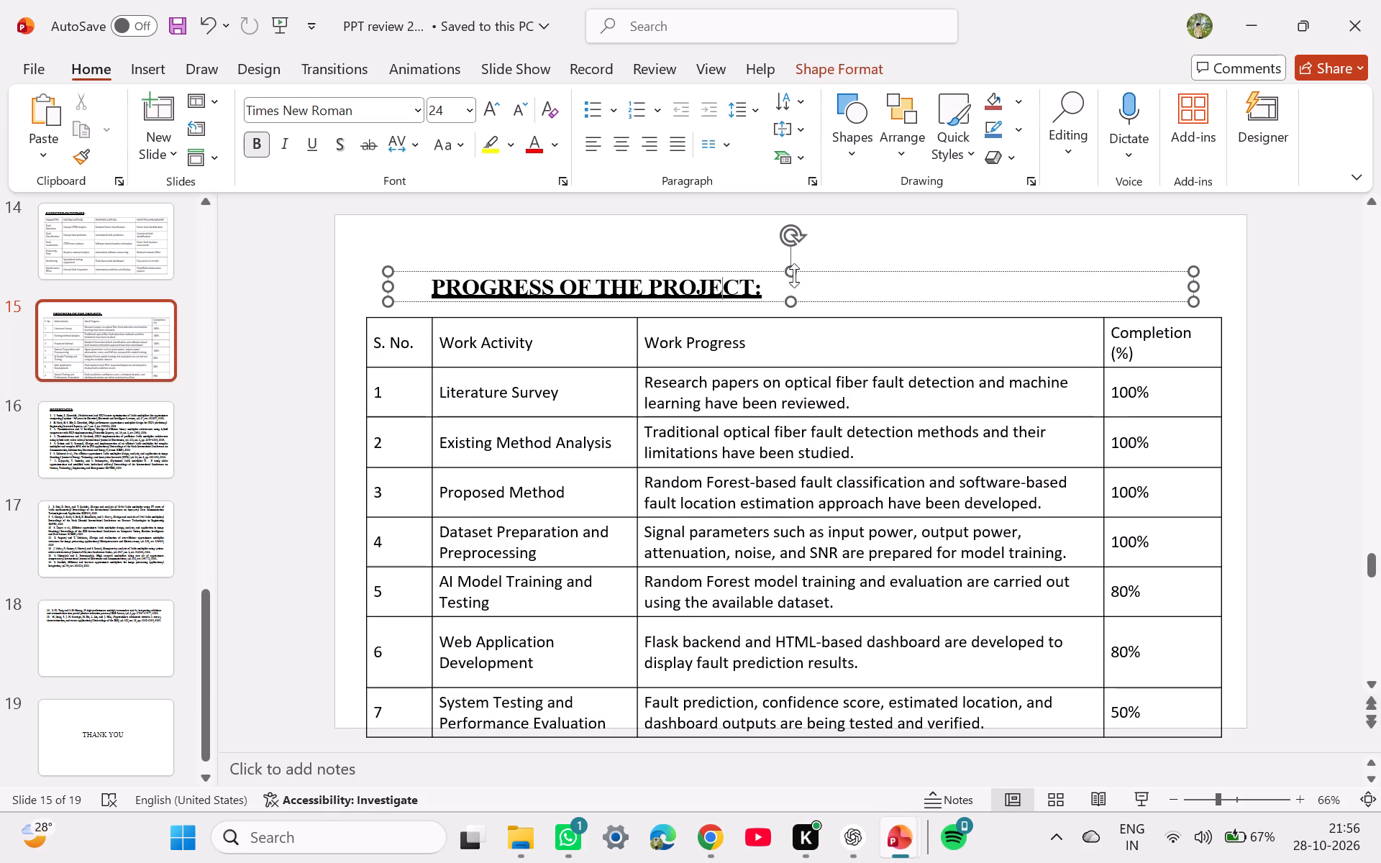
{"action": "left_click_drag", "start_coordinate": [791, 268], "coordinate": [780, 234]}
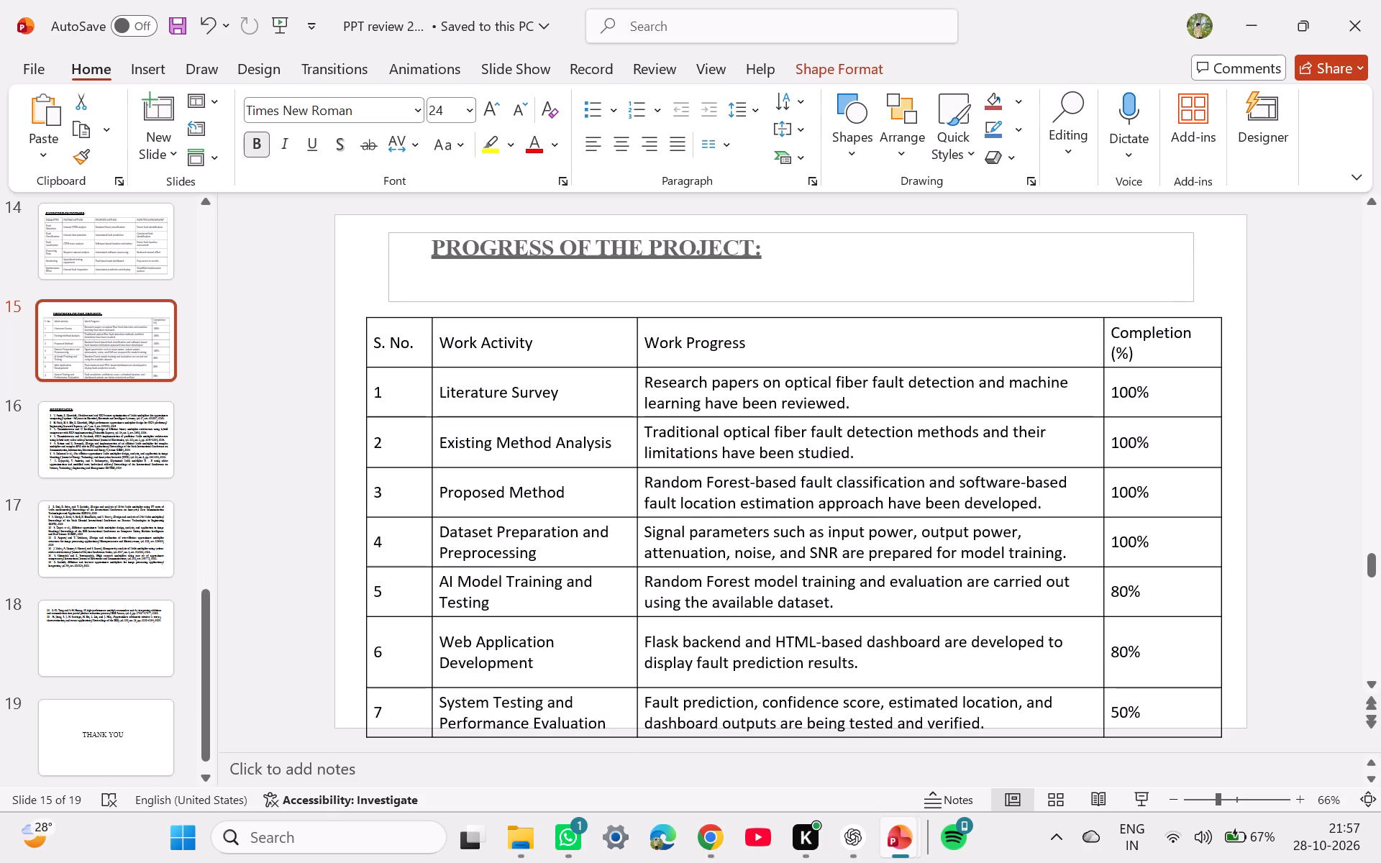
{"action": "left_click_drag", "start_coordinate": [780, 234], "coordinate": [737, 242]}
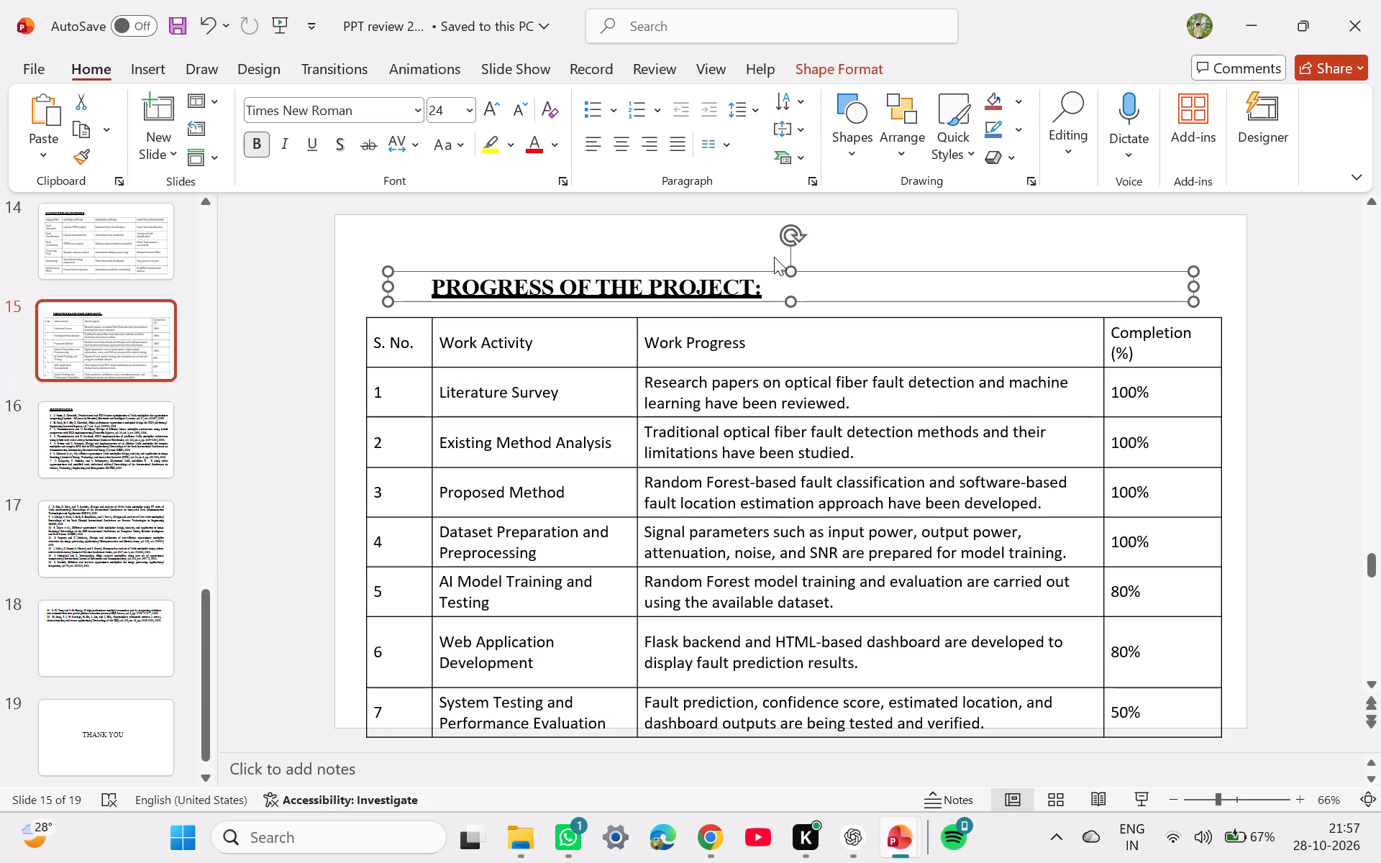
{"action": "left_click_drag", "start_coordinate": [386, 271], "coordinate": [357, 237]}
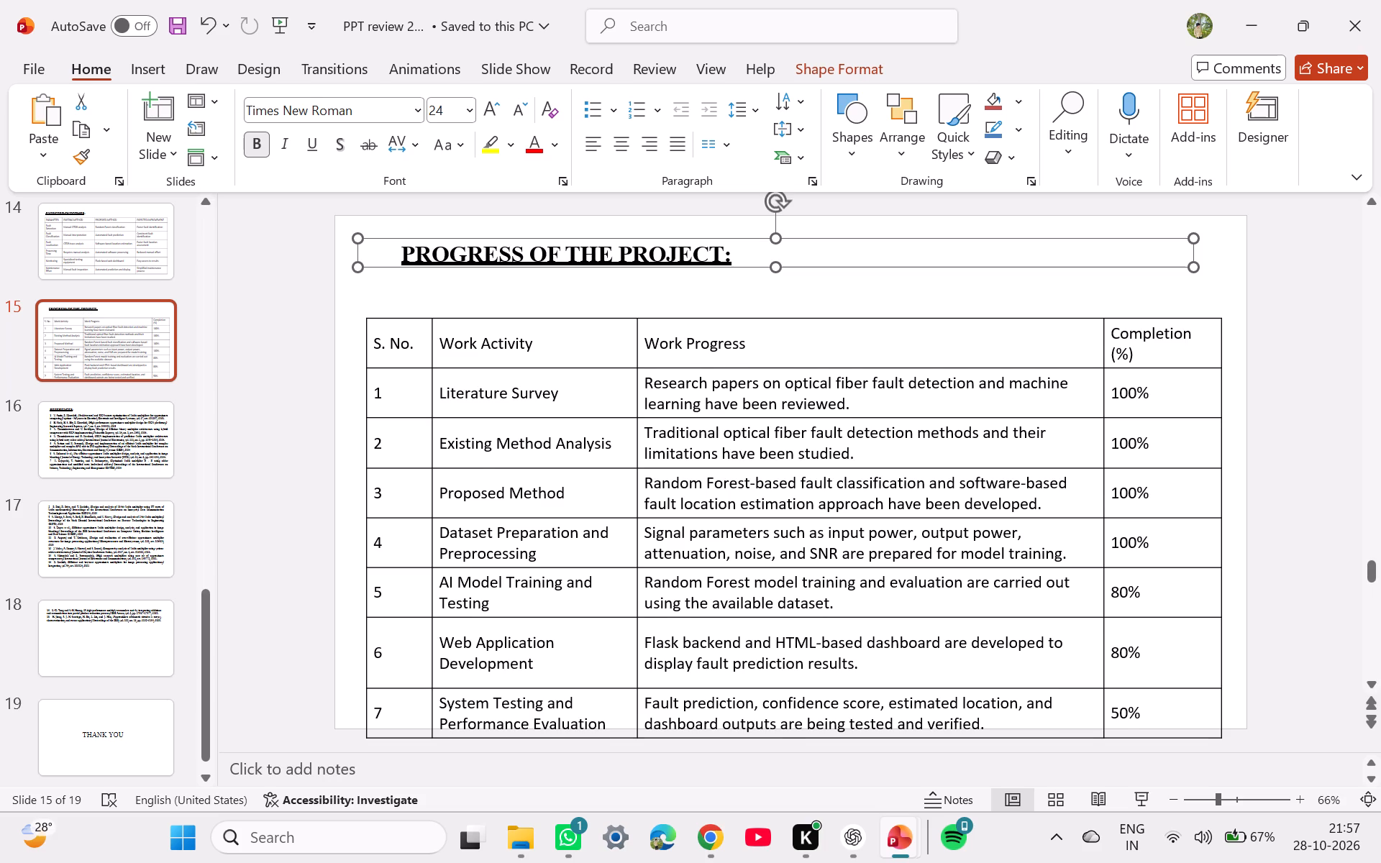
Extend the progress table's top edge upward to just below the repositioned title.
{"action": "left_click_drag", "start_coordinate": [502, 383], "coordinate": [815, 306]}
{"action": "left_click_drag", "start_coordinate": [796, 316], "coordinate": [800, 280]}
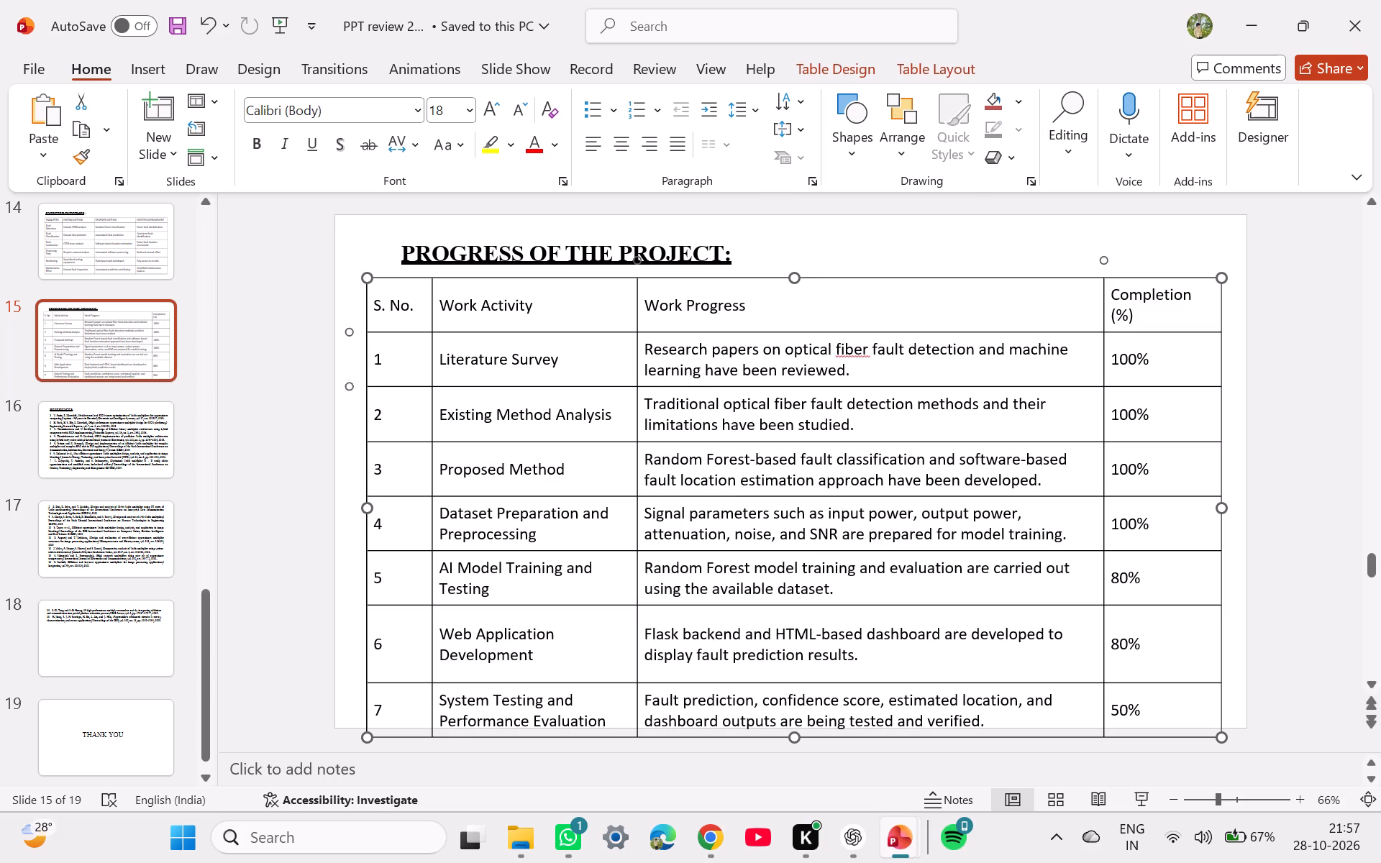
Reduce the heights of row 6 and the header row in slide 15's progress table so the table fits within the slide.
{"action": "scroll", "coordinate": [839, 490], "scroll_direction": "down", "scroll_amount": 1}
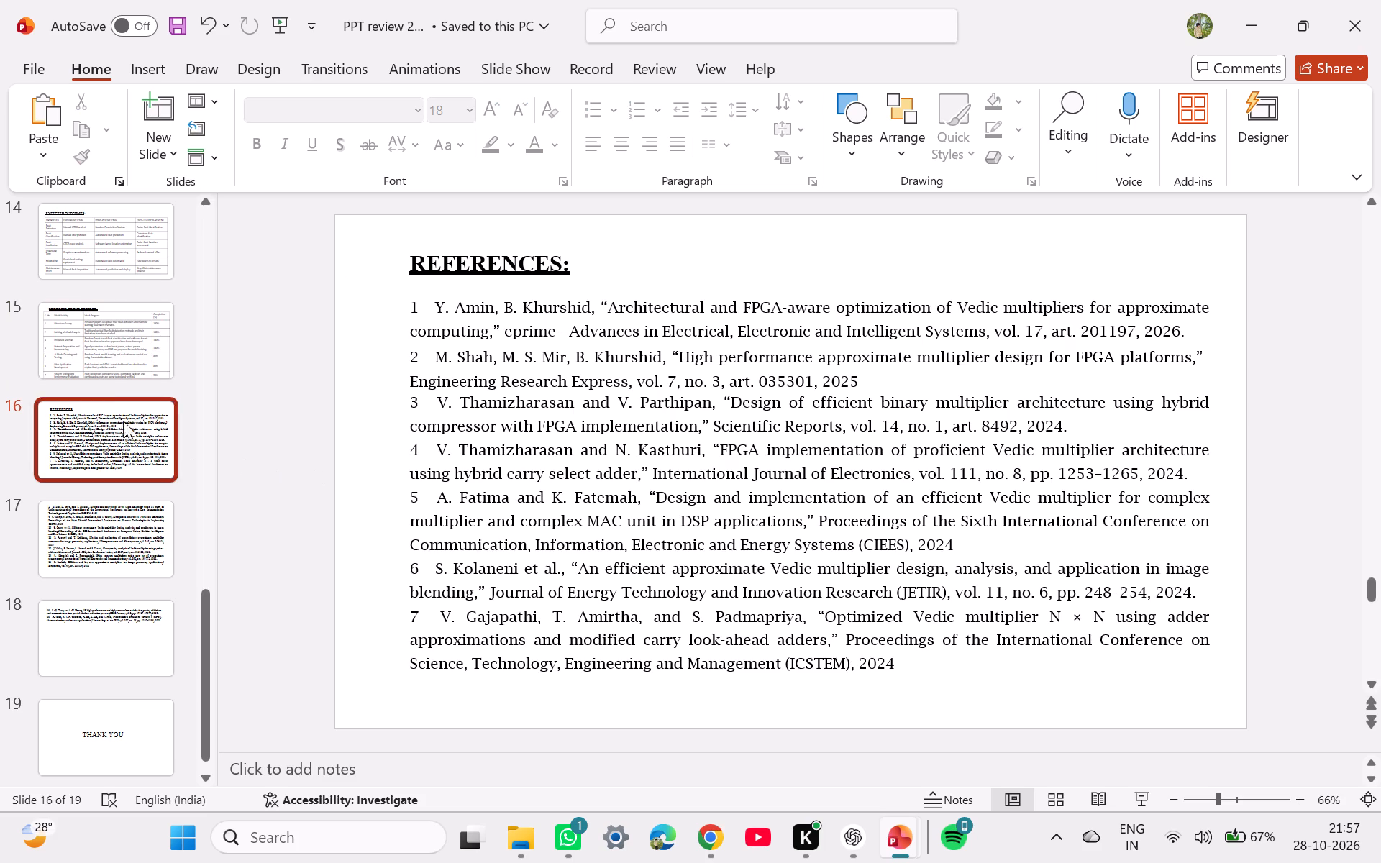
{"action": "left_click", "coordinate": [114, 372]}
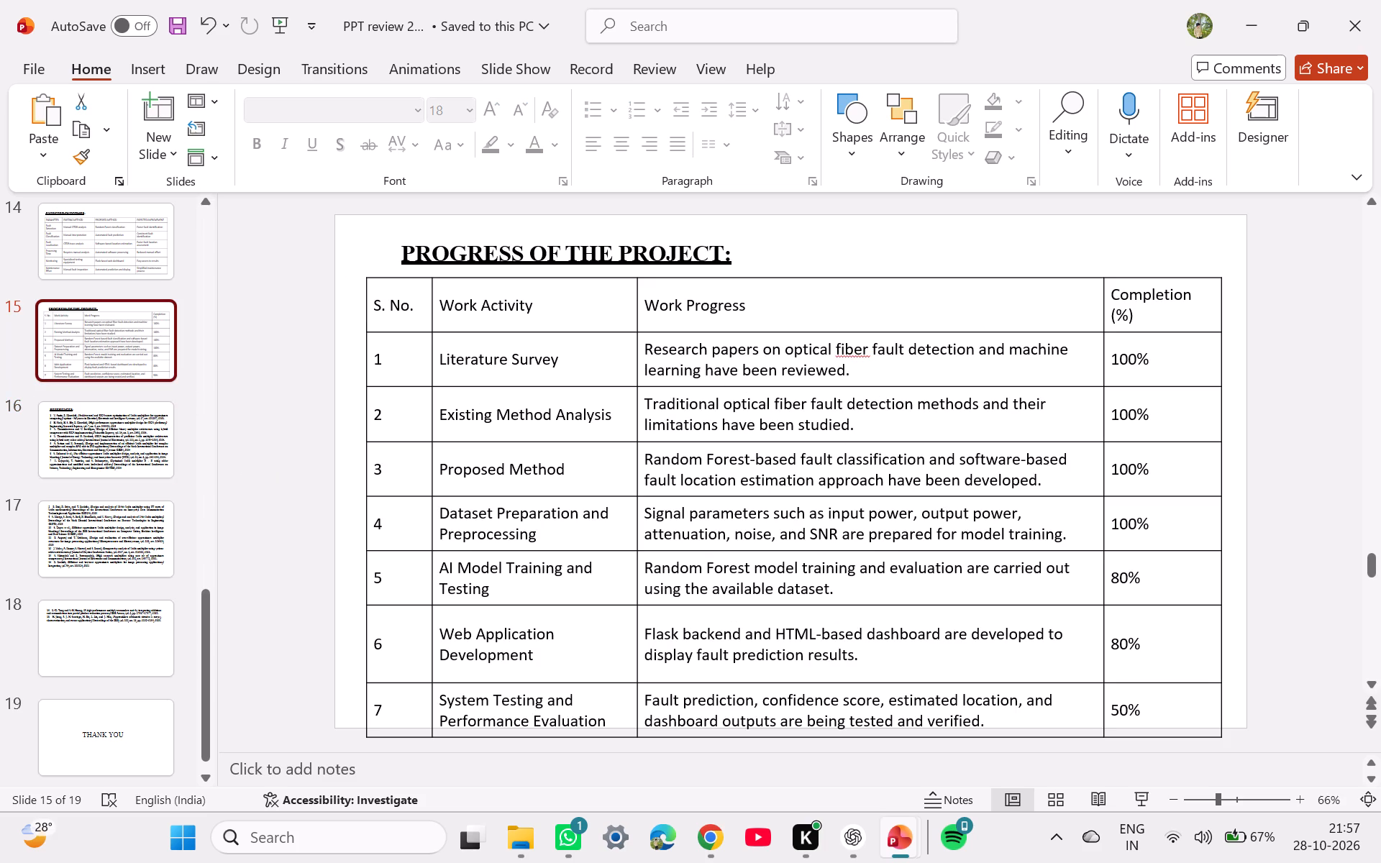
{"action": "left_click_drag", "start_coordinate": [762, 690], "coordinate": [762, 666]}
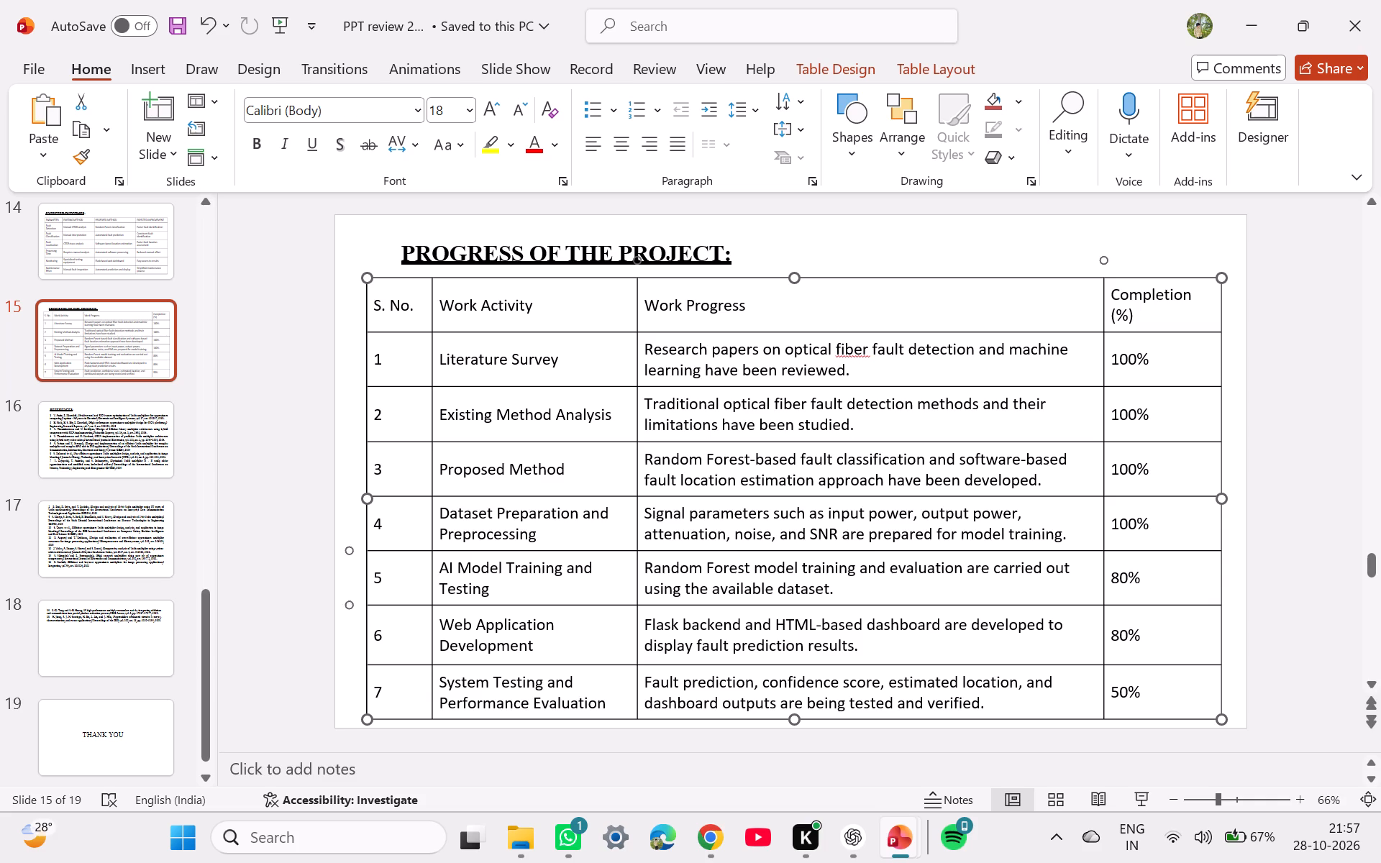
{"action": "left_click_drag", "start_coordinate": [782, 332], "coordinate": [780, 314]}
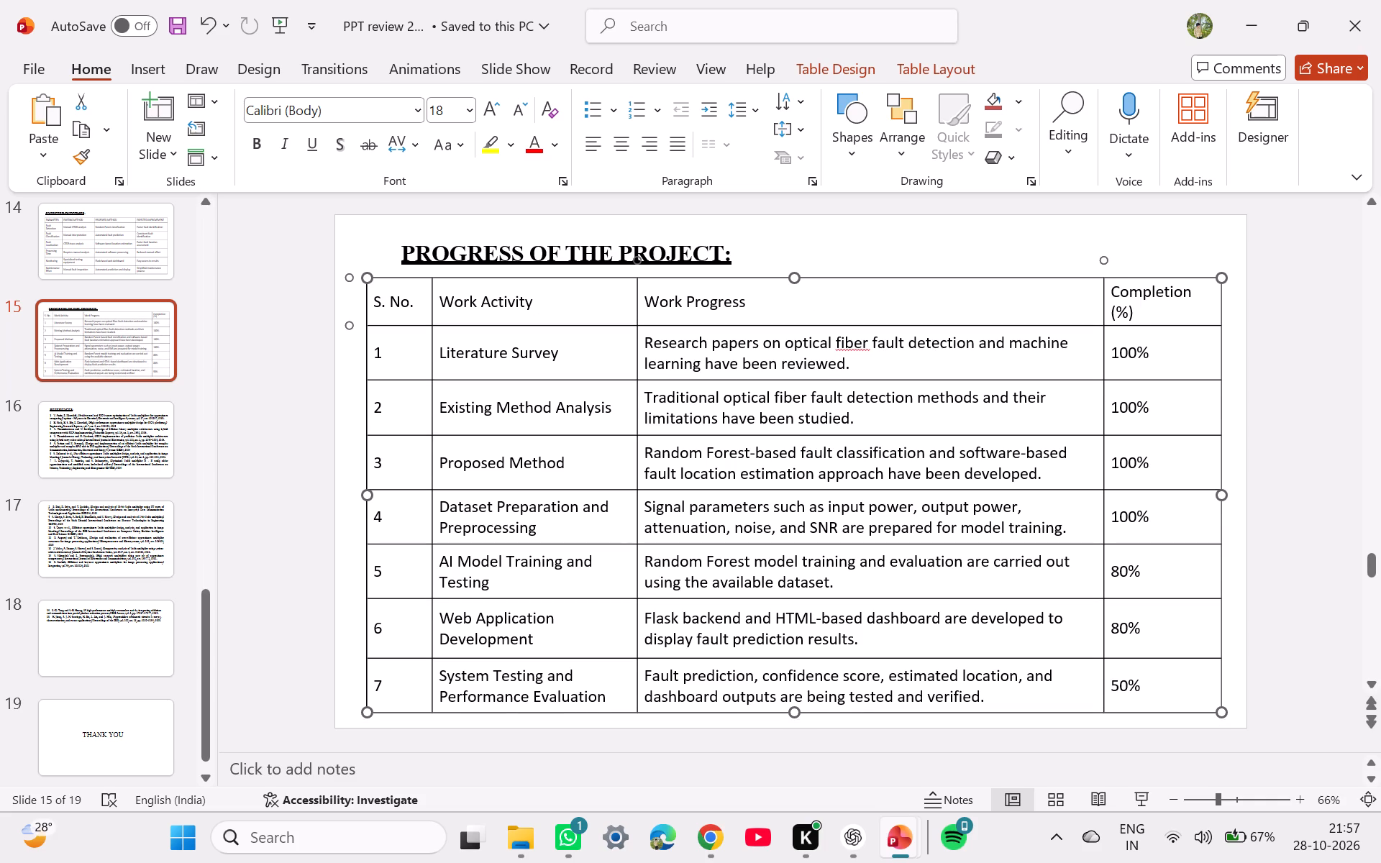
{"action": "left_click", "coordinate": [780, 314]}
Make the header row text of slide 15's progress table bold, from S. No. through Completion (%).
{"action": "left_click", "coordinate": [1152, 310]}
{"action": "left_click_drag", "start_coordinate": [1152, 310], "coordinate": [412, 308]}
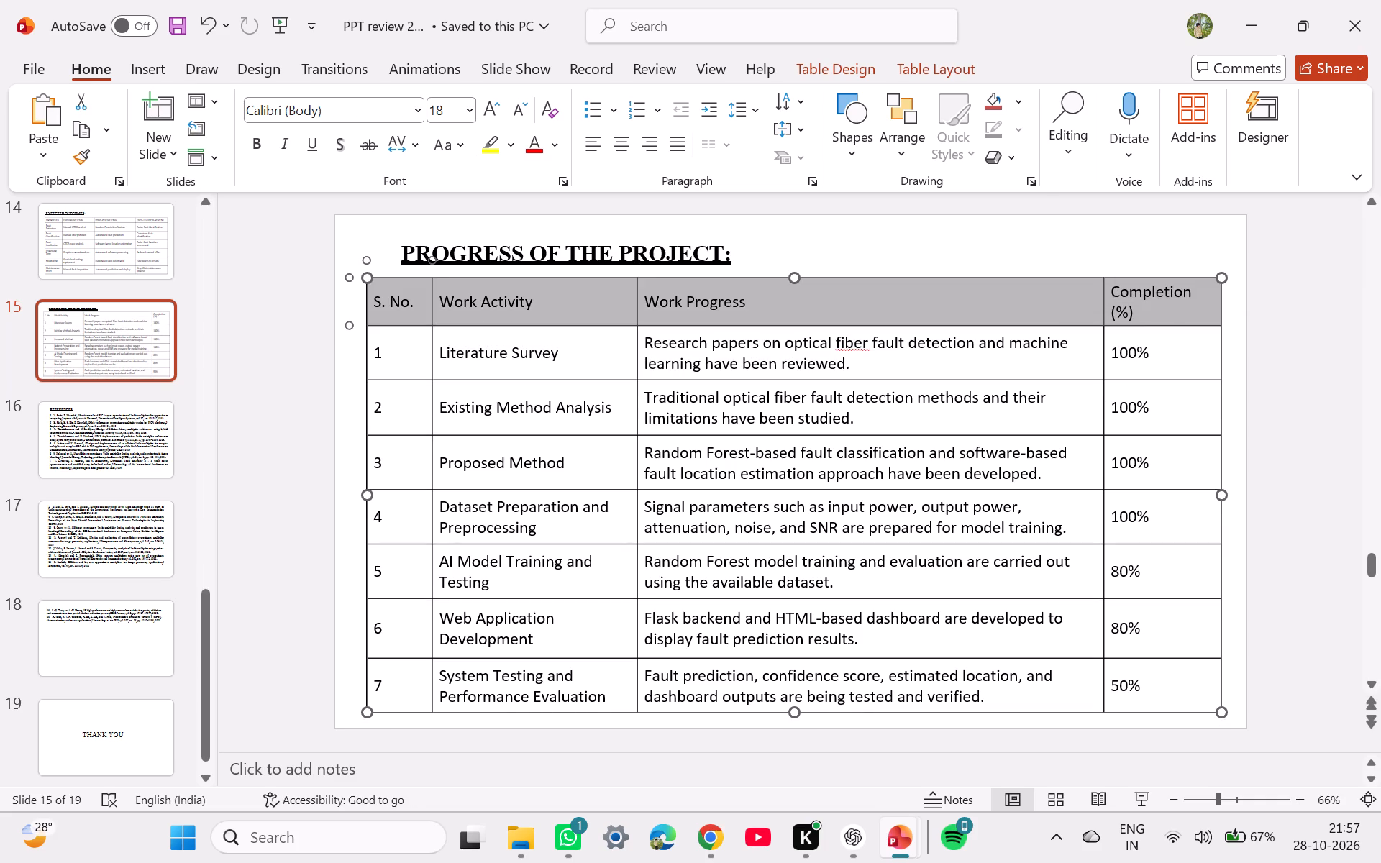
{"action": "left_click", "coordinate": [255, 139]}
{"action": "left_click", "coordinate": [285, 247]}
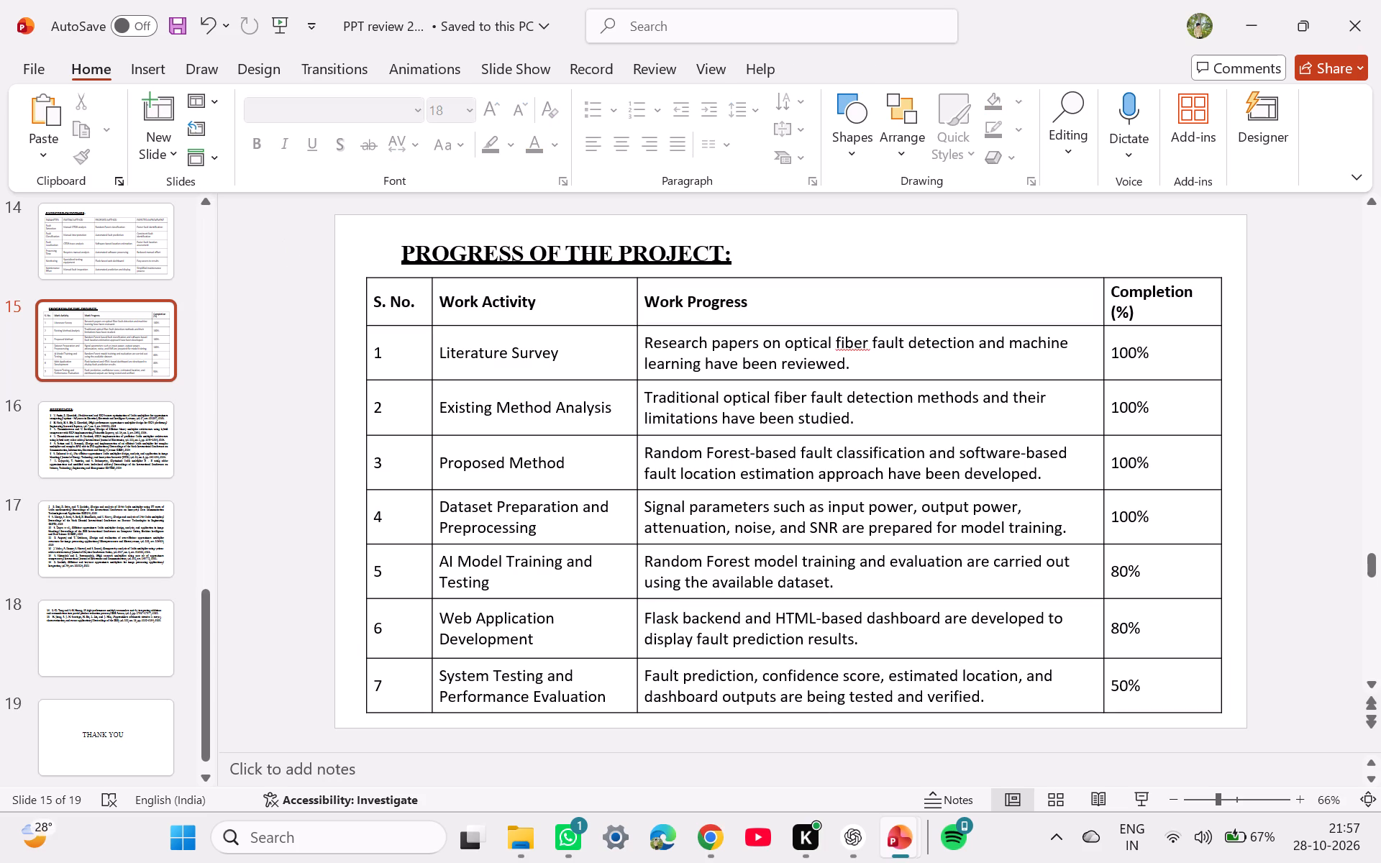
Copy the "REFERENCES:" heading on slide 16.
{"action": "left_click", "coordinate": [128, 439]}
{"action": "left_click", "coordinate": [562, 257]}
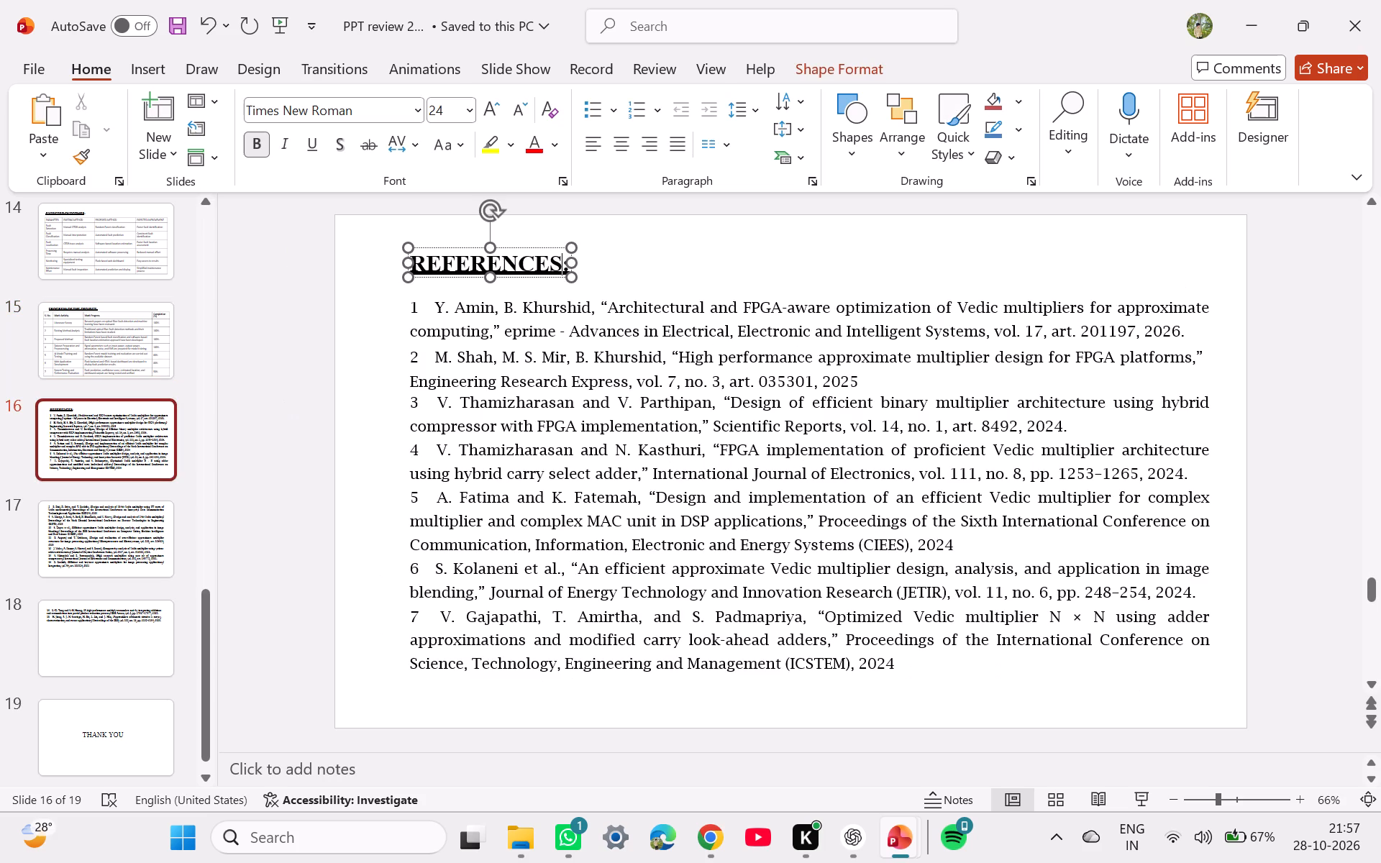
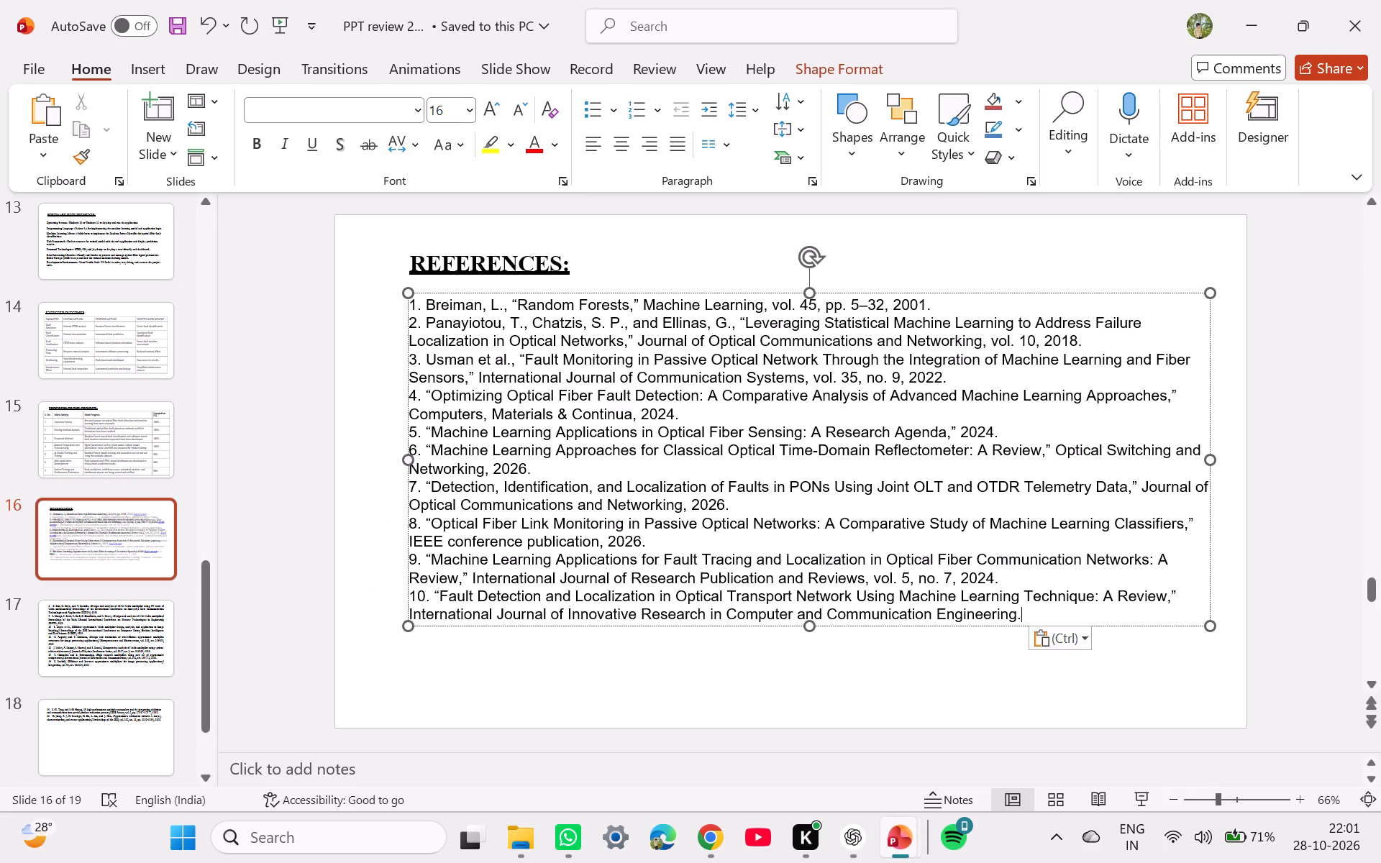
Set the font of all ten references to Lucida Bright.
{"action": "left_click", "coordinate": [577, 411]}
{"action": "key", "text": "ctrl+a"}
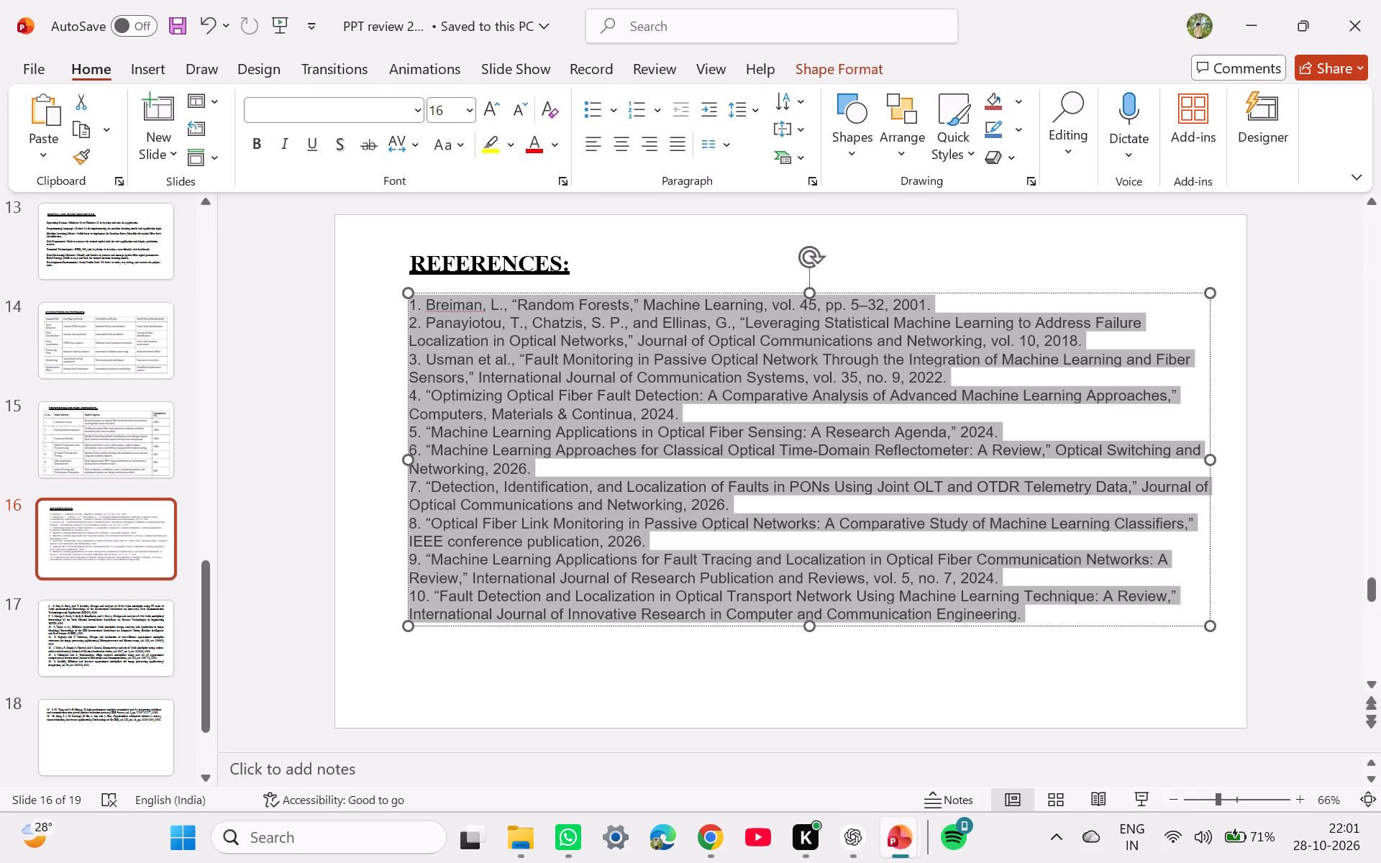
{"action": "left_click", "coordinate": [372, 104]}
{"action": "type", "text": "lu"}
{"action": "key", "text": "Return"}
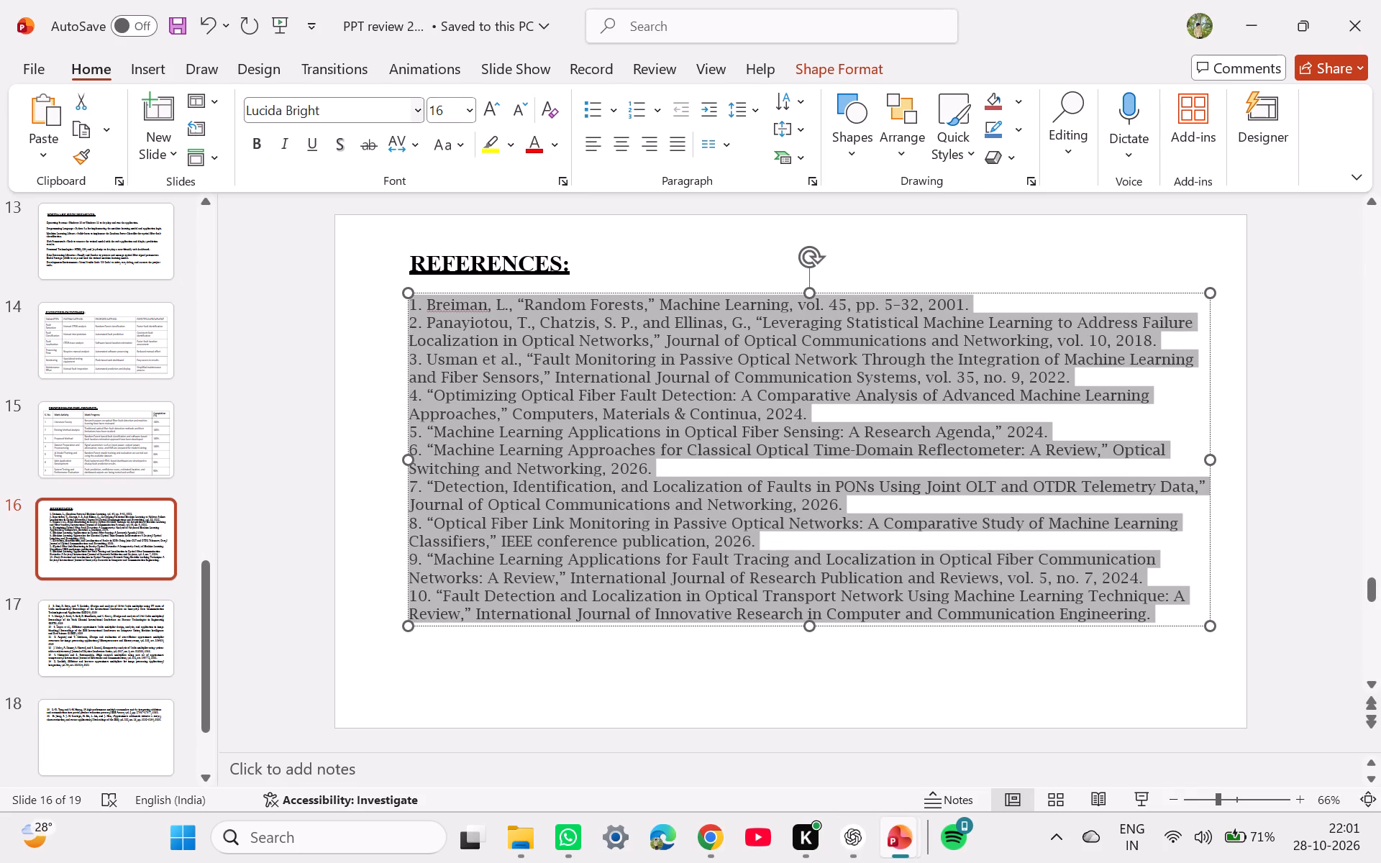
{"action": "left_click", "coordinate": [617, 239]}
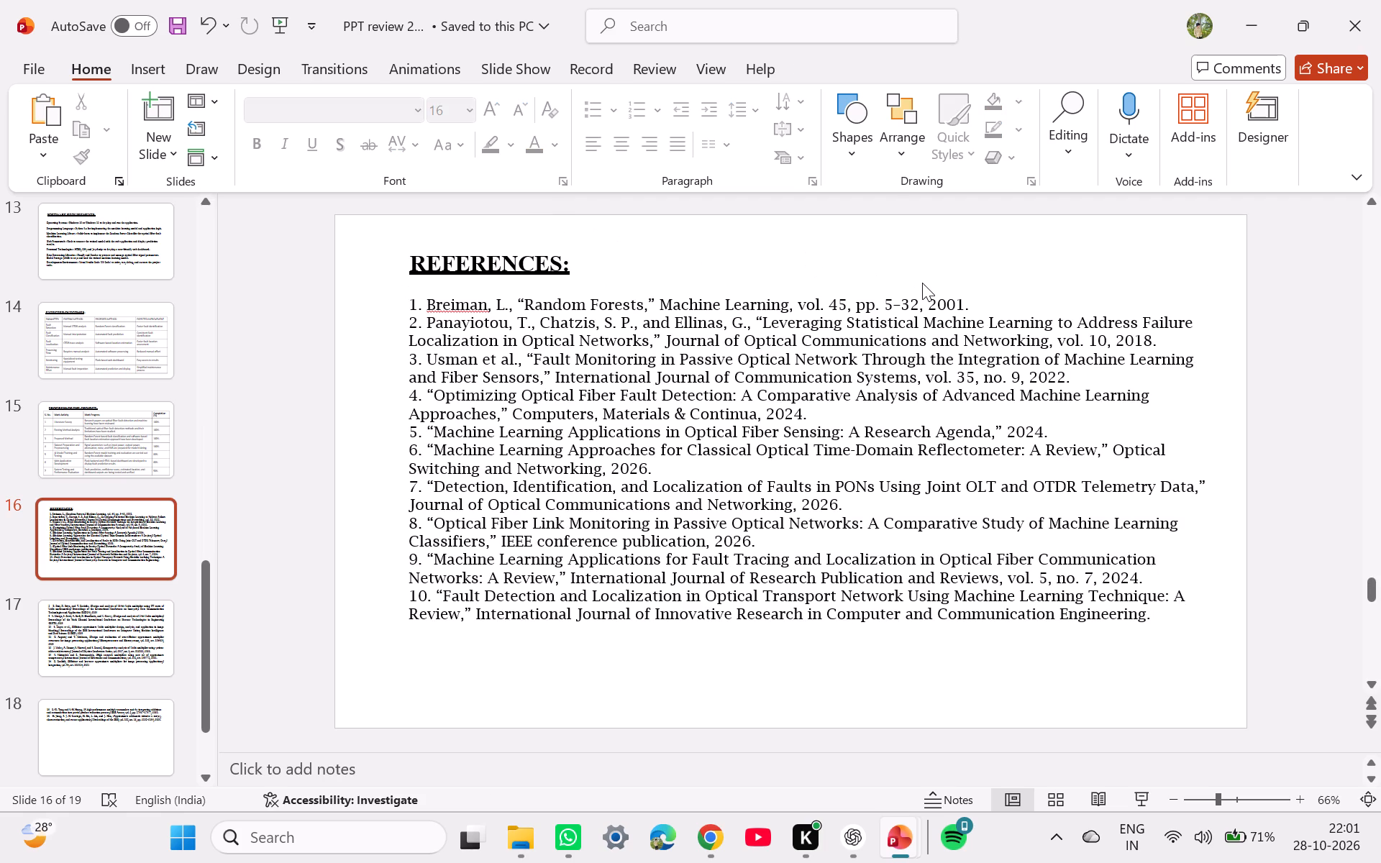
Set the line spacing of the whole reference list to 1.0.
{"action": "left_click", "coordinate": [759, 410]}
{"action": "key", "text": "ctrl+a"}
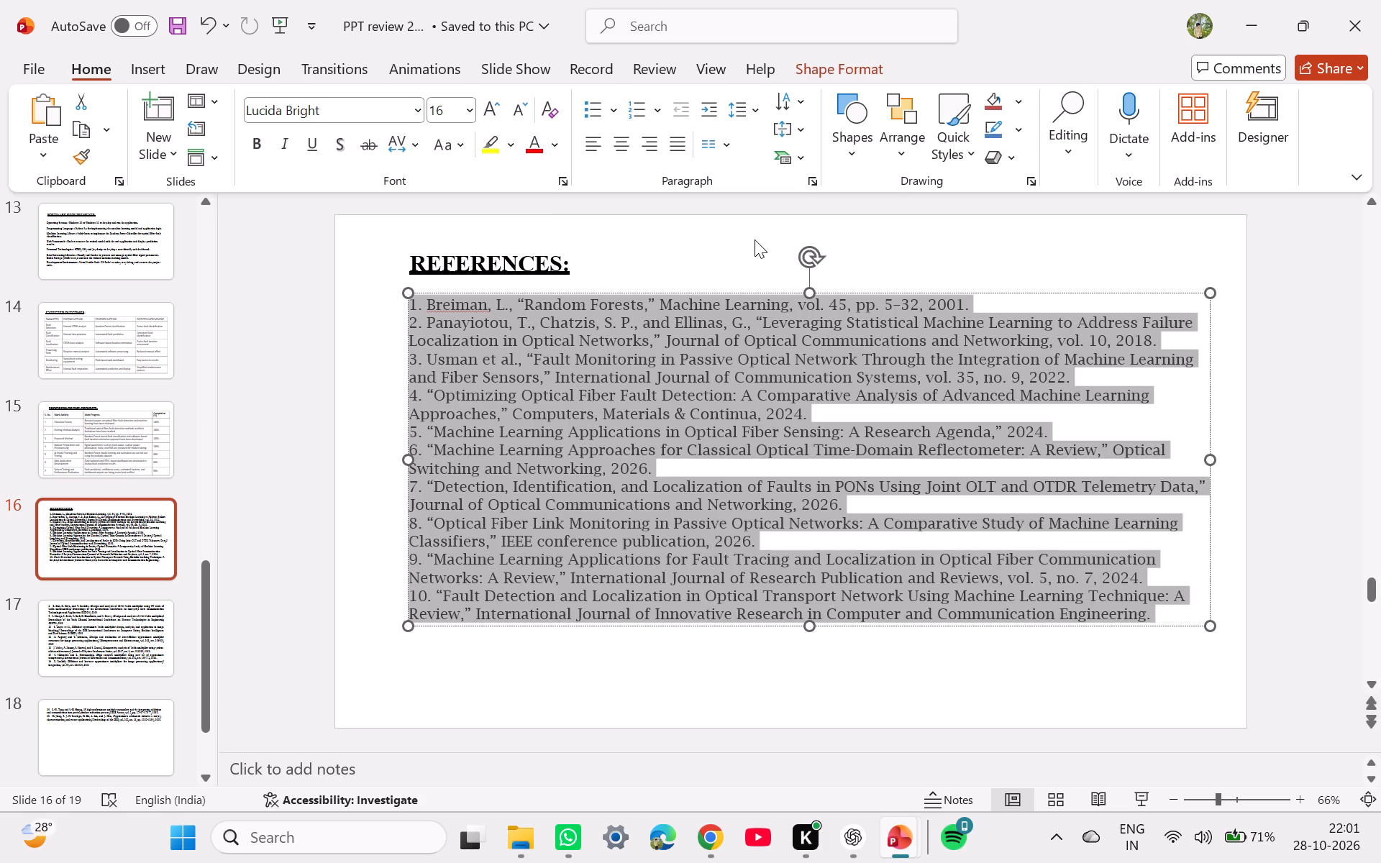
{"action": "left_click", "coordinate": [752, 106]}
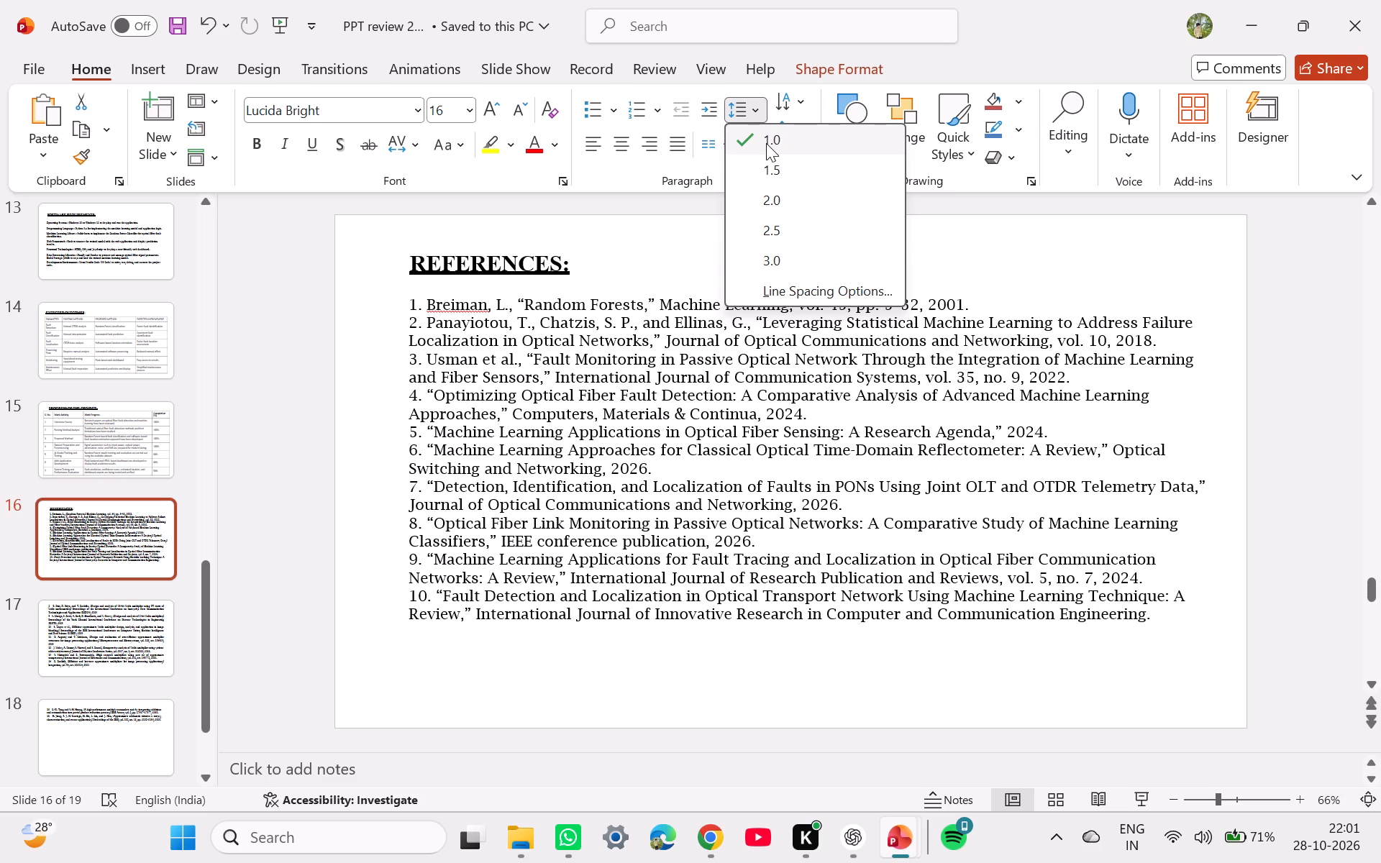
{"action": "left_click", "coordinate": [774, 141]}
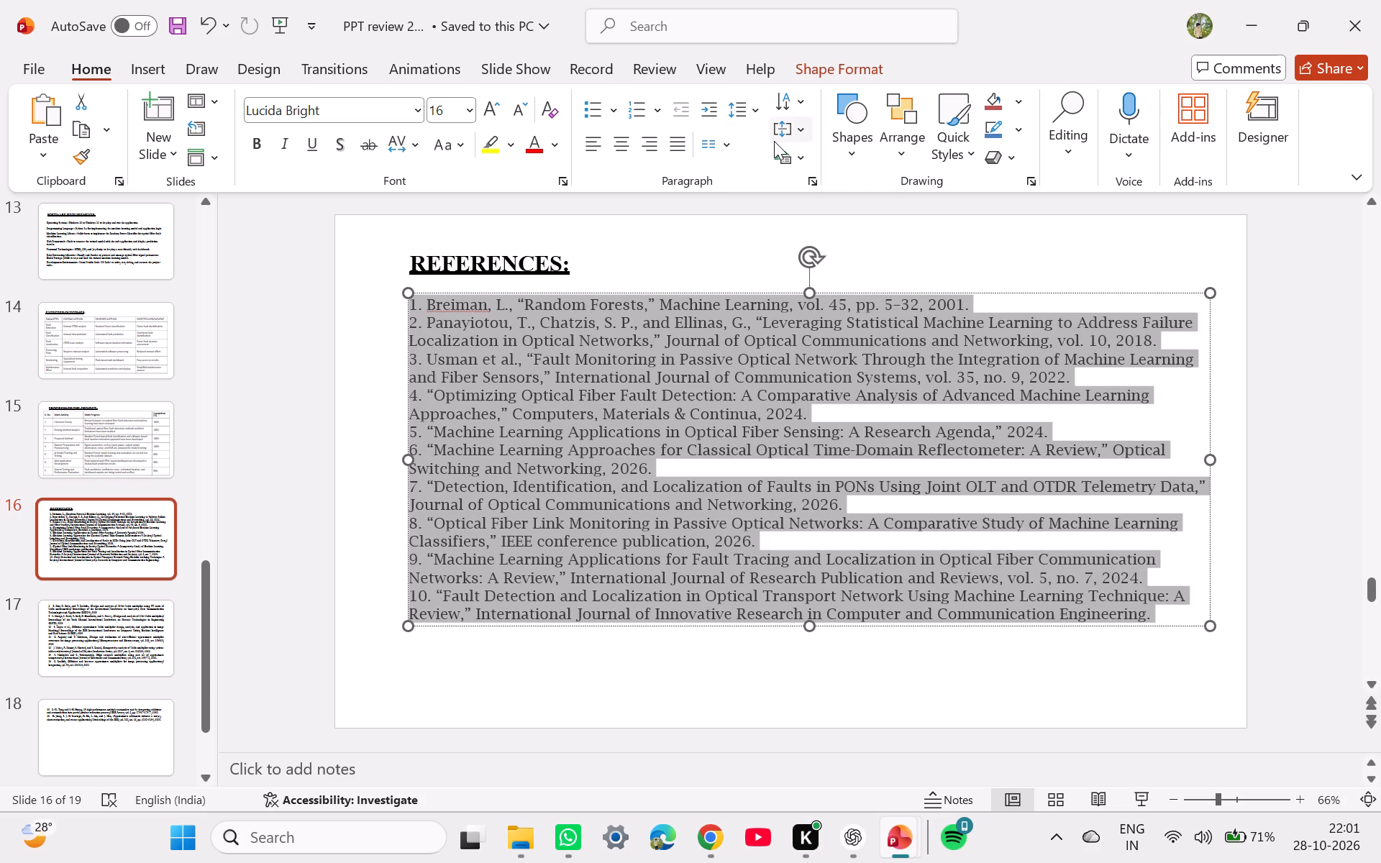
Widen the reference list's text box slightly toward the slide's left edge.
{"action": "left_click", "coordinate": [573, 330]}
{"action": "left_click", "coordinate": [600, 350]}
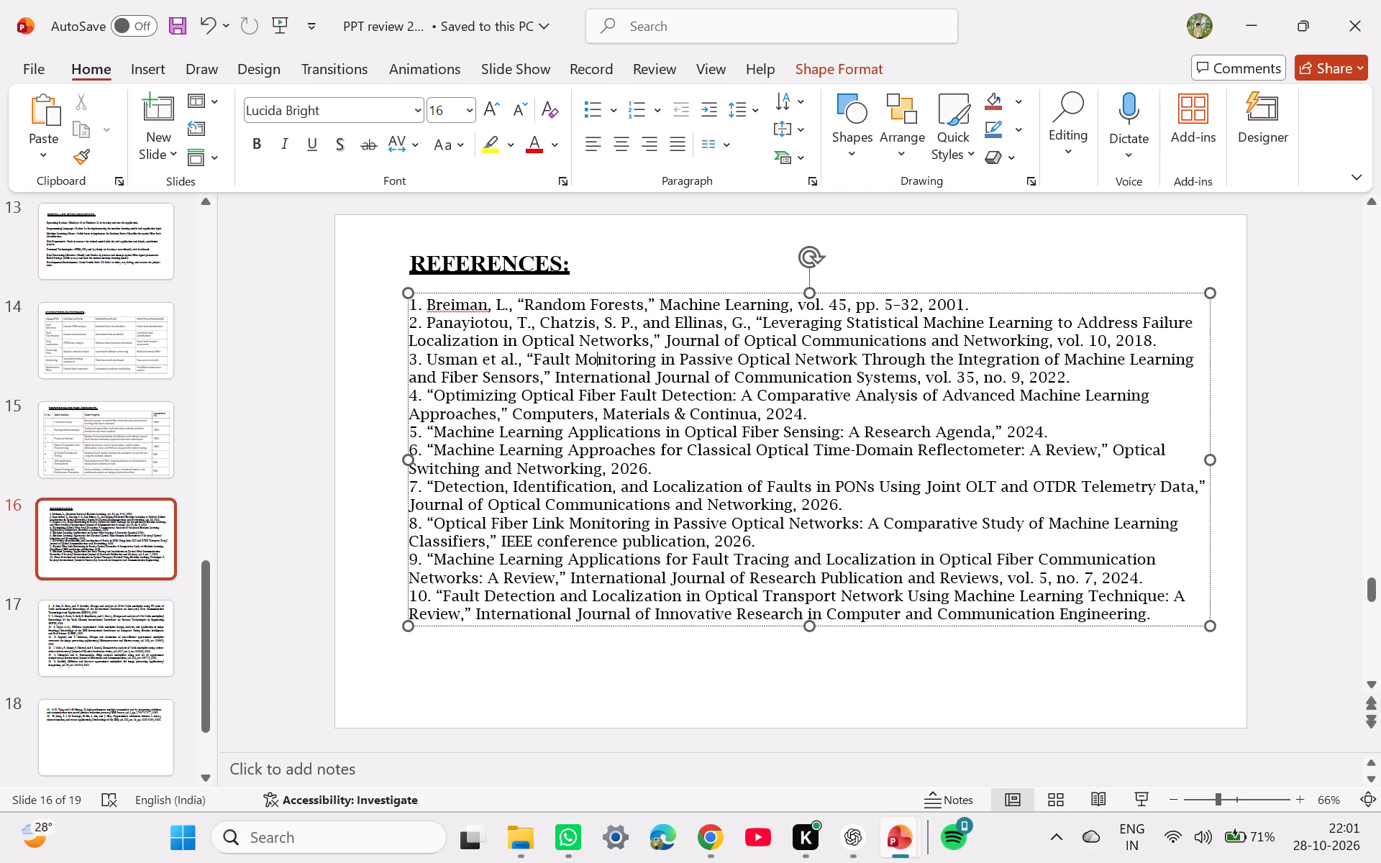
{"action": "left_click", "coordinate": [977, 314]}
{"action": "left_click_drag", "start_coordinate": [810, 624], "coordinate": [818, 700]}
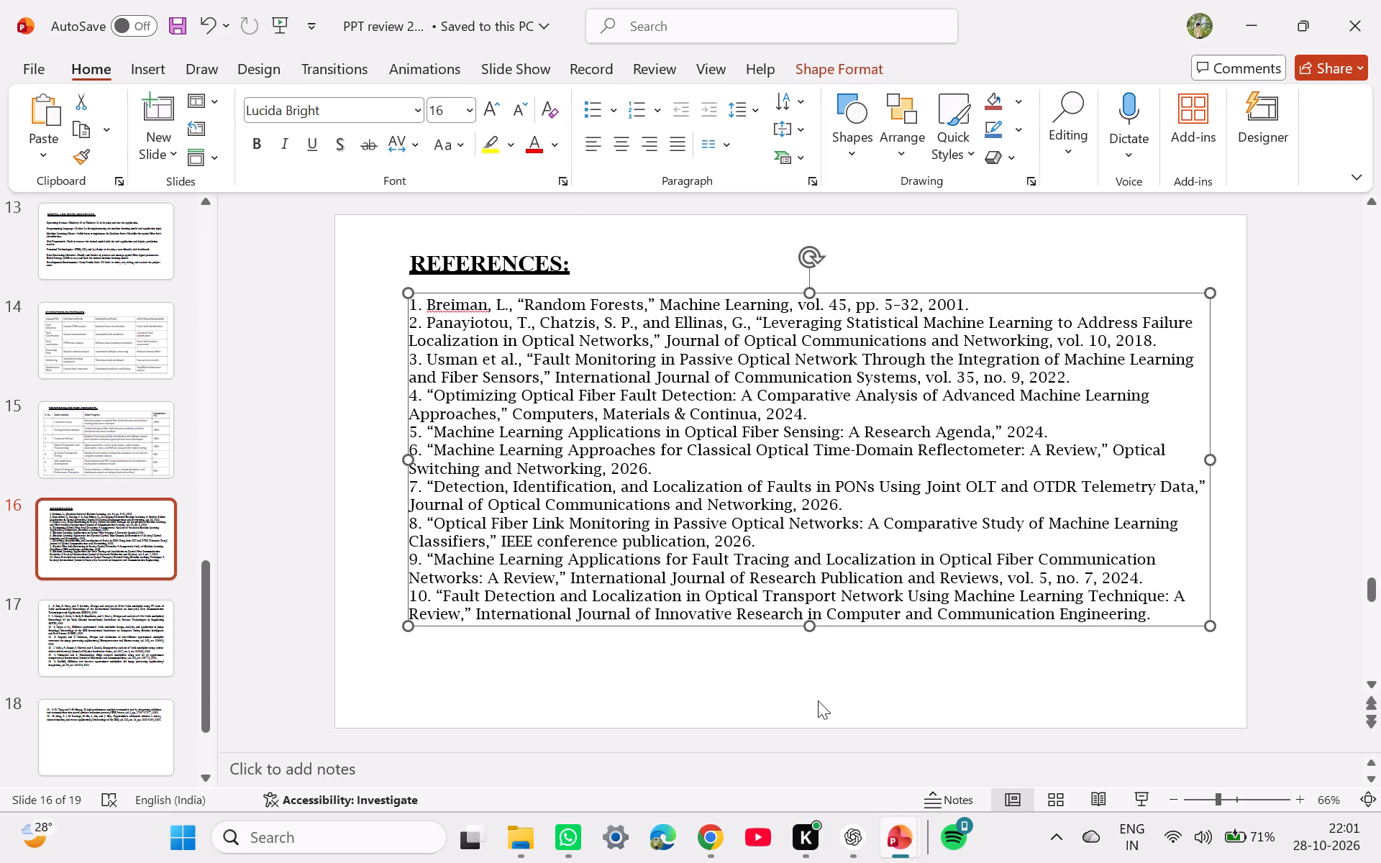
{"action": "left_click_drag", "start_coordinate": [408, 628], "coordinate": [386, 660]}
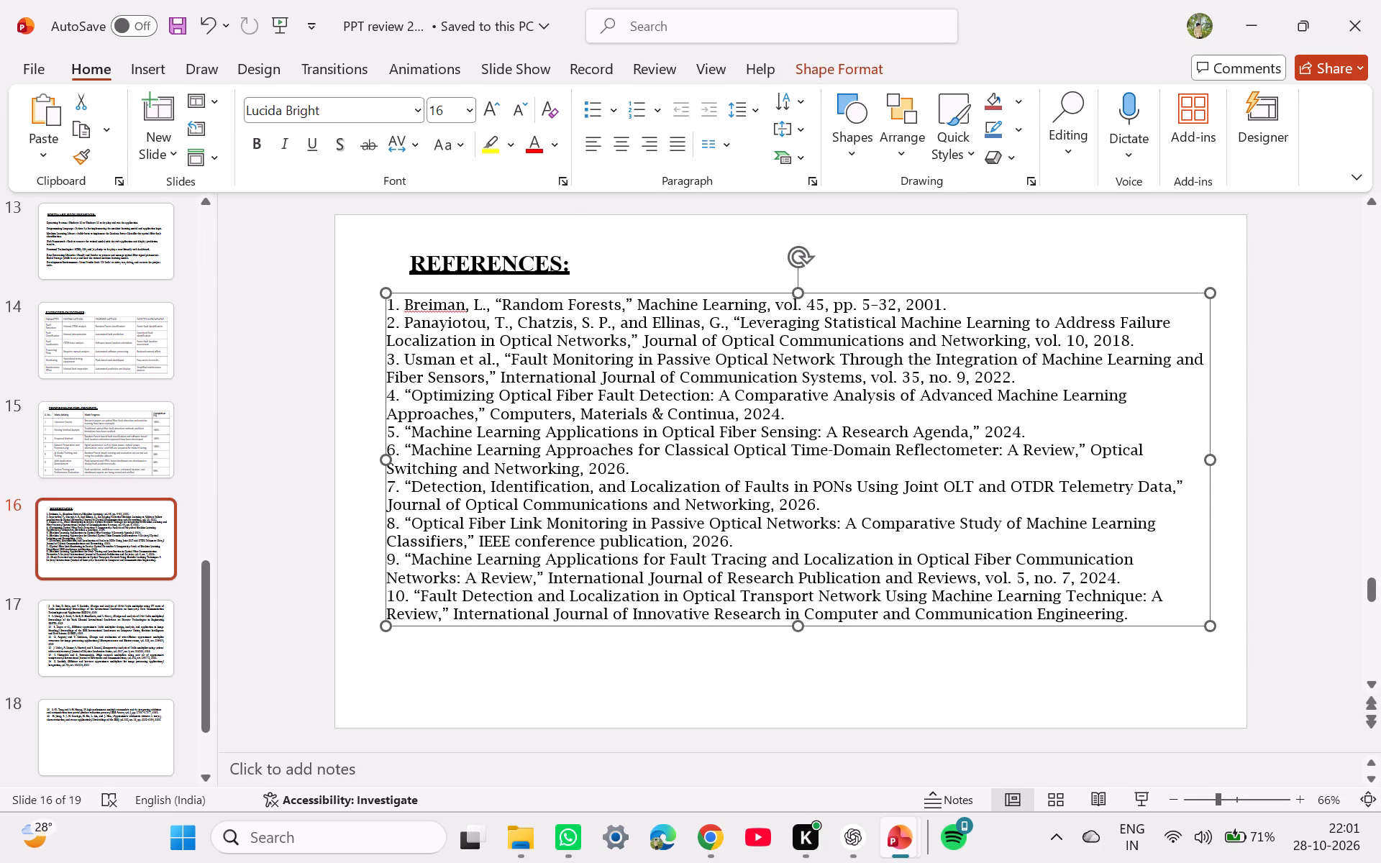
Set the font size of all ten references to 17.
{"action": "left_click", "coordinate": [916, 552]}
{"action": "key", "text": "ctrl+a"}
{"action": "left_click", "coordinate": [470, 104]}
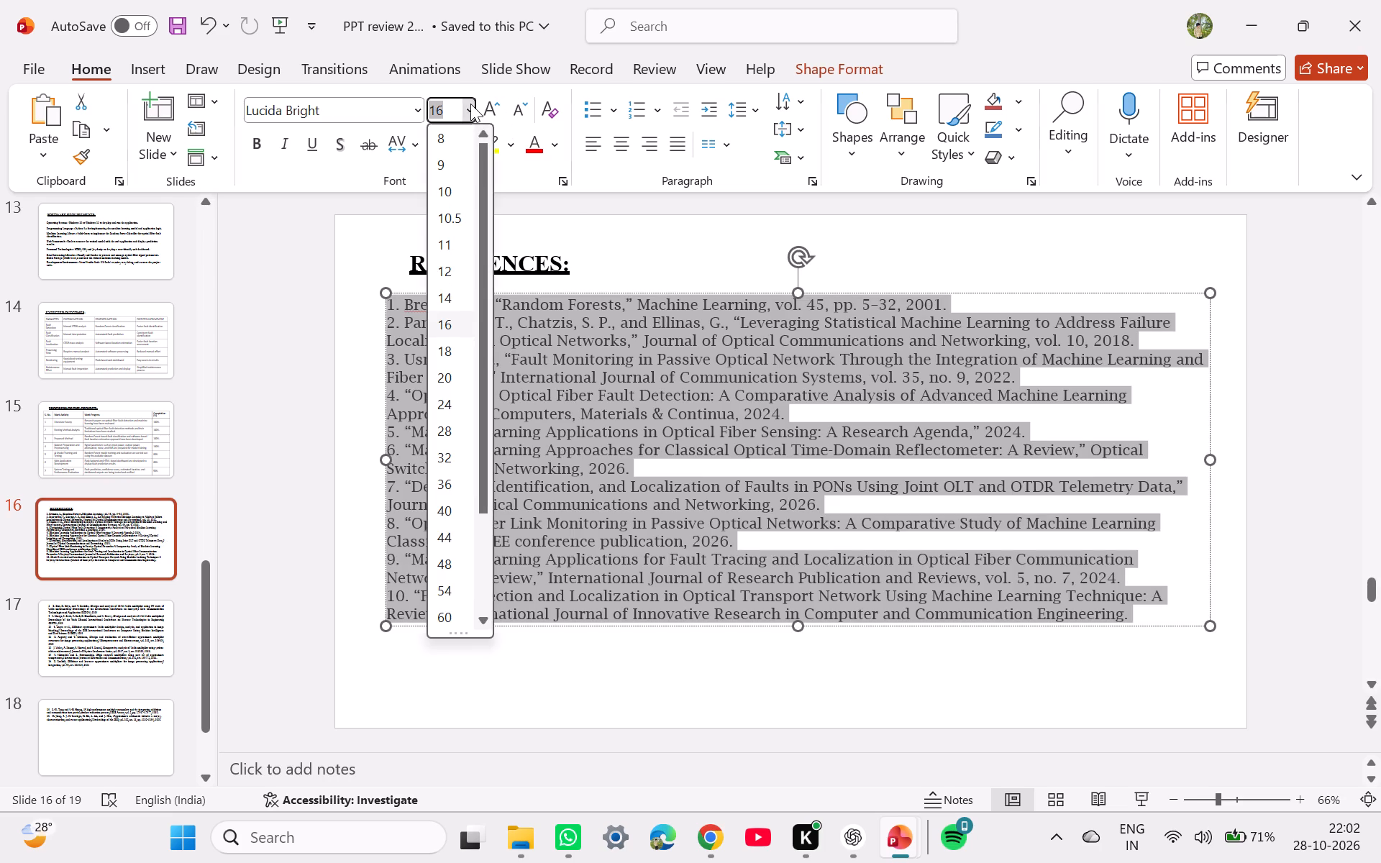
{"action": "type", "text": "17"}
{"action": "key", "text": "Return"}
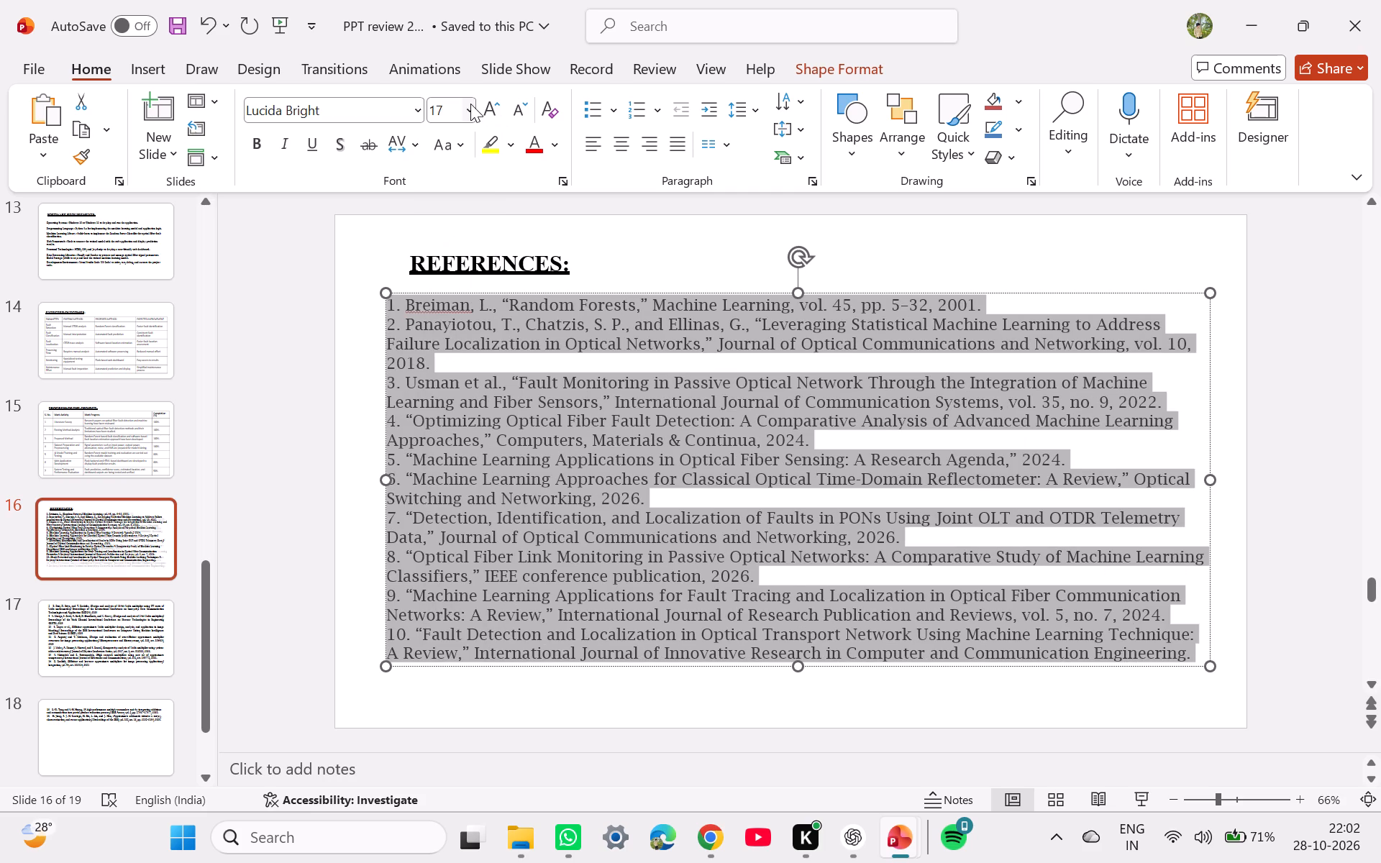
{"action": "left_click", "coordinate": [364, 232]}
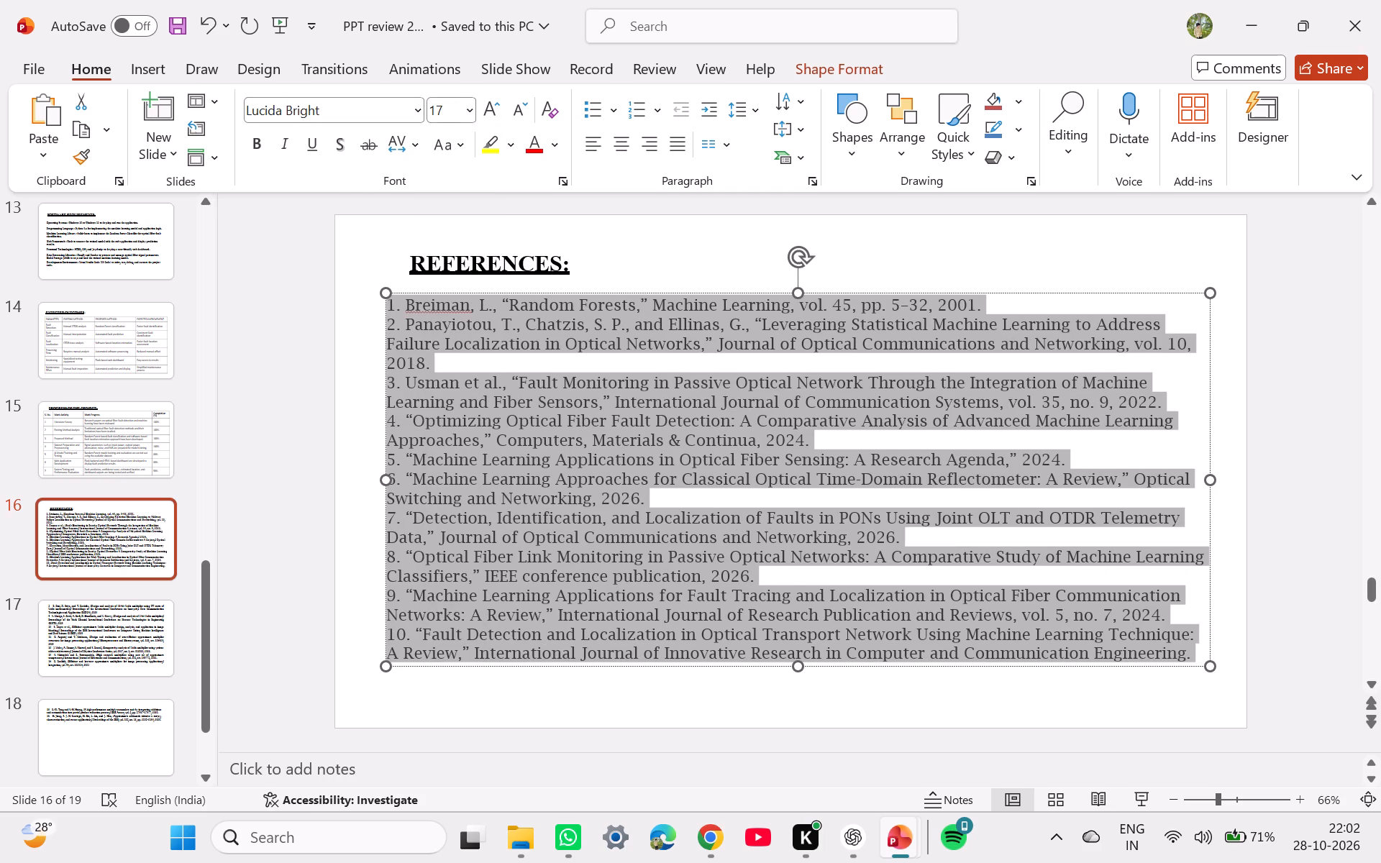
Extend the REFERENCES heading's text box leftward so the heading lines up with the list's left edge.
{"action": "left_click", "coordinate": [511, 274]}
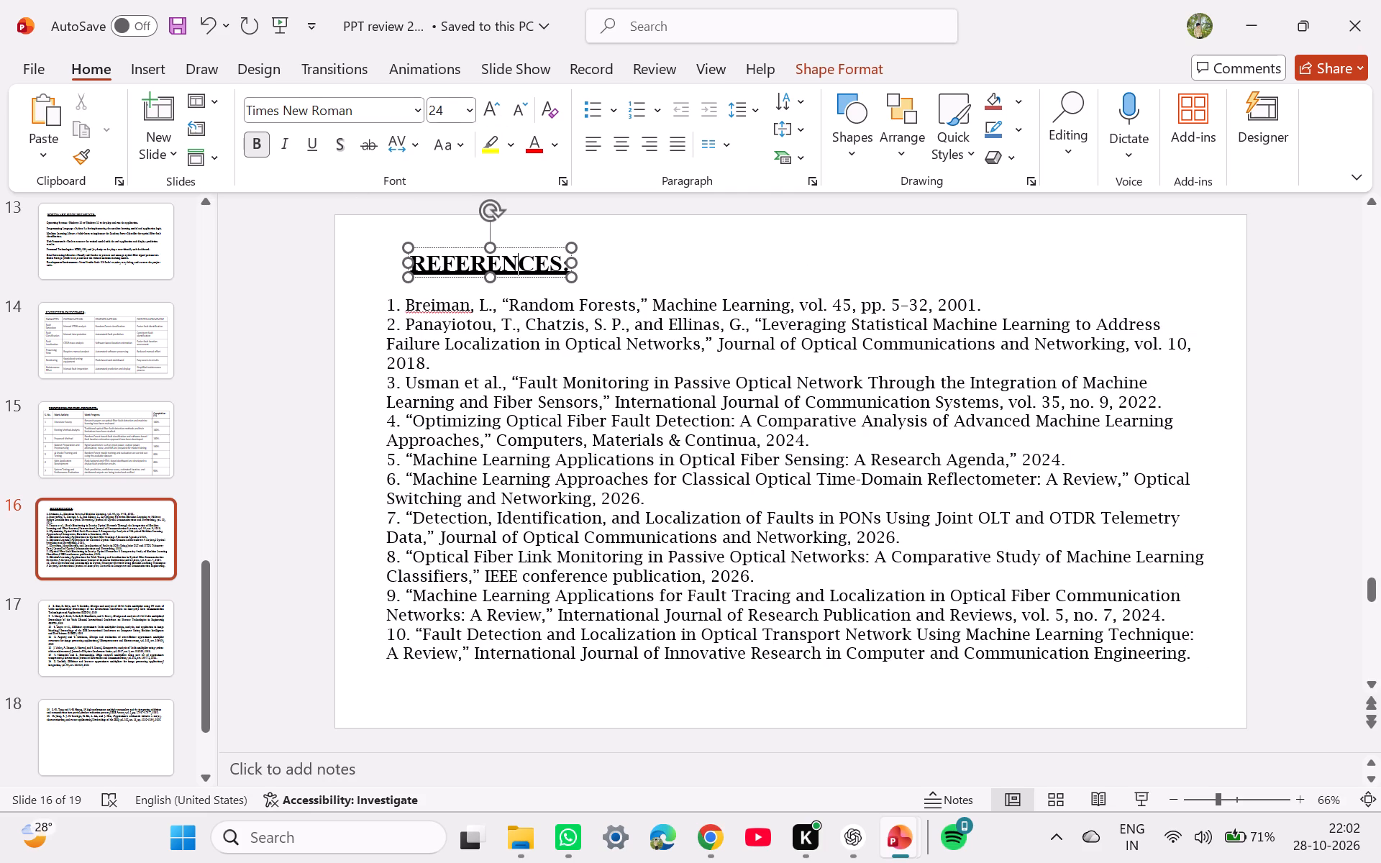
{"action": "left_click_drag", "start_coordinate": [410, 261], "coordinate": [385, 259]}
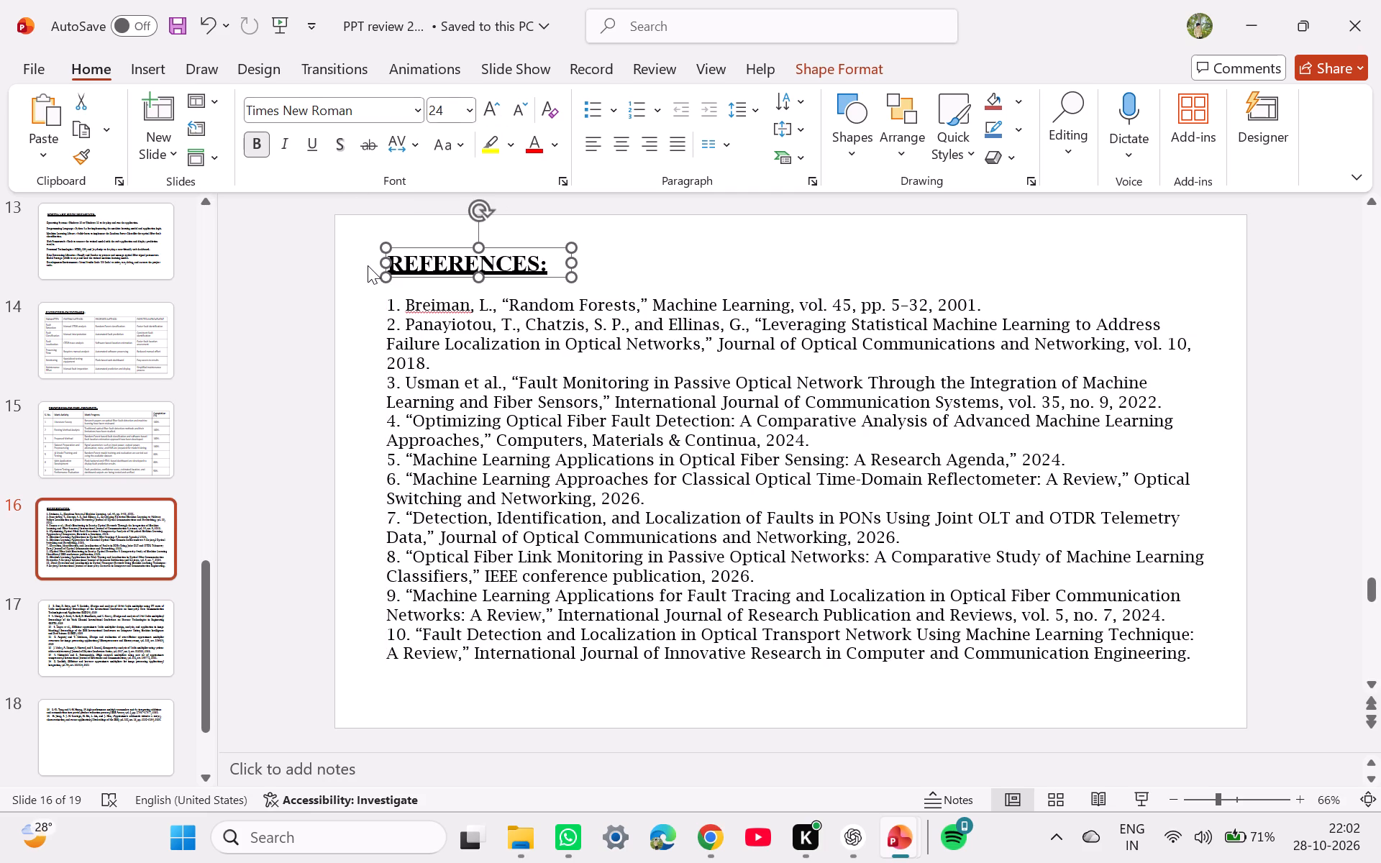
{"action": "left_click", "coordinate": [368, 265]}
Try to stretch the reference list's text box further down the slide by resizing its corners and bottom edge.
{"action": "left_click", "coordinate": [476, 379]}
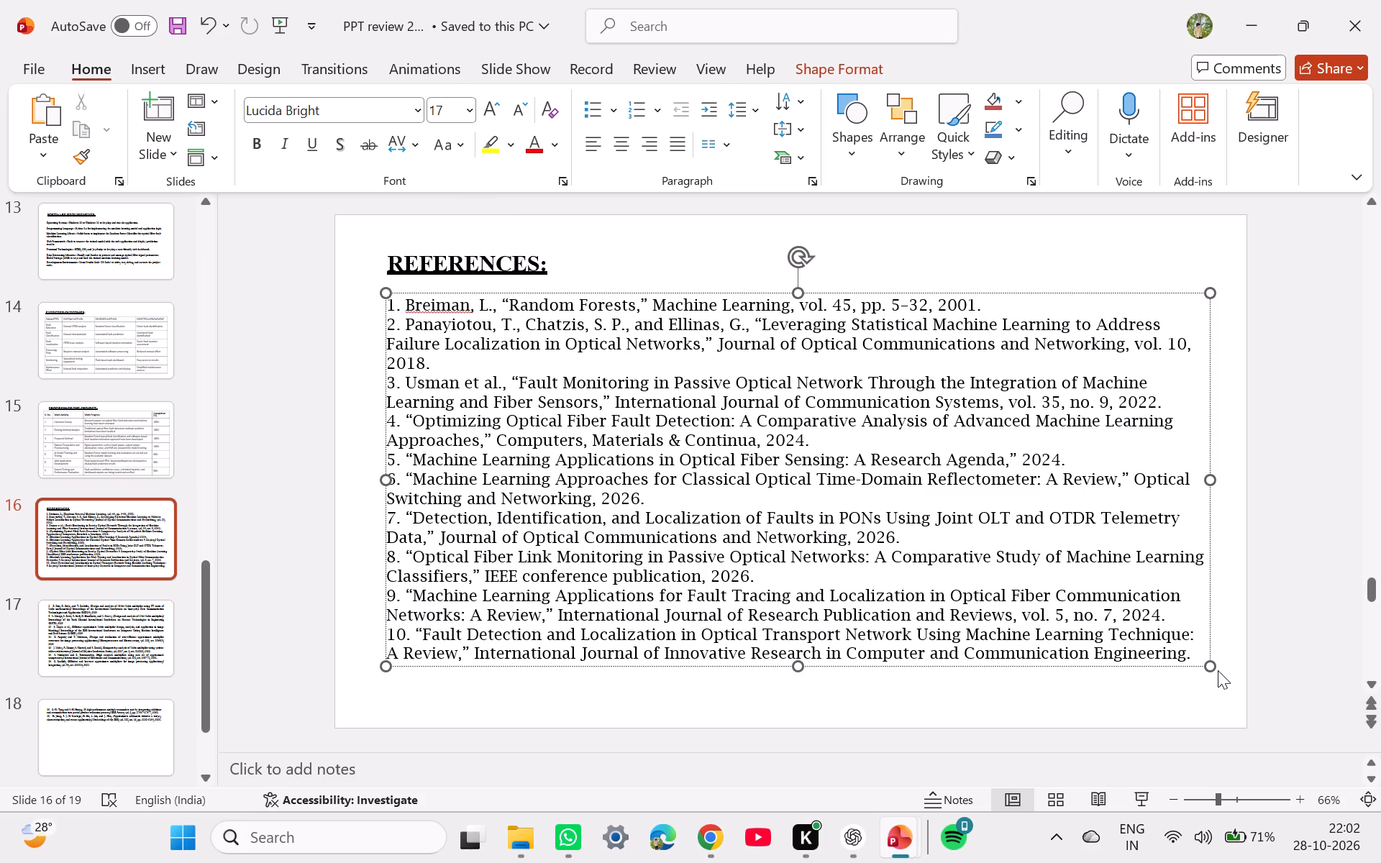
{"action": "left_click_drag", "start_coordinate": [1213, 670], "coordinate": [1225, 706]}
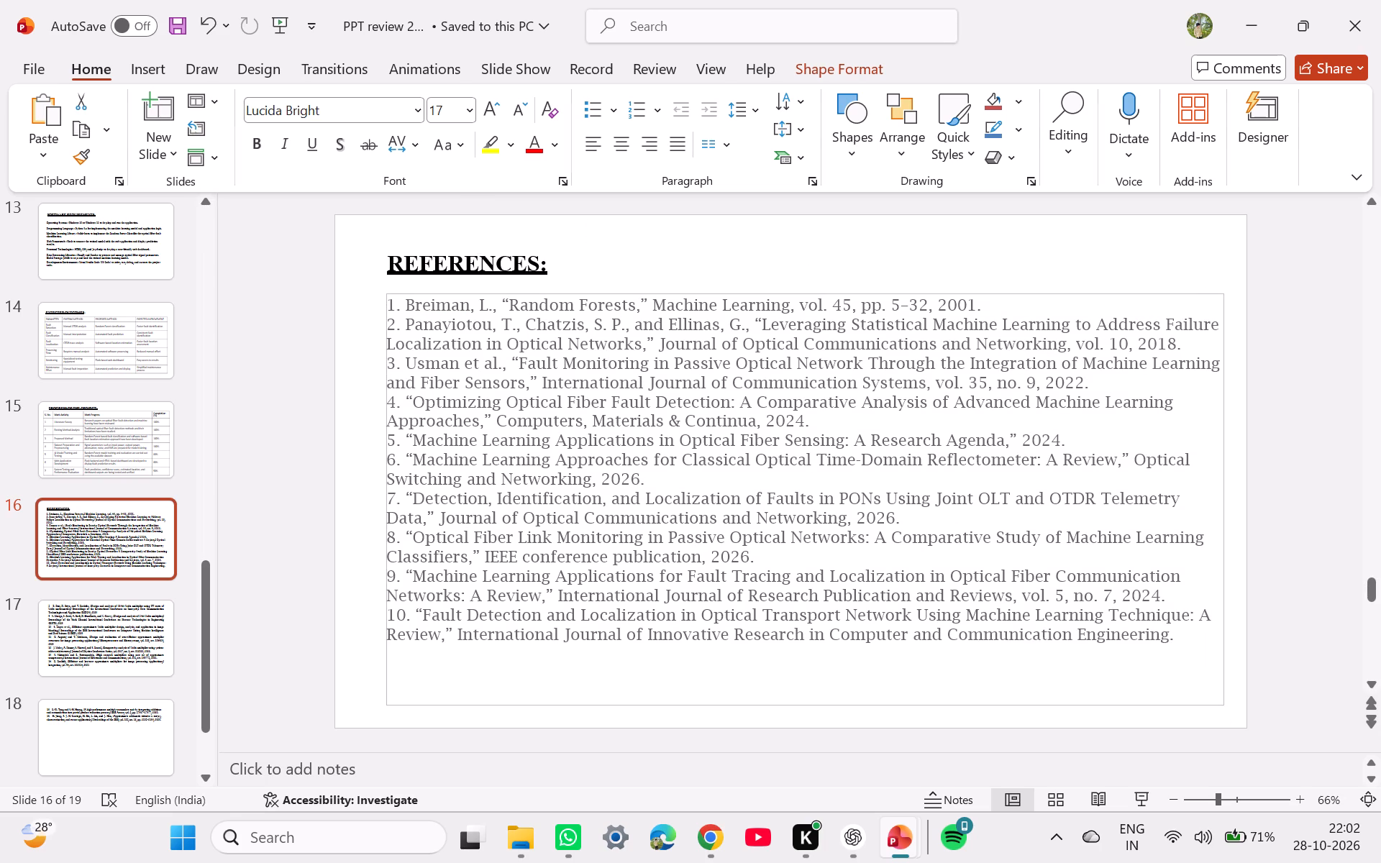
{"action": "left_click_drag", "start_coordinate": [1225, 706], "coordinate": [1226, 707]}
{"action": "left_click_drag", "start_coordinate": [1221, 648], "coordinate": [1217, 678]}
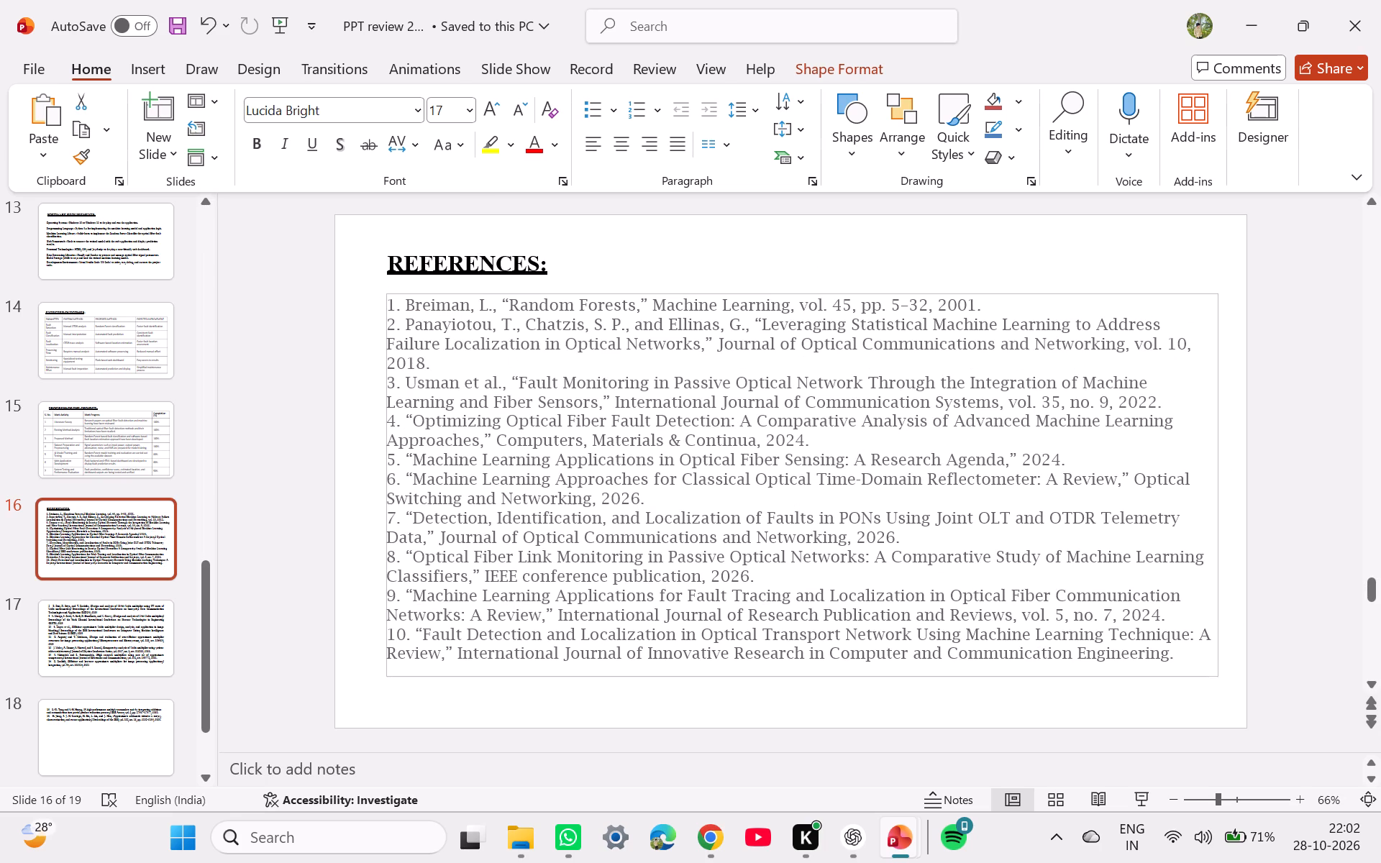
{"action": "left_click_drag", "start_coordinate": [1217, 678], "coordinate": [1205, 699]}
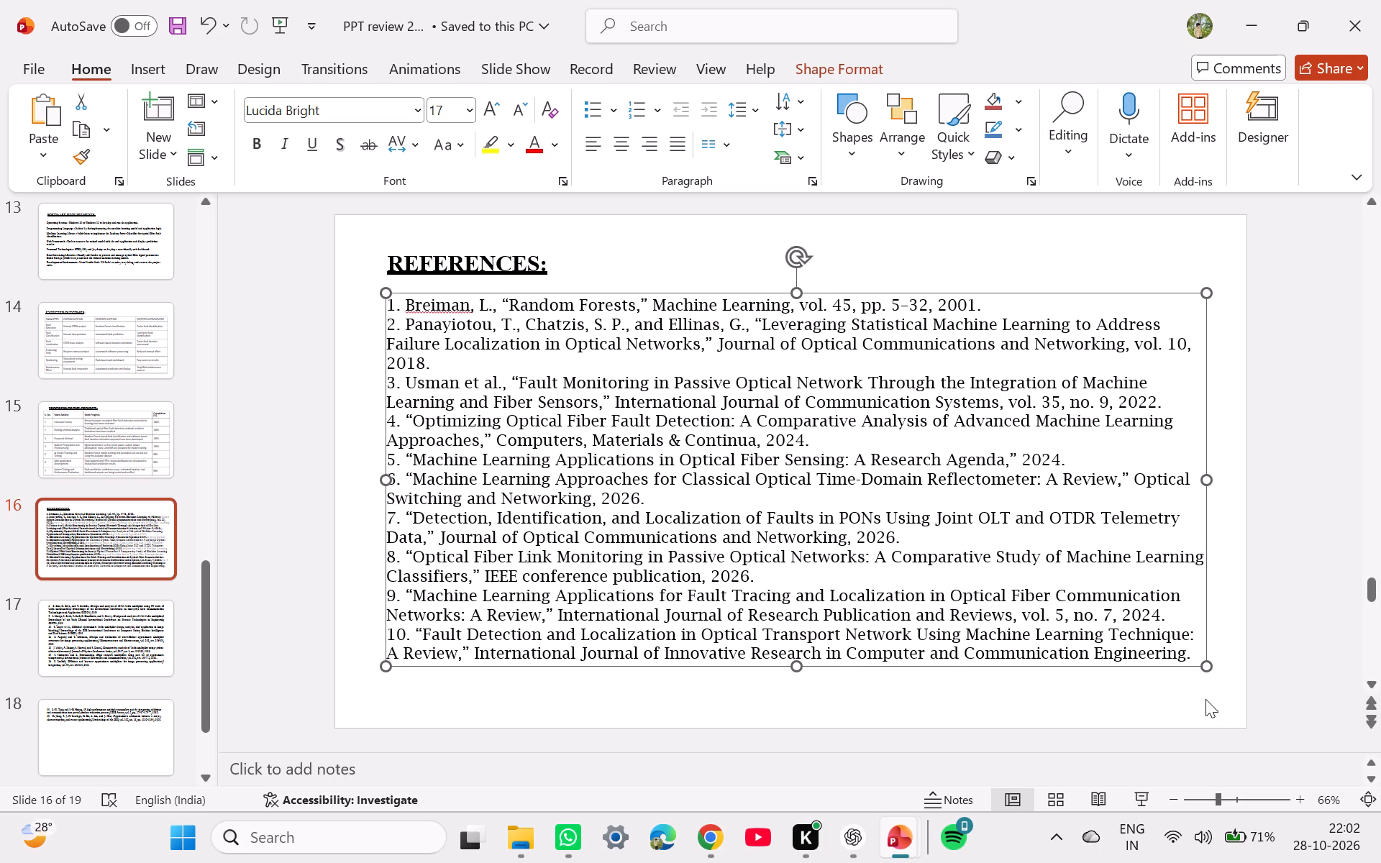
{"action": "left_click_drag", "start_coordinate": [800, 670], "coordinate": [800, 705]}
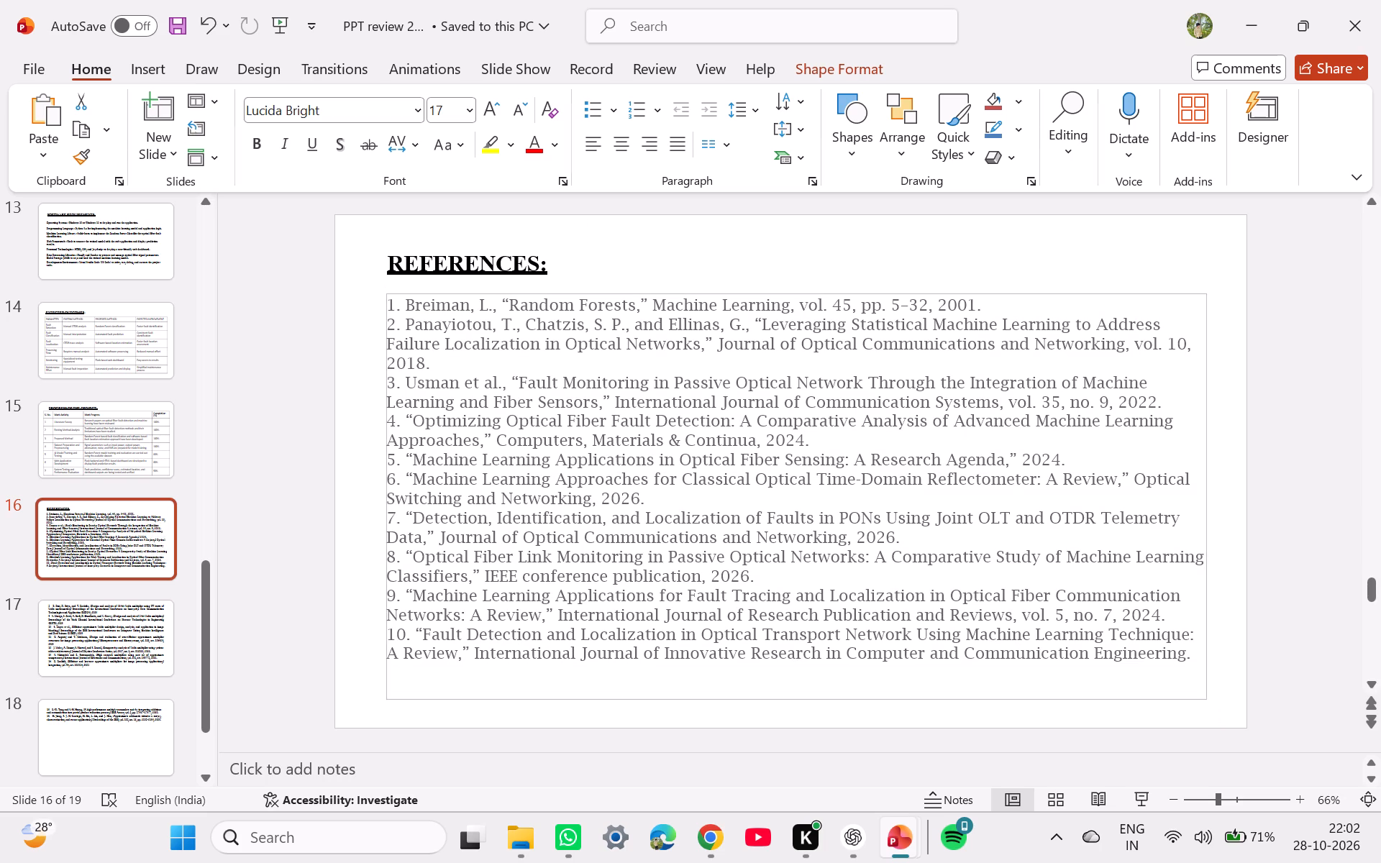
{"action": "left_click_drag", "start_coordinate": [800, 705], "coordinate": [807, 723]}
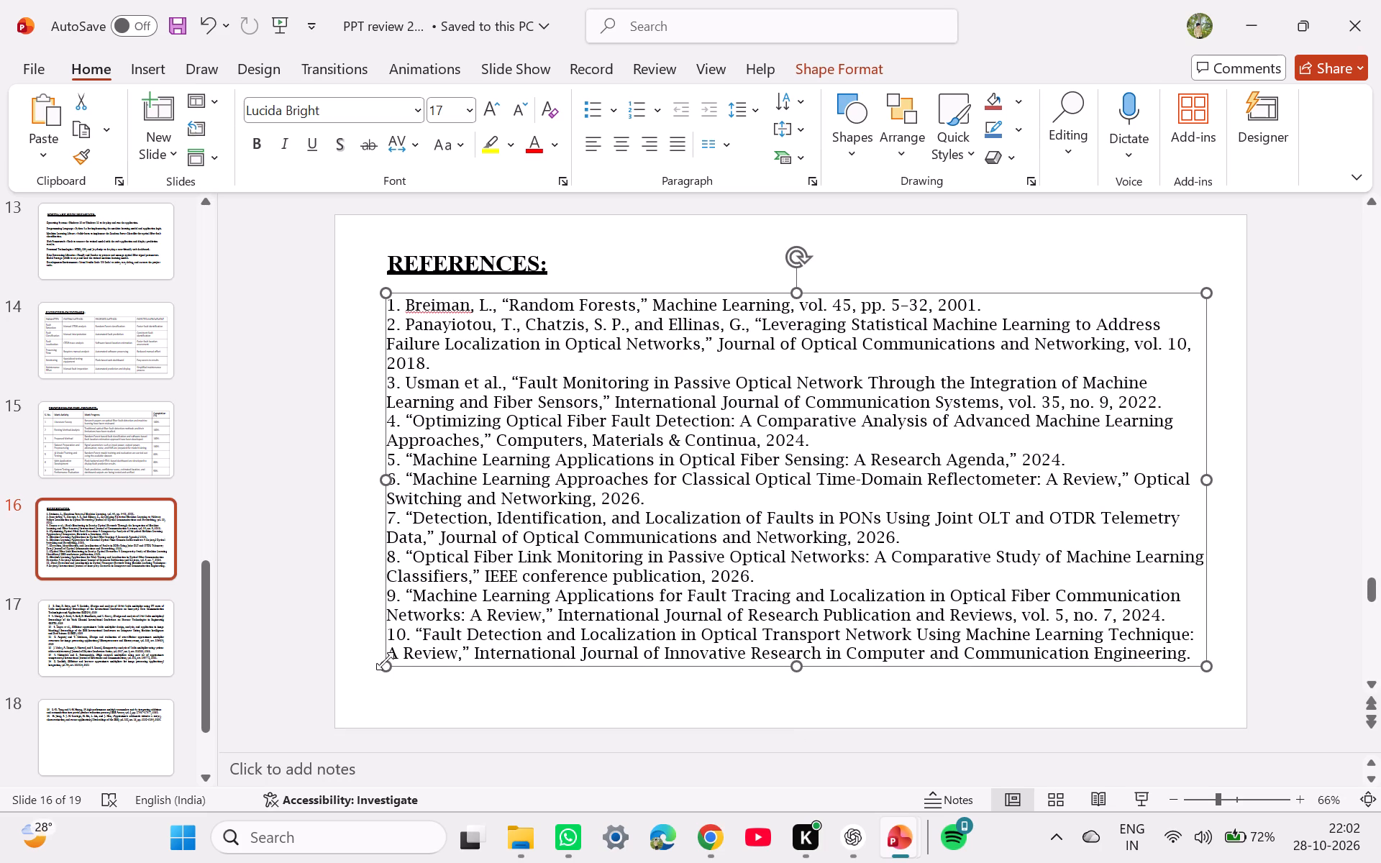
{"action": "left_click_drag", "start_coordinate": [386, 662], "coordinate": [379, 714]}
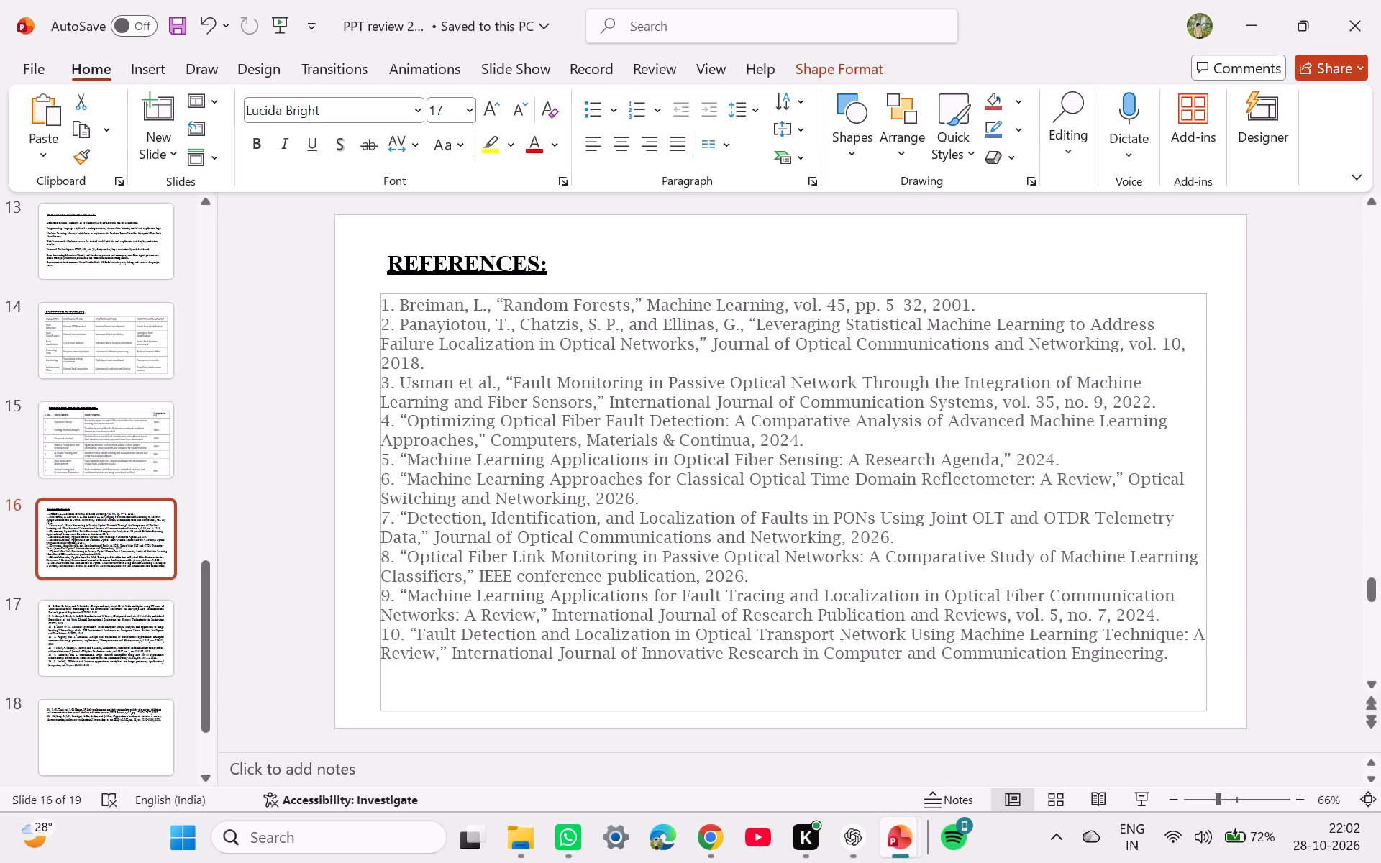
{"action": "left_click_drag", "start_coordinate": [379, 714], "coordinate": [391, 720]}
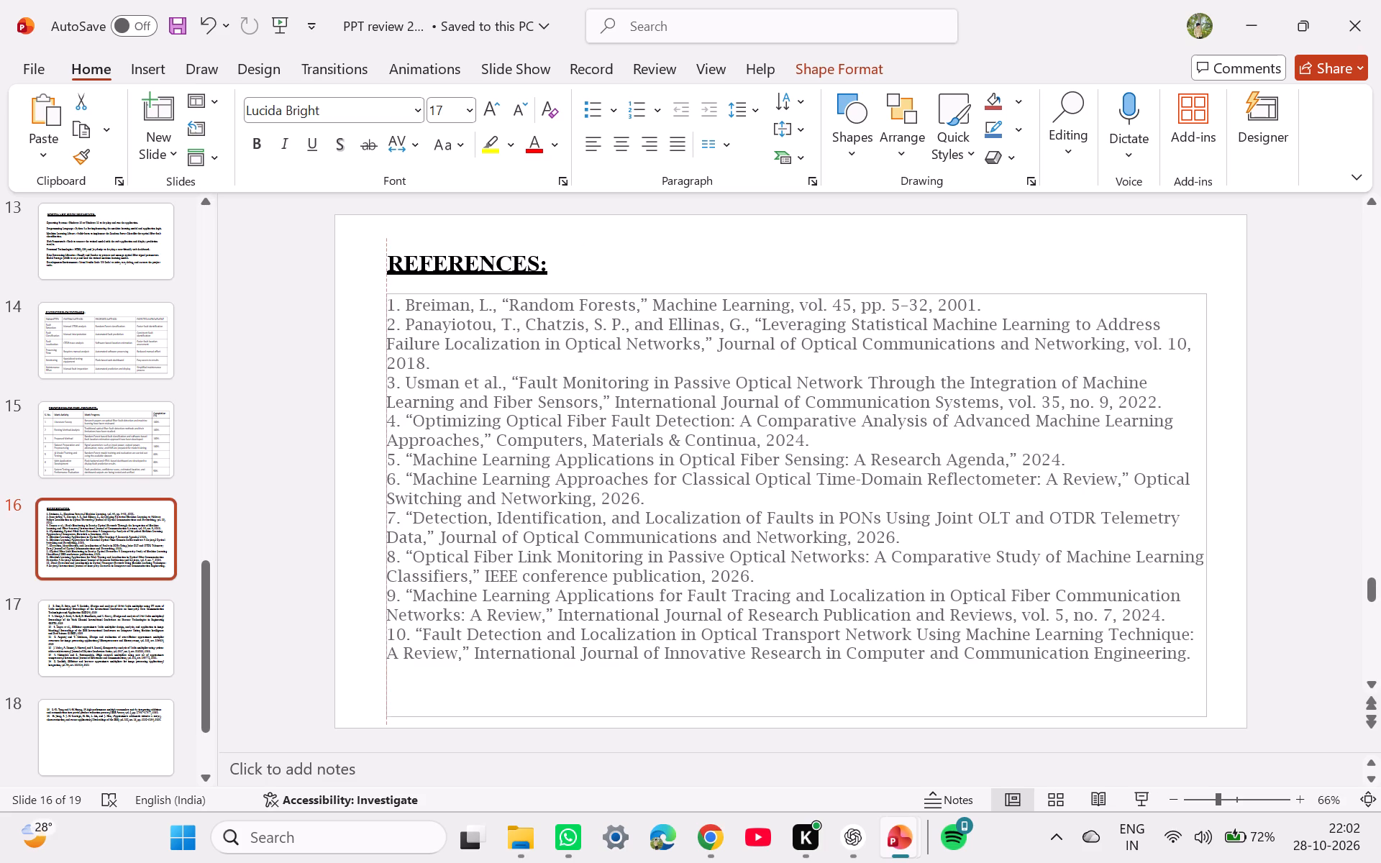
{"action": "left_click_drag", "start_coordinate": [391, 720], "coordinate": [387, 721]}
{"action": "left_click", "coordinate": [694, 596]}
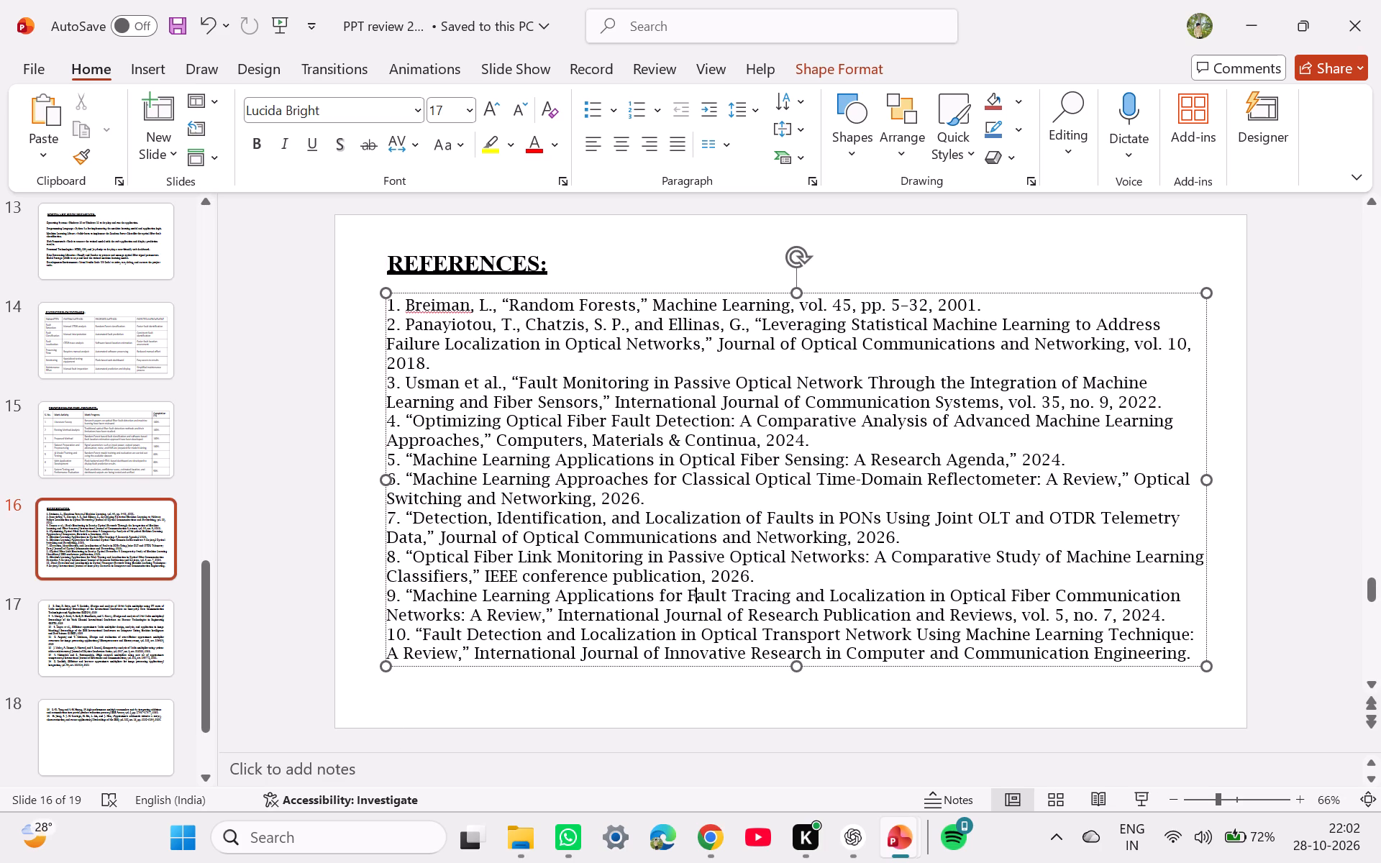
Justify the text of all ten references.
{"action": "left_click", "coordinate": [717, 587]}
{"action": "key", "text": "ctrl+a"}
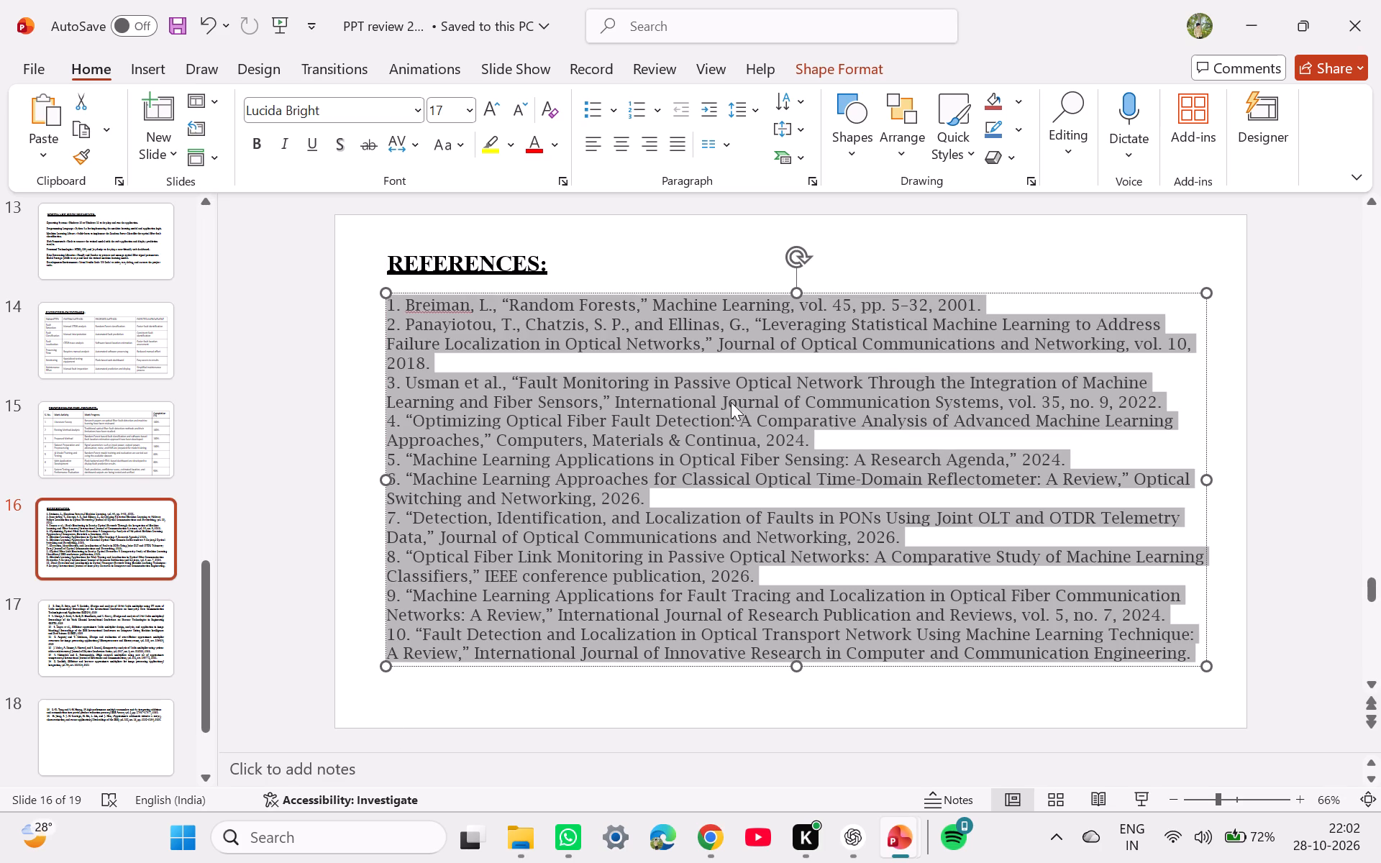
{"action": "left_click", "coordinate": [686, 145]}
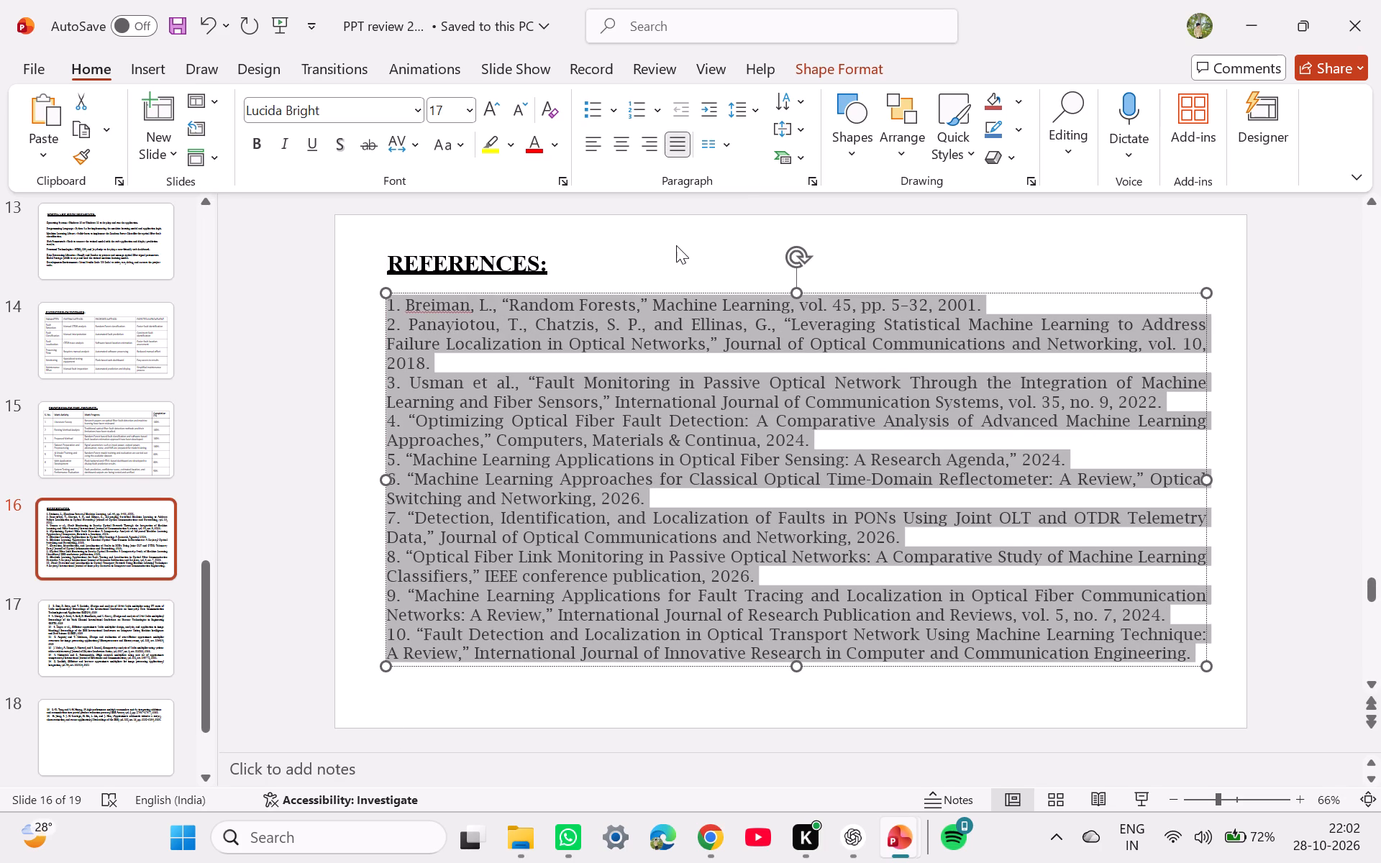
{"action": "left_click", "coordinate": [676, 238]}
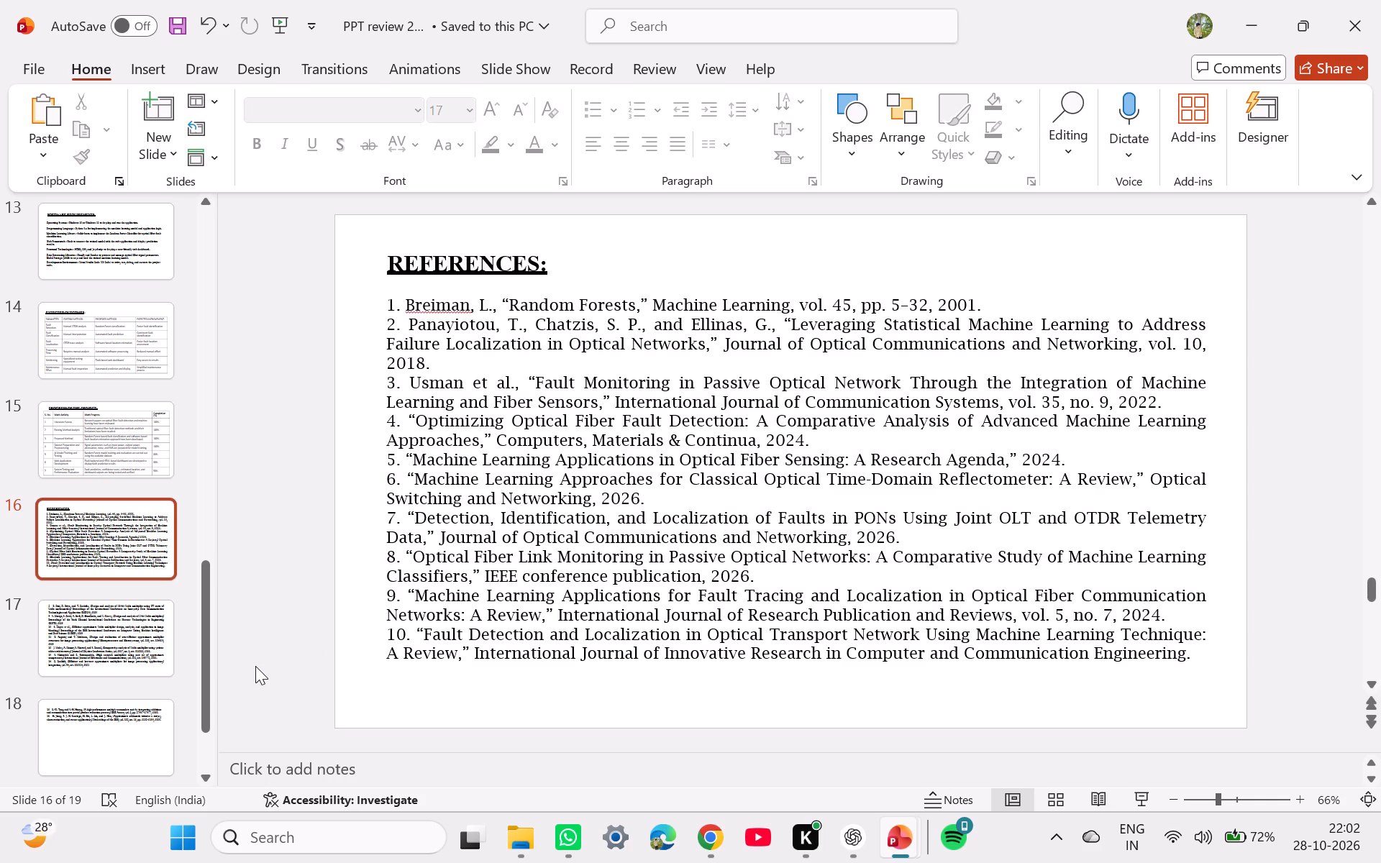
Delete the two leftover slides after REFERENCES that hold old multiplier references 8 to 16.
{"action": "left_click", "coordinate": [99, 645]}
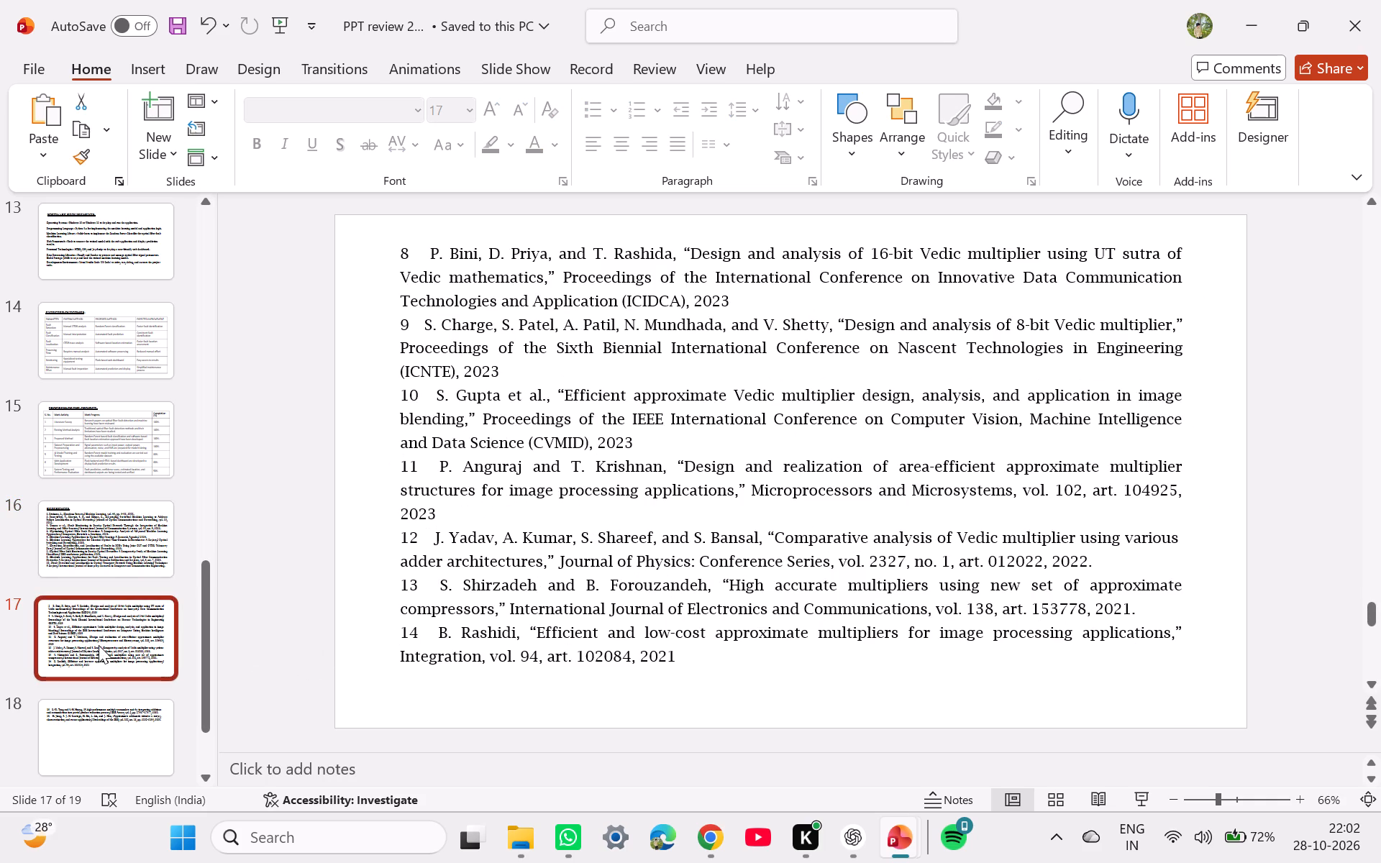
{"action": "key", "text": "Delete"}
{"action": "left_click", "coordinate": [73, 645]}
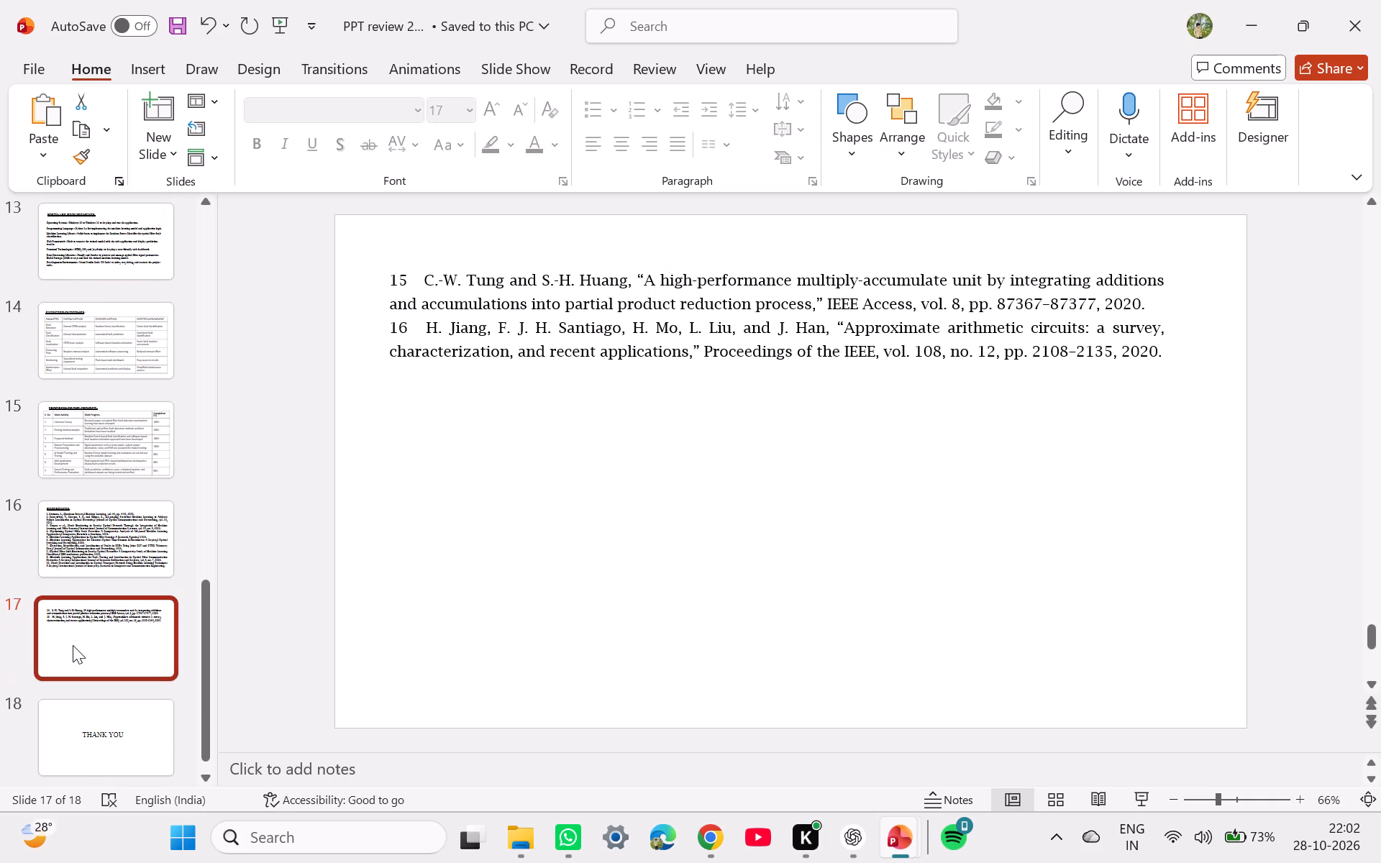
{"action": "key", "text": "Delete"}
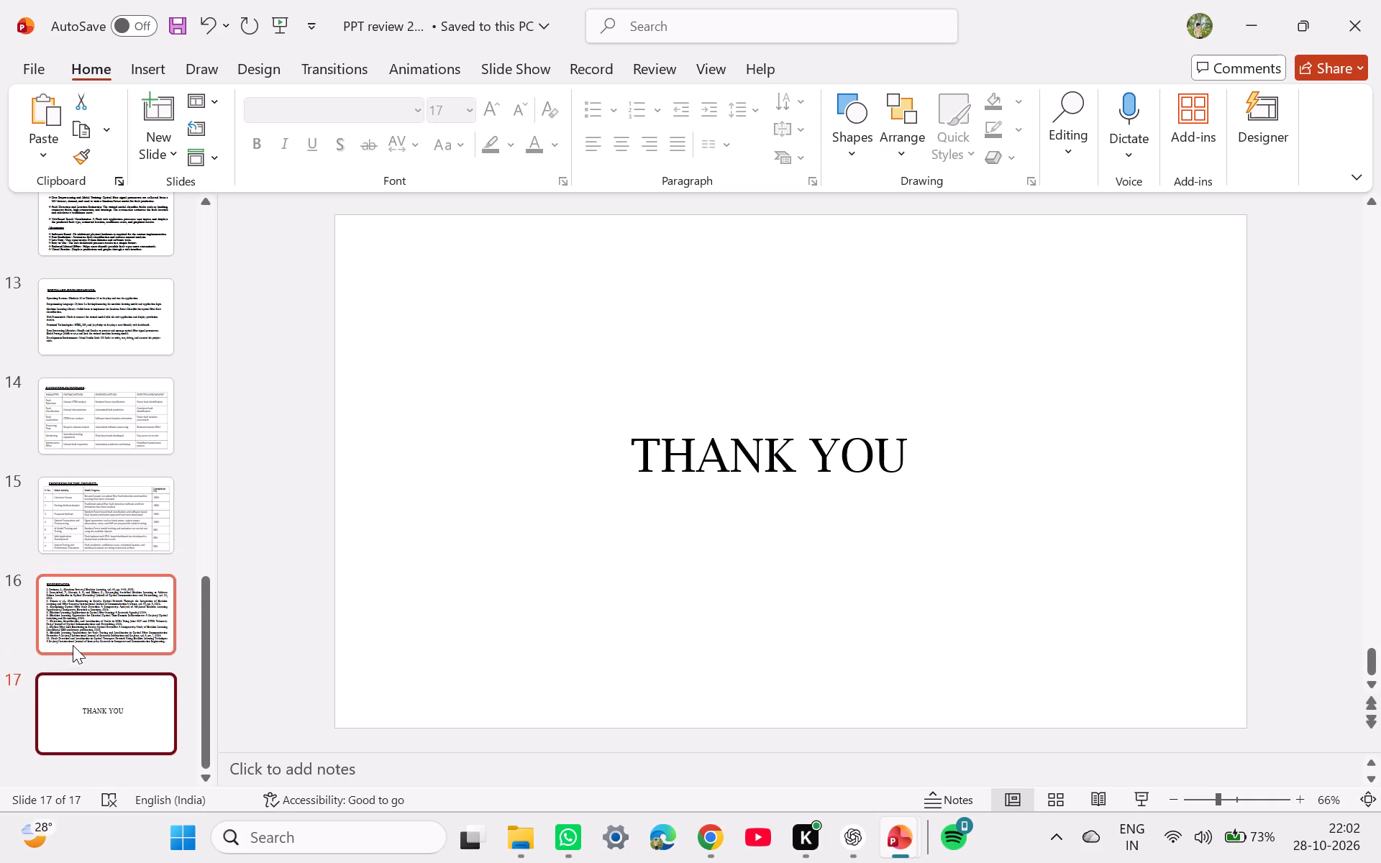
View the finished REFERENCES slide and go back to the title slide at the start of the presentation.
{"action": "left_click", "coordinate": [107, 597]}
{"action": "scroll", "coordinate": [107, 597], "scroll_direction": "up", "scroll_amount": 7}
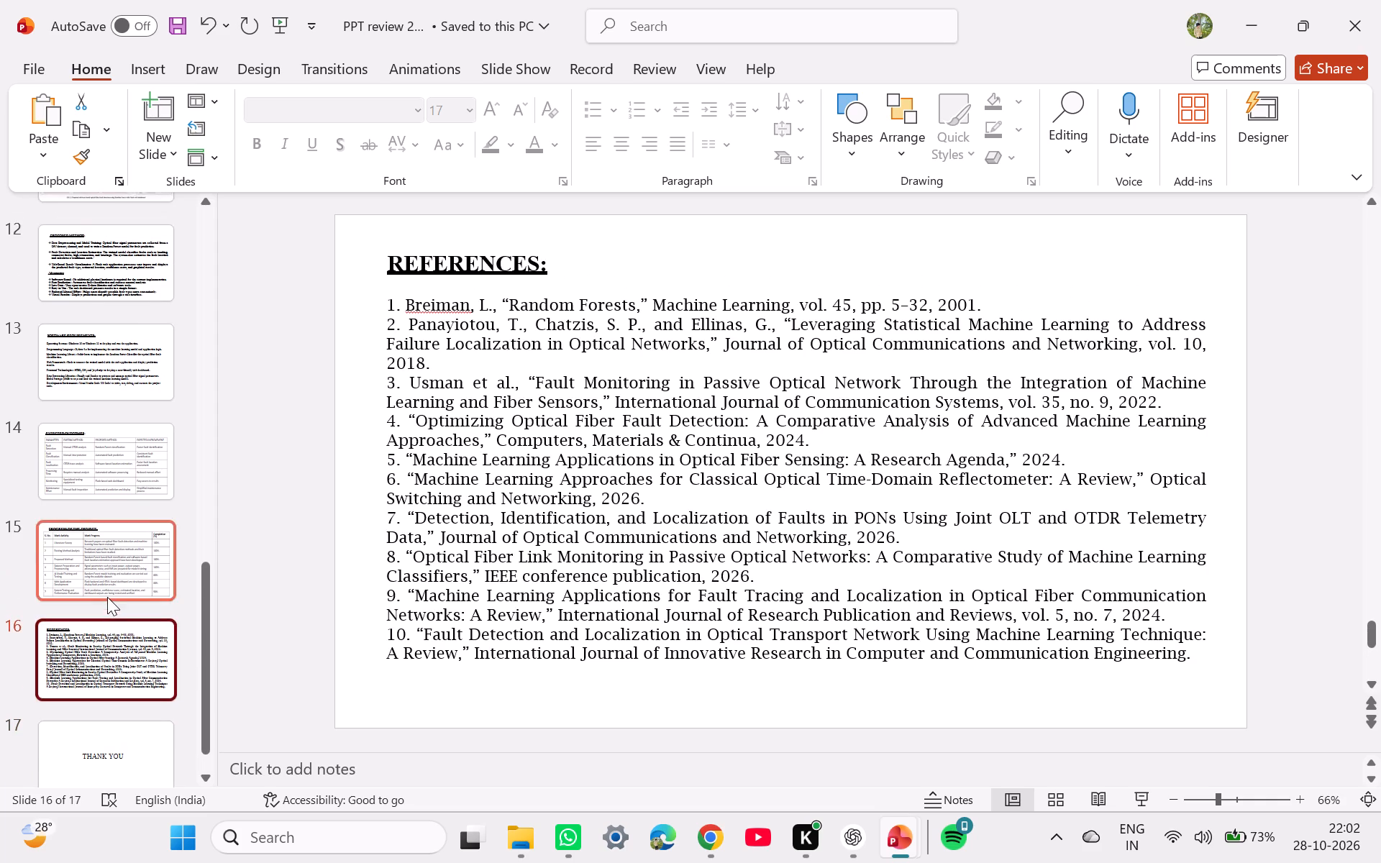
{"action": "scroll", "coordinate": [107, 597], "scroll_direction": "up", "scroll_amount": 10}
{"action": "left_click", "coordinate": [111, 251]}
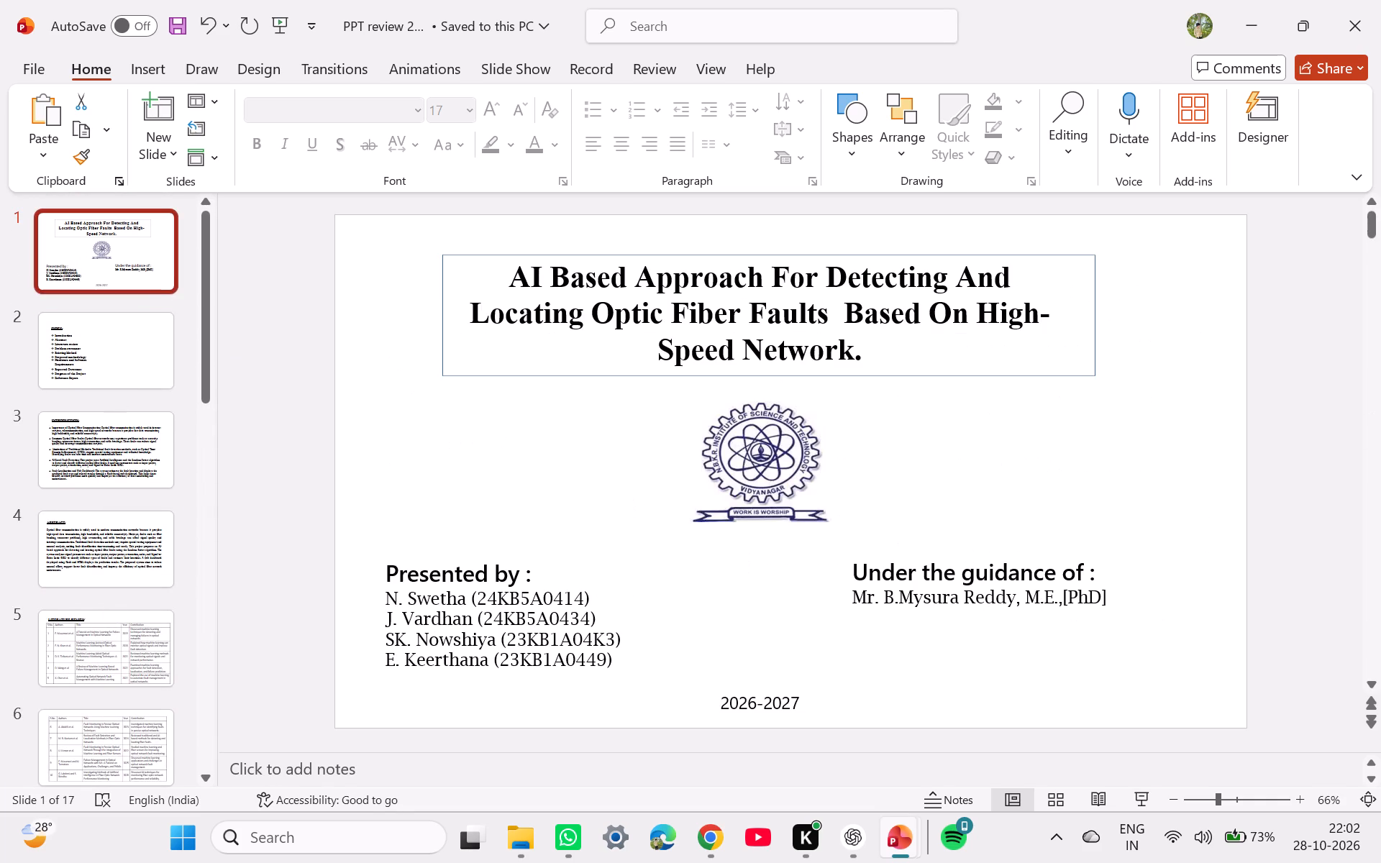
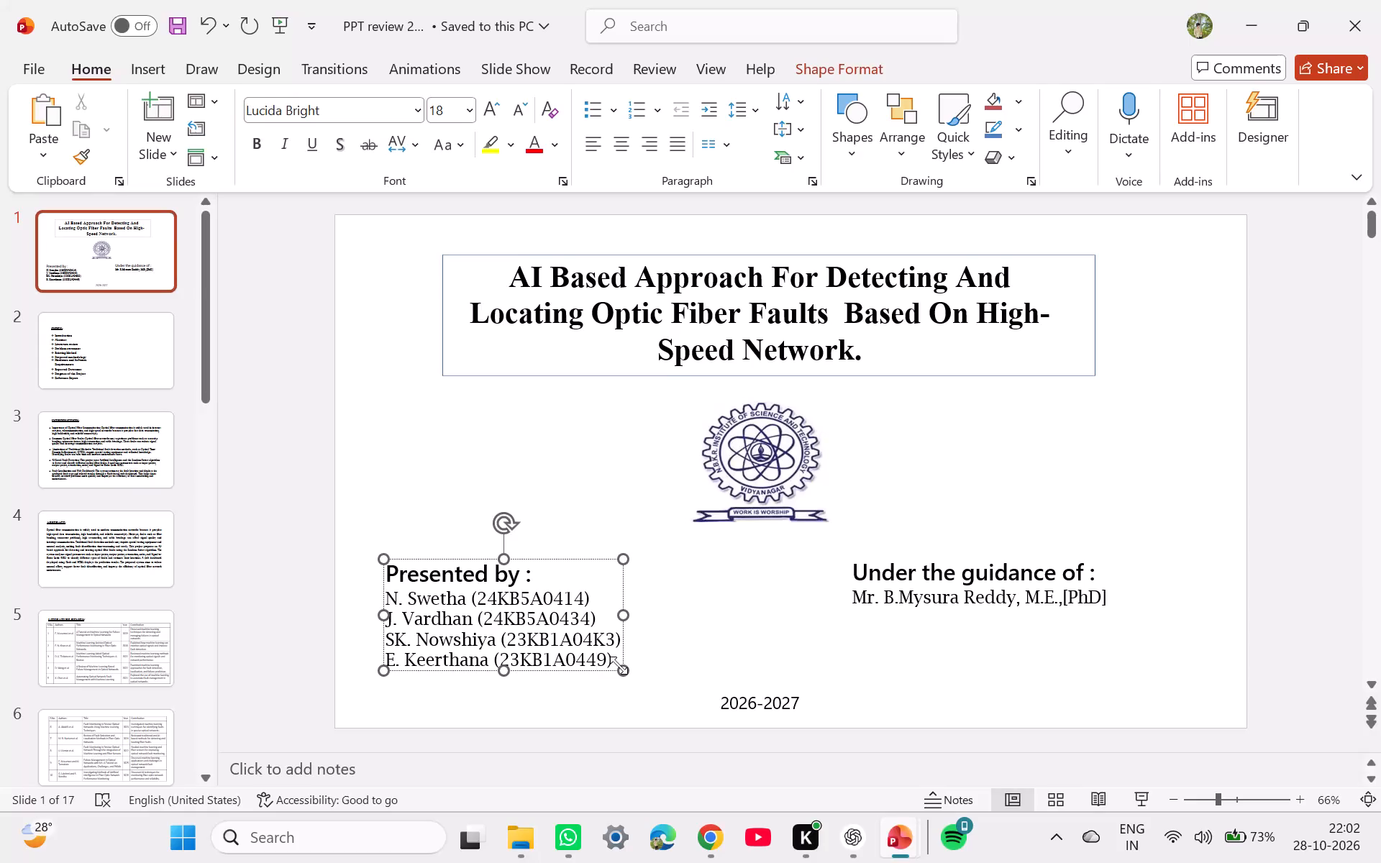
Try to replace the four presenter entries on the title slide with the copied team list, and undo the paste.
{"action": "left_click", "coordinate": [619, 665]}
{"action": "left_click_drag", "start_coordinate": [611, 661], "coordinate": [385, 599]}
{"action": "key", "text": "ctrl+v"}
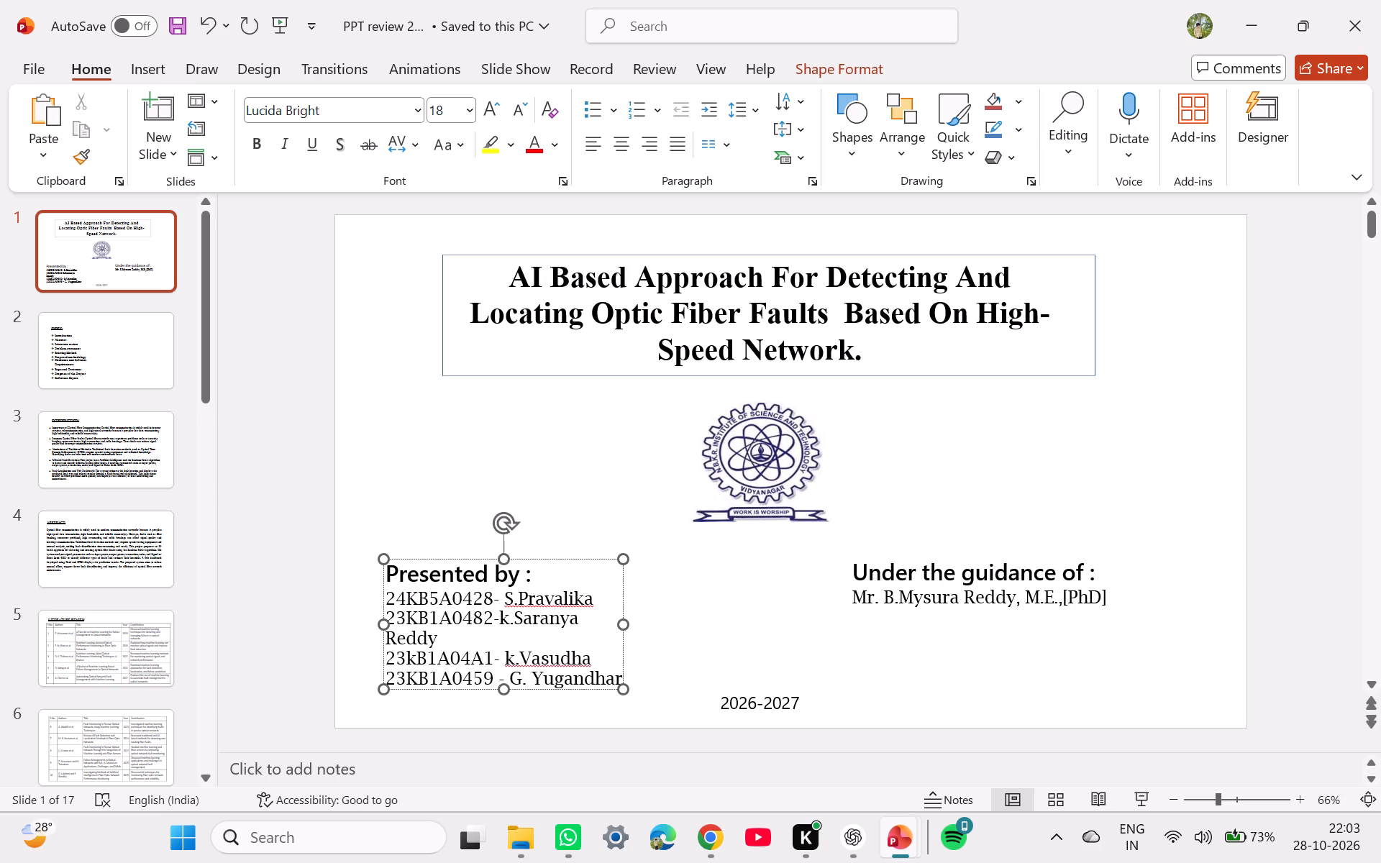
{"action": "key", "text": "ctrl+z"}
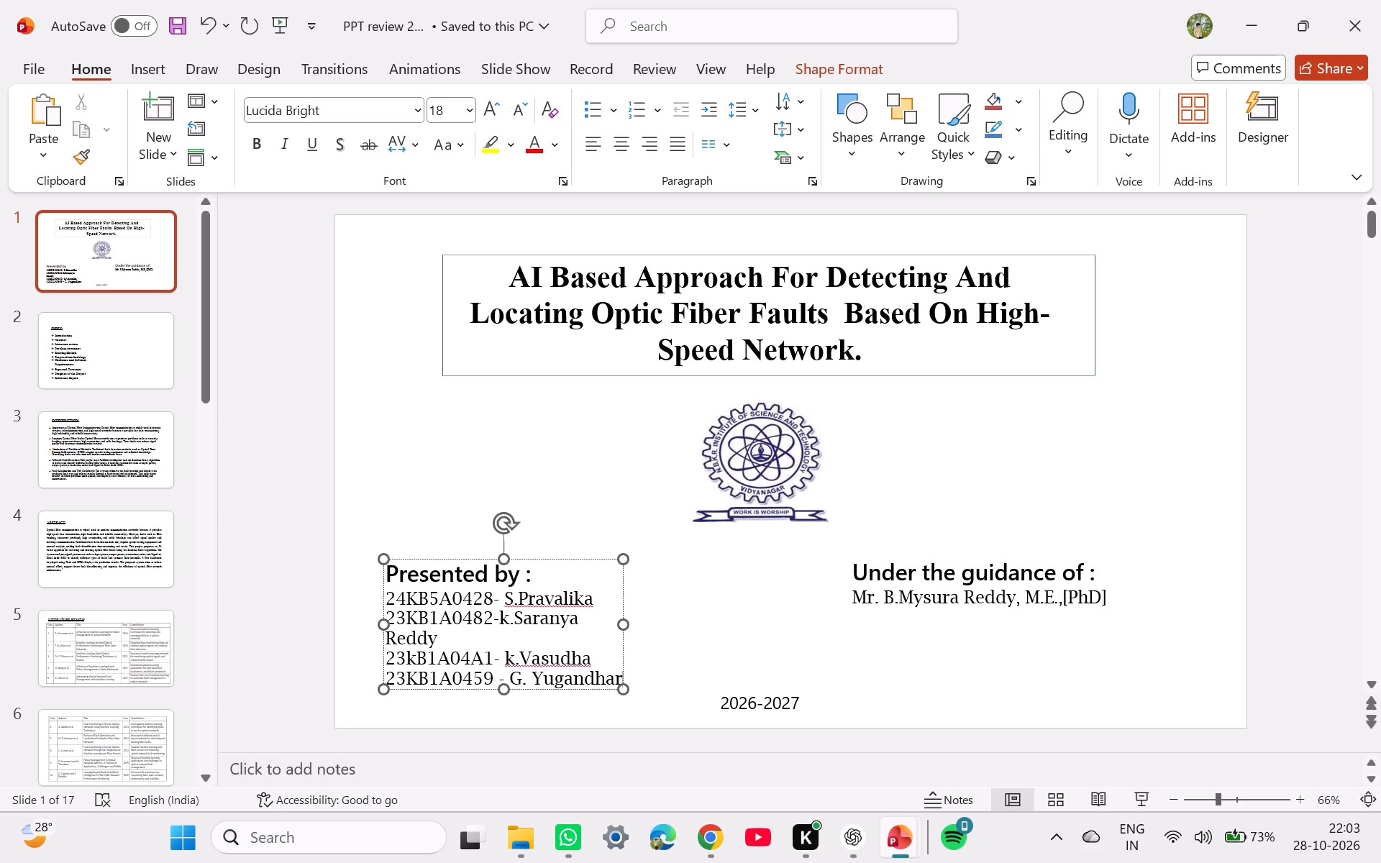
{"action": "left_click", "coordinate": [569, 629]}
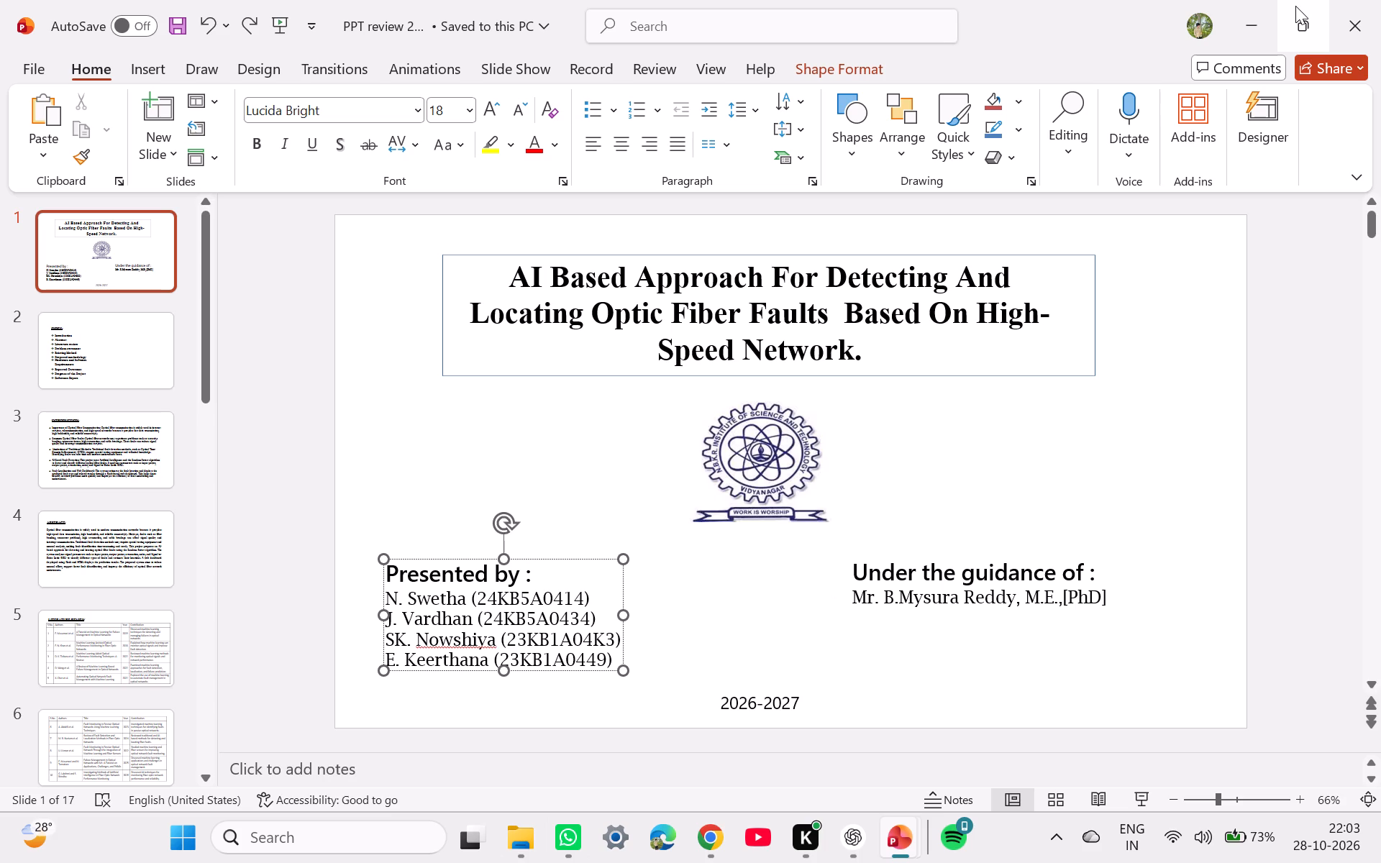
{"action": "left_click", "coordinate": [1225, 84]}
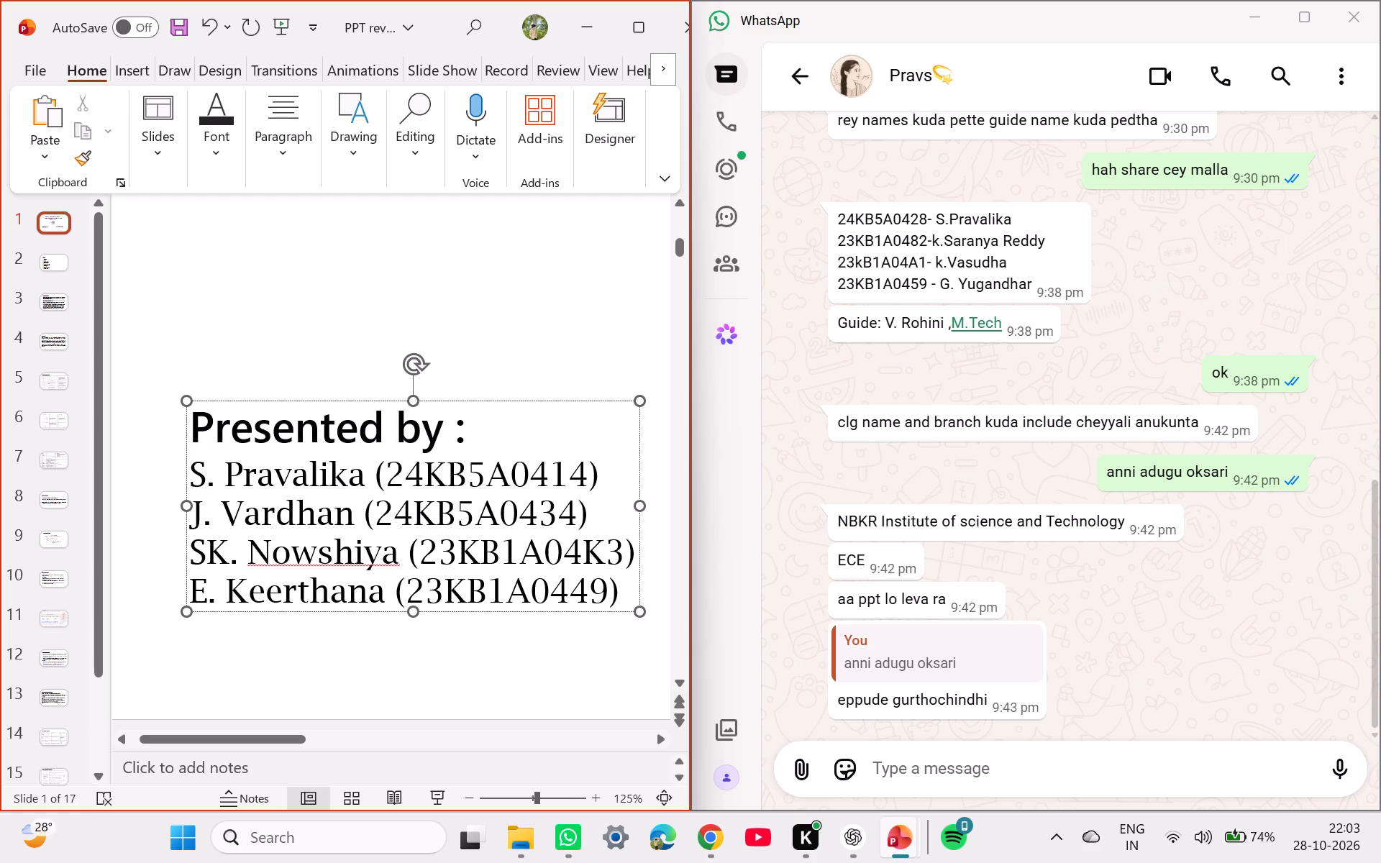
Correct the last two digits of the first presenter's roll number on the title slide to match the team list in the chat.
{"action": "left_click", "coordinate": [588, 476]}
{"action": "key", "text": "BackSpace"}
{"action": "key", "text": "BackSpace"}
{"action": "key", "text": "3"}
{"action": "key", "text": "BackSpace"}
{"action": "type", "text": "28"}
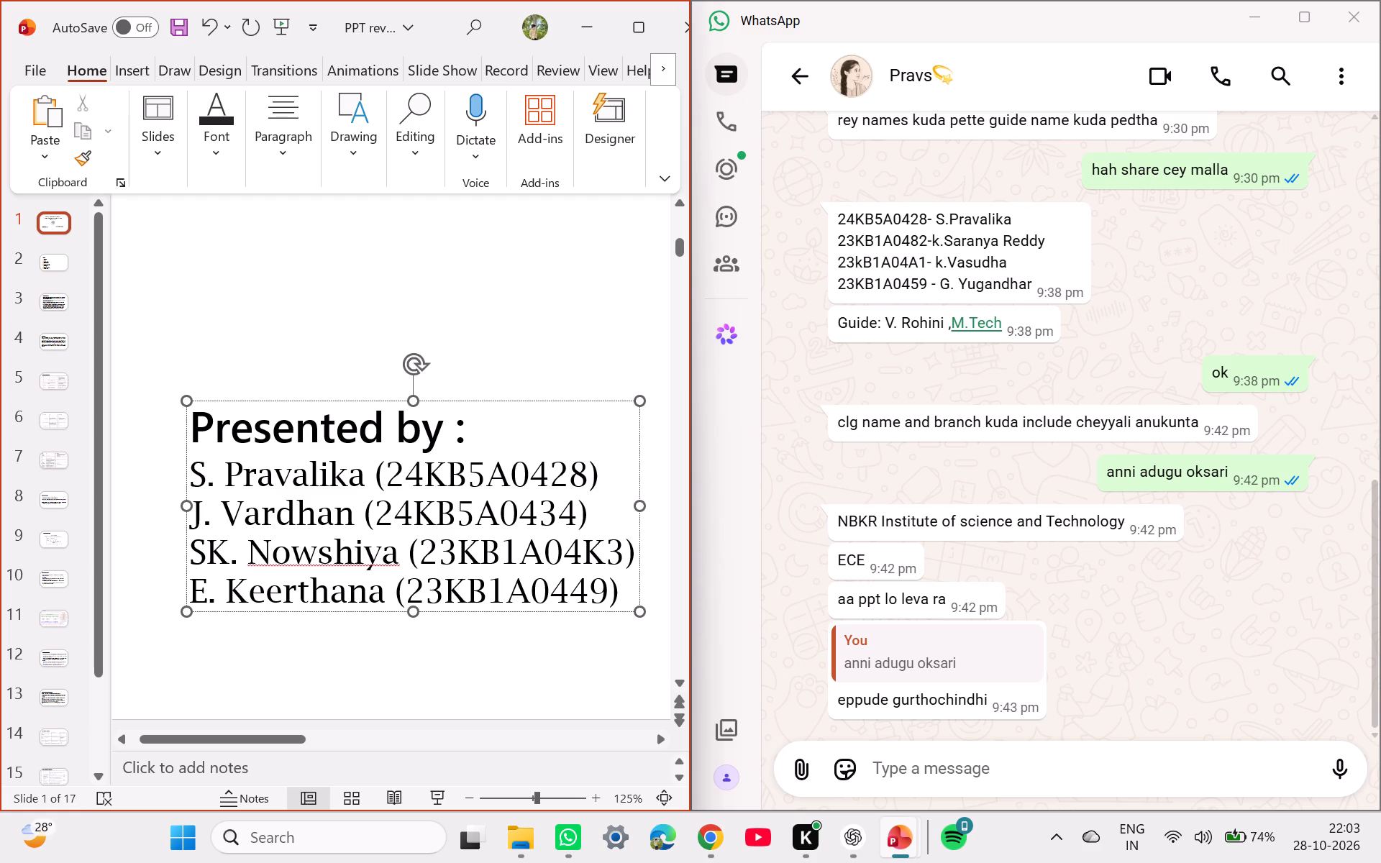
Replace the second presenter's name on the title slide with the second student's name from the chat's team list.
{"action": "left_click", "coordinate": [356, 512]}
{"action": "key", "text": "Right"}
{"action": "key", "text": "BackSpace"}
{"action": "key", "text": "BackSpace"}
{"action": "key", "text": "BackSpace"}
{"action": "key", "text": "BackSpace"}
{"action": "key", "text": "BackSpace"}
{"action": "key", "text": "BackSpace"}
{"action": "key", "text": "BackSpace"}
{"action": "key", "text": "BackSpace"}
{"action": "key", "text": "BackSpace"}
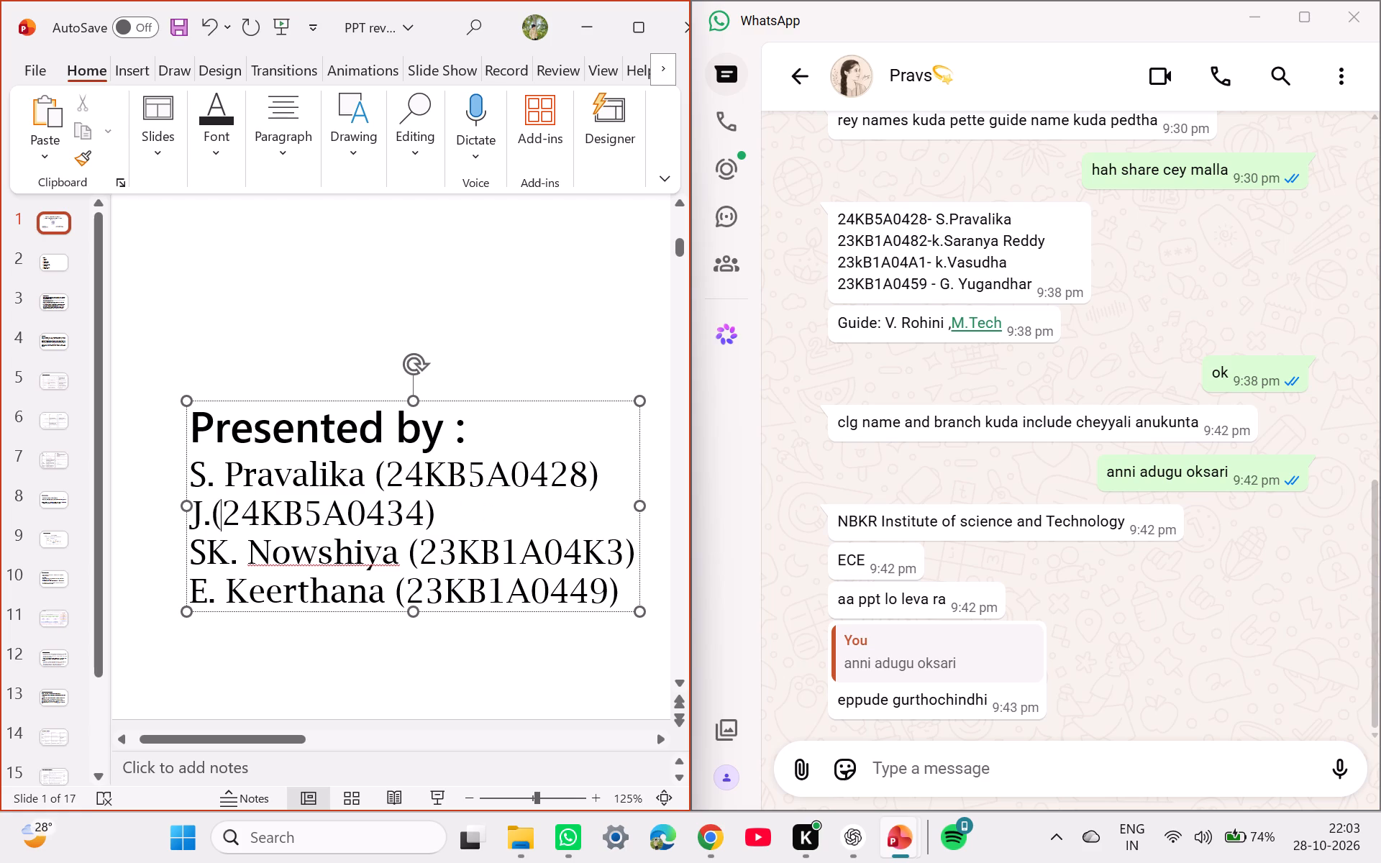
{"action": "key", "text": "BackSpace"}
{"action": "key", "text": "BackSpace"}
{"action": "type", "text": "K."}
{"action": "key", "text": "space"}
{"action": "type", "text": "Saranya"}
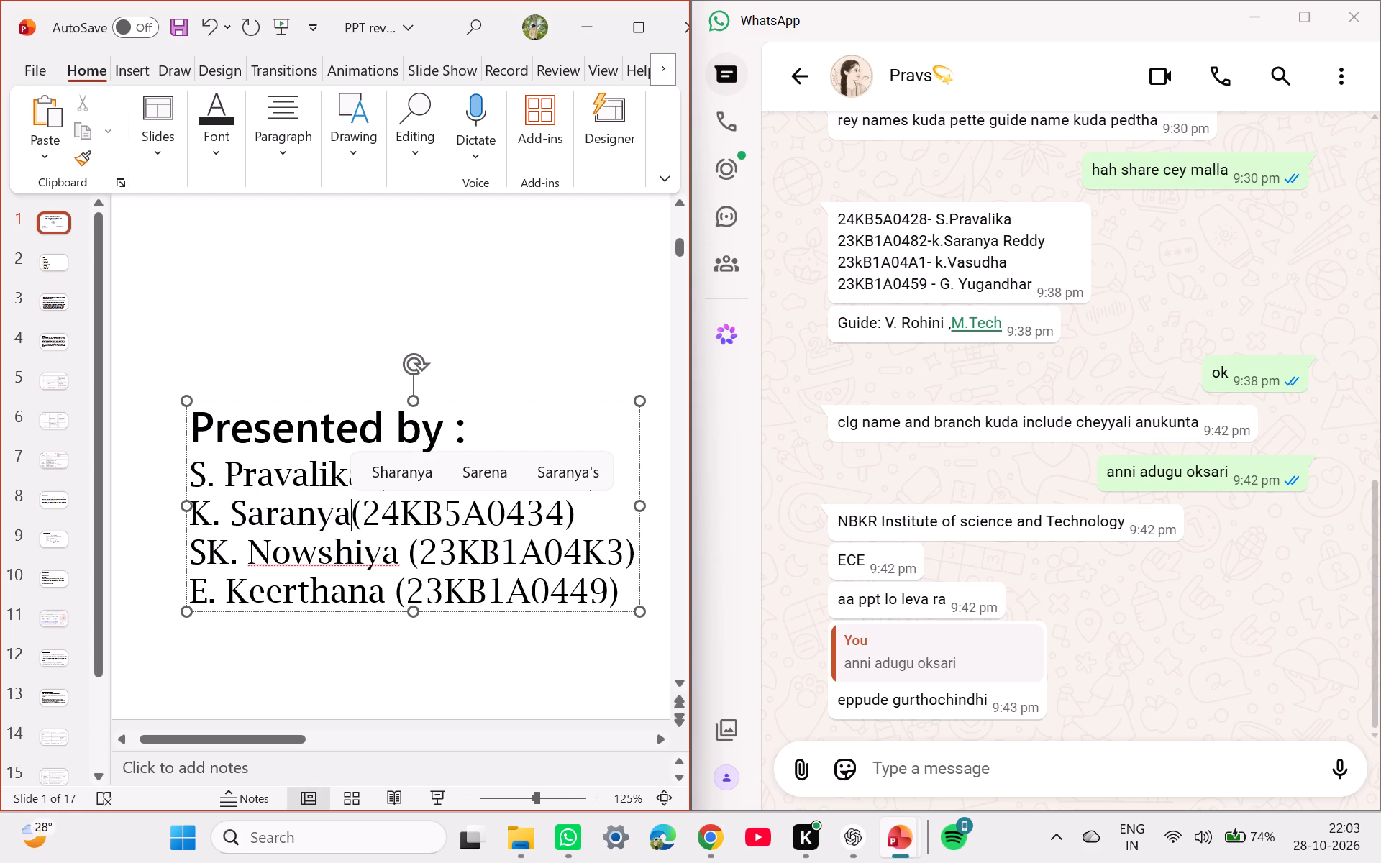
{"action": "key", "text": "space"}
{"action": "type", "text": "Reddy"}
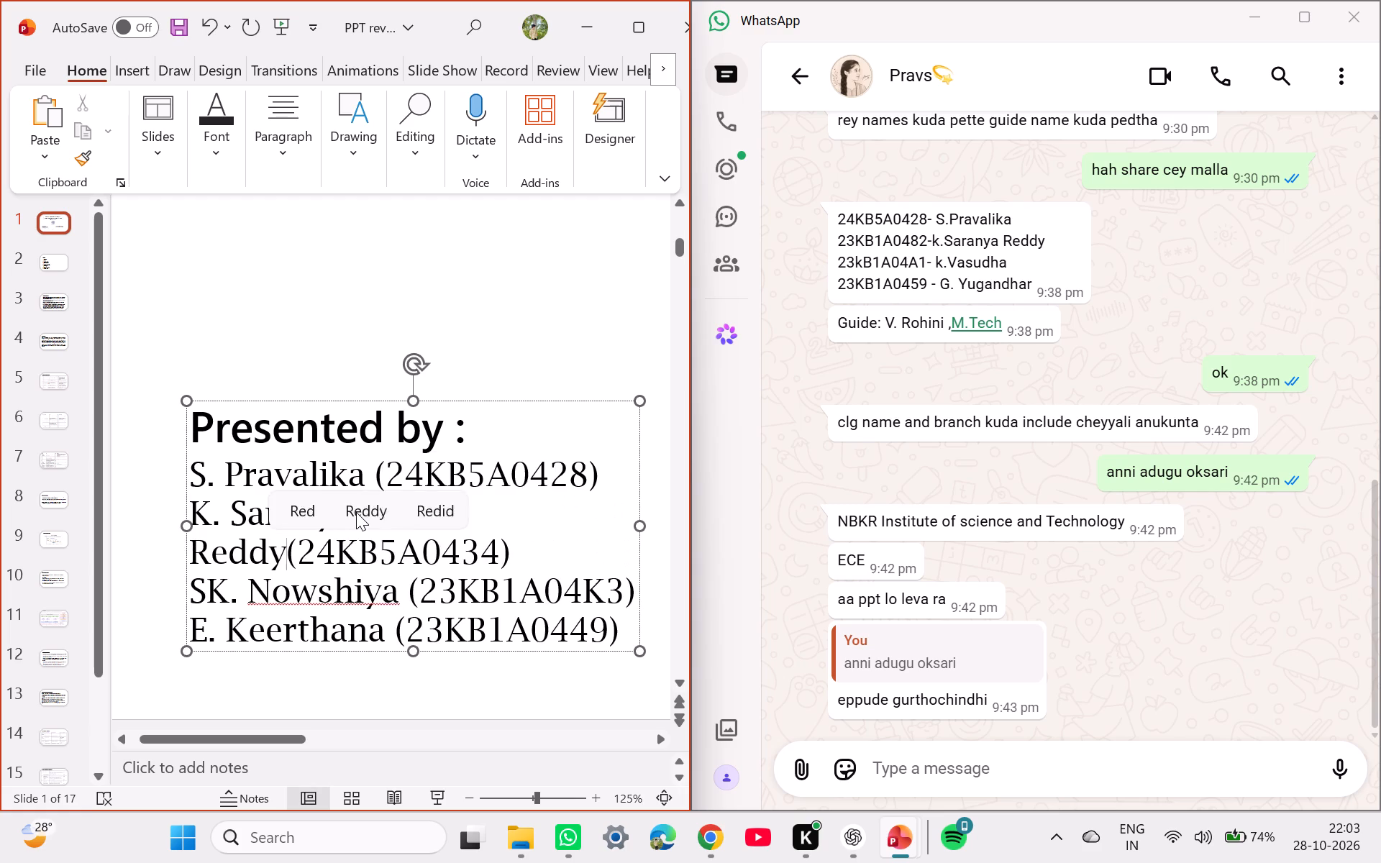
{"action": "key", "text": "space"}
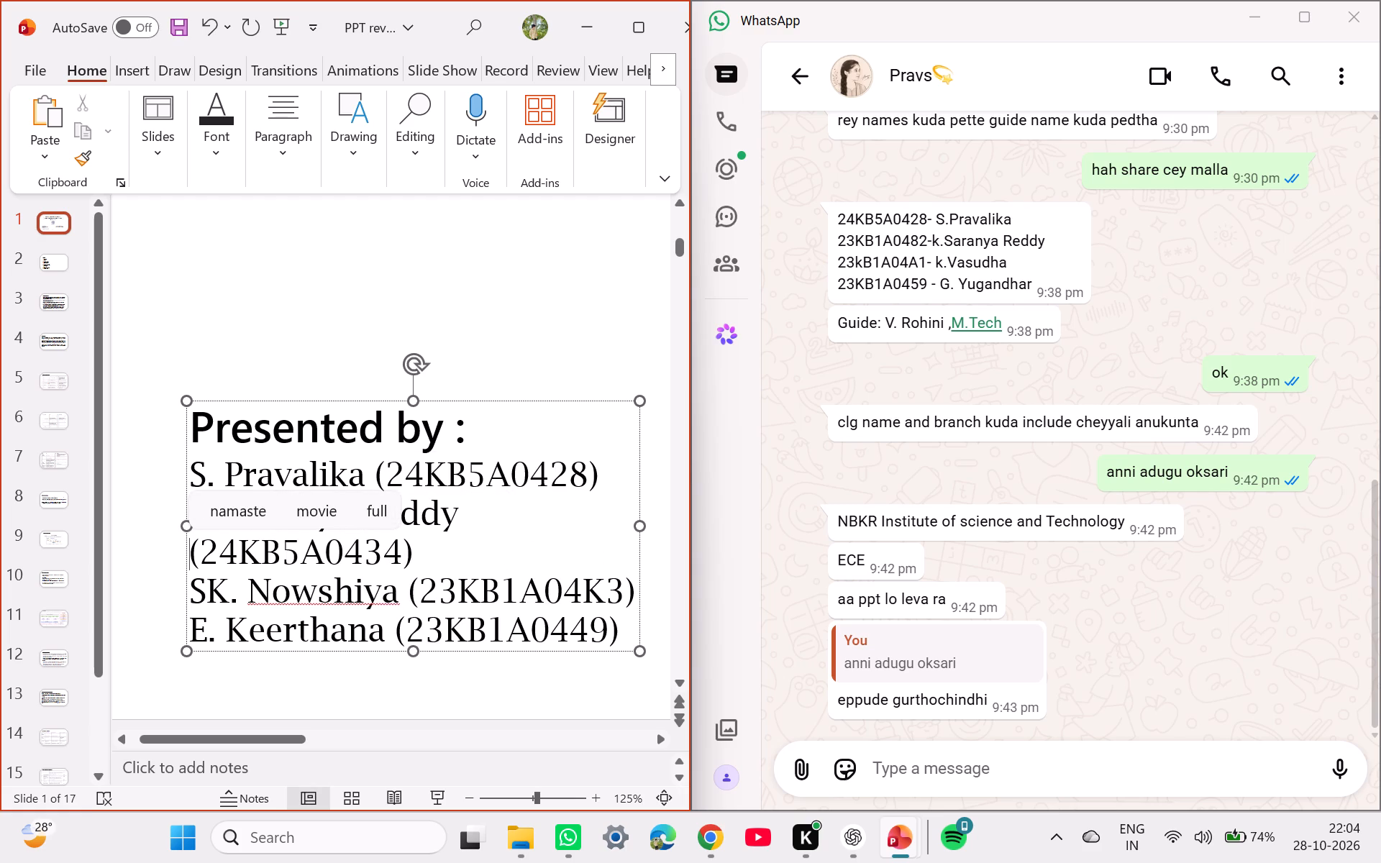
Change the last two digits of the second presenter's roll number to those of the matching student in the chat.
{"action": "left_click", "coordinate": [399, 552]}
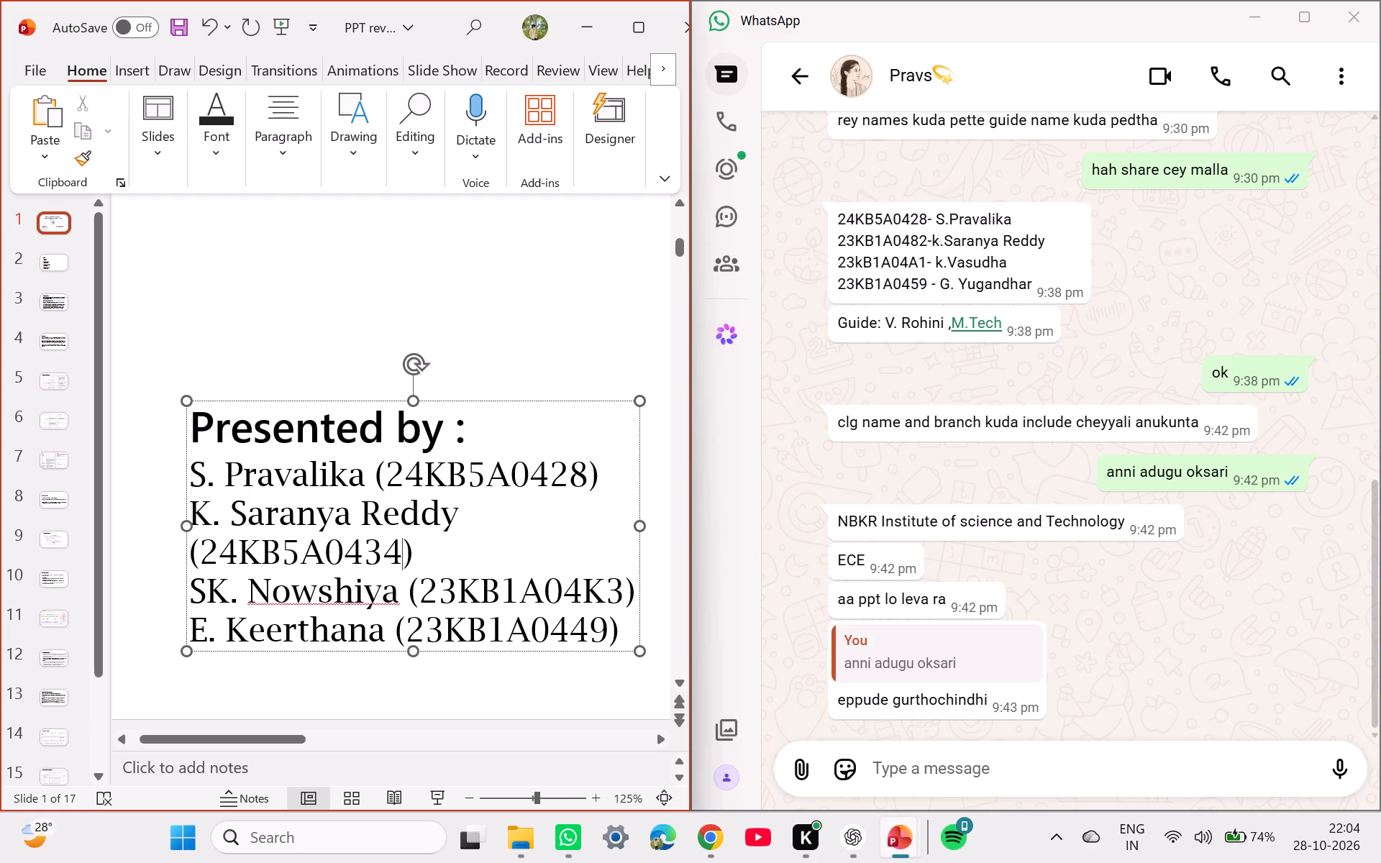
{"action": "key", "text": "BackSpace"}
{"action": "key", "text": "BackSpace"}
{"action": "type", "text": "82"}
Replace the third presenter's name on the title slide with the third student's name from the chat's team list.
{"action": "left_click", "coordinate": [401, 590]}
{"action": "key", "text": "Right"}
{"action": "key", "text": "BackSpace"}
{"action": "key", "text": "BackSpace"}
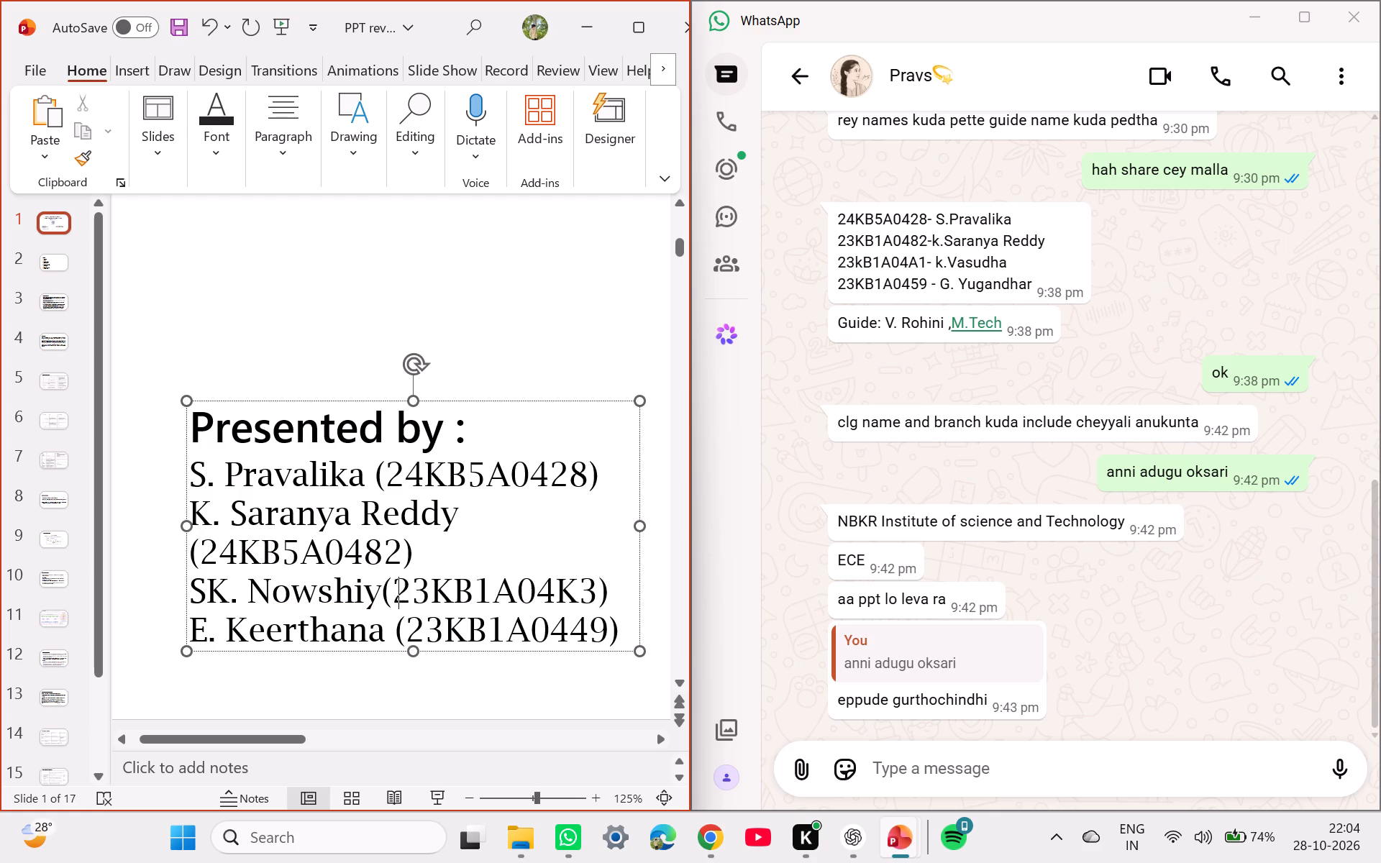
{"action": "key", "text": "BackSpace"}
{"action": "key", "text": "BackSpace"}
{"action": "key", "text": "BackSpace"}
{"action": "key", "text": "BackSpace"}
{"action": "key", "text": "BackSpace"}
{"action": "key", "text": "BackSpace"}
{"action": "key", "text": "BackSpace"}
{"action": "key", "text": "BackSpace"}
{"action": "key", "text": "BackSpace"}
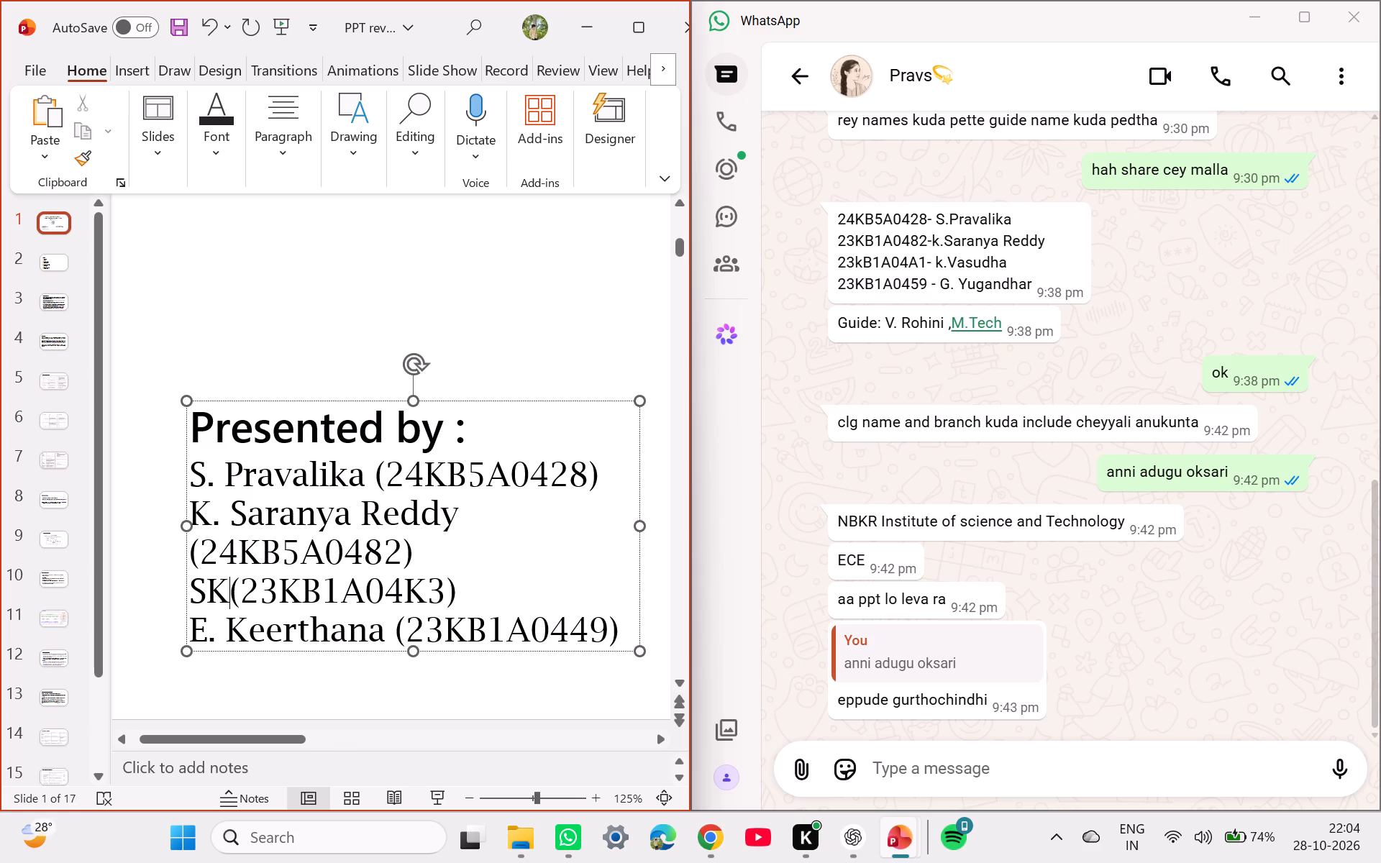
{"action": "key", "text": "BackSpace"}
{"action": "key", "text": "BackSpace"}
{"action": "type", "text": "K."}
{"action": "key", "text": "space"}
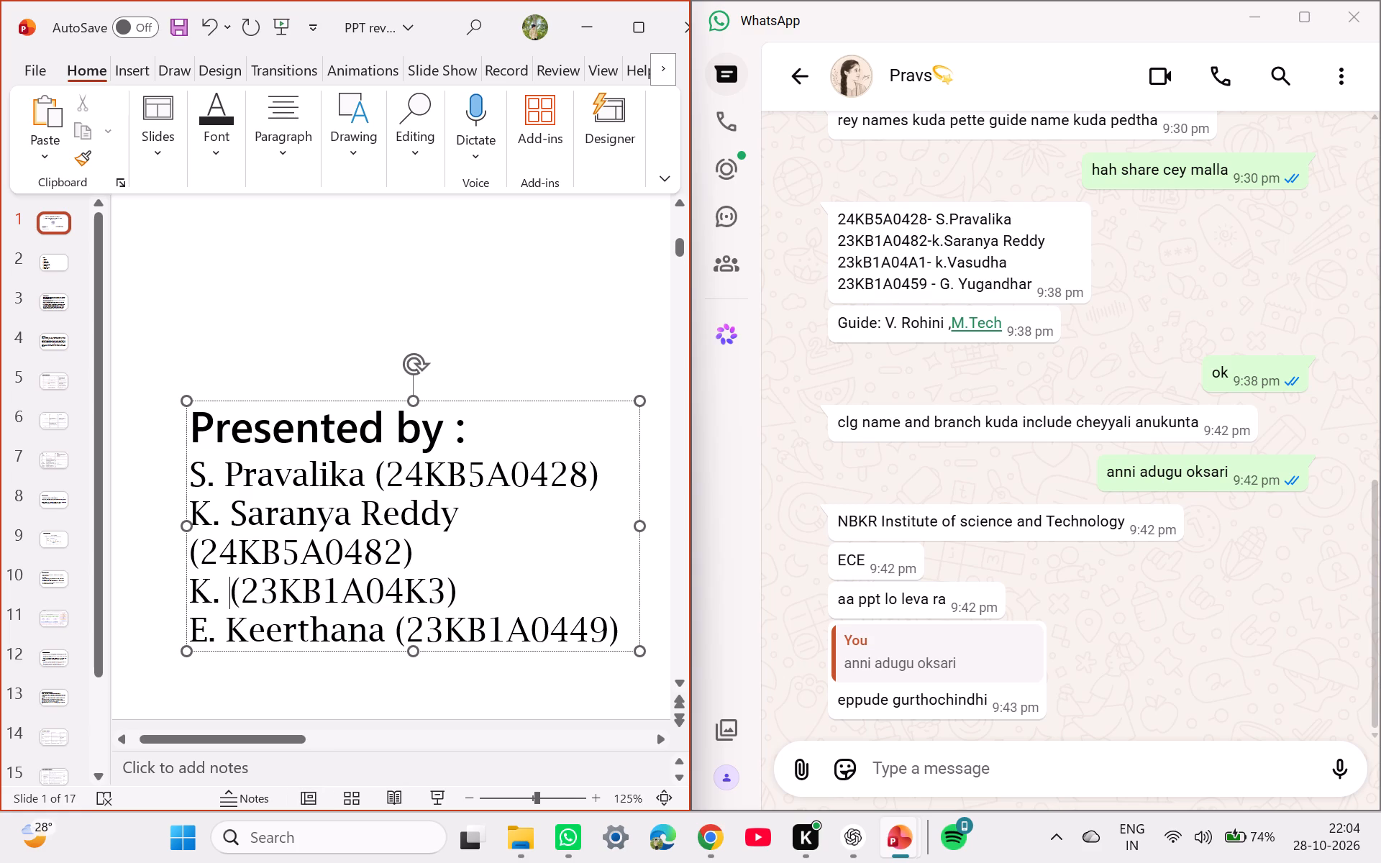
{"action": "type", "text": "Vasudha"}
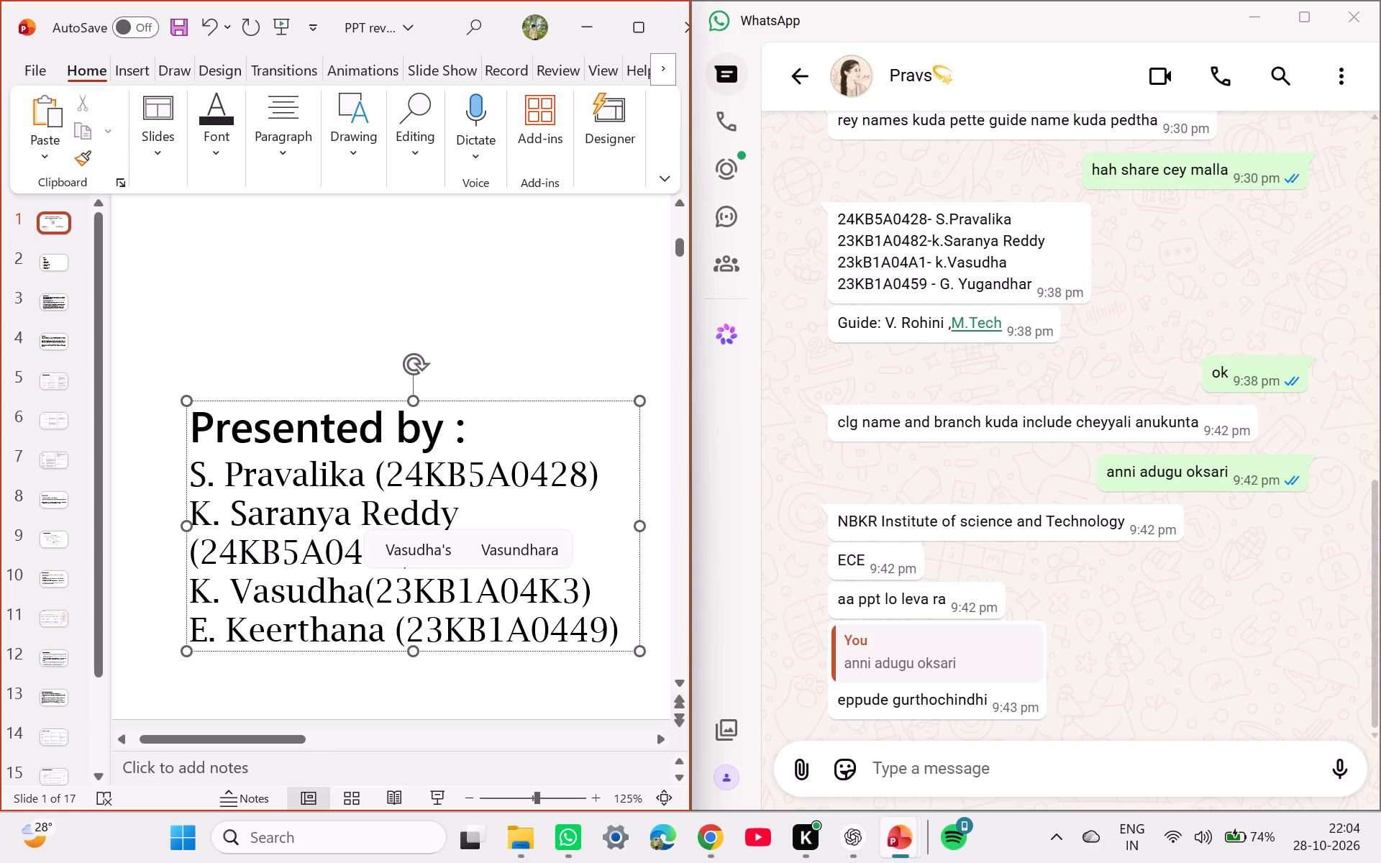
Replace the last two characters of the third presenter's roll number with those of the matching student in the chat.
{"action": "left_click", "coordinate": [575, 595]}
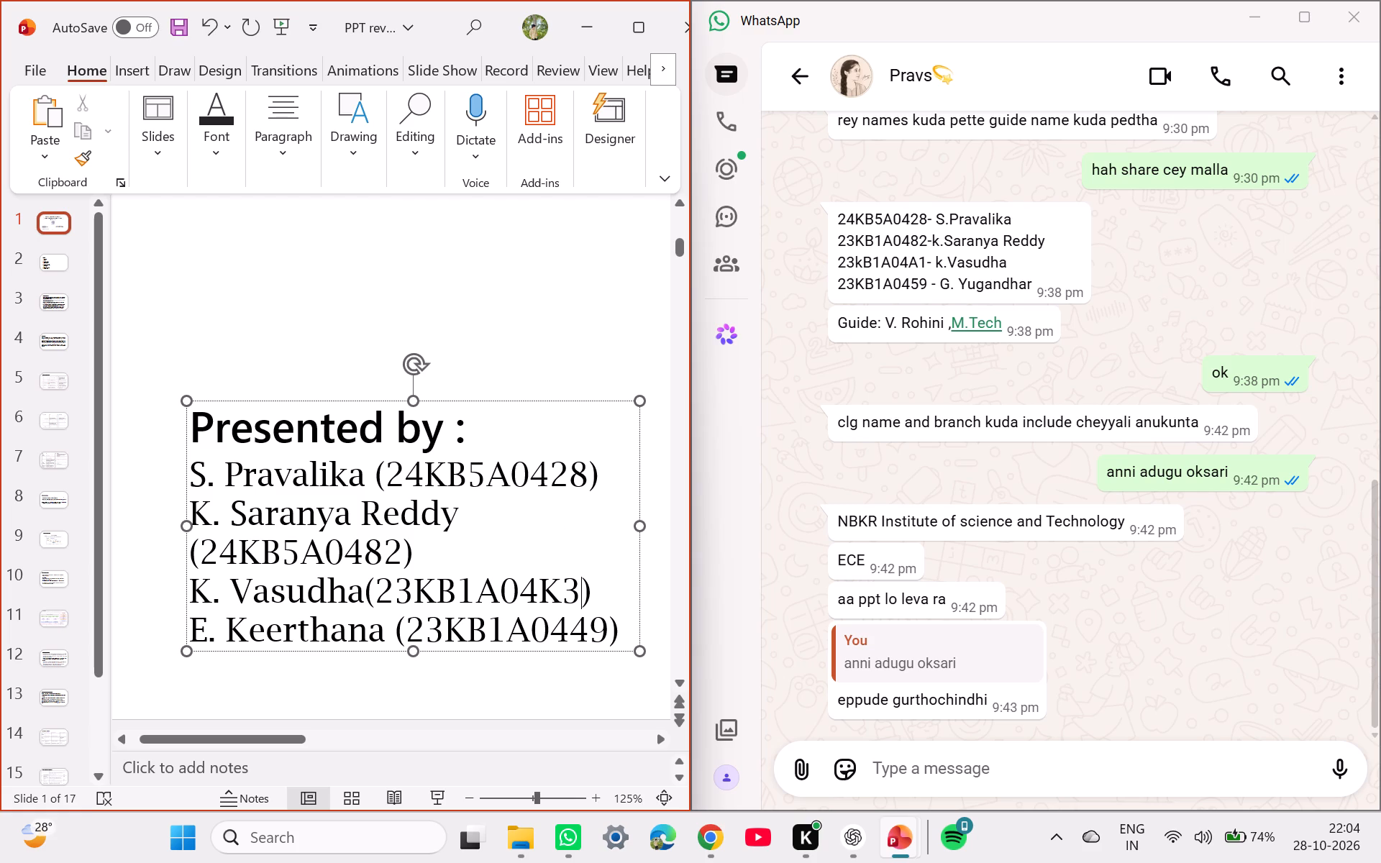
{"action": "key", "text": "BackSpace"}
{"action": "key", "text": "BackSpace"}
Complete the third presenter's roll number on the title slide with the last two characters listed for that student in the chat.
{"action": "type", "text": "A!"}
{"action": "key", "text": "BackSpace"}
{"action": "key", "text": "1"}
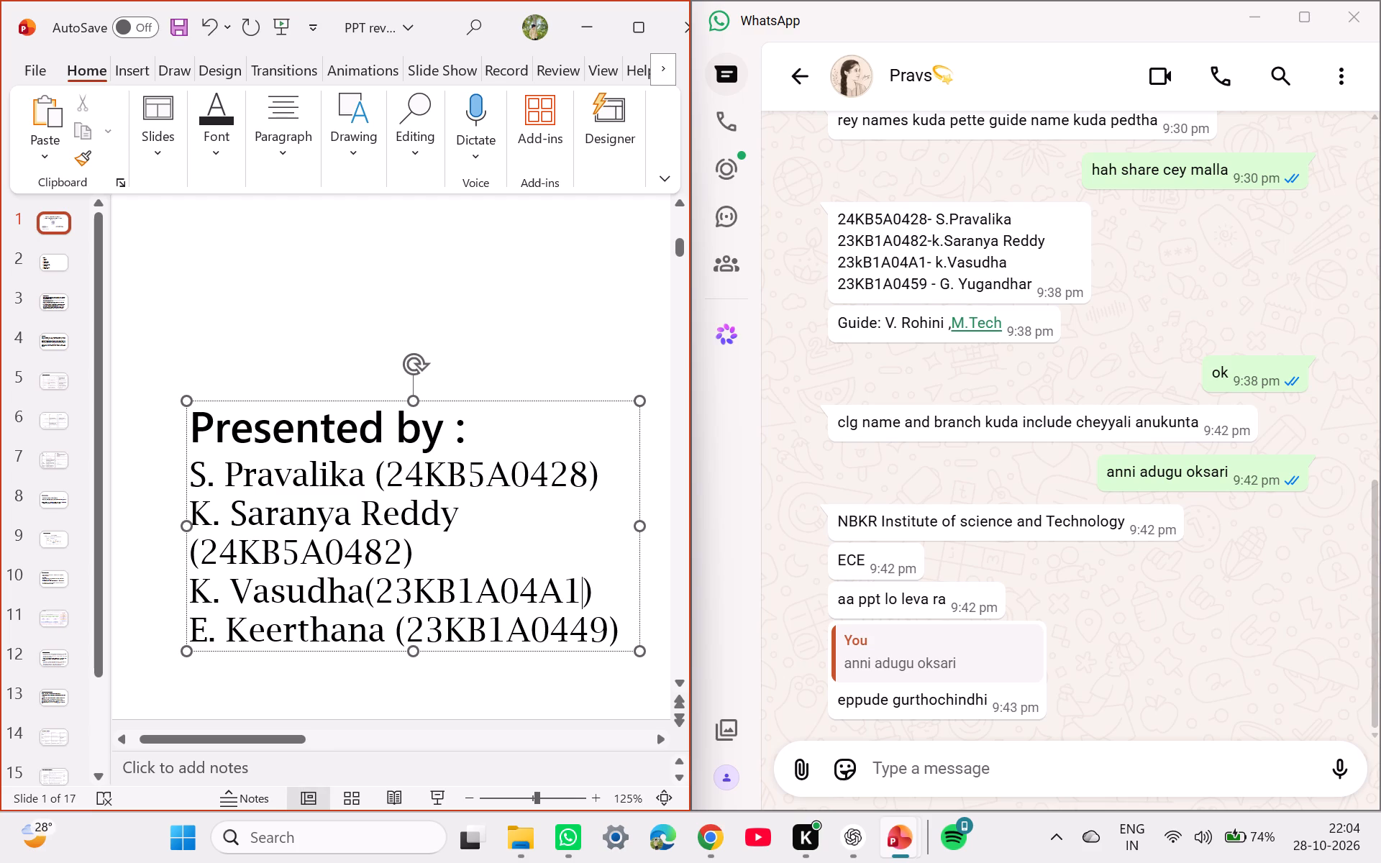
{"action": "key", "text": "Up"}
{"action": "left_click", "coordinate": [388, 632]}
{"action": "key", "text": "Right"}
{"action": "key", "text": "BackSpace"}
{"action": "key", "text": "BackSpace"}
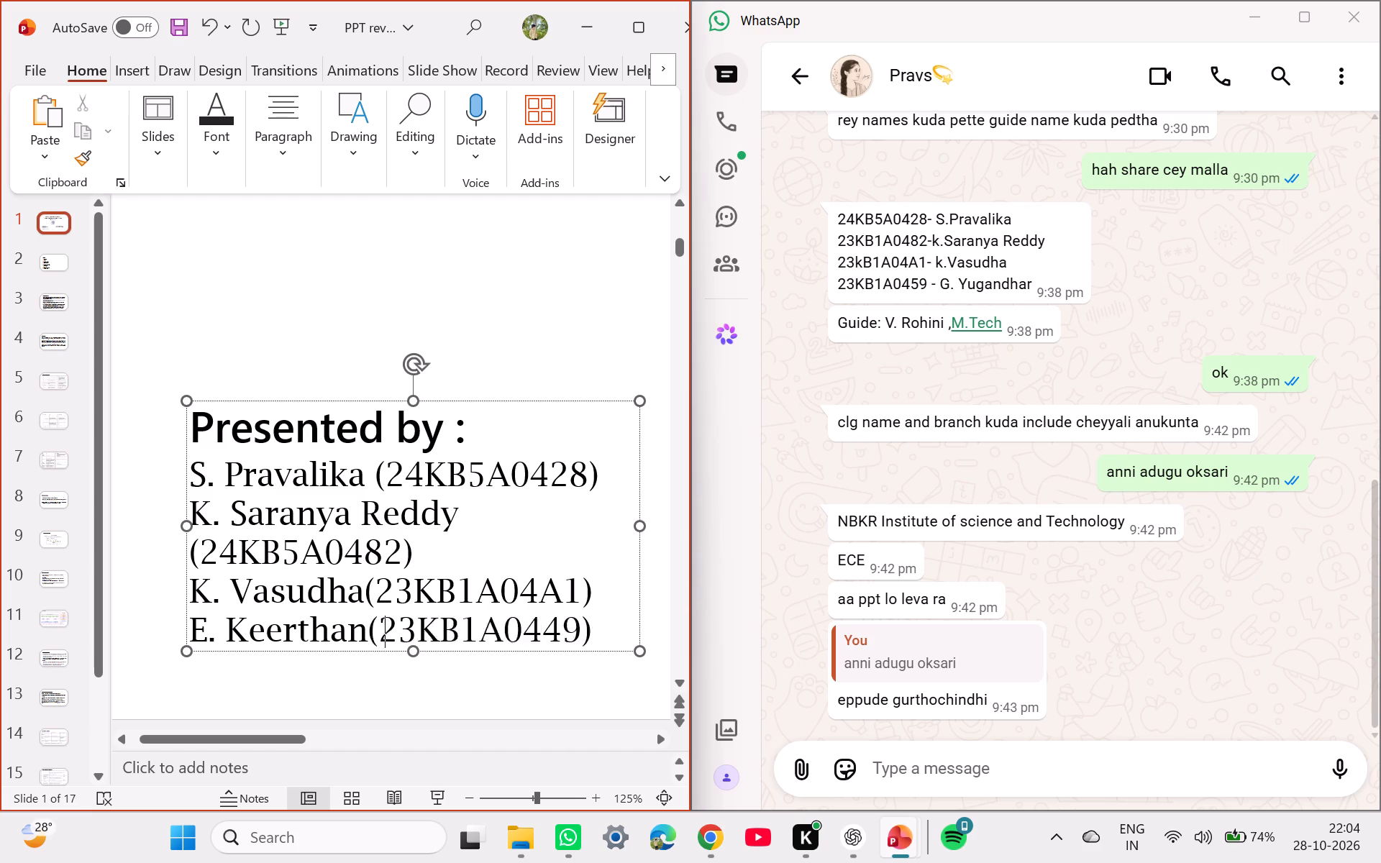
{"action": "key", "text": "BackSpace"}
{"action": "key", "text": "BackSpace"}
{"action": "key", "text": "BackSpace"}
{"action": "key", "text": "BackSpace"}
{"action": "key", "text": "BackSpace"}
{"action": "key", "text": "BackSpace"}
{"action": "key", "text": "BackSpace"}
{"action": "key", "text": "BackSpace"}
{"action": "key", "text": "BackSpace"}
{"action": "key", "text": "BackSpace"}
{"action": "key", "text": "BackSpace"}
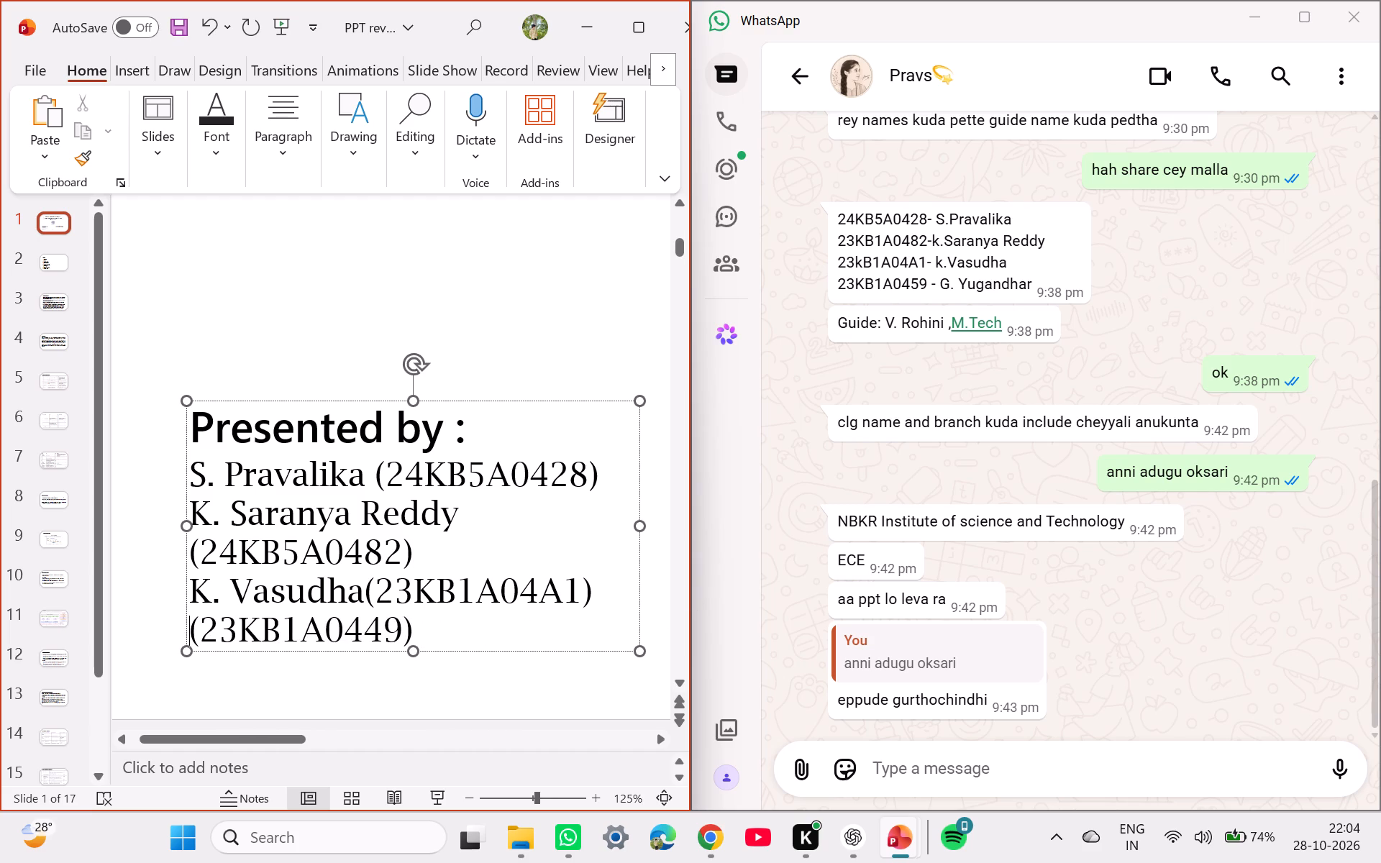
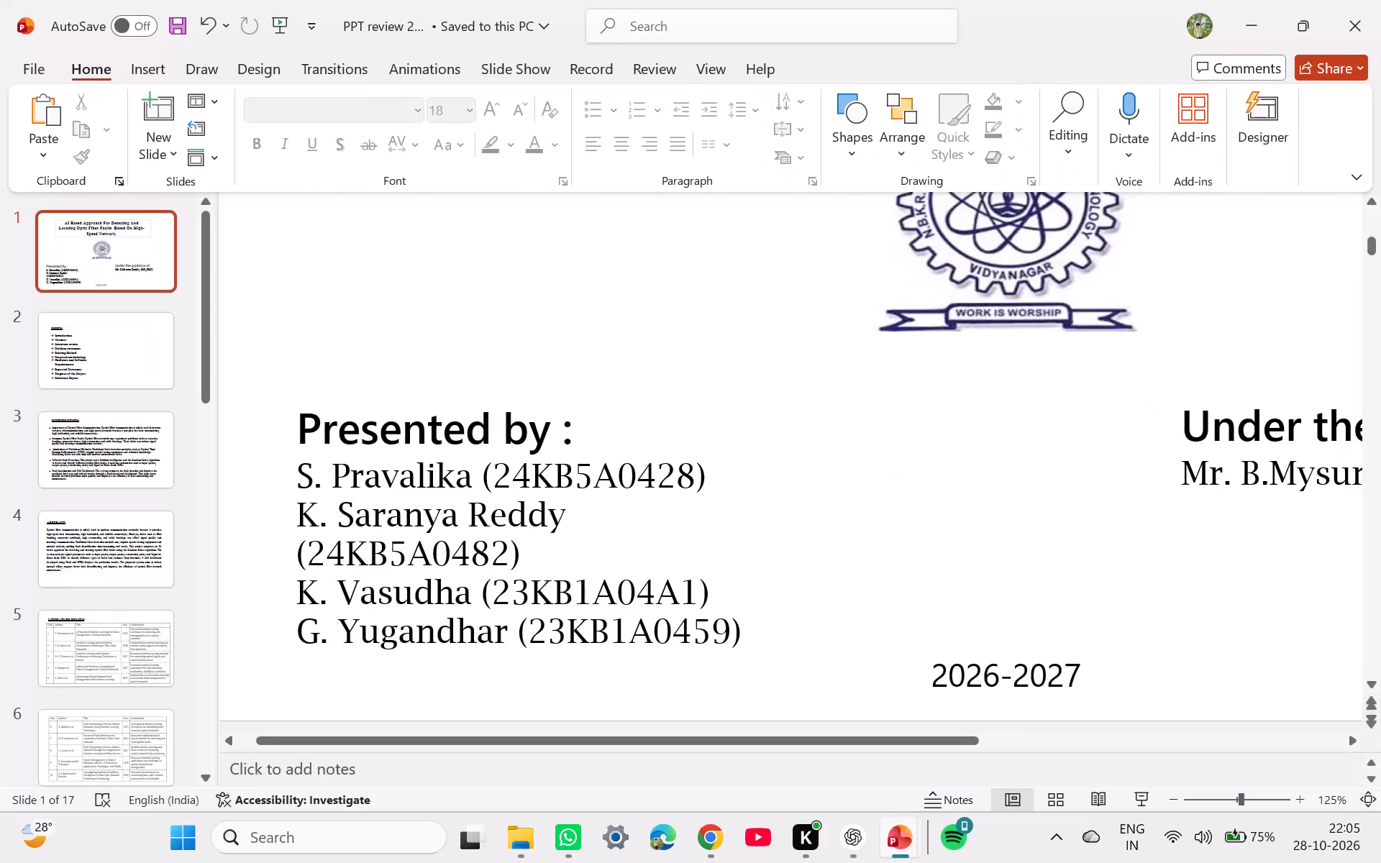
Widen the title slide's "Presented by" text box on both sides so each presenter's name and roll number fit on one line.
{"action": "scroll", "coordinate": [592, 480], "scroll_direction": "down", "scroll_amount": 2, "text": "ctrl"}
{"action": "left_click", "coordinate": [466, 587]}
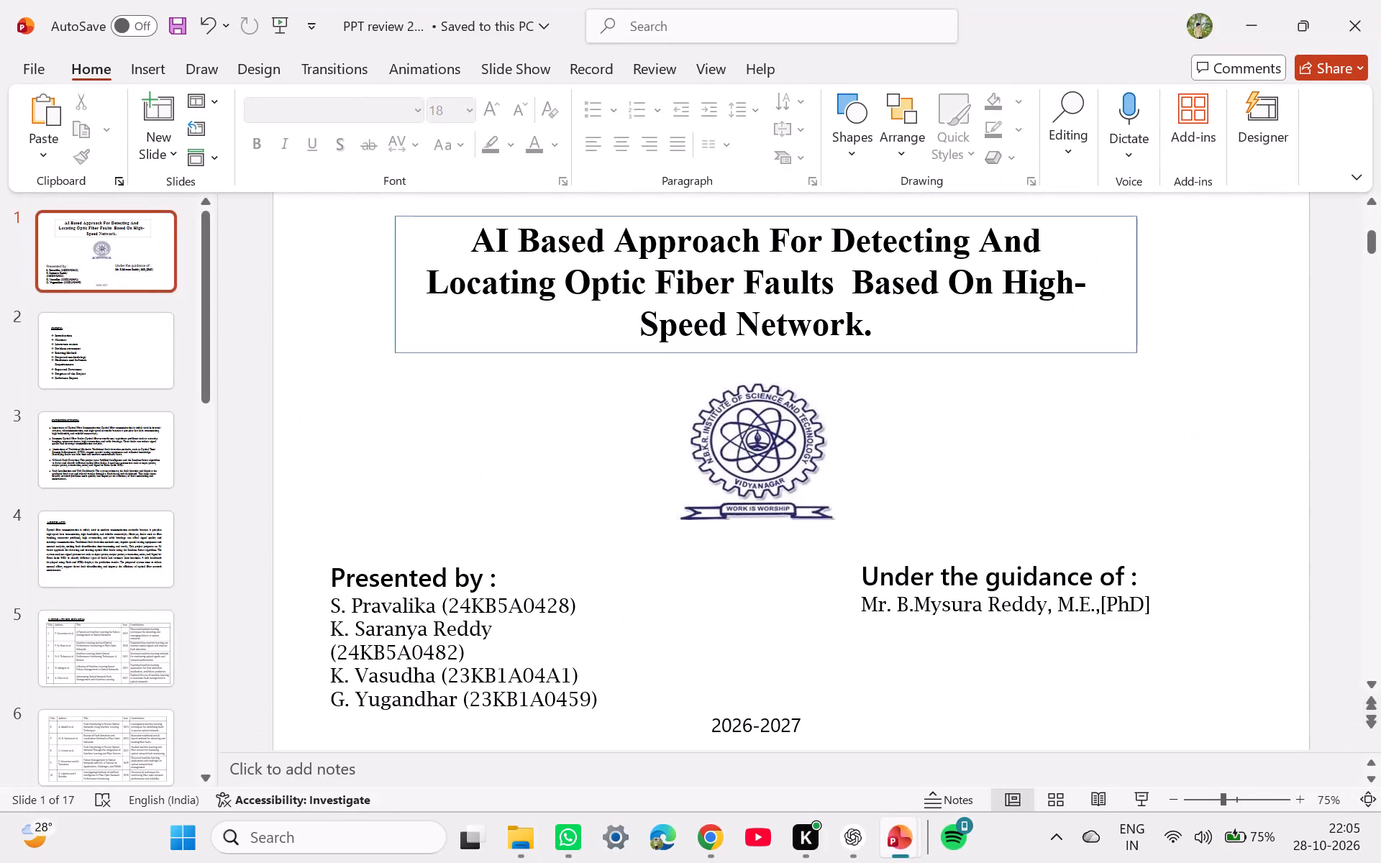
{"action": "left_click_drag", "start_coordinate": [605, 637], "coordinate": [644, 637]}
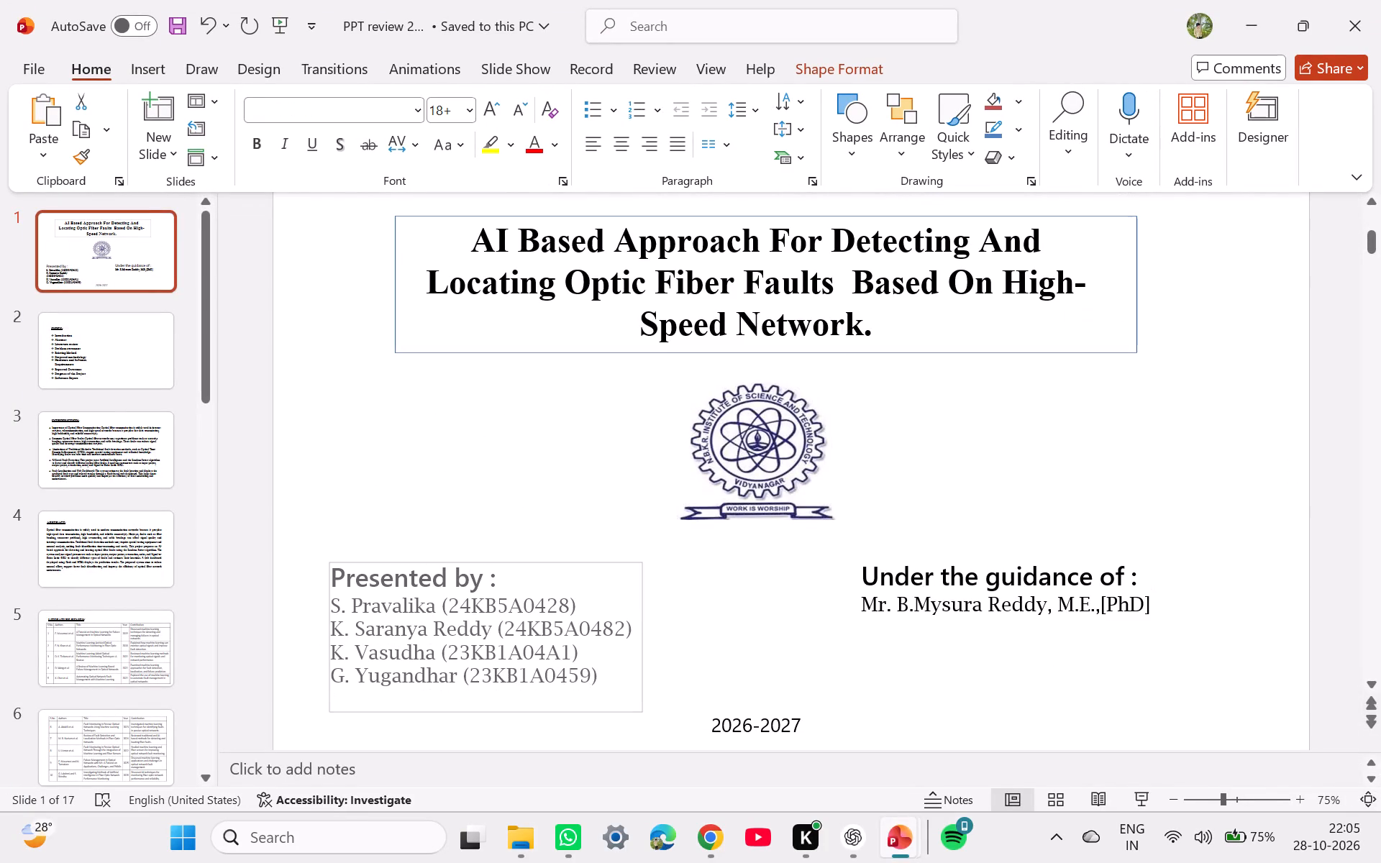
{"action": "left_click_drag", "start_coordinate": [644, 637], "coordinate": [645, 637]}
{"action": "left_click_drag", "start_coordinate": [329, 626], "coordinate": [327, 626]}
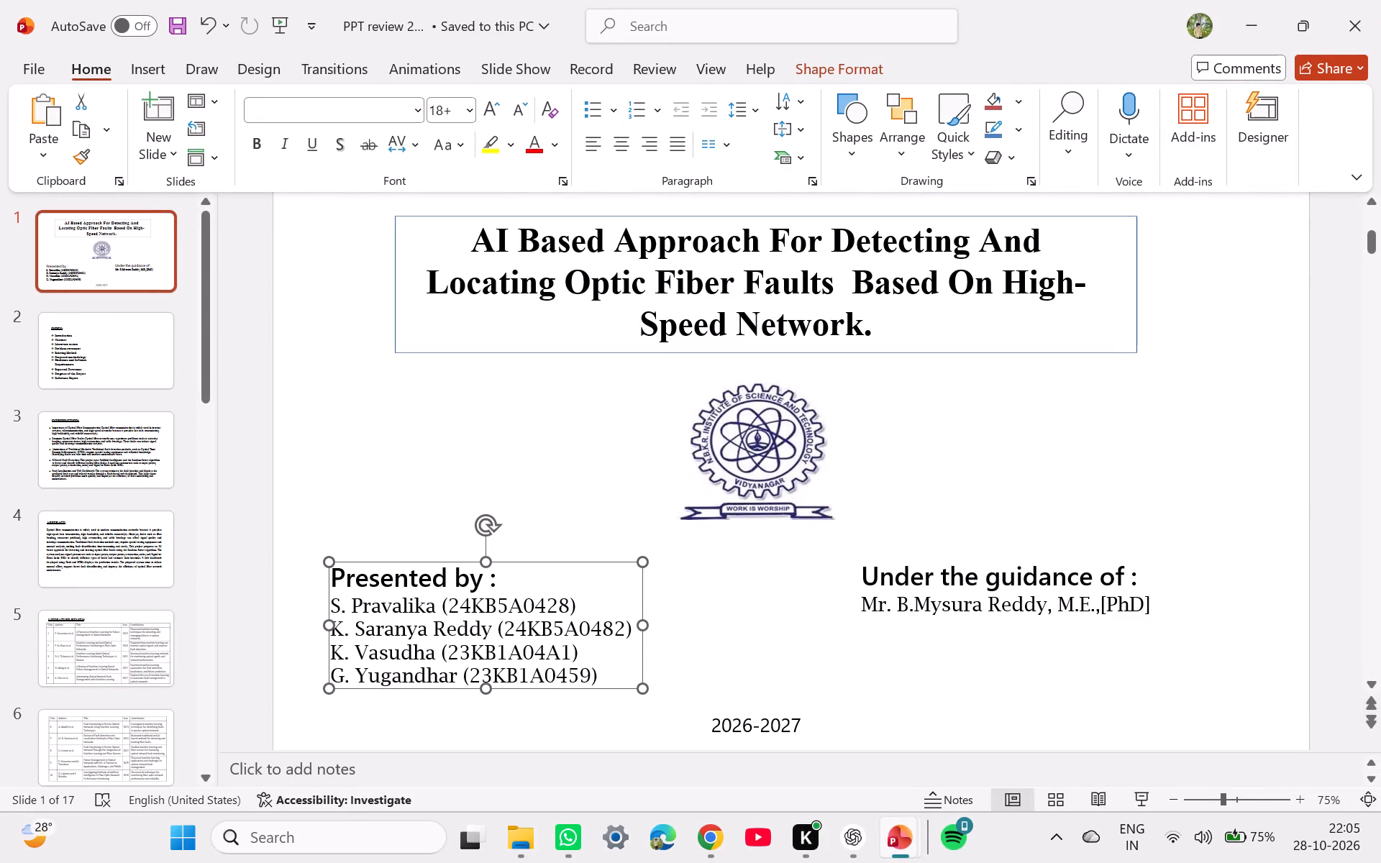
{"action": "left_click_drag", "start_coordinate": [327, 626], "coordinate": [321, 626]}
{"action": "left_click", "coordinate": [373, 488]}
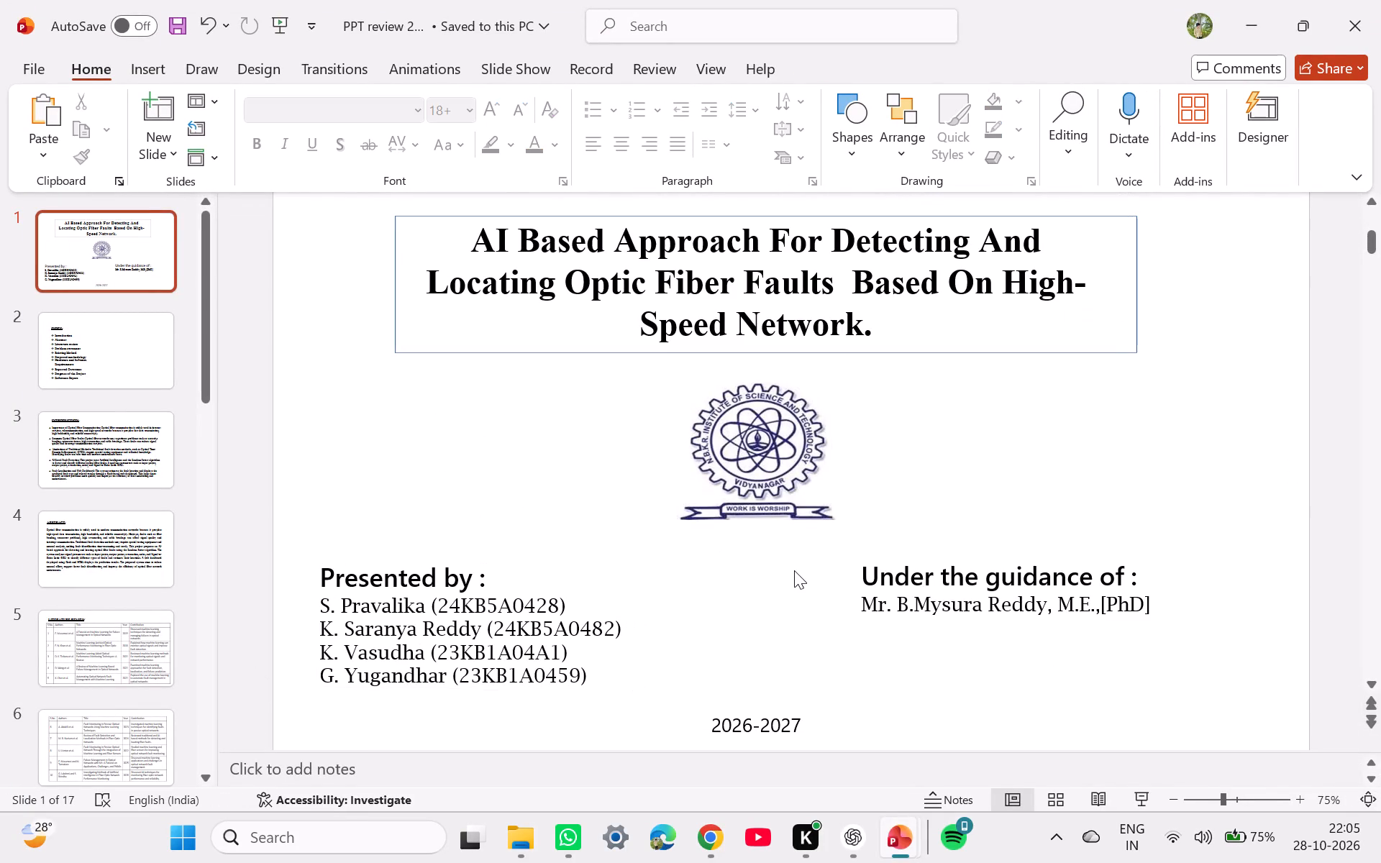
Select the guide's name and qualifications on the line below "Under the guidance of :" on the title slide.
{"action": "left_click", "coordinate": [1008, 588]}
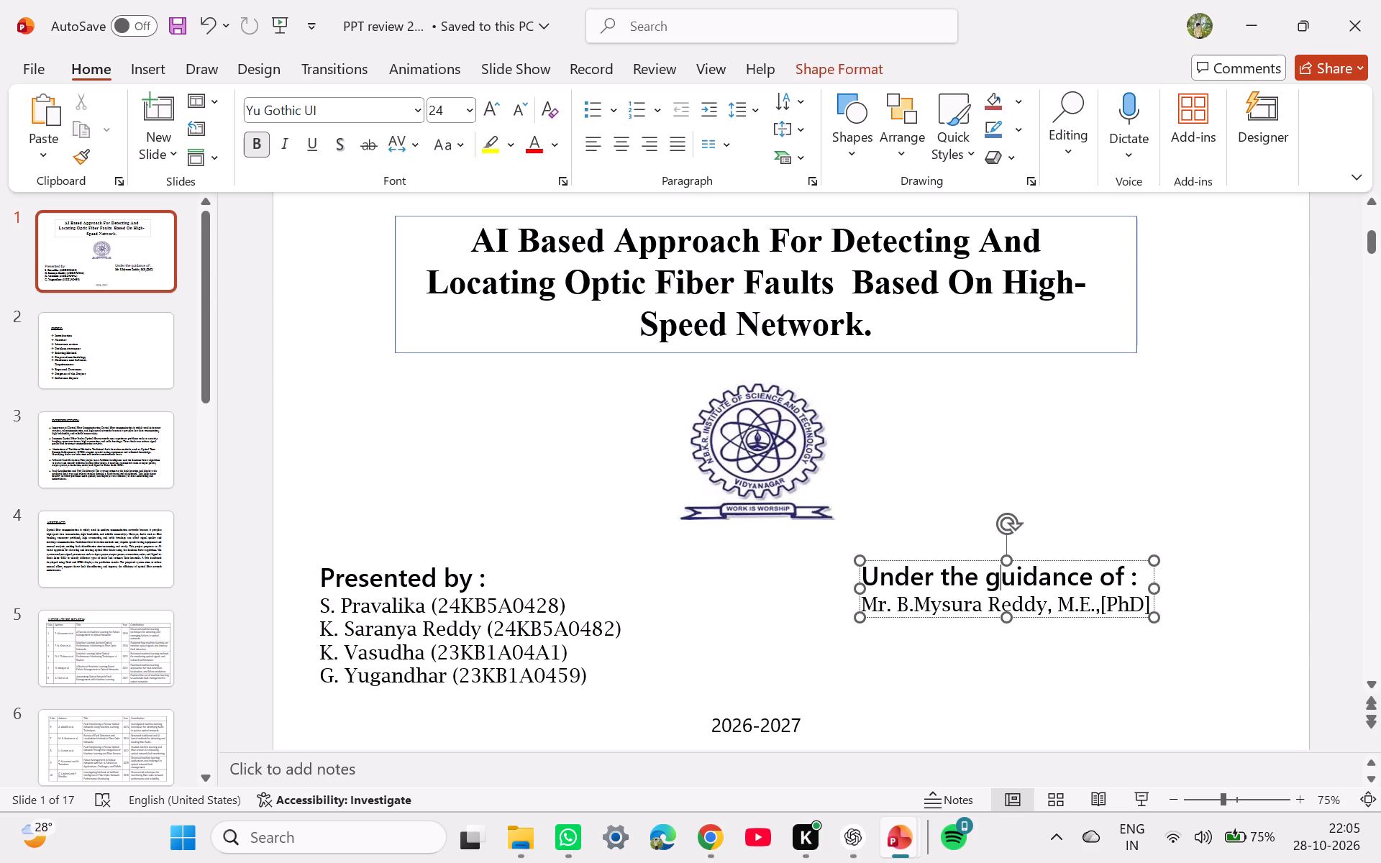
{"action": "left_click", "coordinate": [1144, 601]}
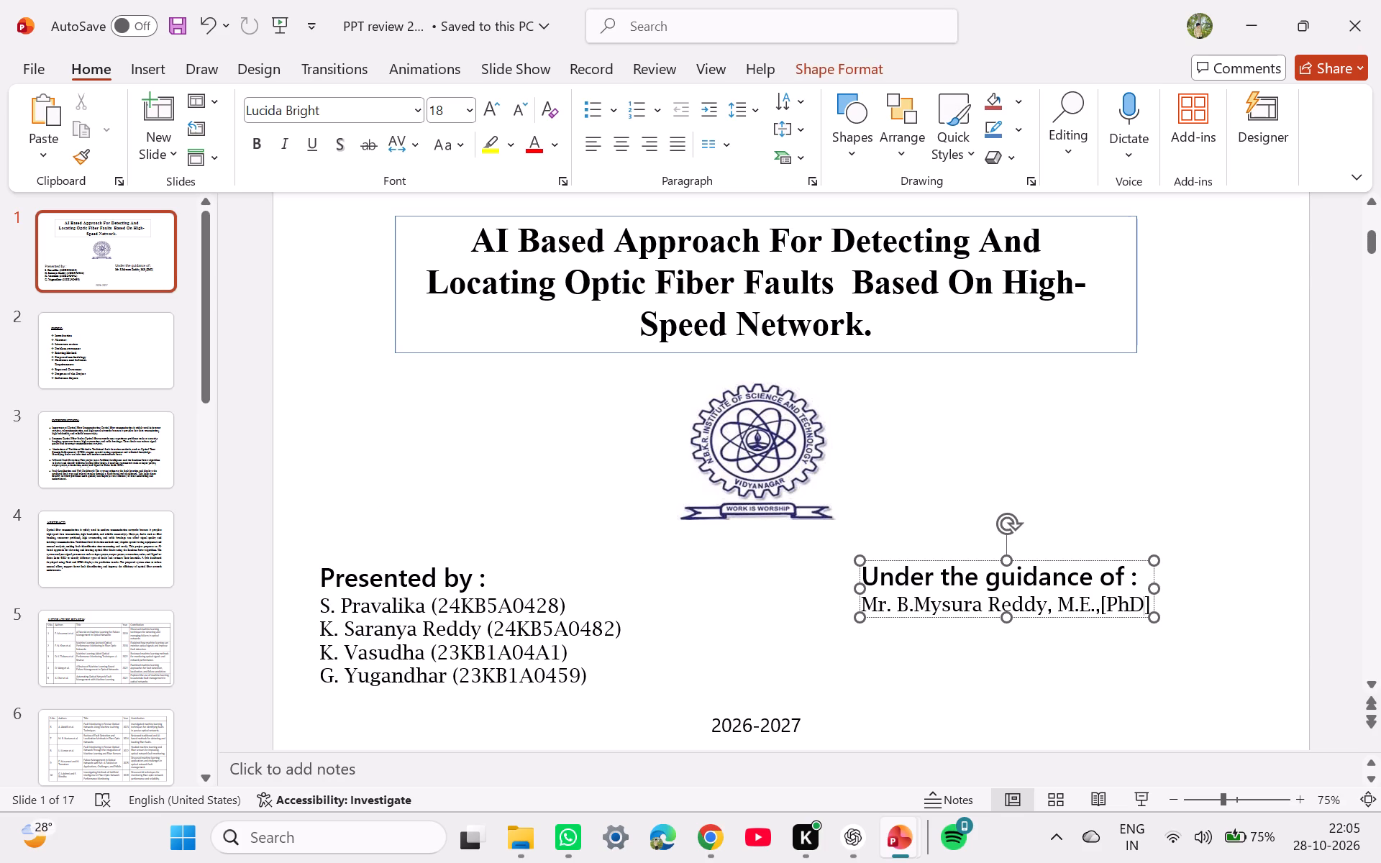
{"action": "key", "text": "Right"}
{"action": "left_click", "coordinate": [1147, 601]}
{"action": "left_click_drag", "start_coordinate": [1147, 601], "coordinate": [1034, 601]}
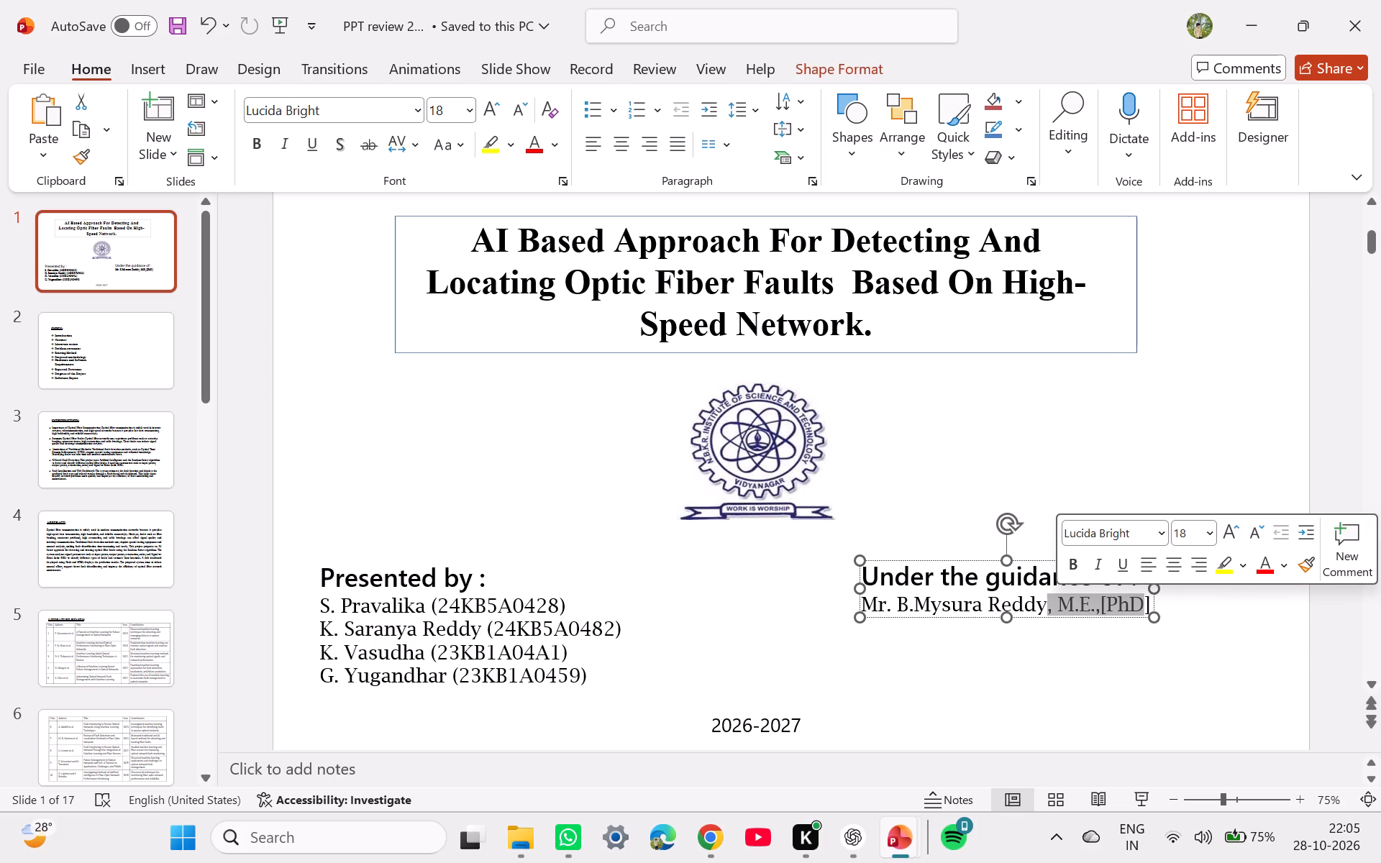
{"action": "left_click_drag", "start_coordinate": [1034, 601], "coordinate": [875, 603]}
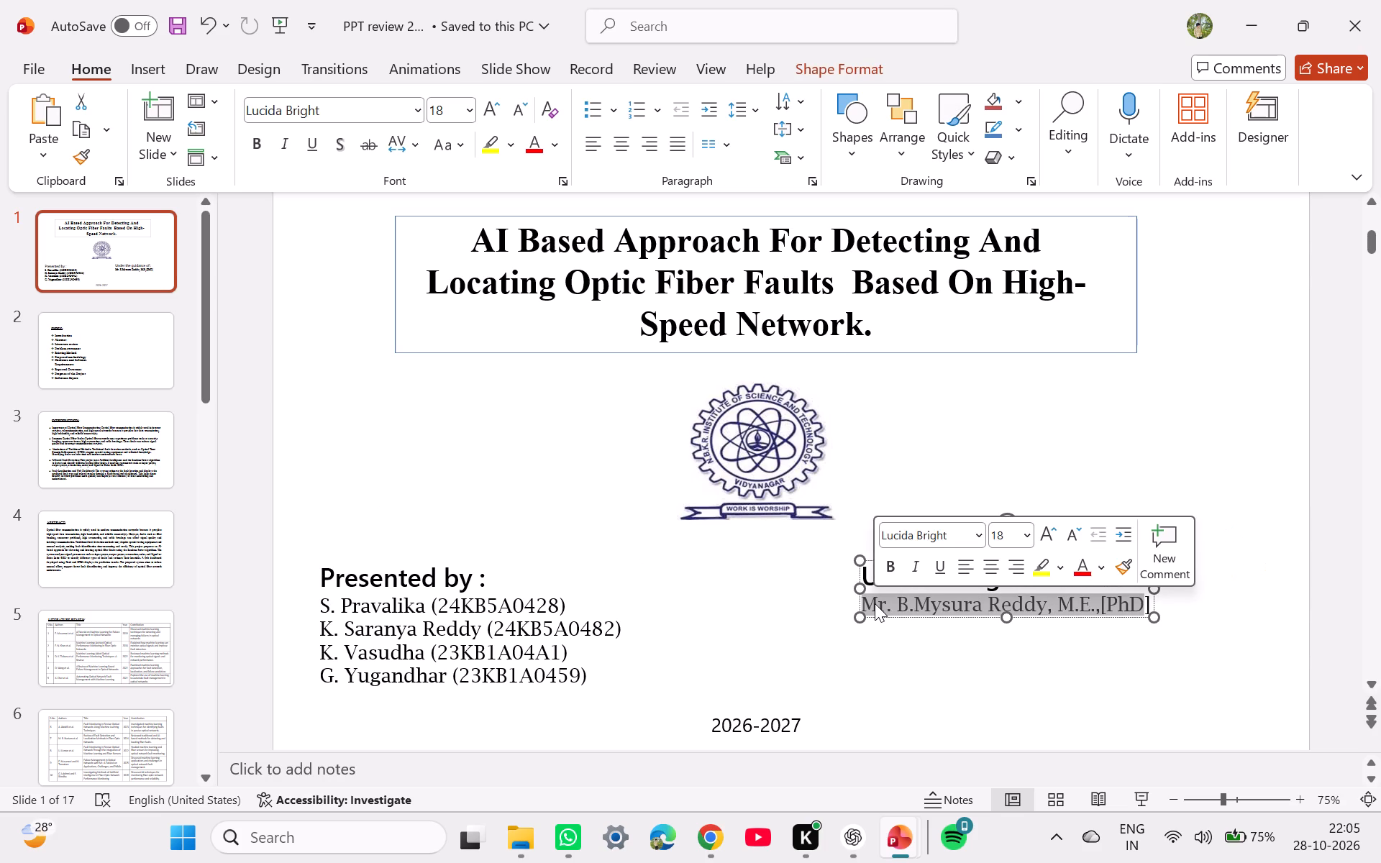
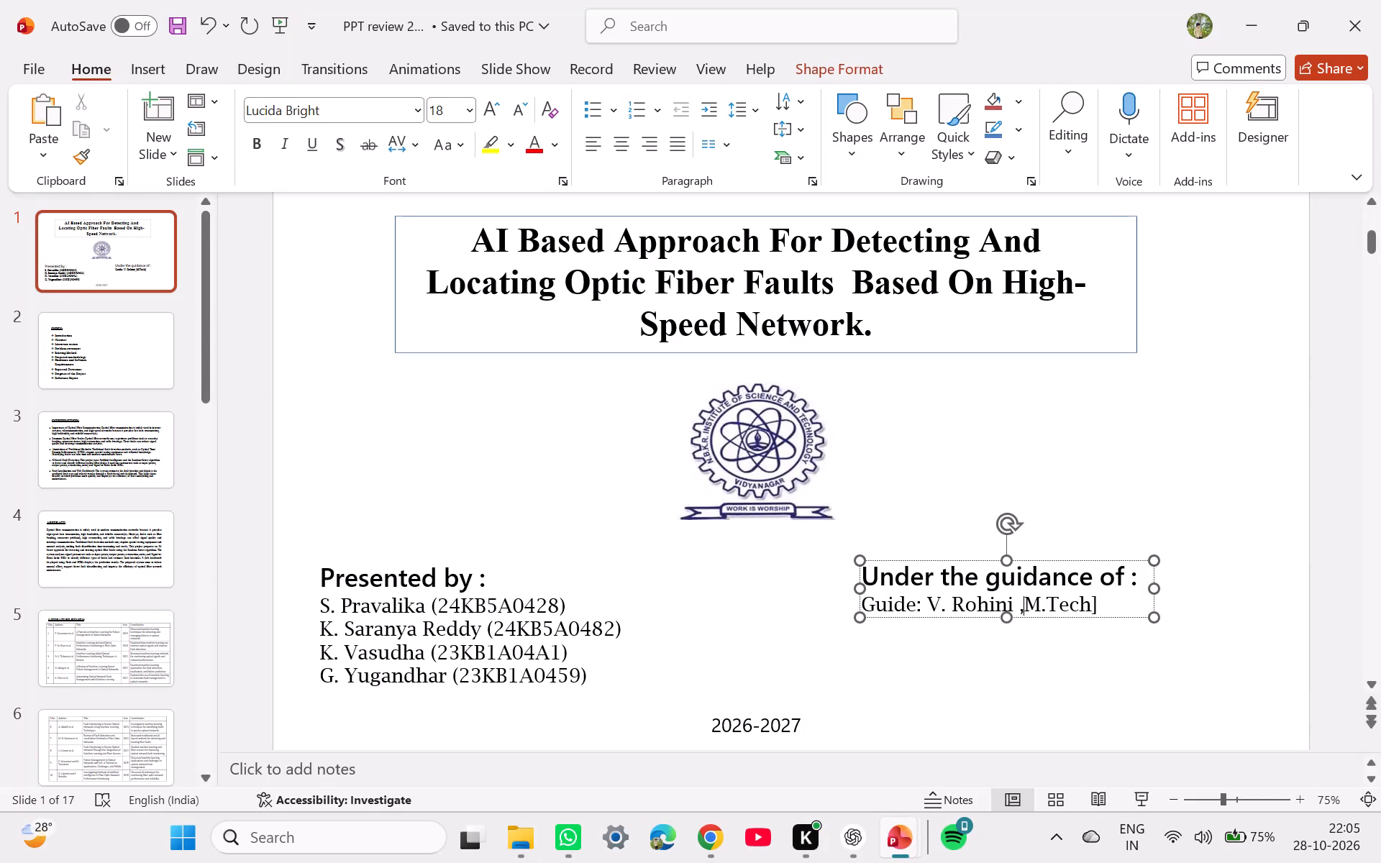
Add an opening square bracket before "M.Tech]" on the guide line of the title slide.
{"action": "key", "text": "shift+braceleft"}
{"action": "key", "text": "BackSpace"}
{"action": "key", "text": "bracketleft"}
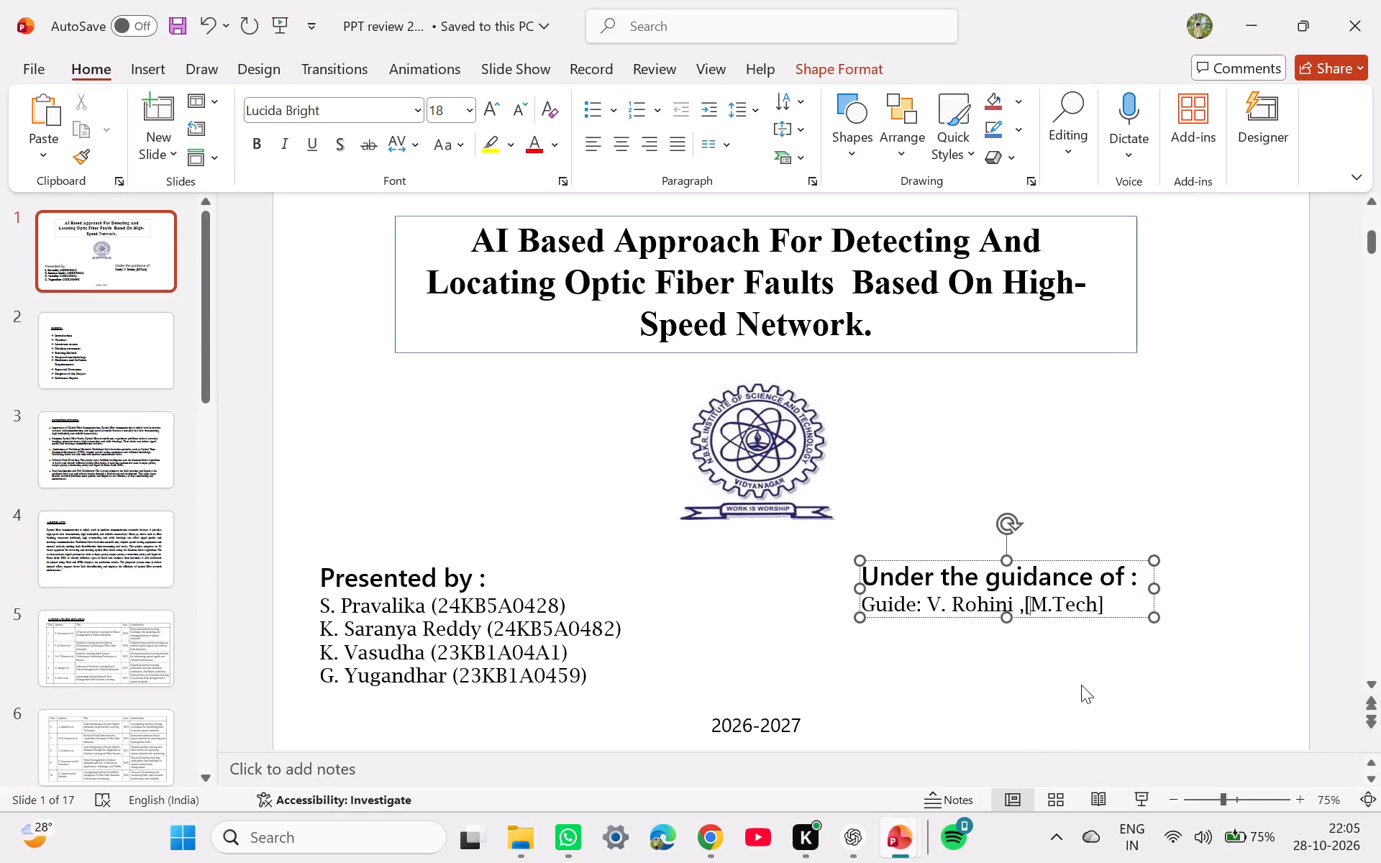
Switch from the presentation to the ChatGPT window containing the reference list.
{"action": "key", "text": "alt+Tab"}
{"action": "key", "text": "alt+Tab"}
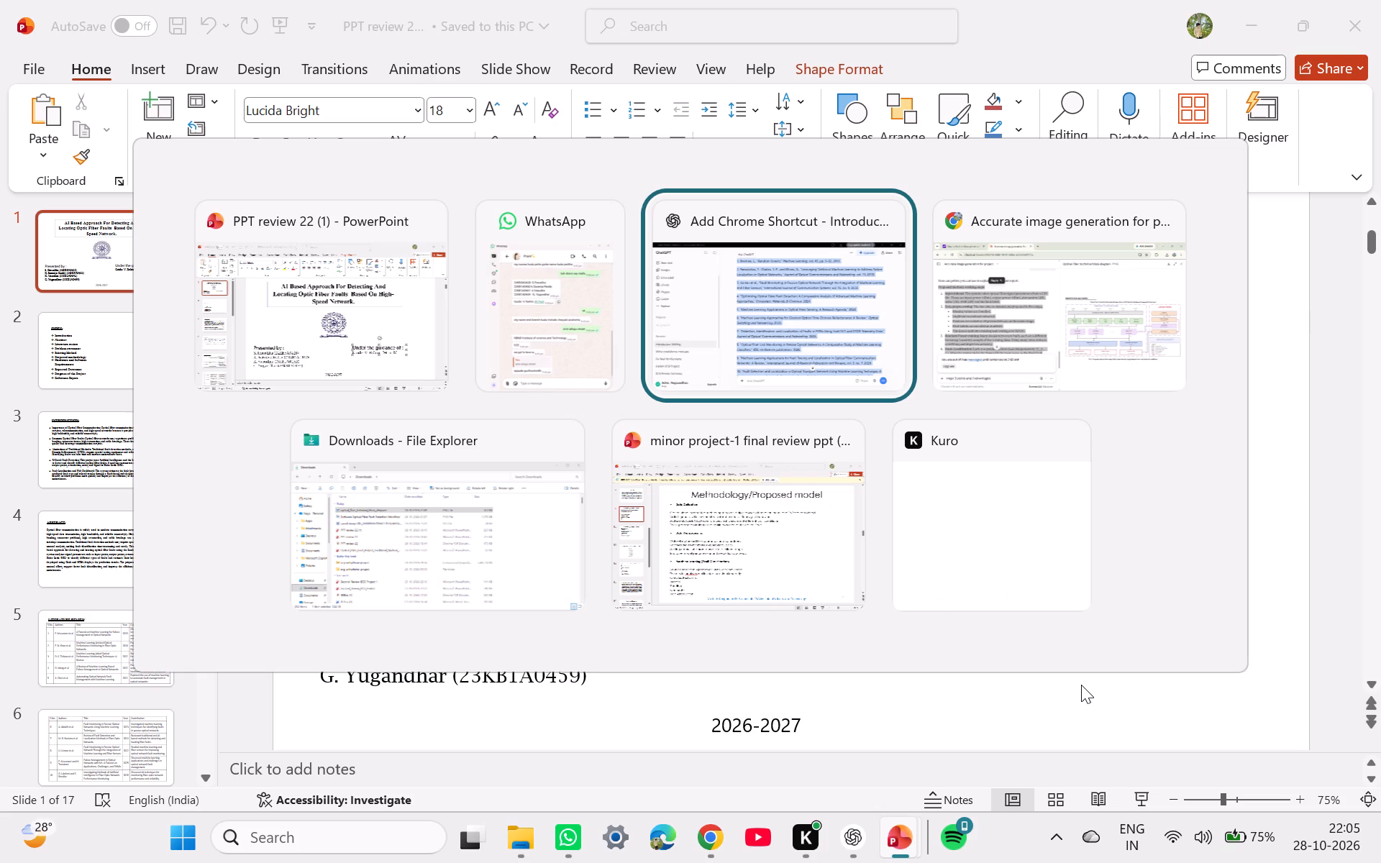
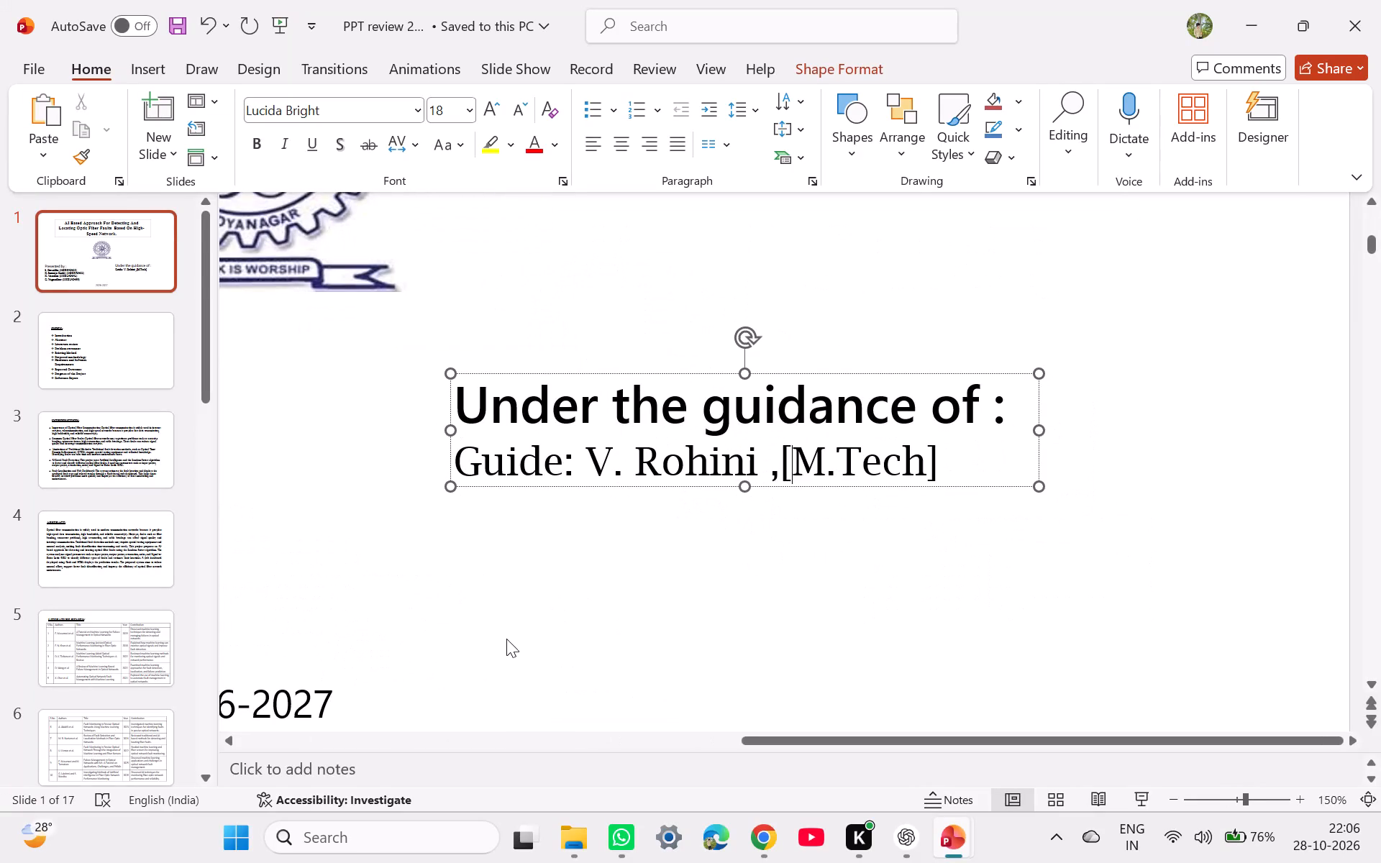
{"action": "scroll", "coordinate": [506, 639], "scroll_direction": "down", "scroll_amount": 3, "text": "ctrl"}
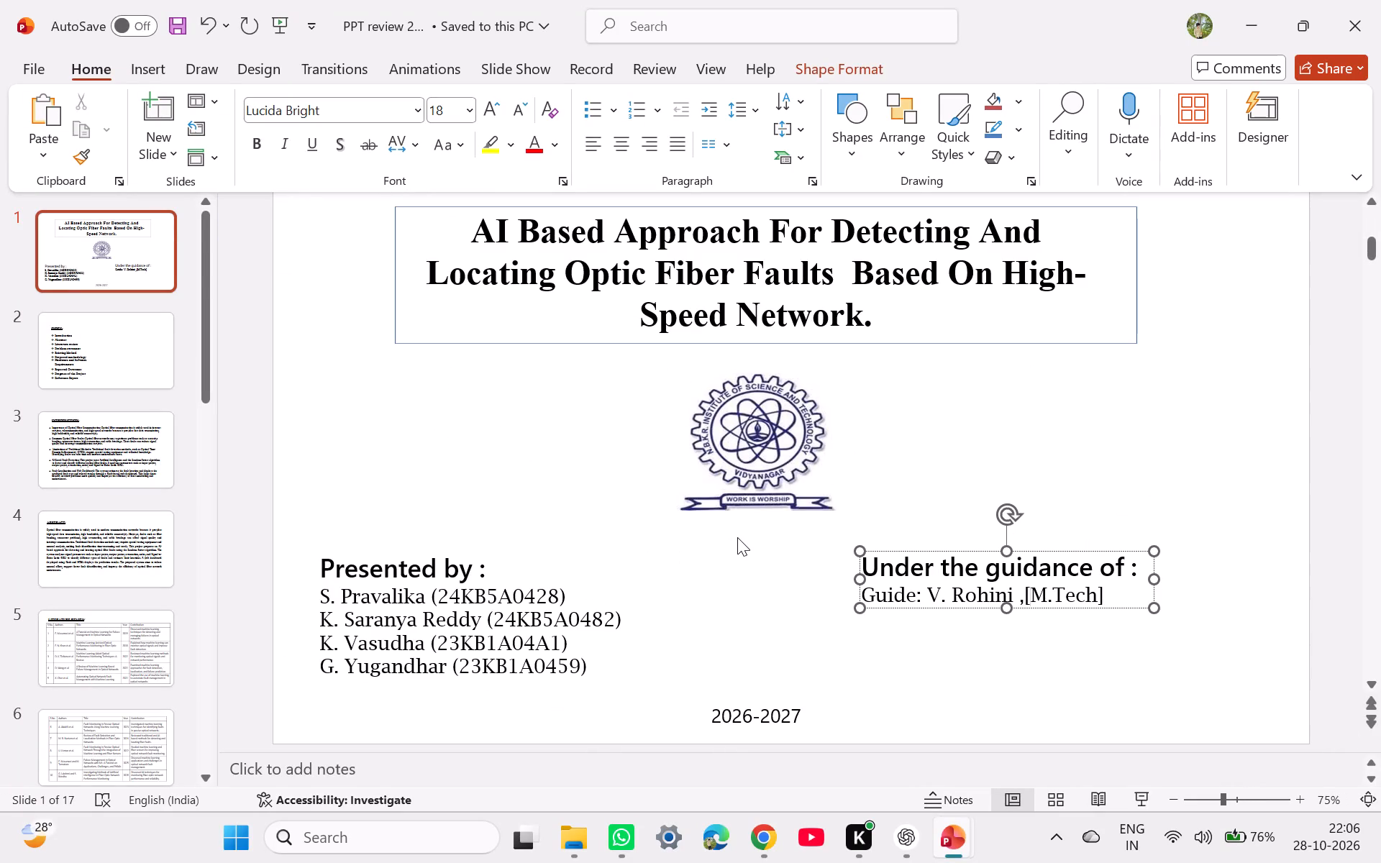
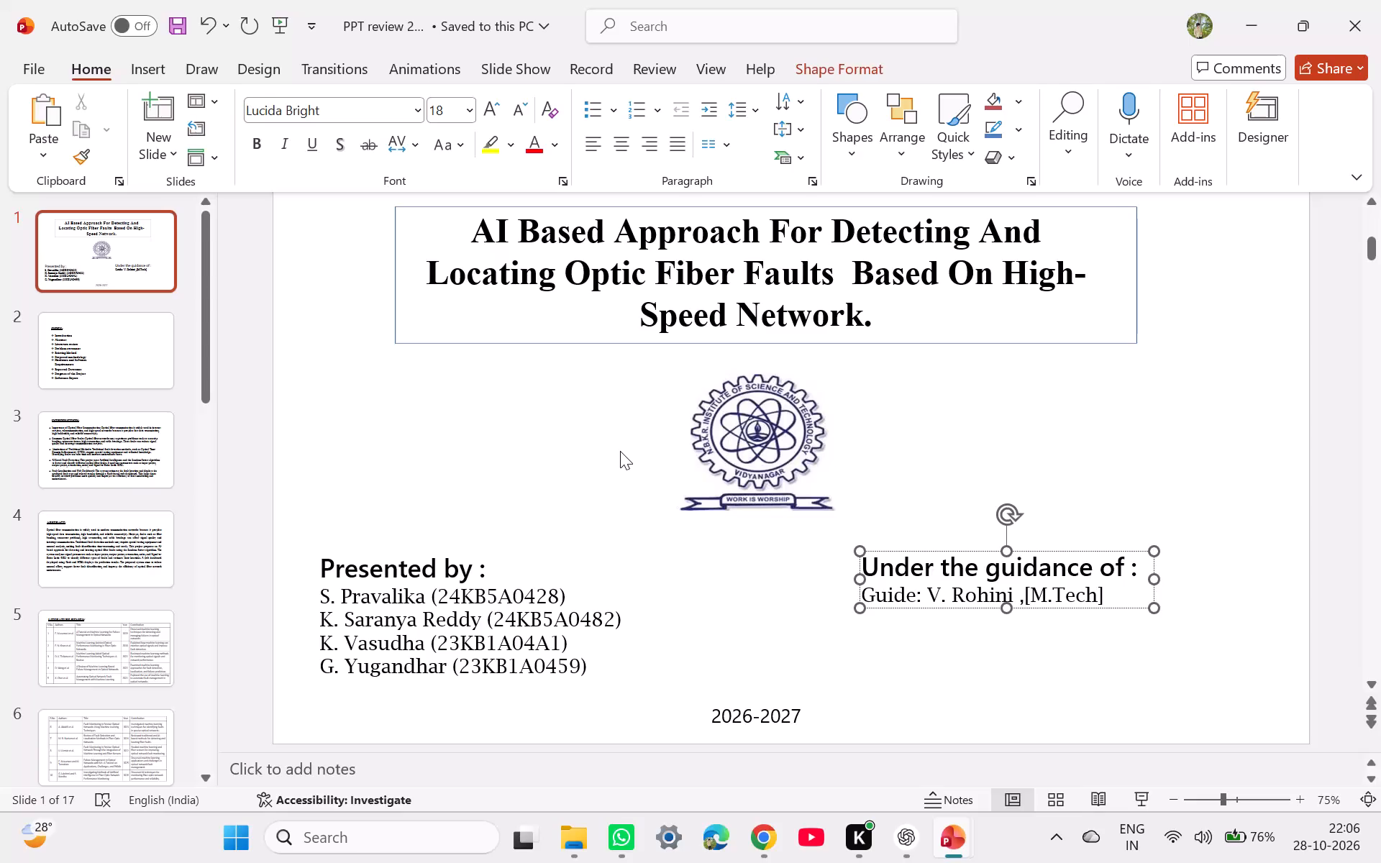
Open the title slide's presenter list for editing at the end of the first presenter's line.
{"action": "left_click", "coordinate": [576, 600]}
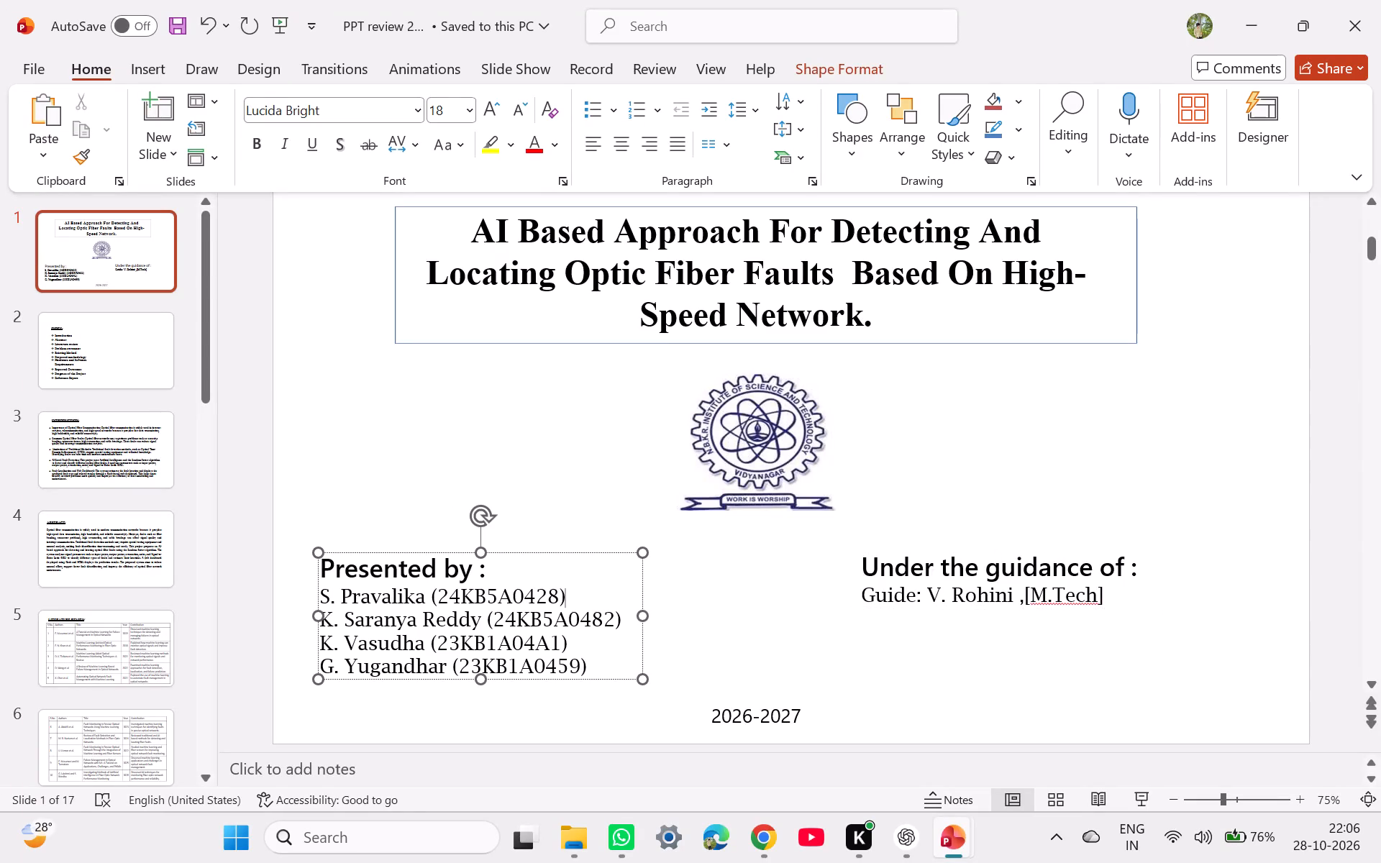
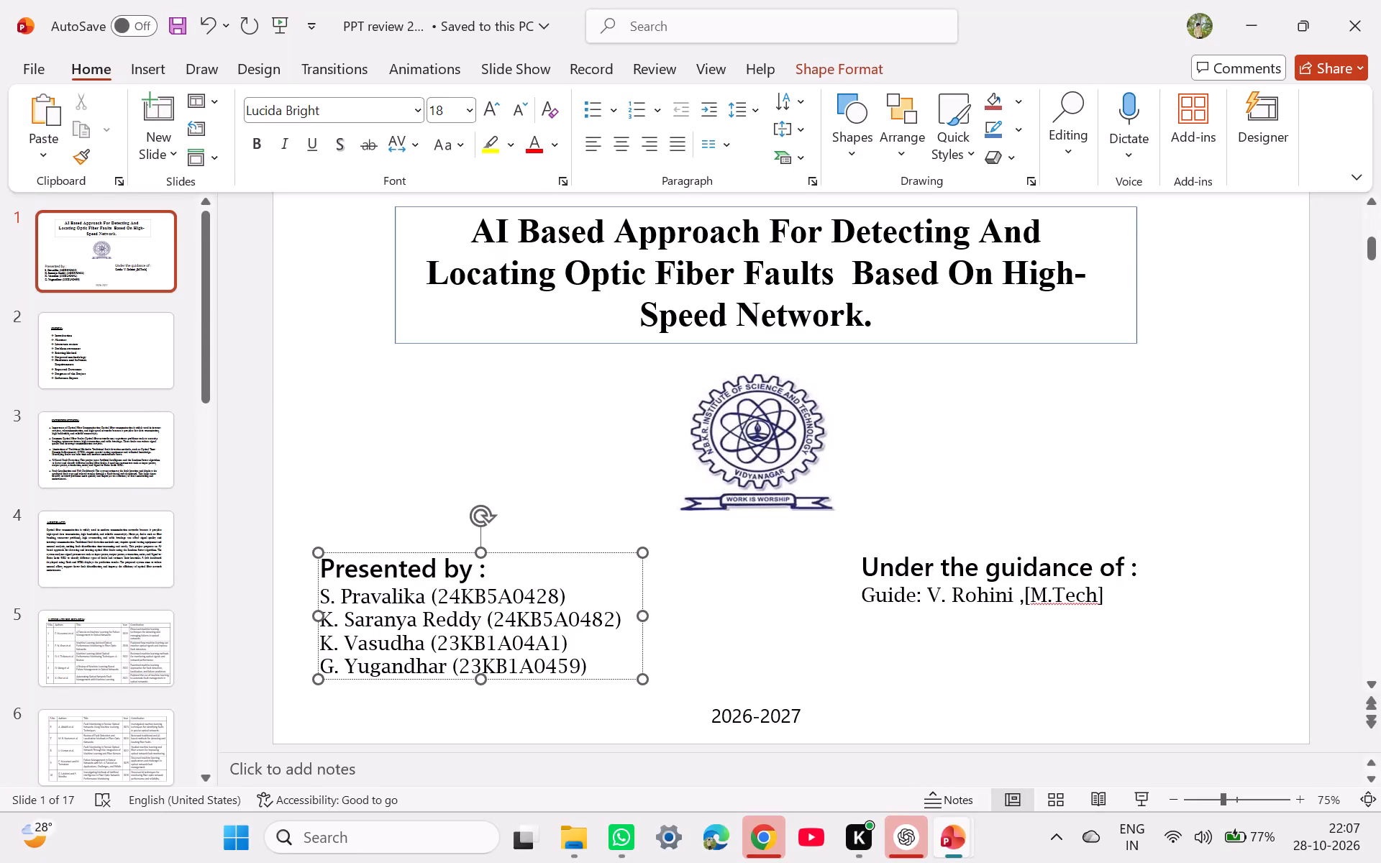
Shorten the "Hardware and Software Requirements" entry on the INDEX slide to "Software Requirements".
{"action": "left_click", "coordinate": [119, 380]}
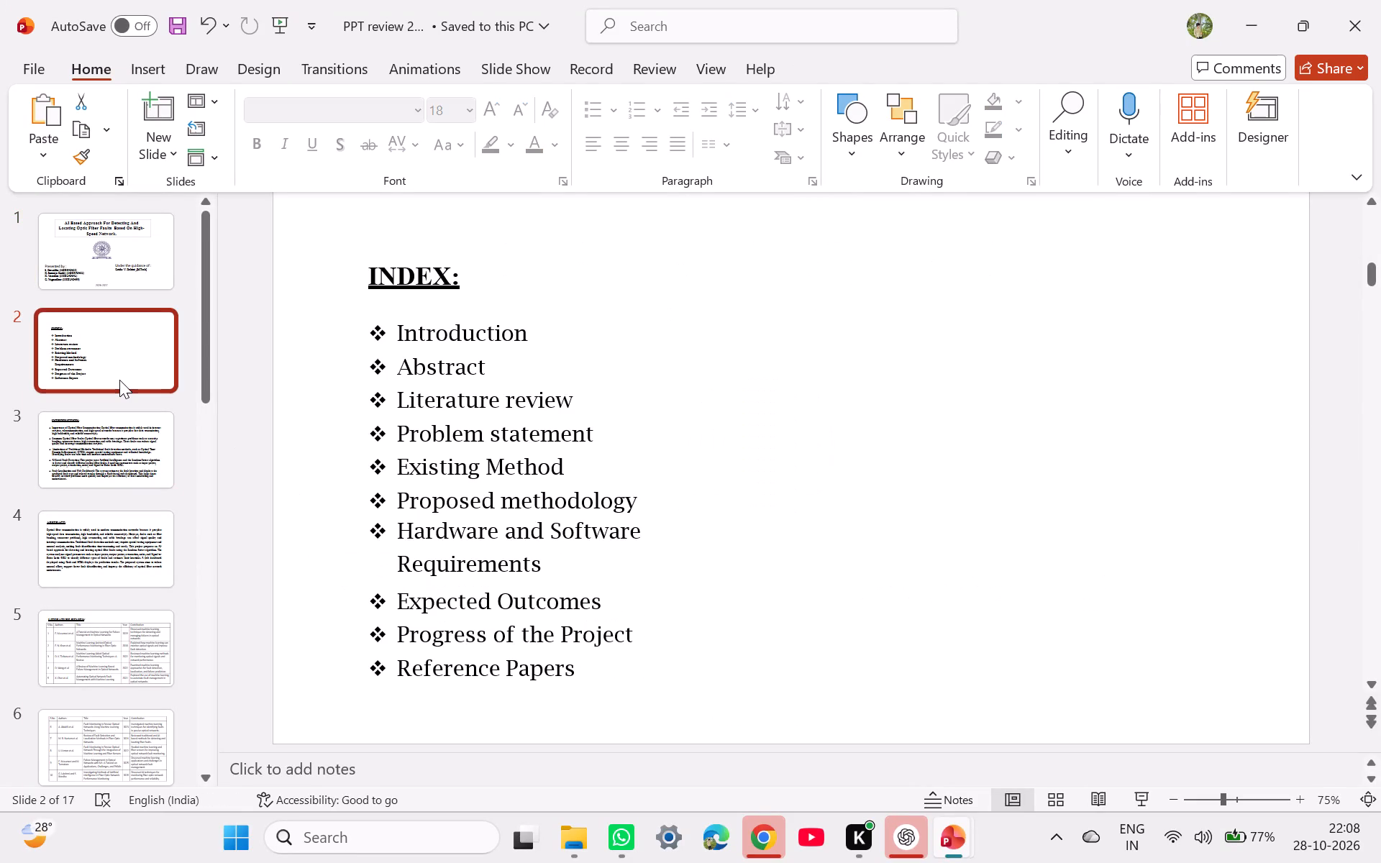
{"action": "left_click", "coordinate": [544, 524]}
{"action": "key", "text": "BackSpace"}
{"action": "key", "text": "BackSpace"}
{"action": "key", "text": "BackSpace"}
{"action": "key", "text": "BackSpace"}
{"action": "key", "text": "BackSpace"}
{"action": "key", "text": "BackSpace"}
{"action": "key", "text": "BackSpace"}
{"action": "key", "text": "BackSpace"}
{"action": "key", "text": "BackSpace"}
{"action": "key", "text": "BackSpace"}
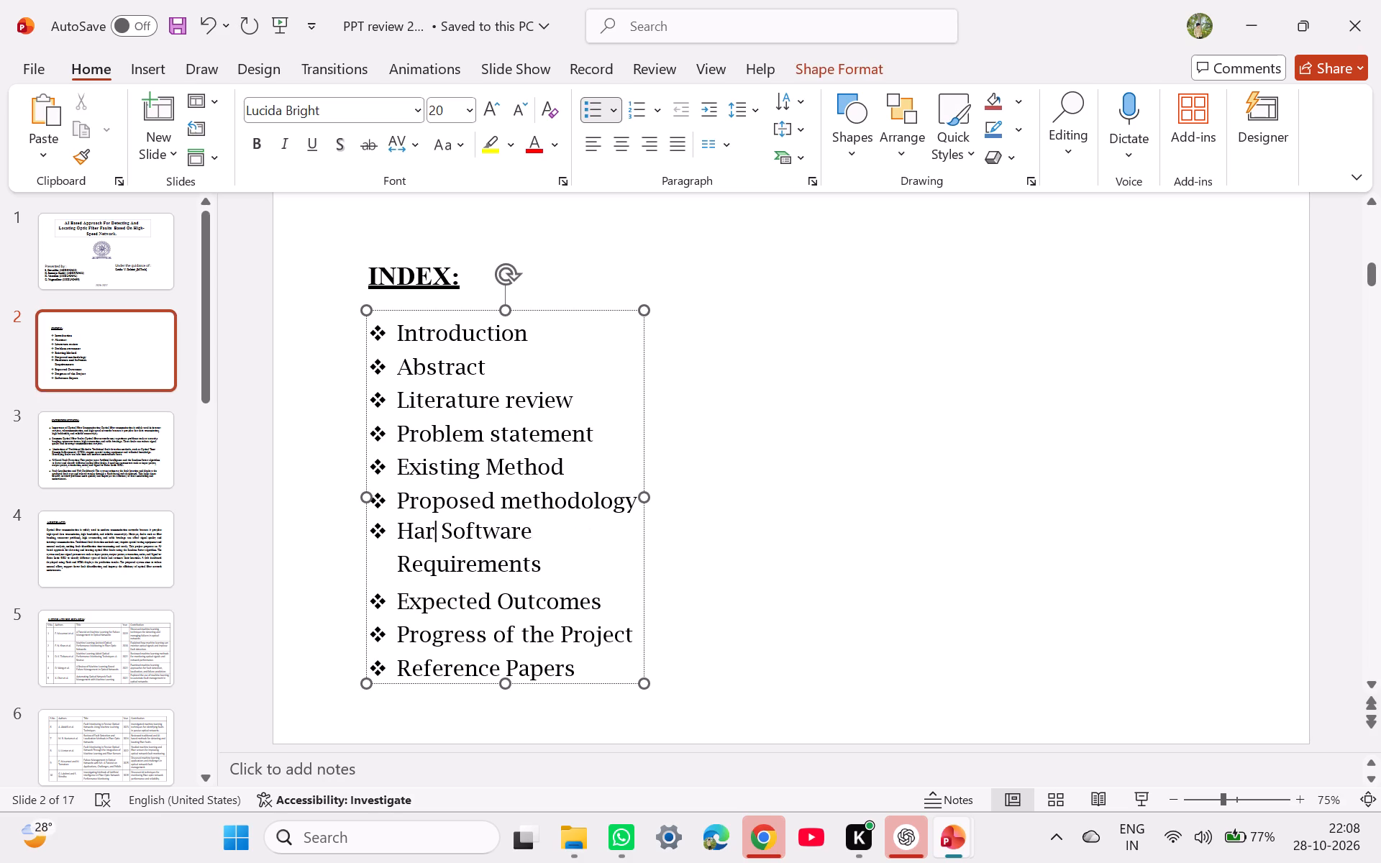
{"action": "key", "text": "BackSpace"}
{"action": "key", "text": "BackSpace"}
{"action": "key", "text": "Right"}
{"action": "key", "text": "BackSpace"}
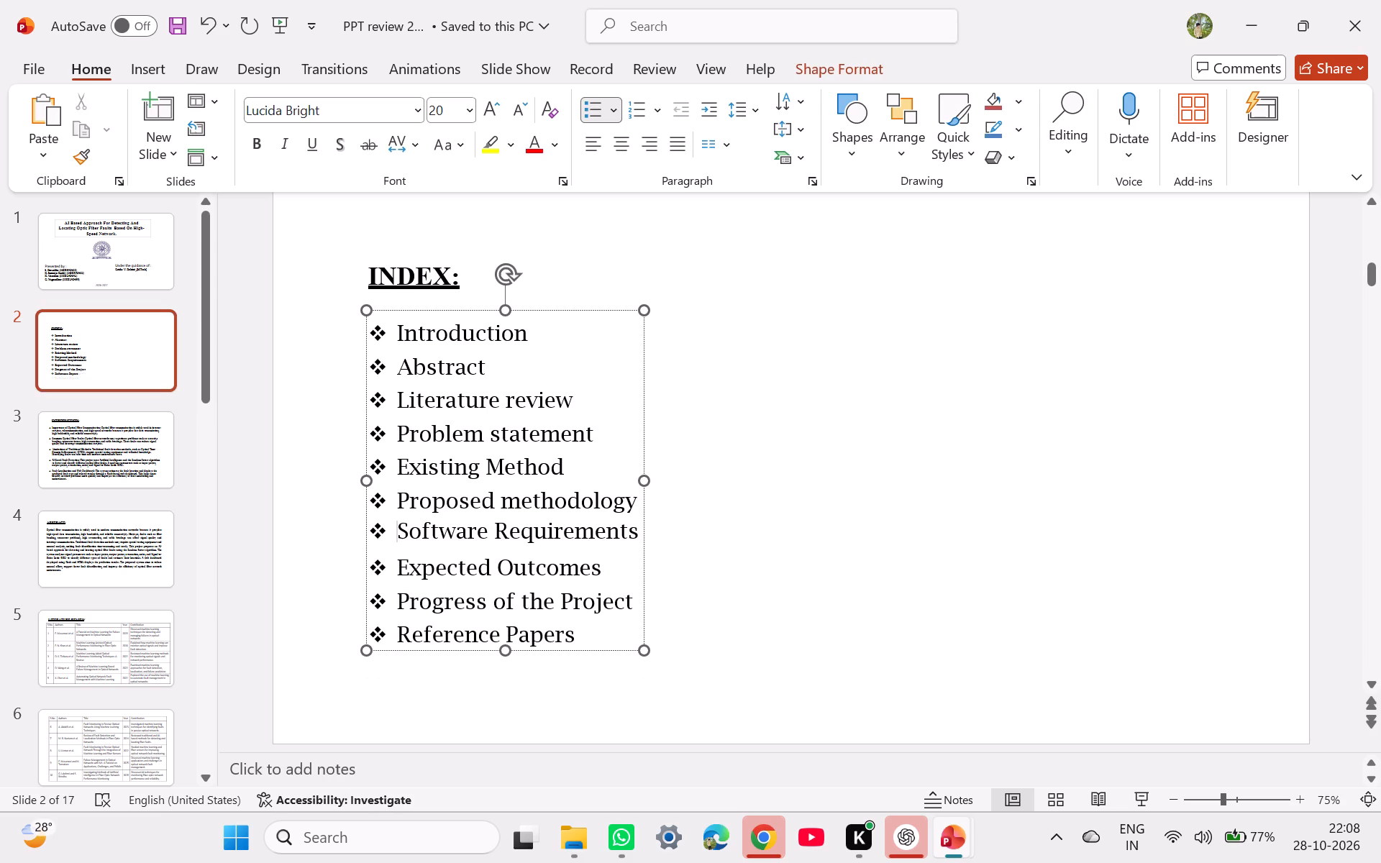
{"action": "left_click", "coordinate": [483, 577]}
Review the slides in order from the Introduction through to the closing THANK YOU slide, checking their content.
{"action": "left_click", "coordinate": [155, 430]}
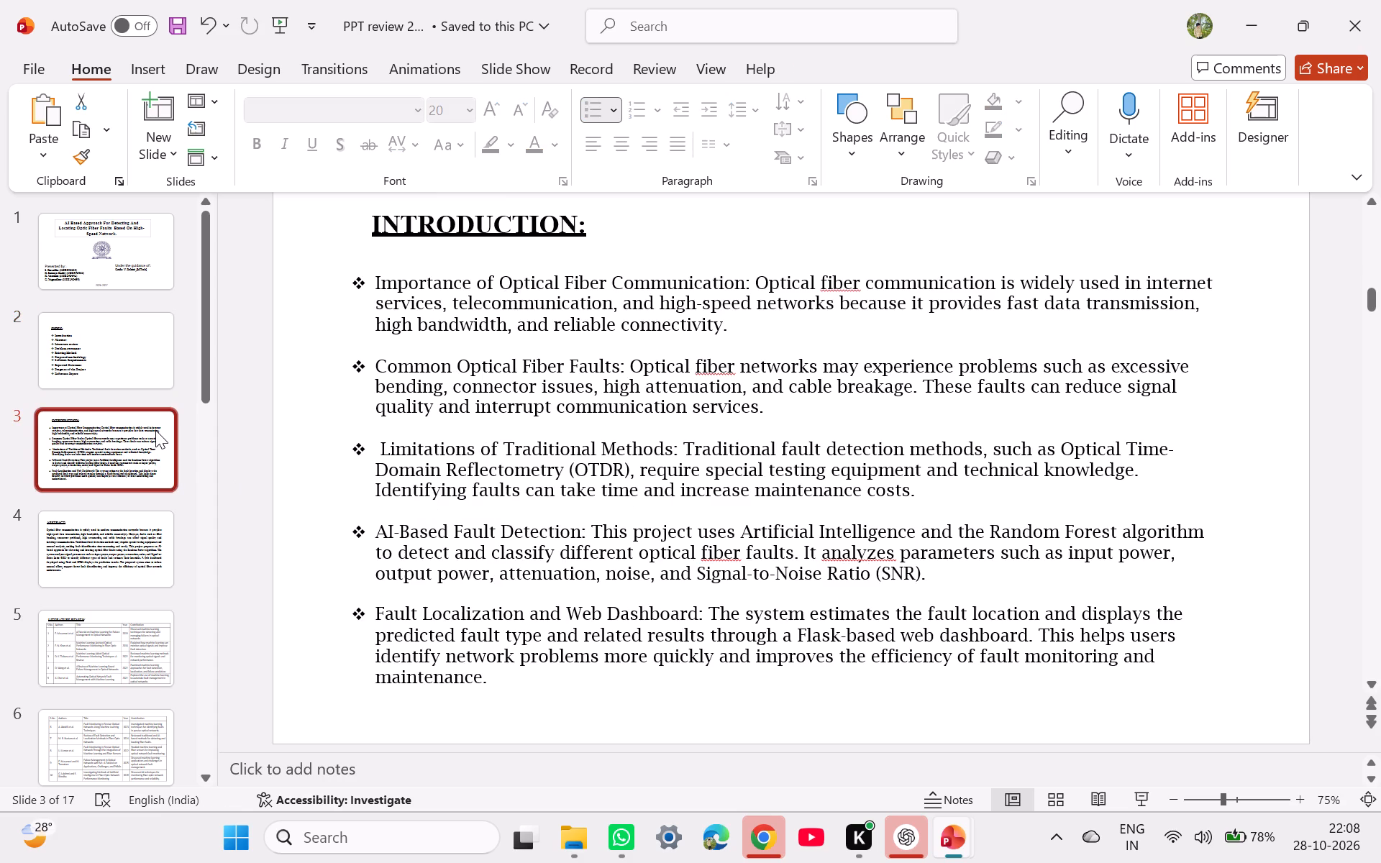
{"action": "scroll", "coordinate": [383, 462], "scroll_direction": "down", "scroll_amount": 1, "text": "ctrl"}
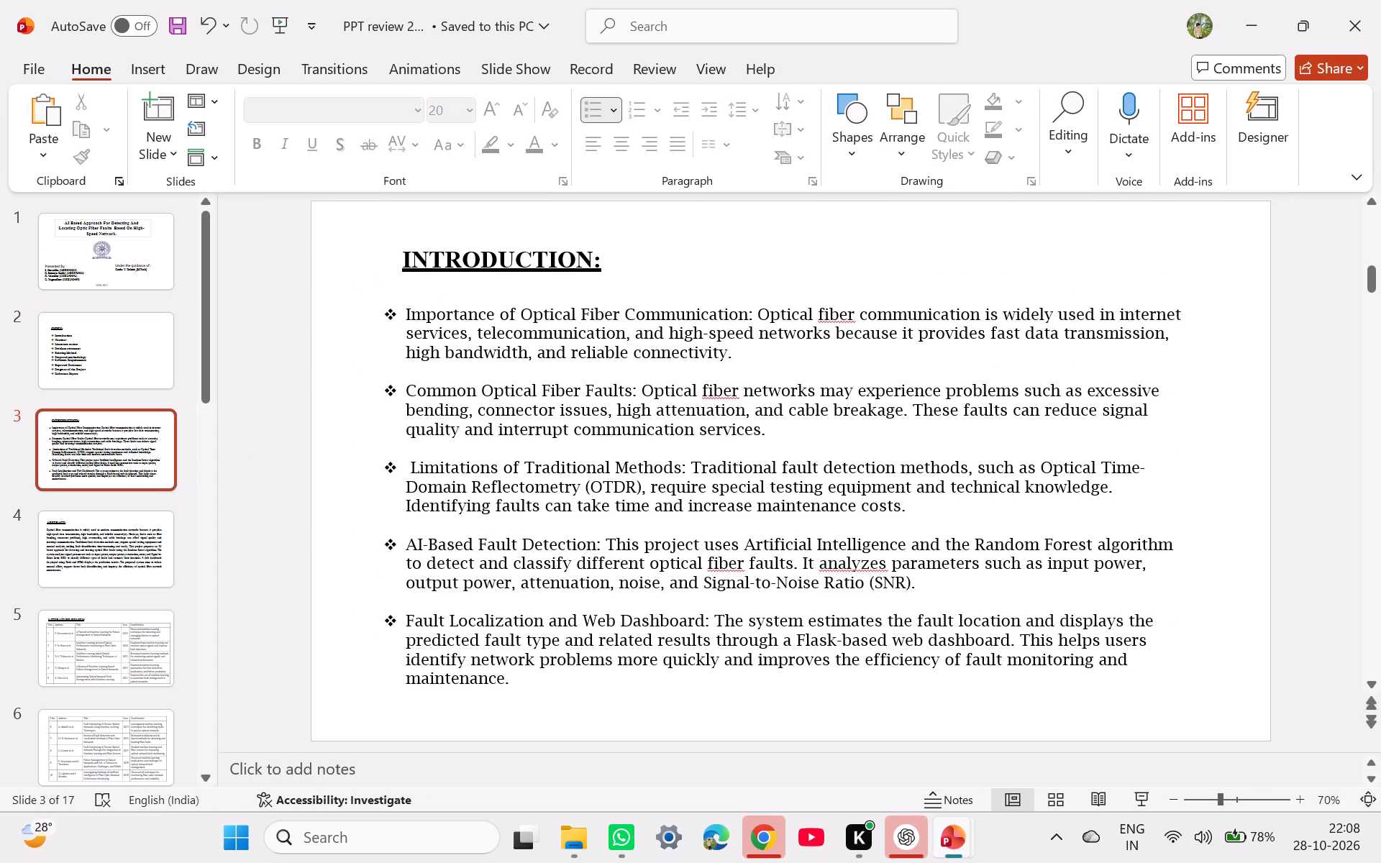
{"action": "key", "text": "Down"}
{"action": "key", "text": "Down"}
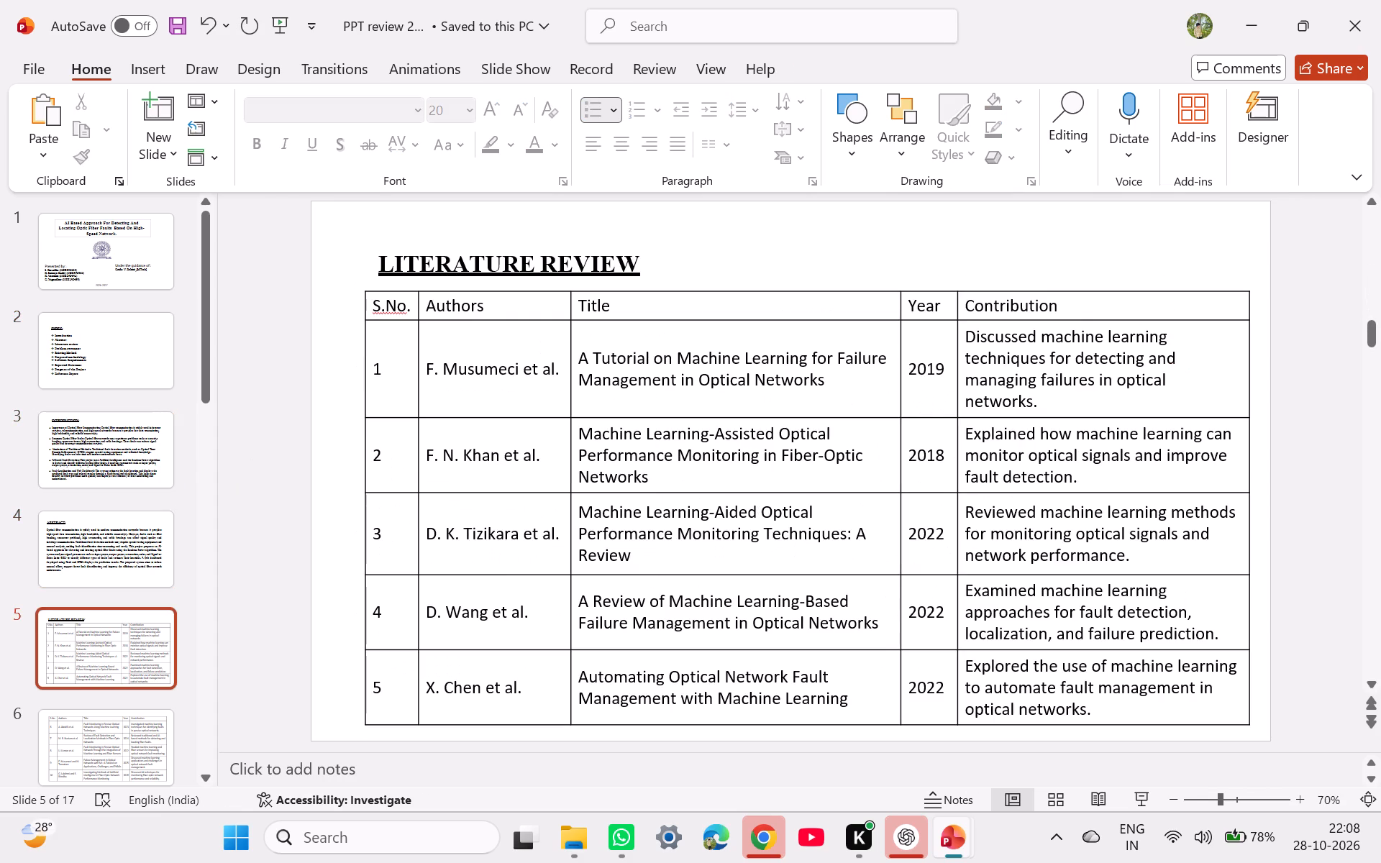
{"action": "key", "text": "Down"}
{"action": "key", "text": "Down"}
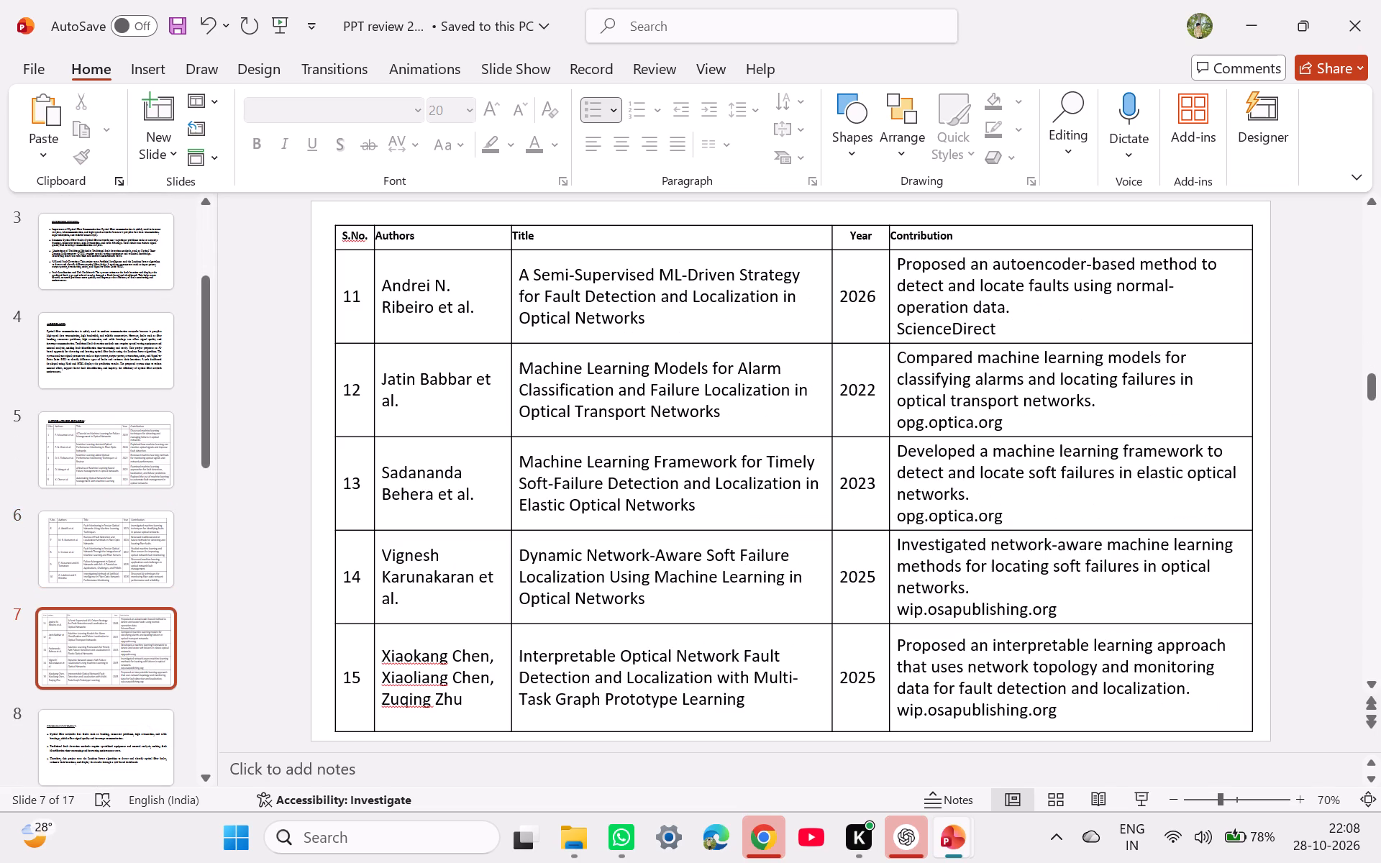
{"action": "key", "text": "Down"}
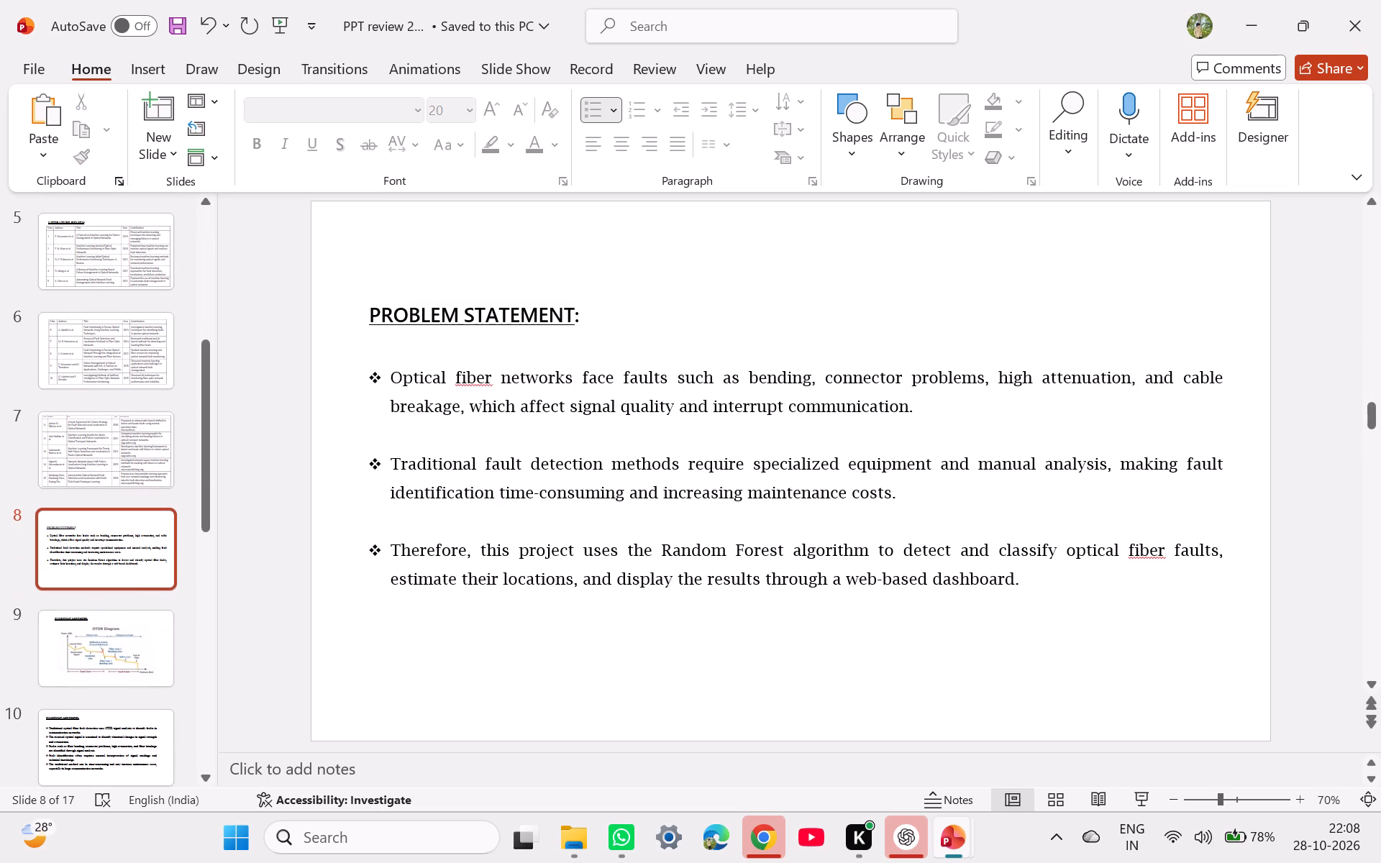
{"action": "key", "text": "Down"}
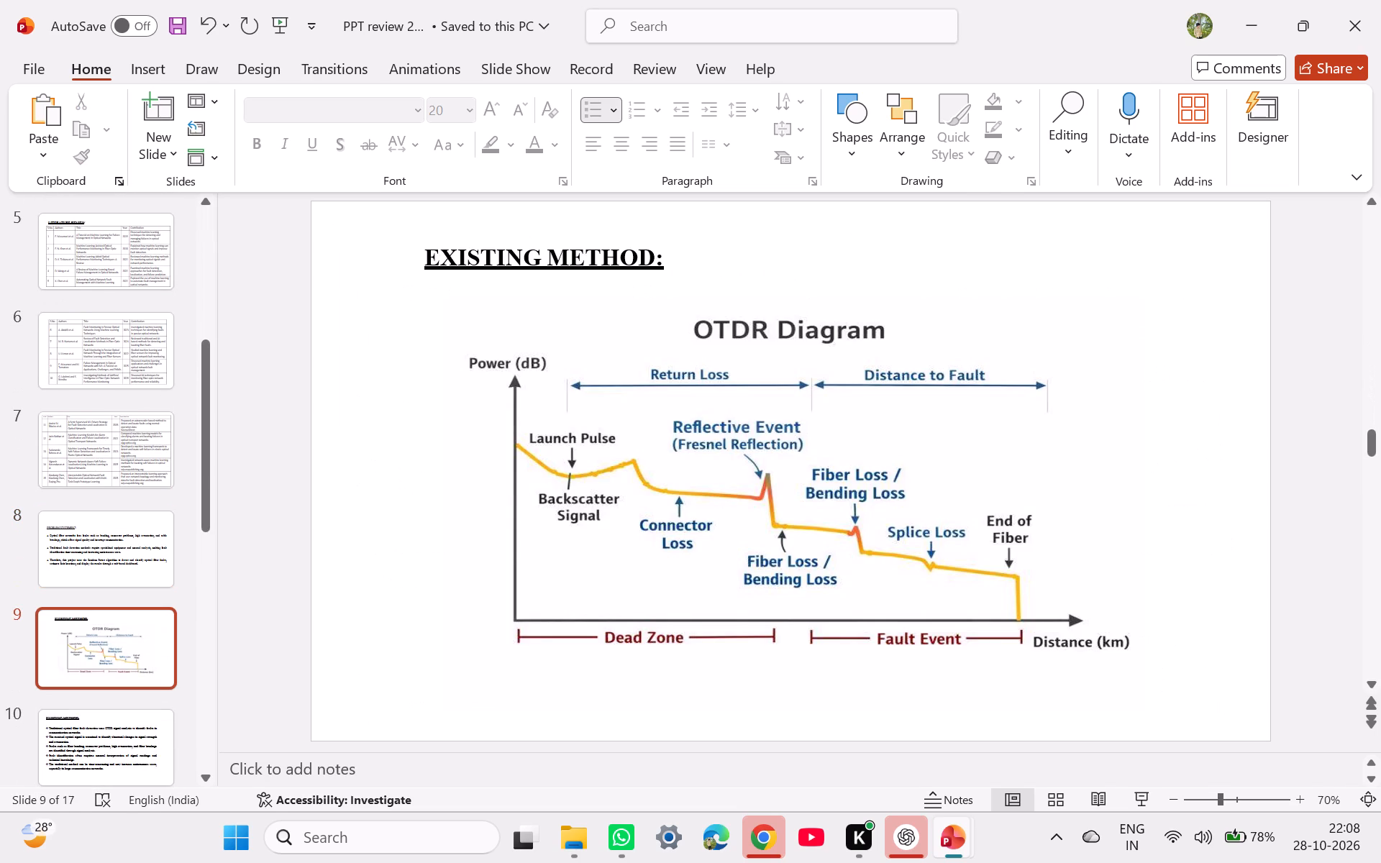
{"action": "key", "text": "Down"}
{"action": "key", "text": "Down"}
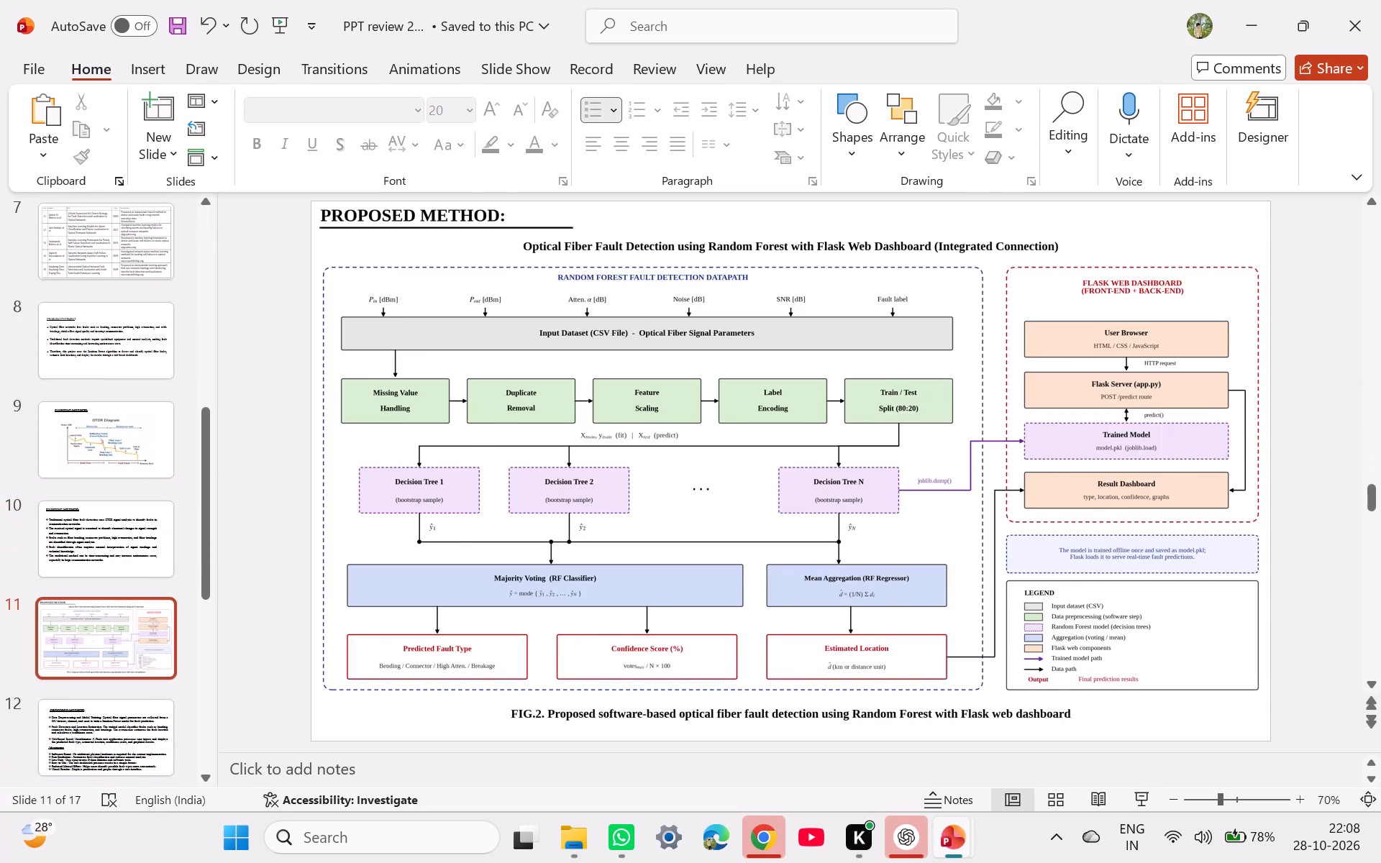
{"action": "key", "text": "Down"}
{"action": "key", "text": "Down"}
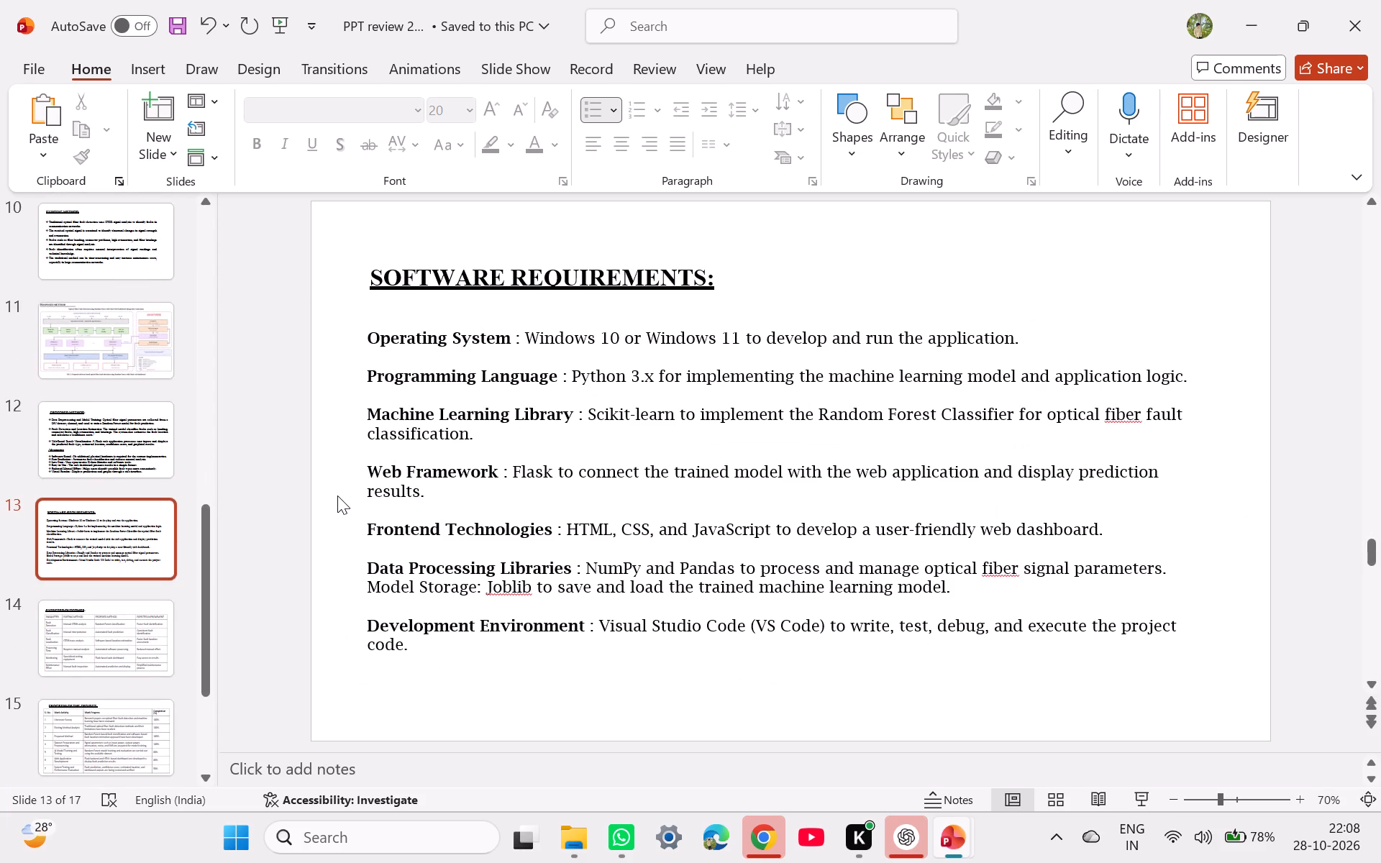
{"action": "key", "text": "Down"}
{"action": "key", "text": "Down"}
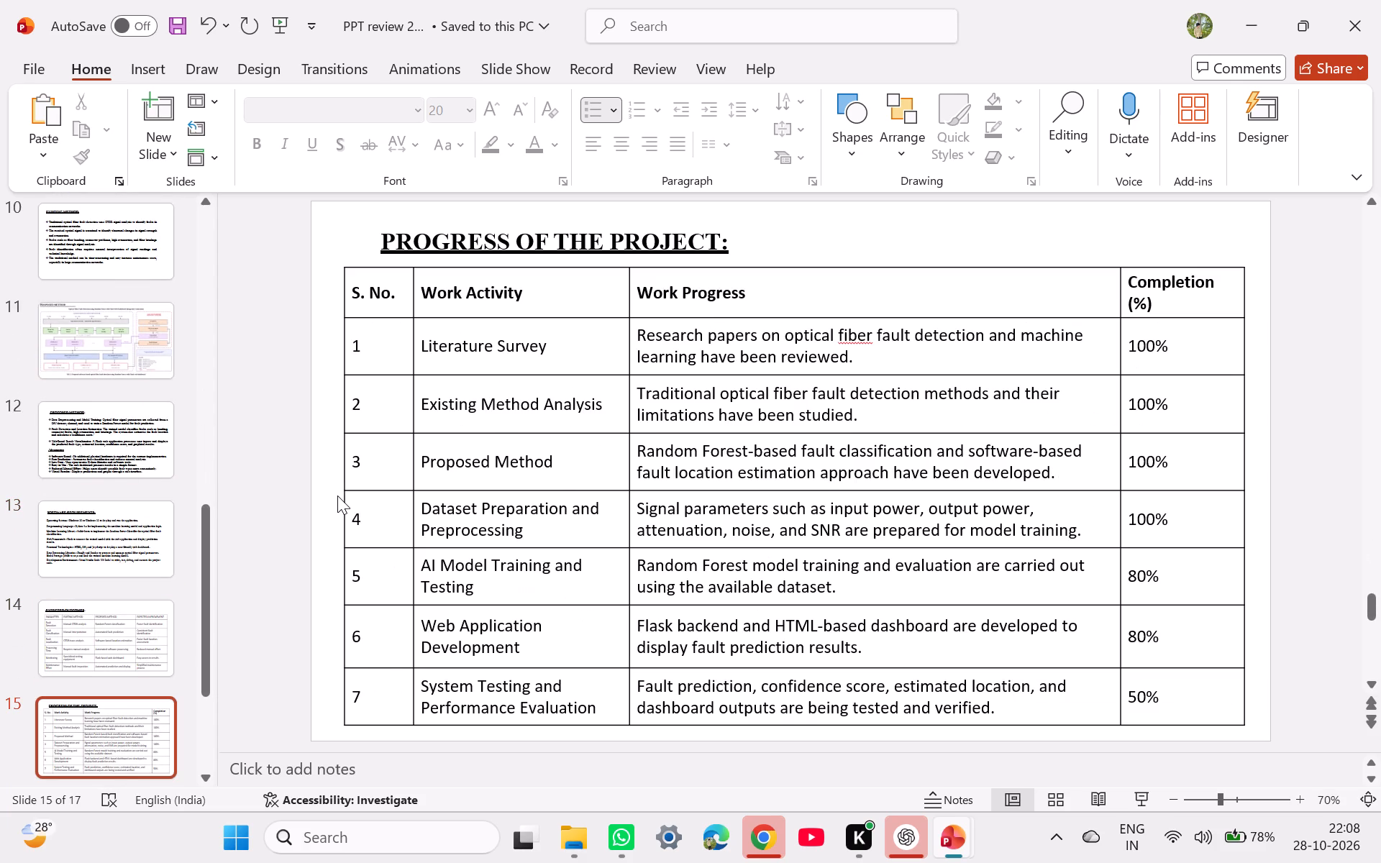
{"action": "key", "text": "Down"}
{"action": "key", "text": "Down"}
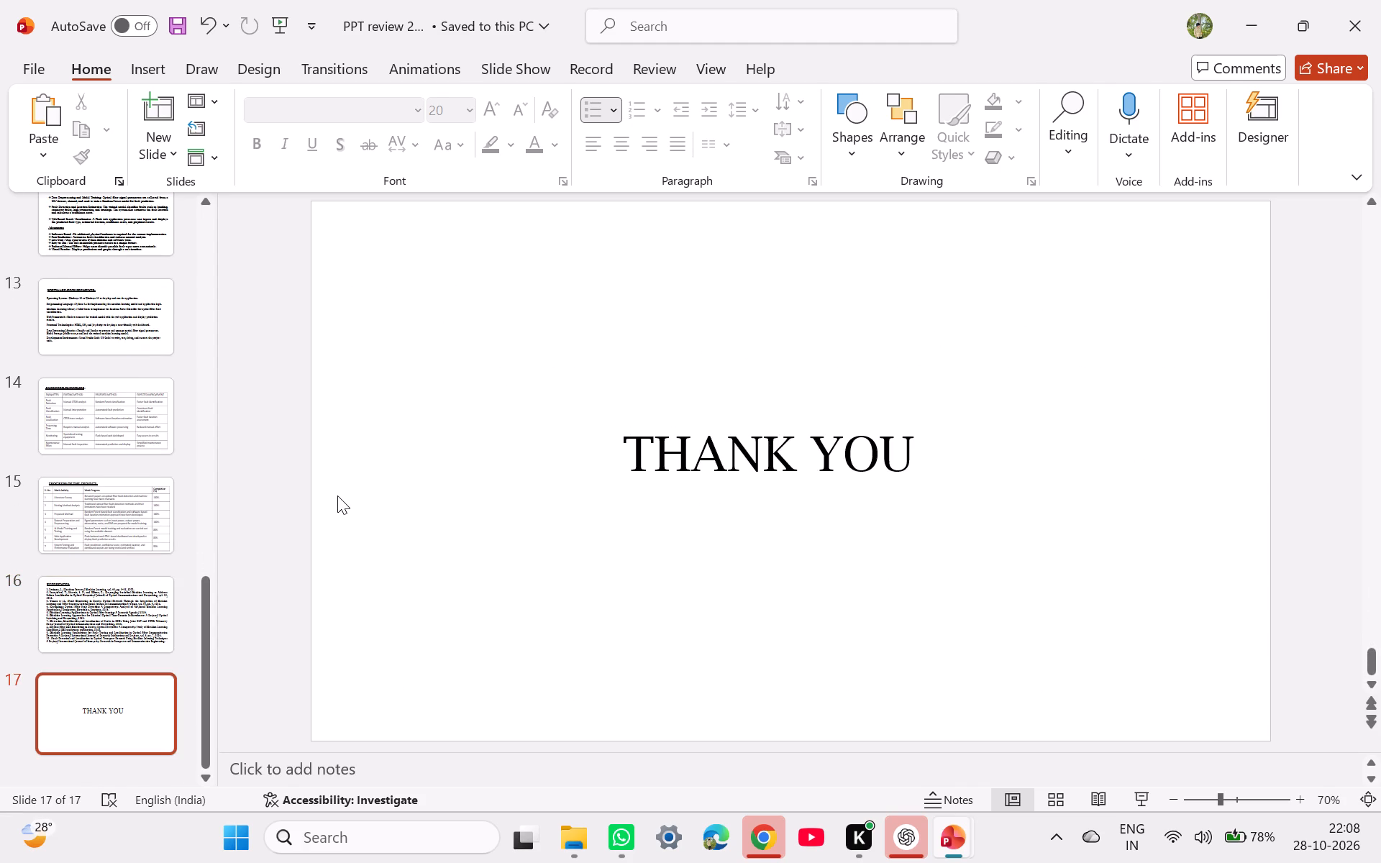
Go back through the slides from the closing slide to the title slide.
{"action": "key", "text": "Up"}
{"action": "key", "text": "Up"}
{"action": "key", "text": "Up"}
{"action": "key", "text": "Up"}
{"action": "key", "text": "Up"}
{"action": "key", "text": "Up"}
{"action": "key", "text": "Up"}
{"action": "key", "text": "Up"}
{"action": "key", "text": "Up"}
{"action": "key", "text": "Up"}
{"action": "key", "text": "Up"}
{"action": "key", "text": "Up"}
{"action": "key", "text": "Up"}
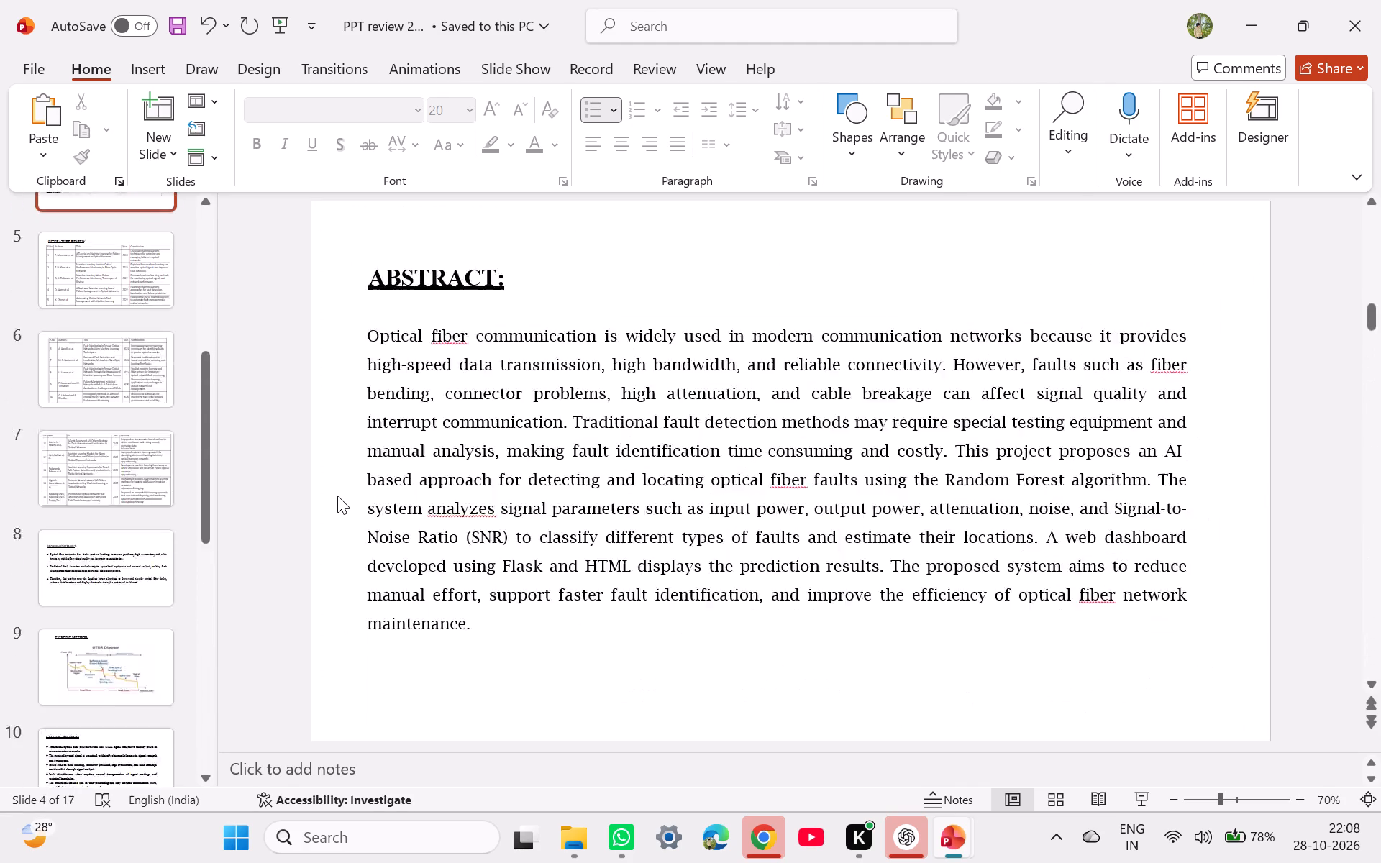
{"action": "key", "text": "Up"}
{"action": "key", "text": "Up"}
{"action": "key", "text": "Up"}
{"action": "key", "text": "Up"}
{"action": "key", "text": "Up"}
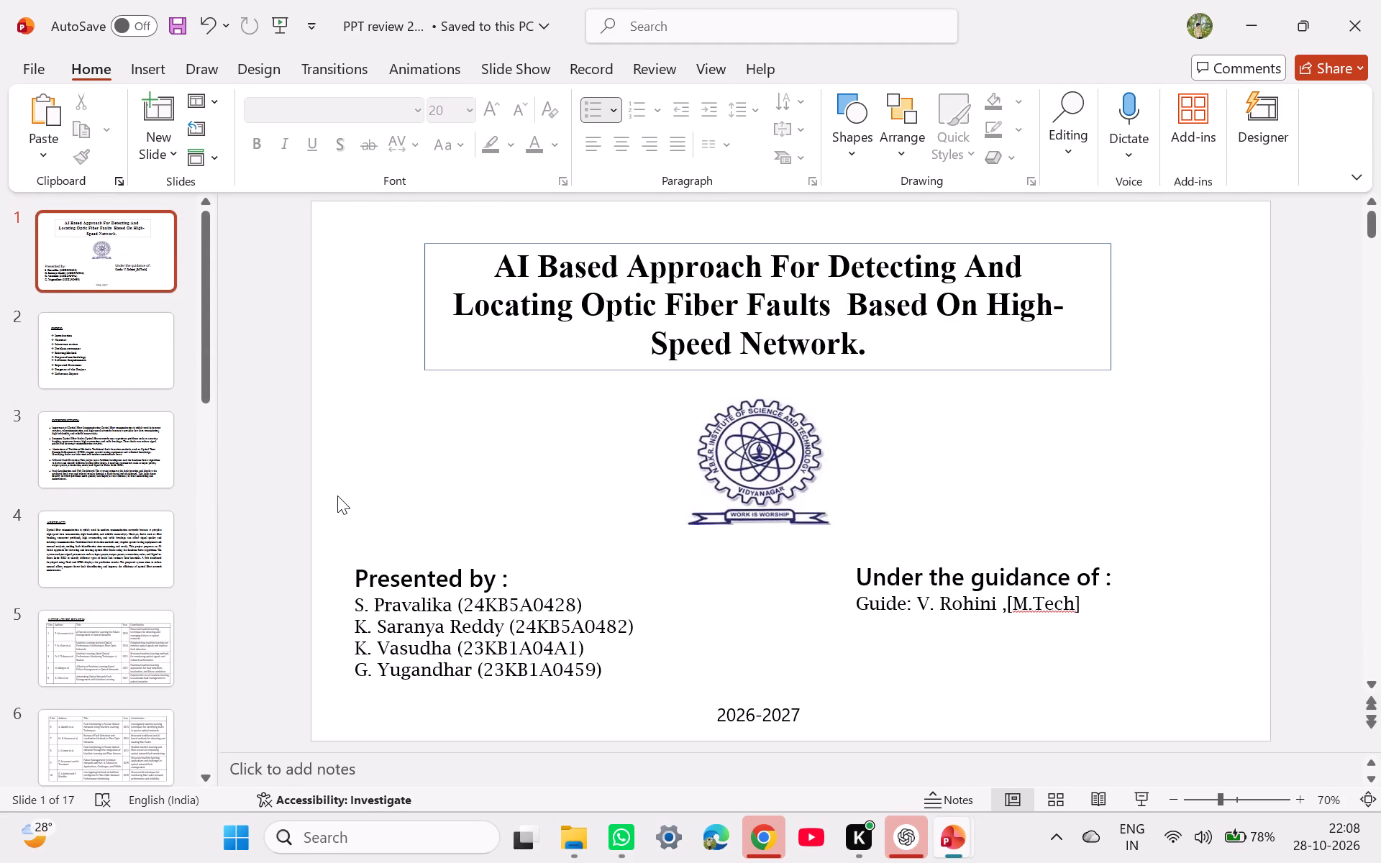
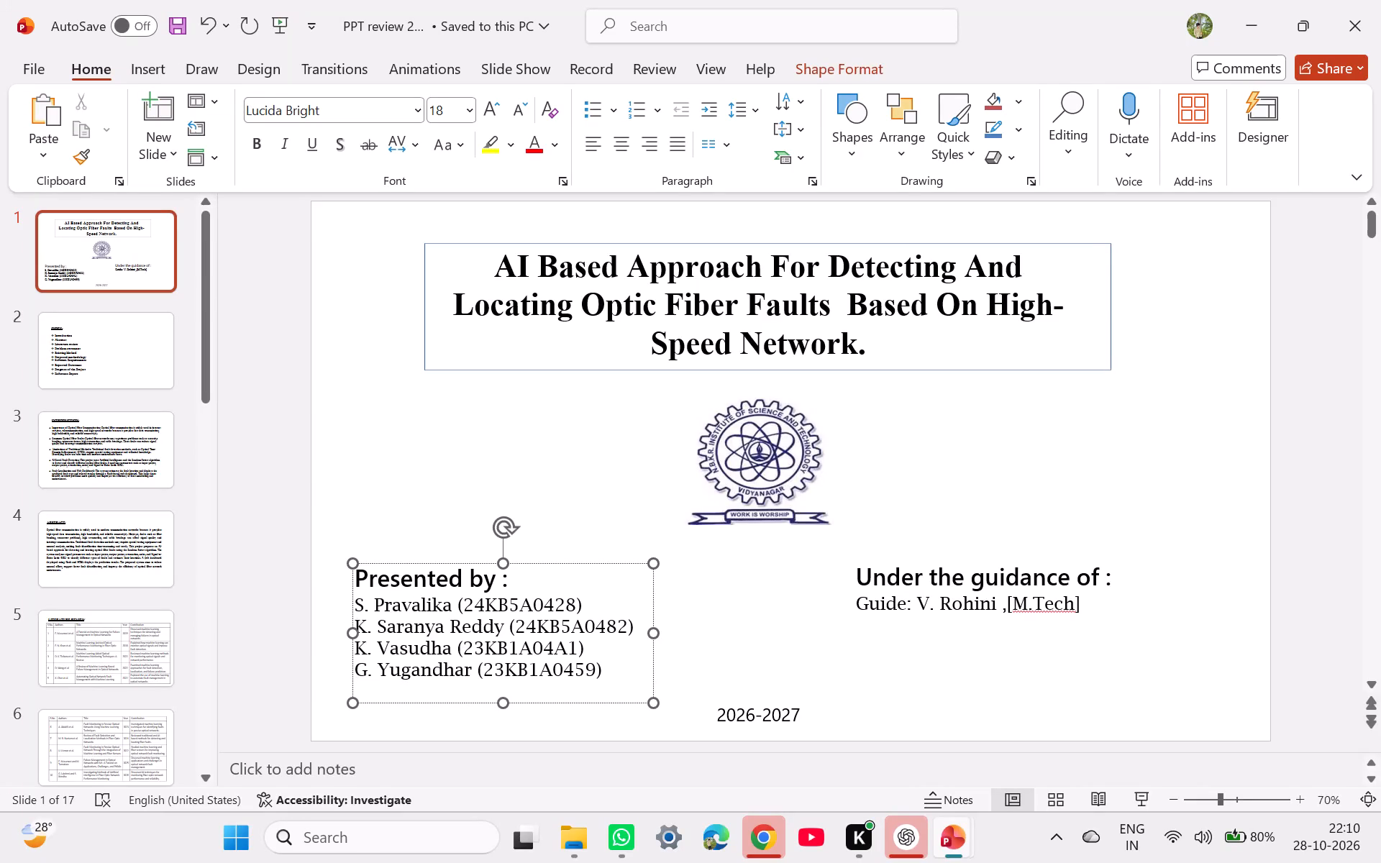
Paste the department, institute and academic year text on a new line below the student list on the title slide.
{"action": "left_click_drag", "start_coordinate": [503, 559], "coordinate": [502, 536]}
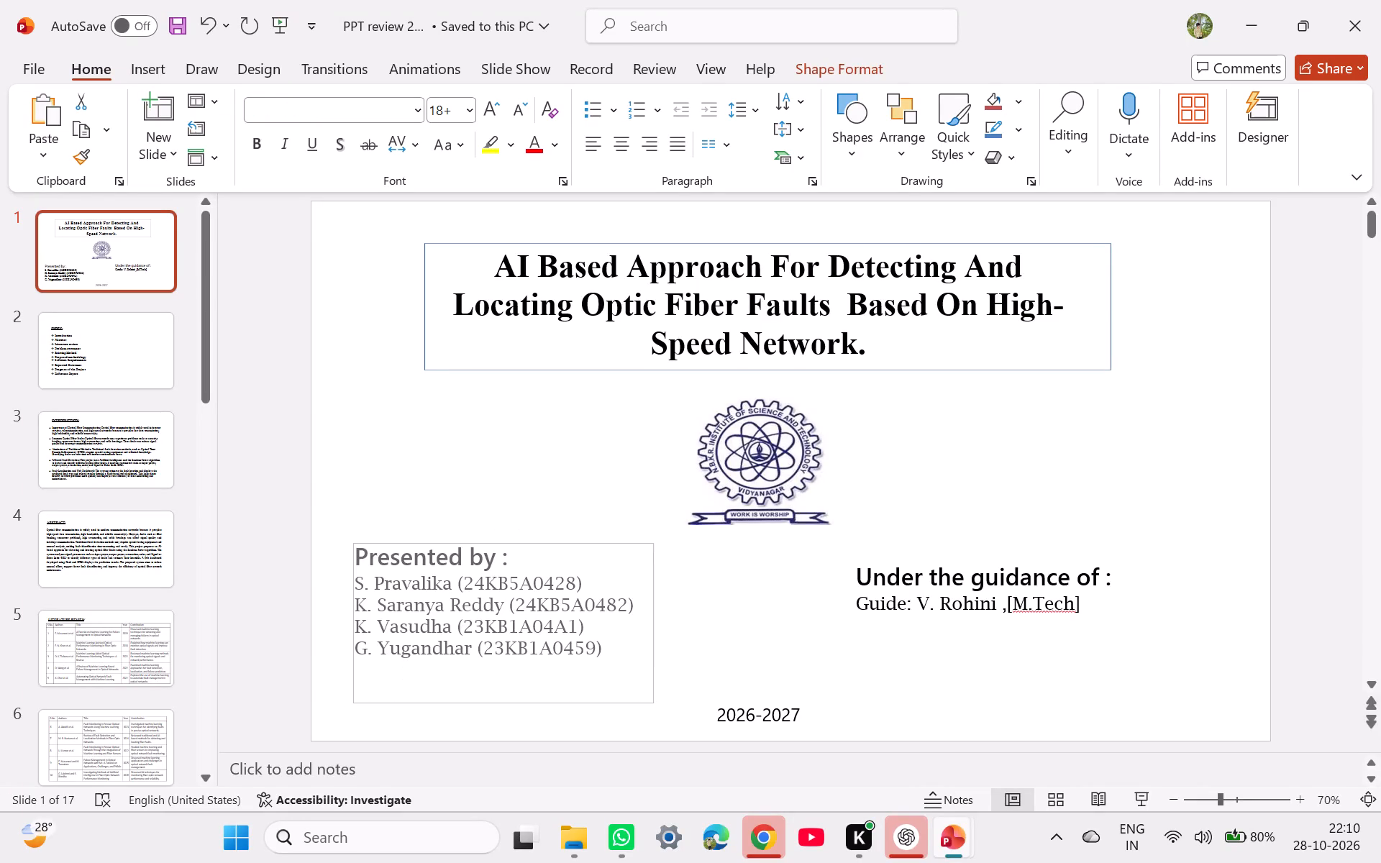
{"action": "left_click_drag", "start_coordinate": [502, 536], "coordinate": [499, 521]}
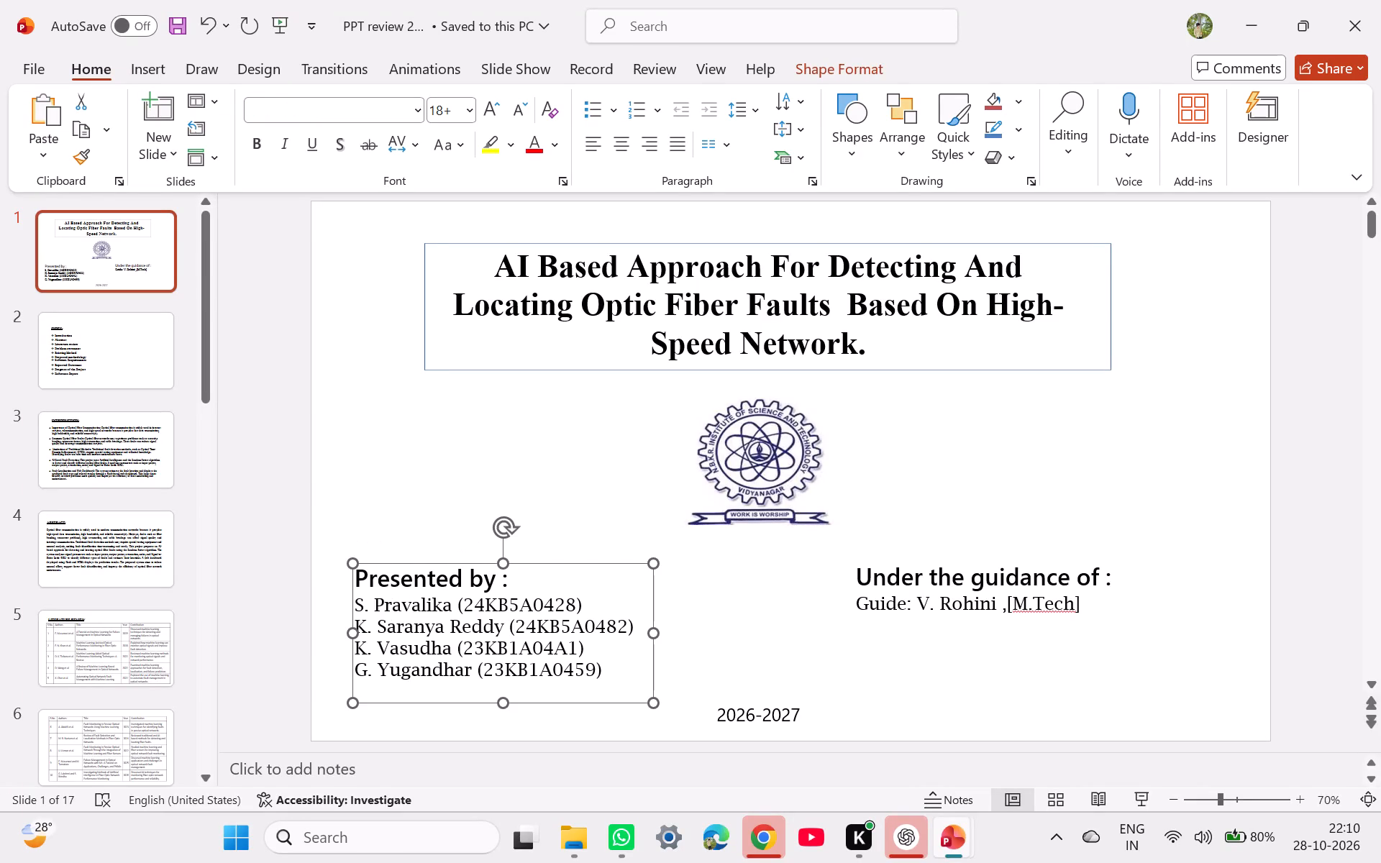
{"action": "left_click", "coordinate": [611, 675]}
{"action": "key", "text": "Return"}
{"action": "key", "text": "ctrl+v"}
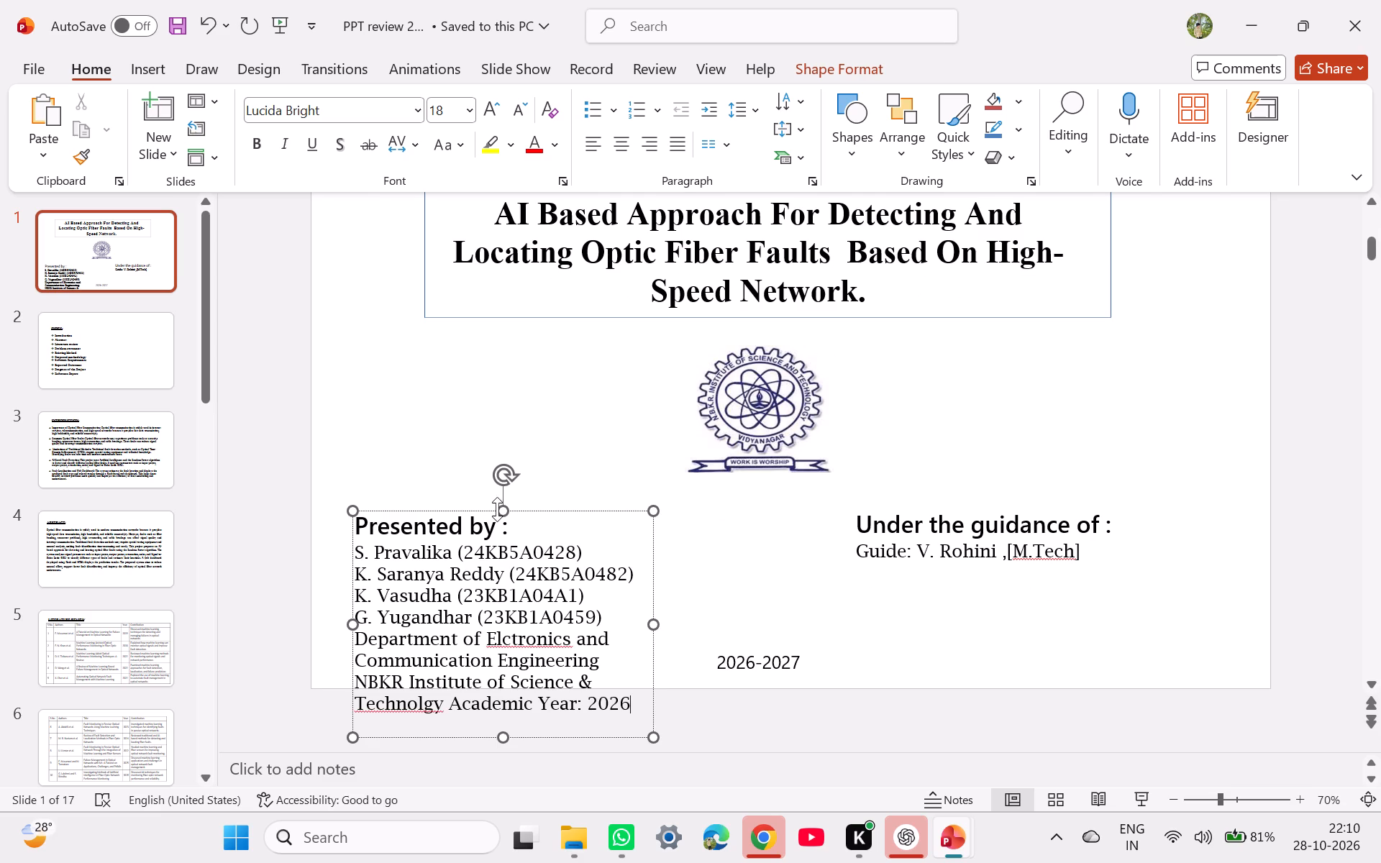
Widen the "Presented by" text box so the full department name fits on one line.
{"action": "left_click_drag", "start_coordinate": [498, 509], "coordinate": [498, 437]}
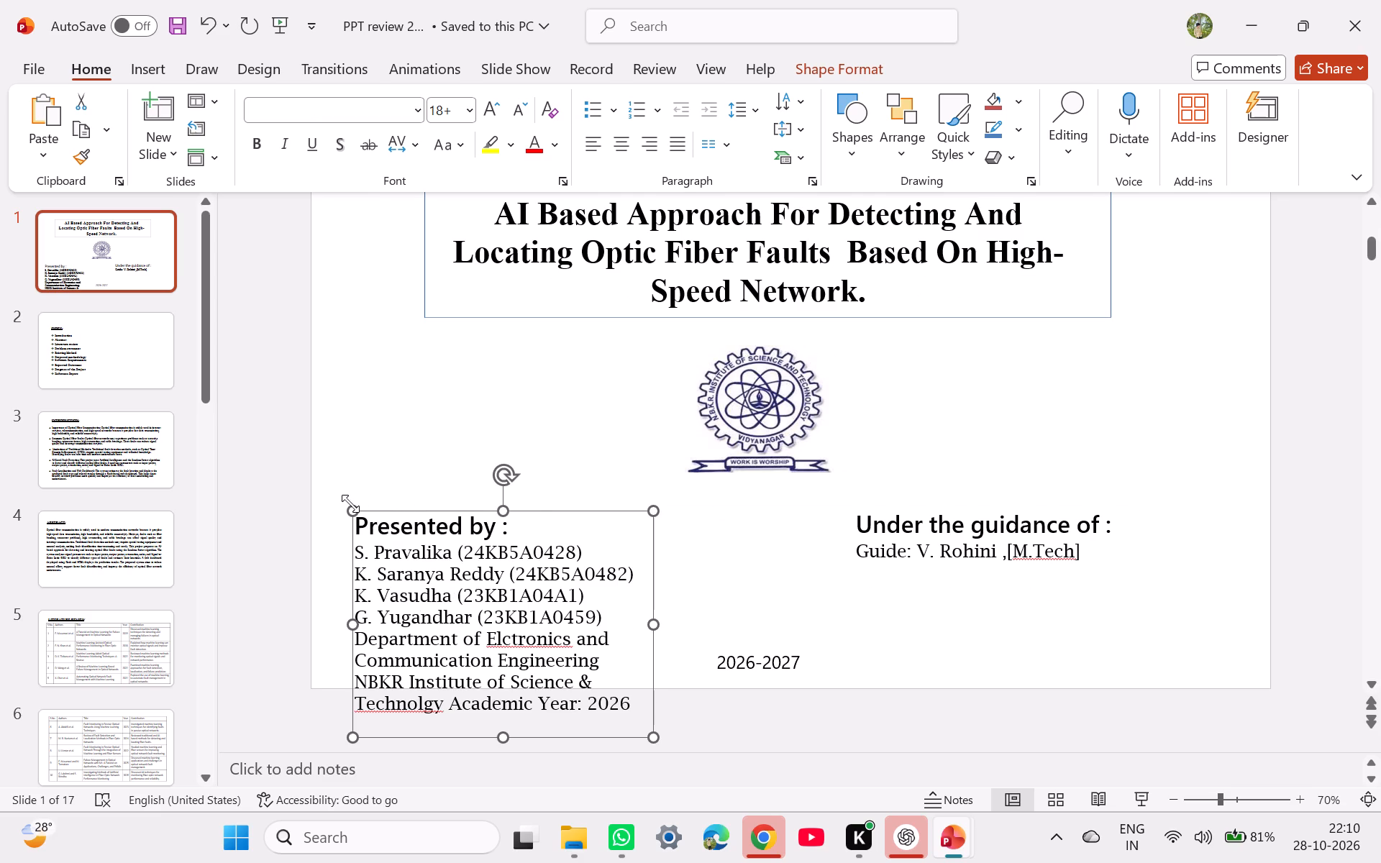
{"action": "left_click_drag", "start_coordinate": [350, 503], "coordinate": [347, 462]}
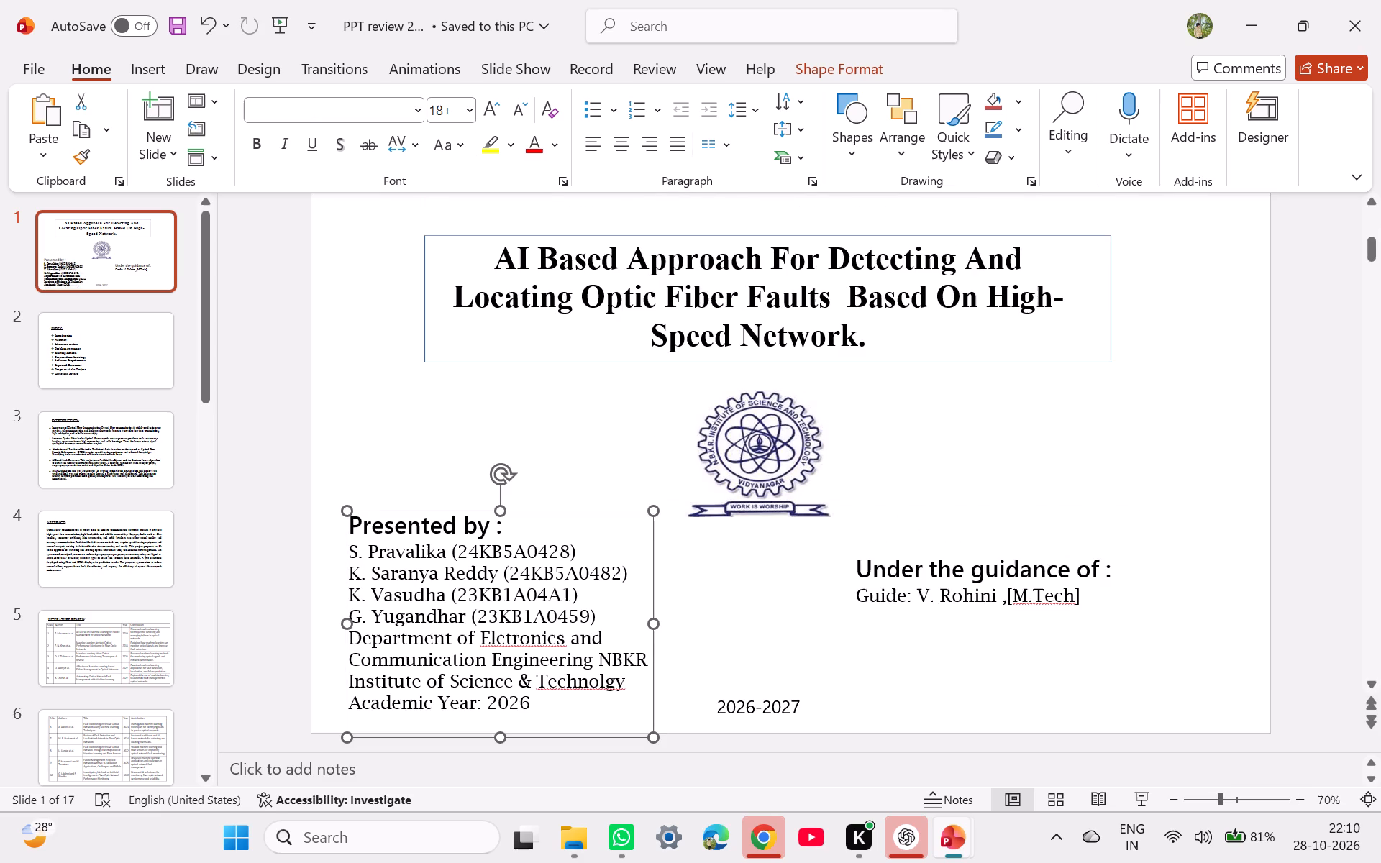
{"action": "left_click", "coordinate": [606, 635]}
{"action": "left_click_drag", "start_coordinate": [655, 625], "coordinate": [730, 625]}
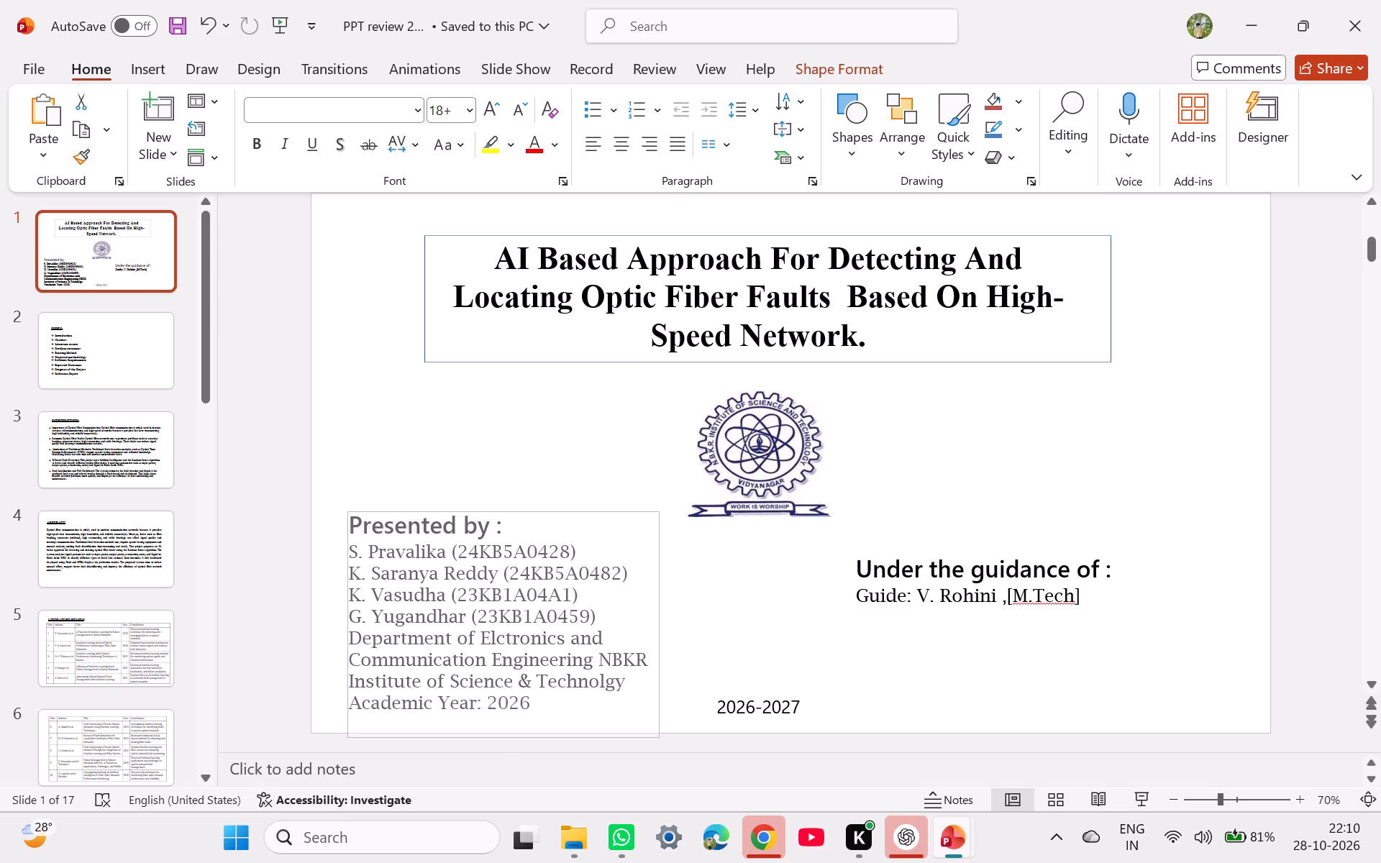
{"action": "left_click_drag", "start_coordinate": [730, 625], "coordinate": [898, 636]}
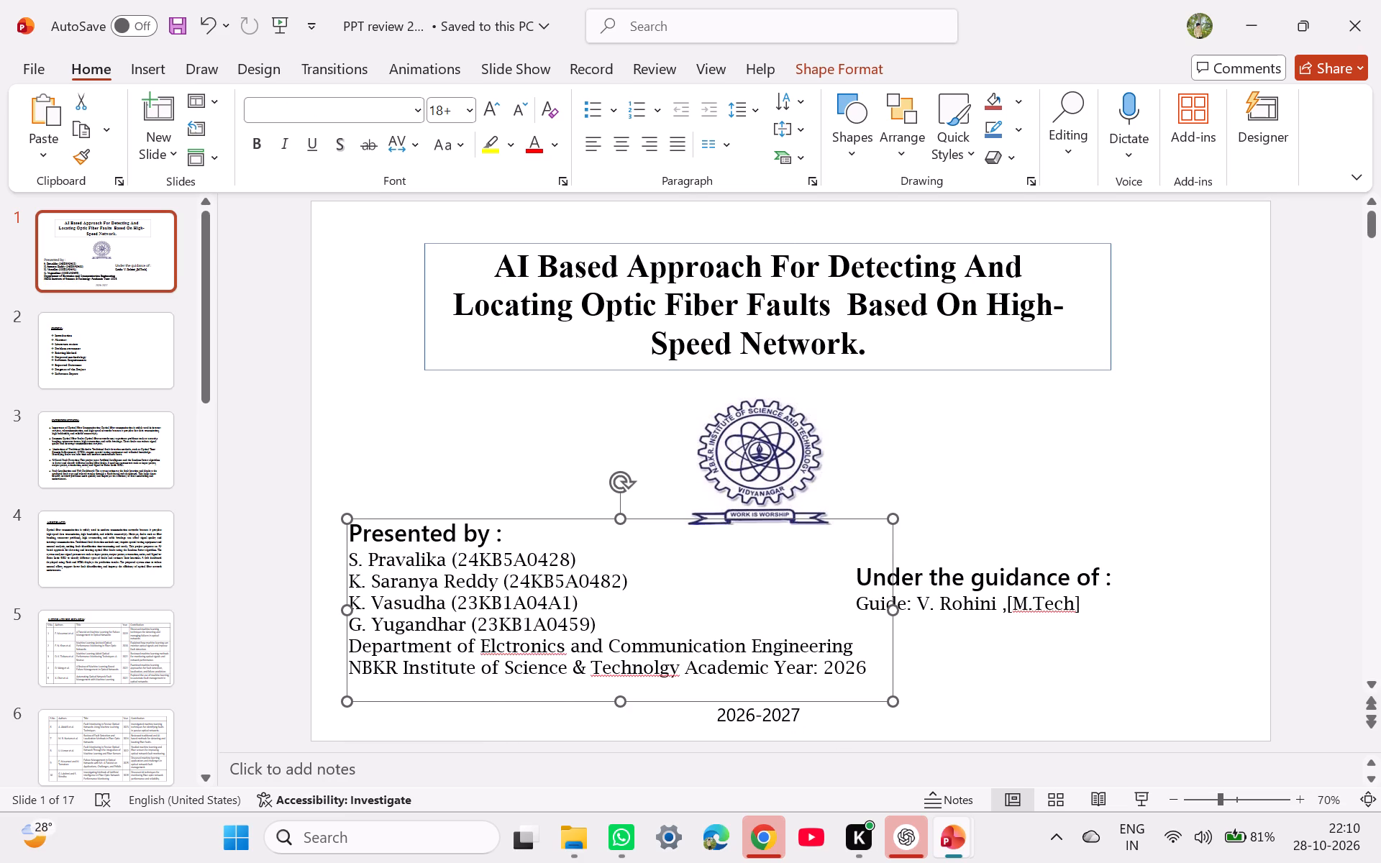
Insert a blank line between the student list and the department line.
{"action": "left_click", "coordinate": [655, 627]}
{"action": "key", "text": "Return"}
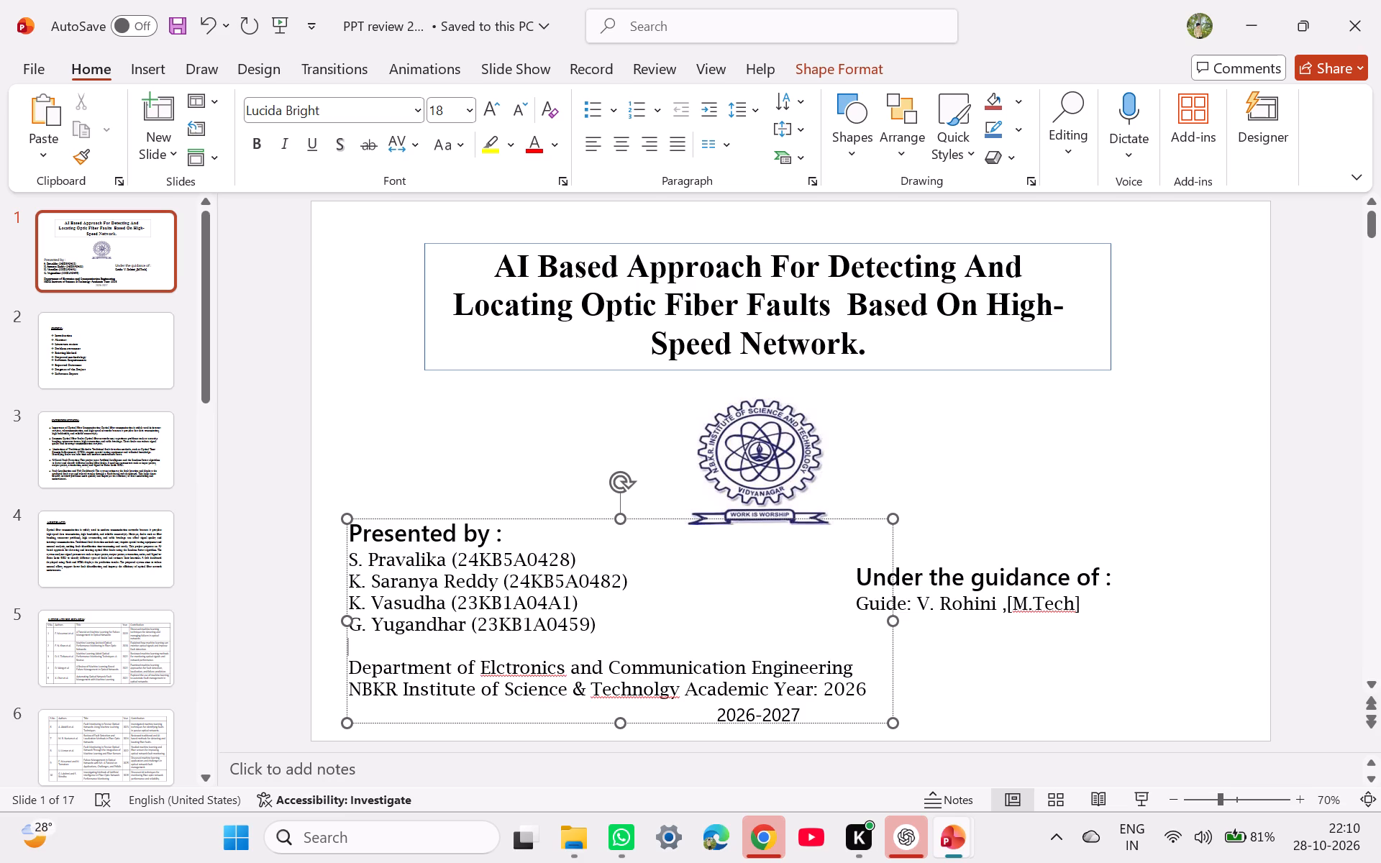
Extend the upper-left corner of the "Presented by" text box slightly outward.
{"action": "left_click", "coordinate": [1025, 600]}
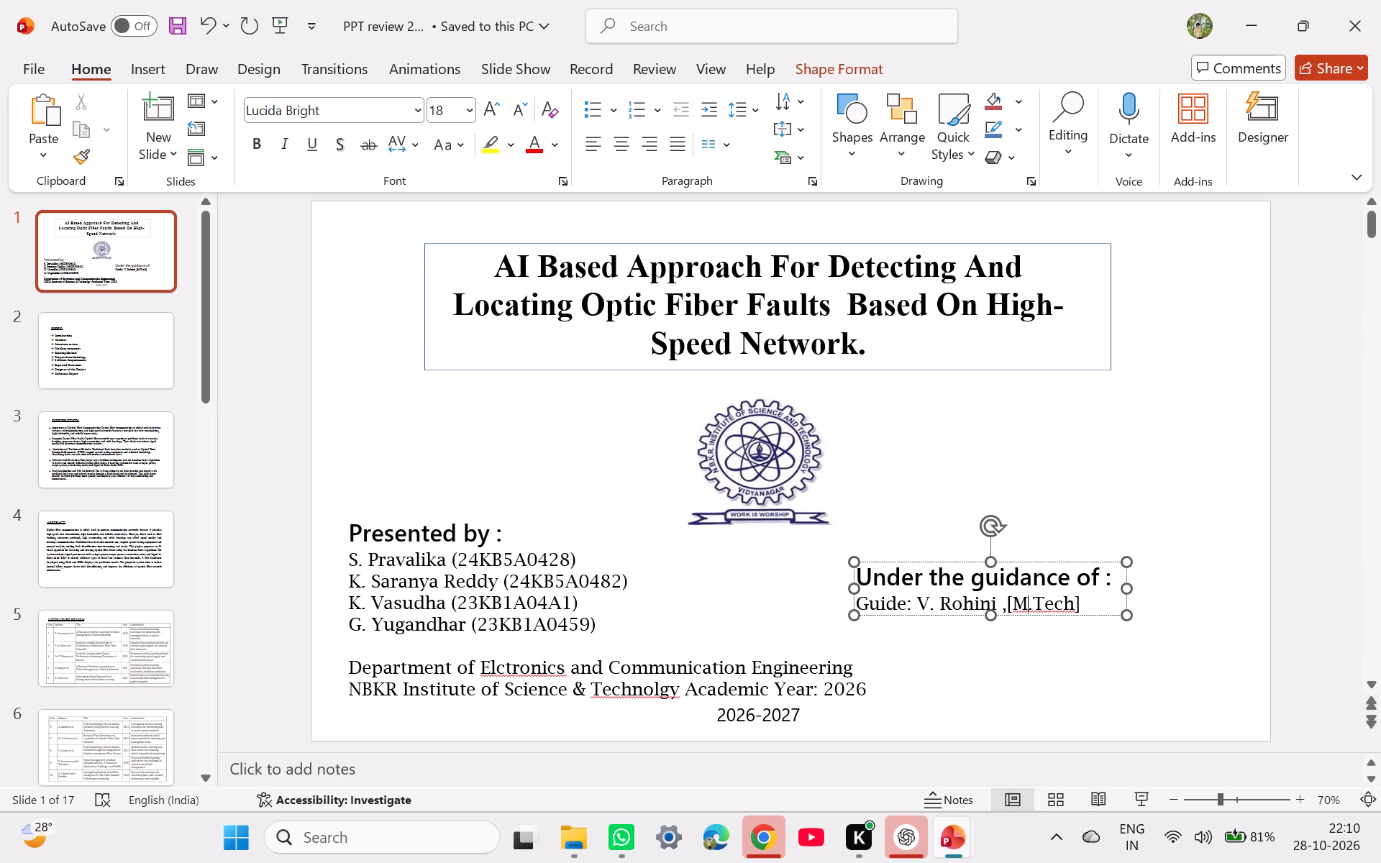
{"action": "left_click", "coordinate": [618, 598]}
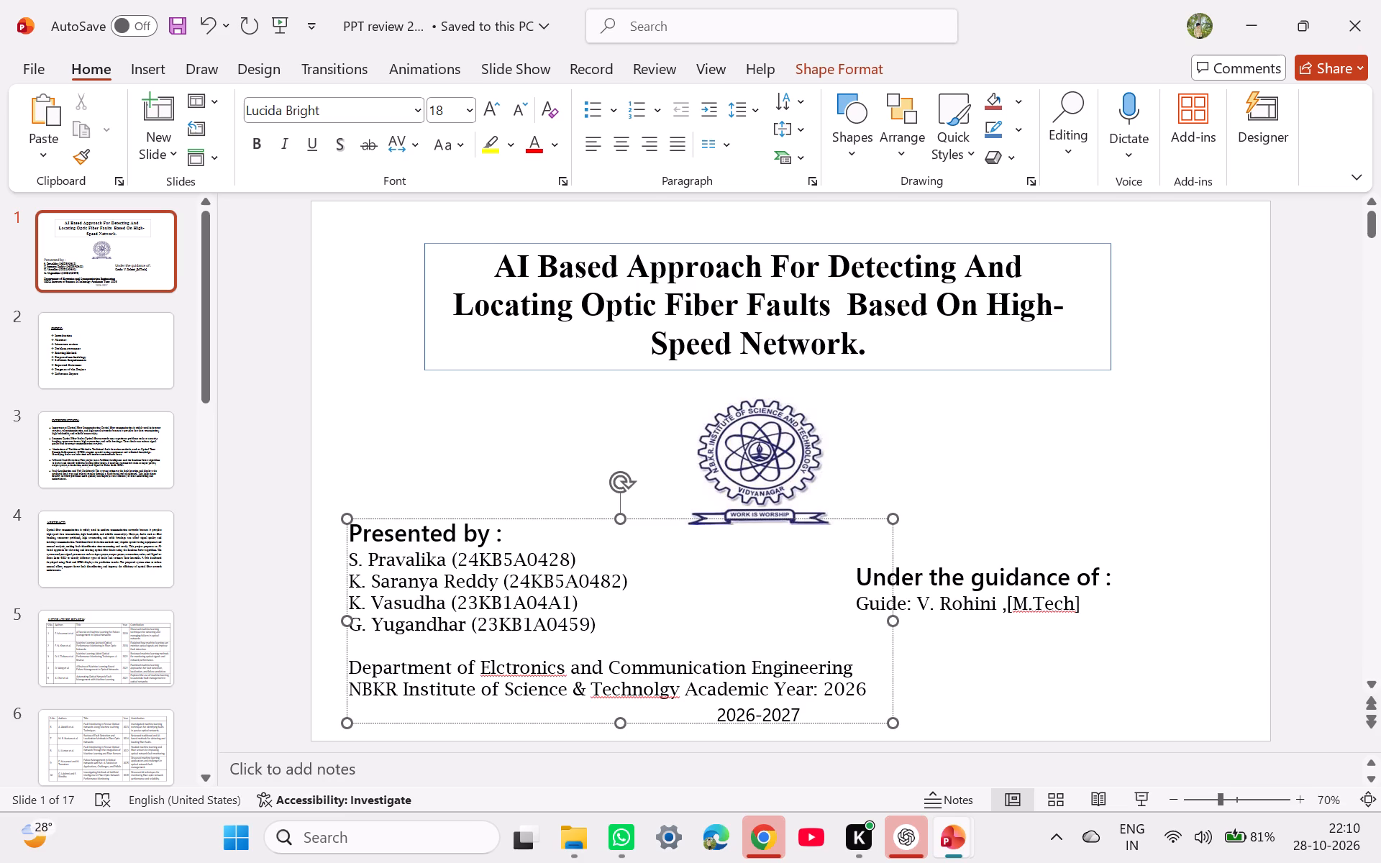
{"action": "left_click_drag", "start_coordinate": [347, 516], "coordinate": [337, 510]}
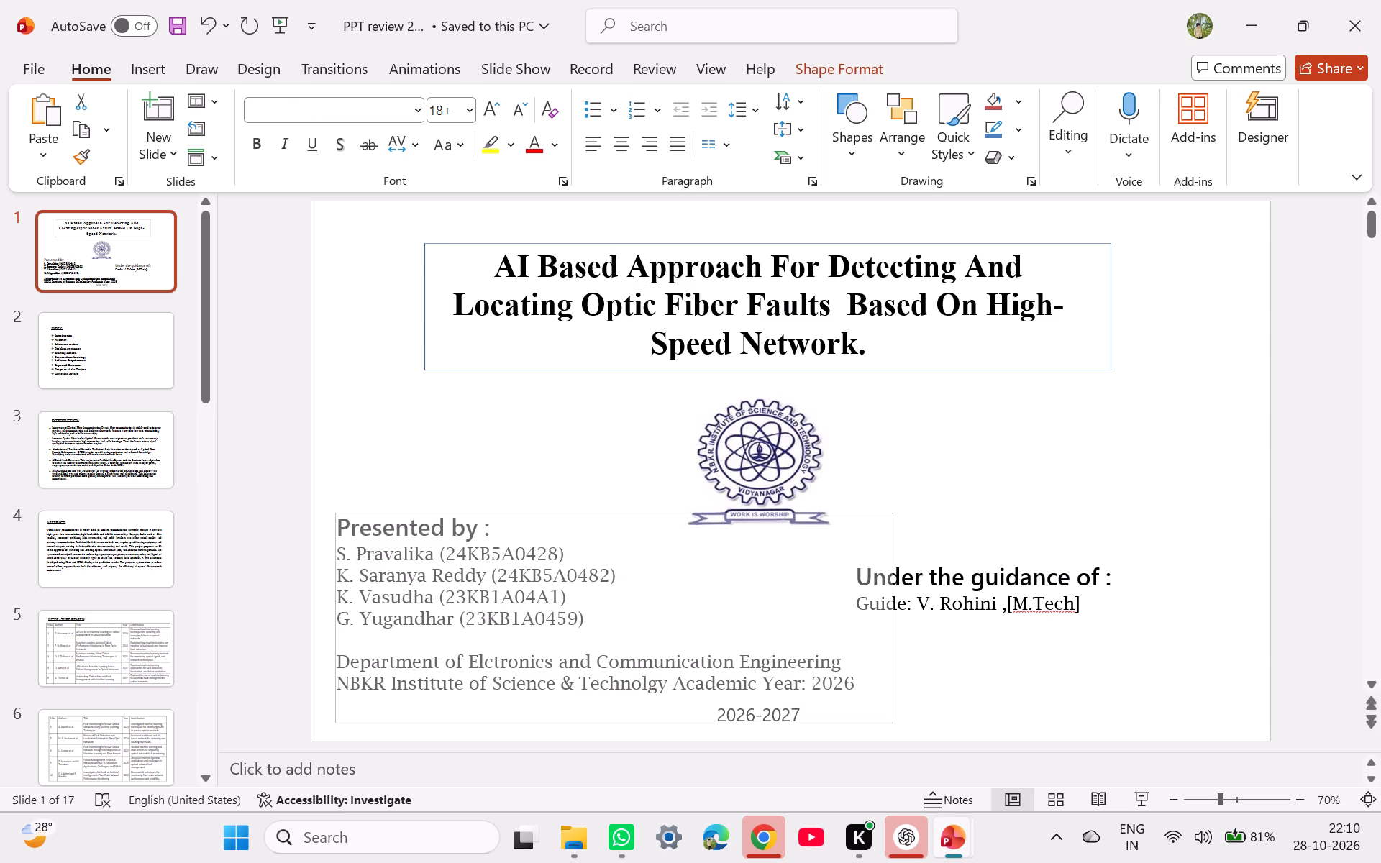
{"action": "left_click_drag", "start_coordinate": [337, 510], "coordinate": [337, 512]}
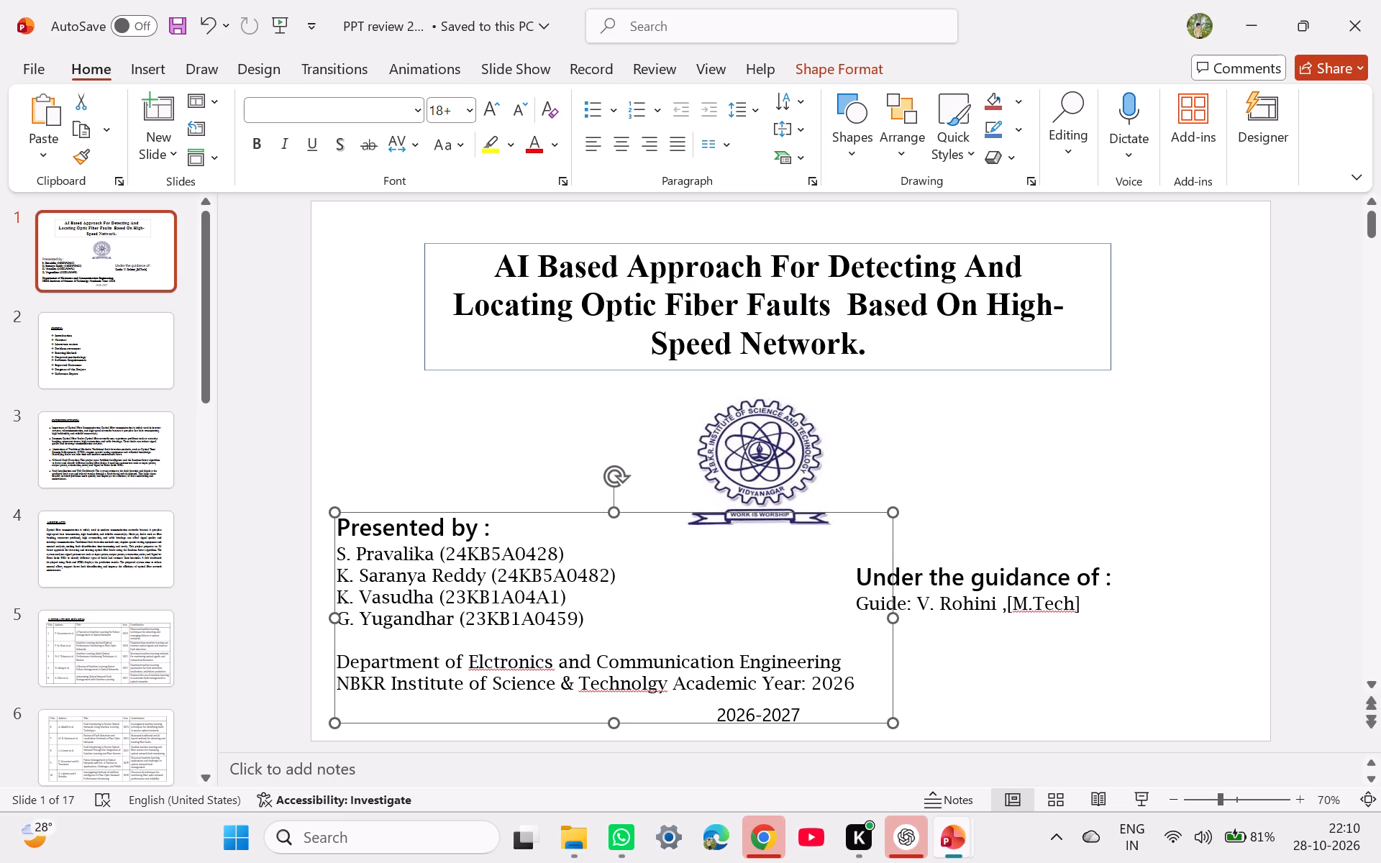
Correct the spelling of "Elctronics" to "Electronics" and "Technolgy" to "Technology" in the pasted lines.
{"action": "left_click", "coordinate": [480, 665]}
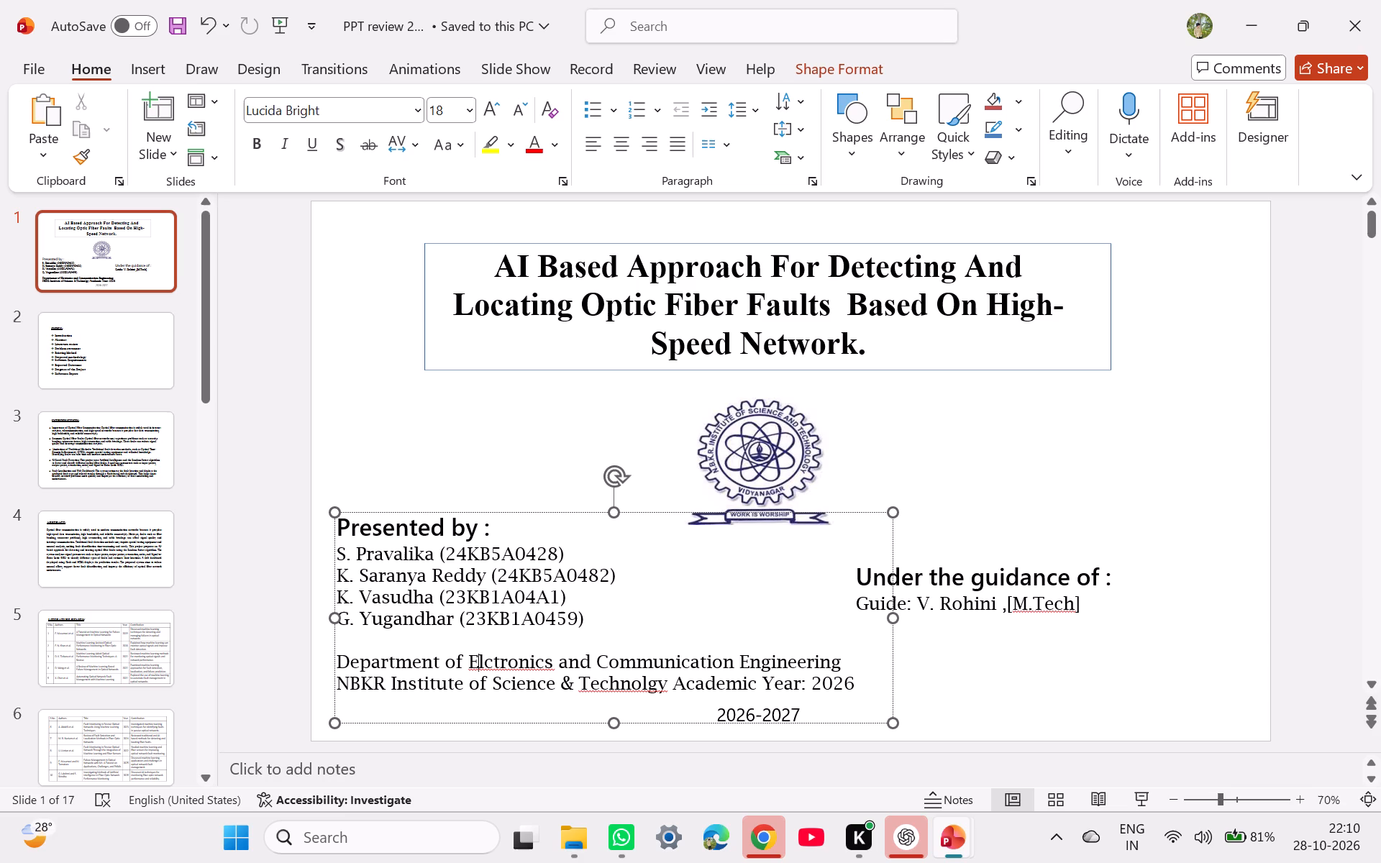
{"action": "key", "text": "Right"}
{"action": "key", "text": "e"}
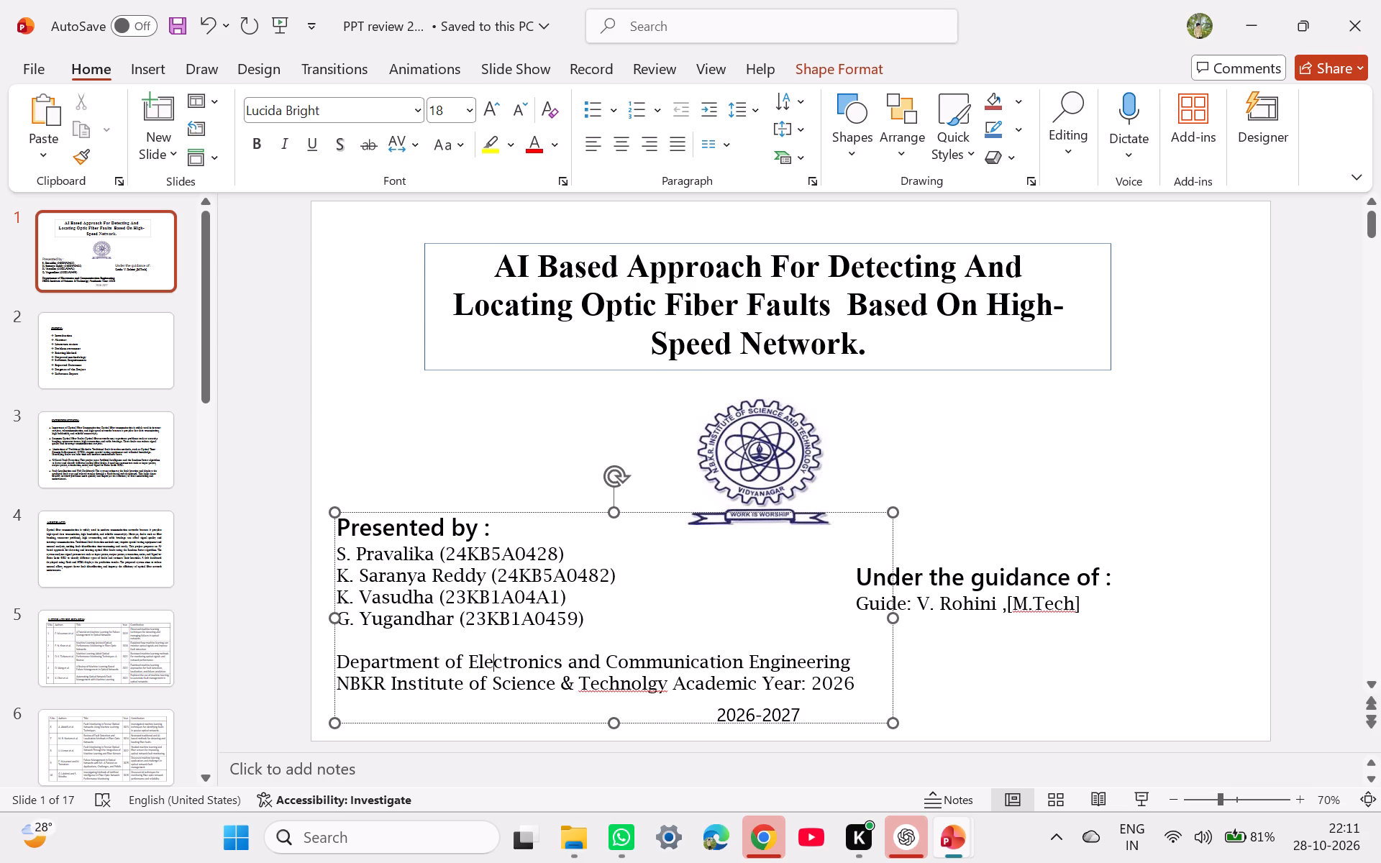
{"action": "left_click", "coordinate": [651, 685]}
{"action": "key", "text": "o"}
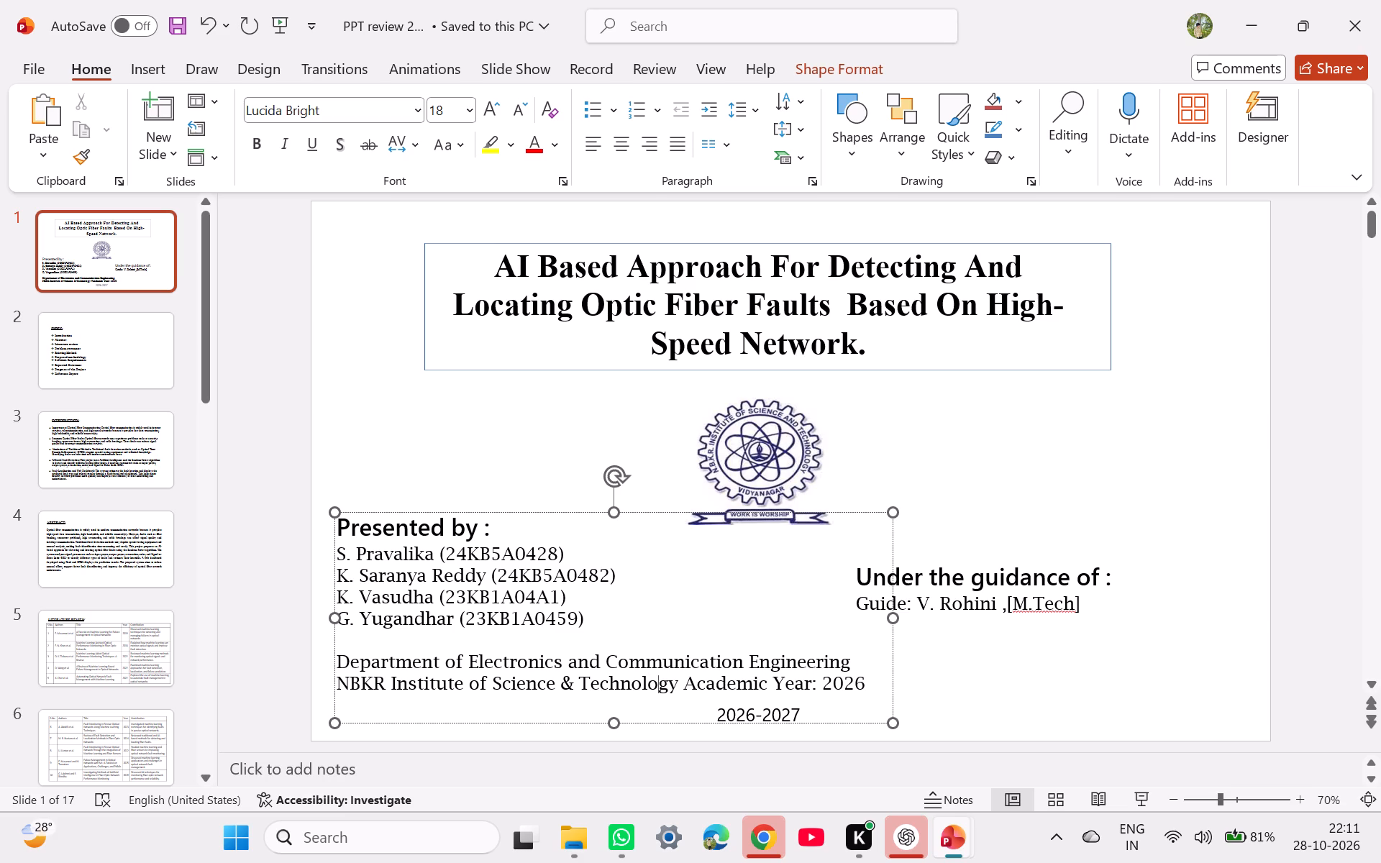
Delete "Academic Year: 2026" from the end of the institute line.
{"action": "left_click", "coordinate": [862, 693]}
{"action": "key", "text": "BackSpace"}
{"action": "key", "text": "BackSpace"}
{"action": "key", "text": "BackSpace"}
{"action": "key", "text": "BackSpace"}
{"action": "key", "text": "BackSpace"}
{"action": "key", "text": "BackSpace"}
{"action": "key", "text": "BackSpace"}
{"action": "key", "text": "BackSpace"}
{"action": "key", "text": "BackSpace"}
{"action": "key", "text": "BackSpace"}
{"action": "key", "text": "BackSpace"}
{"action": "key", "text": "BackSpace"}
{"action": "key", "text": "BackSpace"}
{"action": "key", "text": "BackSpace"}
{"action": "key", "text": "BackSpace"}
{"action": "key", "text": "BackSpace"}
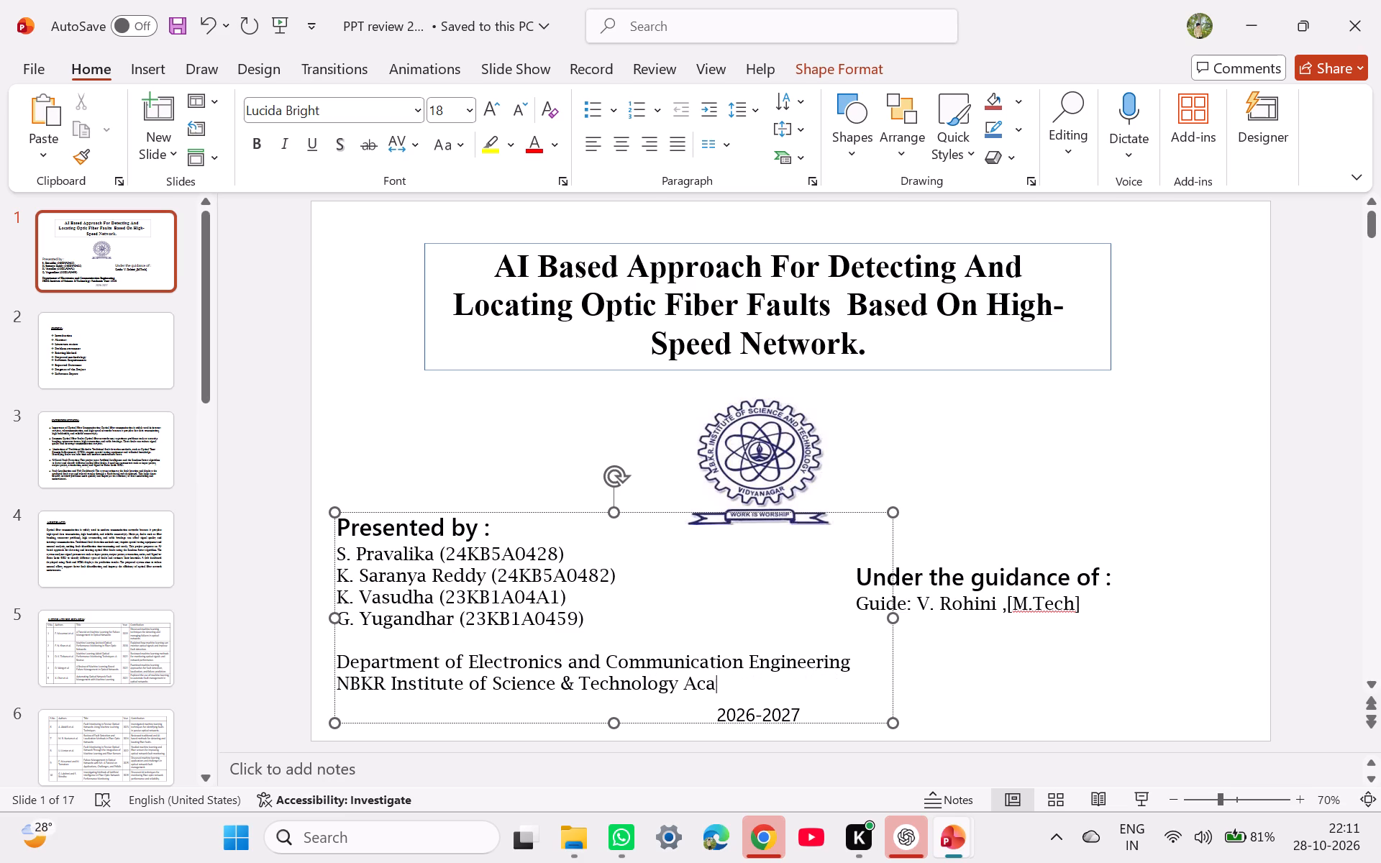
{"action": "key", "text": "BackSpace"}
{"action": "key", "text": "BackSpace"}
{"action": "key", "text": "BackSpace"}
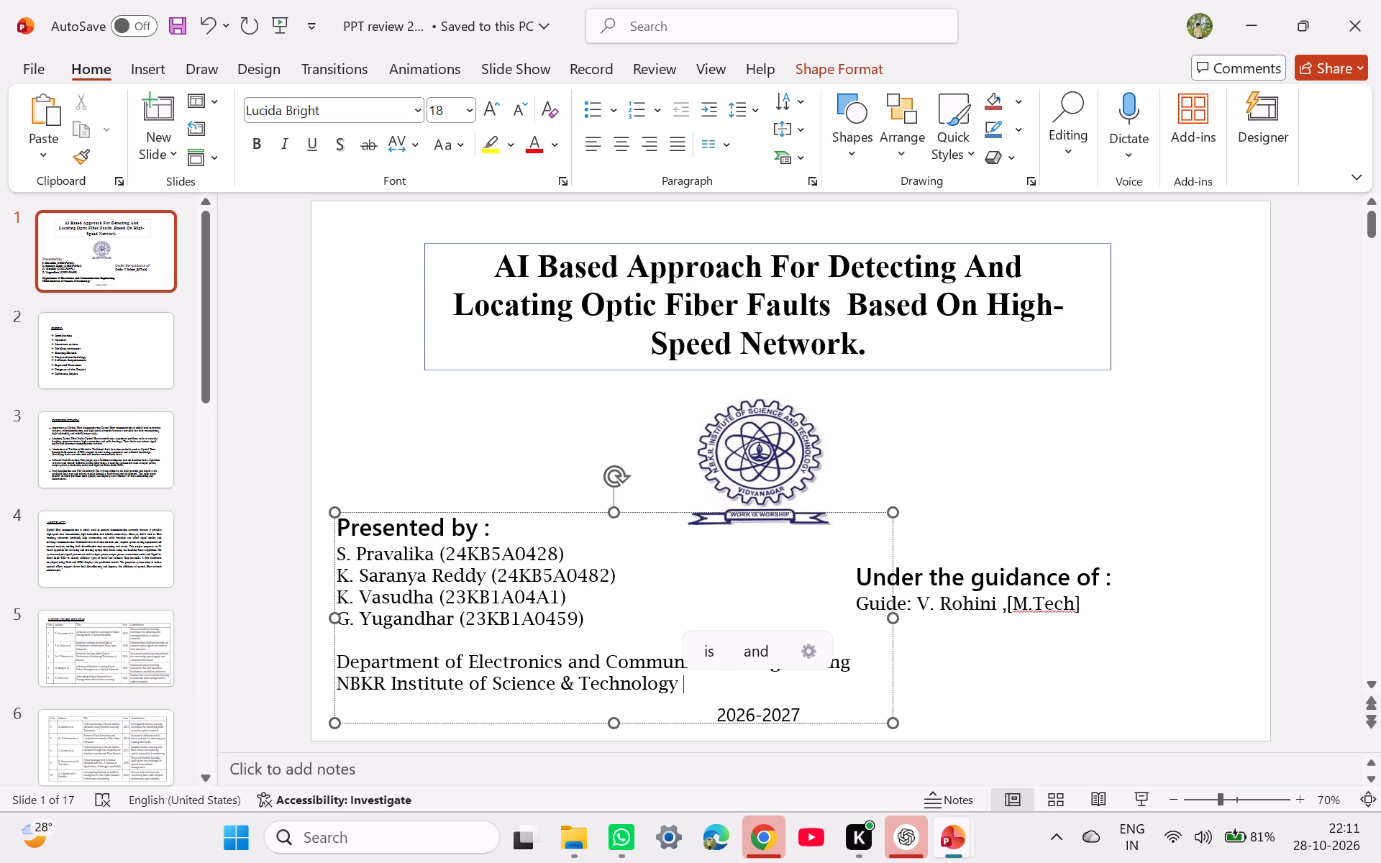
Move the "Department of Electronics and Communication Engineering" line below "NBKR Institute of Science & Technology".
{"action": "left_click", "coordinate": [688, 612]}
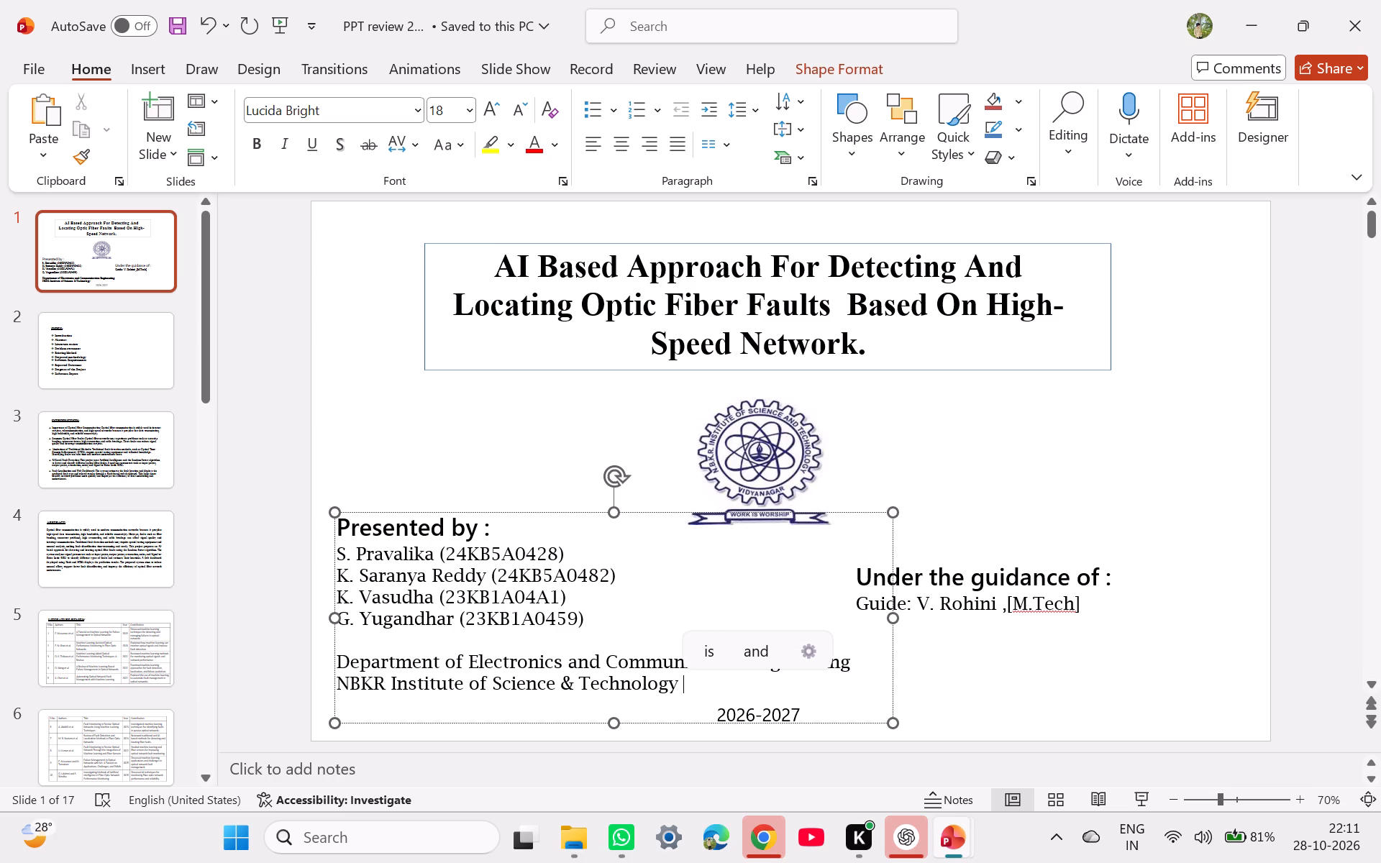
{"action": "left_click", "coordinate": [658, 619]}
{"action": "double_click", "coordinate": [856, 662]}
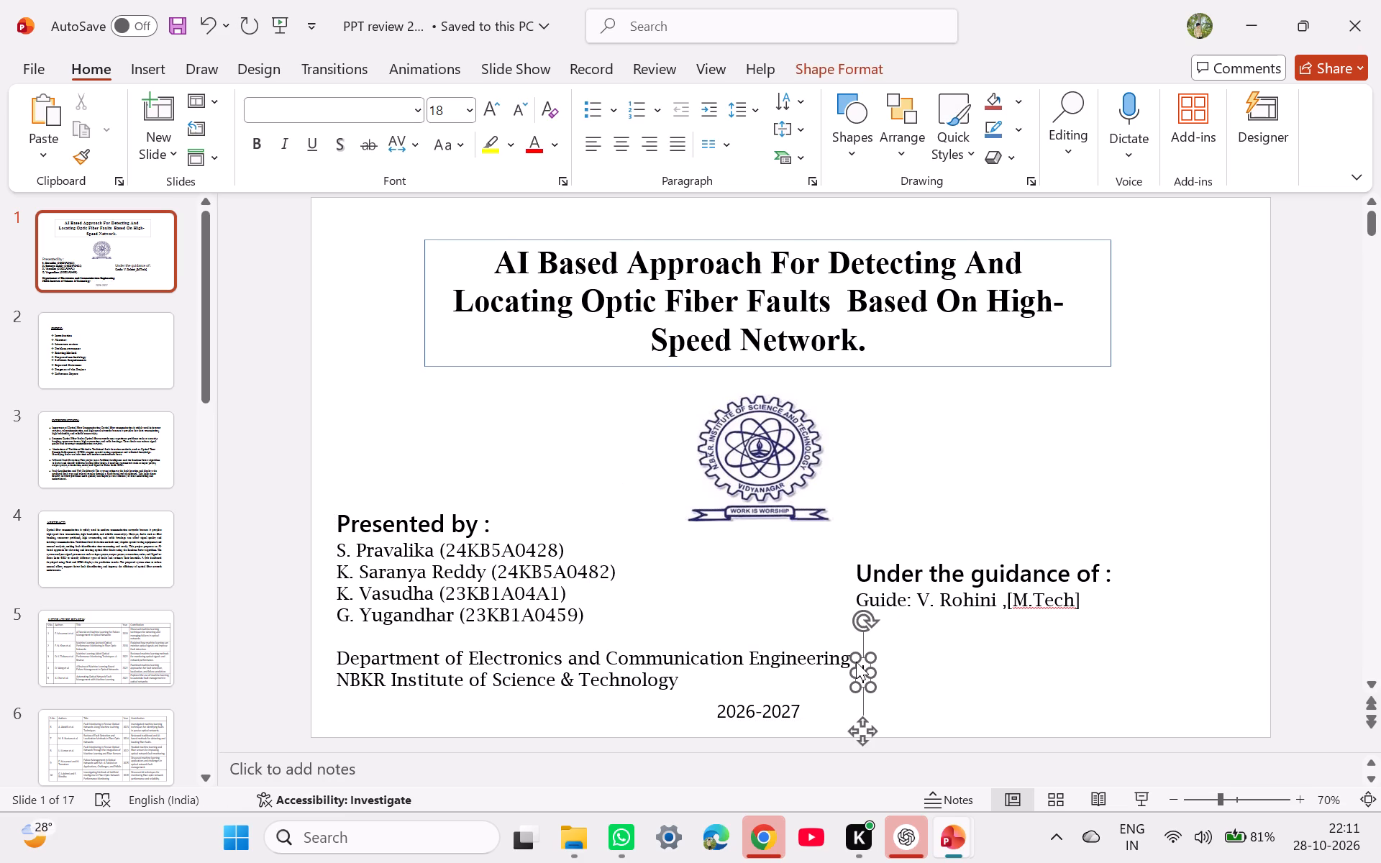
{"action": "left_click_drag", "start_coordinate": [803, 608], "coordinate": [860, 662]}
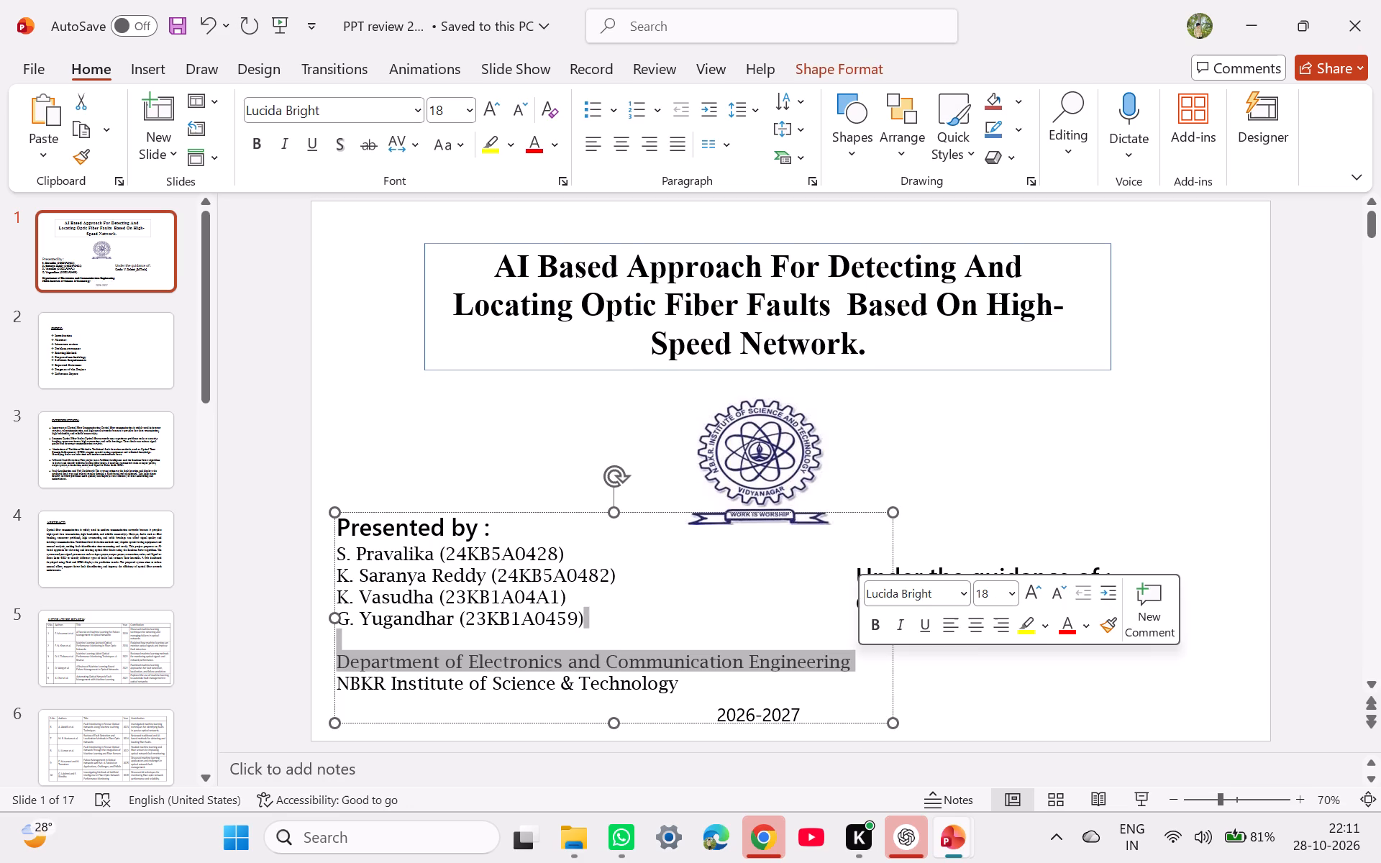
{"action": "left_click", "coordinate": [860, 662]}
{"action": "left_click", "coordinate": [797, 629]}
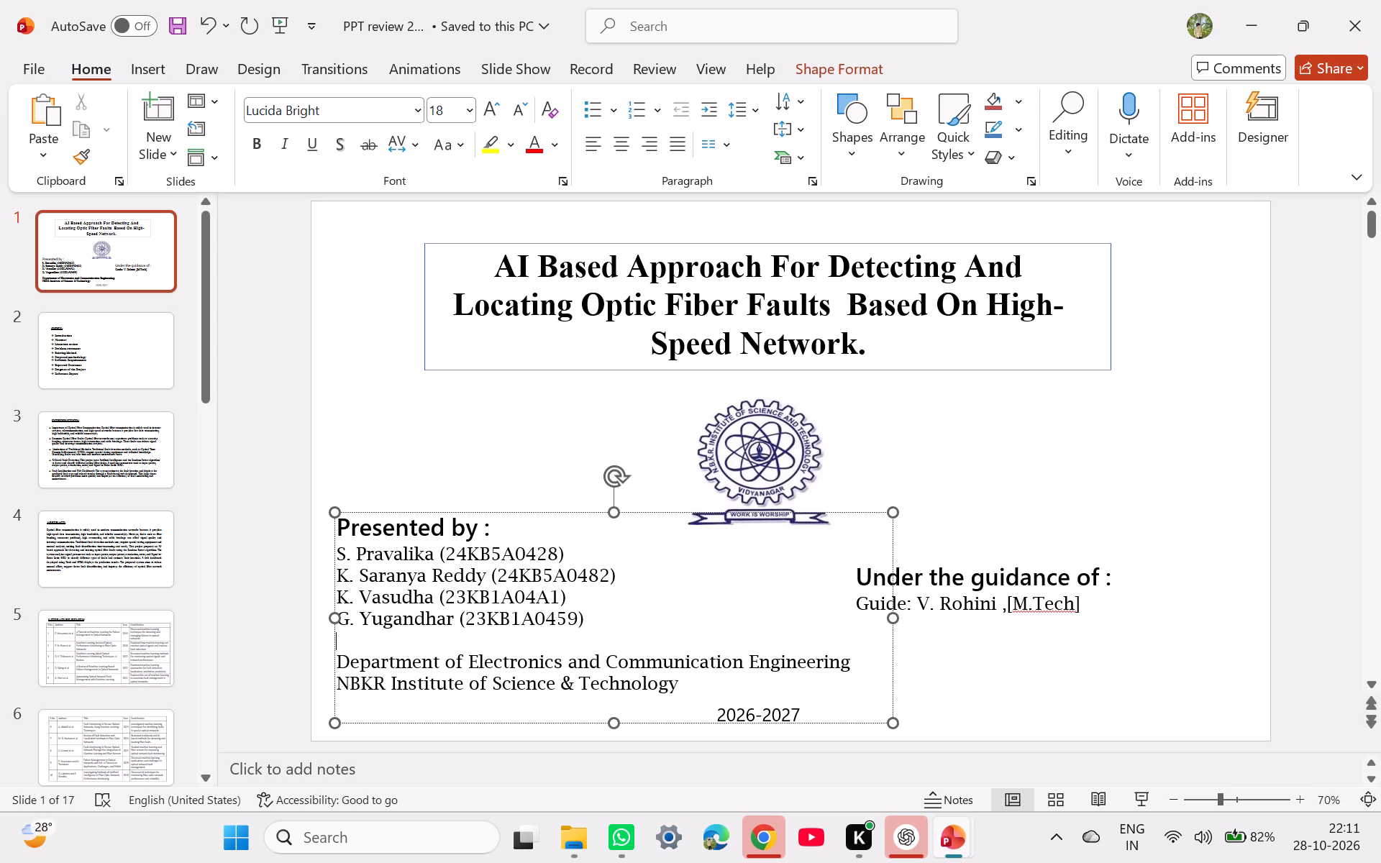
{"action": "left_click", "coordinate": [854, 667]}
{"action": "left_click_drag", "start_coordinate": [854, 667], "coordinate": [344, 660]}
{"action": "key", "text": "ctrl+c"}
{"action": "key", "text": "BackSpace"}
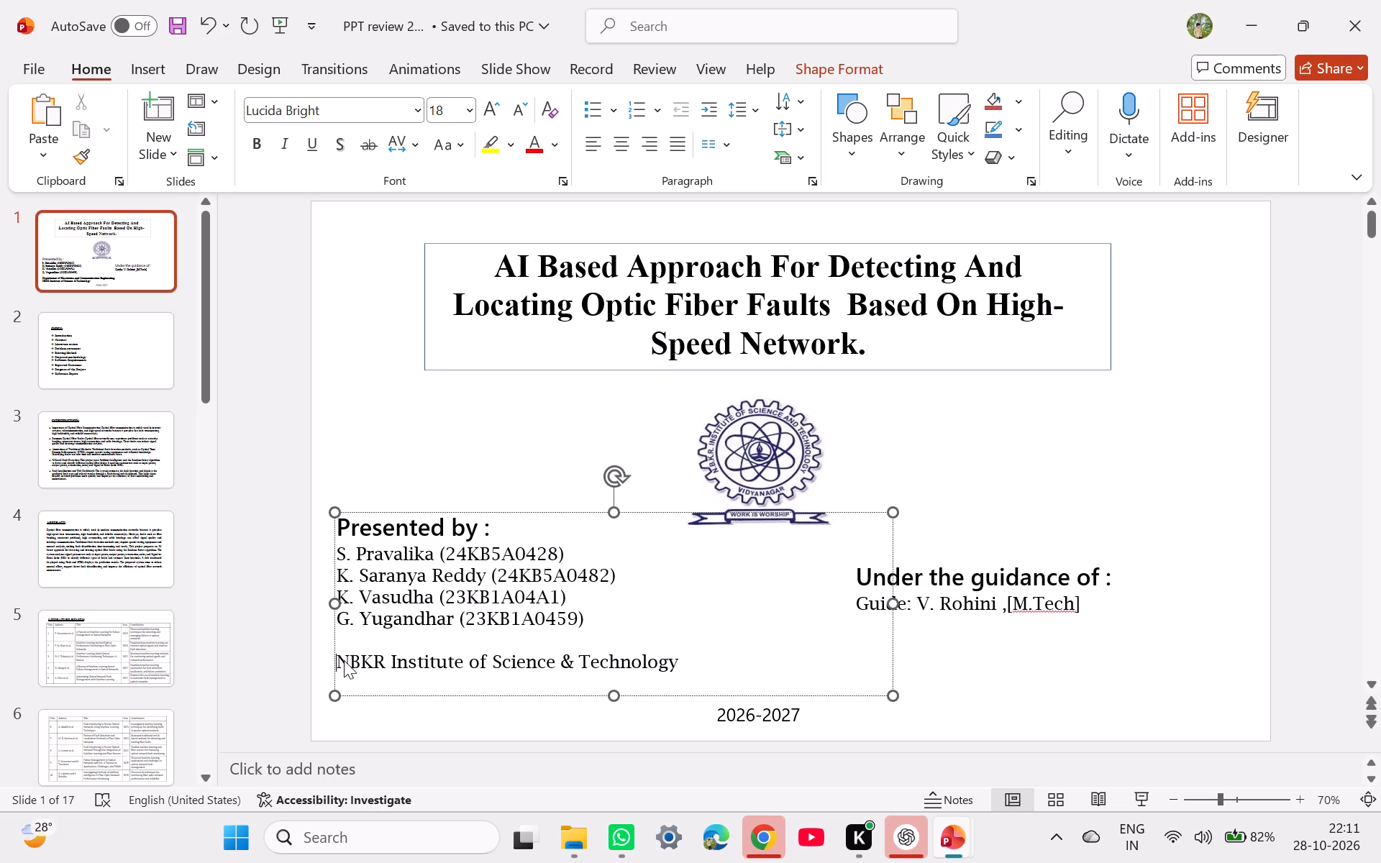
{"action": "left_click", "coordinate": [678, 663]}
{"action": "key", "text": "Return"}
{"action": "key", "text": "ctrl+v"}
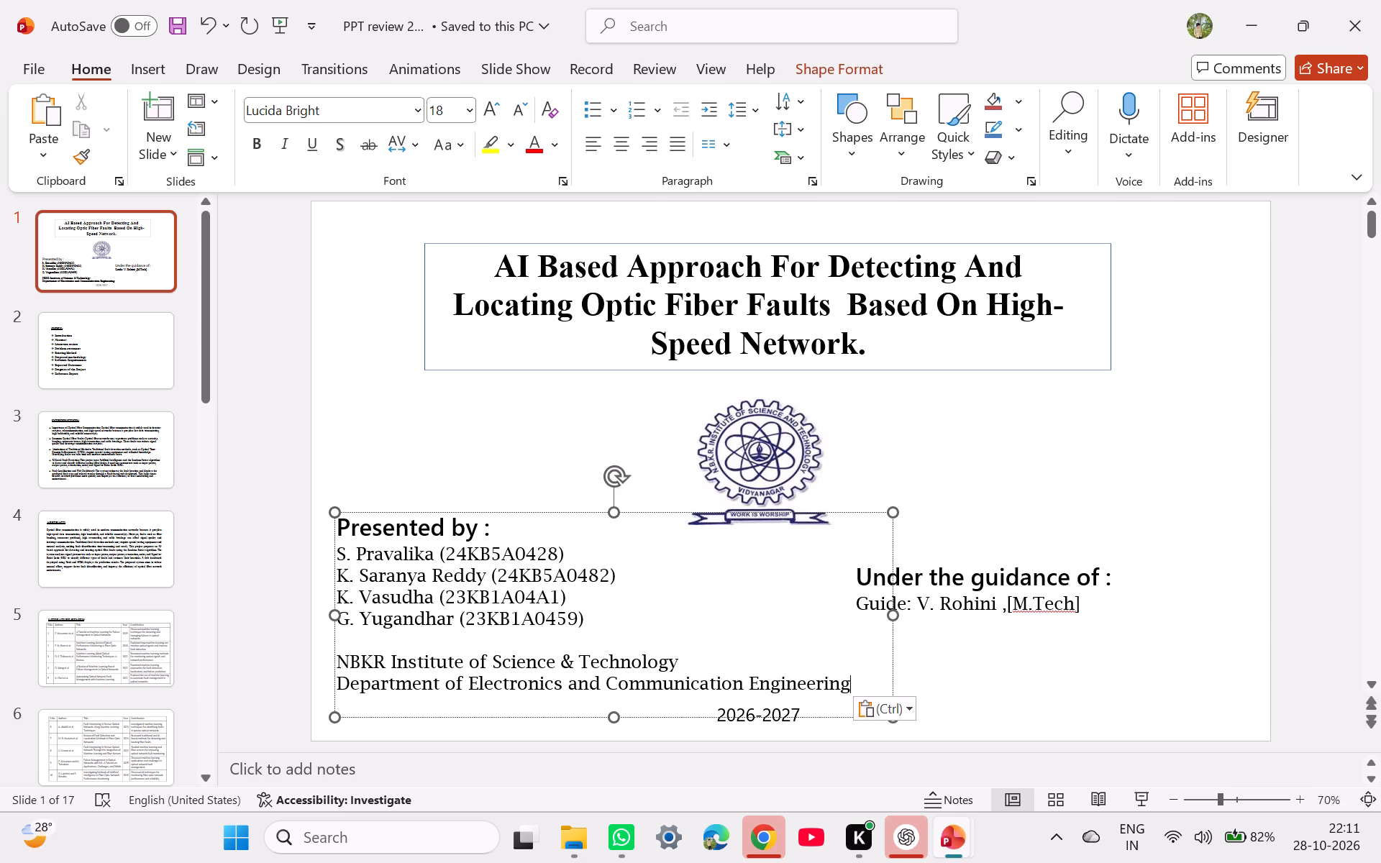
Make the institute and department lines on the title slide bold.
{"action": "left_click", "coordinate": [497, 668]}
{"action": "key", "text": "ctrl+a"}
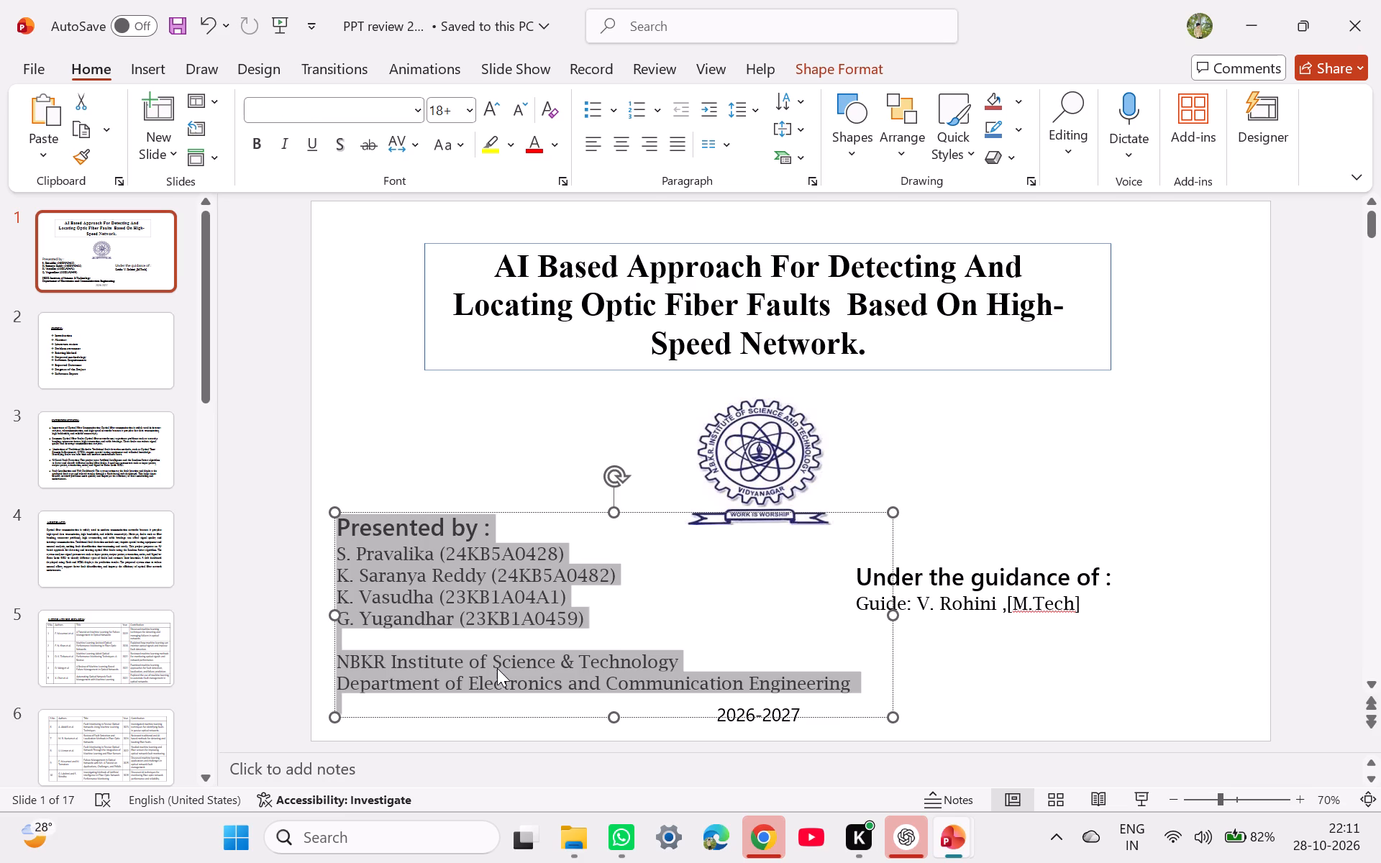
{"action": "left_click", "coordinate": [497, 668]}
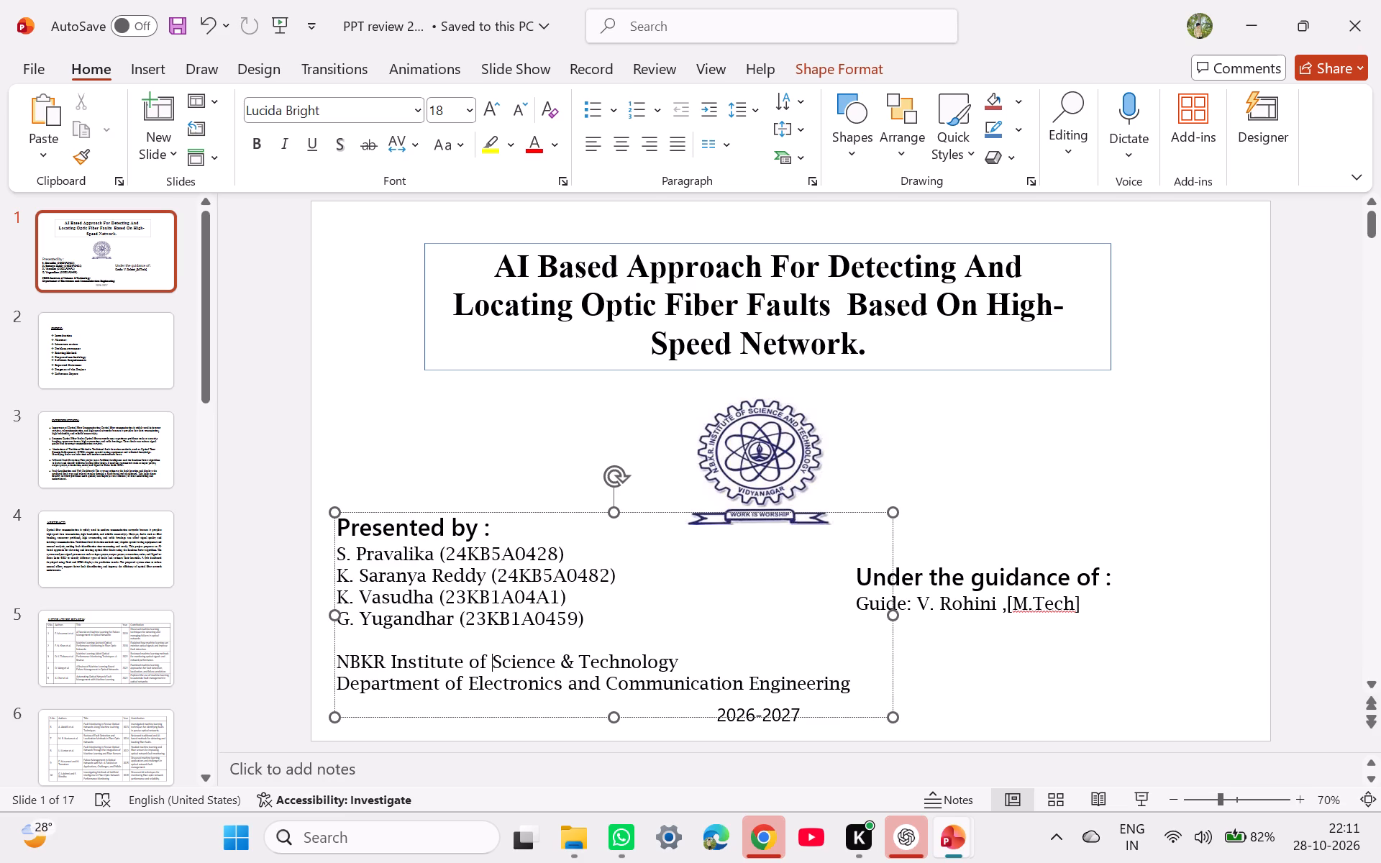
{"action": "left_click", "coordinate": [863, 682]}
{"action": "left_click", "coordinate": [759, 682]}
{"action": "left_click", "coordinate": [846, 682]}
{"action": "left_click_drag", "start_coordinate": [846, 682], "coordinate": [420, 661]}
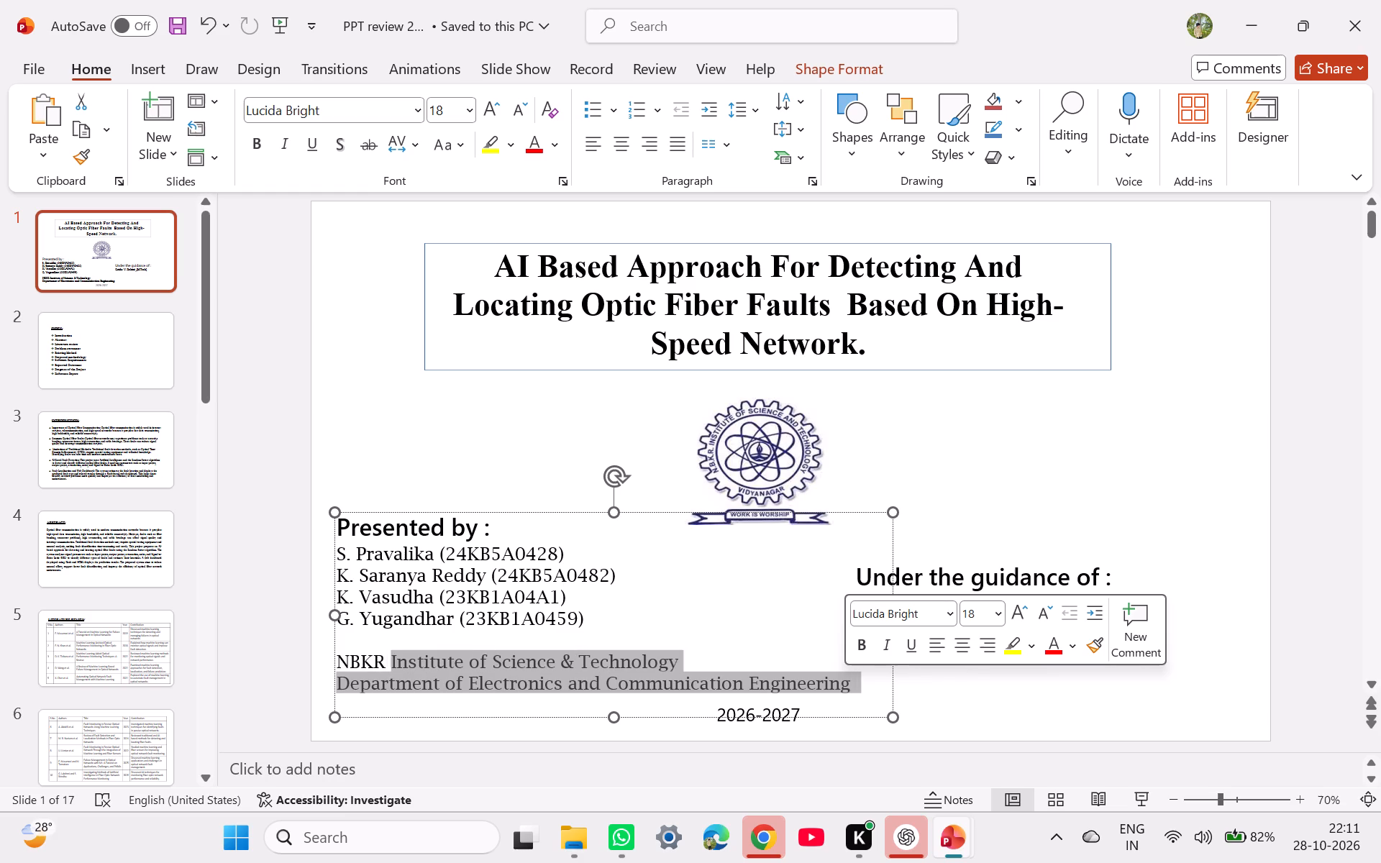
{"action": "left_click_drag", "start_coordinate": [420, 661], "coordinate": [370, 668]}
{"action": "left_click", "coordinate": [386, 643]}
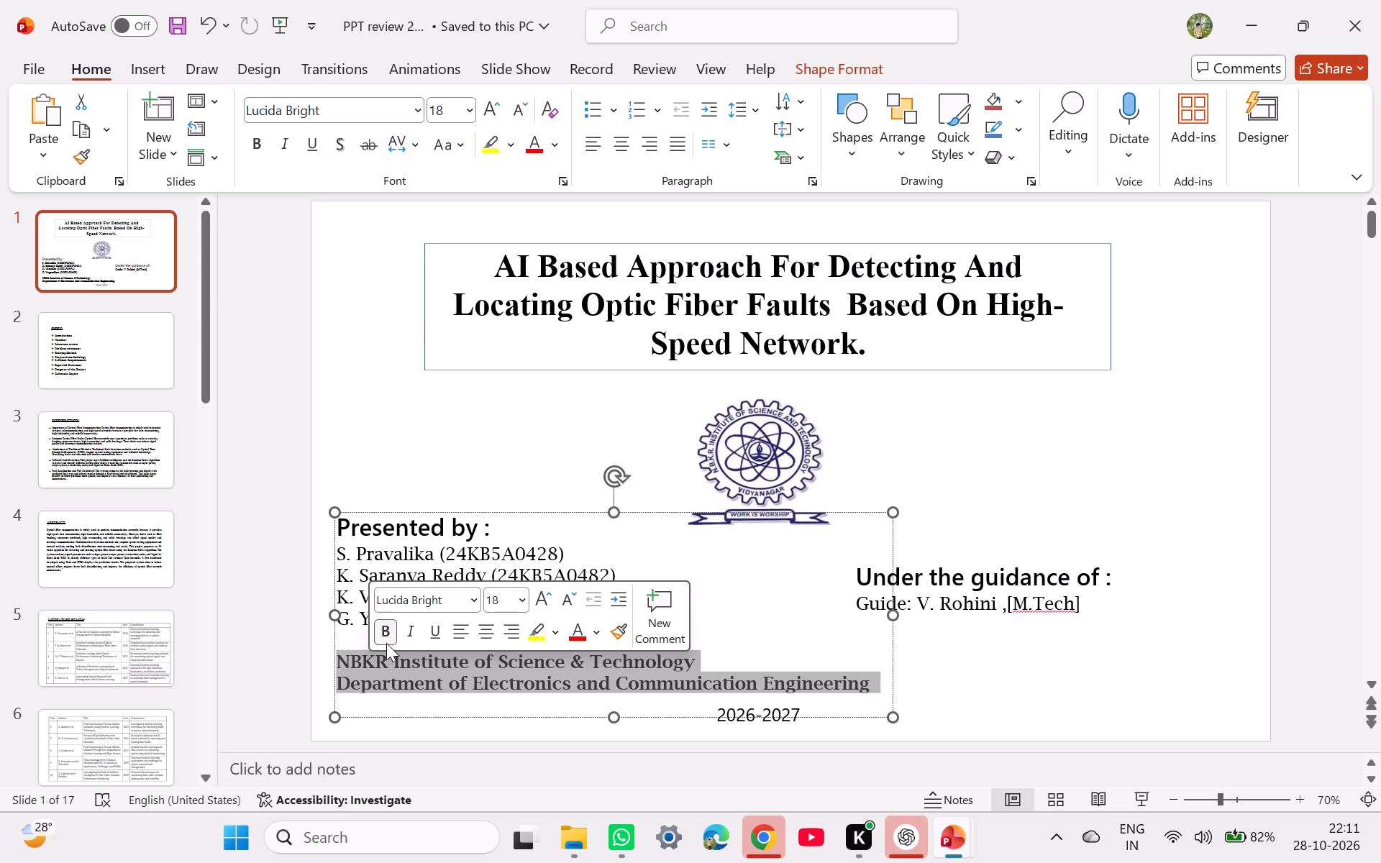
{"action": "left_click", "coordinate": [324, 373]}
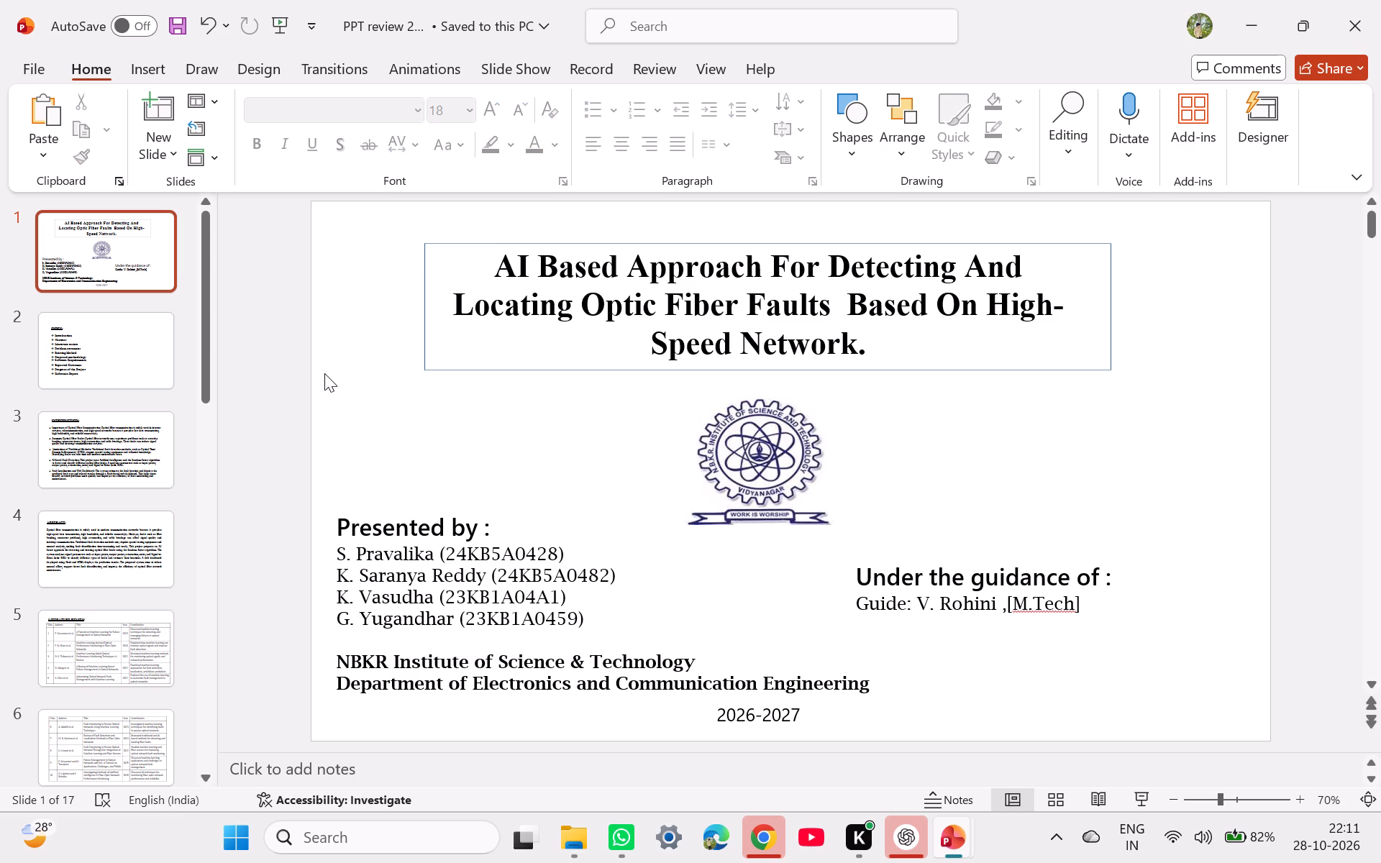
Review the slides from the index through the progress of the project, checking their content and formatting.
{"action": "left_click", "coordinate": [140, 372]}
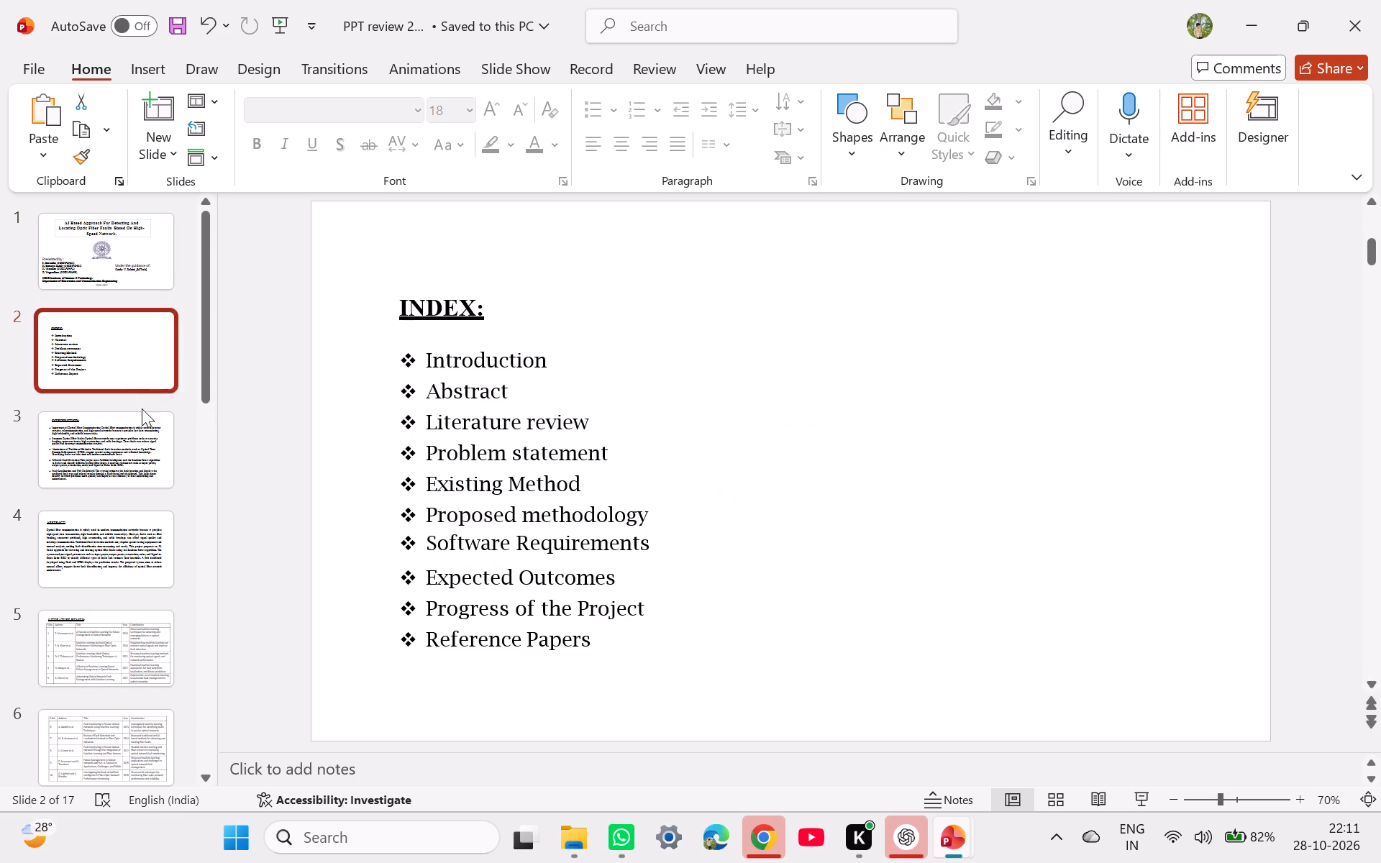
{"action": "left_click", "coordinate": [142, 428]}
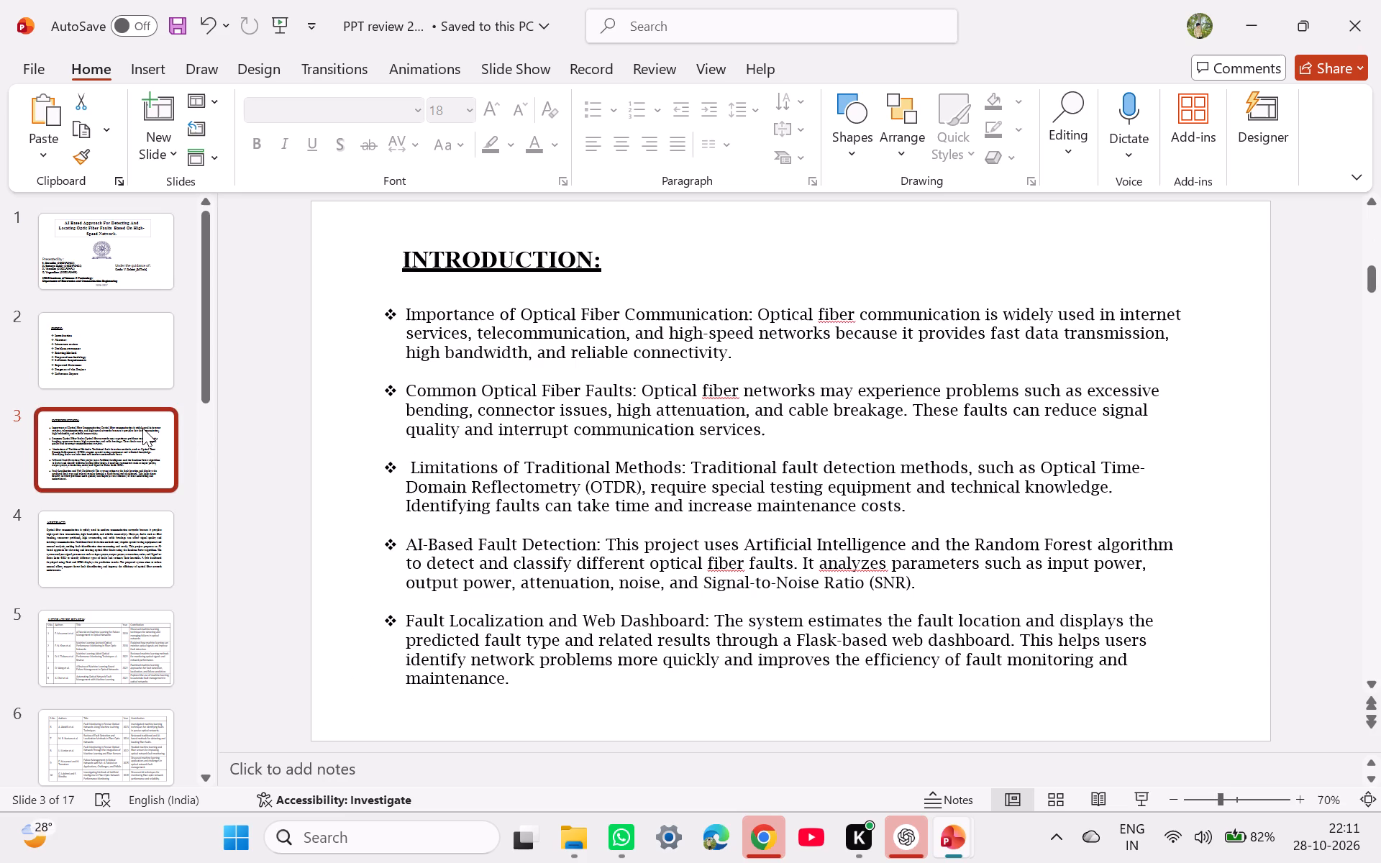
{"action": "left_click", "coordinate": [115, 536]}
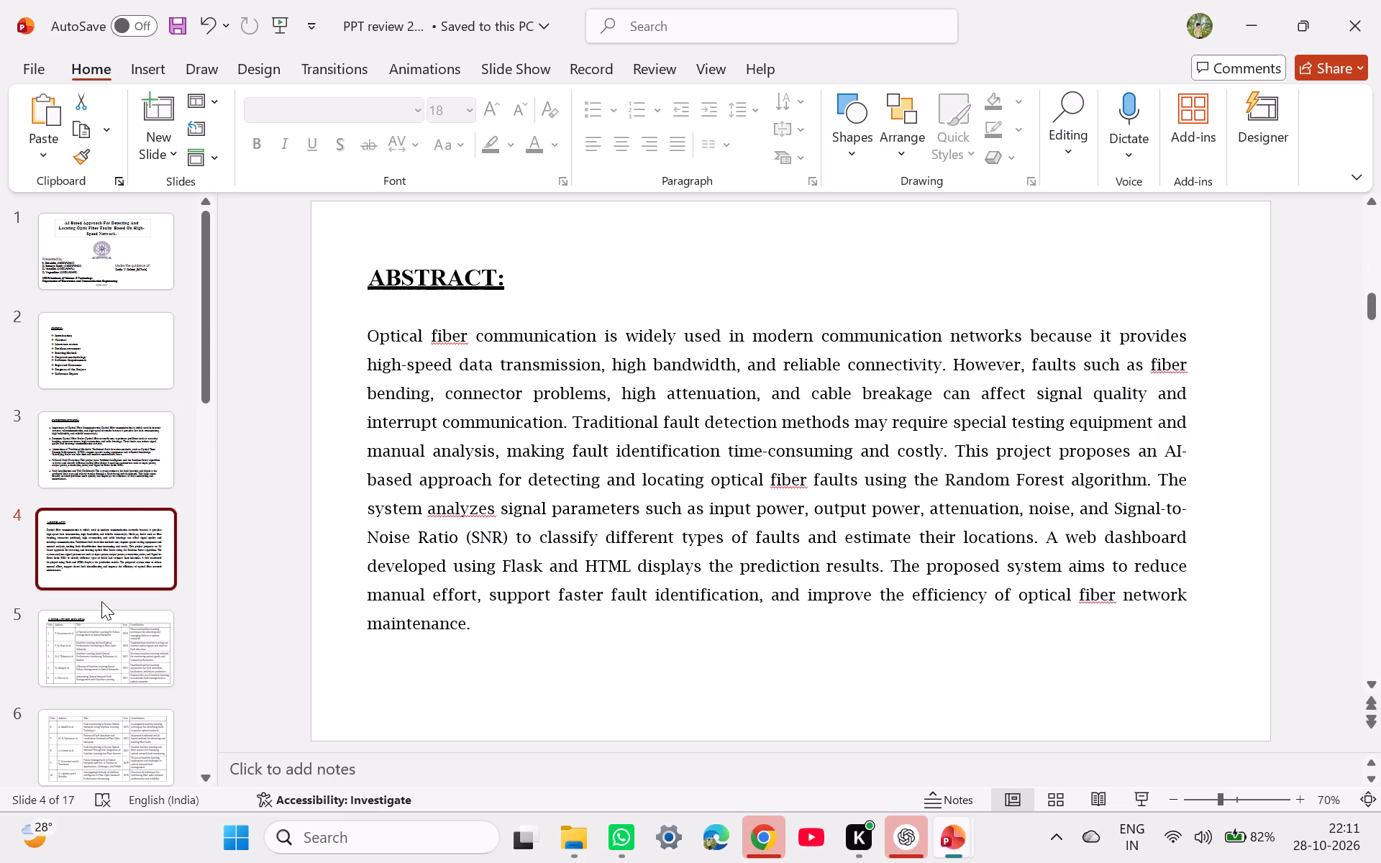
{"action": "left_click", "coordinate": [100, 618]}
{"action": "scroll", "coordinate": [100, 618], "scroll_direction": "down", "scroll_amount": 1}
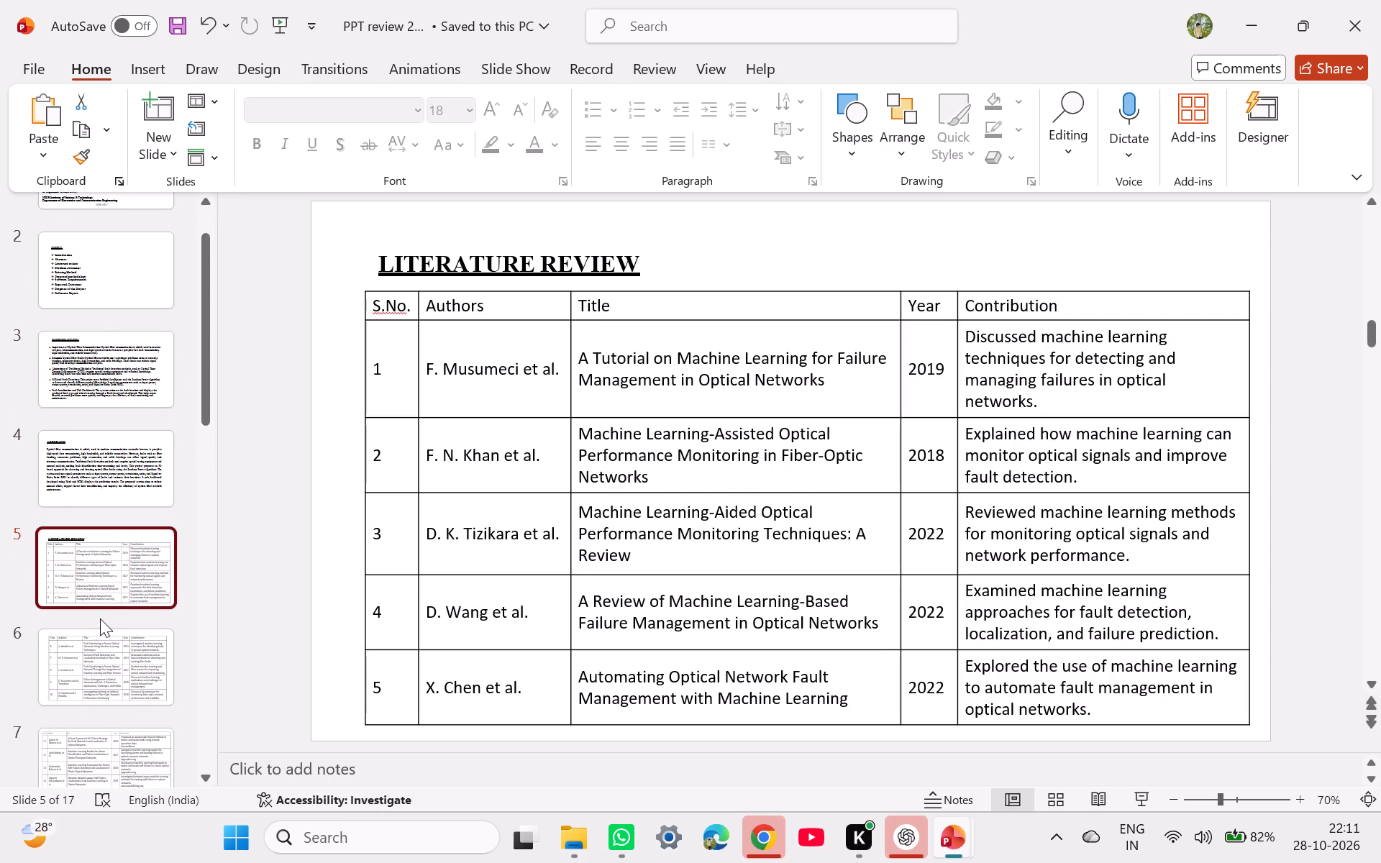
{"action": "scroll", "coordinate": [100, 618], "scroll_direction": "down", "scroll_amount": 1}
{"action": "left_click", "coordinate": [99, 633]}
{"action": "left_click_drag", "start_coordinate": [102, 708], "coordinate": [103, 718]}
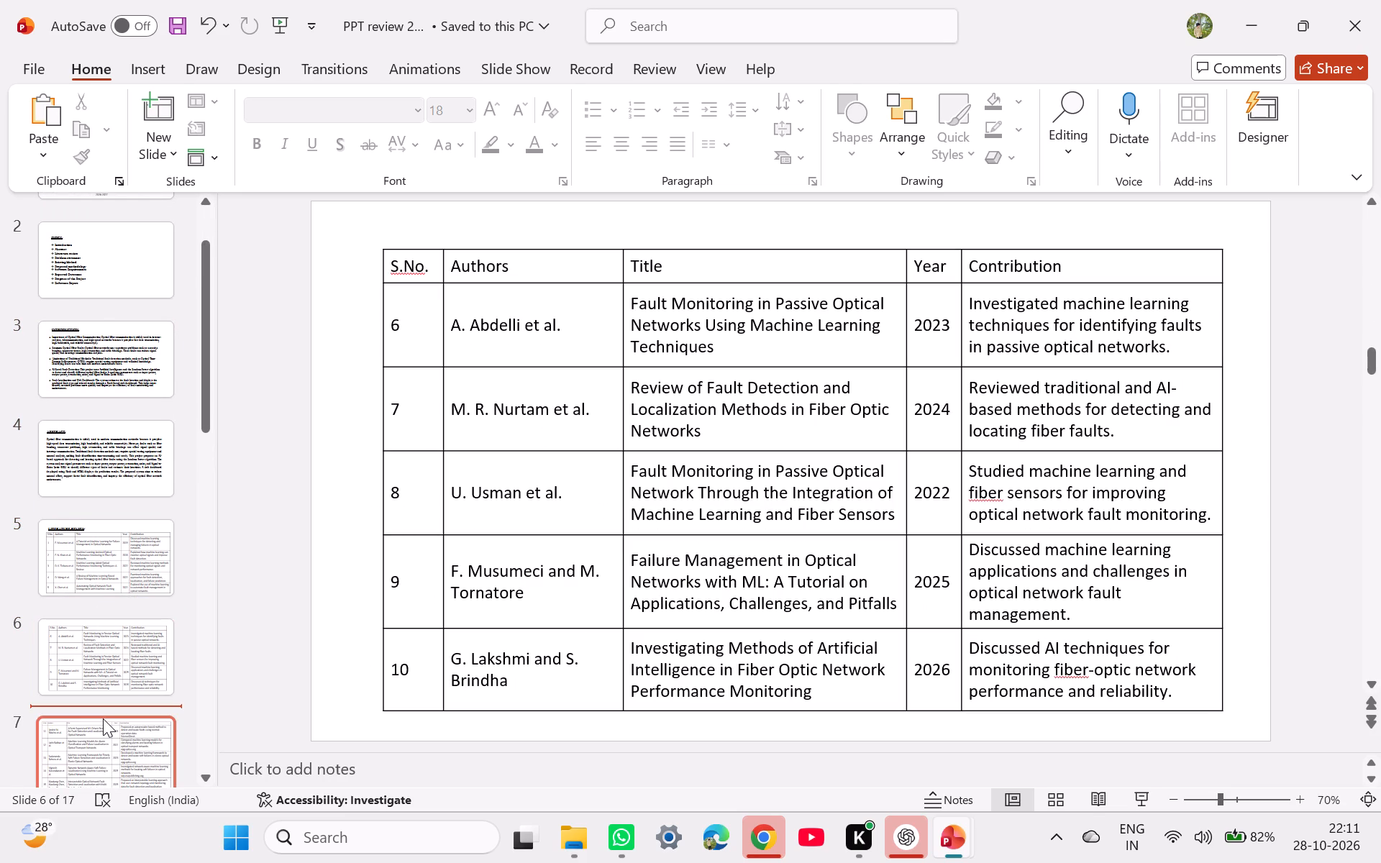
{"action": "left_click", "coordinate": [103, 718]}
{"action": "scroll", "coordinate": [103, 718], "scroll_direction": "down", "scroll_amount": 2}
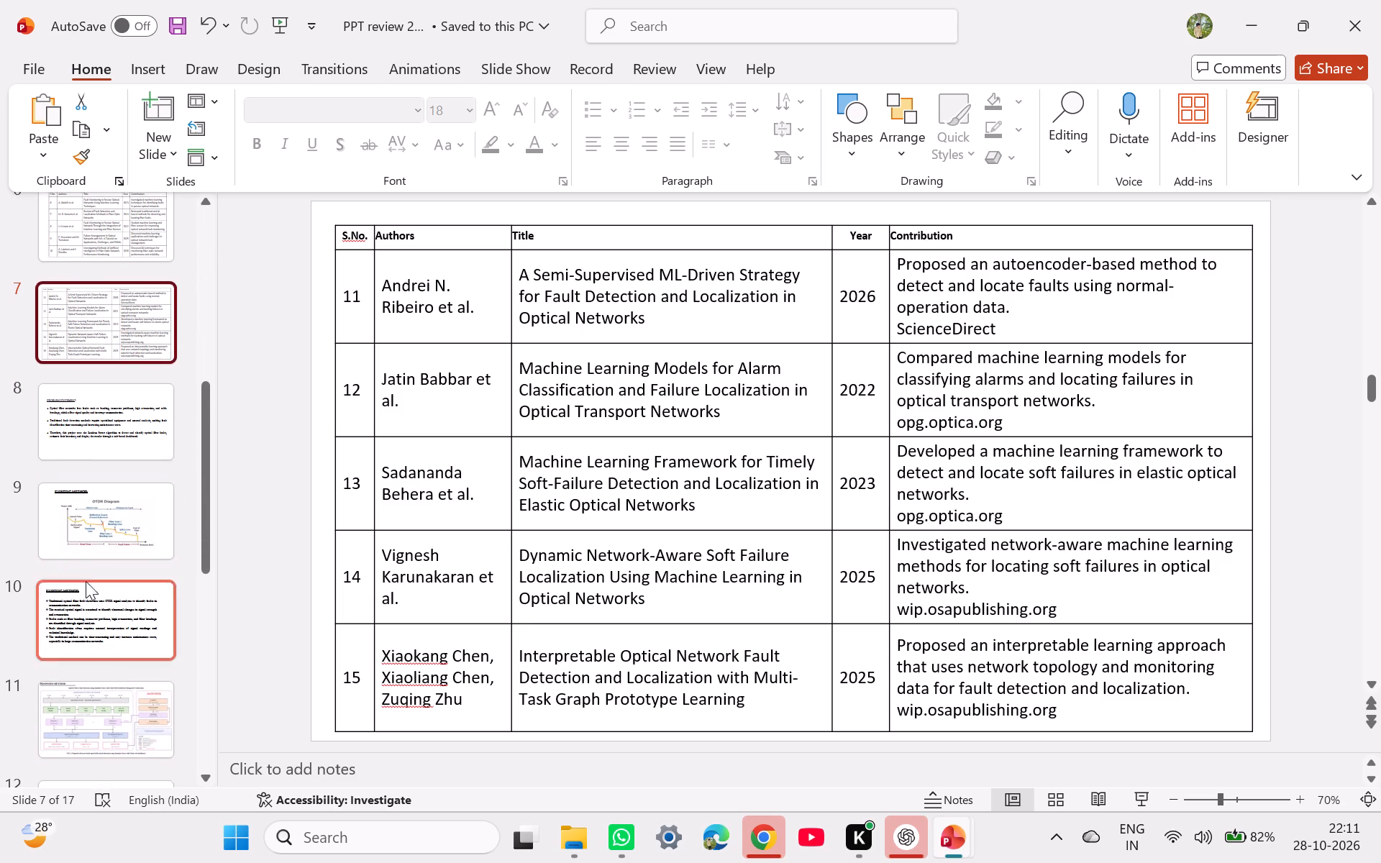
{"action": "left_click", "coordinate": [96, 518]}
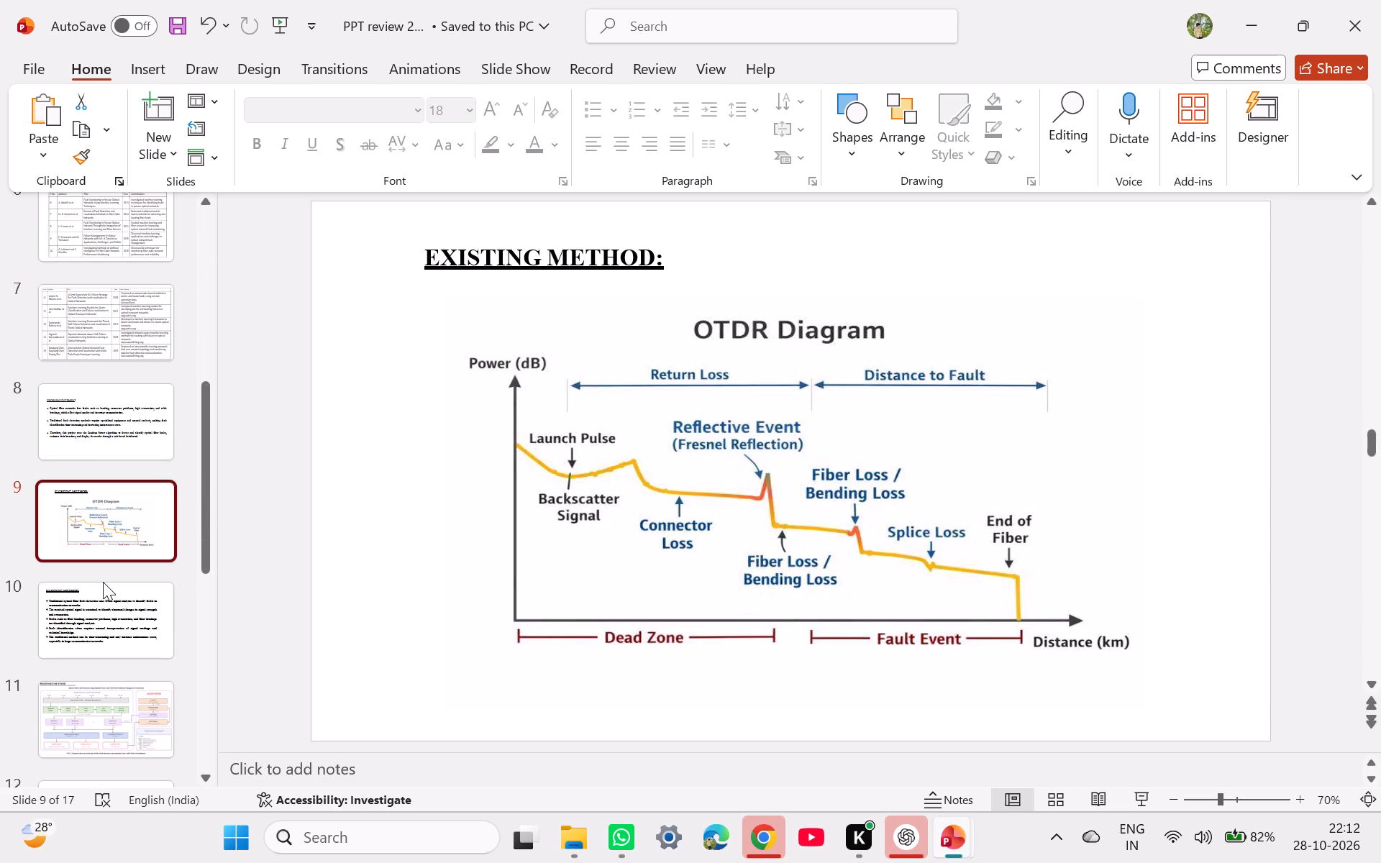
{"action": "left_click", "coordinate": [103, 582]}
{"action": "left_click", "coordinate": [103, 603]}
{"action": "scroll", "coordinate": [103, 603], "scroll_direction": "down", "scroll_amount": 1}
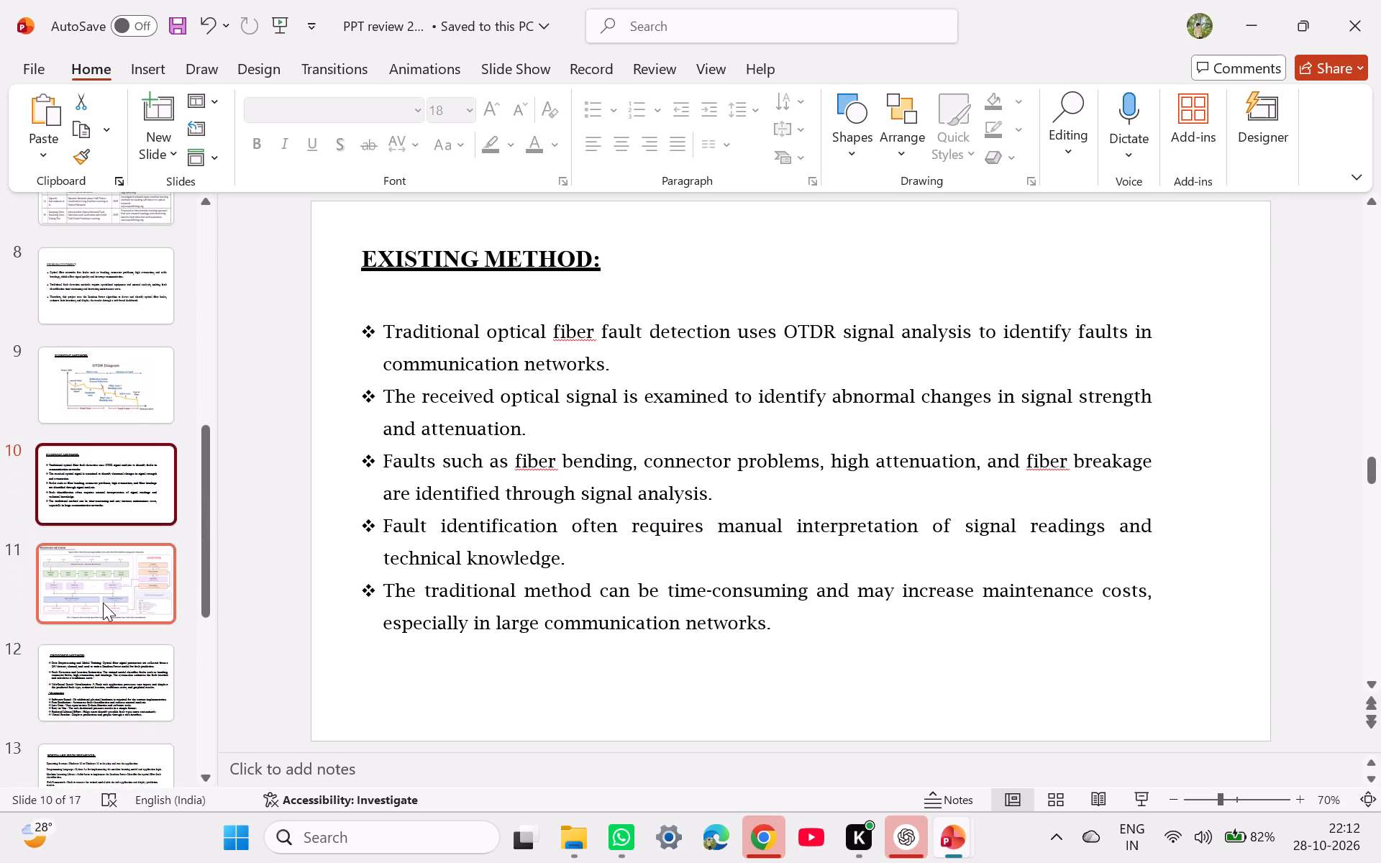
{"action": "scroll", "coordinate": [103, 603], "scroll_direction": "down", "scroll_amount": 1}
{"action": "left_click", "coordinate": [103, 603]}
{"action": "left_click", "coordinate": [109, 655]}
{"action": "scroll", "coordinate": [109, 655], "scroll_direction": "down", "scroll_amount": 1}
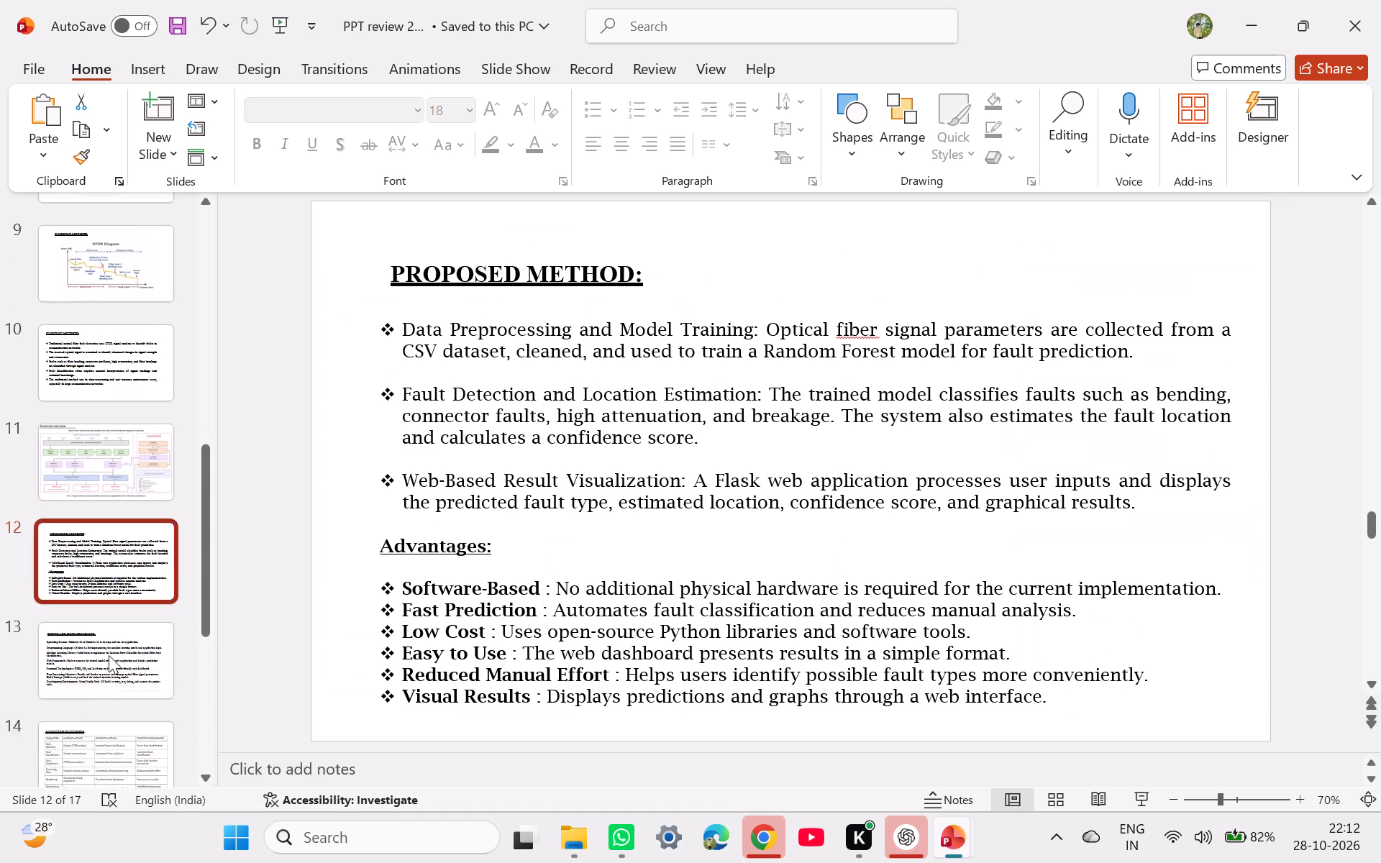
{"action": "scroll", "coordinate": [109, 655], "scroll_direction": "down", "scroll_amount": 1}
{"action": "left_click", "coordinate": [122, 544]}
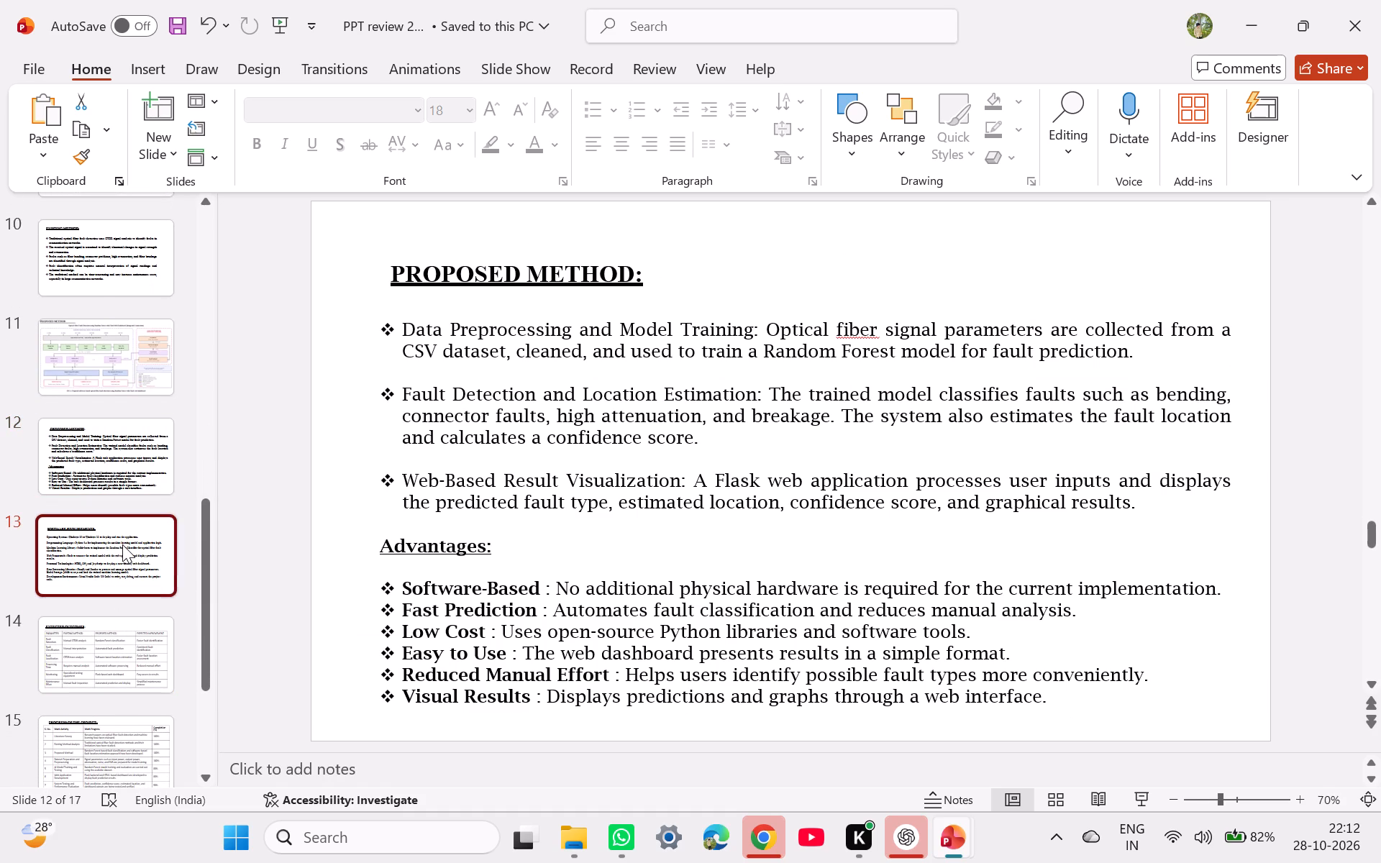
{"action": "left_click", "coordinate": [91, 654]}
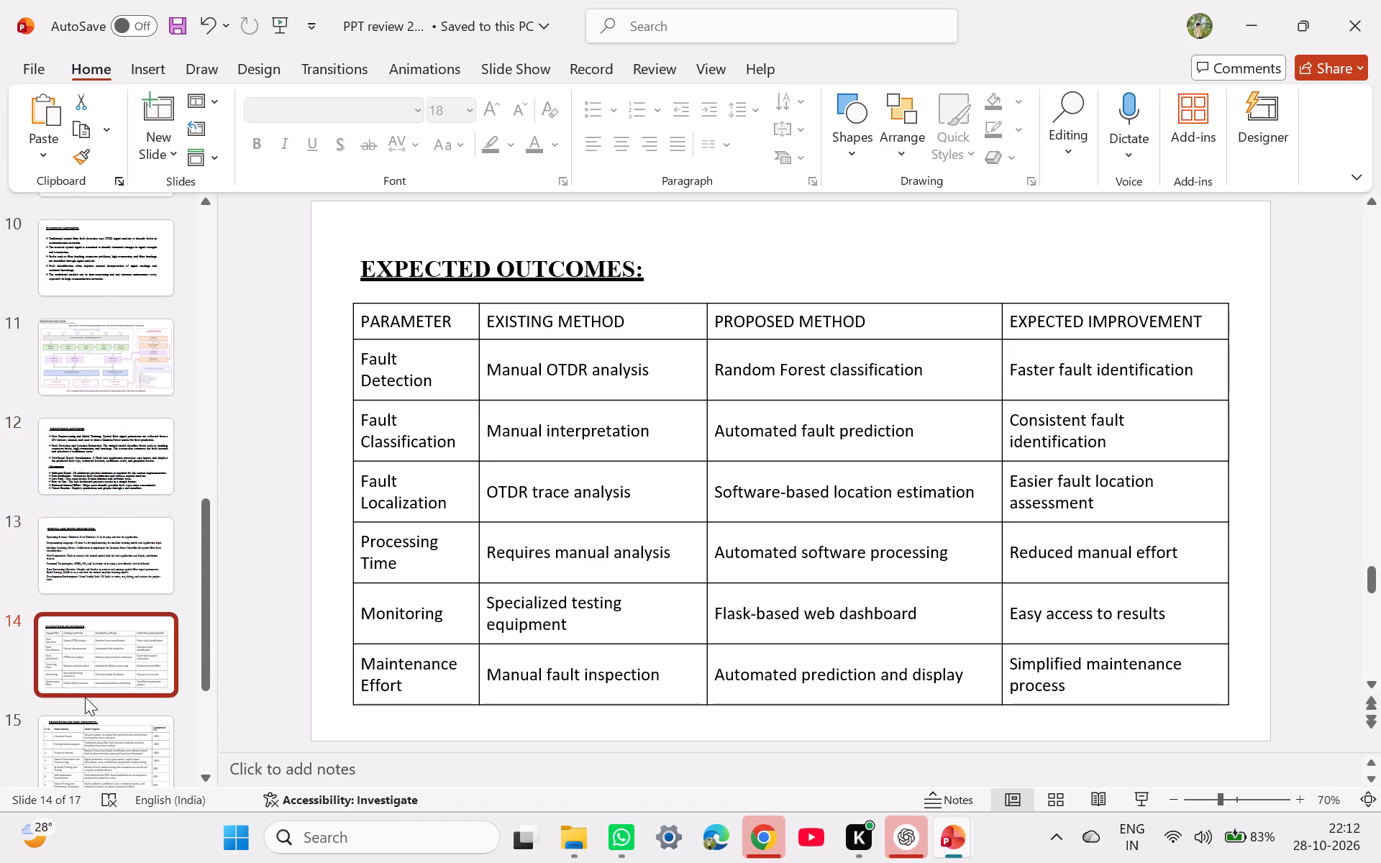
{"action": "left_click", "coordinate": [84, 718]}
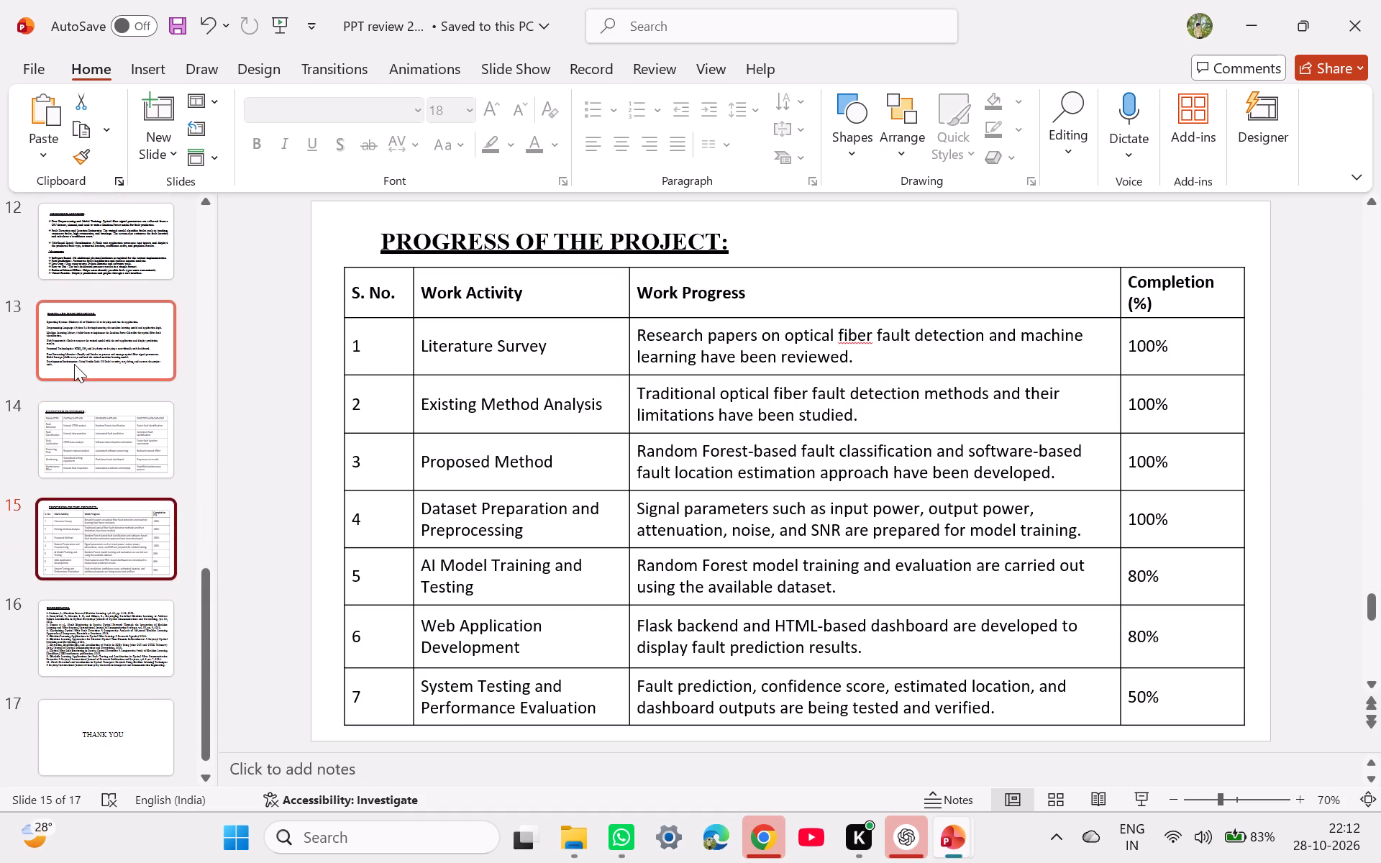
Apply diamond-style bullets to all the body text on the Software Requirements slide.
{"action": "left_click", "coordinate": [73, 362]}
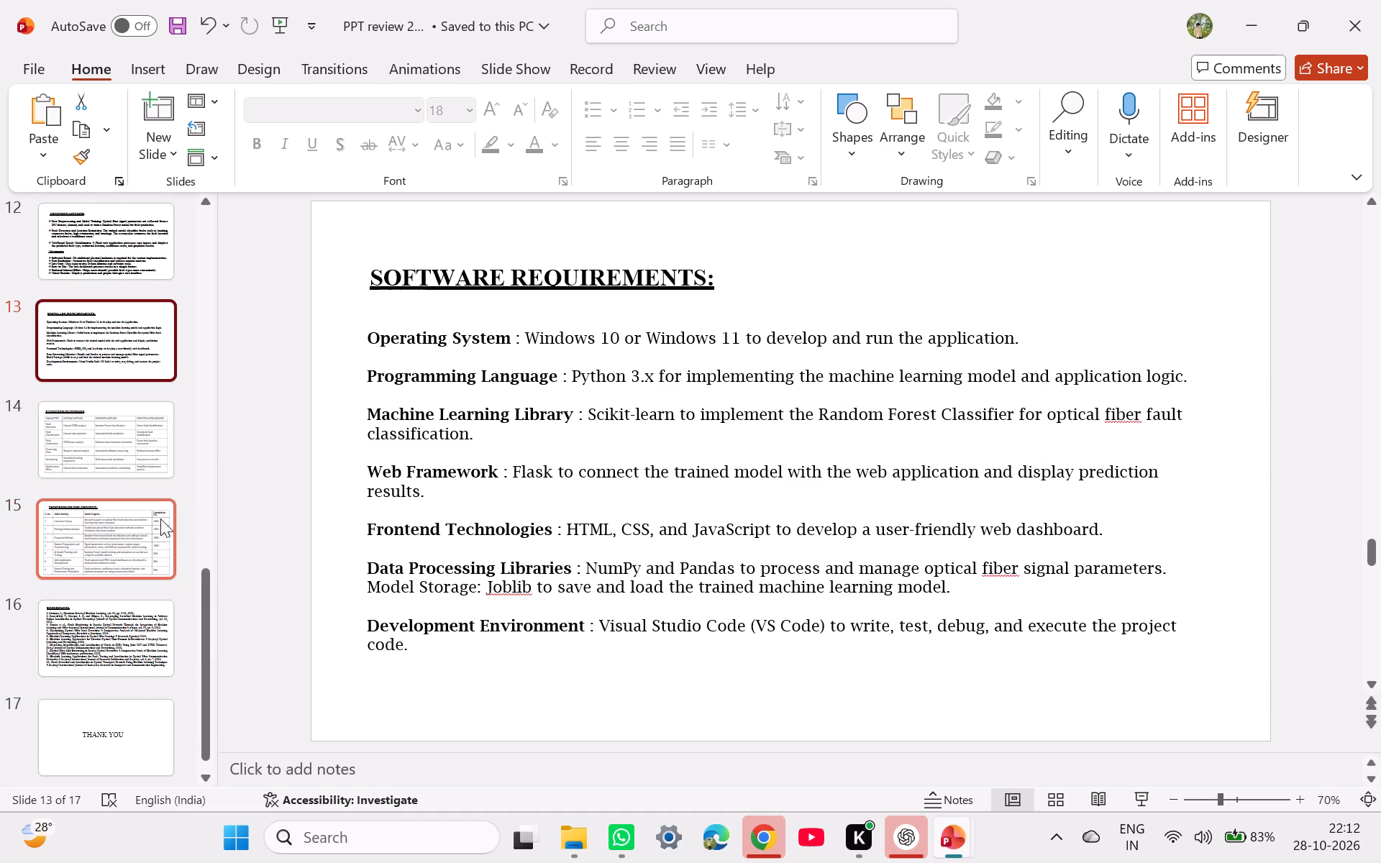
{"action": "left_click", "coordinate": [475, 462]}
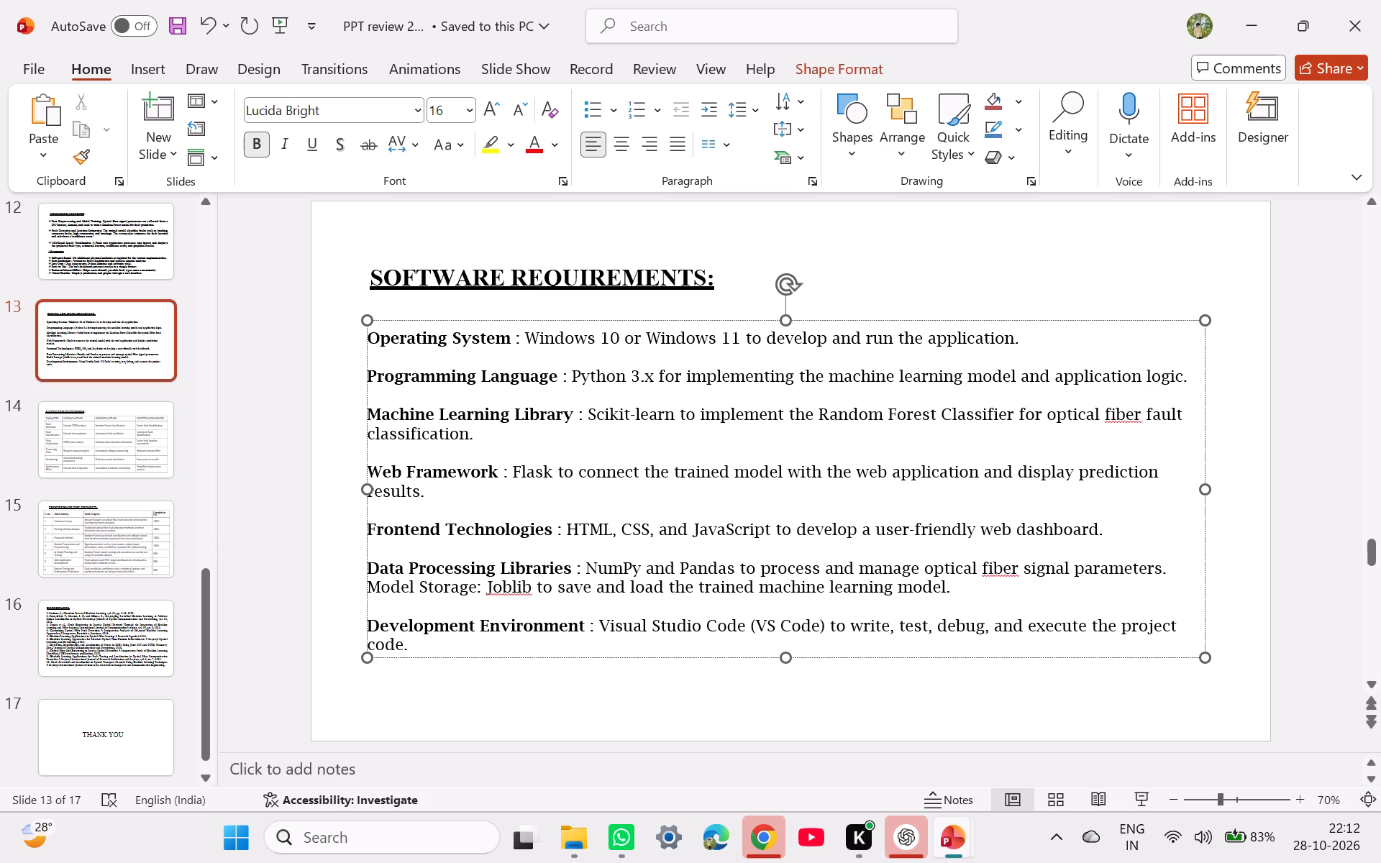
{"action": "key", "text": "ctrl+a"}
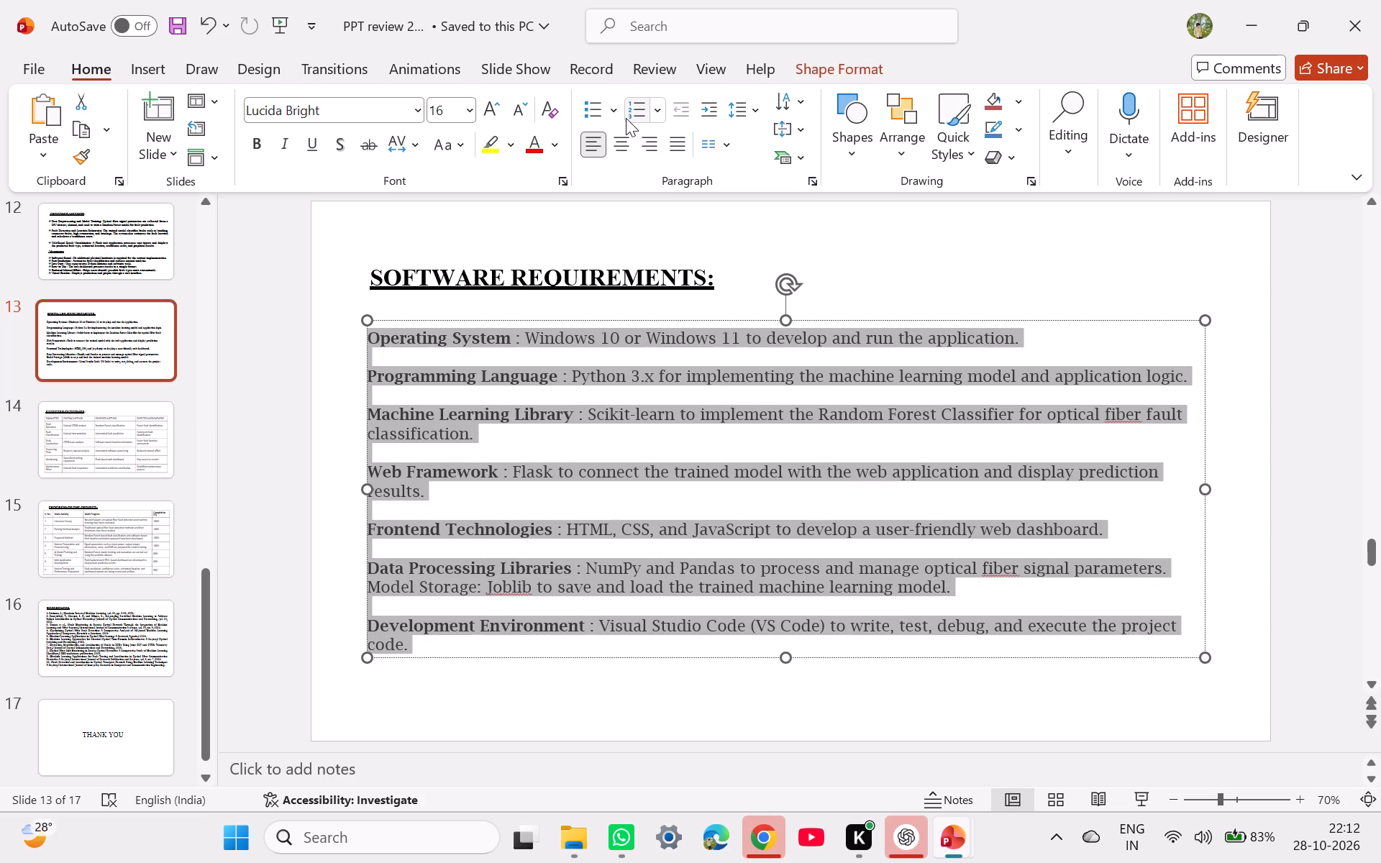
{"action": "left_click", "coordinate": [623, 117]}
{"action": "left_click", "coordinate": [621, 117]}
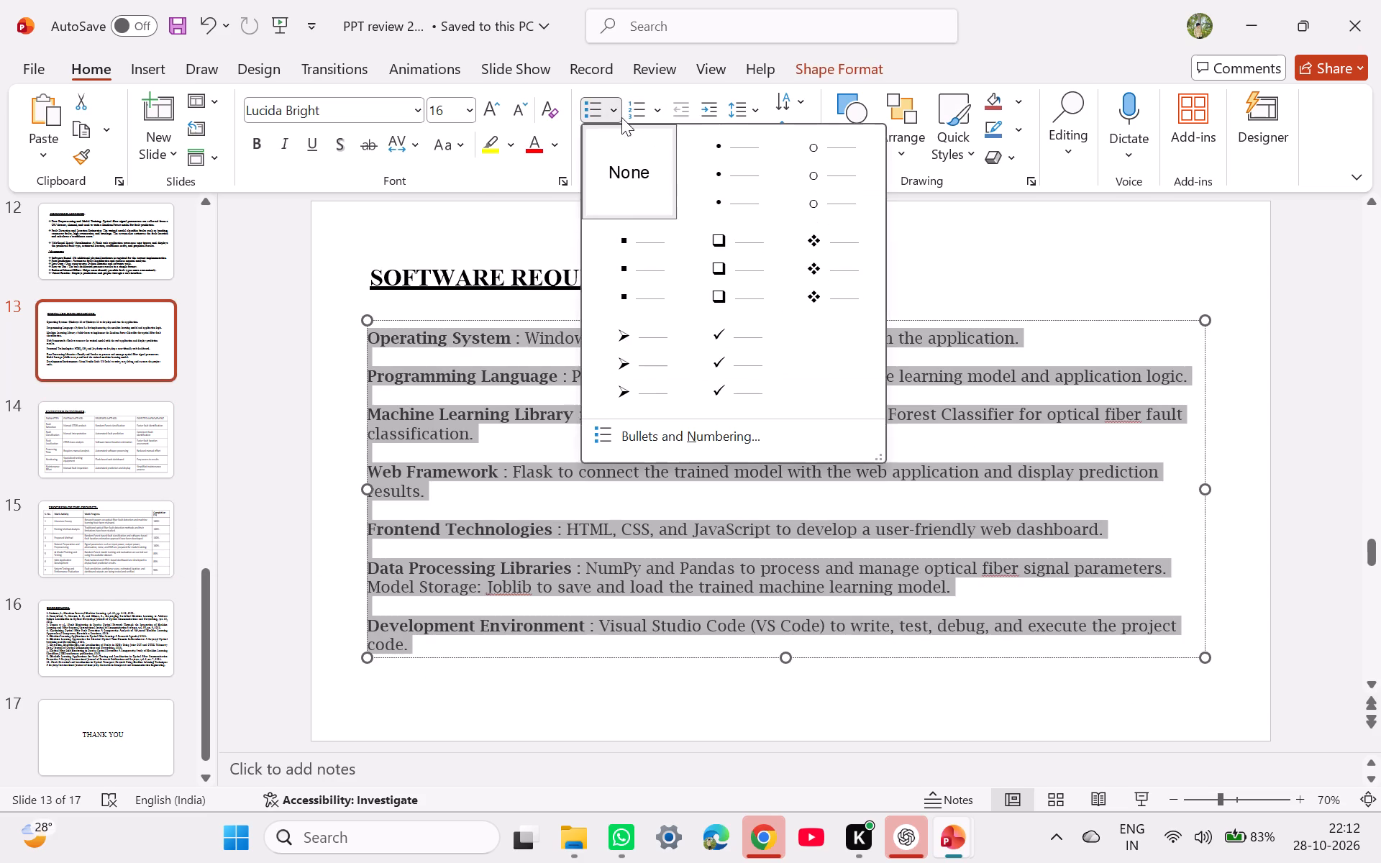
{"action": "left_click", "coordinate": [808, 259]}
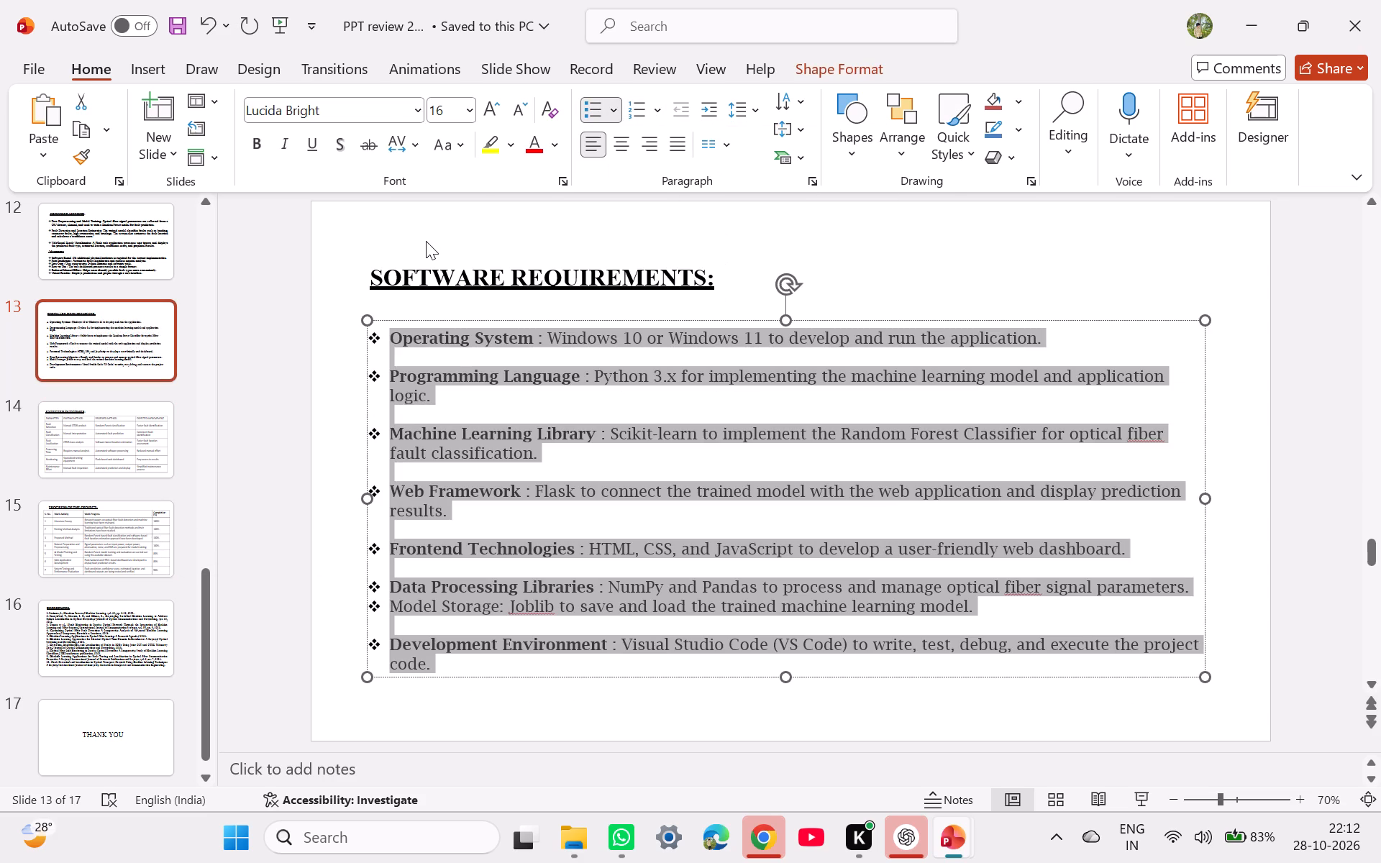
{"action": "left_click", "coordinate": [426, 241]}
Look through the remaining slides to the closing Thank You slide, and go back through the deck to the title slide.
{"action": "left_click", "coordinate": [121, 432]}
{"action": "key", "text": "Down"}
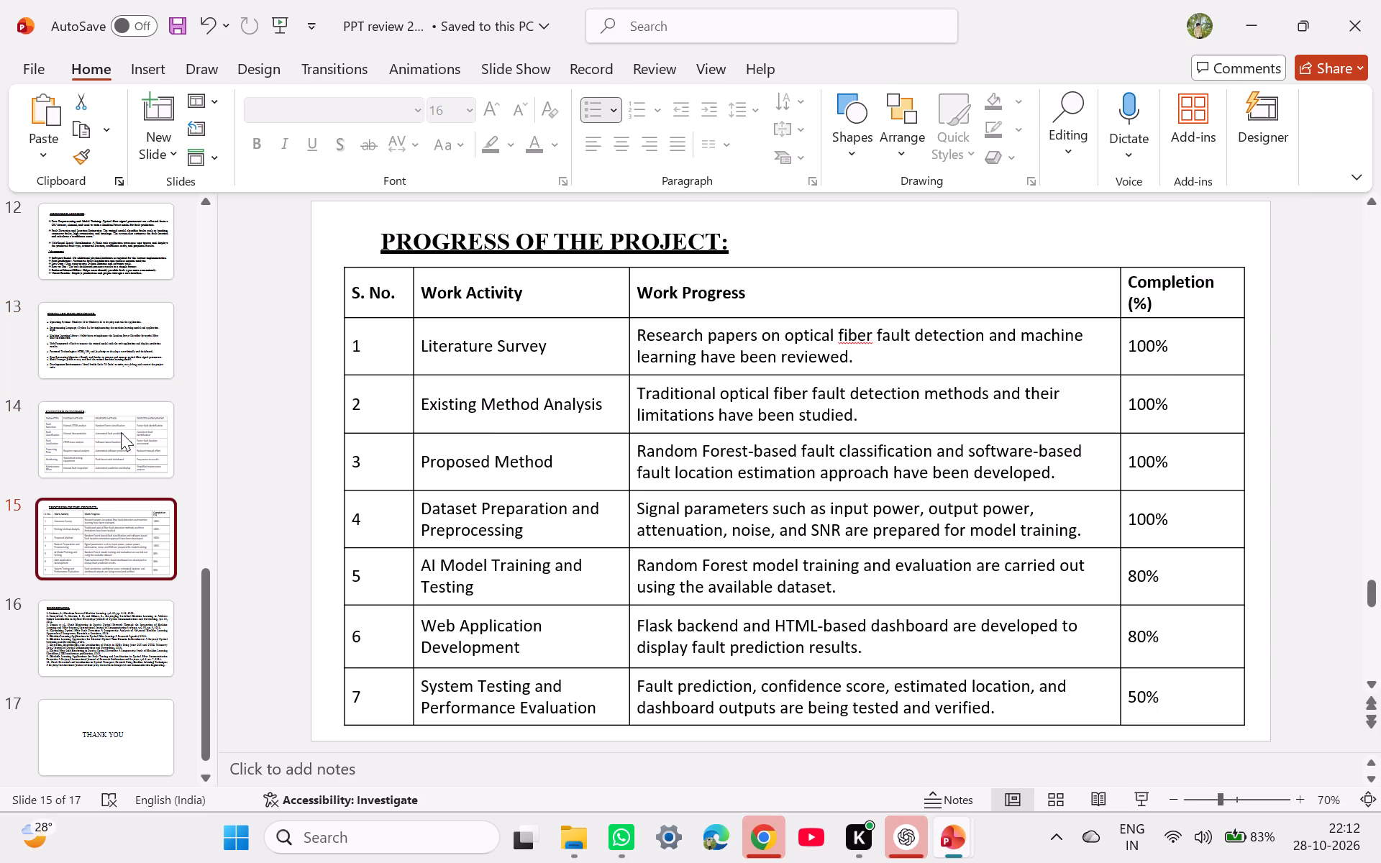
{"action": "key", "text": "Down"}
{"action": "key", "text": "Down"}
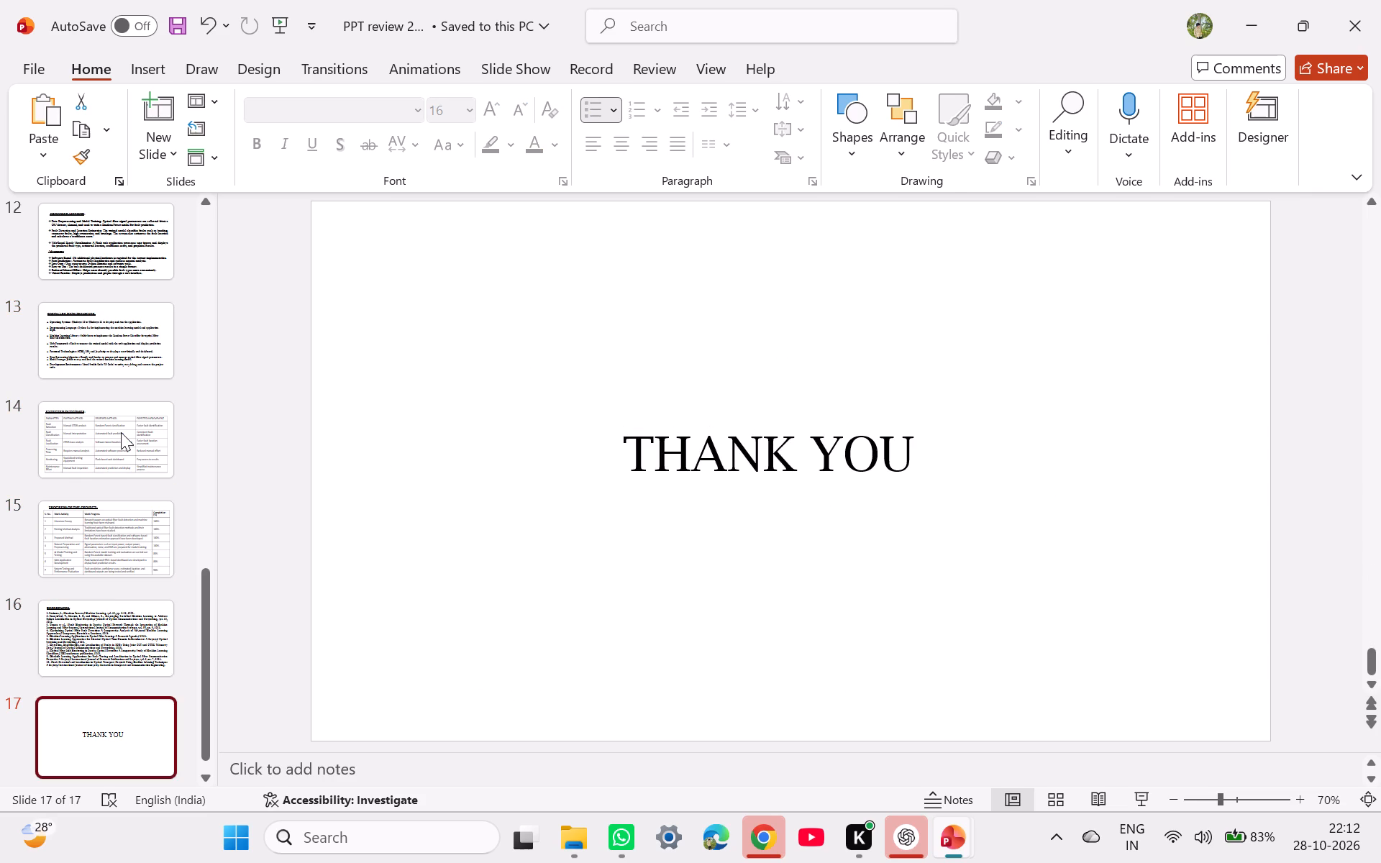
{"action": "key", "text": "Up"}
{"action": "key", "text": "Up"}
{"action": "key", "text": "Up"}
{"action": "key", "text": "Up"}
{"action": "key", "text": "Up"}
{"action": "key", "text": "Up"}
{"action": "key", "text": "Up"}
{"action": "key", "text": "Up"}
{"action": "key", "text": "Up"}
{"action": "key", "text": "Up"}
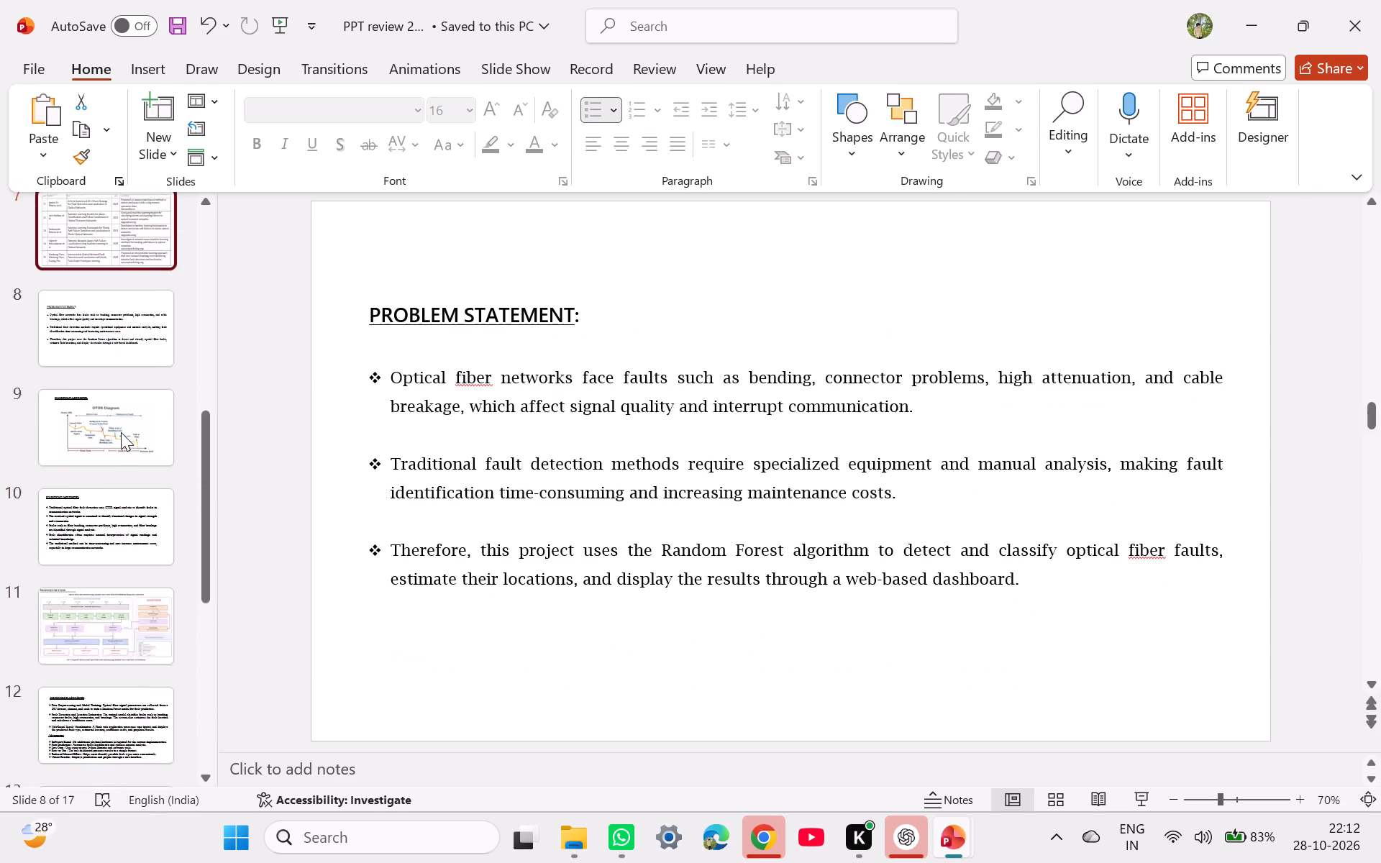
{"action": "key", "text": "Up"}
{"action": "key", "text": "Up"}
{"action": "key", "text": "Up"}
{"action": "key", "text": "Up"}
{"action": "key", "text": "Up"}
{"action": "key", "text": "Up"}
{"action": "key", "text": "Up"}
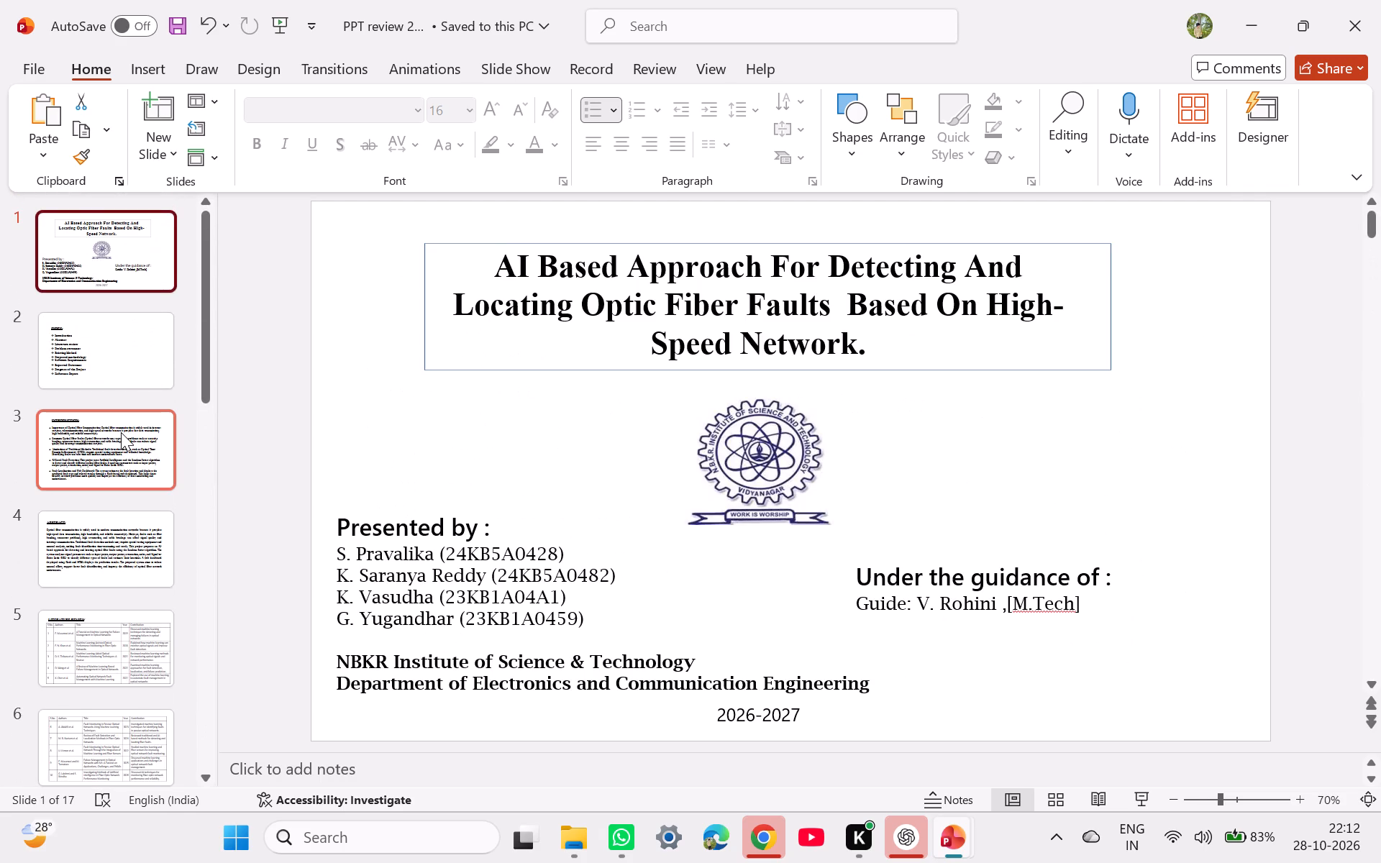
Resize the "Under the guidance of" text box on the title slide so its text sits slightly lower and closer to the slide's right edge.
{"action": "left_click", "coordinate": [829, 570]}
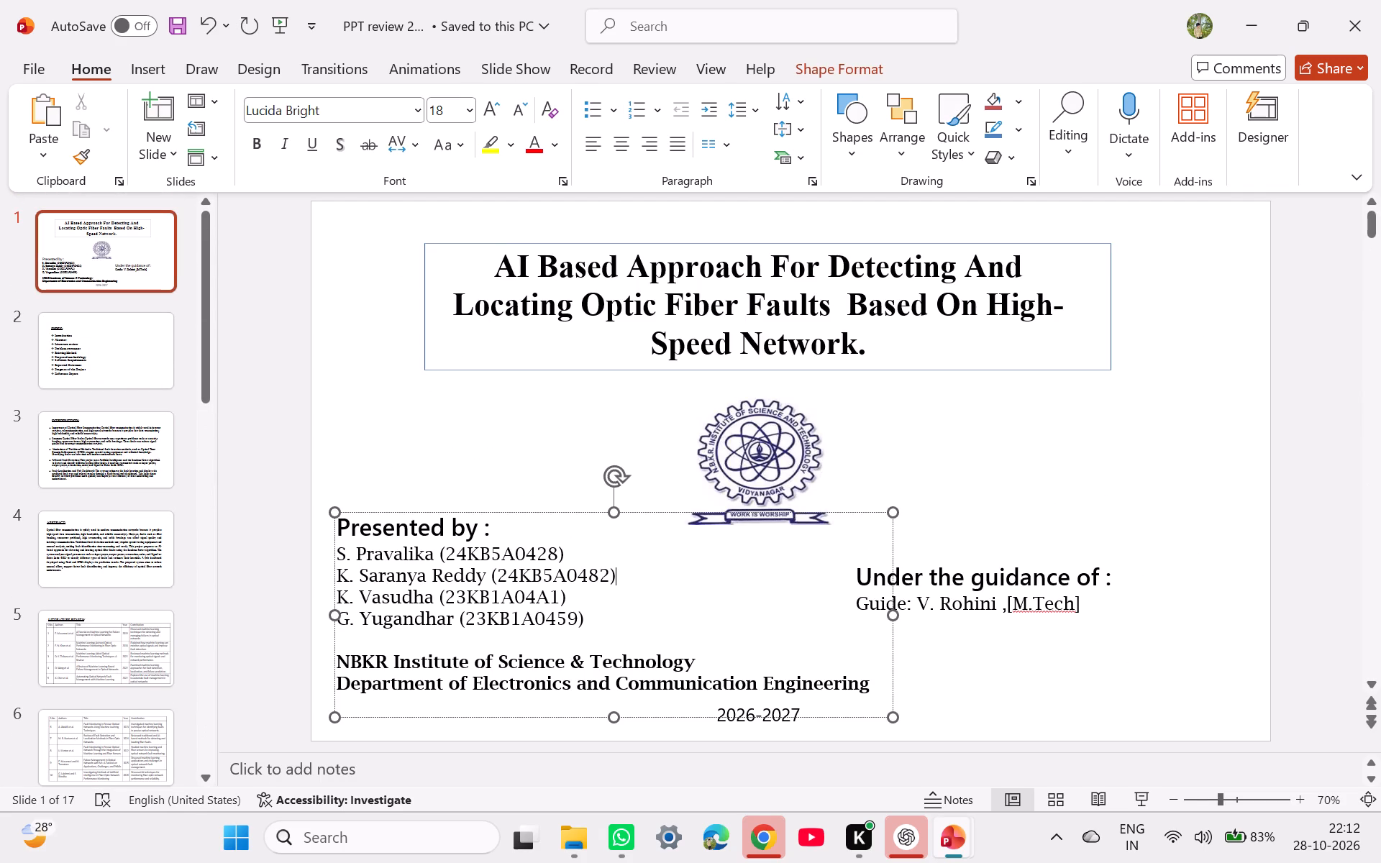
{"action": "left_click", "coordinate": [975, 574]}
{"action": "left_click_drag", "start_coordinate": [1131, 588], "coordinate": [1149, 589]}
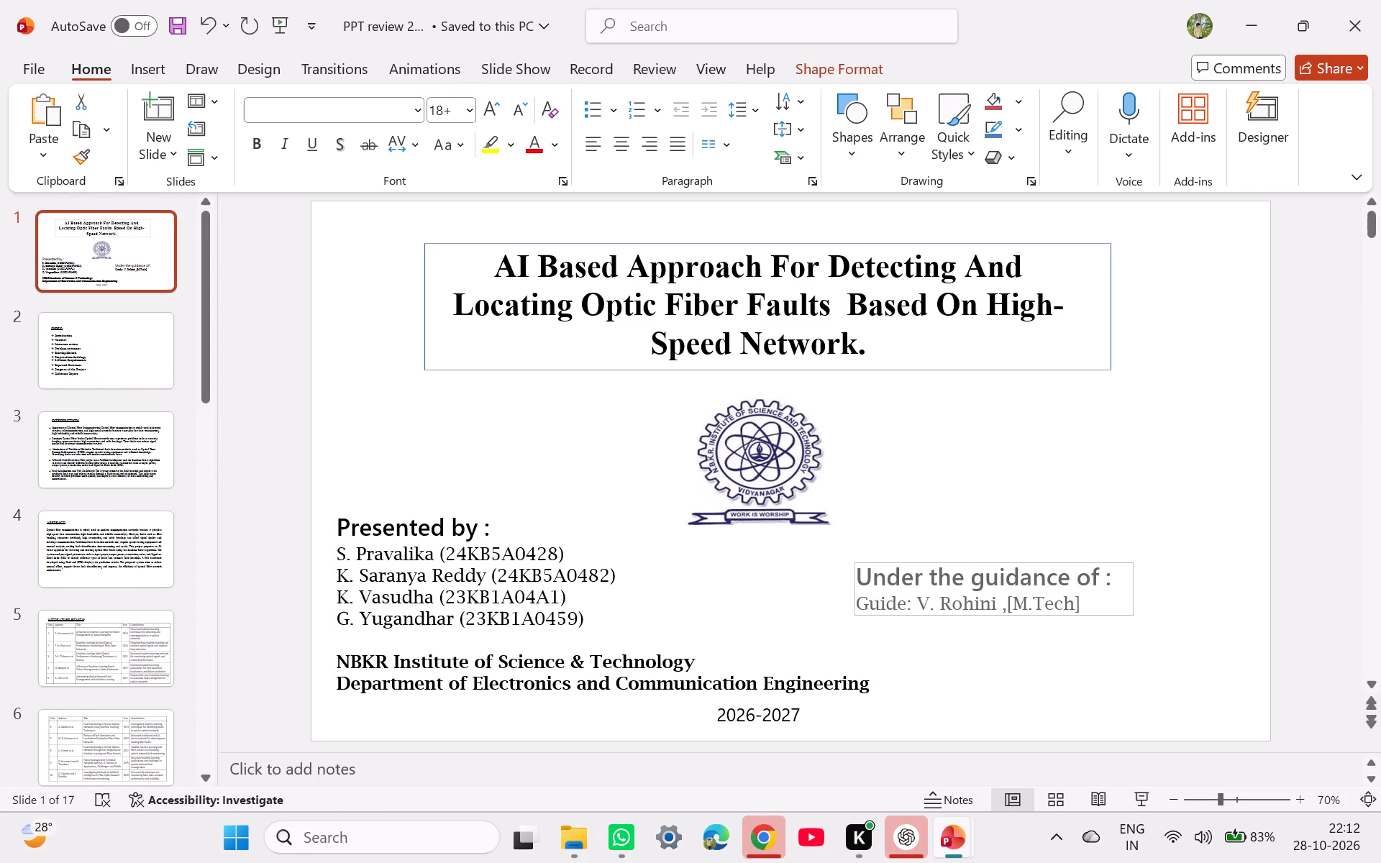
{"action": "left_click_drag", "start_coordinate": [1149, 589], "coordinate": [1200, 601]}
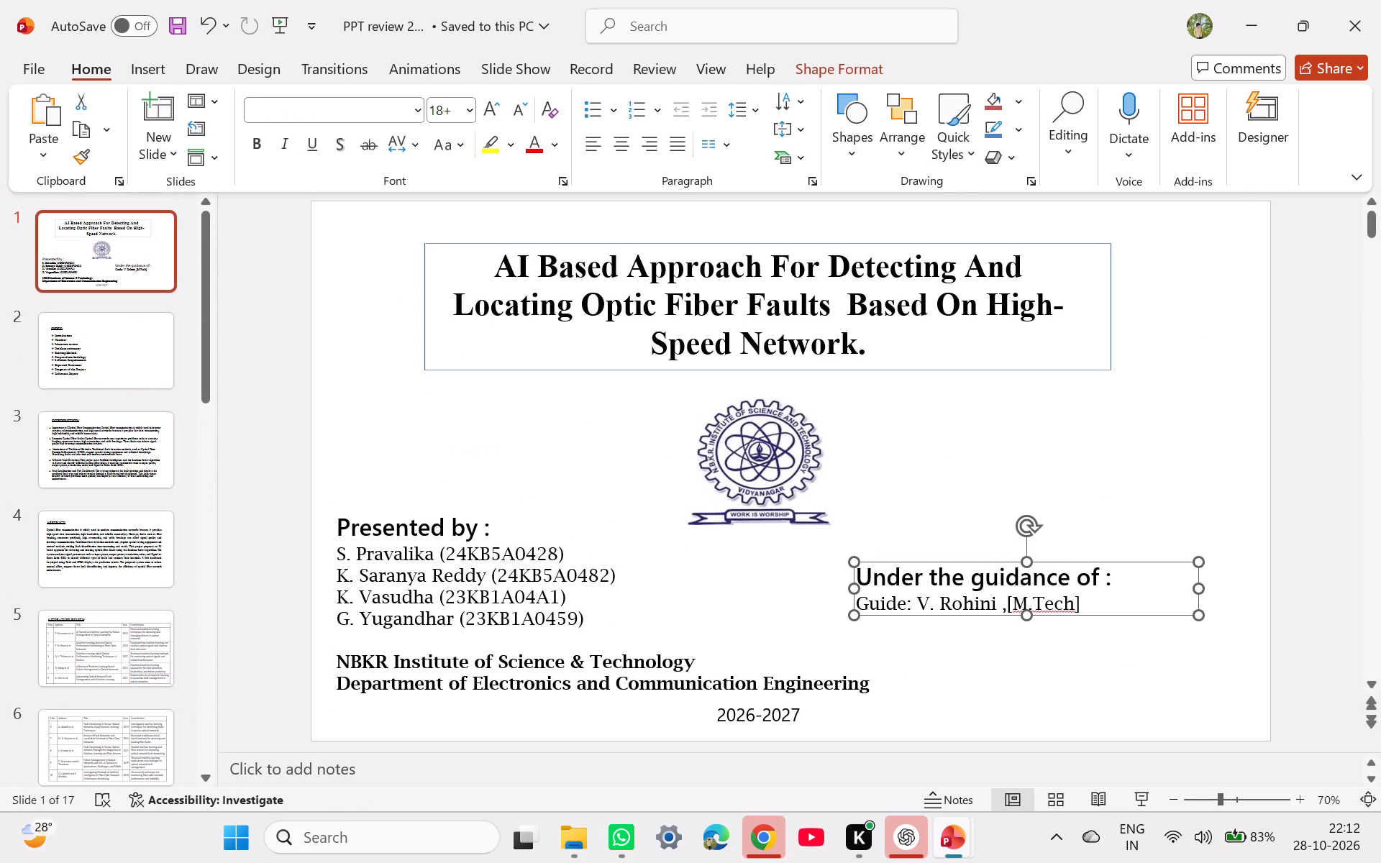
{"action": "left_click_drag", "start_coordinate": [853, 559], "coordinate": [901, 577]}
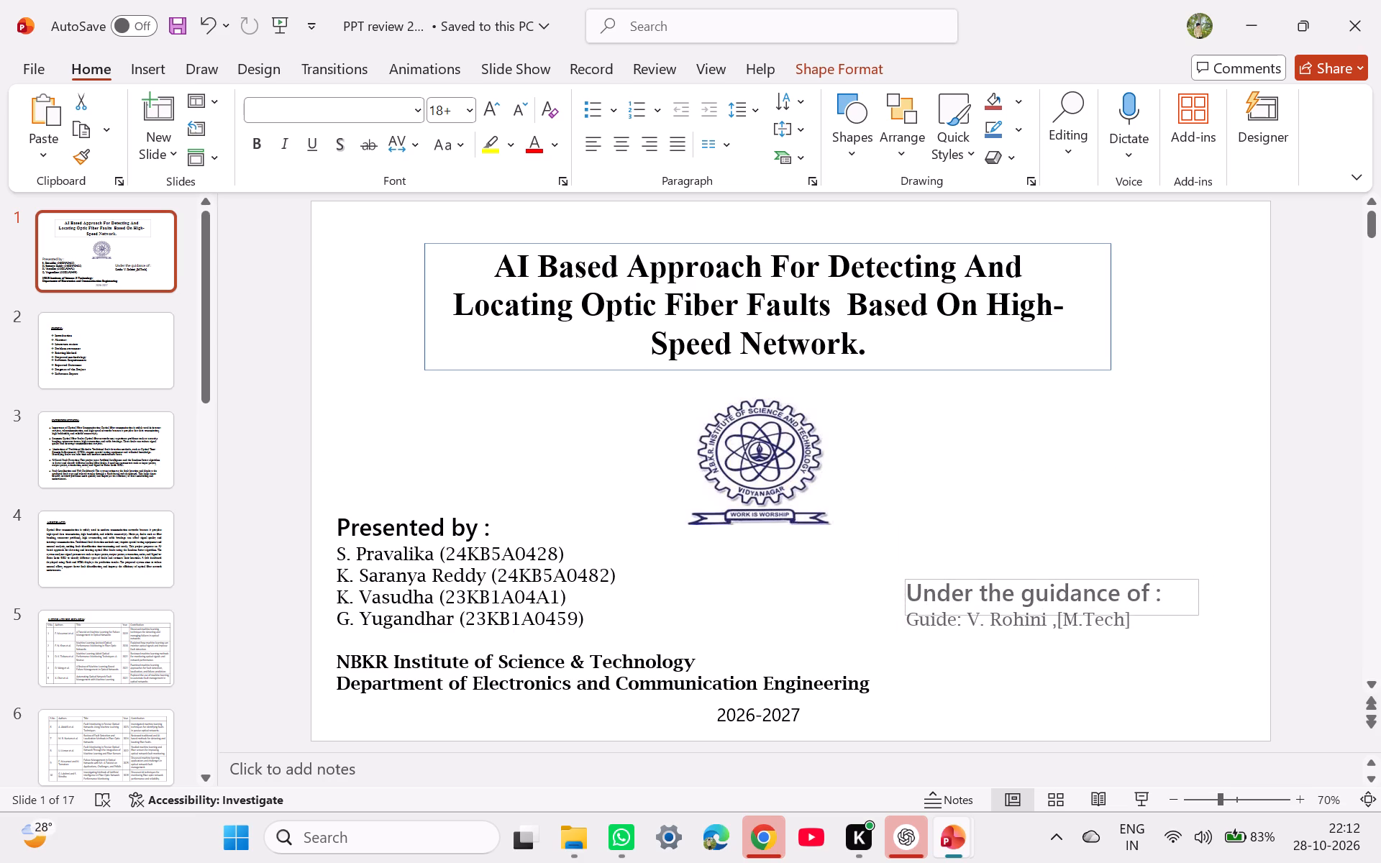
{"action": "left_click_drag", "start_coordinate": [901, 577], "coordinate": [899, 577]}
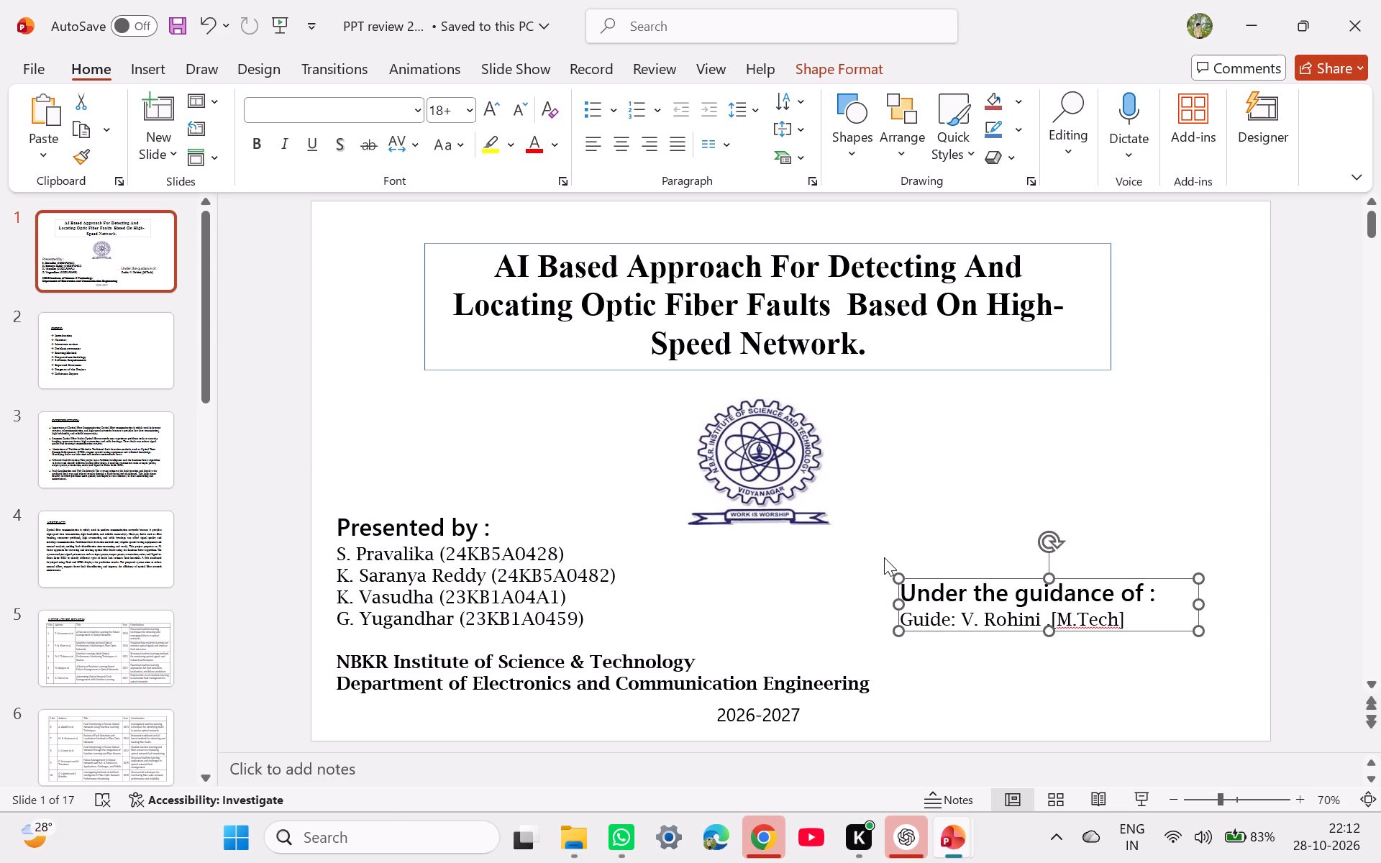
{"action": "left_click", "coordinate": [899, 535]}
{"action": "left_click", "coordinate": [1047, 460]}
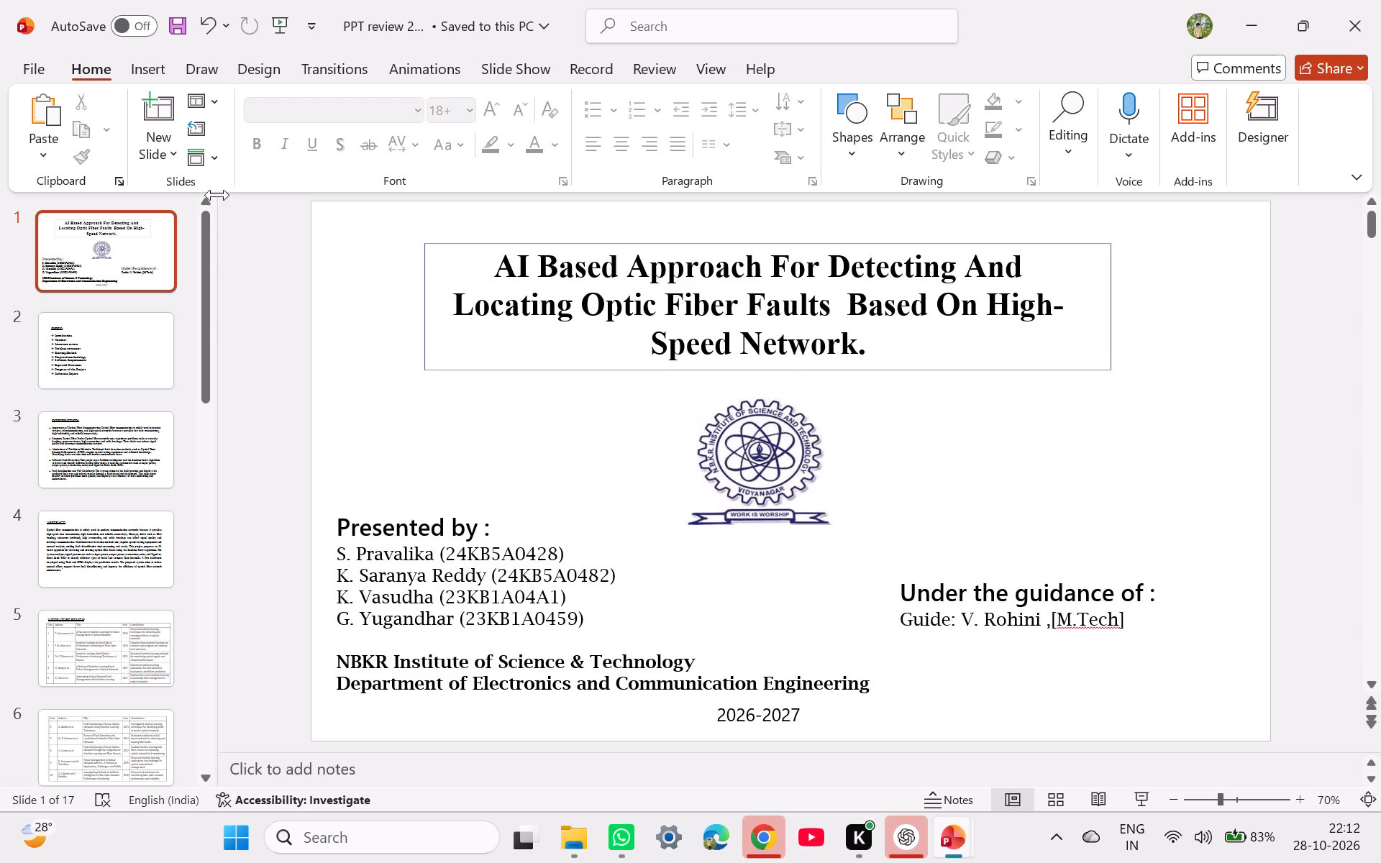
Save a copy of the presentation in the Downloads folder under the name "PPT Final Review".
{"action": "left_click", "coordinate": [30, 67]}
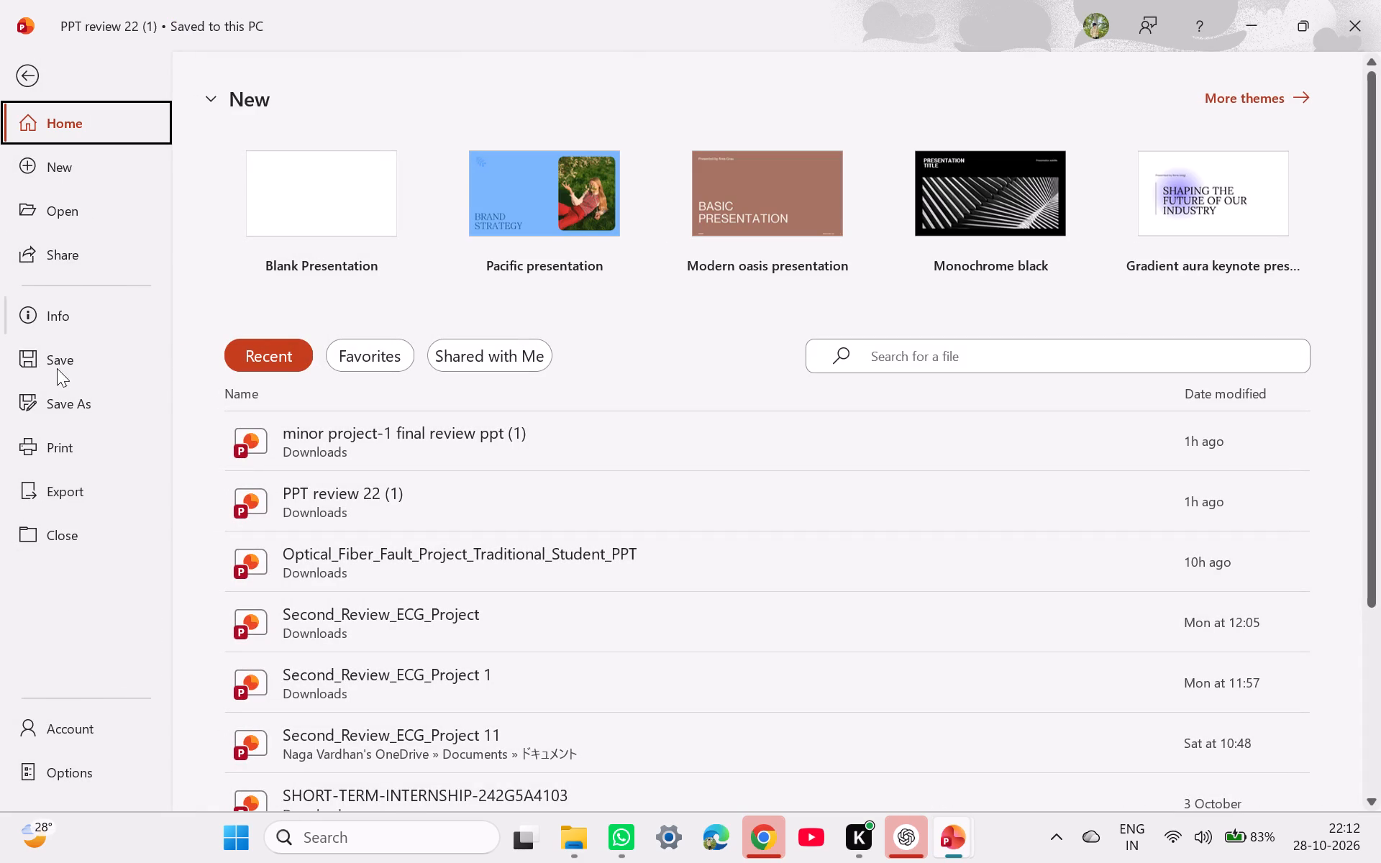
{"action": "left_click", "coordinate": [86, 398]}
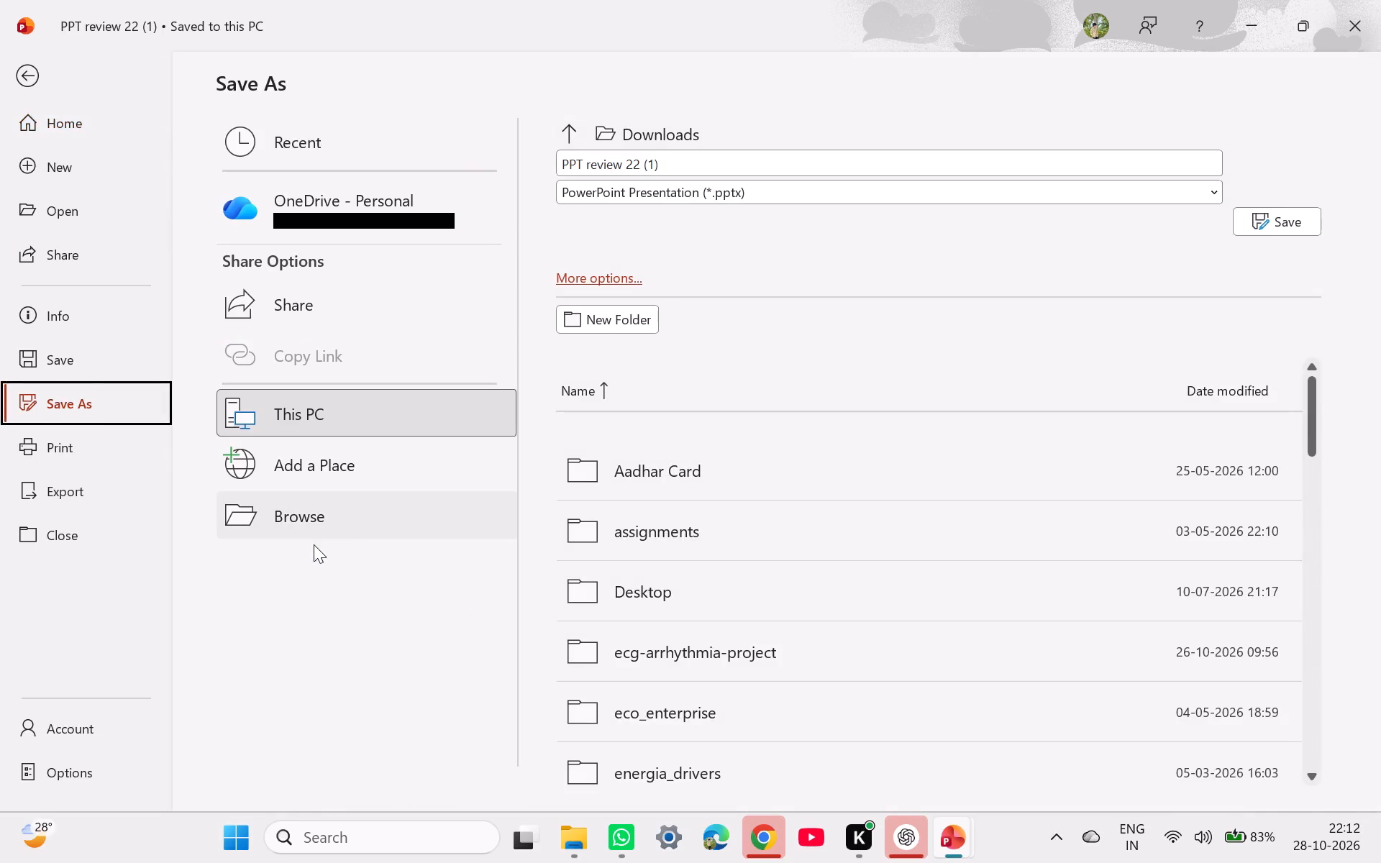
{"action": "left_click", "coordinate": [345, 519]}
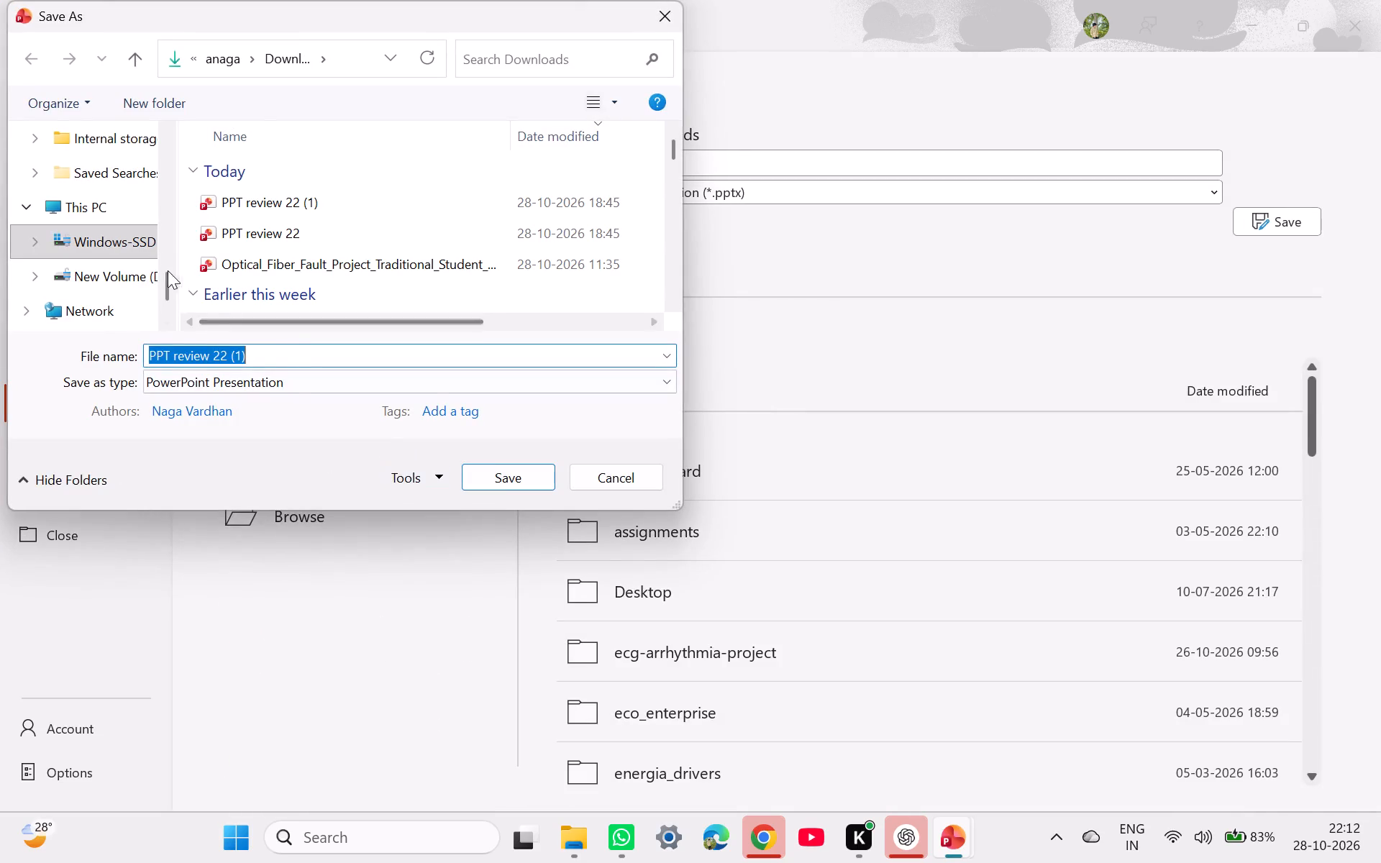
{"action": "left_click", "coordinate": [316, 360]}
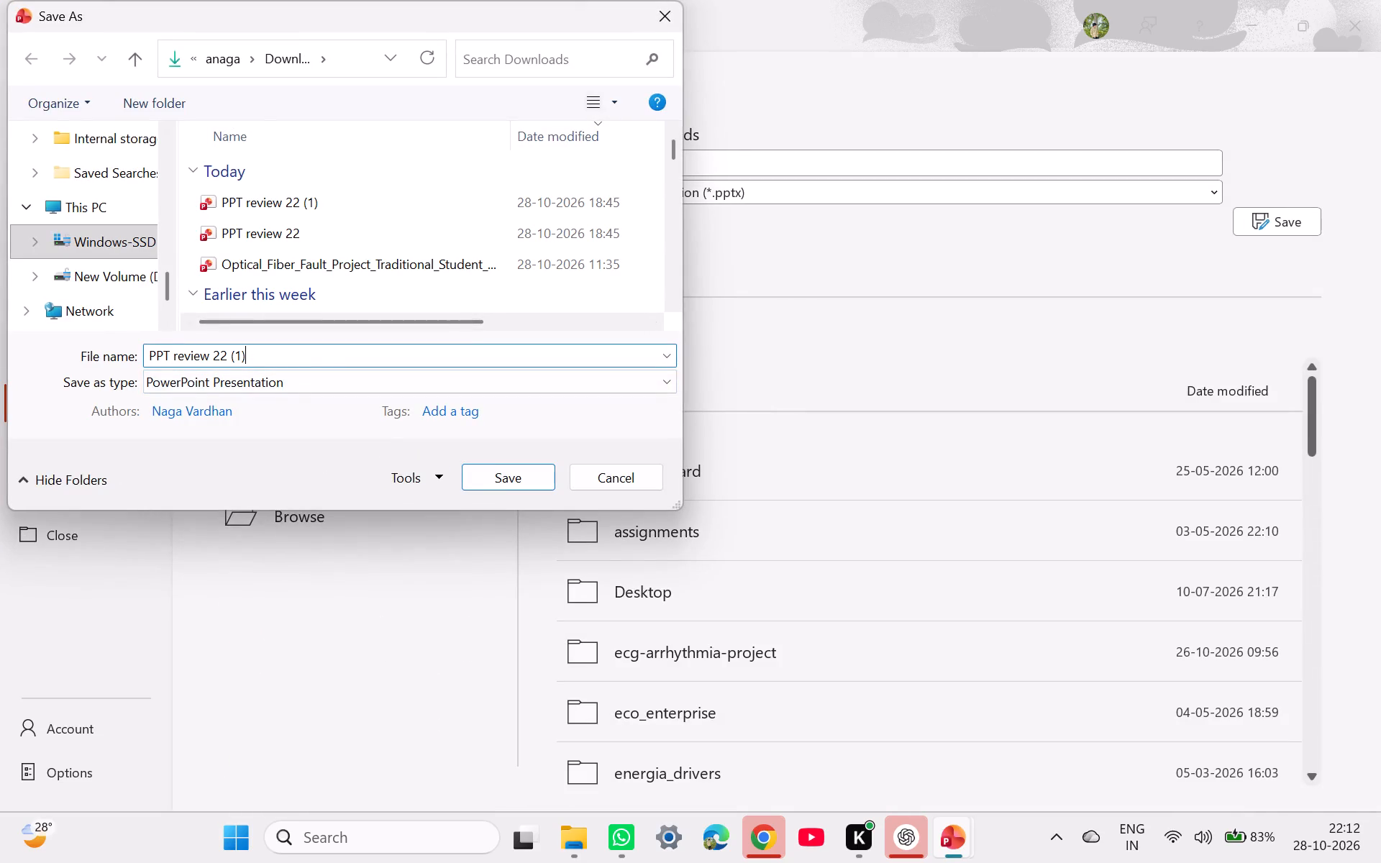
{"action": "key", "text": "BackSpace"}
{"action": "key", "text": "BackSpace"}
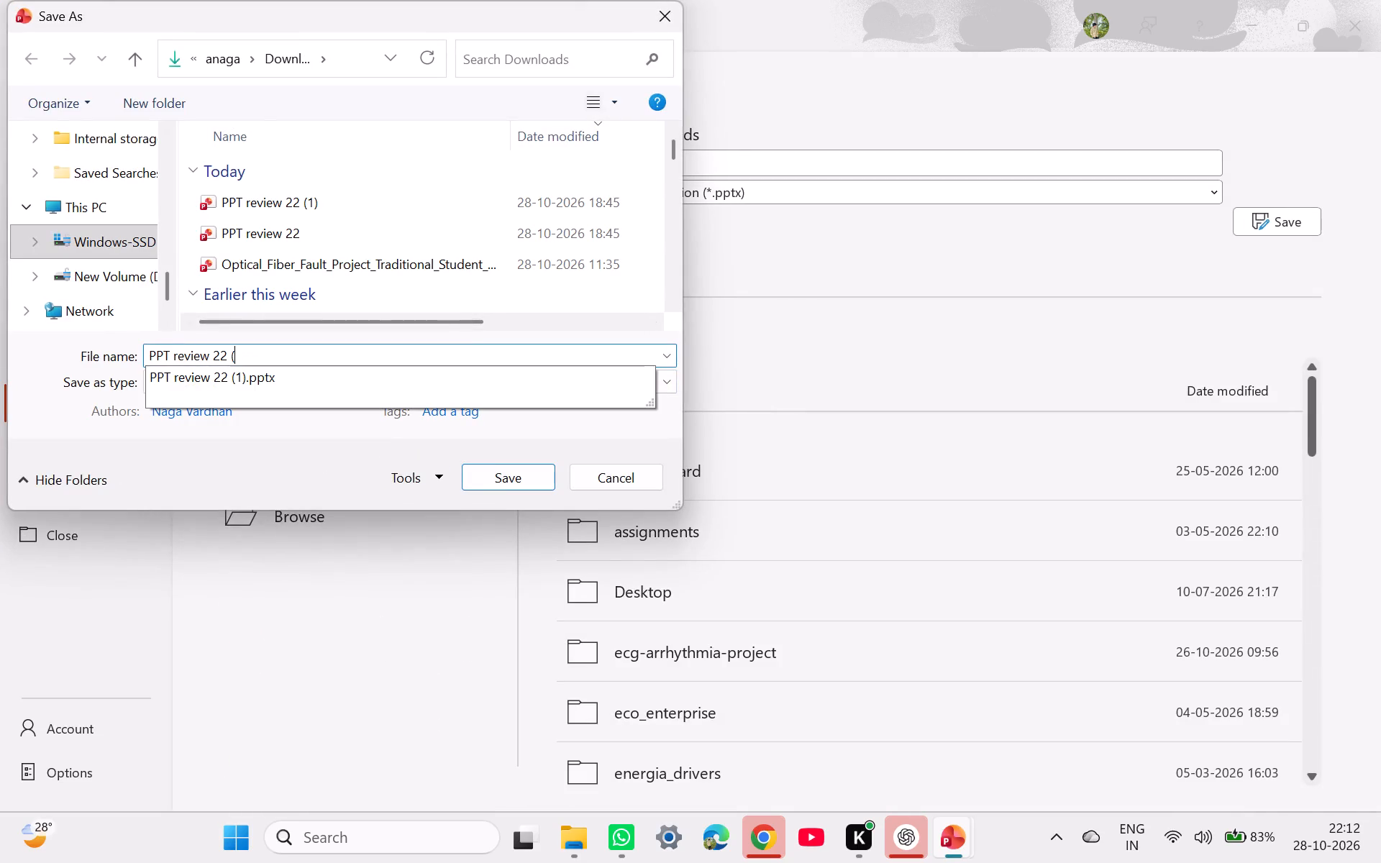
{"action": "key", "text": "BackSpace"}
{"action": "key", "text": "BackSpace"}
{"action": "key", "text": "BackSpace"}
{"action": "key", "text": "BackSpace"}
{"action": "key", "text": "BackSpace"}
{"action": "key", "text": "BackSpace"}
{"action": "key", "text": "BackSpace"}
{"action": "key", "text": "BackSpace"}
{"action": "key", "text": "BackSpace"}
{"action": "key", "text": "BackSpace"}
{"action": "key", "text": "BackSpace"}
{"action": "key", "text": "BackSpace"}
{"action": "key", "text": "BackSpace"}
{"action": "key", "text": "BackSpace"}
{"action": "key", "text": "BackSpace"}
{"action": "key", "text": "BackSpace"}
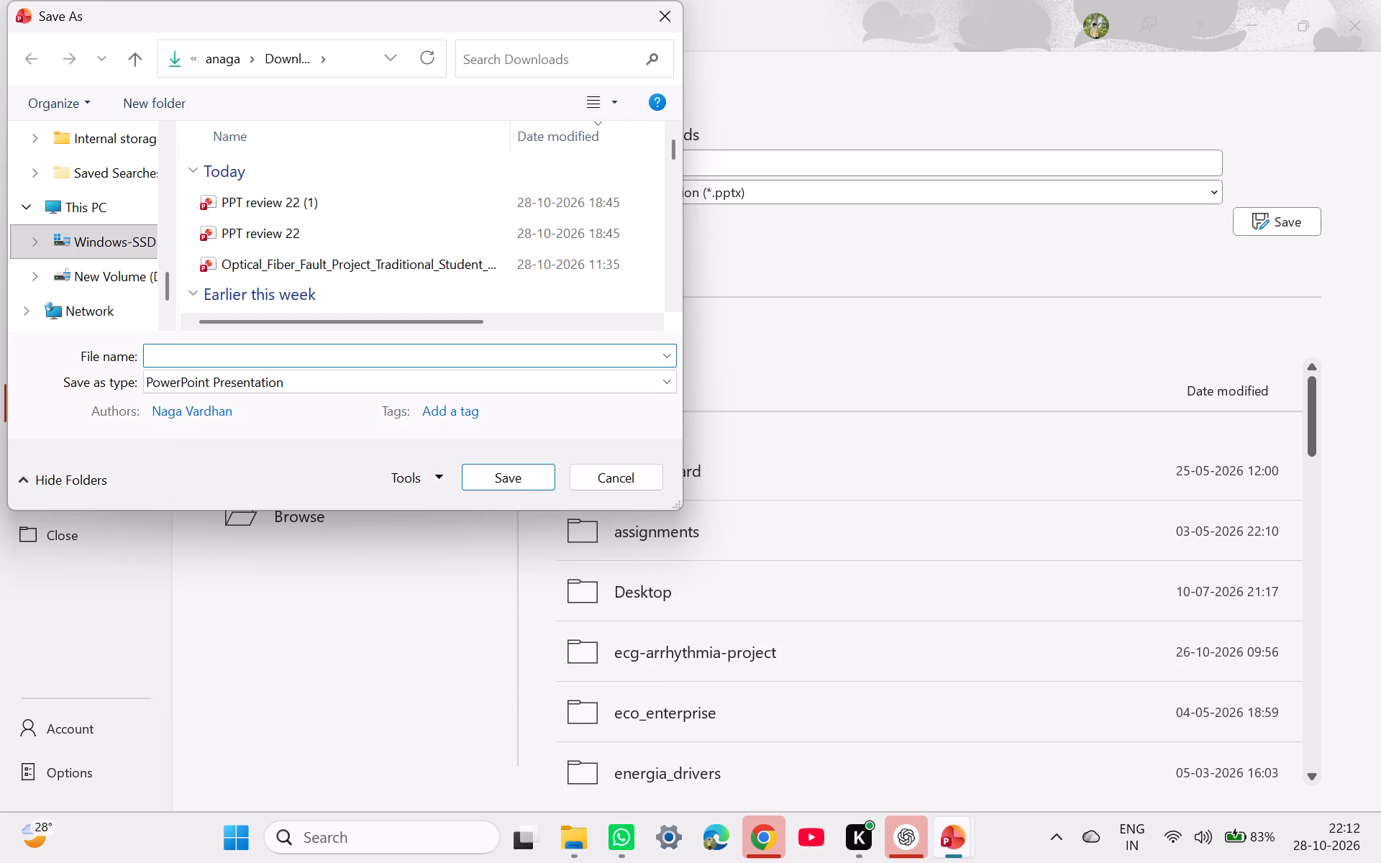
{"action": "type", "text": "PPT"}
{"action": "key", "text": "space"}
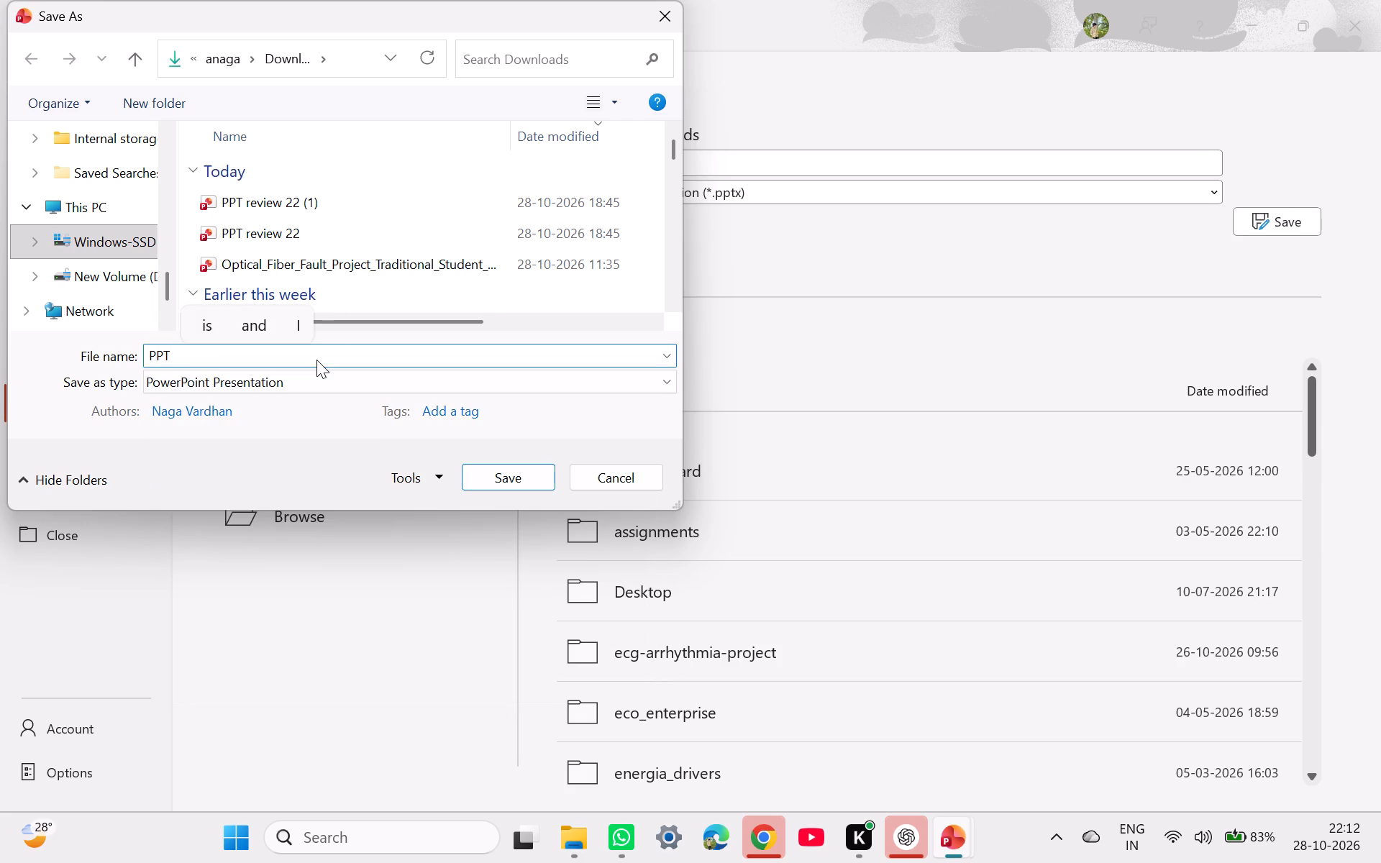
{"action": "type", "text": "Final Reviw"}
{"action": "key", "text": "BackSpace"}
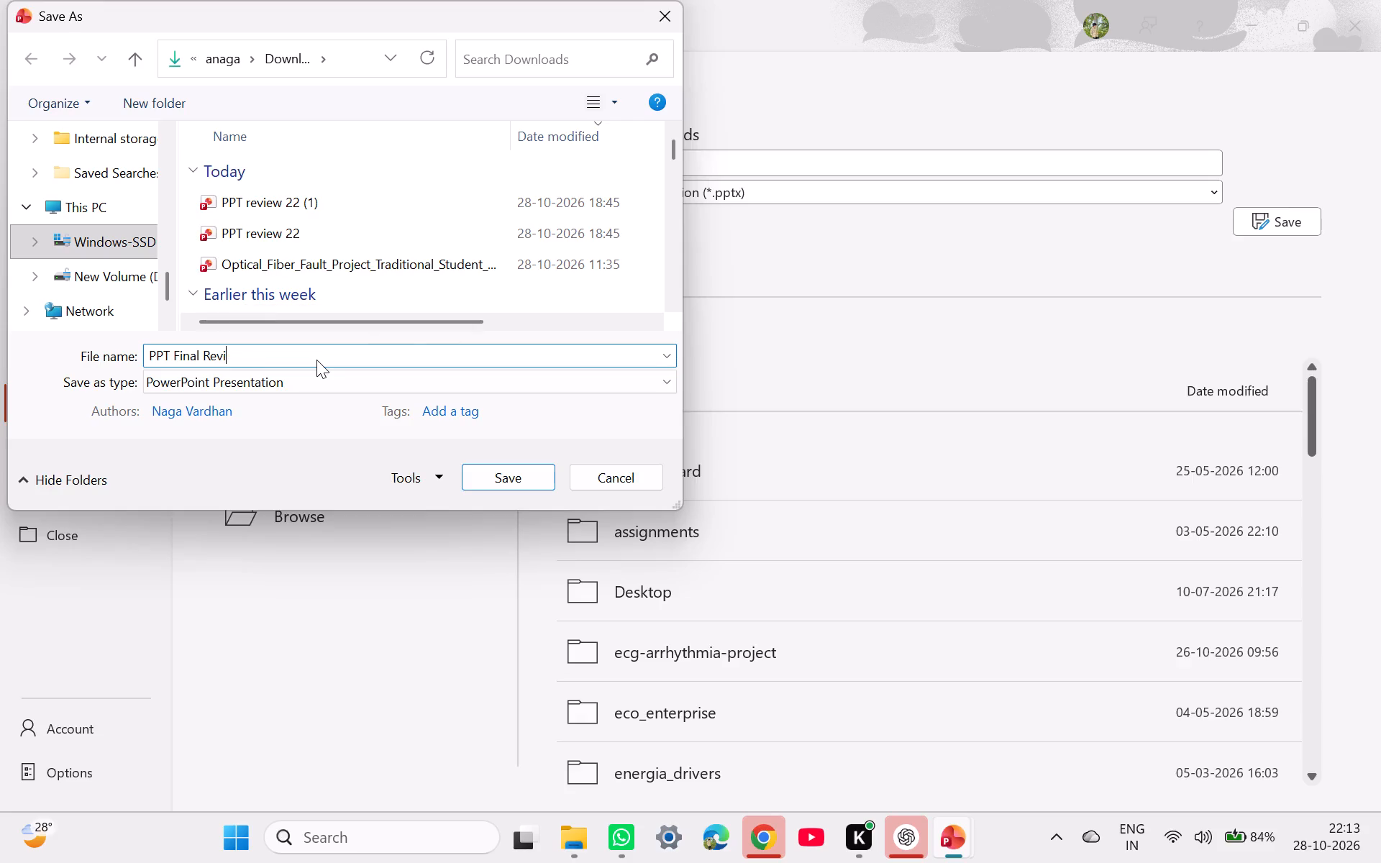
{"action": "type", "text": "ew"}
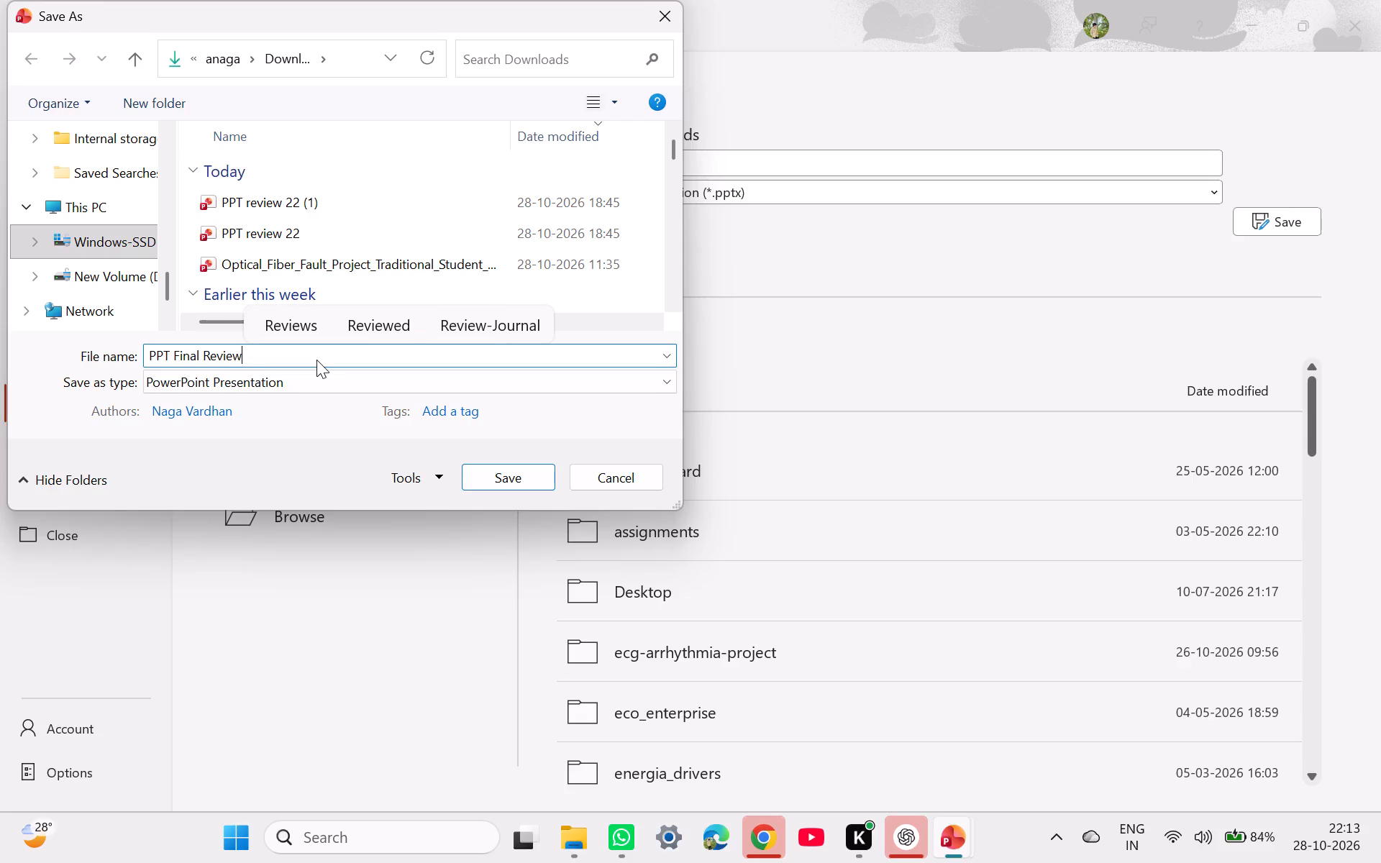
Save the presentation in the Downloads folder under the name "PPT Final Review".
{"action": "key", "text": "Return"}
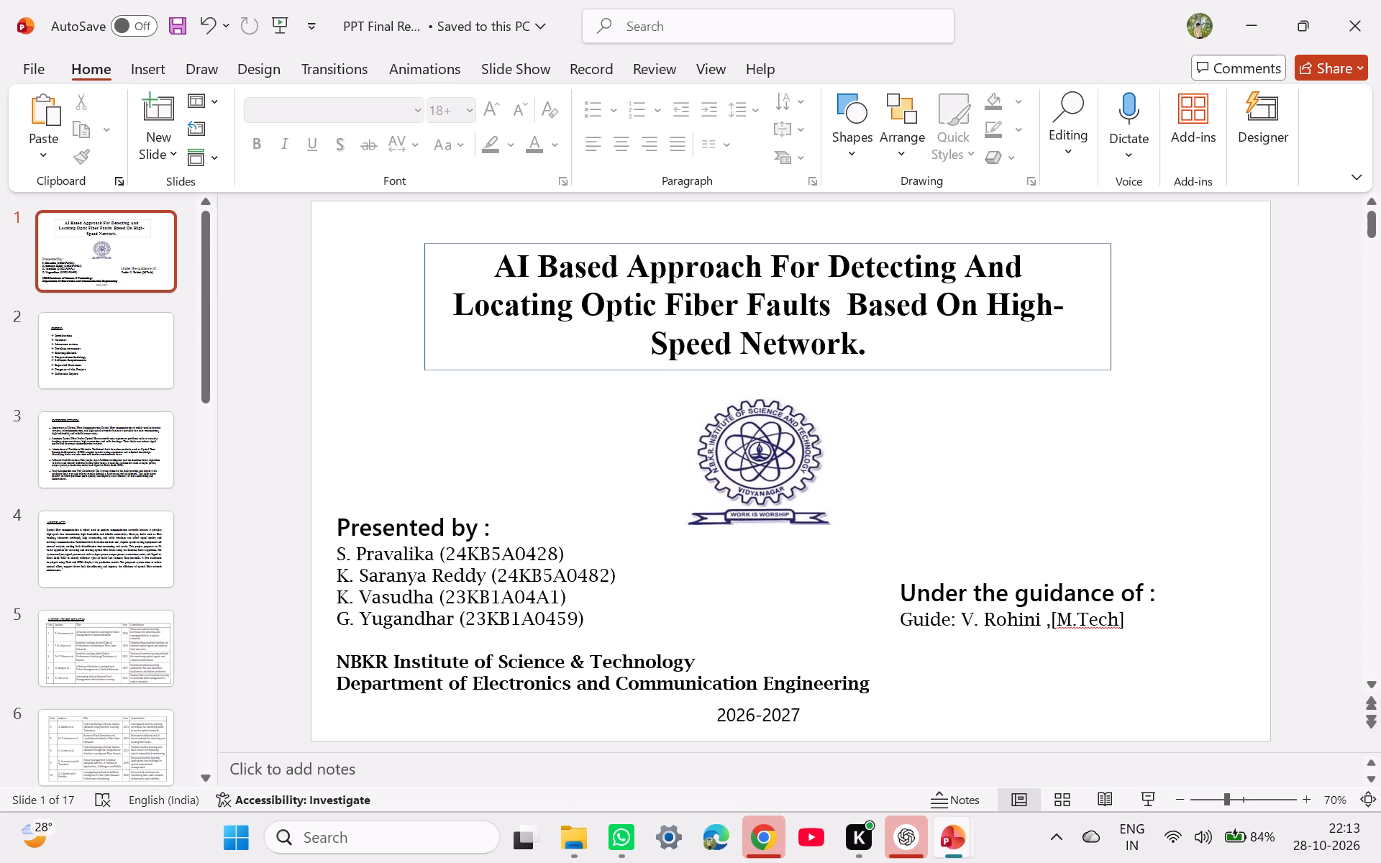
Switch to File Explorer, refresh the Downloads folder and copy the "PPT Final Review" presentation file.
{"action": "left_click", "coordinate": [565, 818]}
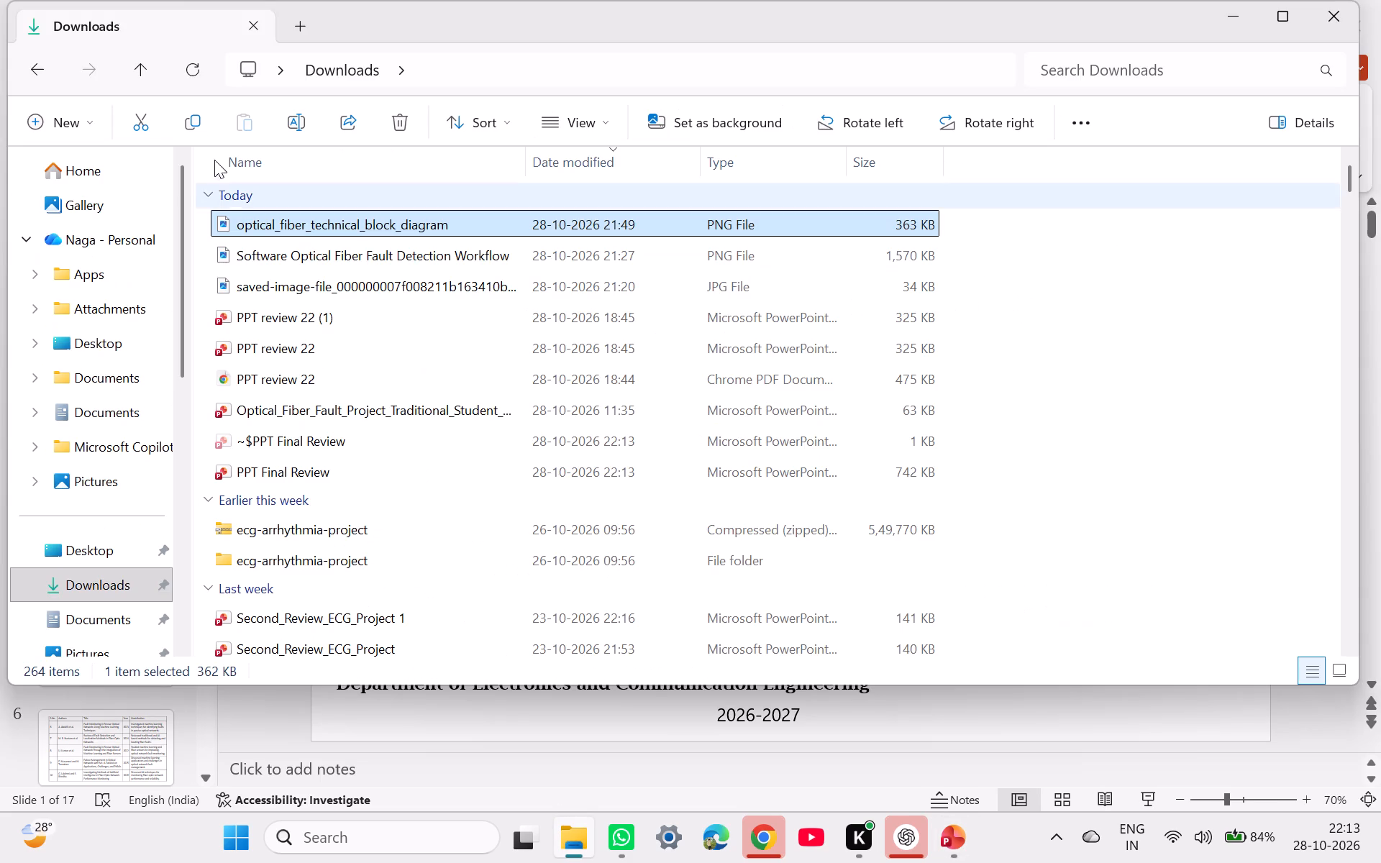
{"action": "left_click", "coordinate": [195, 81]}
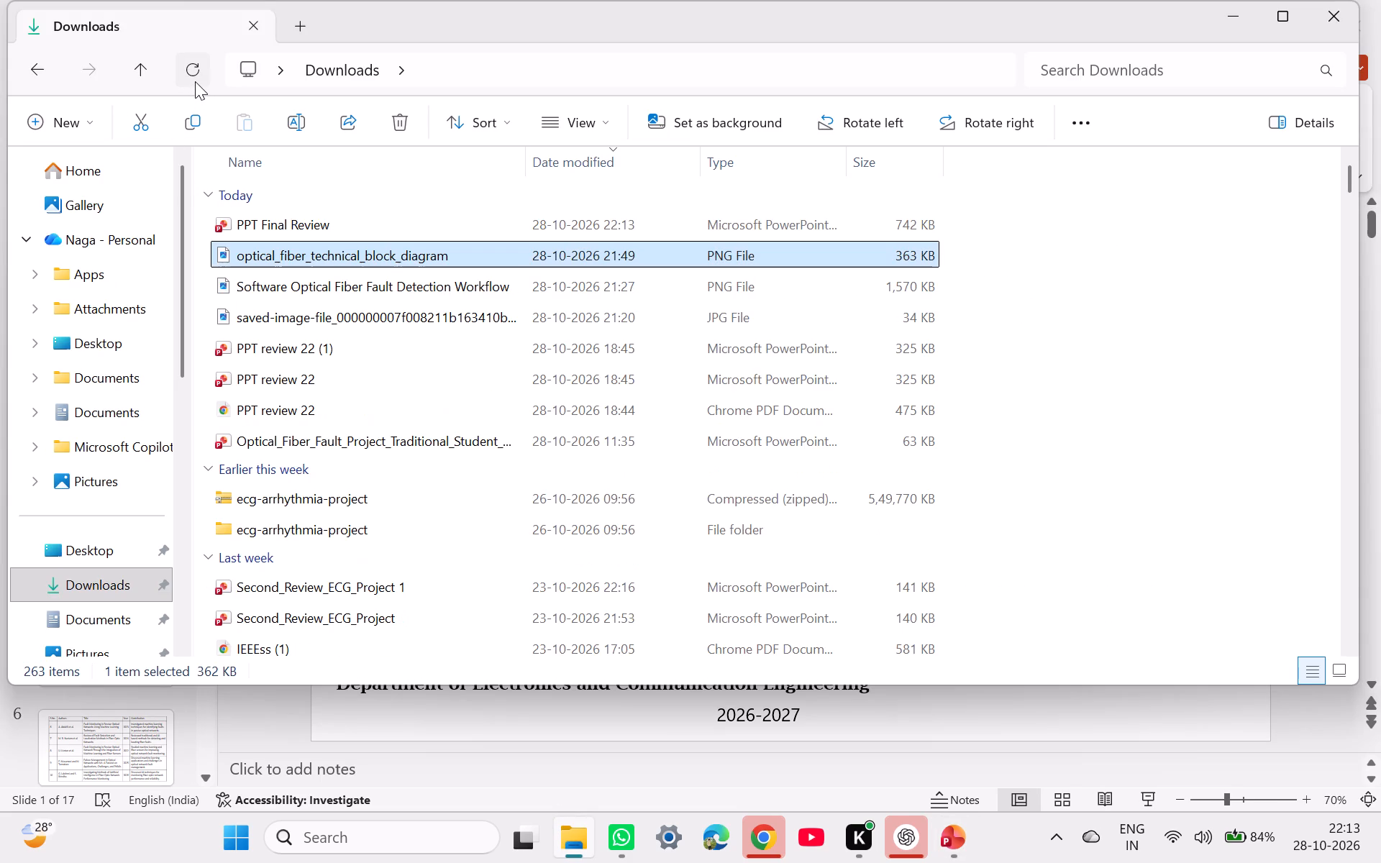
{"action": "left_click", "coordinate": [342, 212]}
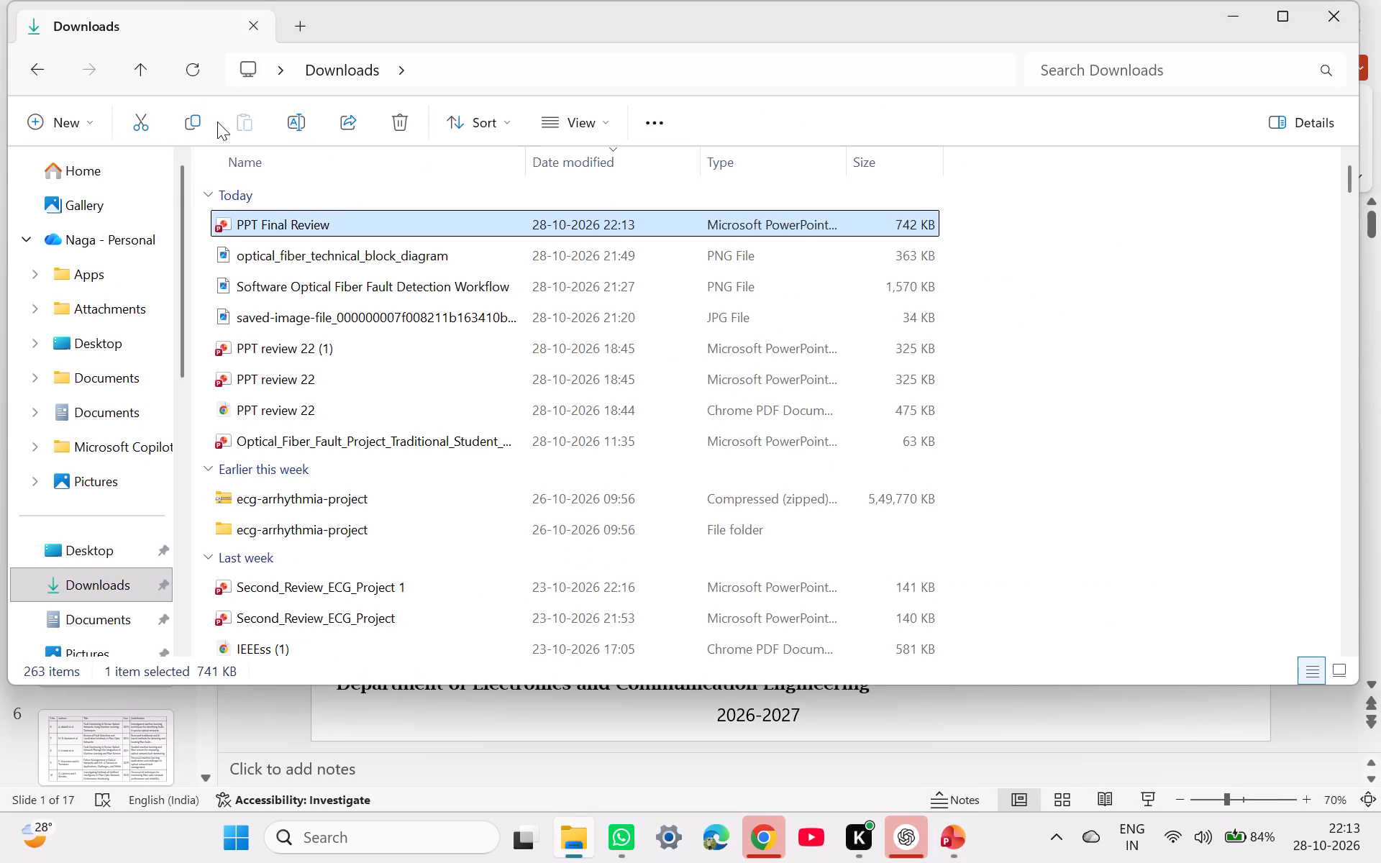
{"action": "left_click", "coordinate": [204, 119]}
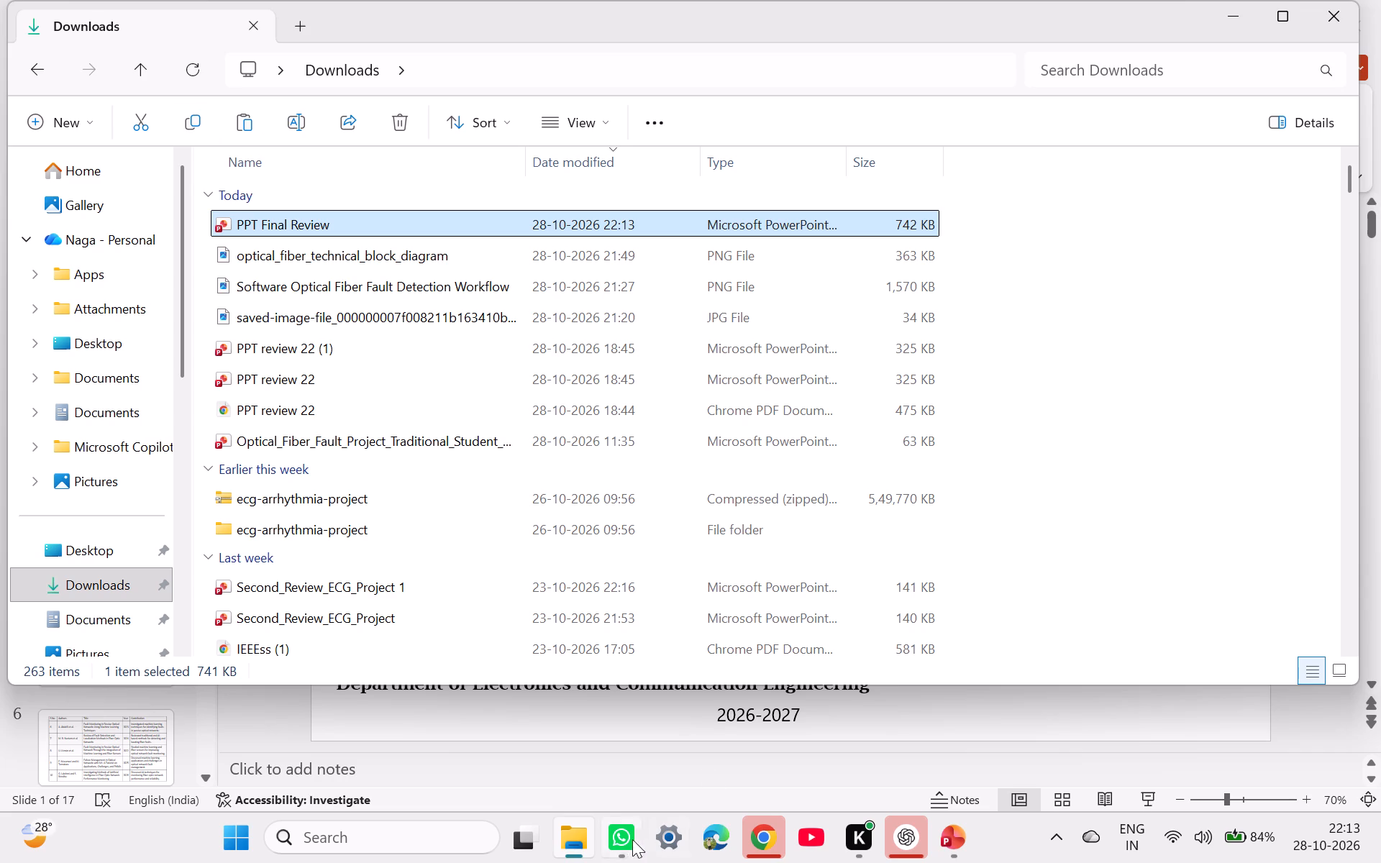
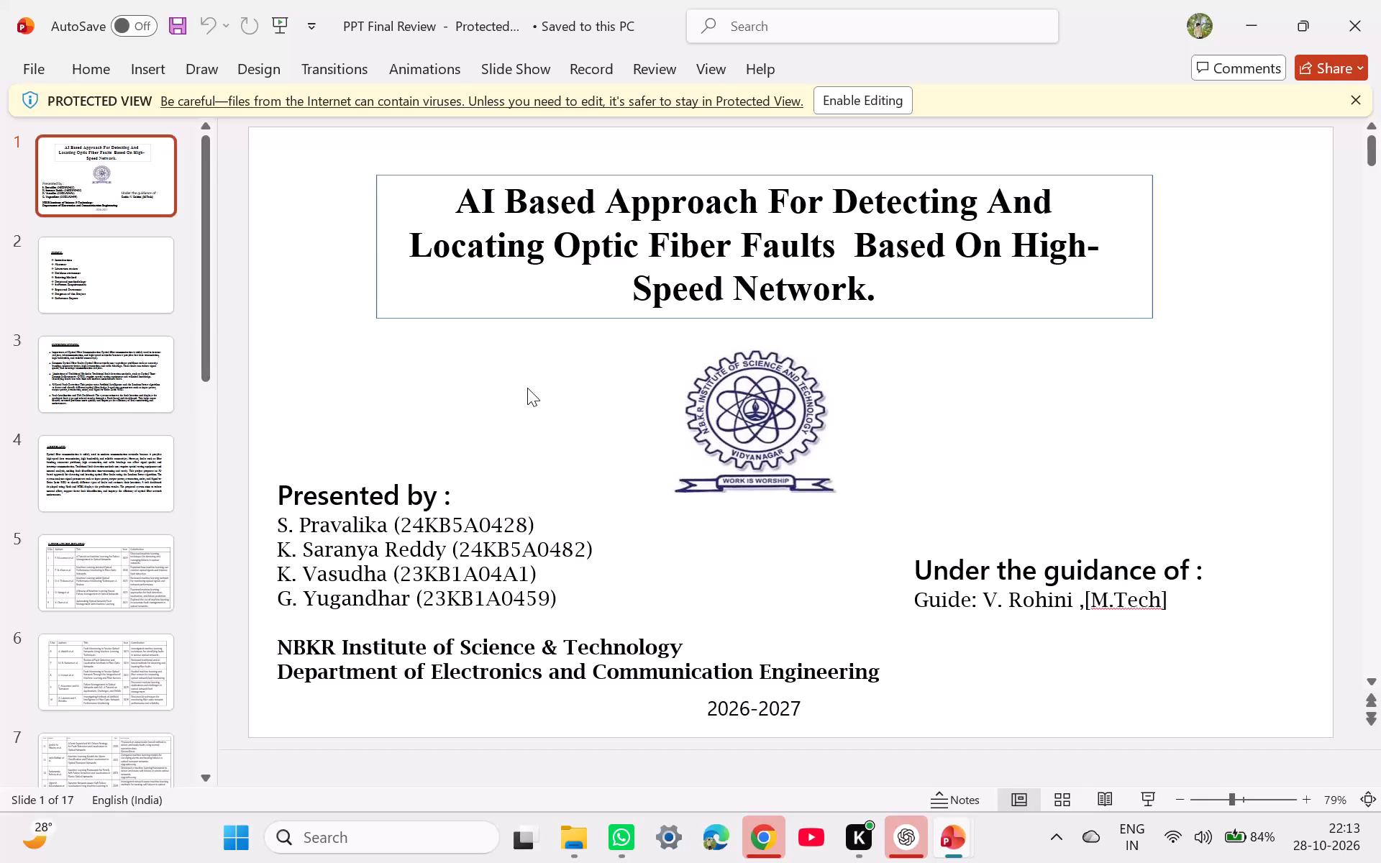
Look over the opening slides of the saved PPT Final Review presentation, through the Introduction and Abstract, and return to the title slide.
{"action": "left_click", "coordinate": [150, 260]}
{"action": "left_click", "coordinate": [147, 340]}
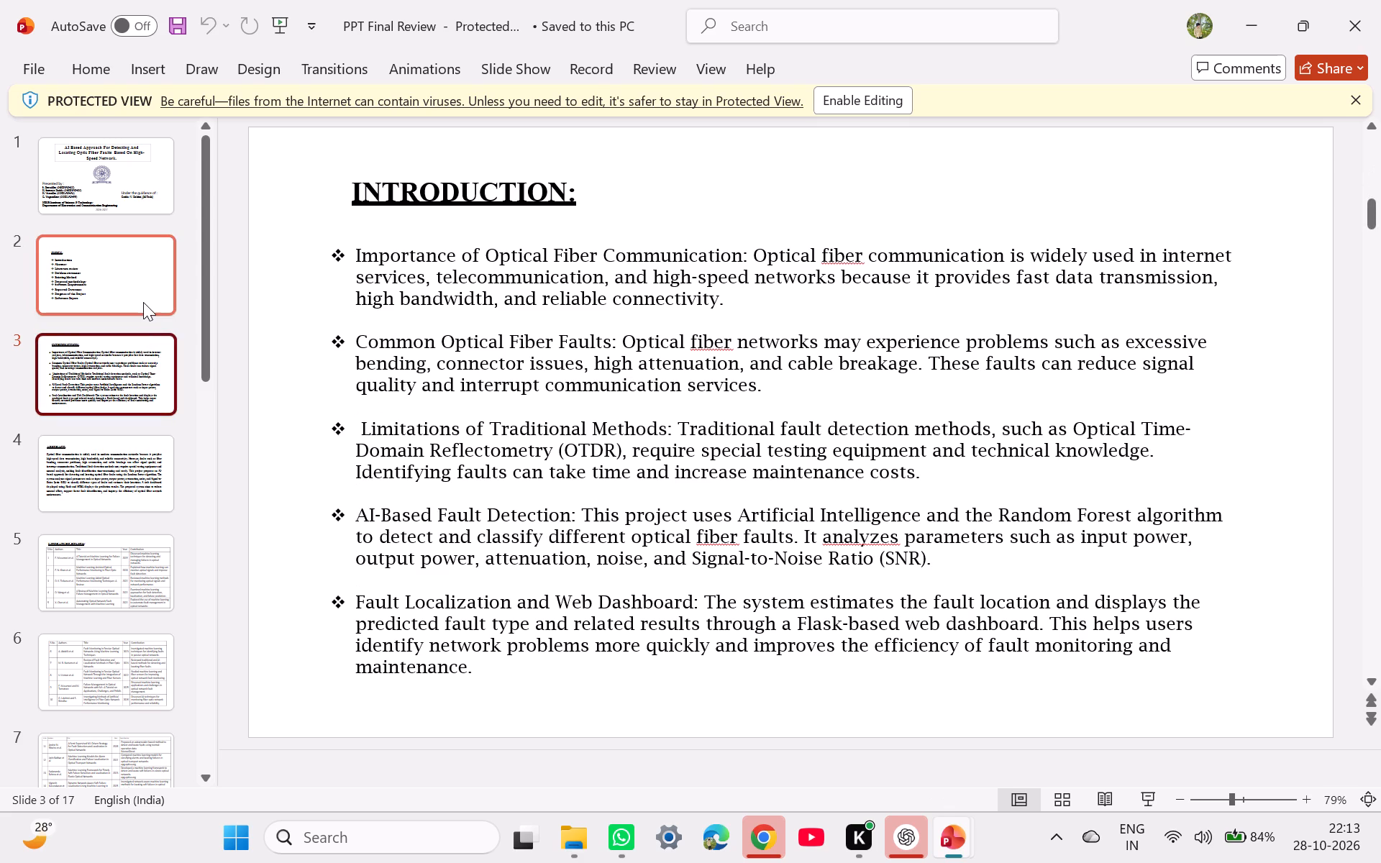
{"action": "left_click", "coordinate": [143, 302]}
{"action": "left_click", "coordinate": [129, 471]}
{"action": "scroll", "coordinate": [129, 471], "scroll_direction": "down", "scroll_amount": 3}
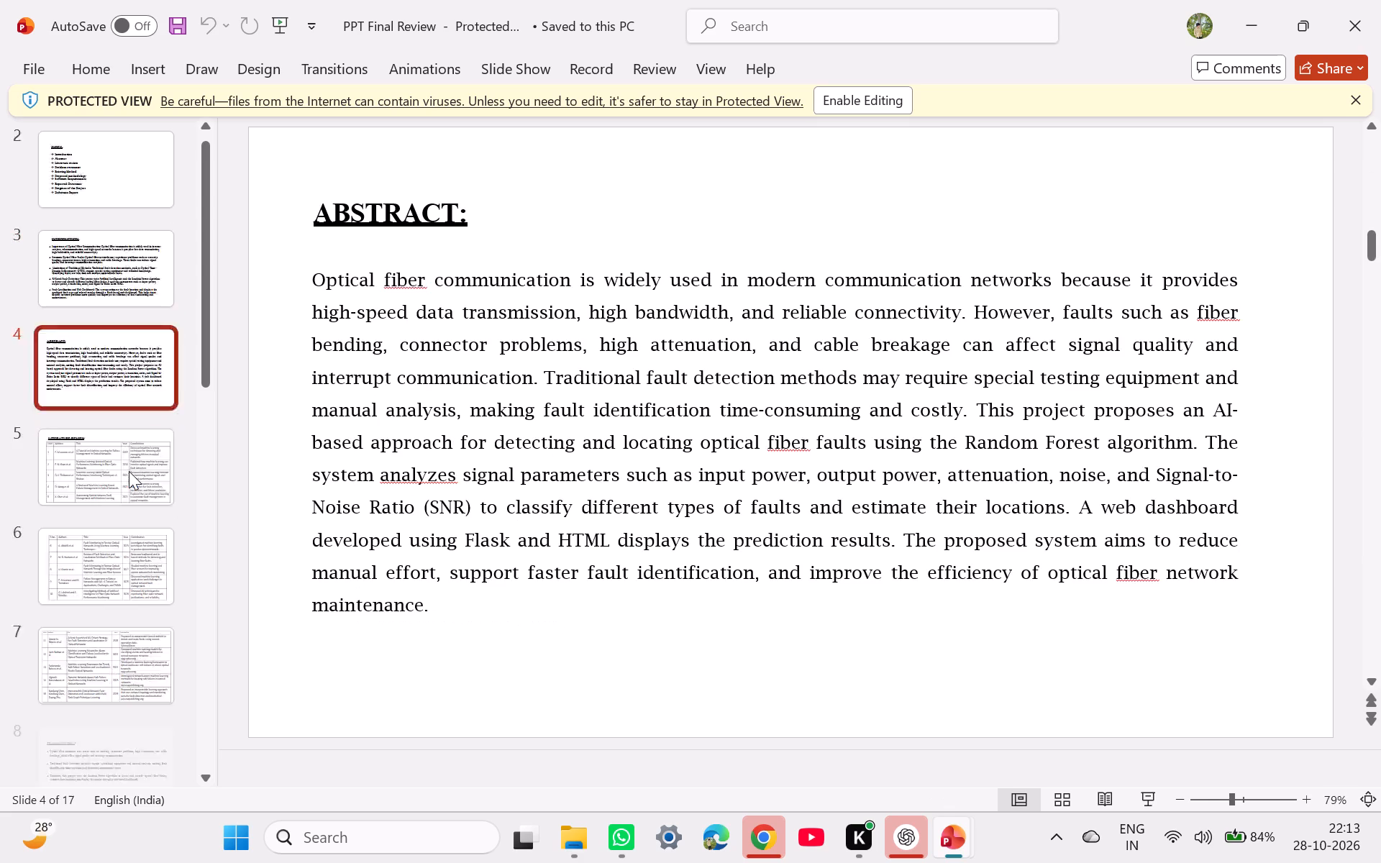
{"action": "scroll", "coordinate": [129, 471], "scroll_direction": "down", "scroll_amount": 2}
{"action": "scroll", "coordinate": [129, 471], "scroll_direction": "up", "scroll_amount": 6}
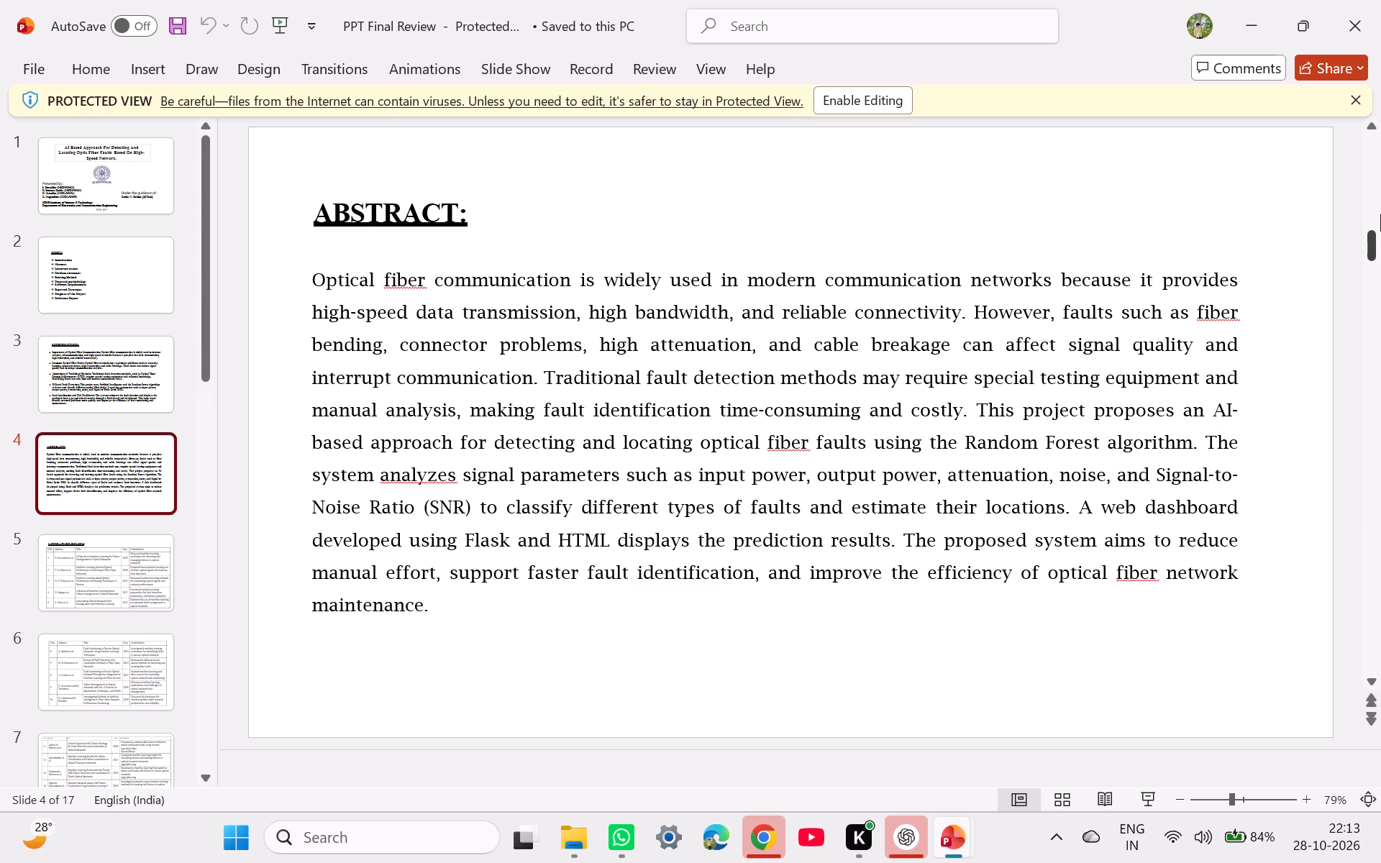
{"action": "scroll", "coordinate": [429, 283], "scroll_direction": "up", "scroll_amount": 4}
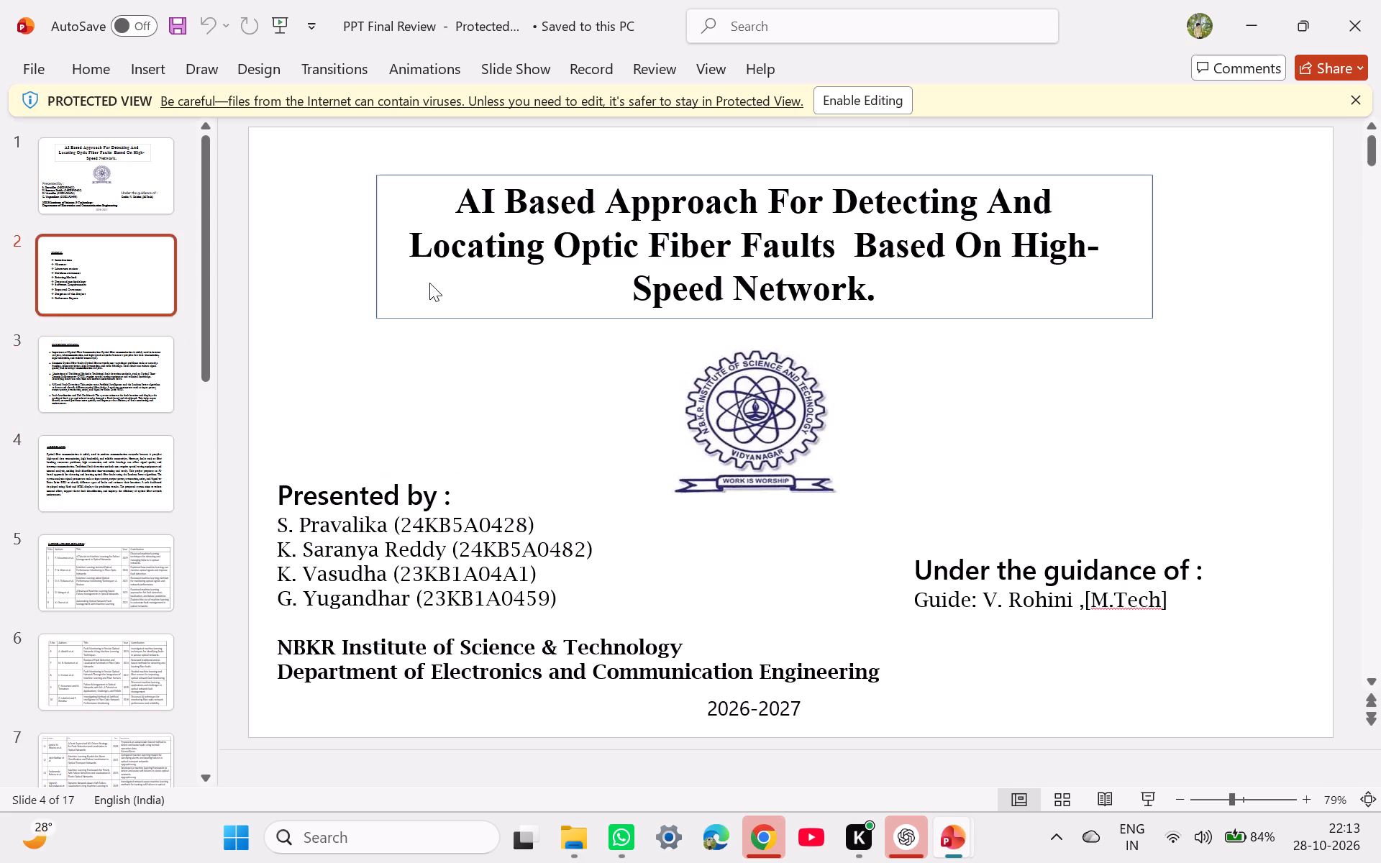
{"action": "scroll", "coordinate": [429, 283], "scroll_direction": "up", "scroll_amount": 3}
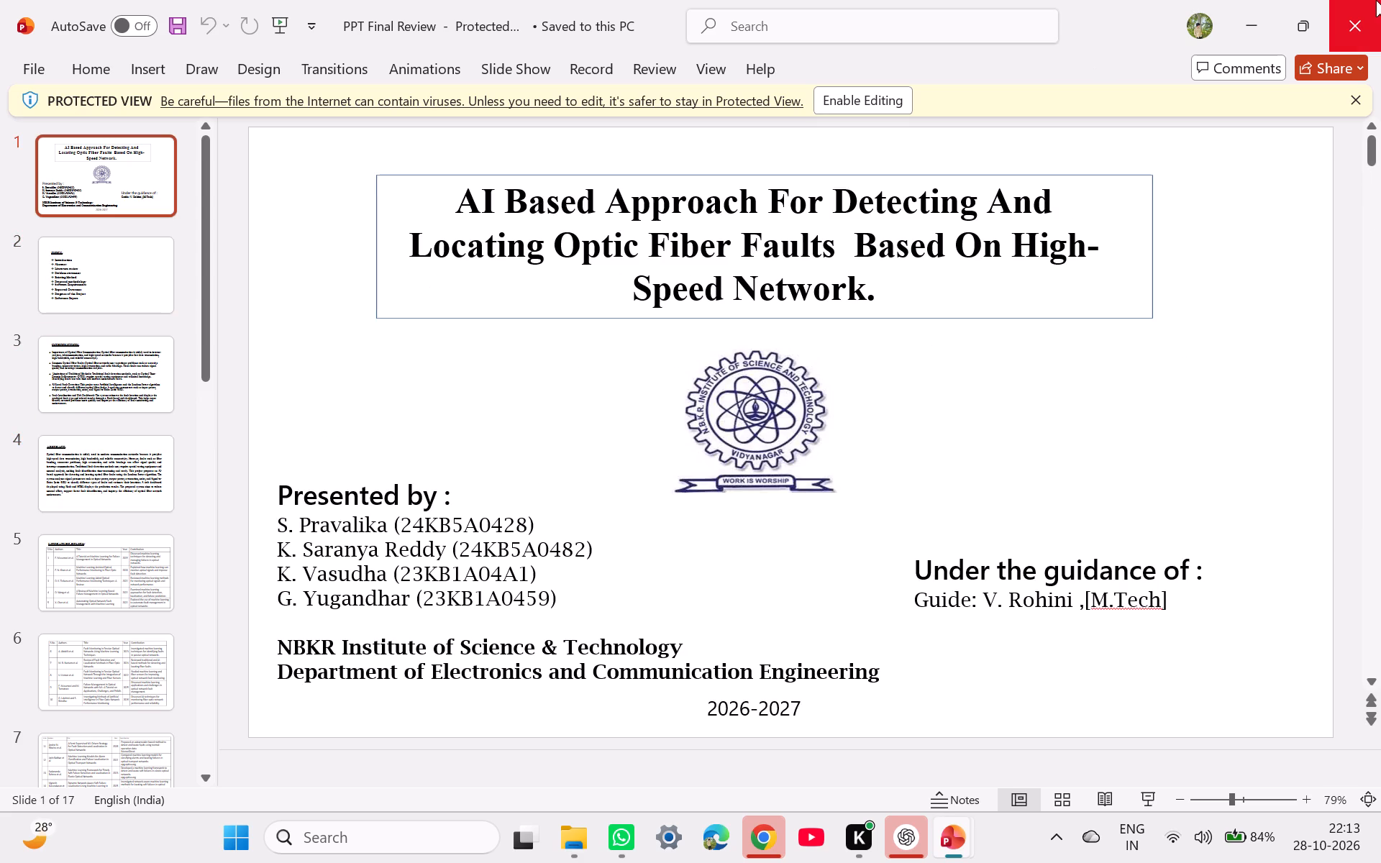